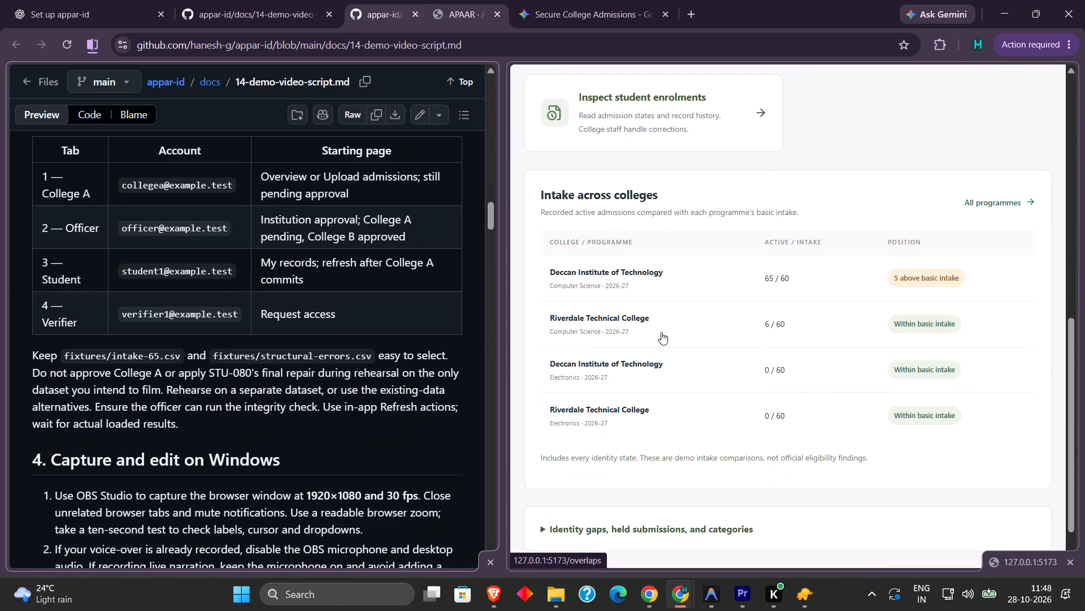
Open the institution approval review and approve demo access for Deccan Institute of Technology, marking the synthetic evidence and matching programmes as reviewed.
{"action": "scroll", "coordinate": [664, 334], "scroll_direction": "up", "scroll_amount": 3}
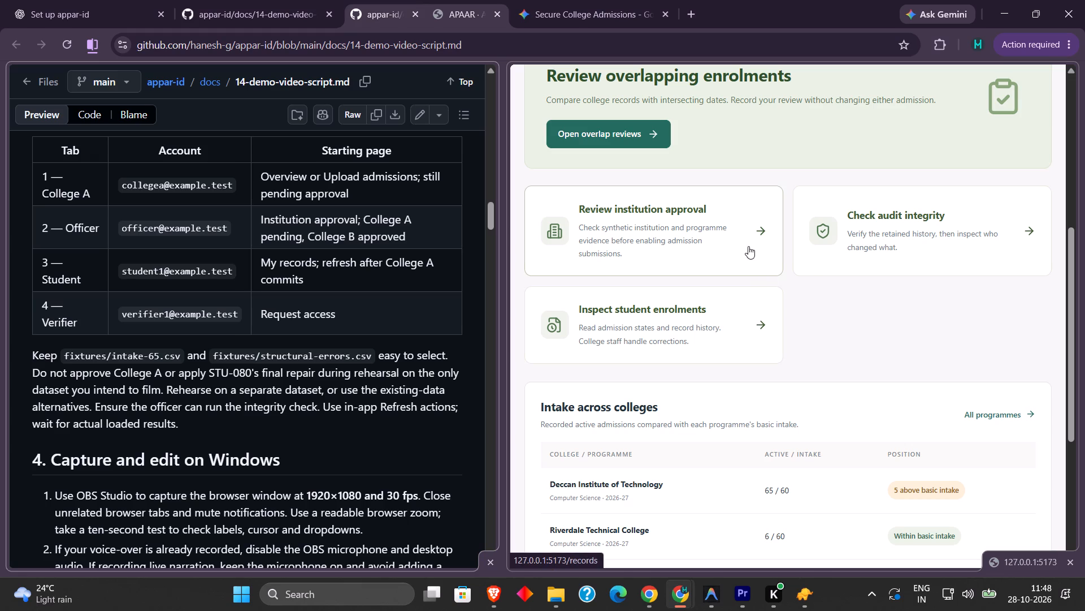
{"action": "left_click", "coordinate": [747, 238]}
{"action": "scroll", "coordinate": [696, 428], "scroll_direction": "down", "scroll_amount": 6}
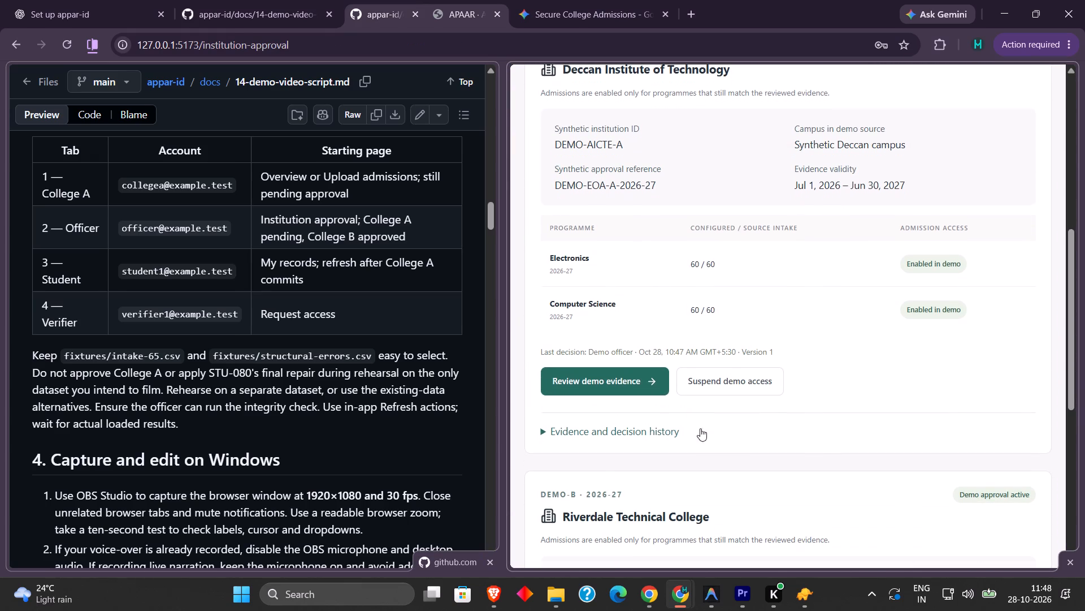
{"action": "left_click", "coordinate": [644, 381]}
{"action": "left_click", "coordinate": [619, 441]}
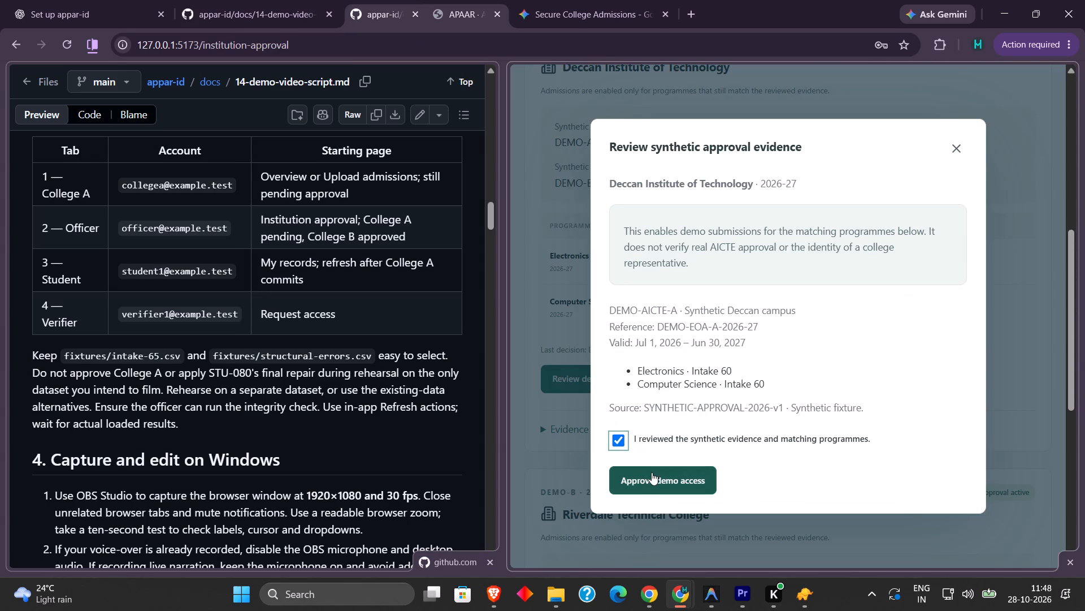
{"action": "left_click", "coordinate": [651, 471]}
Check the 2026-27 approval status and programme access of both colleges, and return to the officer overview.
{"action": "scroll", "coordinate": [730, 395], "scroll_direction": "down", "scroll_amount": 3}
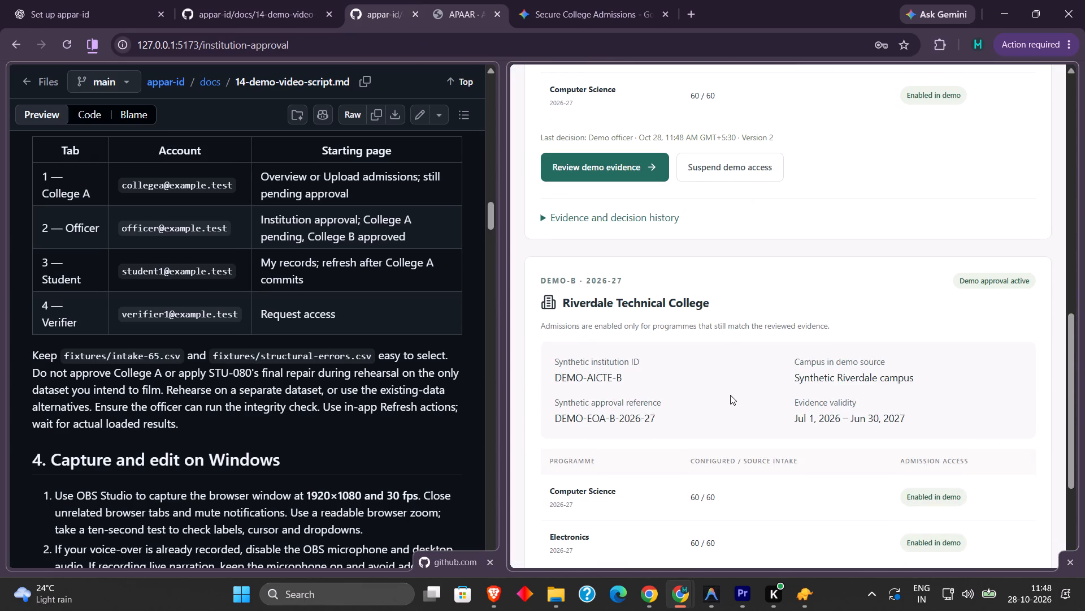
{"action": "scroll", "coordinate": [730, 395], "scroll_direction": "down", "scroll_amount": 4}
{"action": "scroll", "coordinate": [730, 395], "scroll_direction": "up", "scroll_amount": 6}
{"action": "scroll", "coordinate": [790, 399], "scroll_direction": "up", "scroll_amount": 3}
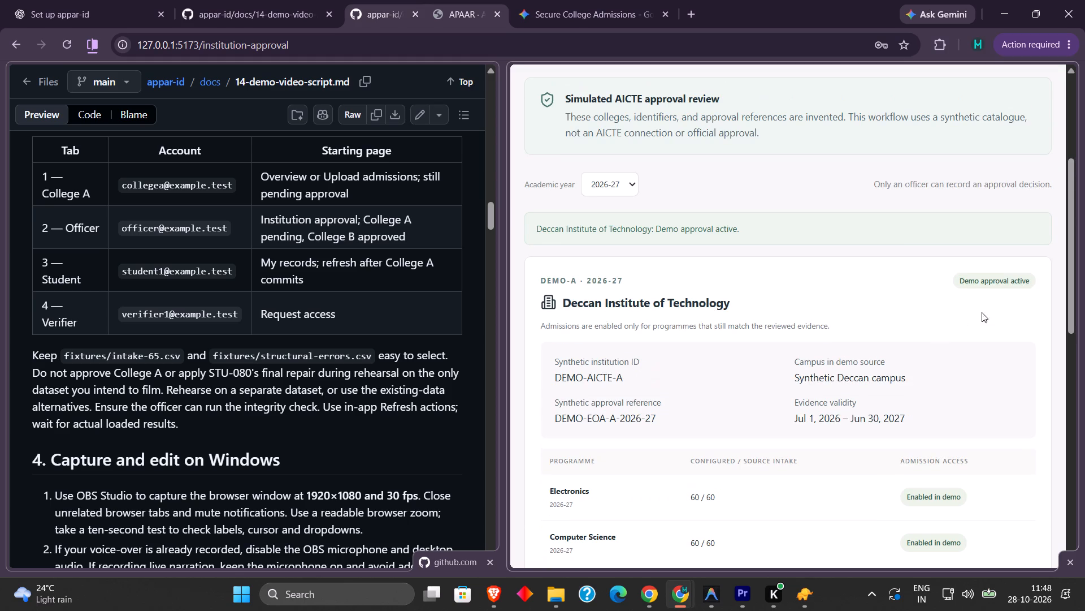
{"action": "left_click_drag", "start_coordinate": [966, 283], "coordinate": [1063, 274]}
{"action": "left_click", "coordinate": [1008, 317]}
{"action": "left_click", "coordinate": [799, 303]}
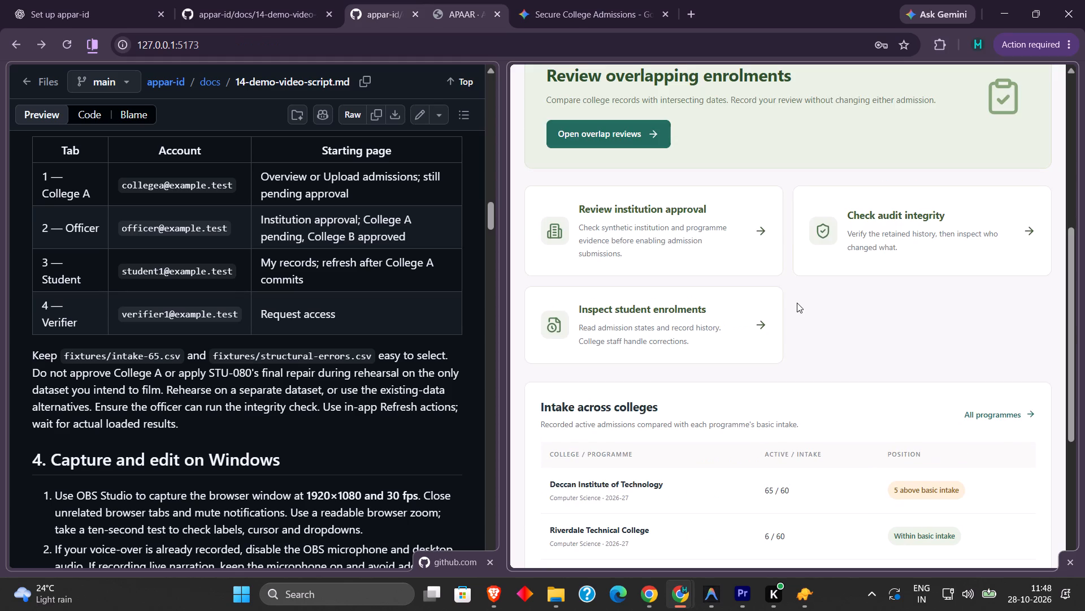
{"action": "scroll", "coordinate": [783, 314], "scroll_direction": "up", "scroll_amount": 7}
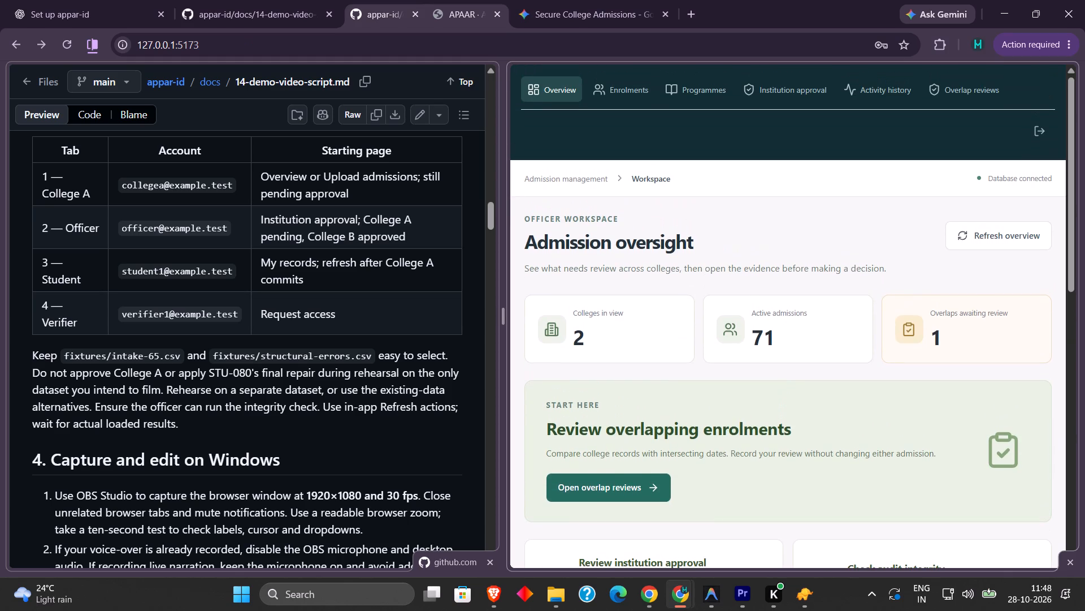
Read the "Capture and edit on Windows" section of the demo video script.
{"action": "scroll", "coordinate": [366, 437], "scroll_direction": "down", "scroll_amount": 3}
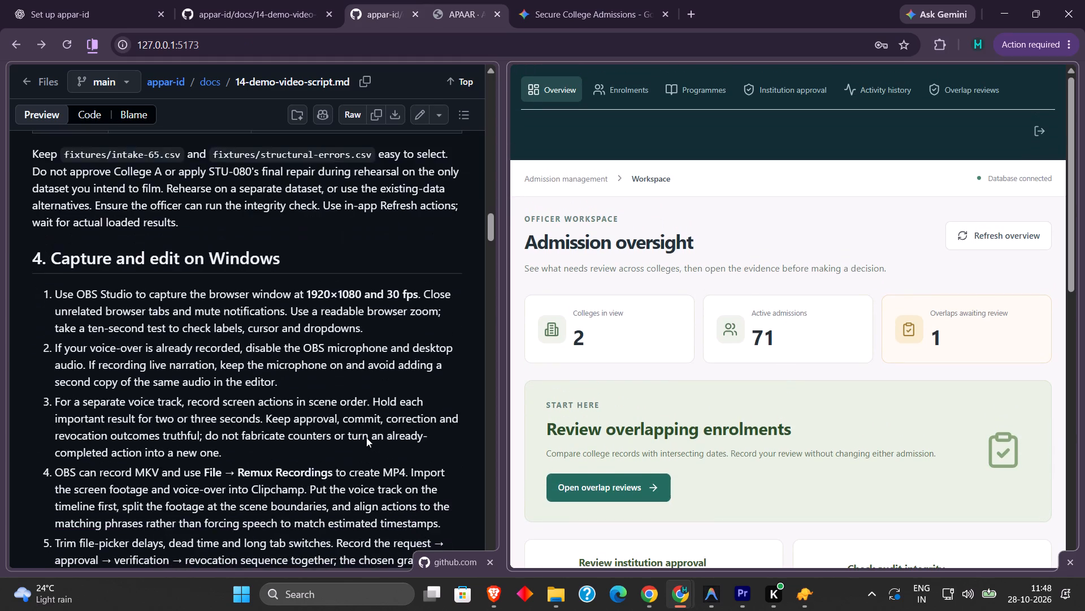
{"action": "scroll", "coordinate": [366, 437], "scroll_direction": "down", "scroll_amount": 7}
Switch to Adobe Premiere Pro, play the sequence from its start and examine the cut between the two Gemini clips around 12–14 seconds.
{"action": "left_click", "coordinate": [733, 594]}
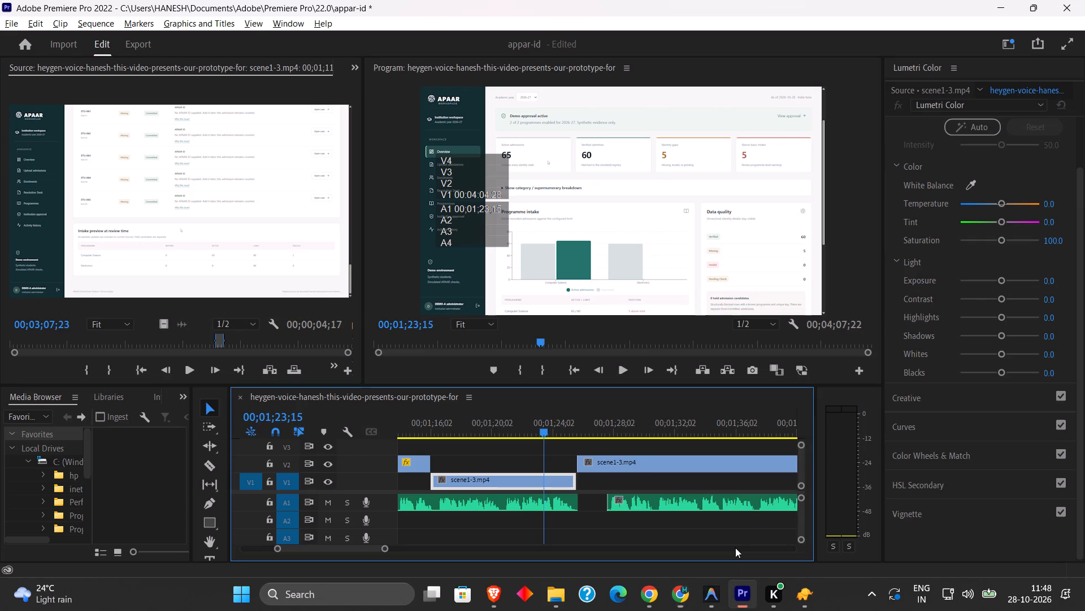
{"action": "left_click_drag", "start_coordinate": [509, 431], "coordinate": [332, 451]}
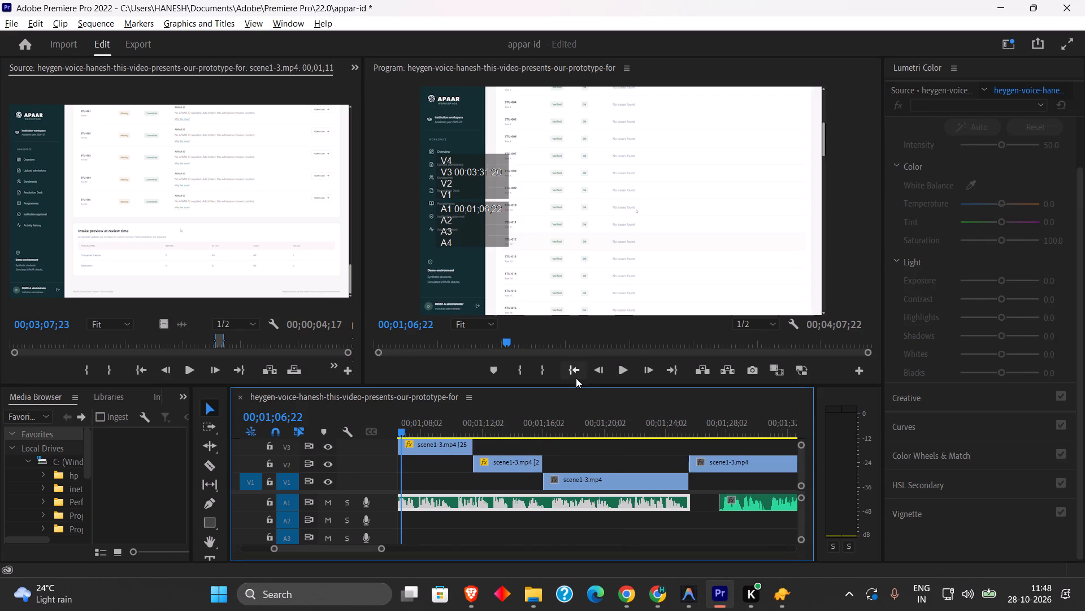
{"action": "left_click", "coordinate": [576, 378]}
{"action": "key", "text": "space"}
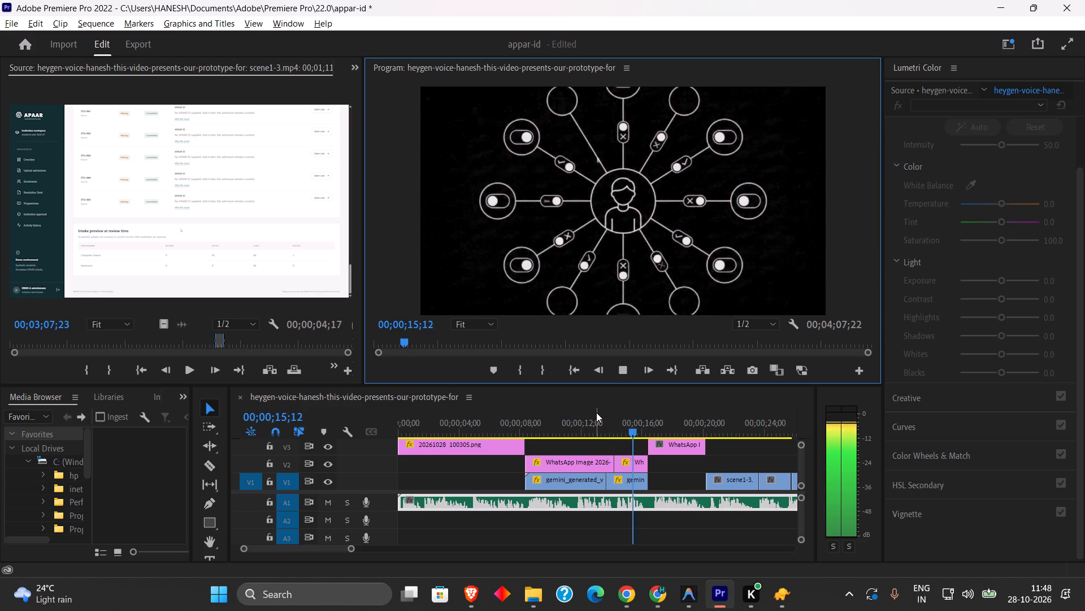
{"action": "left_click_drag", "start_coordinate": [594, 436], "coordinate": [593, 434]}
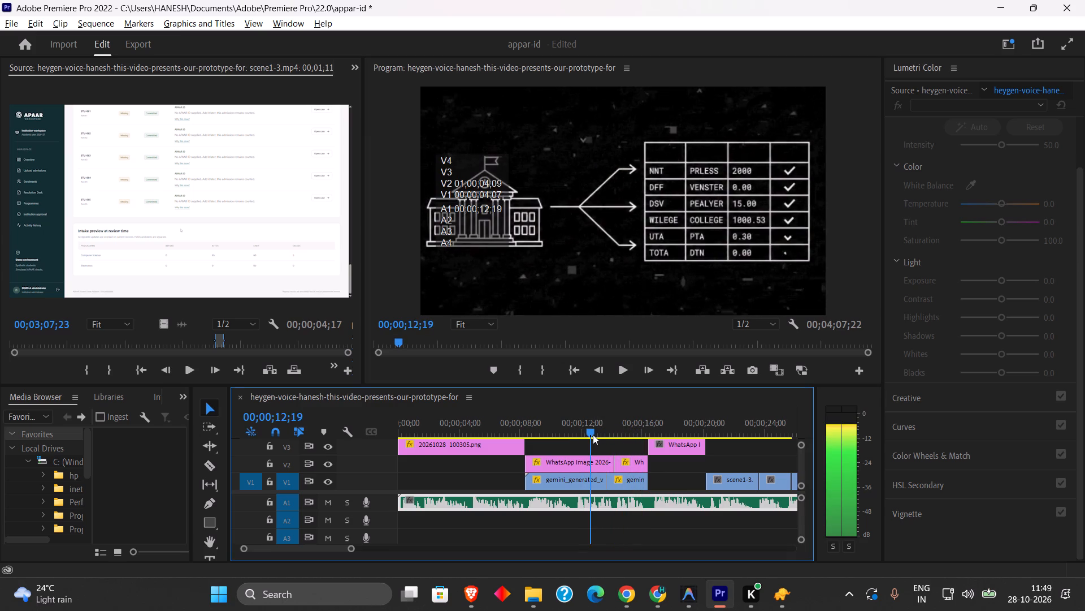
{"action": "left_click_drag", "start_coordinate": [593, 434], "coordinate": [610, 440]}
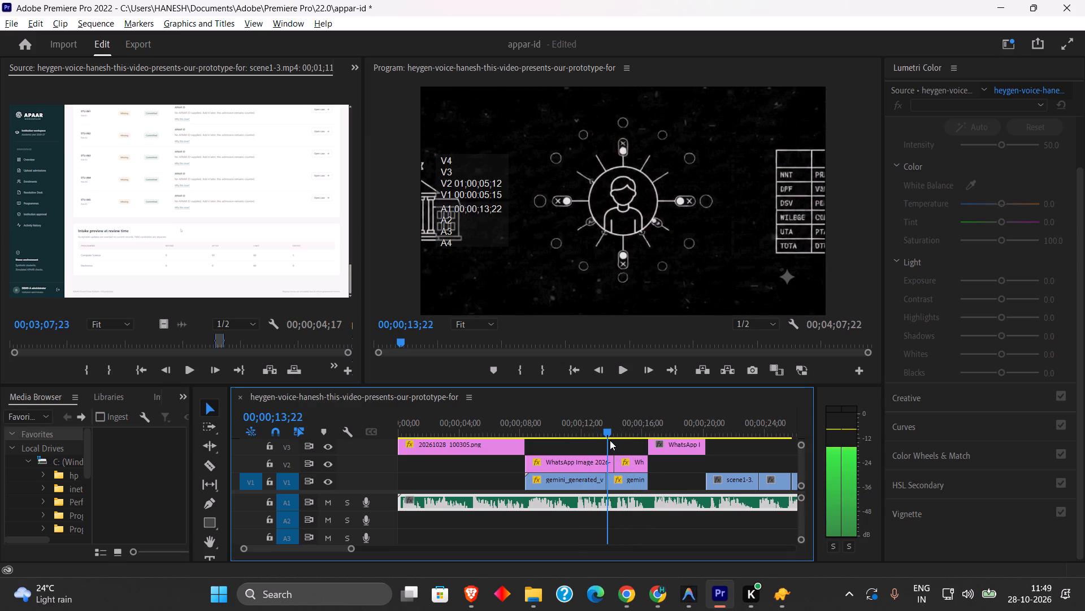
{"action": "left_click_drag", "start_coordinate": [610, 440], "coordinate": [613, 441]}
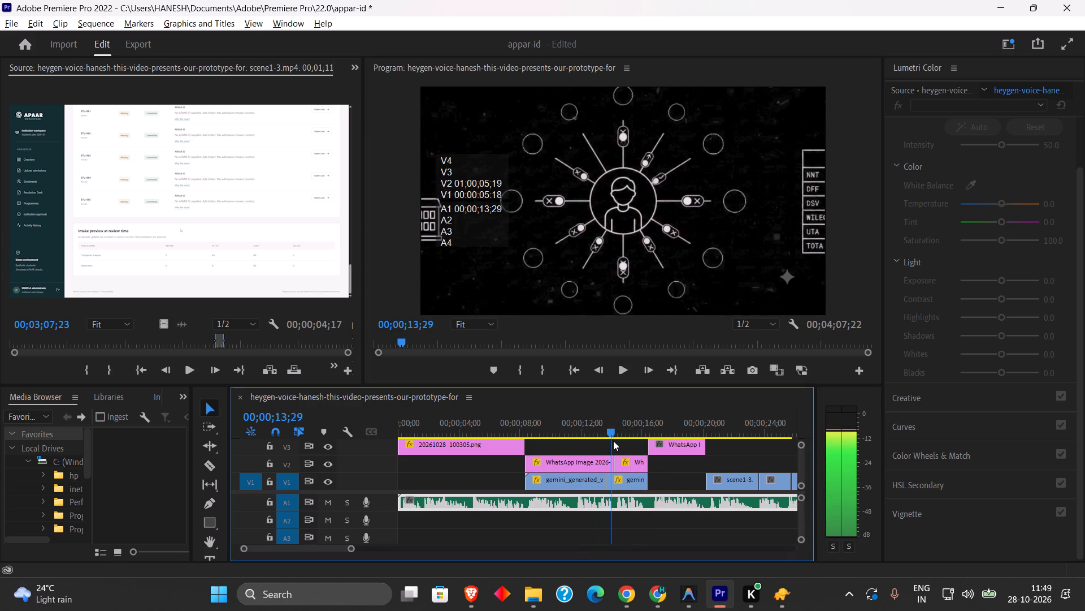
{"action": "left_click_drag", "start_coordinate": [613, 441], "coordinate": [617, 441]}
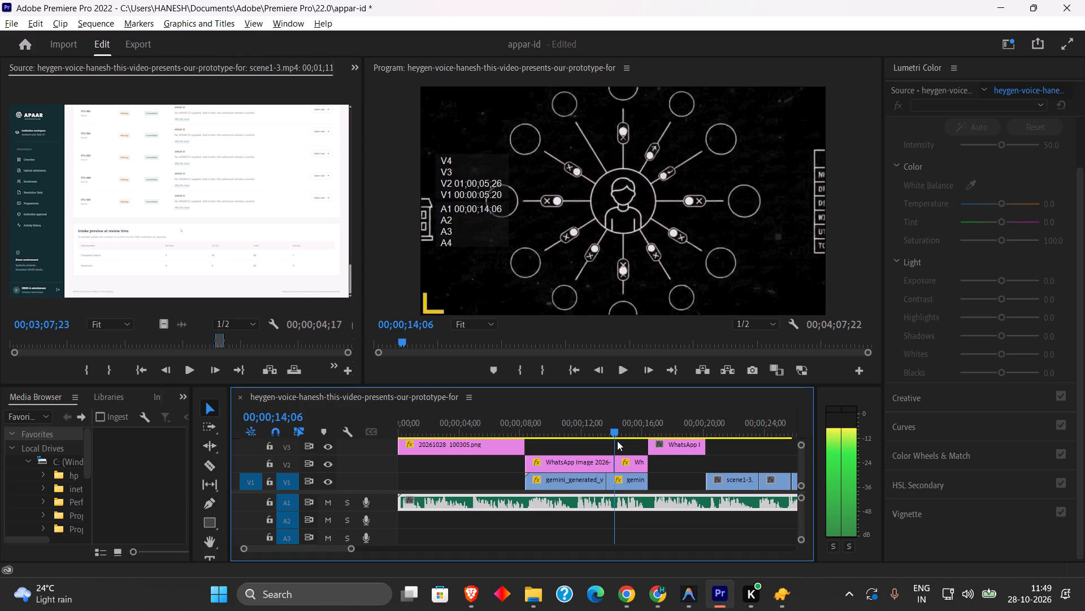
{"action": "left_click_drag", "start_coordinate": [617, 441], "coordinate": [605, 442]}
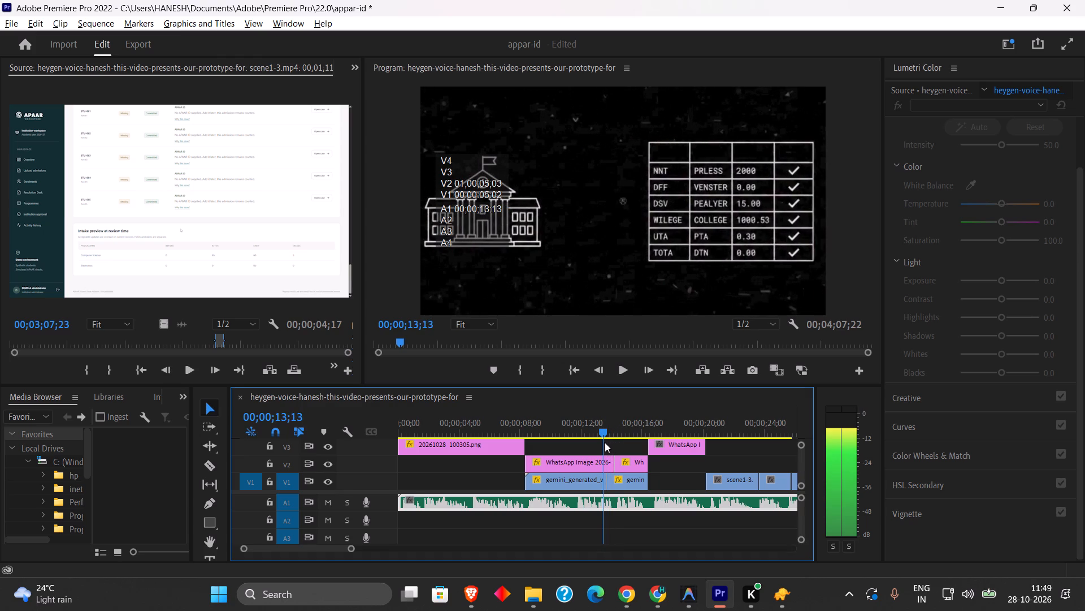
{"action": "left_click_drag", "start_coordinate": [605, 442], "coordinate": [611, 443]}
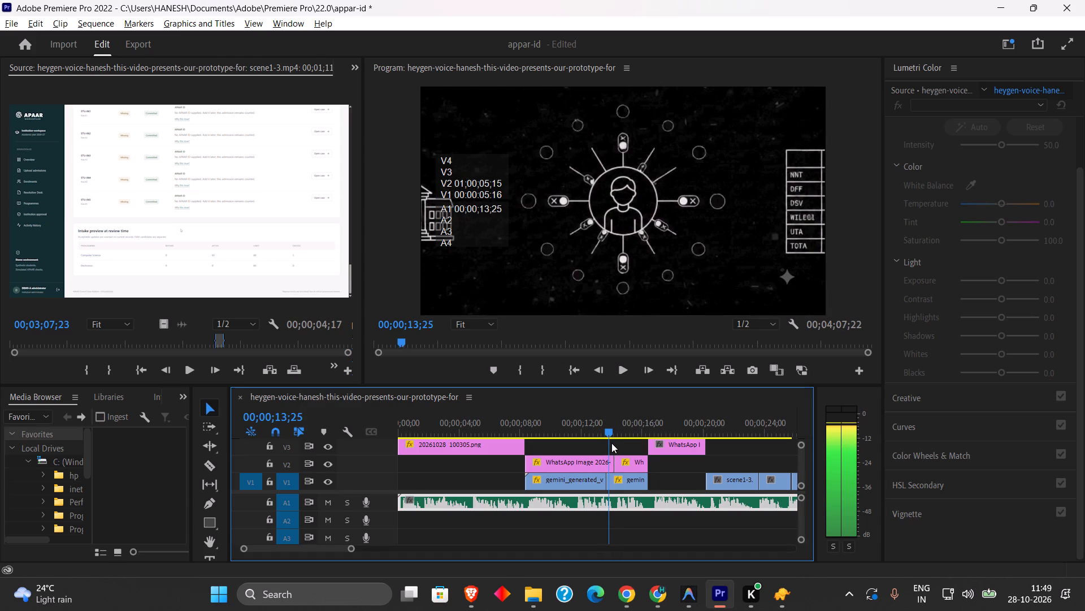
{"action": "left_click_drag", "start_coordinate": [611, 443], "coordinate": [615, 444]}
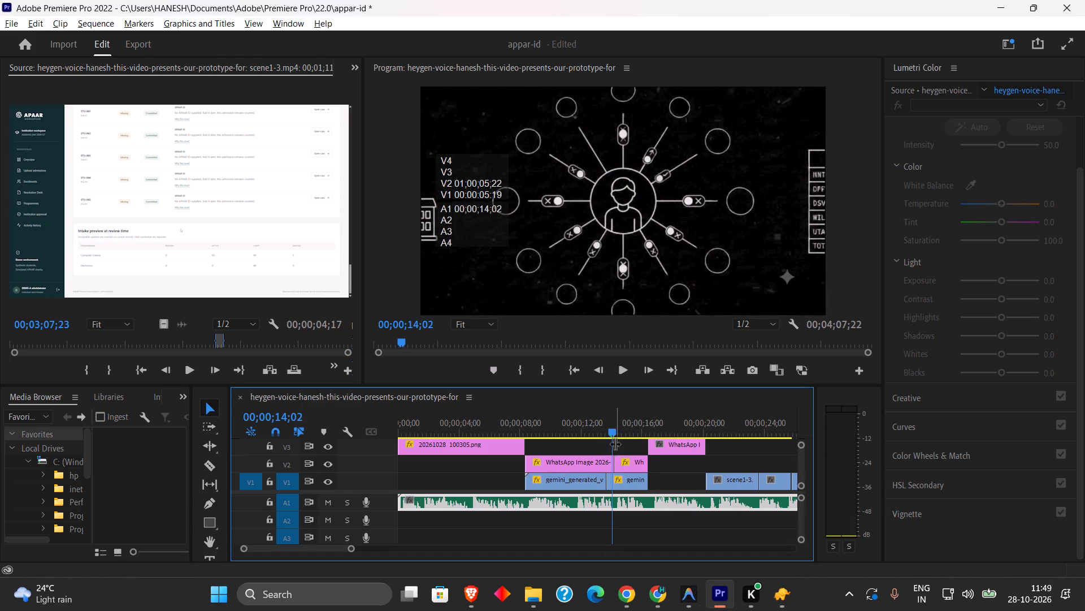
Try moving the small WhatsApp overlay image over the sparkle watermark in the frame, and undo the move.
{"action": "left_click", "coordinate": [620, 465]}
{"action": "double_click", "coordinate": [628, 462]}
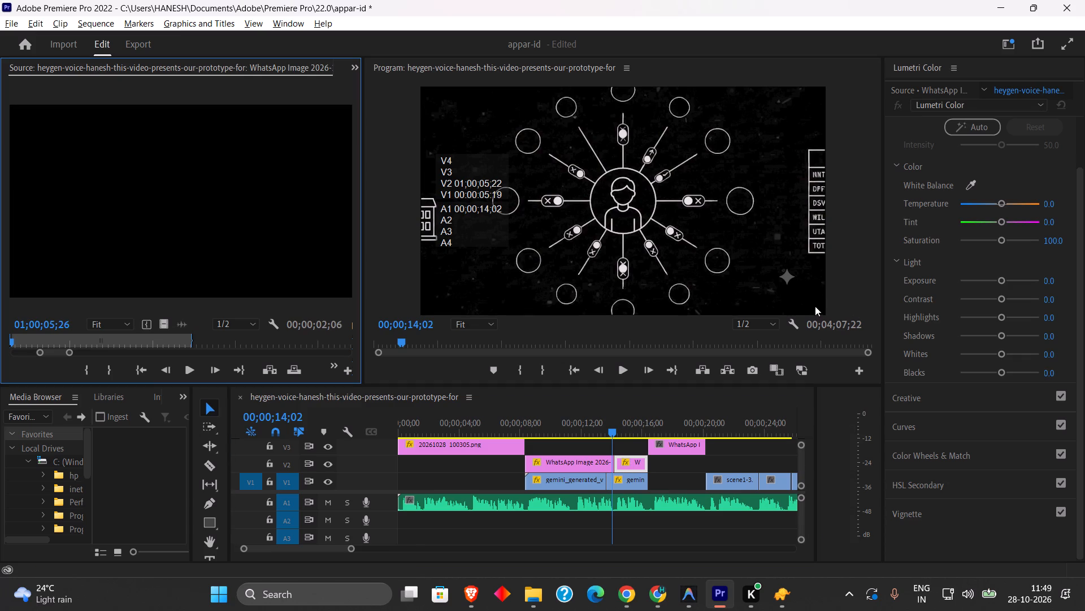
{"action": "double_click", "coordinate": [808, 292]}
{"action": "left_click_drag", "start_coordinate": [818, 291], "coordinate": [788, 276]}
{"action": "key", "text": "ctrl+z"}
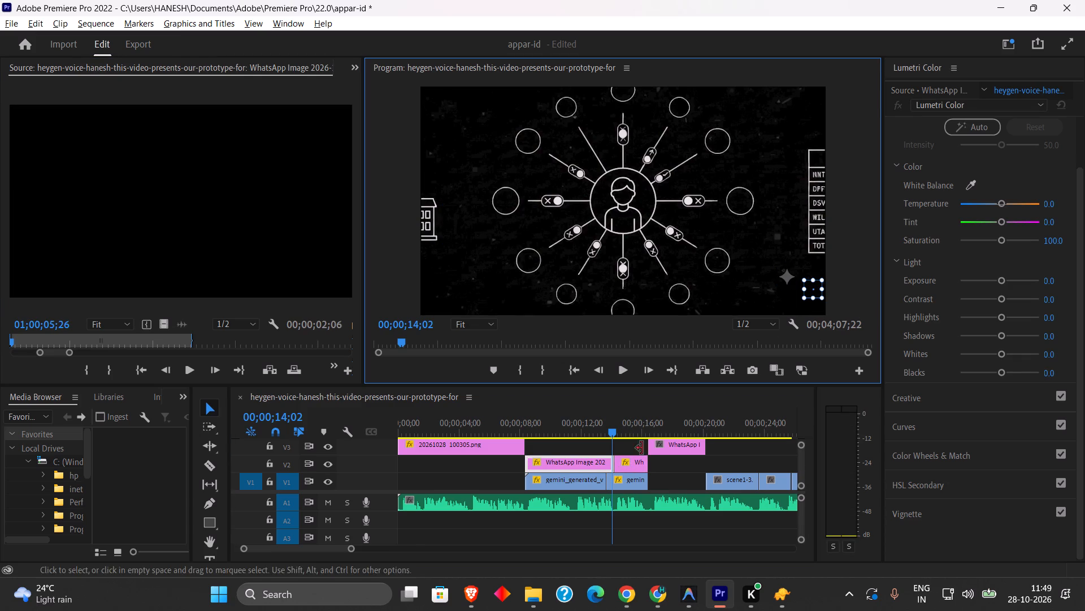
Move the second WhatsApp image clip from V2 up to V3 and extend its start back to the second Gemini clip's beginning.
{"action": "left_click", "coordinate": [618, 468]}
{"action": "left_click_drag", "start_coordinate": [615, 466], "coordinate": [606, 464]}
{"action": "left_click_drag", "start_coordinate": [633, 464], "coordinate": [633, 446]}
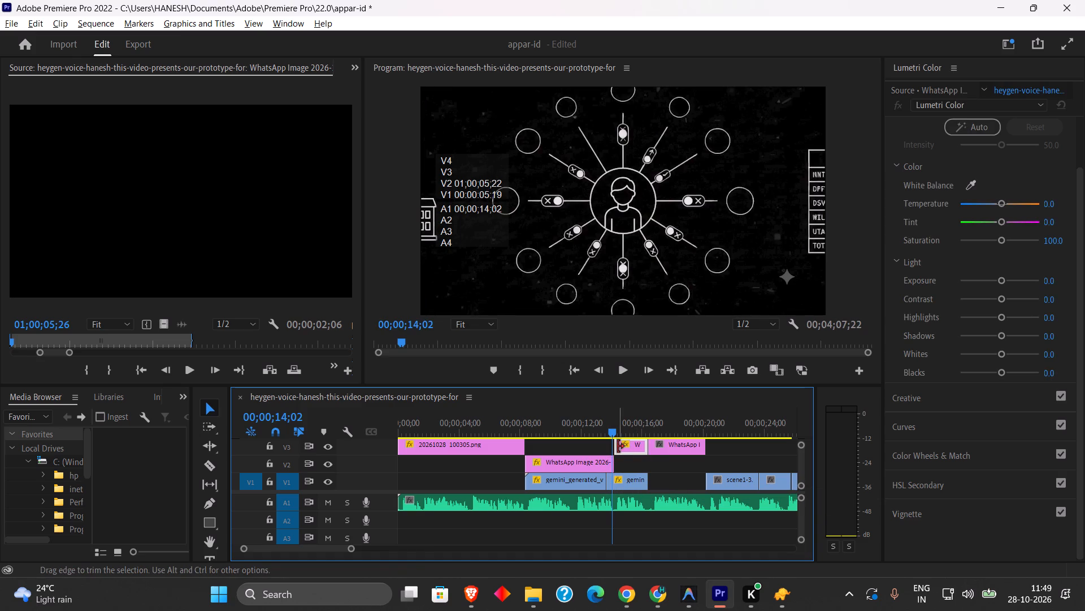
{"action": "left_click_drag", "start_coordinate": [614, 446], "coordinate": [607, 446]}
Play the sequence from about 13 seconds to review the overlay over the second Gemini clip and the following title and demo footage.
{"action": "left_click", "coordinate": [598, 428]}
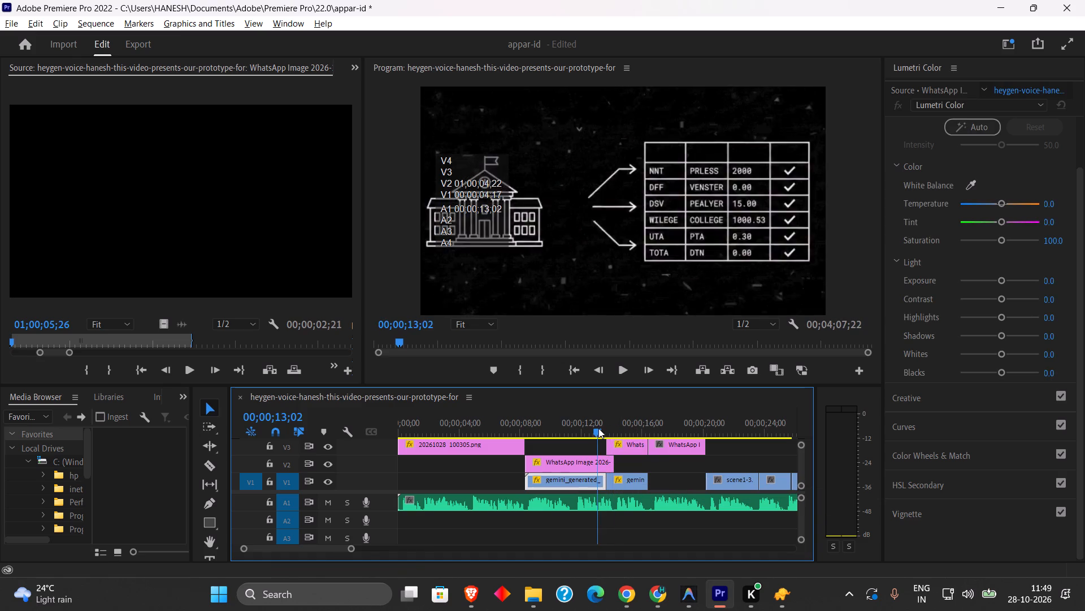
{"action": "key", "text": "space"}
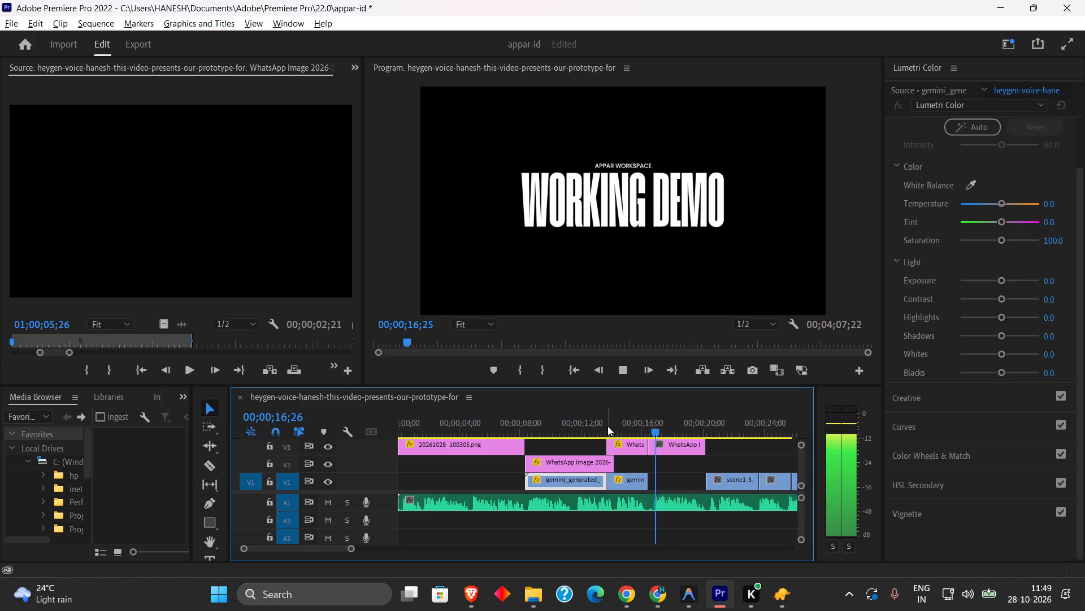
{"action": "left_click_drag", "start_coordinate": [353, 552], "coordinate": [392, 553]}
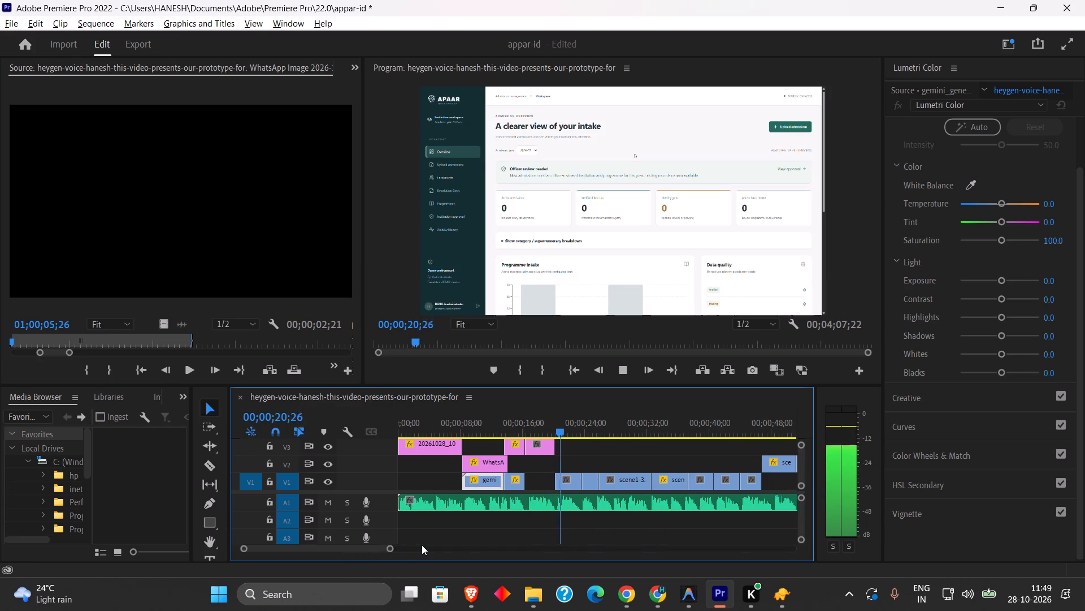
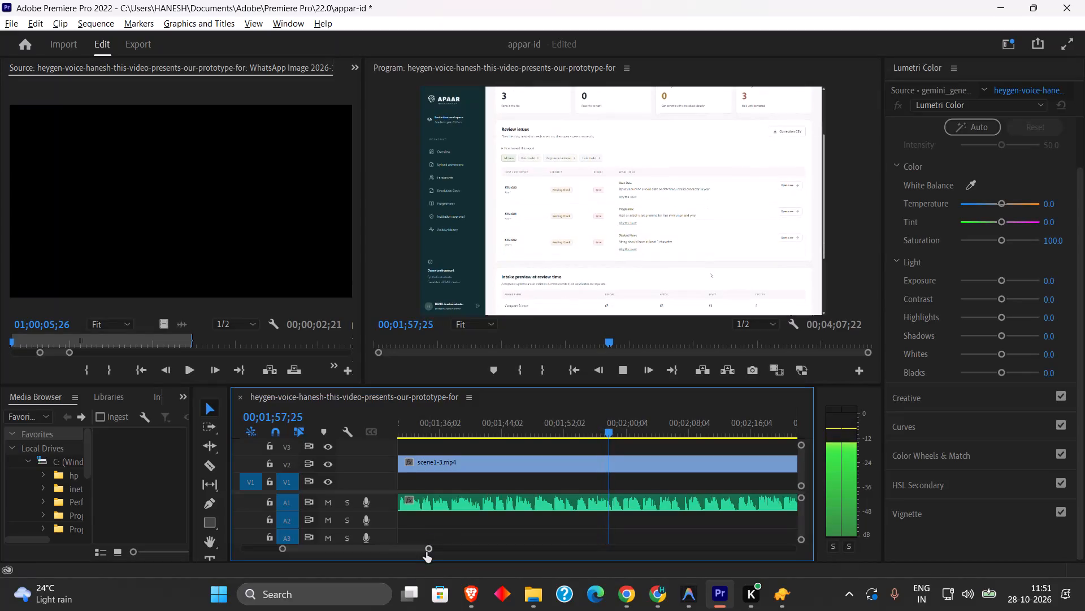
Show the whole edited span on the timeline and review the scene1-3.mp4 clip from about 1:27.
{"action": "left_click_drag", "start_coordinate": [427, 552], "coordinate": [487, 554]}
{"action": "left_click_drag", "start_coordinate": [482, 549], "coordinate": [497, 550]}
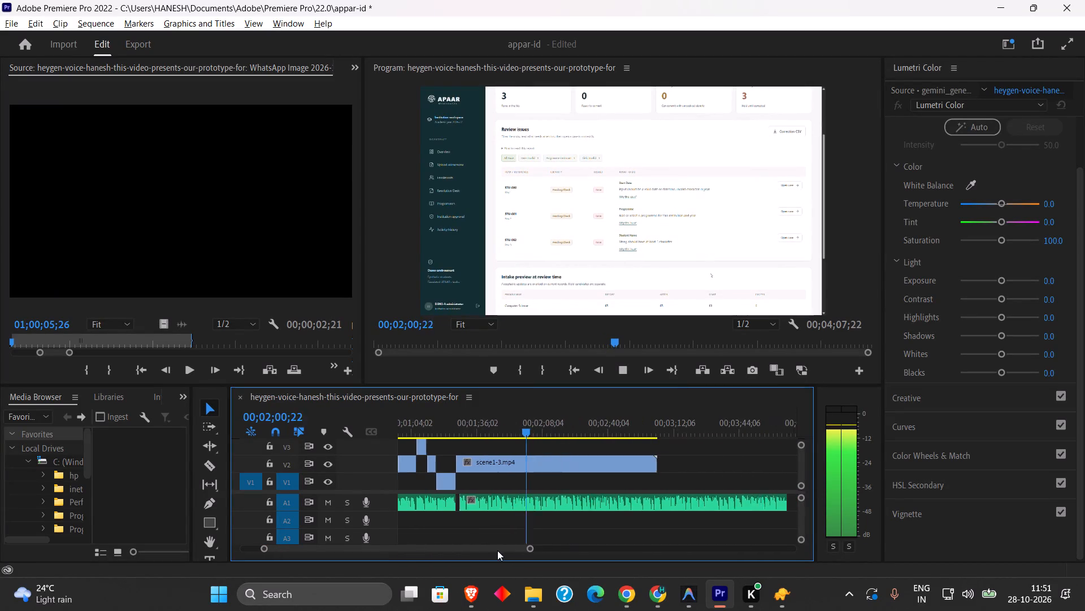
{"action": "left_click_drag", "start_coordinate": [497, 550], "coordinate": [448, 553]}
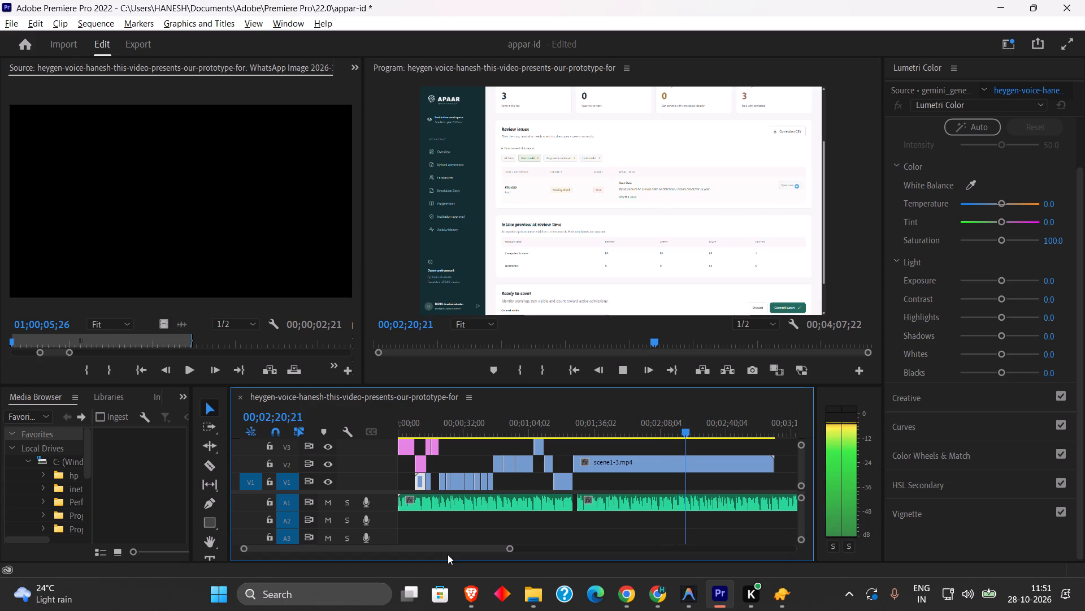
{"action": "left_click", "coordinate": [578, 434]}
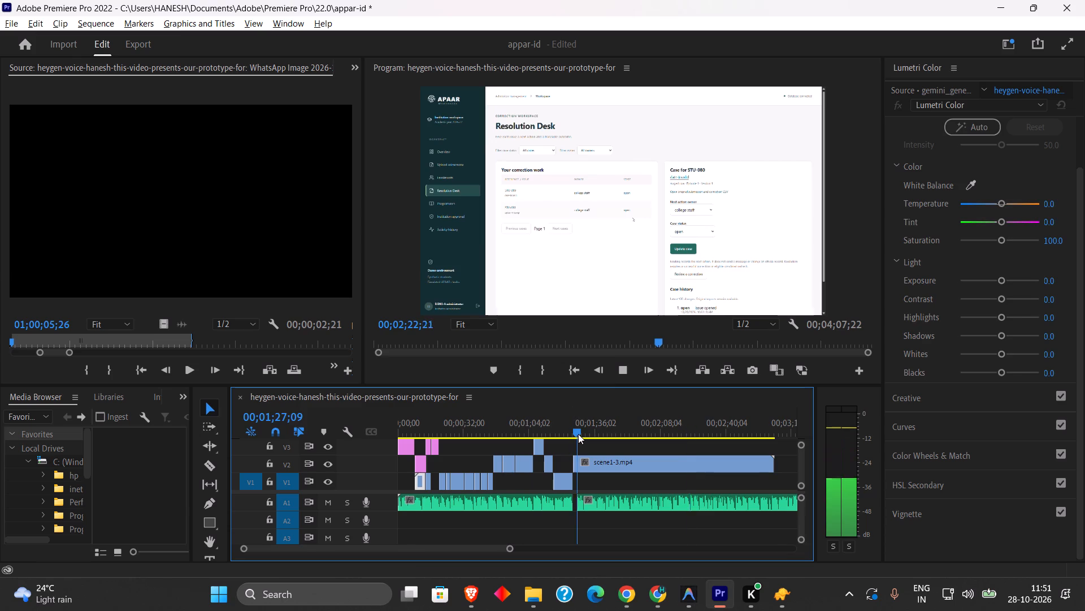
{"action": "key", "text": "space"}
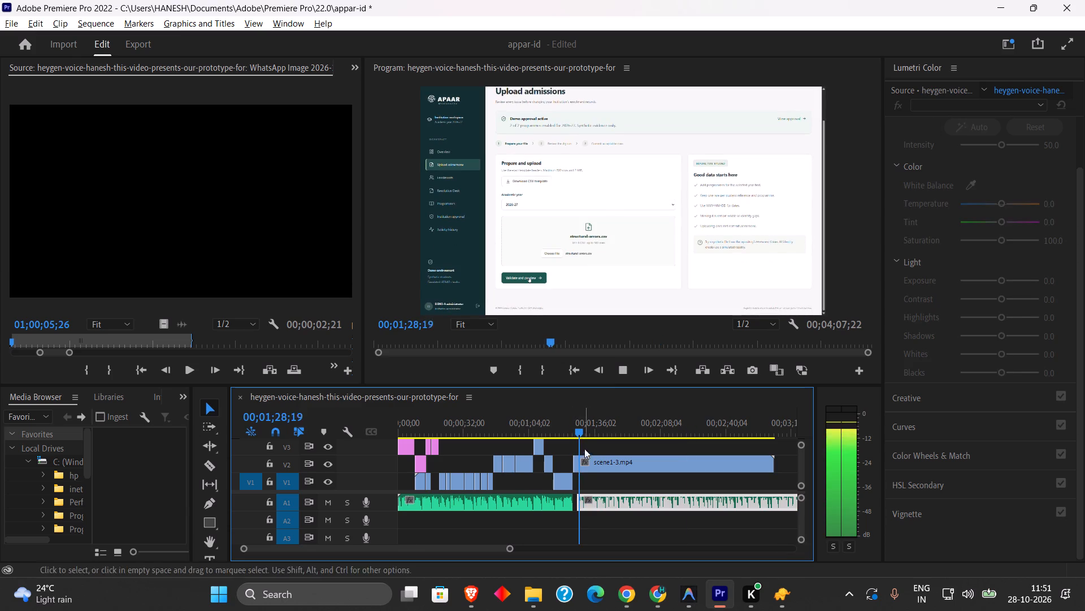
{"action": "left_click", "coordinate": [623, 374]}
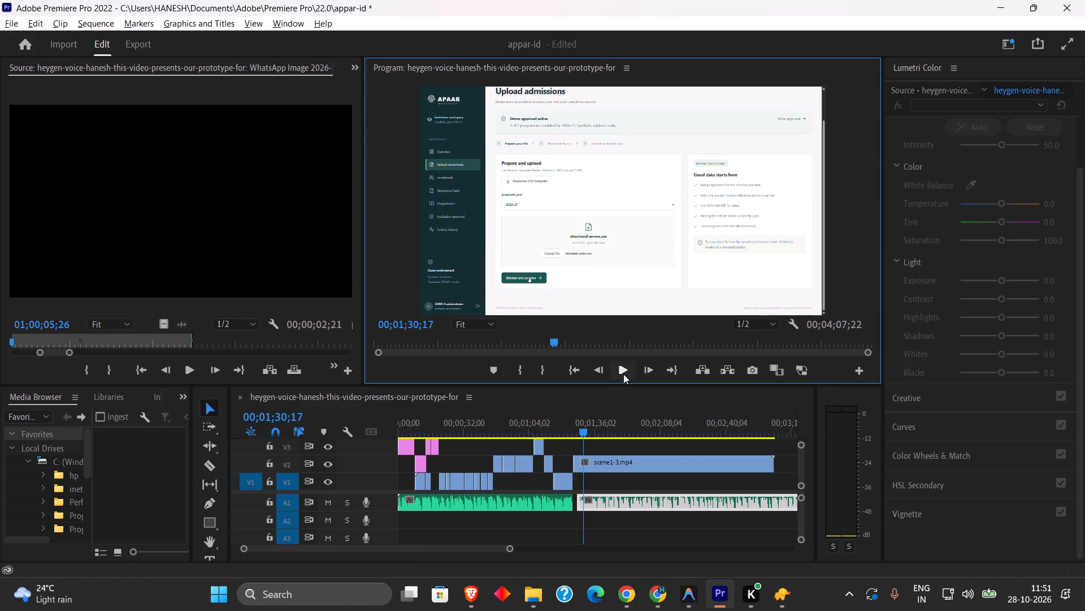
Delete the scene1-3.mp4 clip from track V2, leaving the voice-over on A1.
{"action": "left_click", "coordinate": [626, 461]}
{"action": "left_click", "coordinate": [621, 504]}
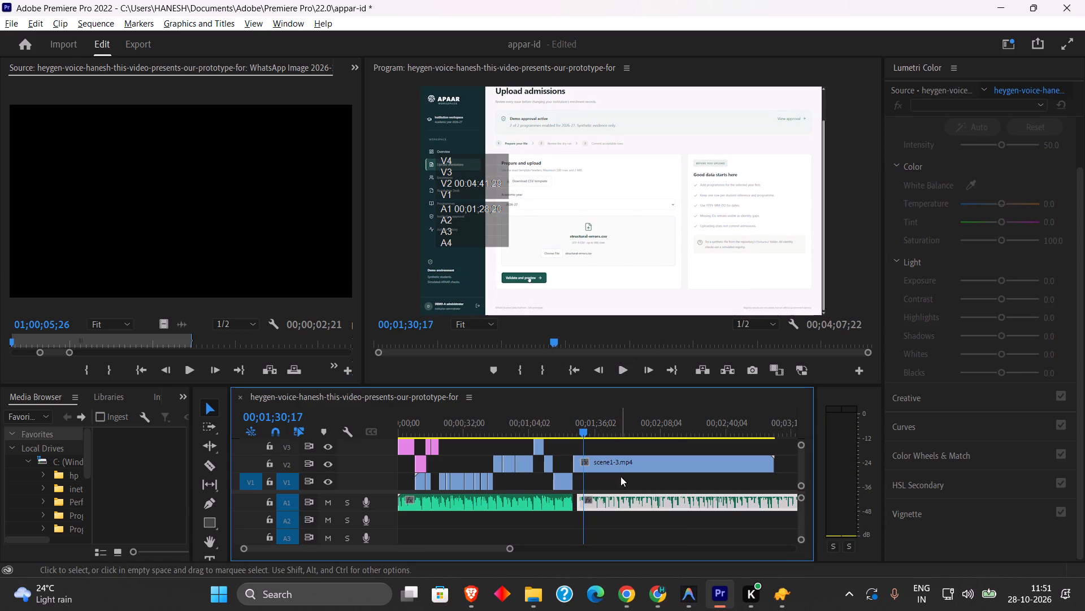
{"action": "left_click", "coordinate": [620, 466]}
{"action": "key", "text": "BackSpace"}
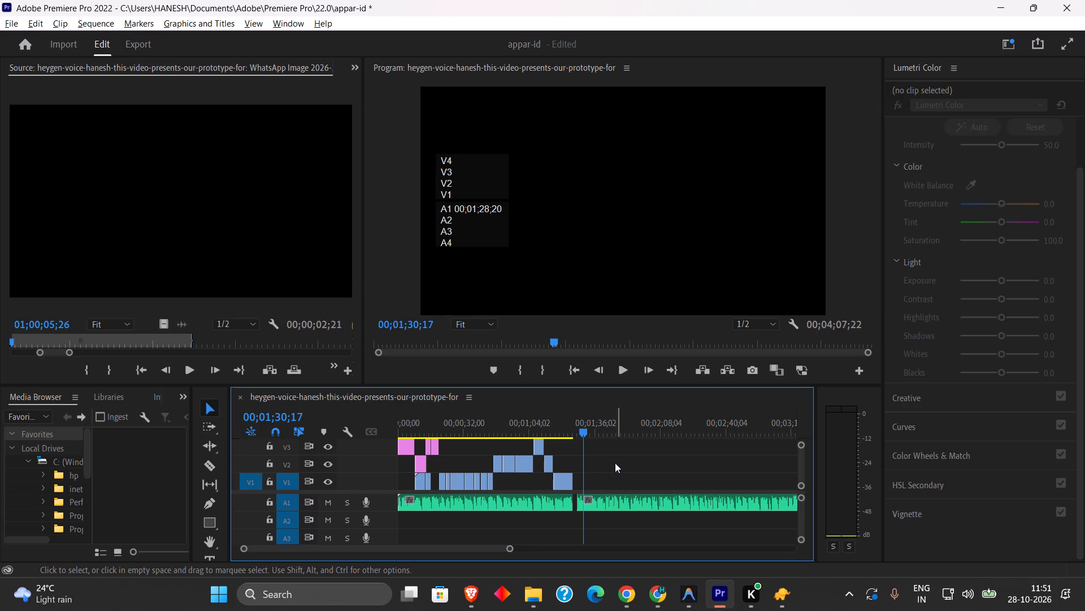
Switch to Chrome and read the scene timings, screen actions and voice-over in 14-demo-video-script.md, focusing on Scene 5.
{"action": "key", "text": "alt+Tab"}
{"action": "scroll", "coordinate": [300, 378], "scroll_direction": "down", "scroll_amount": 5}
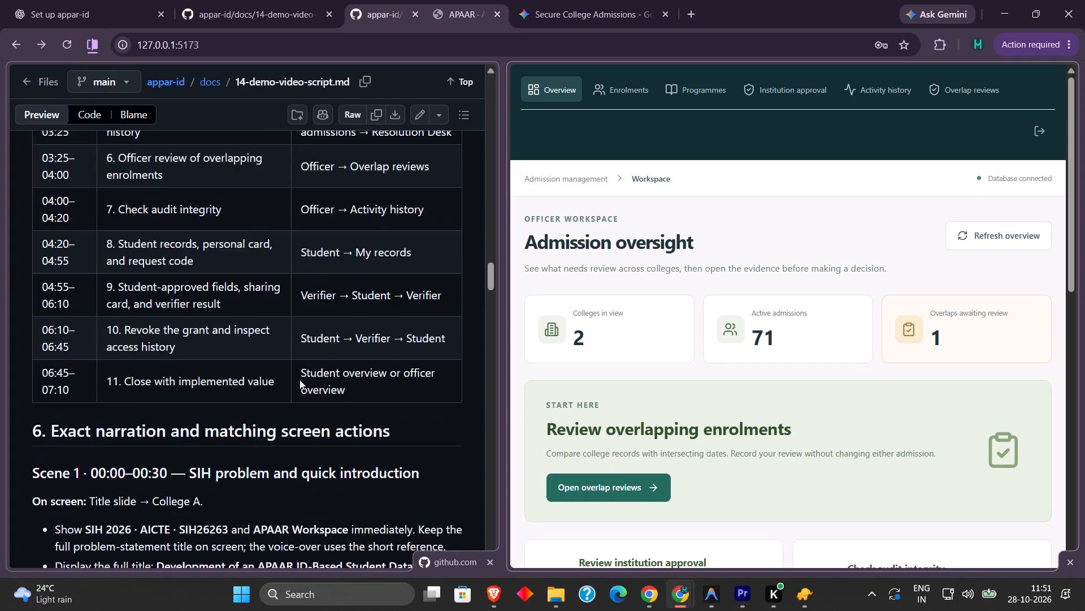
{"action": "scroll", "coordinate": [300, 380], "scroll_direction": "down", "scroll_amount": 16}
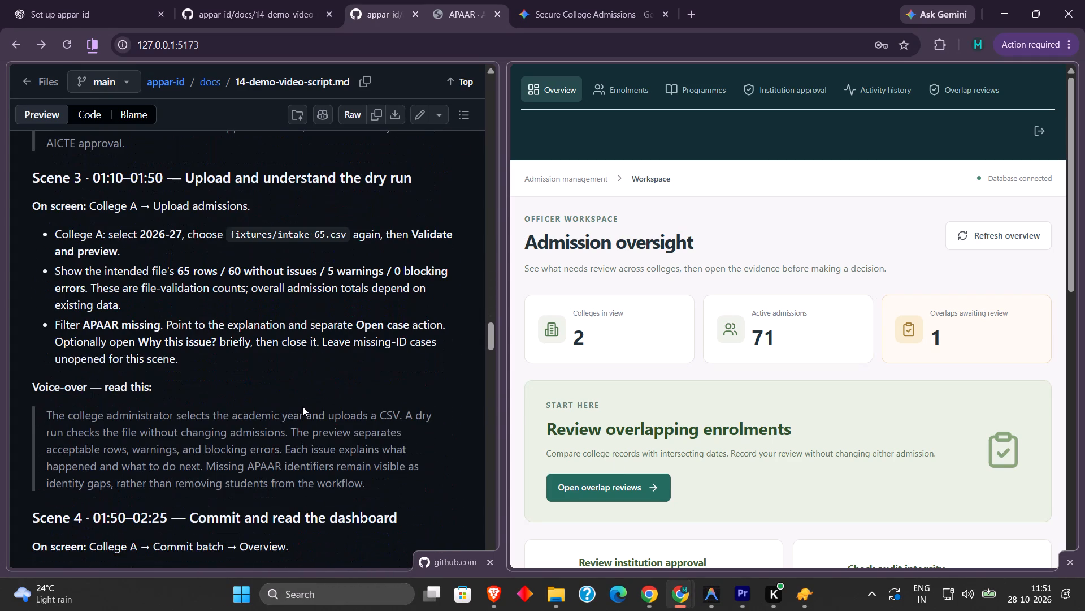
{"action": "scroll", "coordinate": [302, 406], "scroll_direction": "down", "scroll_amount": 17}
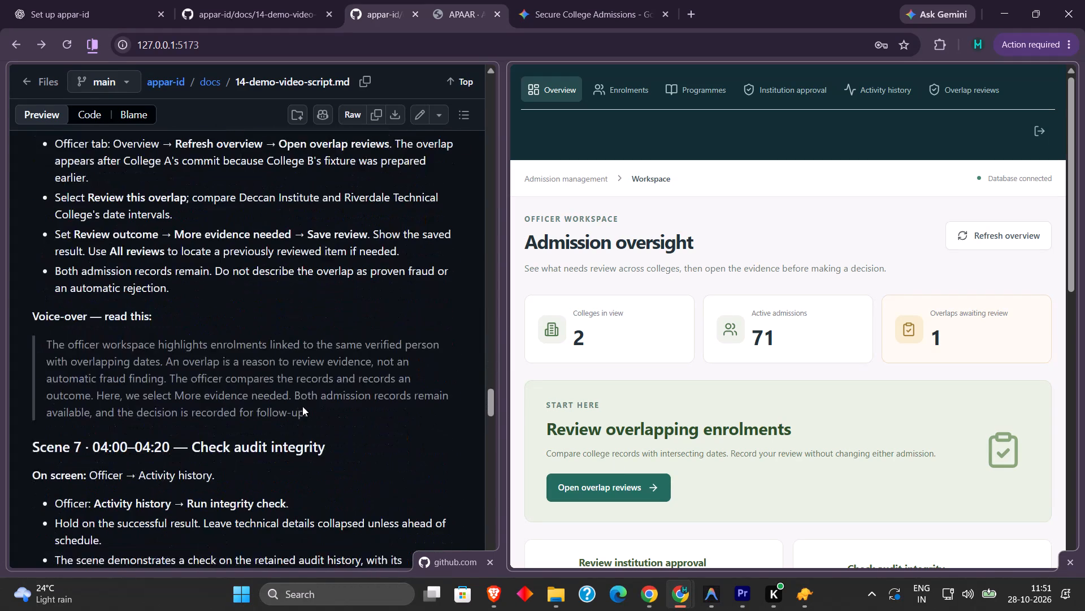
{"action": "scroll", "coordinate": [302, 406], "scroll_direction": "down", "scroll_amount": 10}
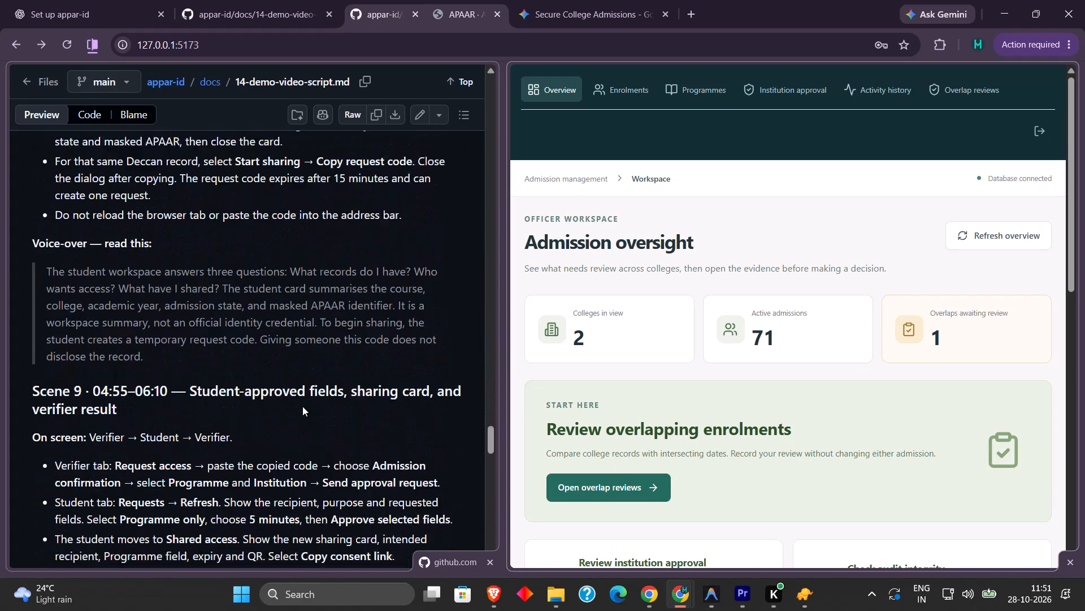
{"action": "scroll", "coordinate": [302, 406], "scroll_direction": "down", "scroll_amount": 12}
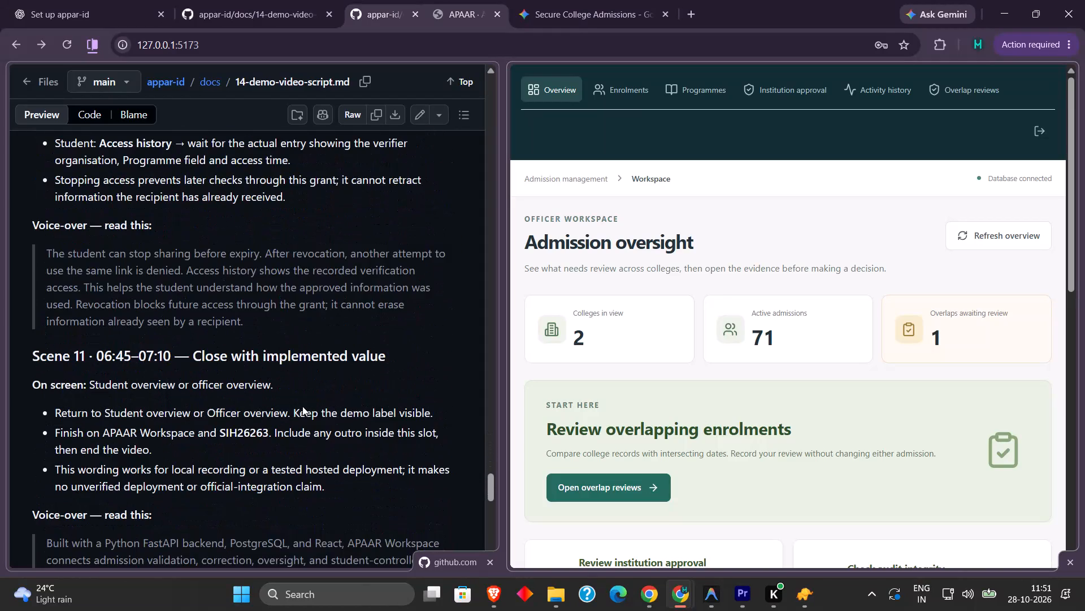
{"action": "scroll", "coordinate": [302, 406], "scroll_direction": "down", "scroll_amount": 4}
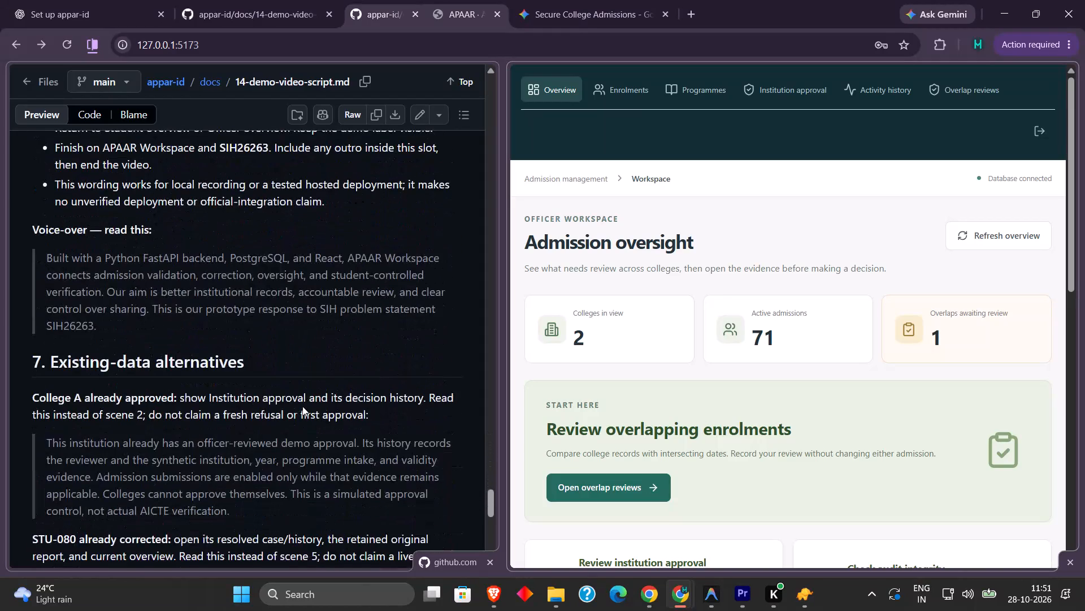
{"action": "scroll", "coordinate": [302, 406], "scroll_direction": "down", "scroll_amount": 2}
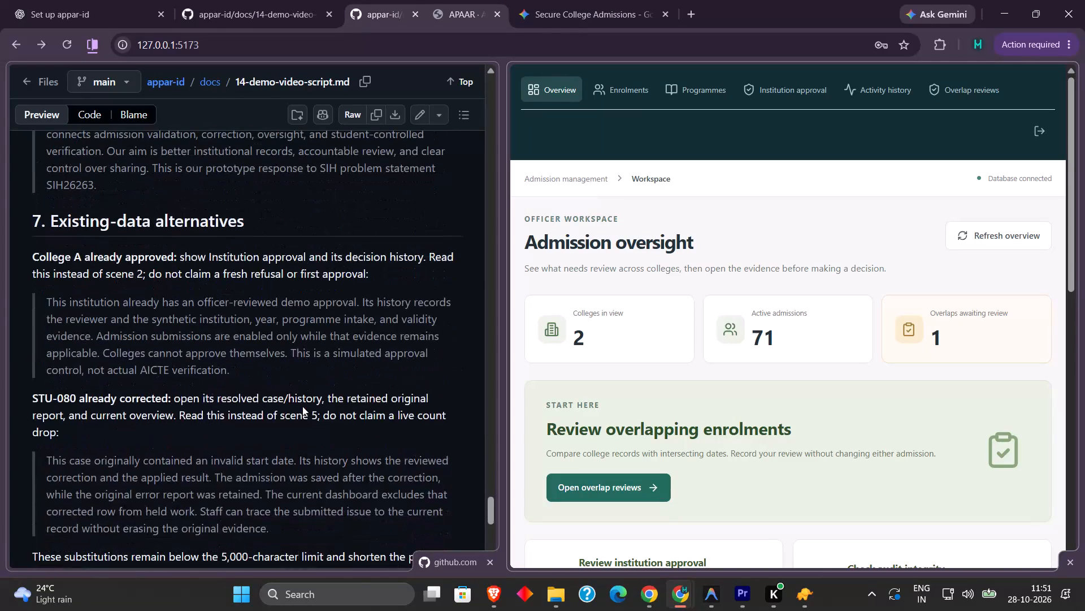
{"action": "scroll", "coordinate": [302, 406], "scroll_direction": "down", "scroll_amount": 3}
{"action": "scroll", "coordinate": [302, 406], "scroll_direction": "up", "scroll_amount": 12}
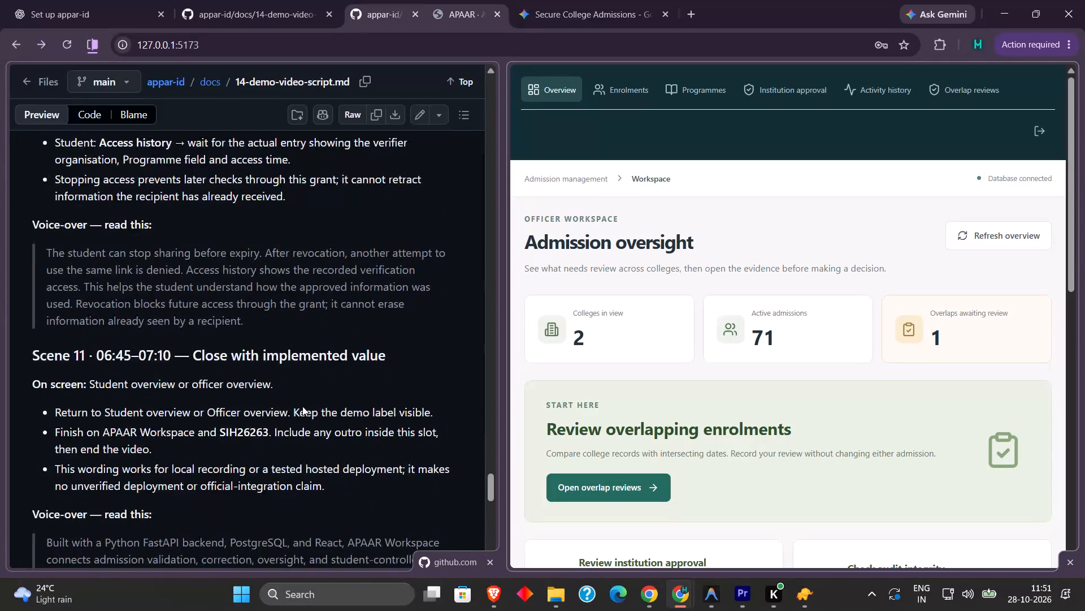
{"action": "scroll", "coordinate": [302, 406], "scroll_direction": "up", "scroll_amount": 19}
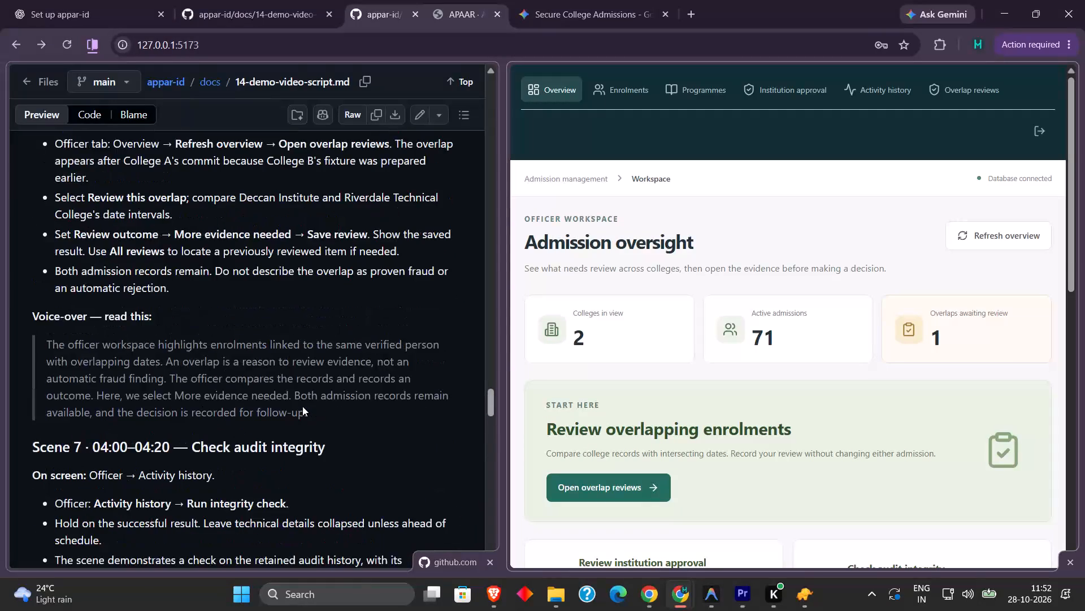
{"action": "scroll", "coordinate": [302, 406], "scroll_direction": "up", "scroll_amount": 9}
{"action": "scroll", "coordinate": [302, 406], "scroll_direction": "down", "scroll_amount": 2}
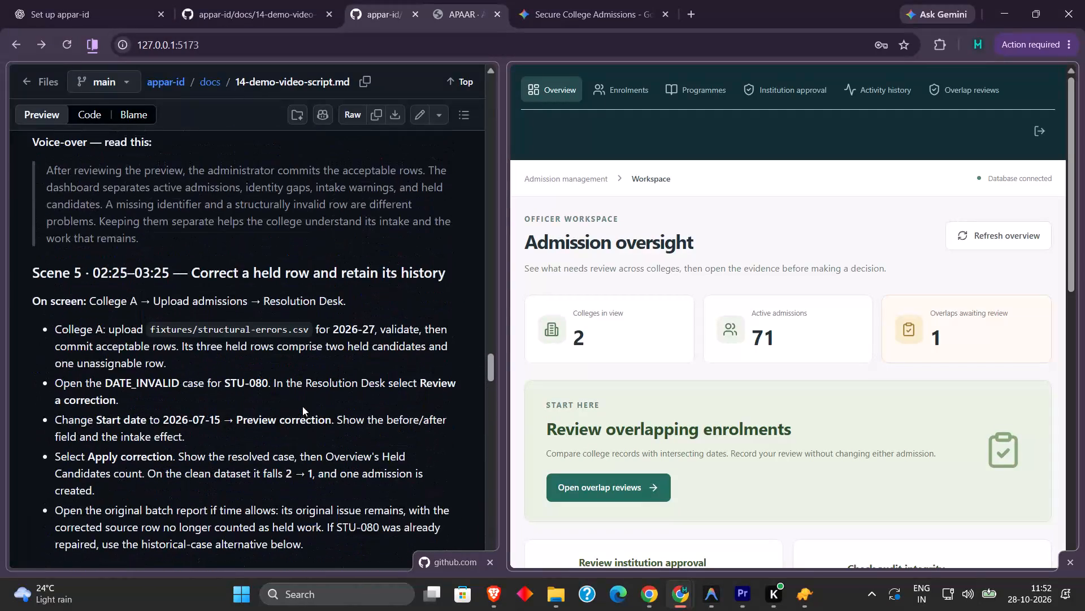
{"action": "scroll", "coordinate": [302, 406], "scroll_direction": "down", "scroll_amount": 1}
{"action": "scroll", "coordinate": [302, 406], "scroll_direction": "up", "scroll_amount": 2}
{"action": "scroll", "coordinate": [302, 406], "scroll_direction": "down", "scroll_amount": 1}
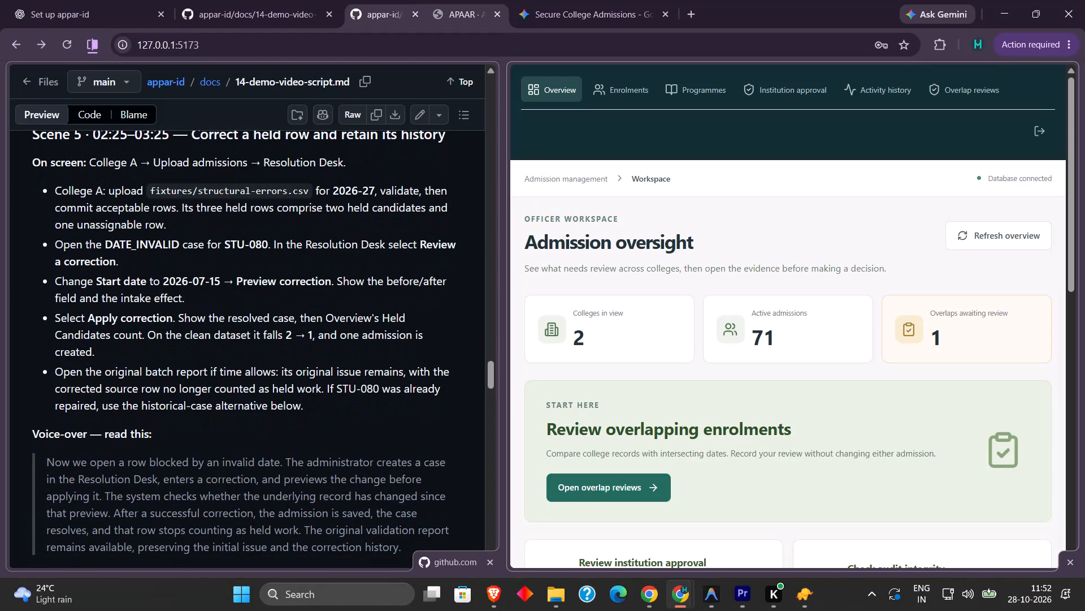
{"action": "scroll", "coordinate": [296, 381], "scroll_direction": "down", "scroll_amount": 1}
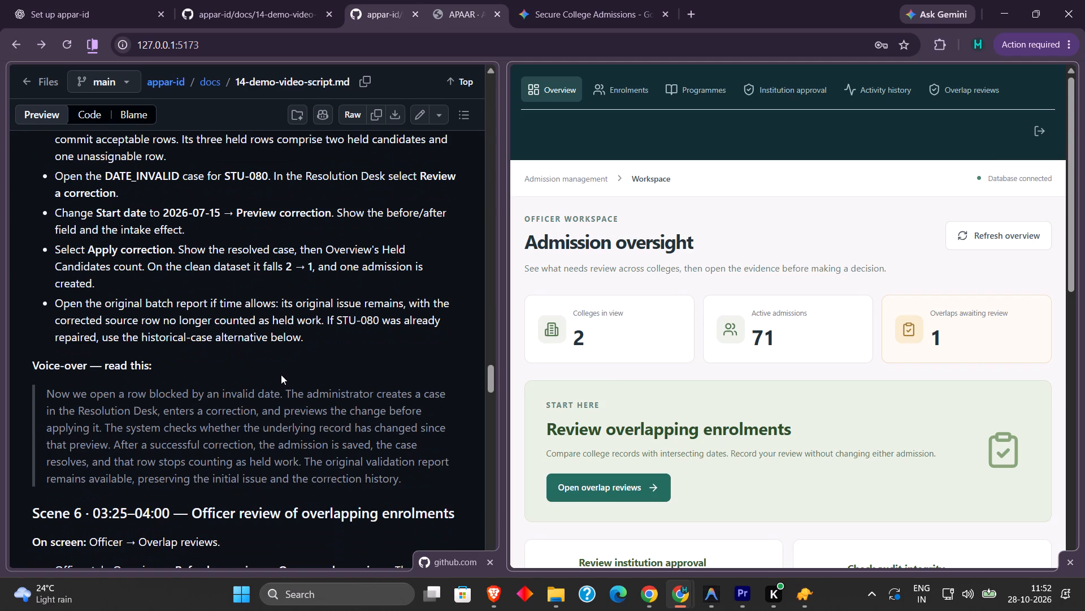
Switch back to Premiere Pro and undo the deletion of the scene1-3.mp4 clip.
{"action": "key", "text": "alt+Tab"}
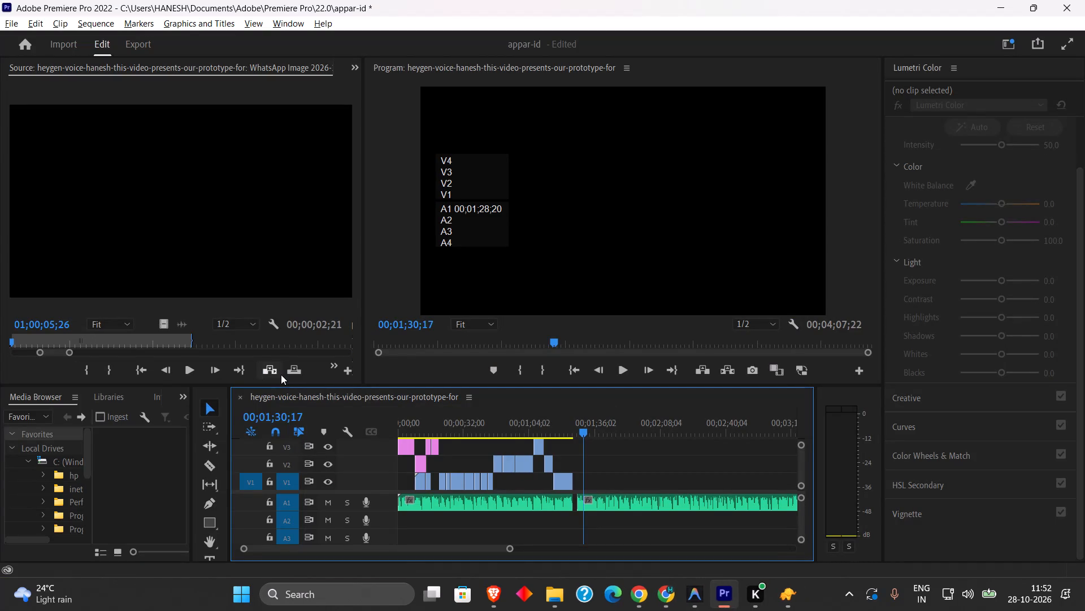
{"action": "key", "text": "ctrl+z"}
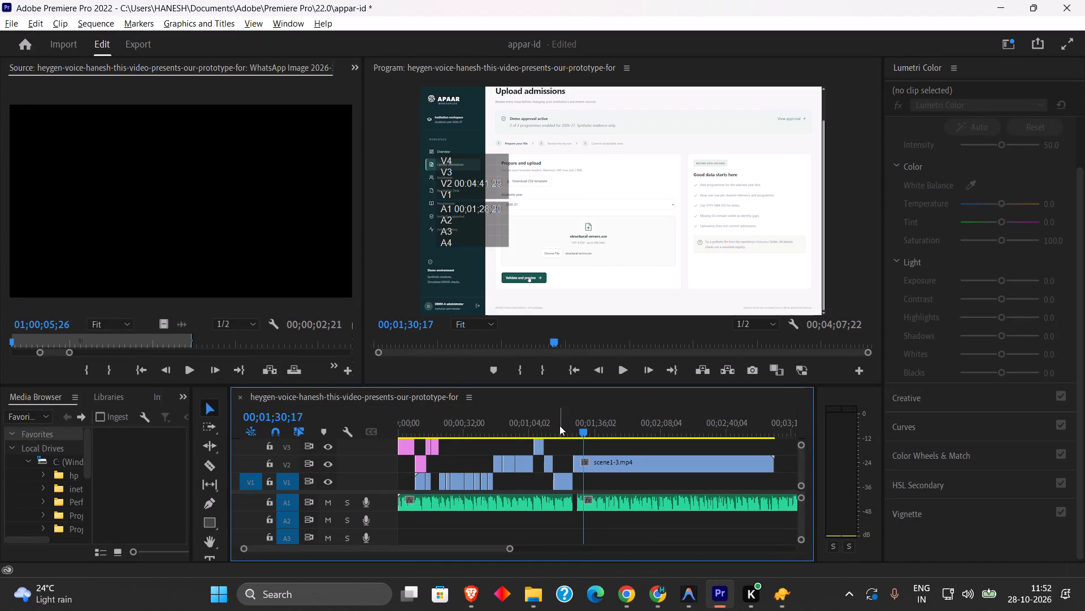
Enlarge the Source and Program monitors by lowering the boundary between them and the timeline.
{"action": "left_click_drag", "start_coordinate": [591, 384], "coordinate": [591, 406]}
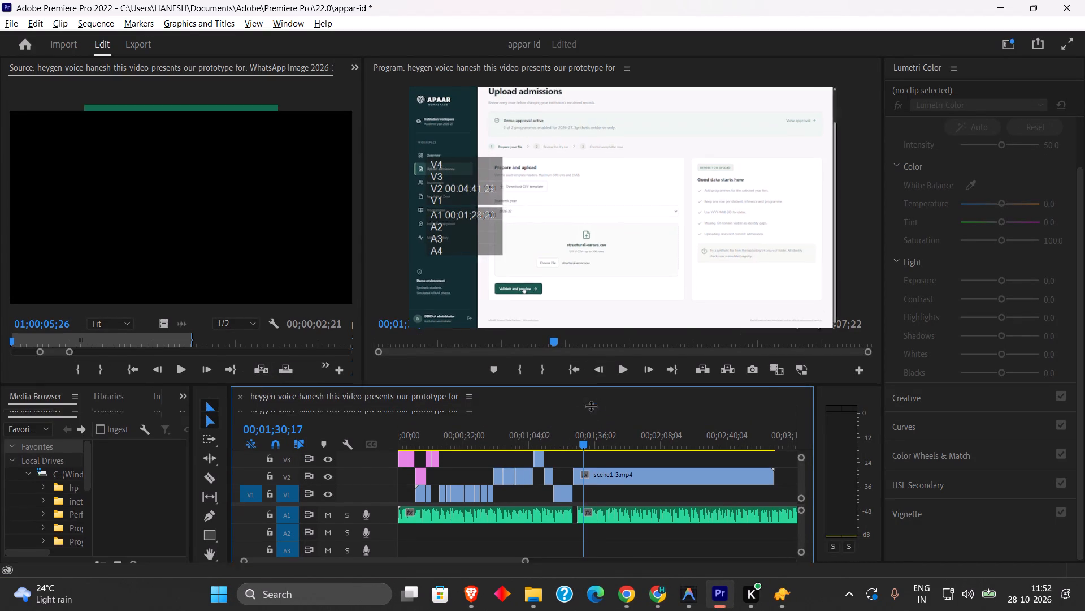
{"action": "left_click_drag", "start_coordinate": [591, 406], "coordinate": [589, 436]}
{"action": "scroll", "coordinate": [593, 512], "scroll_direction": "up", "scroll_amount": 2}
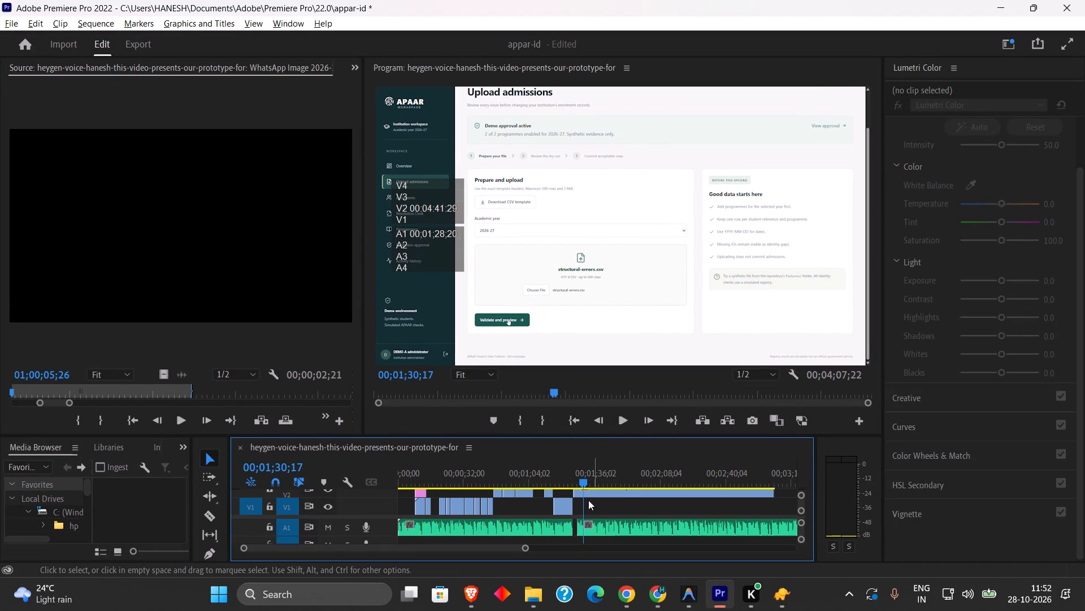
Play the sequence from about 1:22 to examine the transition into scene1-3.mp4 against the voice-over, keeping the Selection tool active.
{"action": "left_click_drag", "start_coordinate": [579, 483], "coordinate": [567, 481]}
{"action": "key", "text": "space"}
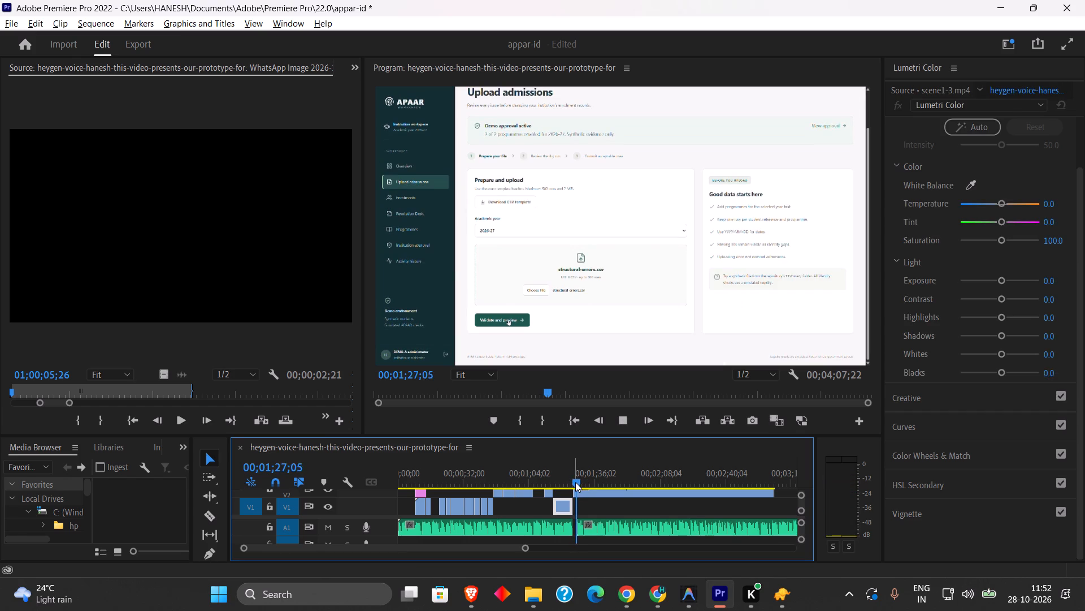
{"action": "left_click_drag", "start_coordinate": [575, 482], "coordinate": [611, 487]}
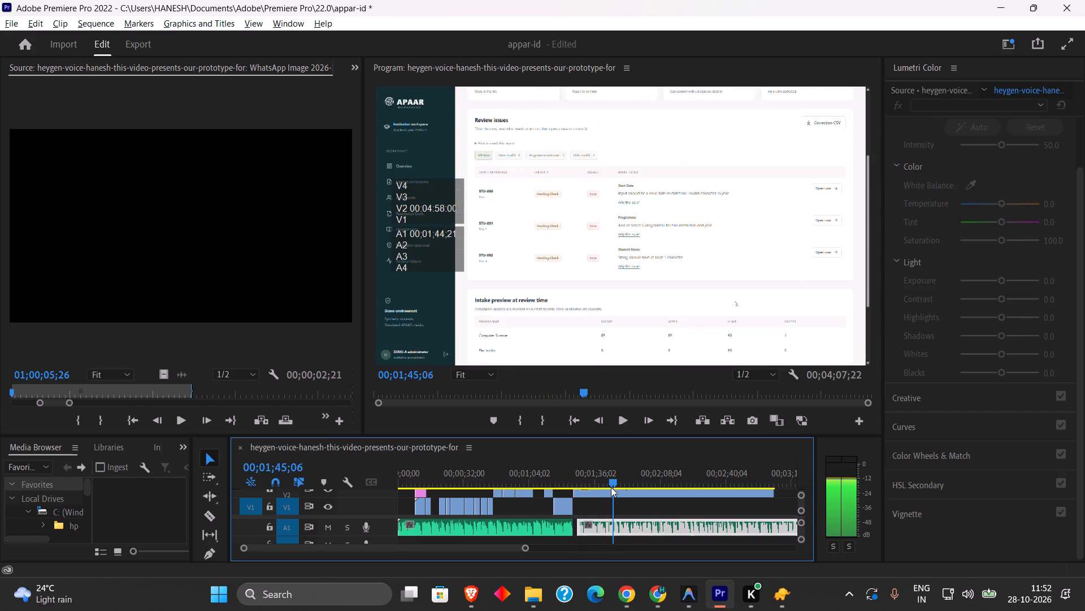
{"action": "left_click_drag", "start_coordinate": [611, 487], "coordinate": [567, 480]}
{"action": "key", "text": "n"}
{"action": "key", "text": "space"}
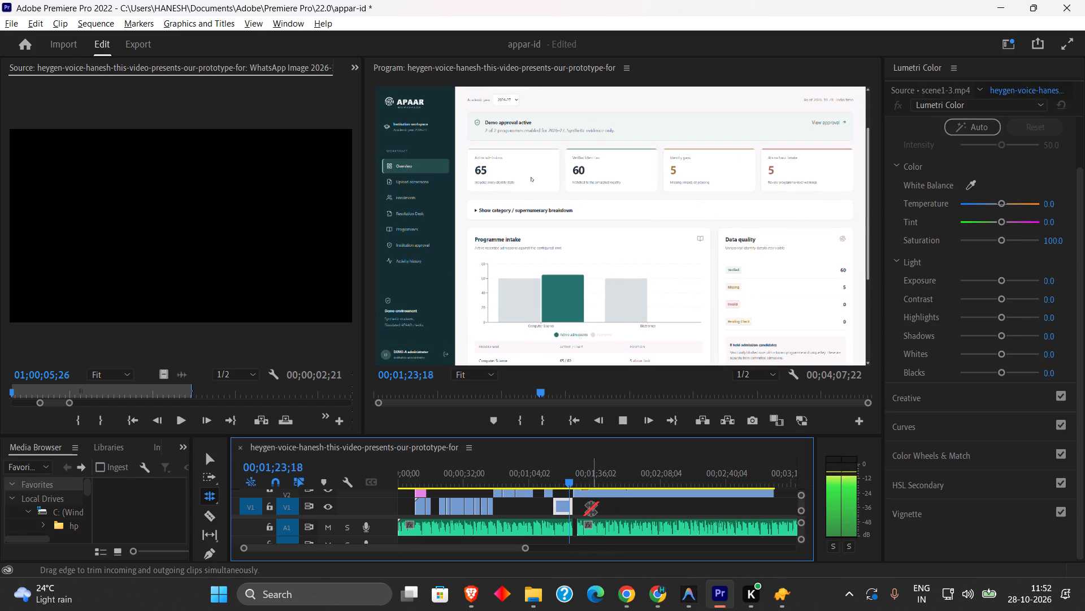
{"action": "left_click", "coordinate": [205, 464]}
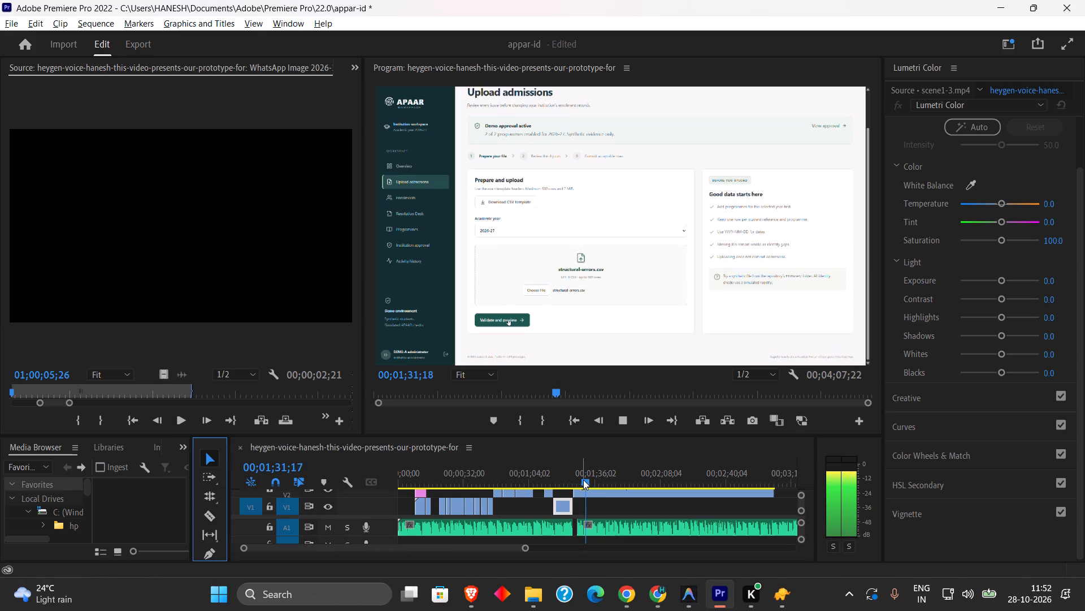
Scrub and play through scene1-3.mp4 up to about 3:02, examining the structural-errors.csv review and Resolution Desk footage.
{"action": "left_click_drag", "start_coordinate": [583, 480], "coordinate": [601, 480]}
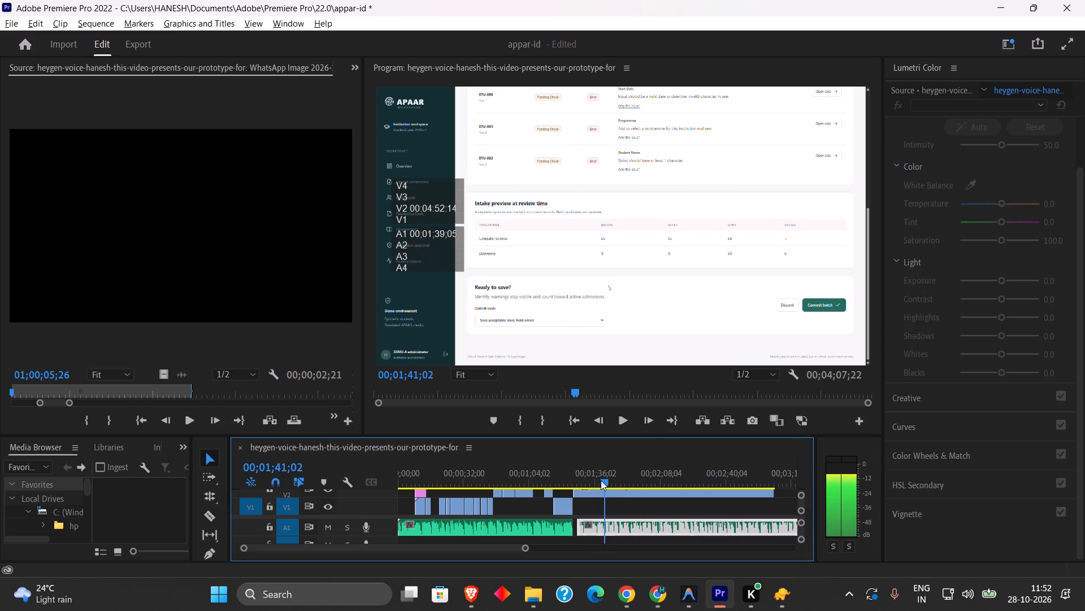
{"action": "left_click_drag", "start_coordinate": [601, 480], "coordinate": [596, 480]}
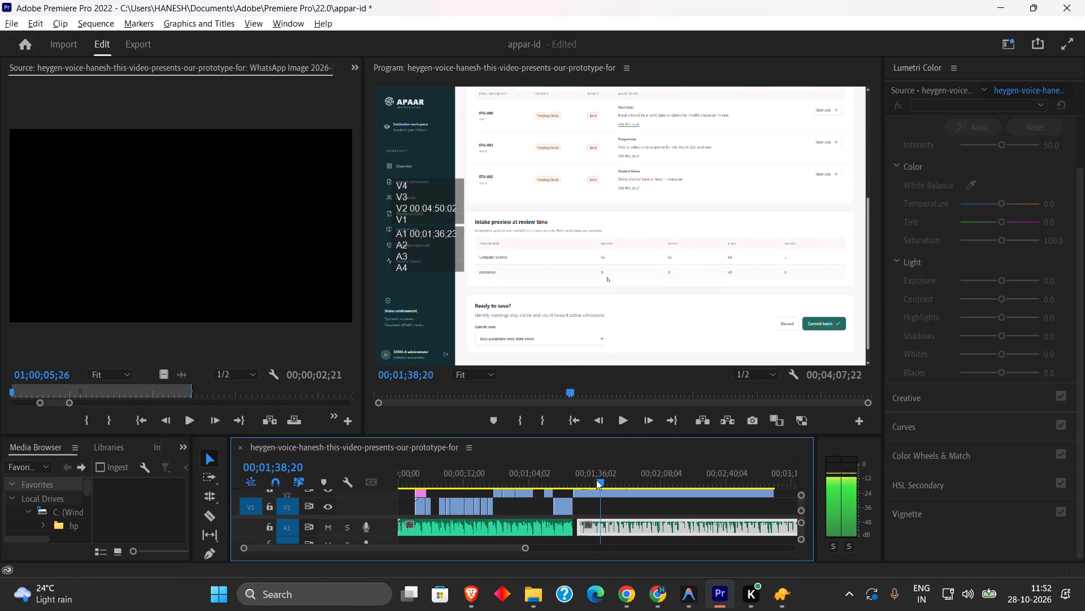
{"action": "left_click_drag", "start_coordinate": [596, 480], "coordinate": [611, 480]}
{"action": "key", "text": "space"}
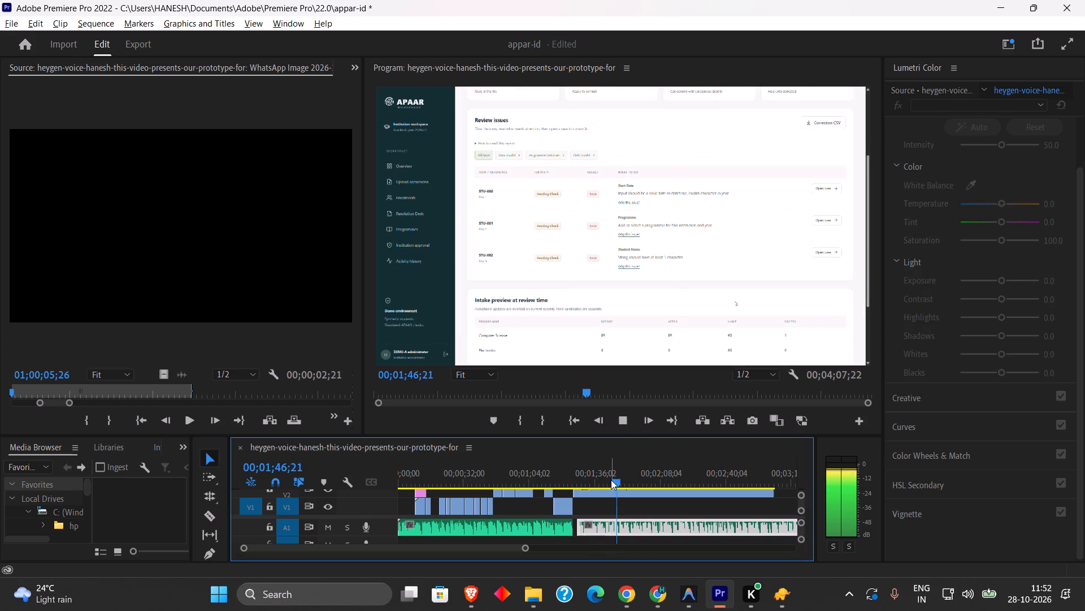
{"action": "scroll", "coordinate": [597, 530], "scroll_direction": "up", "scroll_amount": 4}
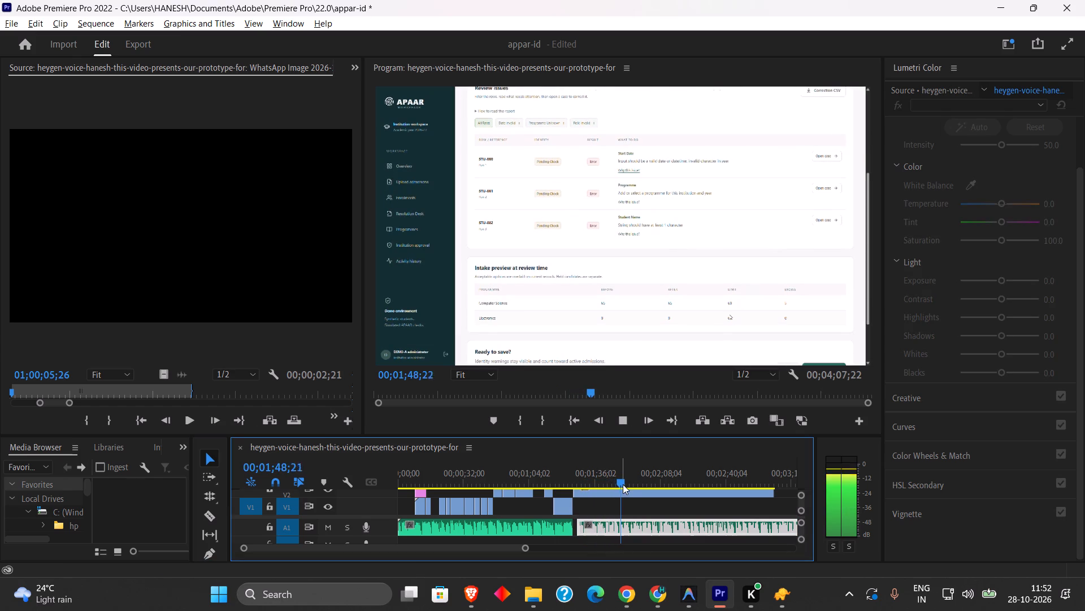
{"action": "left_click_drag", "start_coordinate": [623, 482], "coordinate": [627, 482]}
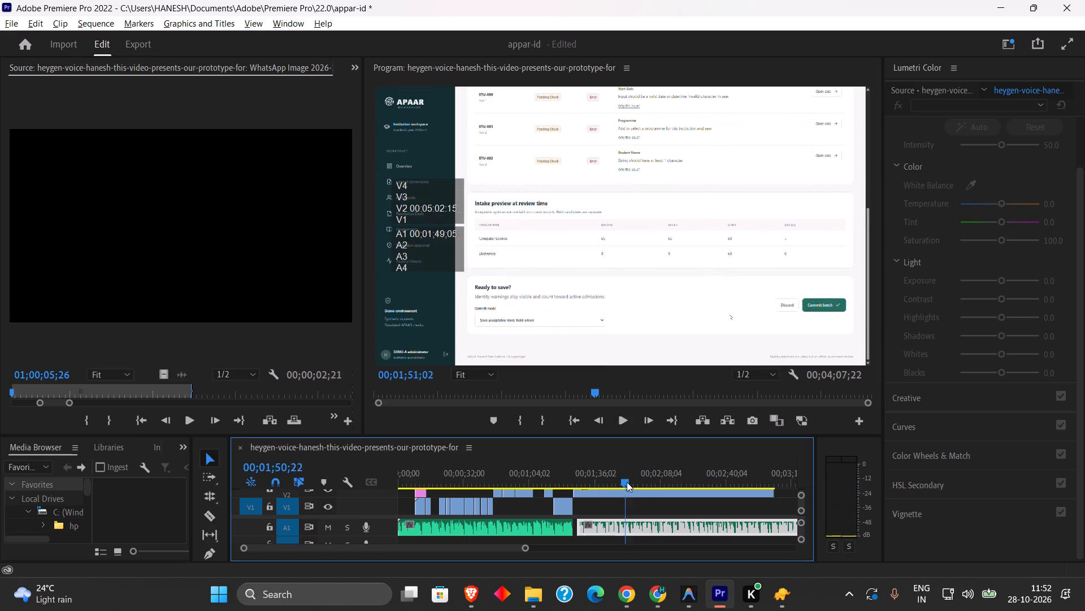
{"action": "left_click_drag", "start_coordinate": [627, 482], "coordinate": [752, 483]}
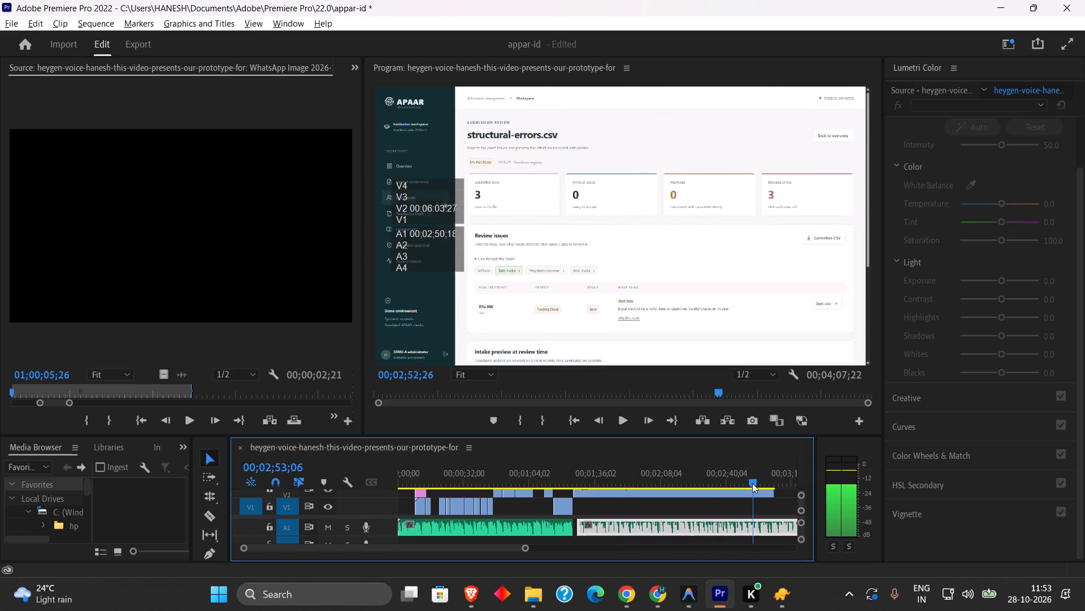
{"action": "left_click_drag", "start_coordinate": [752, 483], "coordinate": [740, 484]}
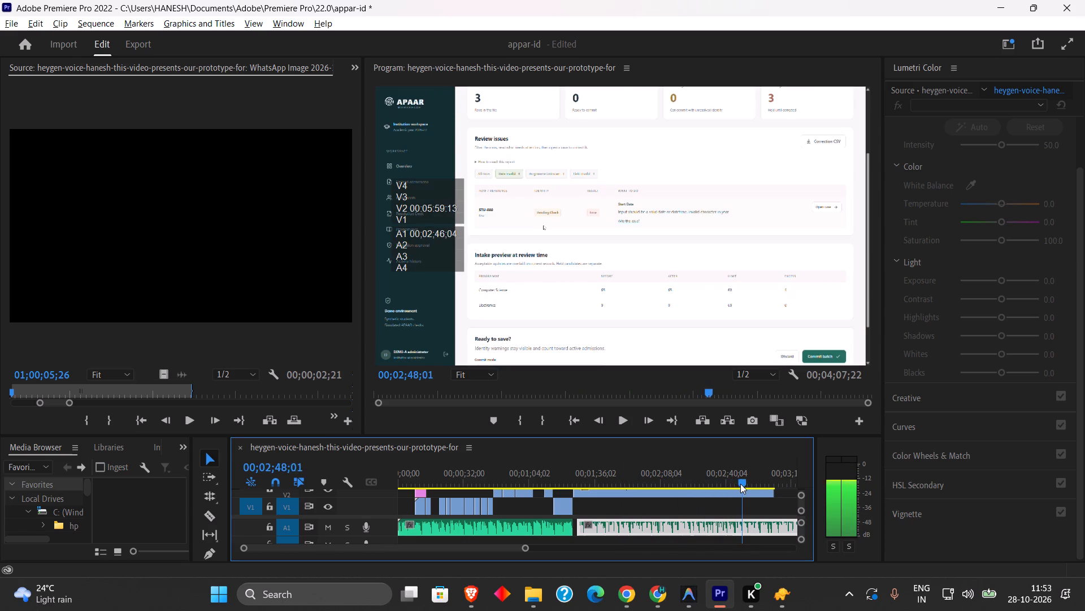
{"action": "left_click_drag", "start_coordinate": [740, 484], "coordinate": [752, 485]}
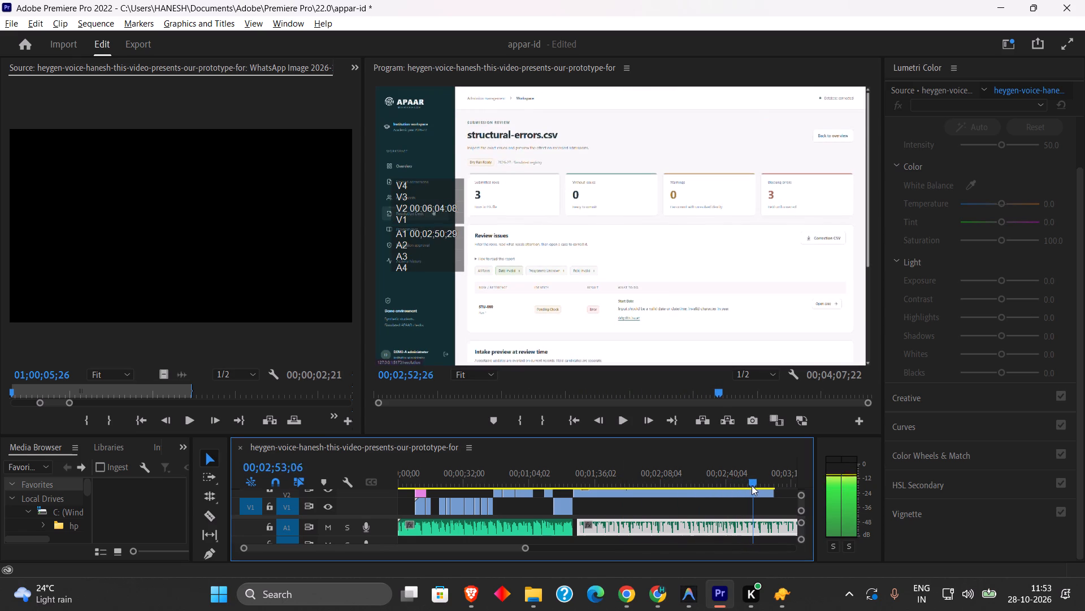
{"action": "left_click_drag", "start_coordinate": [752, 485], "coordinate": [756, 486]}
{"action": "key", "text": "space"}
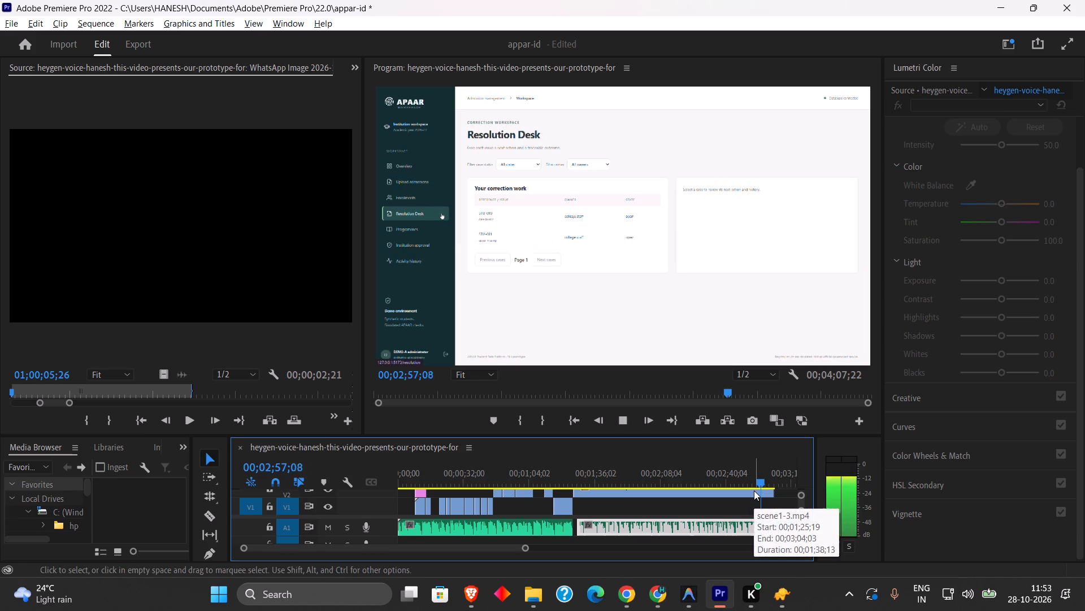
{"action": "left_click_drag", "start_coordinate": [756, 481], "coordinate": [772, 484]}
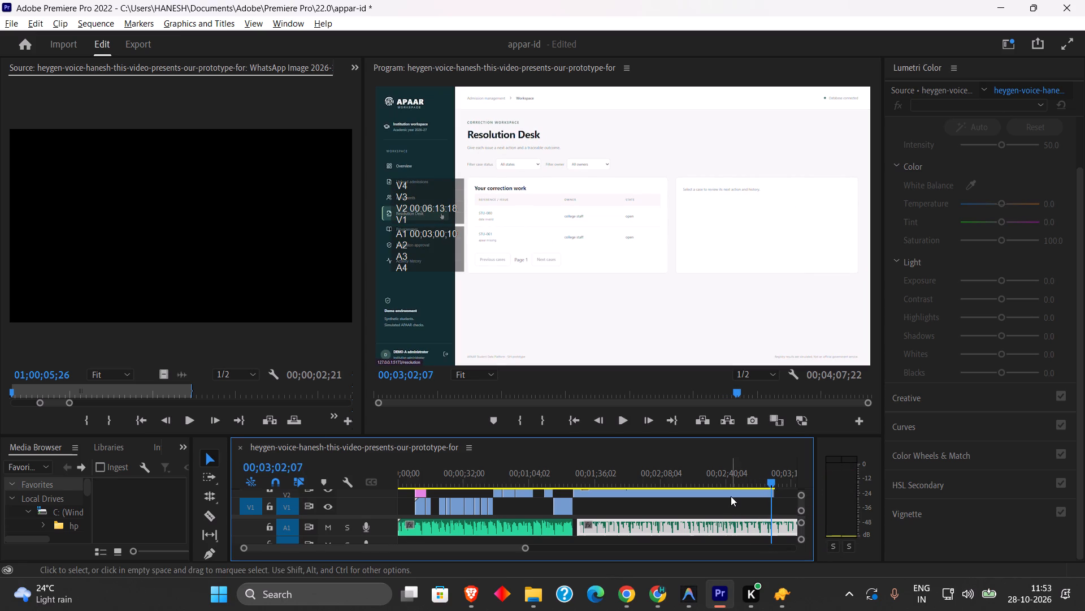
Delete the scene1-3.mp4 clip from track V2 and return the playhead to near the clip's starting point.
{"action": "left_click", "coordinate": [730, 496]}
{"action": "key", "text": "BackSpace"}
{"action": "left_click_drag", "start_coordinate": [607, 478], "coordinate": [574, 473]}
Switch to Chrome and review the Scene 4 voice-over and Scene 5 instructions in the demo video script.
{"action": "key", "text": "alt+Tab"}
{"action": "scroll", "coordinate": [323, 498], "scroll_direction": "up", "scroll_amount": 4}
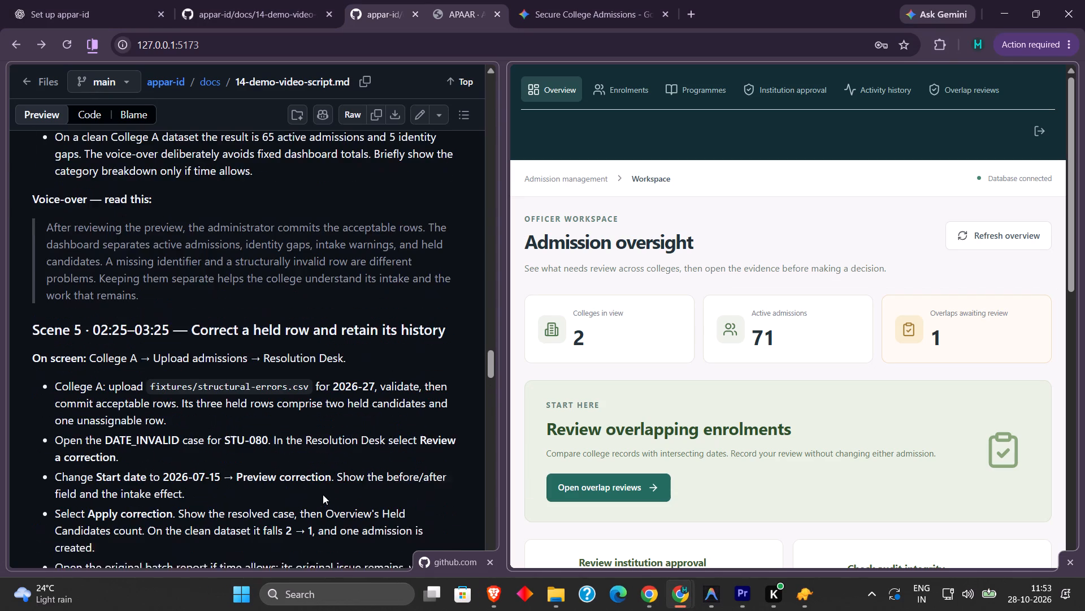
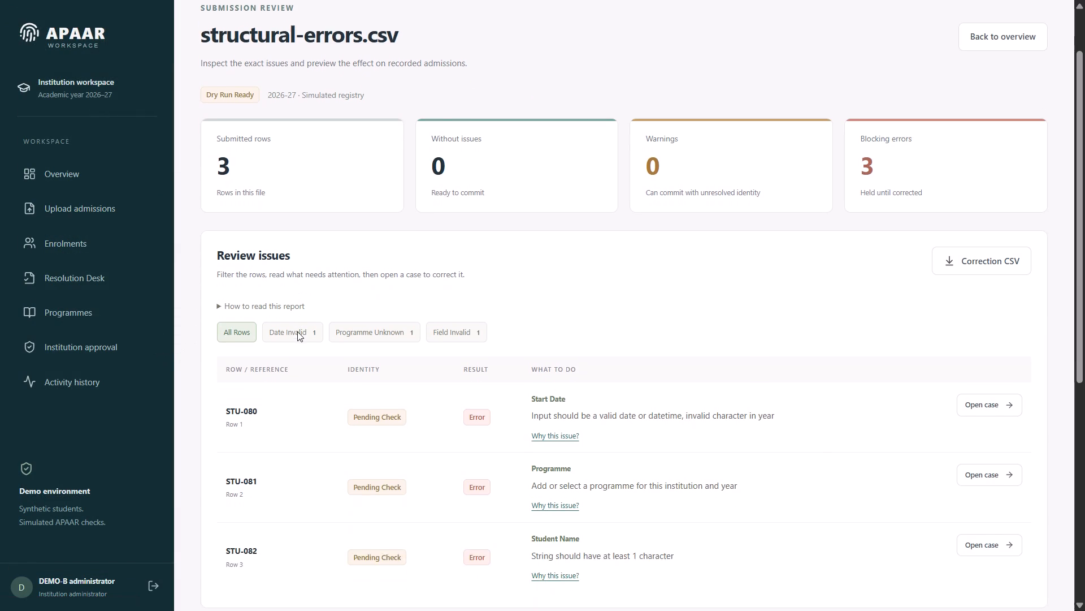
Filter the structural-errors.csv review issues by Date Invalid and examine the matching row.
{"action": "scroll", "coordinate": [297, 332], "scroll_direction": "down", "scroll_amount": 1}
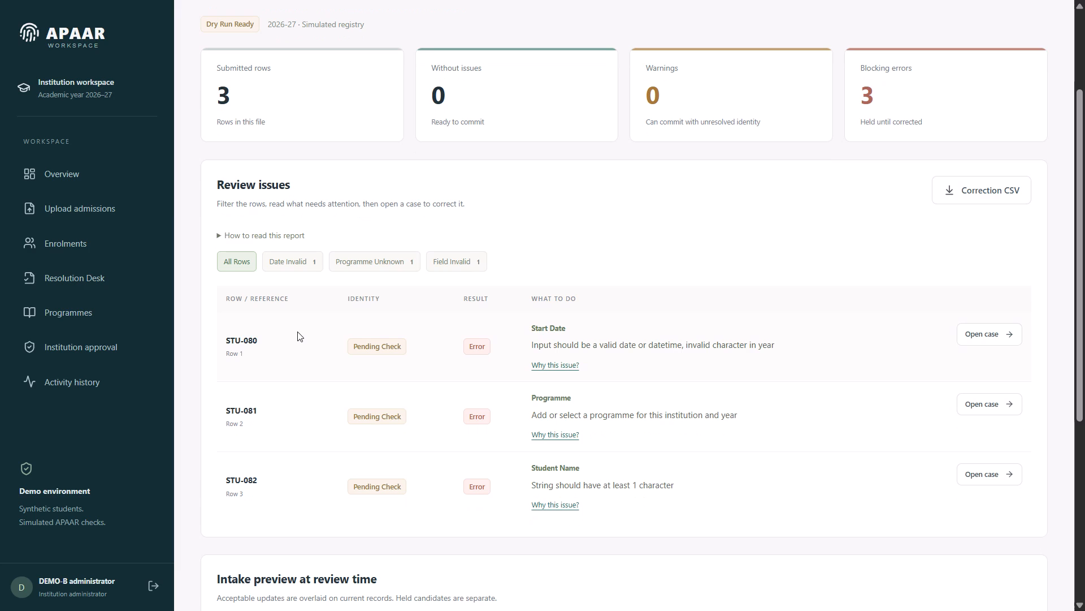
{"action": "scroll", "coordinate": [298, 332], "scroll_direction": "down", "scroll_amount": 1}
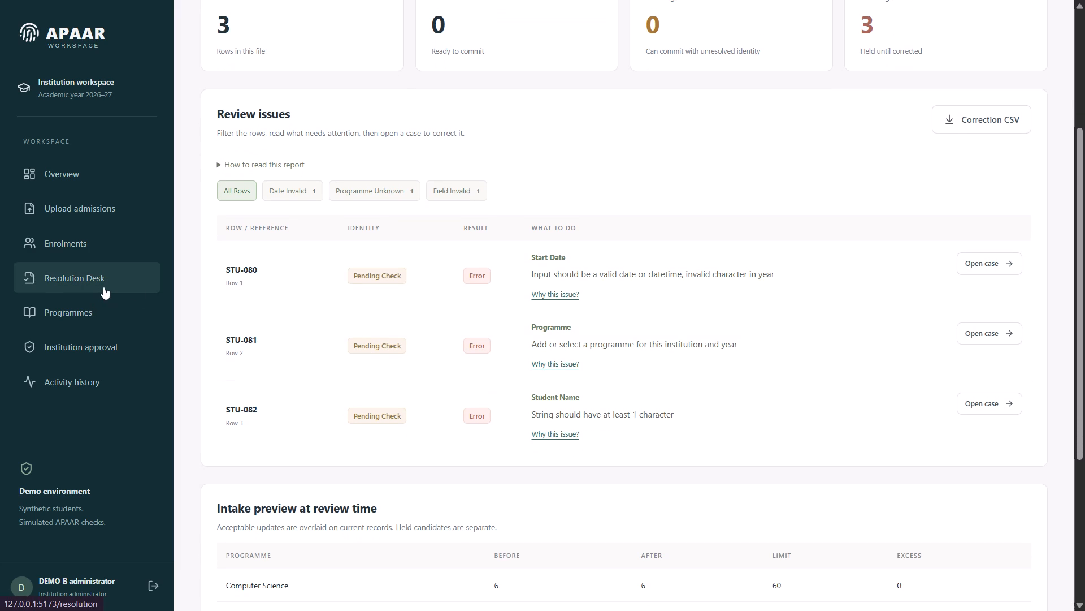
{"action": "left_click", "coordinate": [285, 186]}
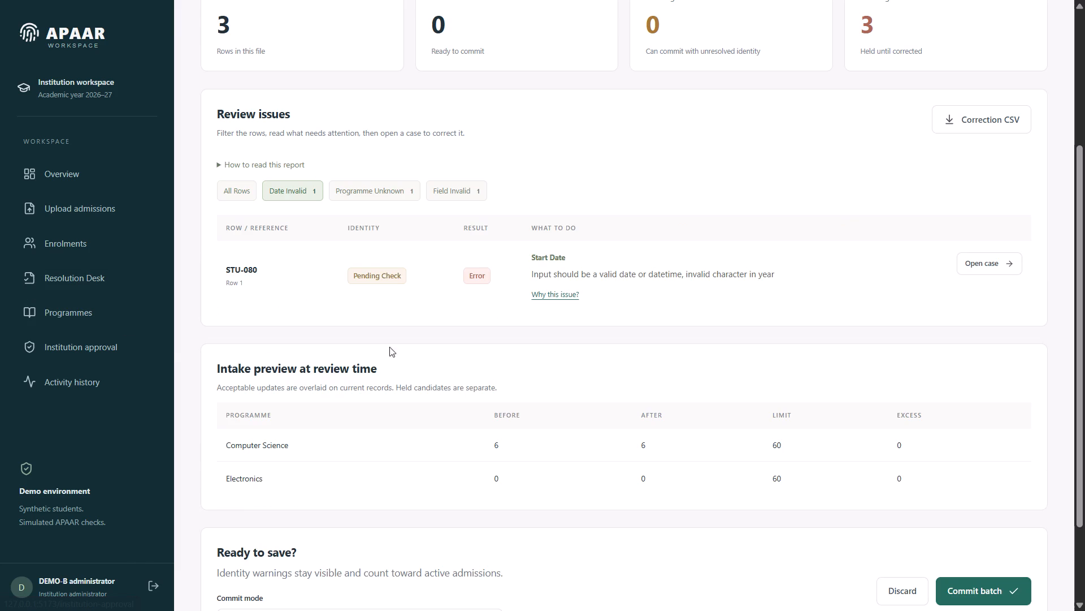
{"action": "scroll", "coordinate": [573, 342], "scroll_direction": "up", "scroll_amount": 1}
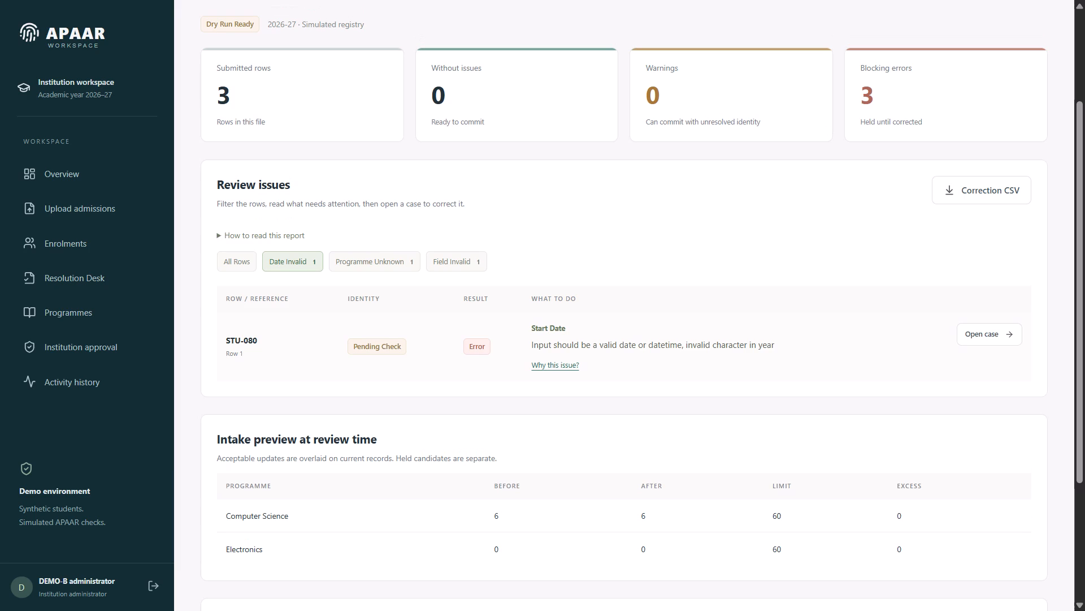
Check the Resolution Desk for correction cases.
{"action": "left_click", "coordinate": [108, 291]}
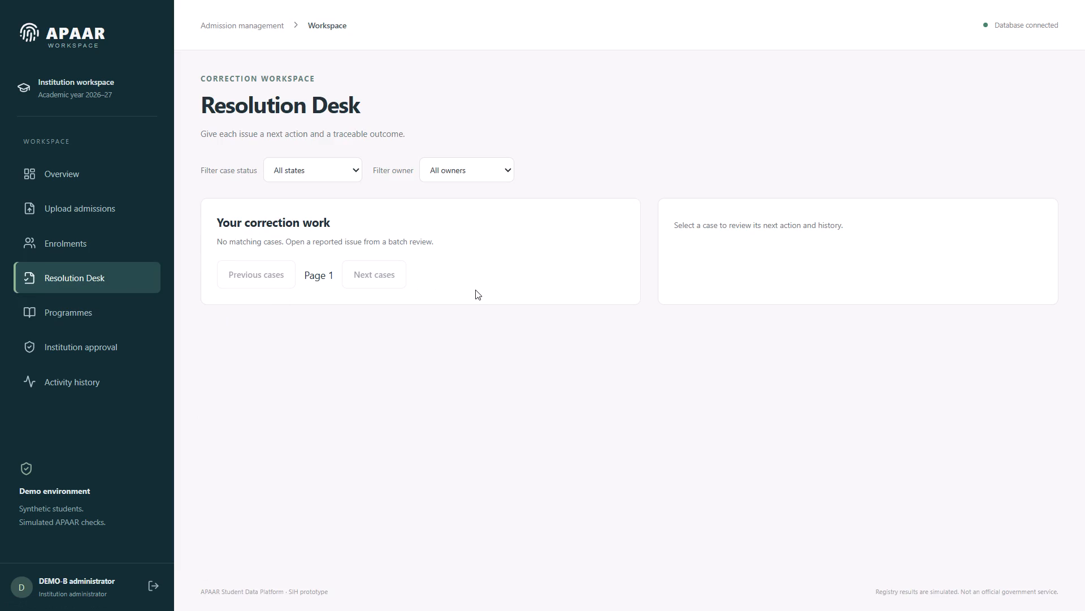
{"action": "left_click", "coordinate": [250, 274]}
{"action": "scroll", "coordinate": [313, 312], "scroll_direction": "up", "scroll_amount": 2}
{"action": "left_click", "coordinate": [264, 270]}
Upload structural-errors from the fixtures folder as the student CSV for 2026-27 and run Validate and preview.
{"action": "left_click", "coordinate": [89, 207]}
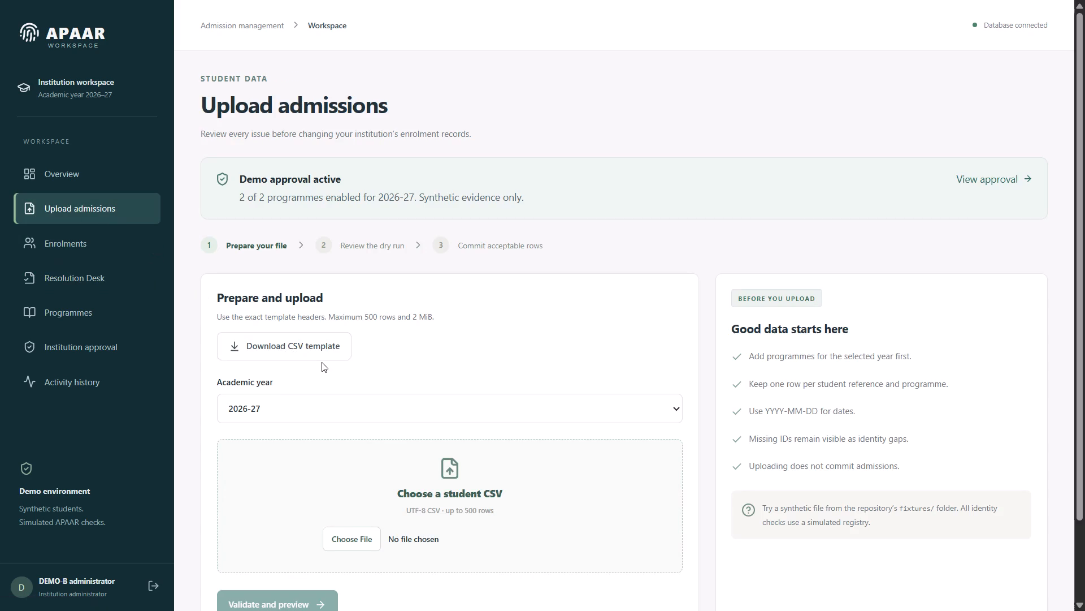
{"action": "scroll", "coordinate": [322, 362], "scroll_direction": "down", "scroll_amount": 1}
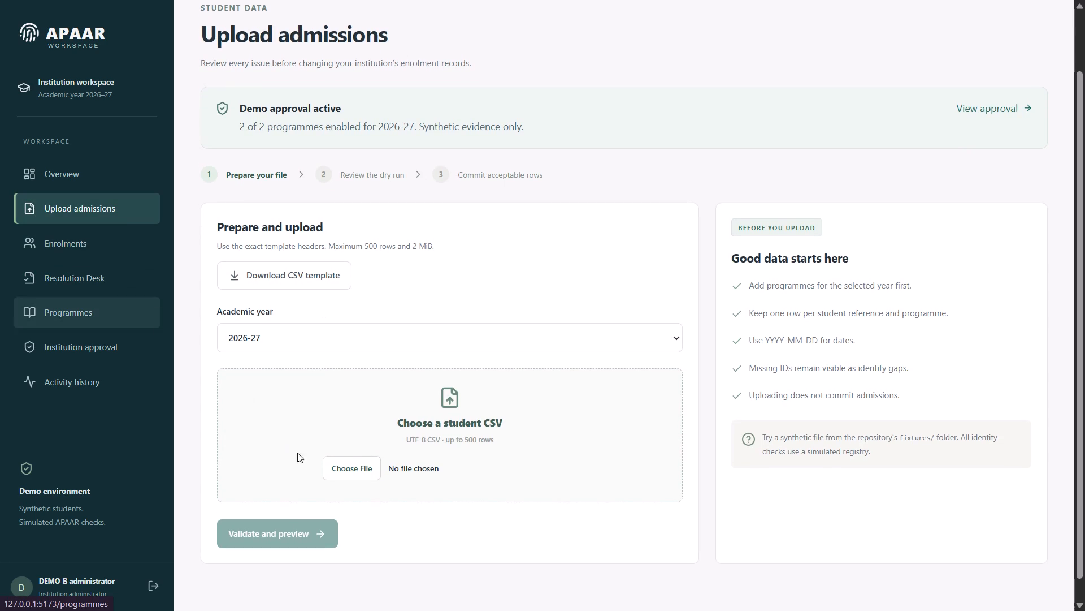
{"action": "left_click", "coordinate": [346, 467]}
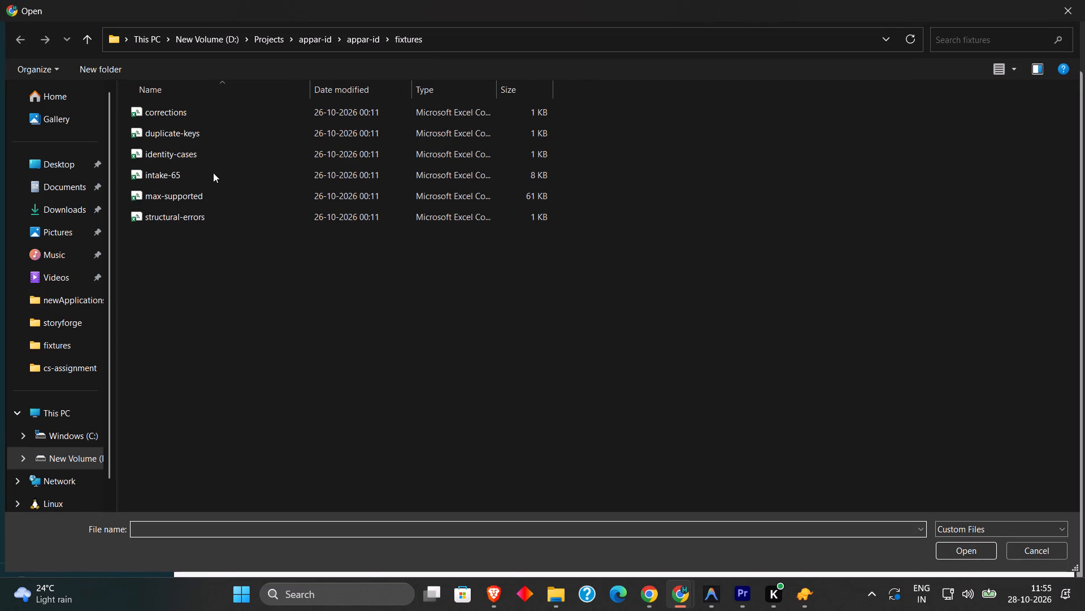
{"action": "double_click", "coordinate": [206, 217]}
{"action": "left_click", "coordinate": [312, 526]}
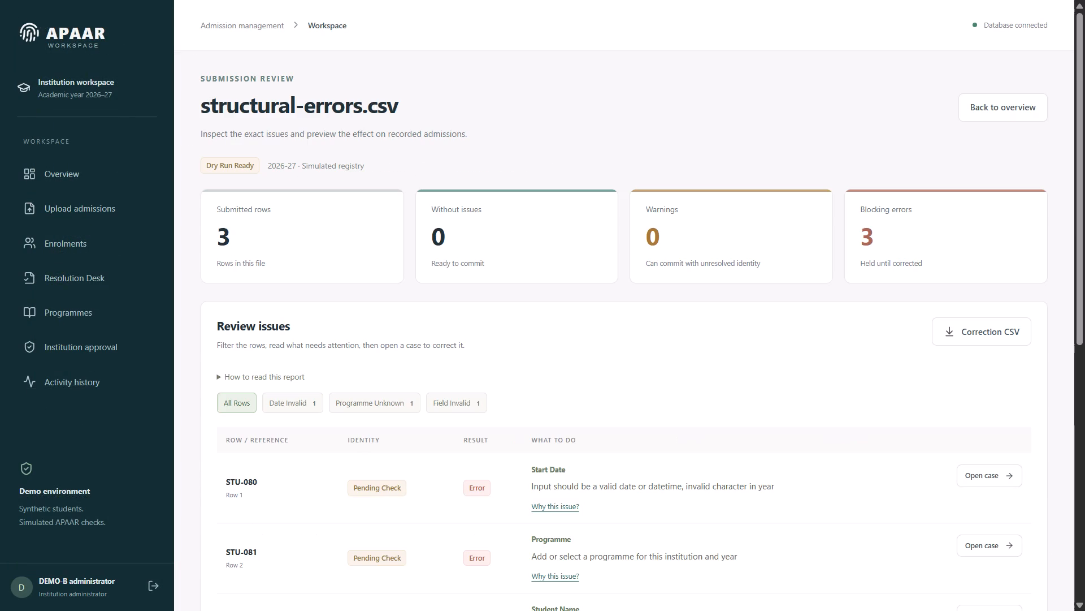
Filter the new submission's issues by Date Invalid and examine its intake preview and commit options.
{"action": "left_click", "coordinate": [284, 391]}
{"action": "left_click", "coordinate": [288, 399]}
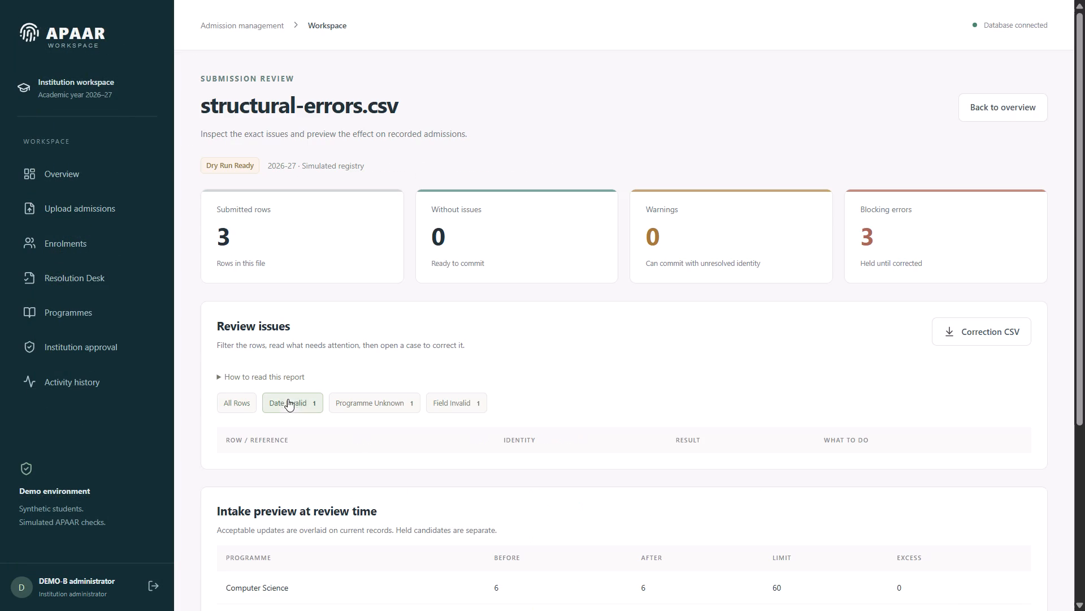
{"action": "scroll", "coordinate": [308, 406], "scroll_direction": "down", "scroll_amount": 3}
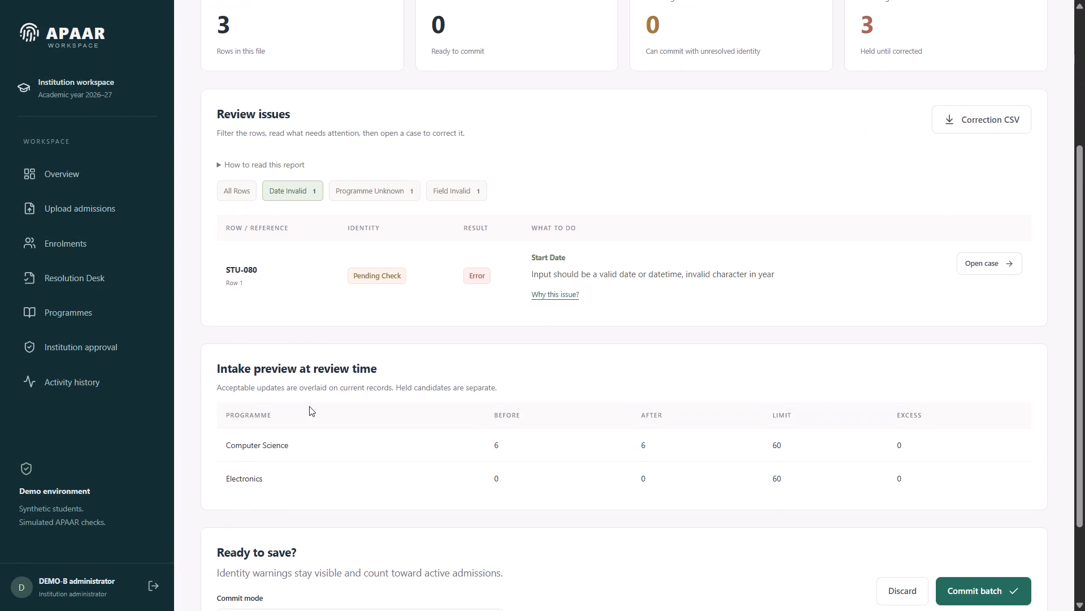
{"action": "scroll", "coordinate": [309, 406], "scroll_direction": "down", "scroll_amount": 1}
{"action": "scroll", "coordinate": [309, 406], "scroll_direction": "up", "scroll_amount": 1}
{"action": "scroll", "coordinate": [309, 406], "scroll_direction": "down", "scroll_amount": 1}
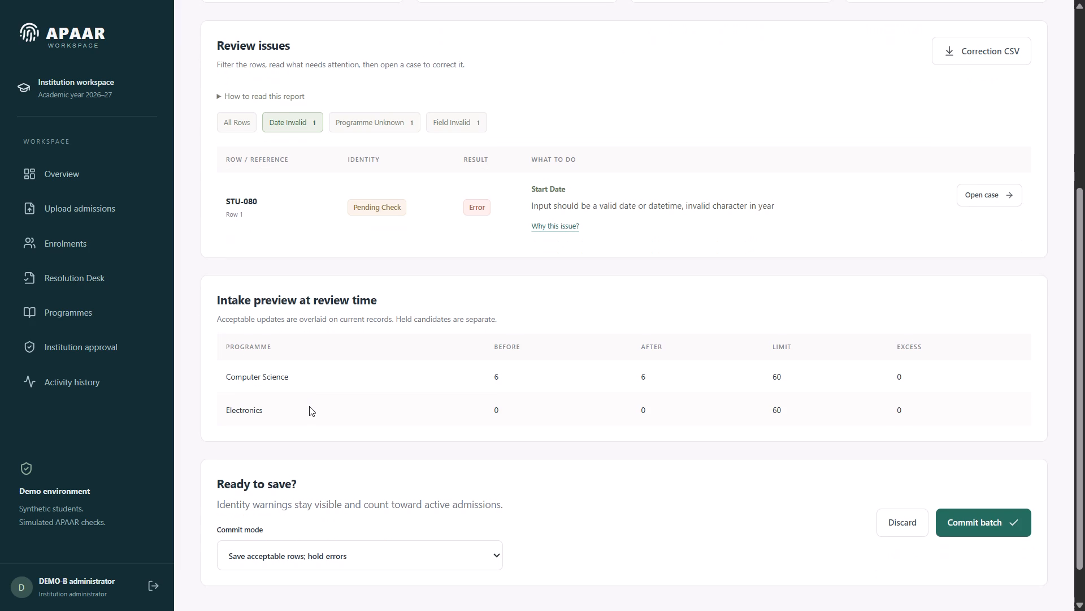
Return to the Resolution Desk and filter the correction cases by the open status.
{"action": "left_click", "coordinate": [115, 270]}
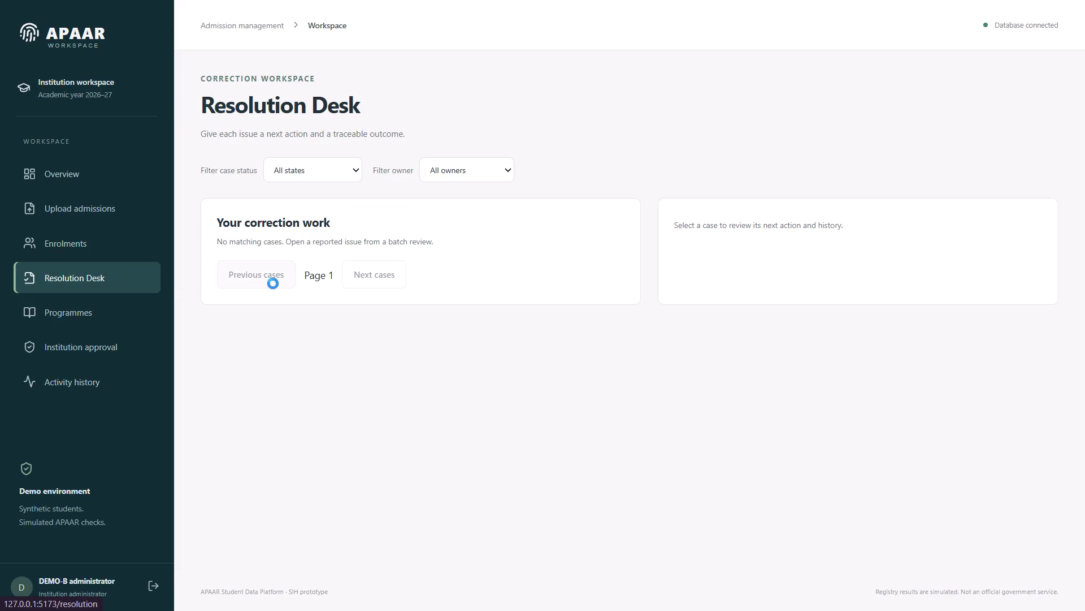
{"action": "left_click", "coordinate": [273, 283]}
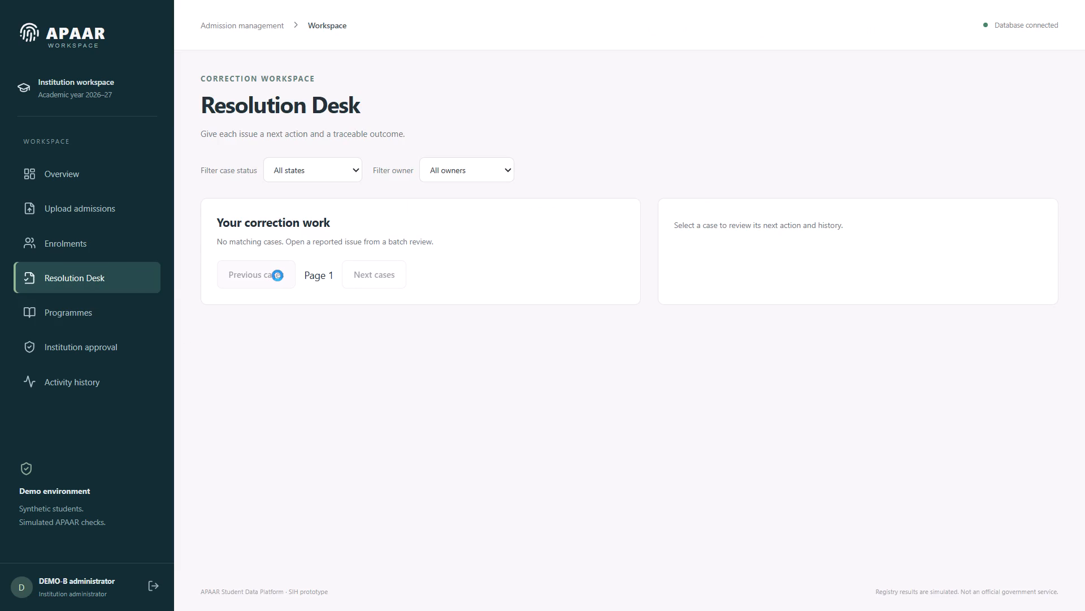
{"action": "left_click", "coordinate": [338, 178]}
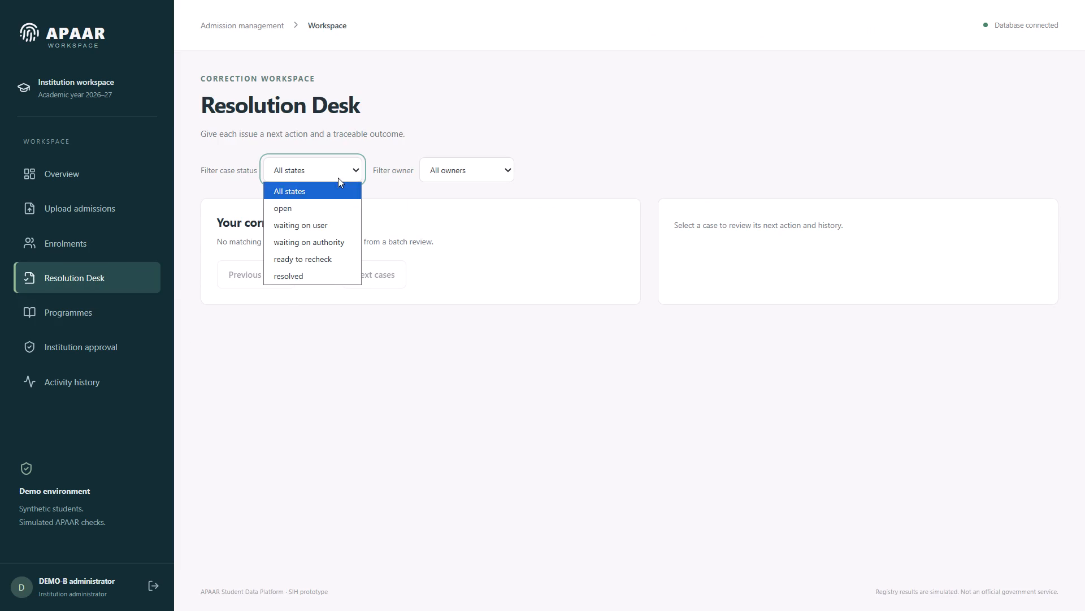
{"action": "left_click", "coordinate": [337, 208]}
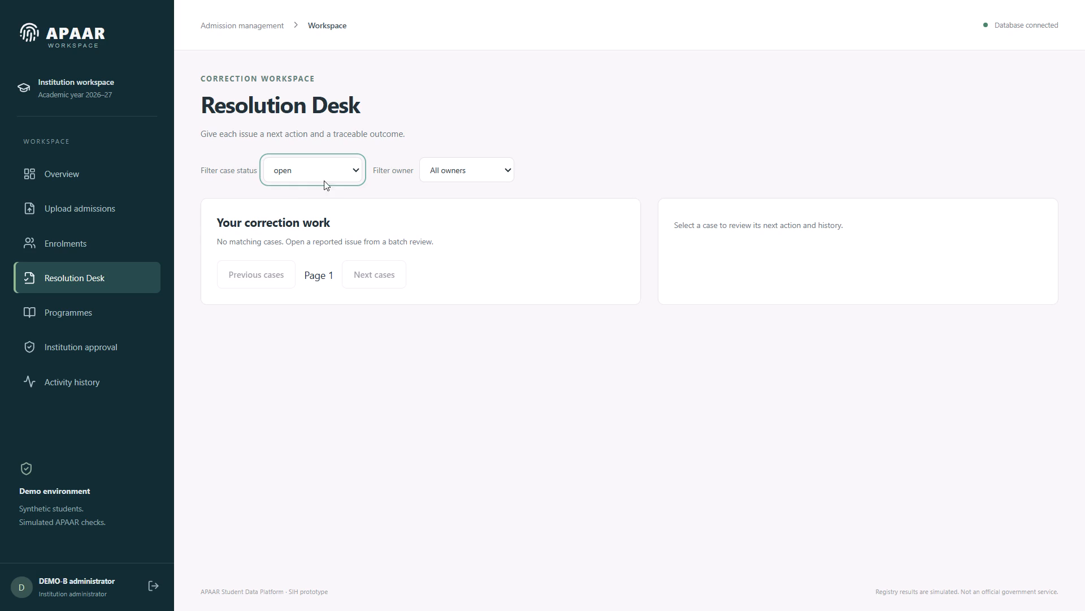
Upload structural-errors from the fixtures folder again as the student CSV and run Validate and preview.
{"action": "left_click", "coordinate": [128, 209]}
{"action": "left_click", "coordinate": [324, 545]}
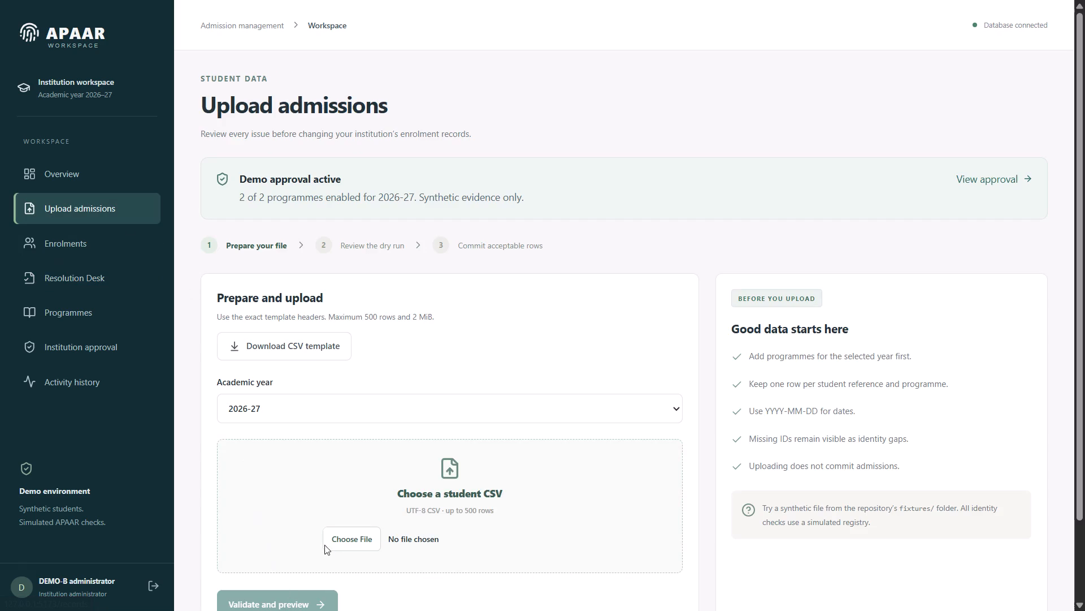
{"action": "left_click", "coordinate": [336, 541]}
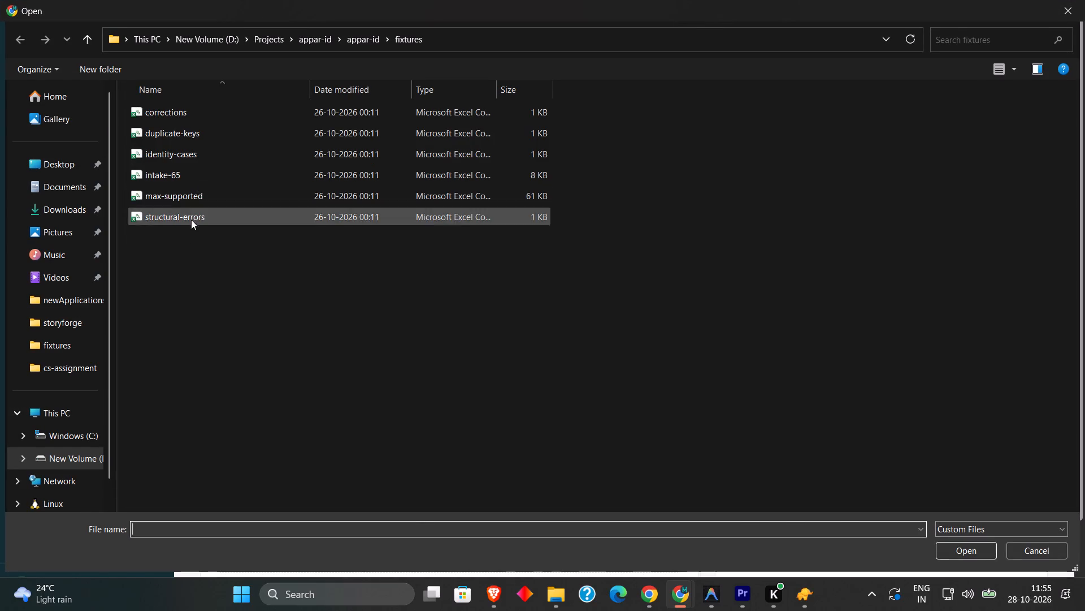
{"action": "double_click", "coordinate": [191, 220]}
{"action": "scroll", "coordinate": [347, 441], "scroll_direction": "down", "scroll_amount": 3}
{"action": "left_click", "coordinate": [325, 505]}
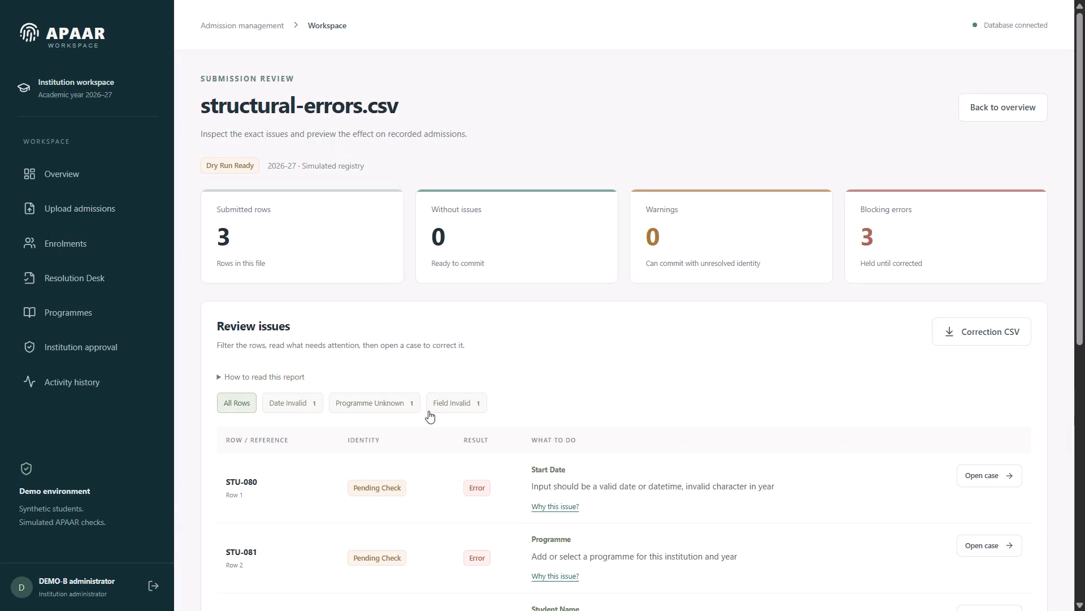
Filter the review issues by Date Invalid and open the correction case for STU-080.
{"action": "scroll", "coordinate": [428, 411], "scroll_direction": "down", "scroll_amount": 2}
{"action": "left_click", "coordinate": [289, 253]}
{"action": "left_click", "coordinate": [990, 324]}
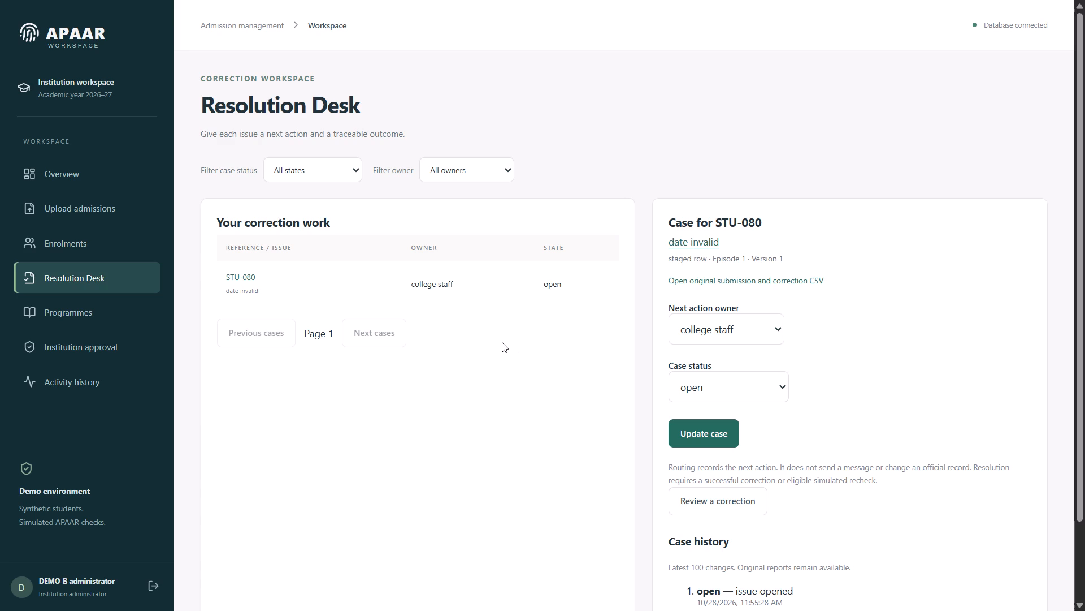
{"action": "scroll", "coordinate": [692, 335], "scroll_direction": "down", "scroll_amount": 2}
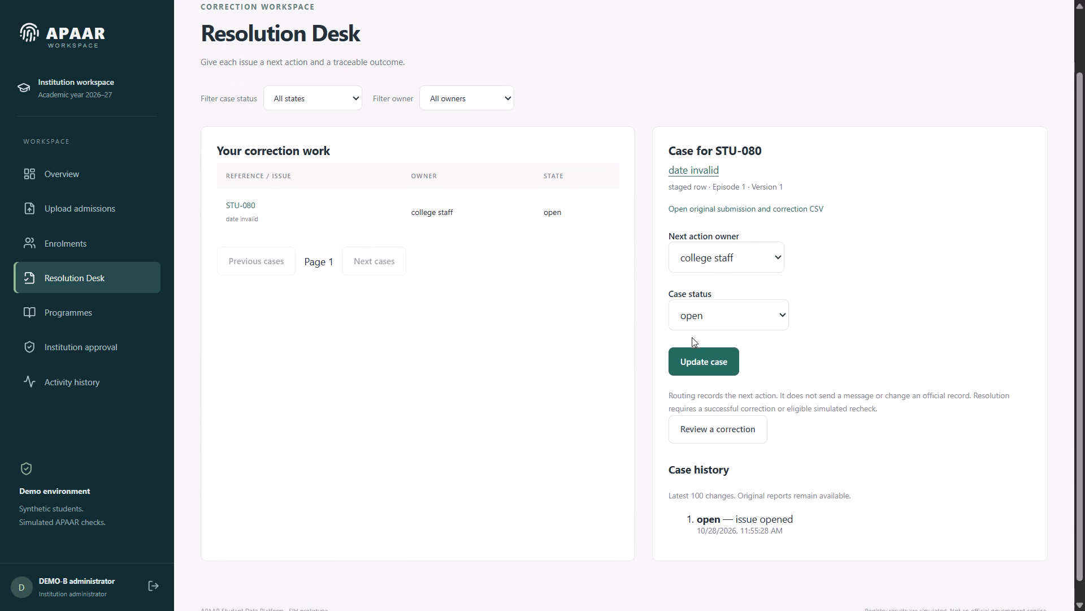
{"action": "scroll", "coordinate": [692, 337], "scroll_direction": "down", "scroll_amount": 1}
{"action": "left_click", "coordinate": [714, 354]}
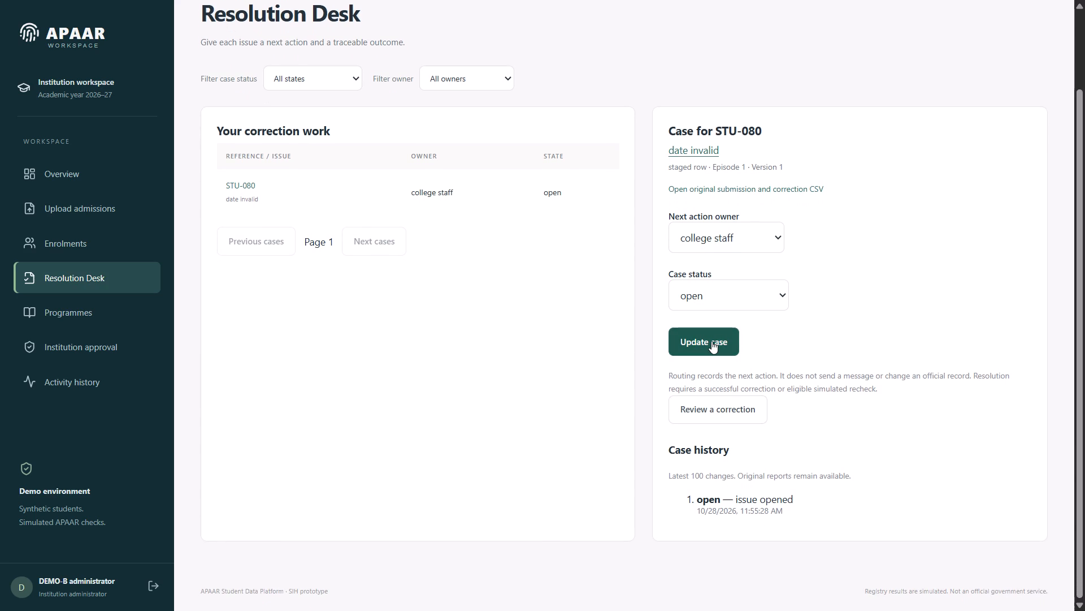
{"action": "left_click", "coordinate": [711, 341]}
{"action": "left_click", "coordinate": [701, 416]}
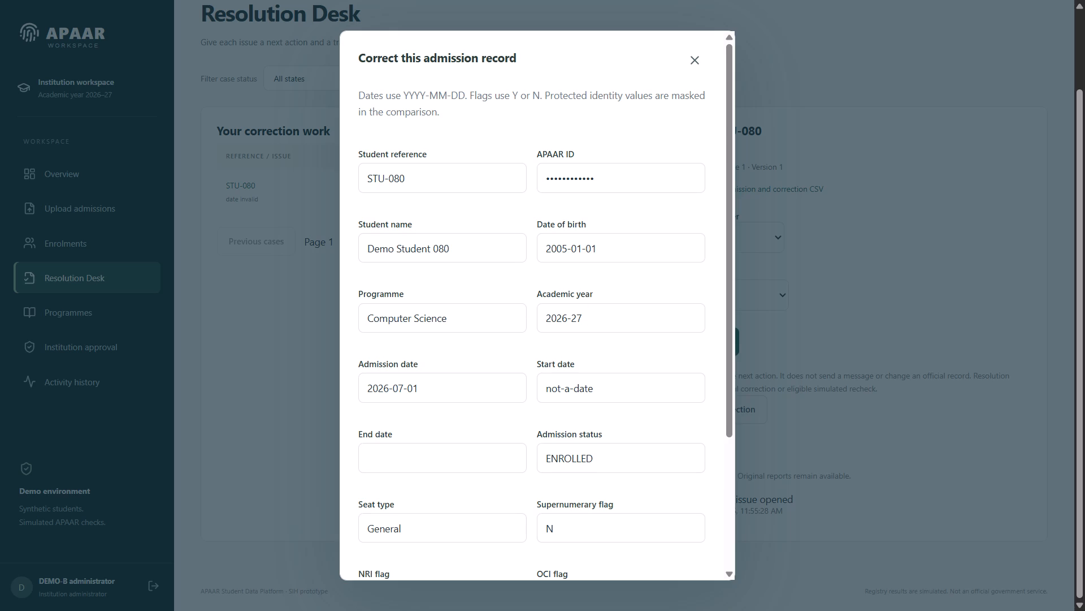
{"action": "triple_click", "coordinate": [573, 391]}
{"action": "left_click", "coordinate": [615, 397]}
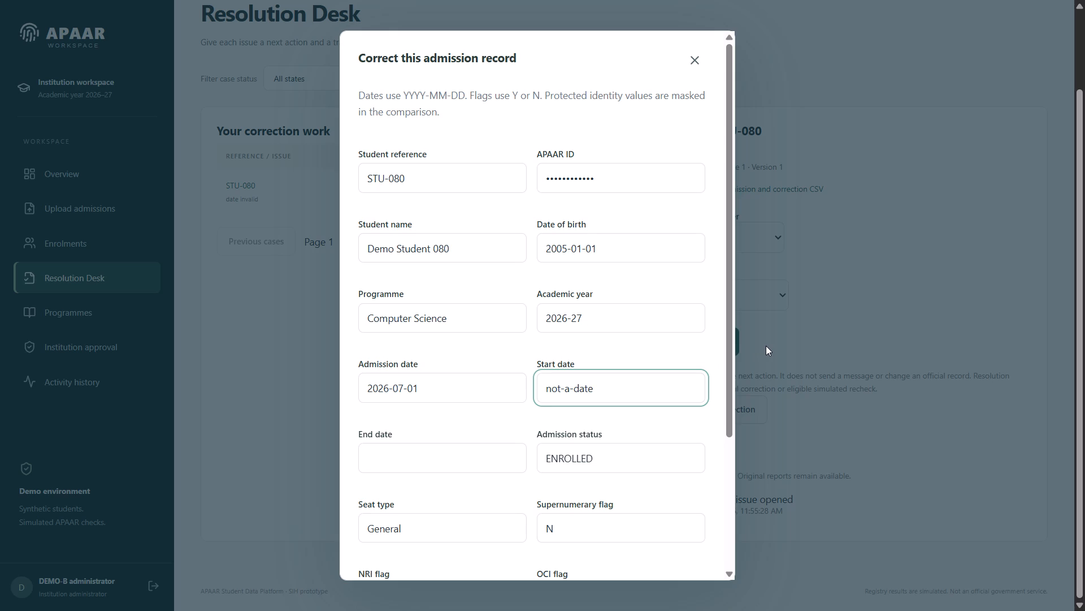
{"action": "scroll", "coordinate": [553, 415], "scroll_direction": "down", "scroll_amount": 8}
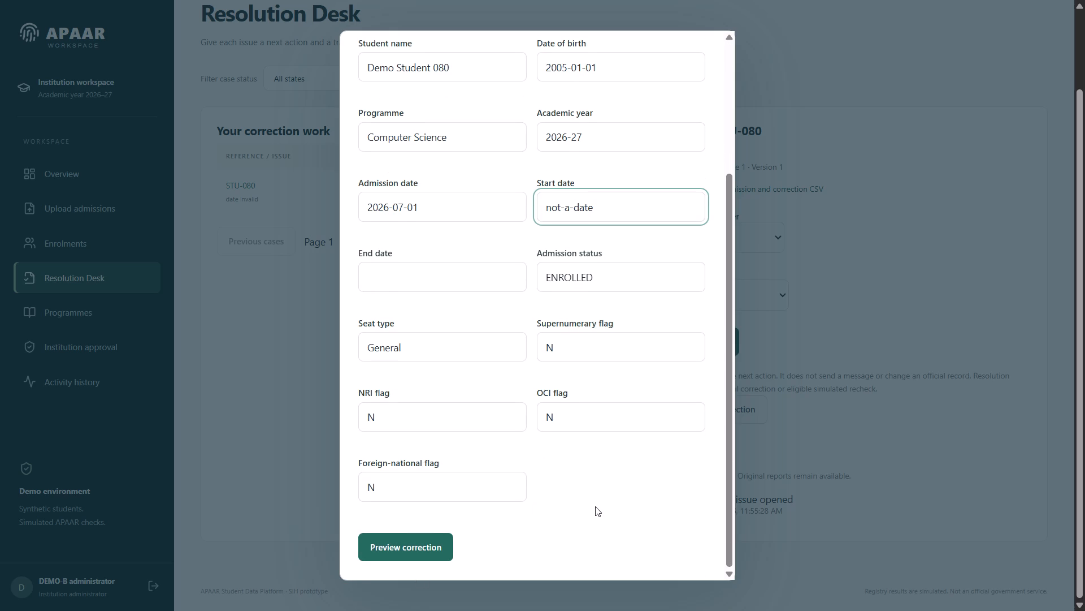
{"action": "left_click", "coordinate": [922, 416]}
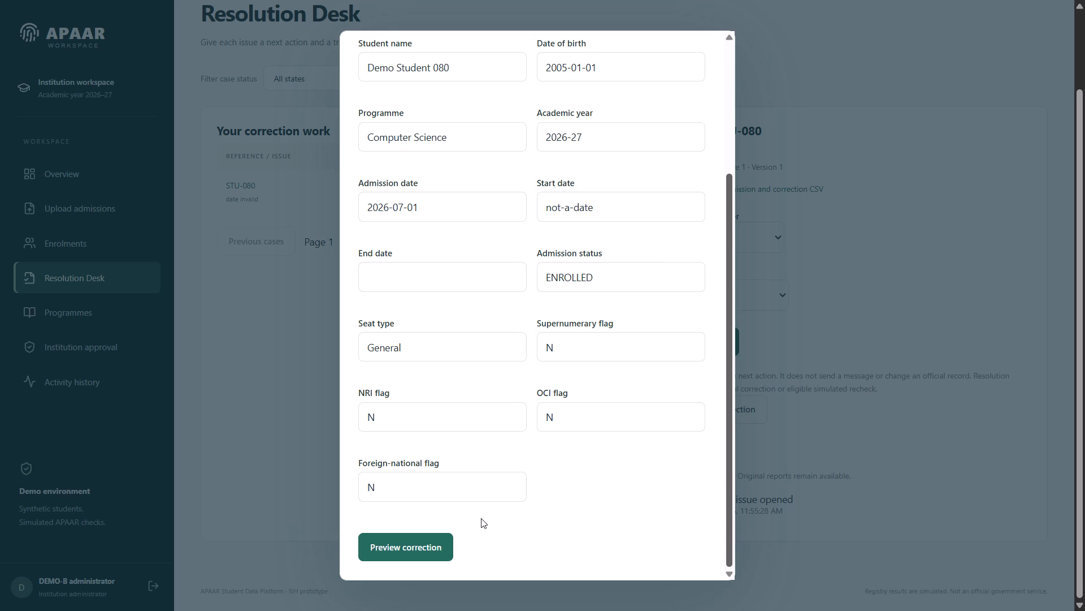
{"action": "left_click", "coordinate": [439, 539]}
{"action": "left_click", "coordinate": [801, 468]}
{"action": "scroll", "coordinate": [627, 472], "scroll_direction": "up", "scroll_amount": 3}
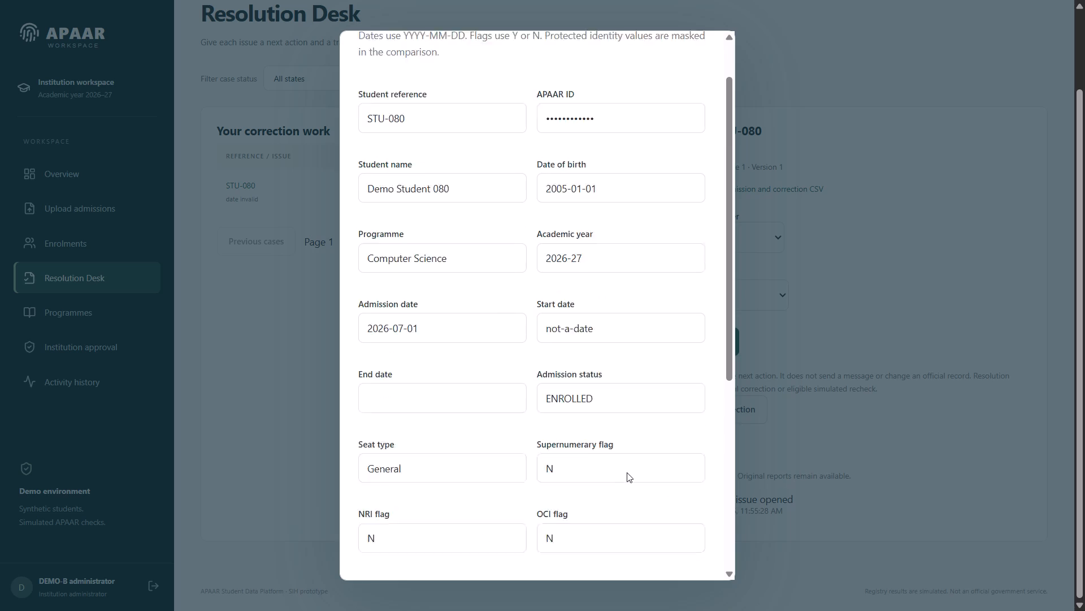
{"action": "scroll", "coordinate": [627, 472], "scroll_direction": "up", "scroll_amount": 4}
{"action": "left_click", "coordinate": [693, 67]}
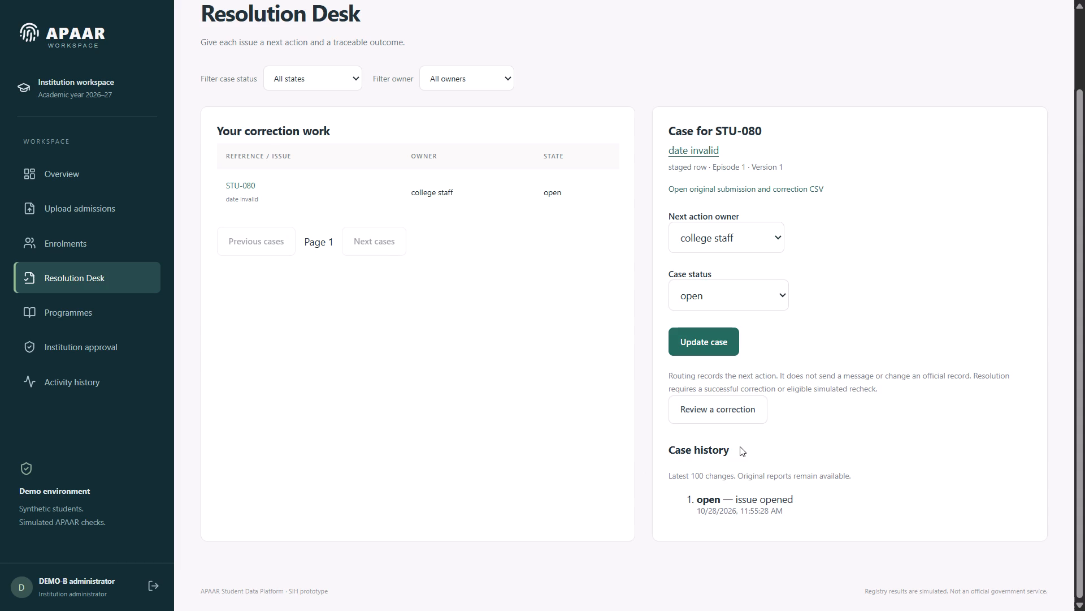
{"action": "left_click", "coordinate": [695, 353]}
{"action": "left_click", "coordinate": [726, 416]}
{"action": "scroll", "coordinate": [567, 402], "scroll_direction": "down", "scroll_amount": 7}
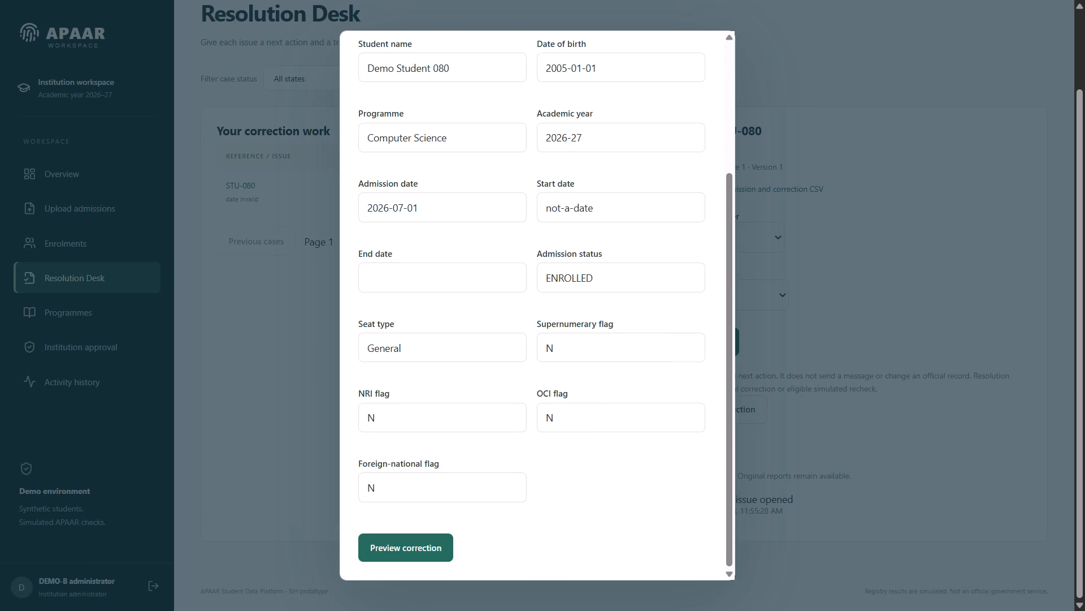
{"action": "scroll", "coordinate": [567, 402], "scroll_direction": "up", "scroll_amount": 8}
{"action": "scroll", "coordinate": [567, 402], "scroll_direction": "down", "scroll_amount": 4}
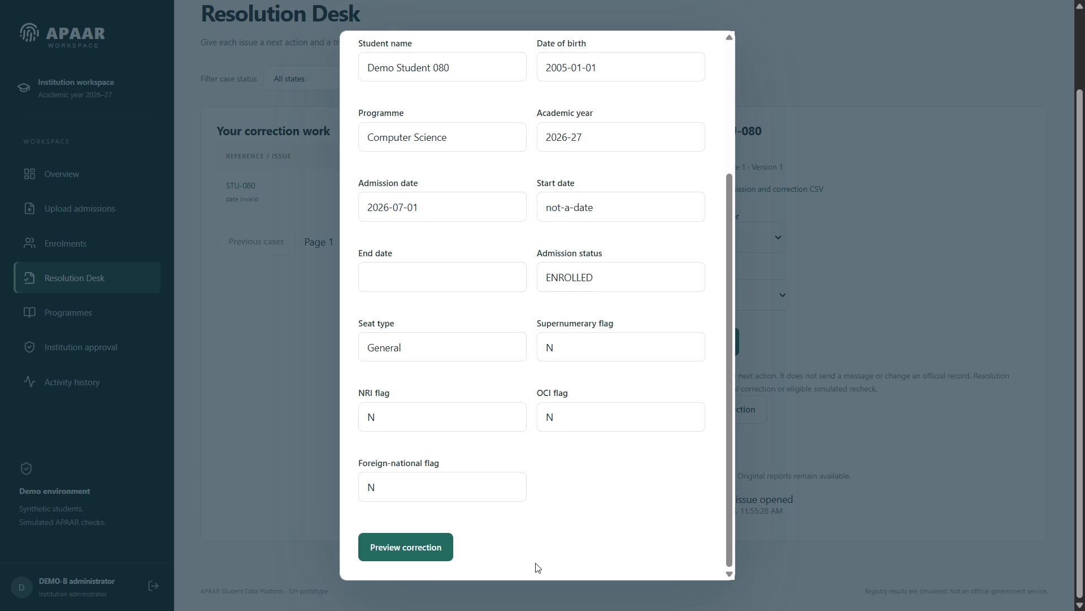
{"action": "left_click", "coordinate": [745, 531]}
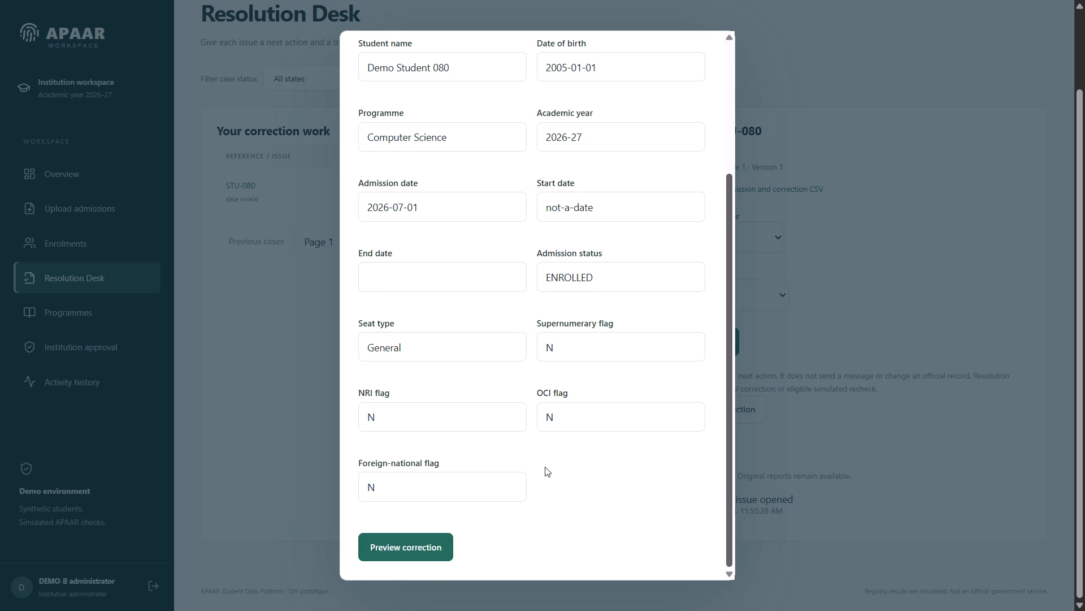
{"action": "scroll", "coordinate": [541, 466], "scroll_direction": "up", "scroll_amount": 8}
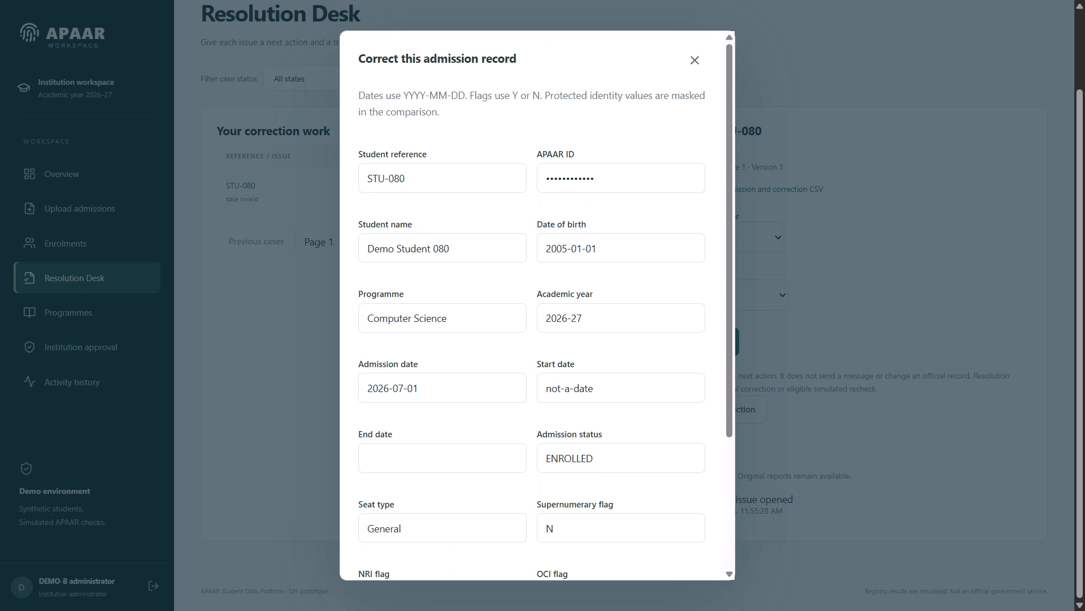
{"action": "left_click", "coordinate": [697, 67]}
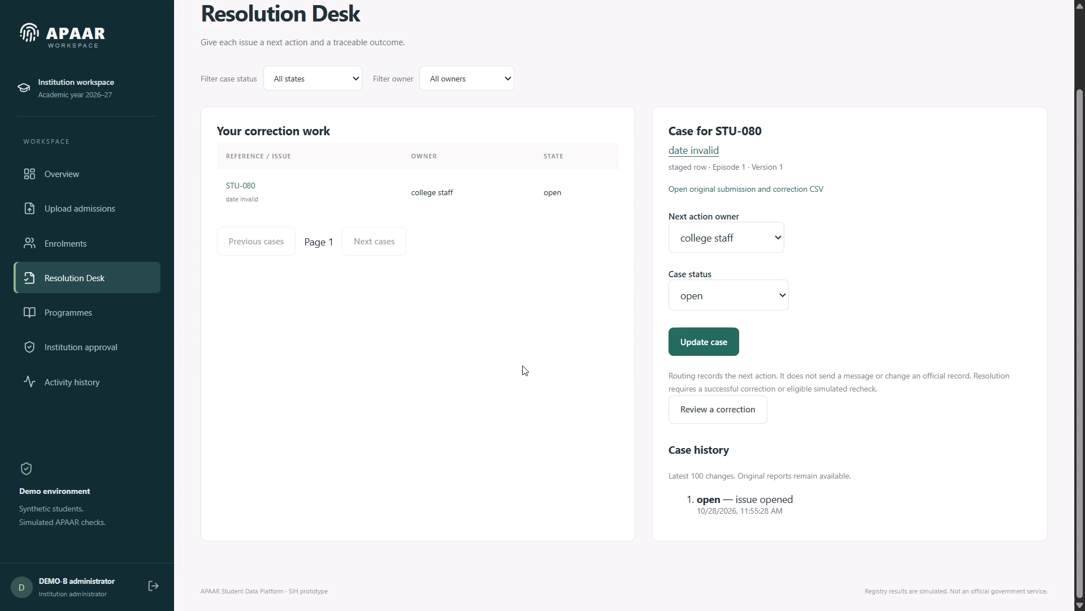
Go back to the top of the Upload admissions page and start a full-screen video recording with Snipping Tool.
{"action": "left_click", "coordinate": [545, 334]}
{"action": "left_click", "coordinate": [533, 328]}
{"action": "scroll", "coordinate": [531, 328], "scroll_direction": "up", "scroll_amount": 11}
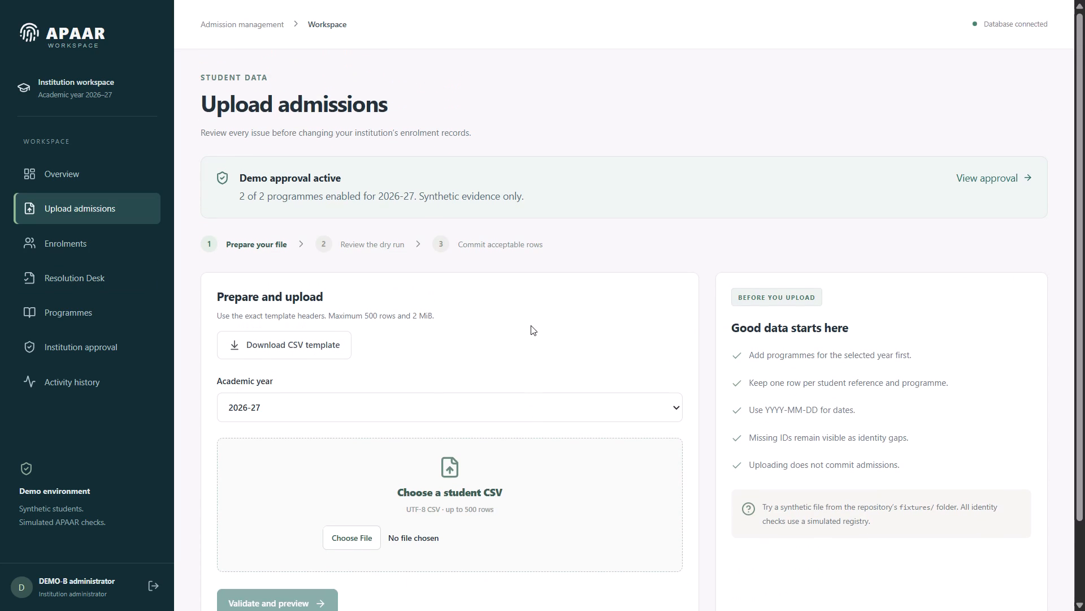
{"action": "key", "text": "shift+super+s"}
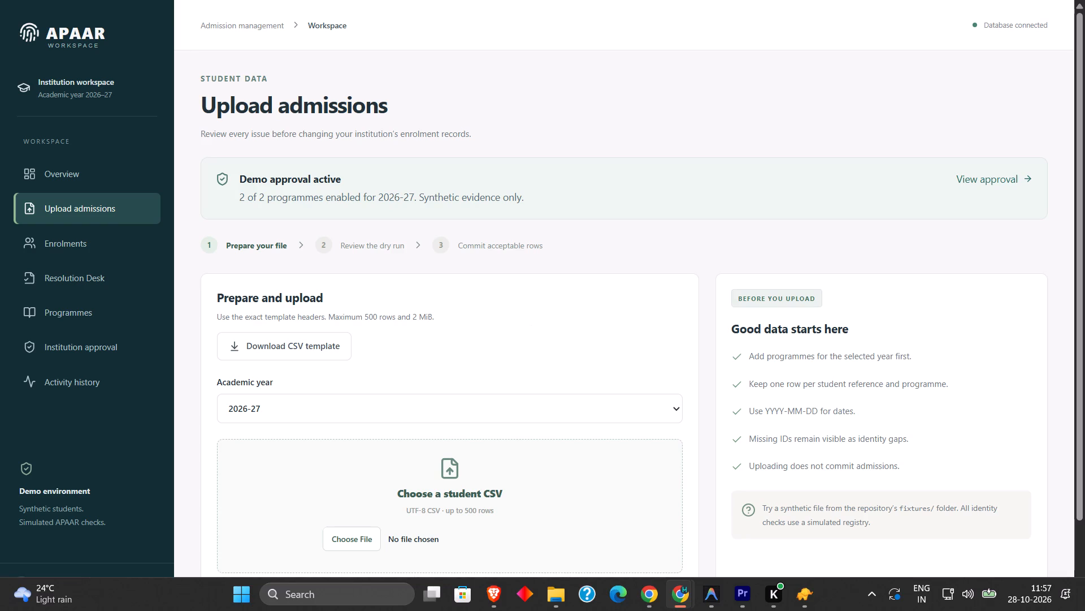
{"action": "left_click", "coordinate": [514, 16]}
{"action": "left_click", "coordinate": [532, 78]}
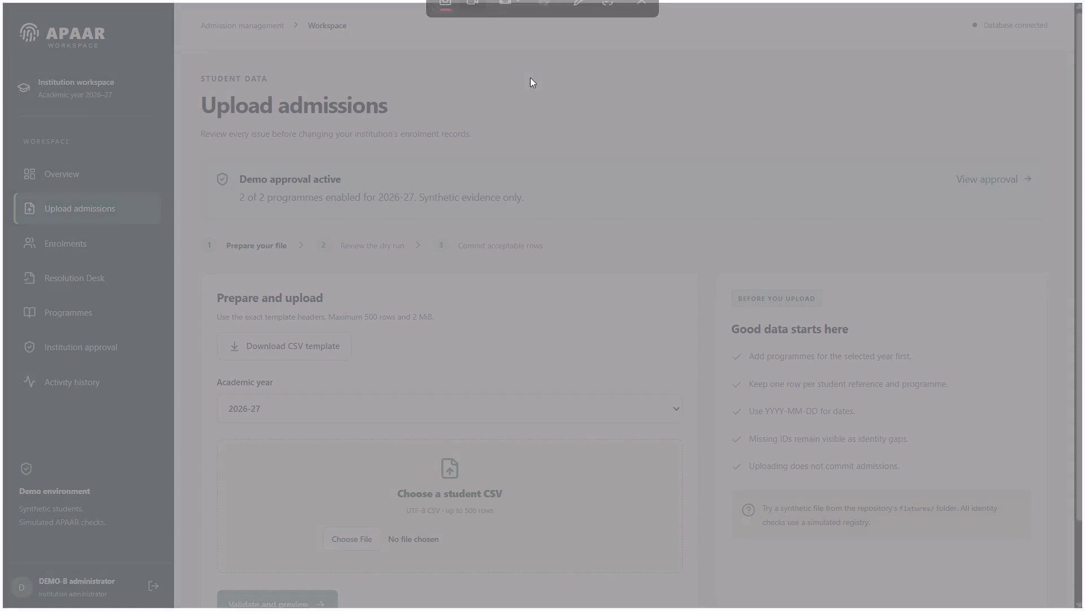
{"action": "key", "text": "shift+super+s"}
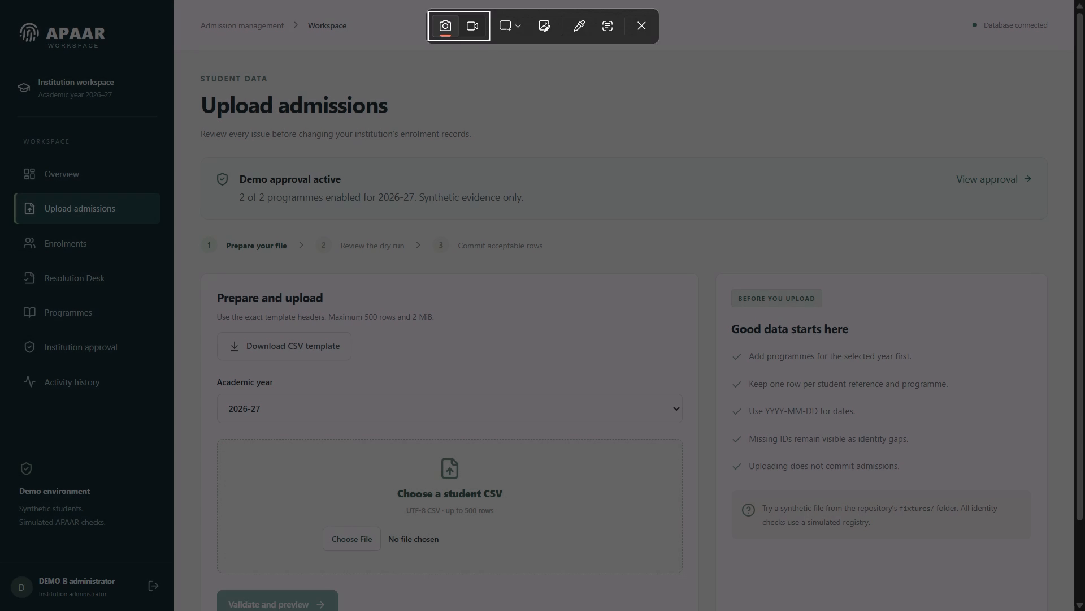
{"action": "left_click", "coordinate": [475, 29]}
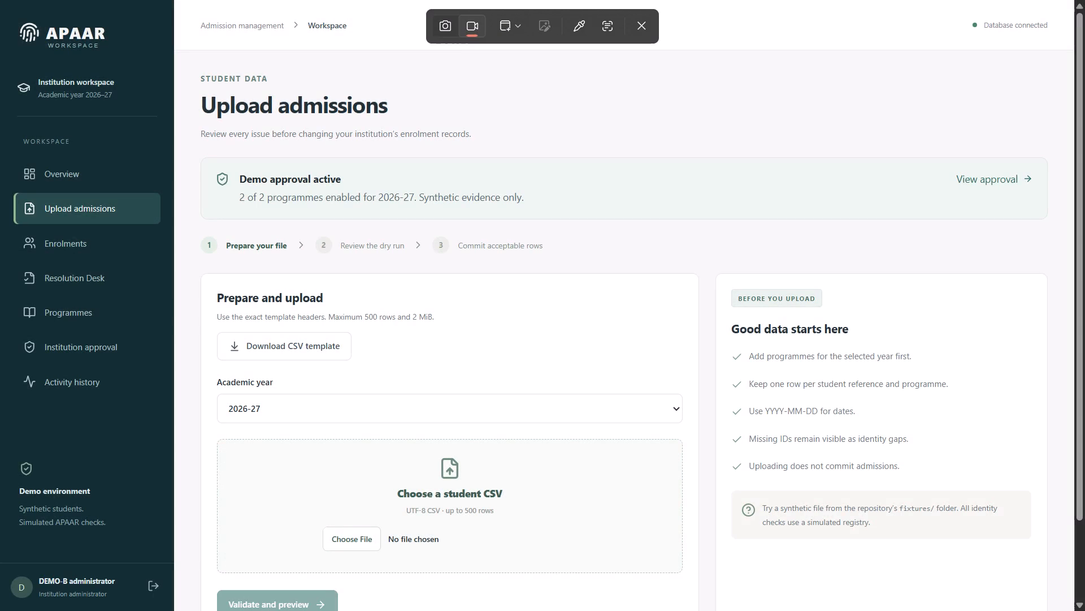
{"action": "left_click", "coordinate": [491, 104]}
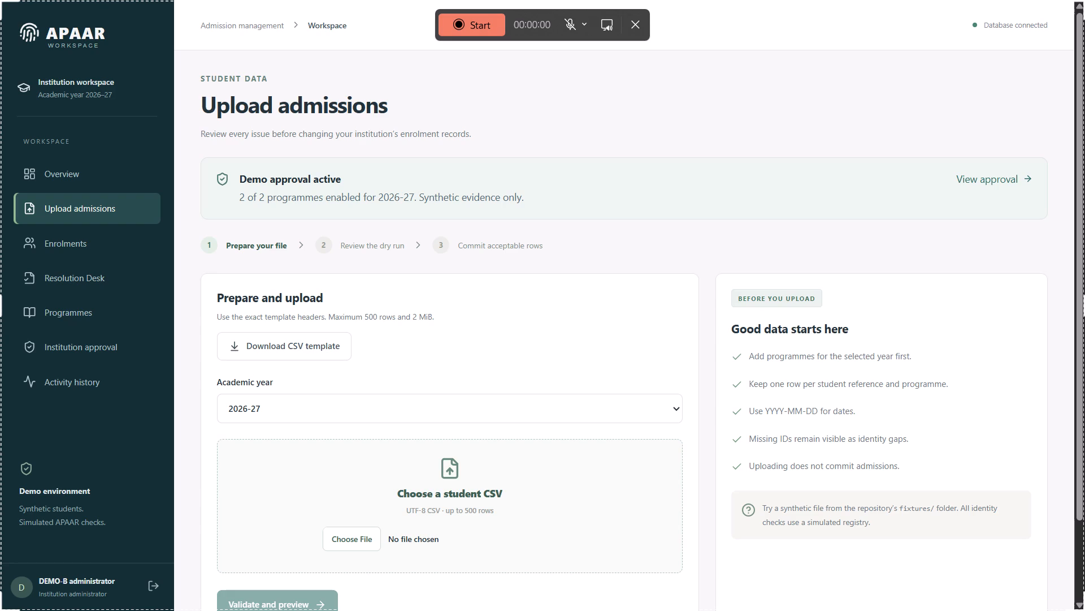
{"action": "left_click", "coordinate": [488, 20]}
Choose structural-errors from the fixtures folder as the student CSV and run Validate and preview.
{"action": "scroll", "coordinate": [458, 68], "scroll_direction": "down", "scroll_amount": 3}
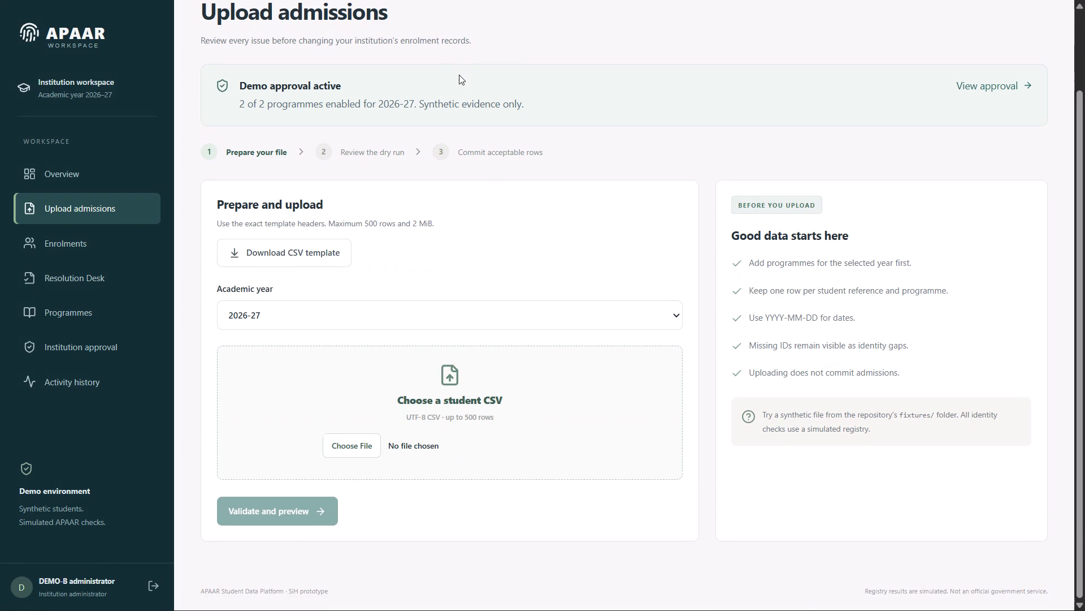
{"action": "scroll", "coordinate": [421, 291], "scroll_direction": "up", "scroll_amount": 2}
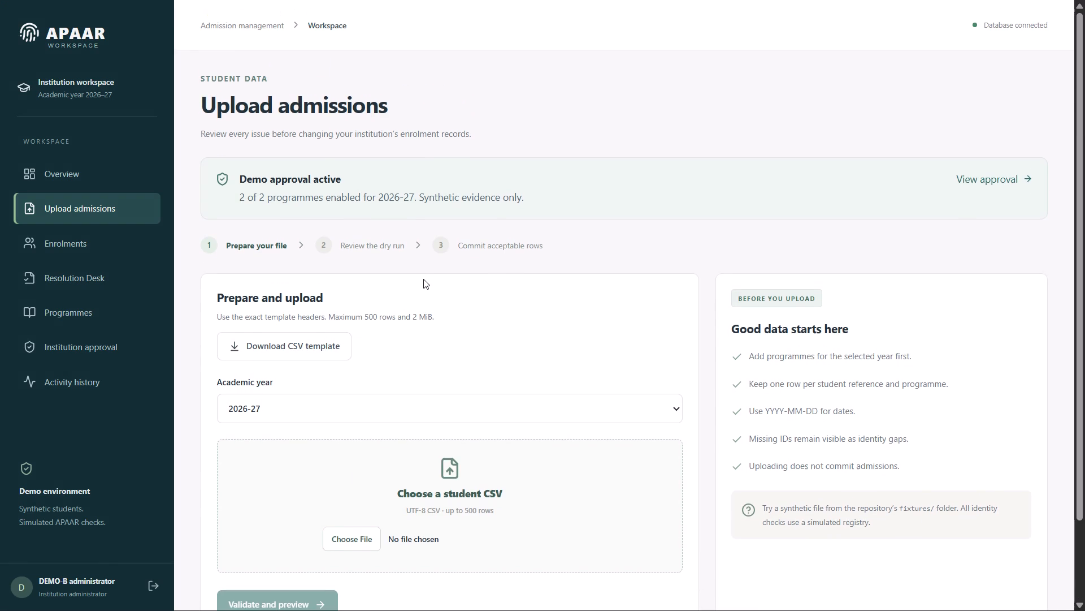
{"action": "scroll", "coordinate": [423, 279], "scroll_direction": "down", "scroll_amount": 2}
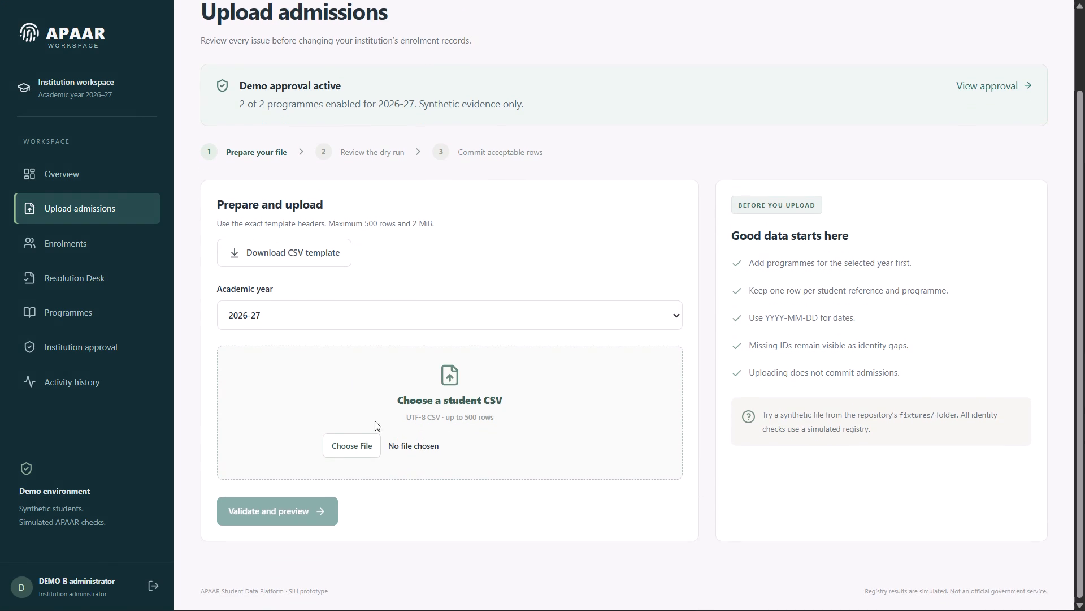
{"action": "left_click", "coordinate": [368, 437]}
{"action": "double_click", "coordinate": [200, 209]}
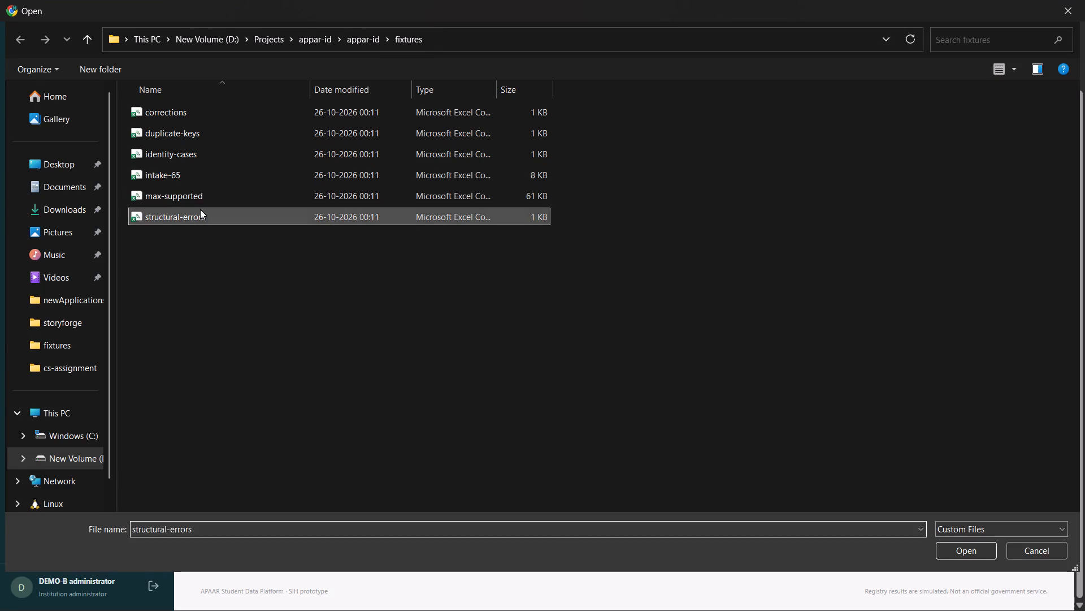
{"action": "left_click", "coordinate": [311, 501]}
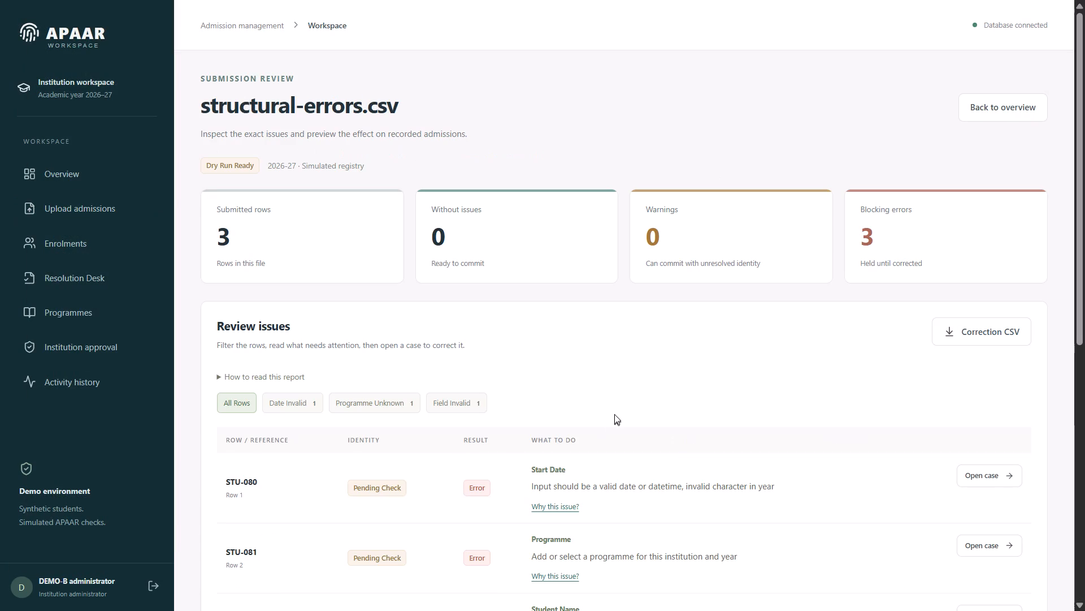
Filter the review issues by Date Invalid and open the correction case for STU-080.
{"action": "scroll", "coordinate": [617, 401], "scroll_direction": "down", "scroll_amount": 3}
{"action": "left_click", "coordinate": [305, 194]}
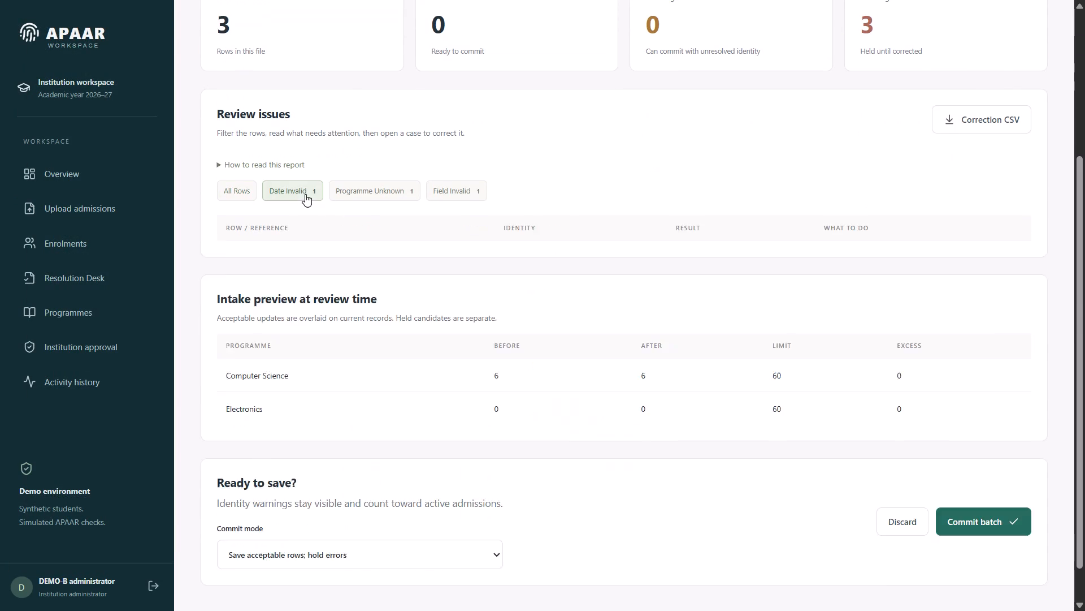
{"action": "left_click", "coordinate": [989, 273]}
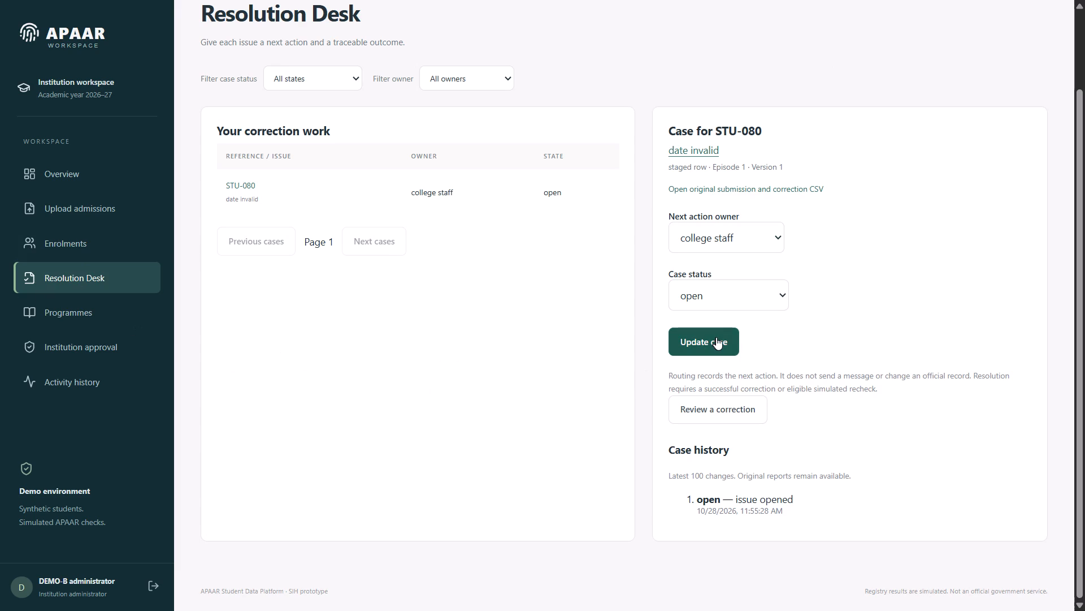
{"action": "left_click", "coordinate": [717, 411]}
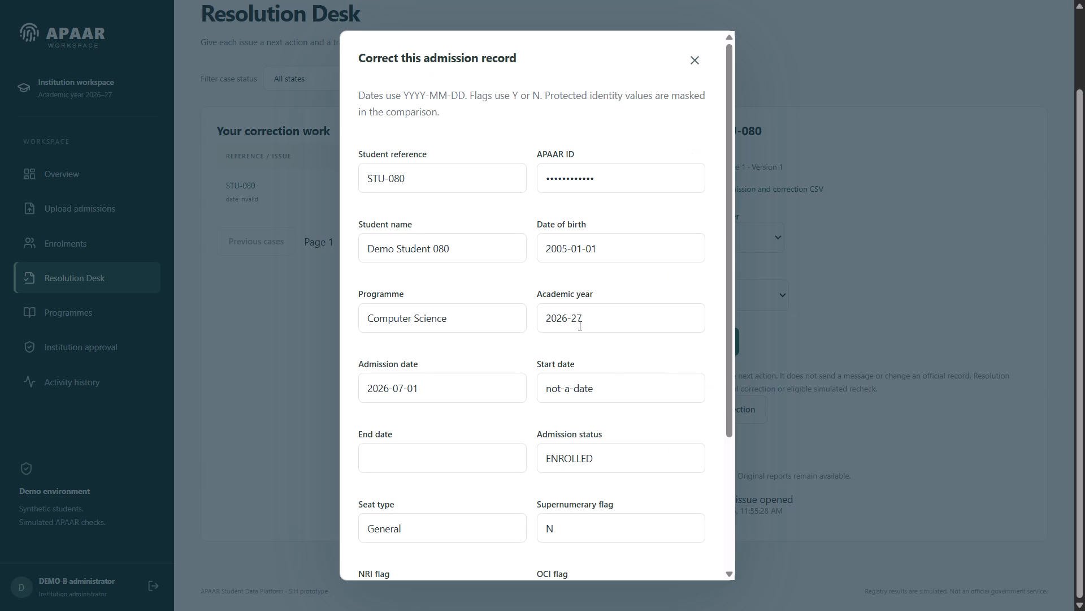
{"action": "triple_click", "coordinate": [585, 388]}
{"action": "left_click", "coordinate": [585, 390]}
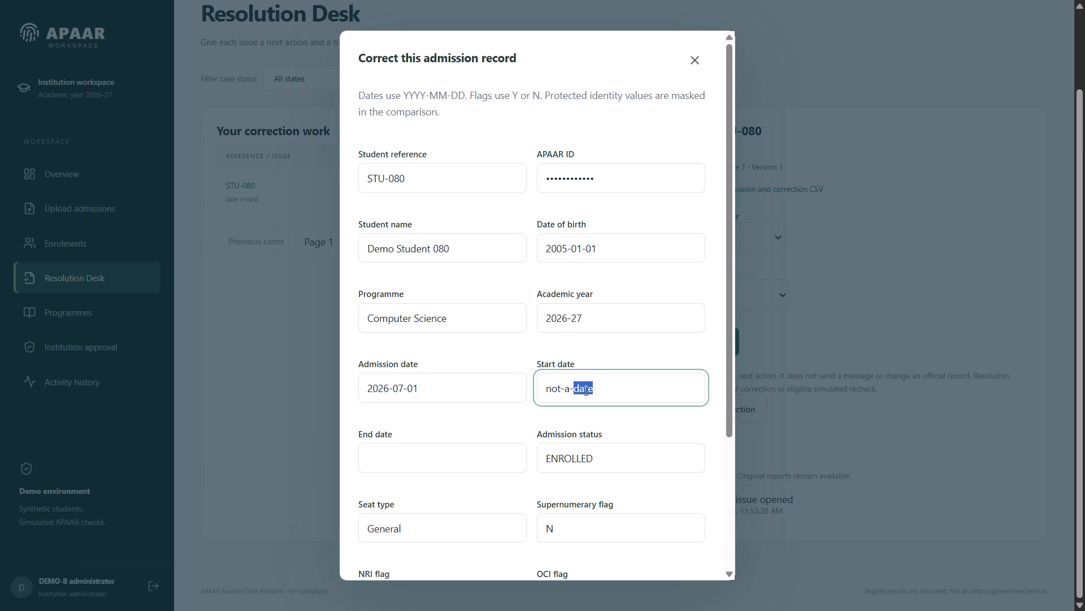
{"action": "type", "text": "2026"}
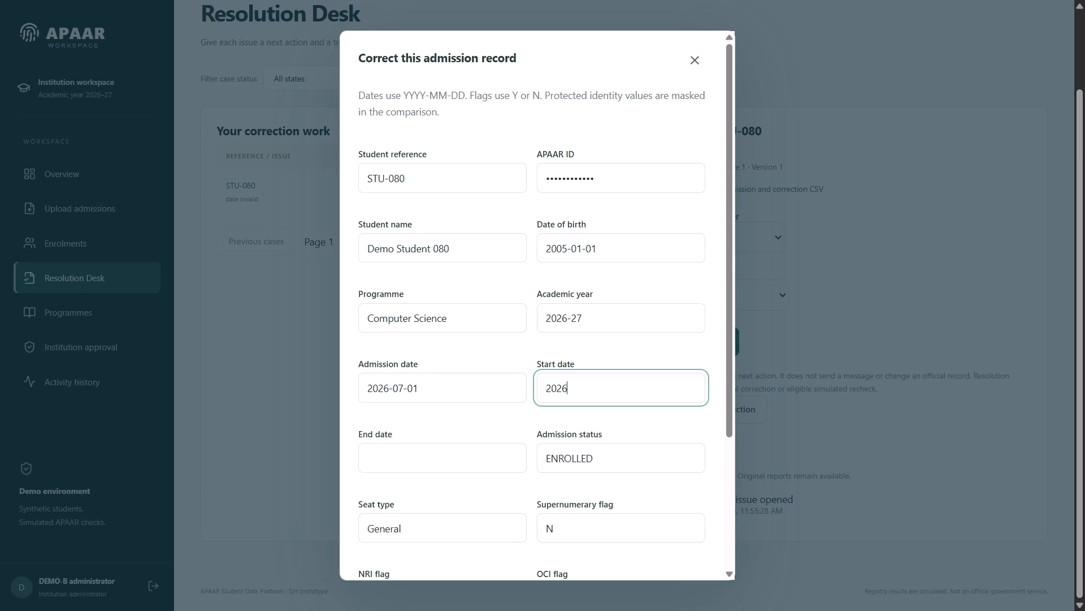
{"action": "type", "text": "-07-"}
{"action": "type", "text": "15"}
{"action": "scroll", "coordinate": [585, 402], "scroll_direction": "down", "scroll_amount": 8}
{"action": "left_click", "coordinate": [442, 541]}
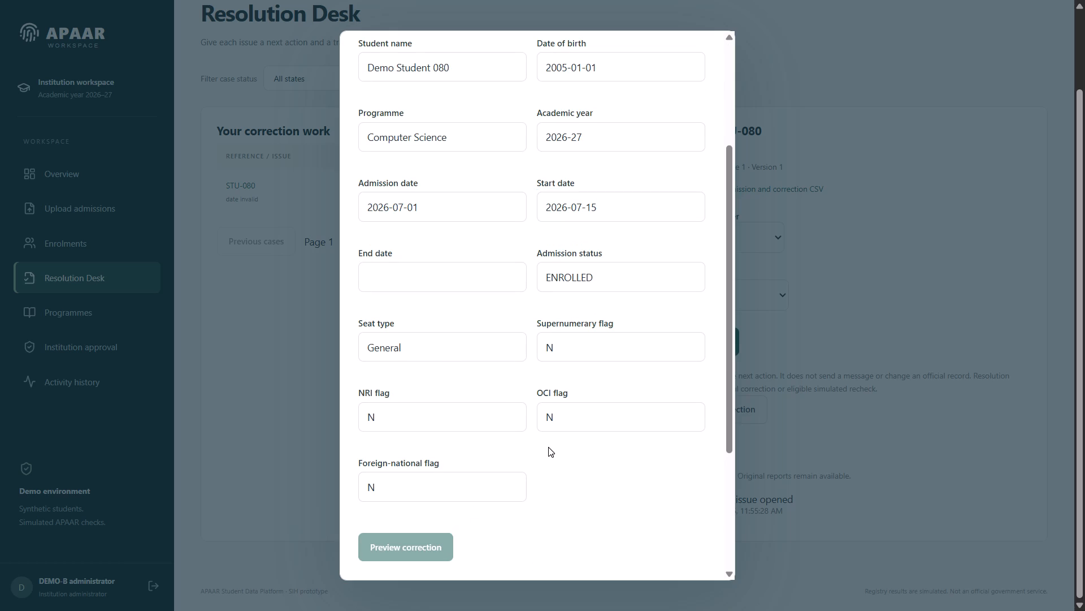
Review the exact proposed change to the Start date and apply the correction.
{"action": "scroll", "coordinate": [548, 447], "scroll_direction": "up", "scroll_amount": 4}
{"action": "scroll", "coordinate": [548, 447], "scroll_direction": "down", "scroll_amount": 8}
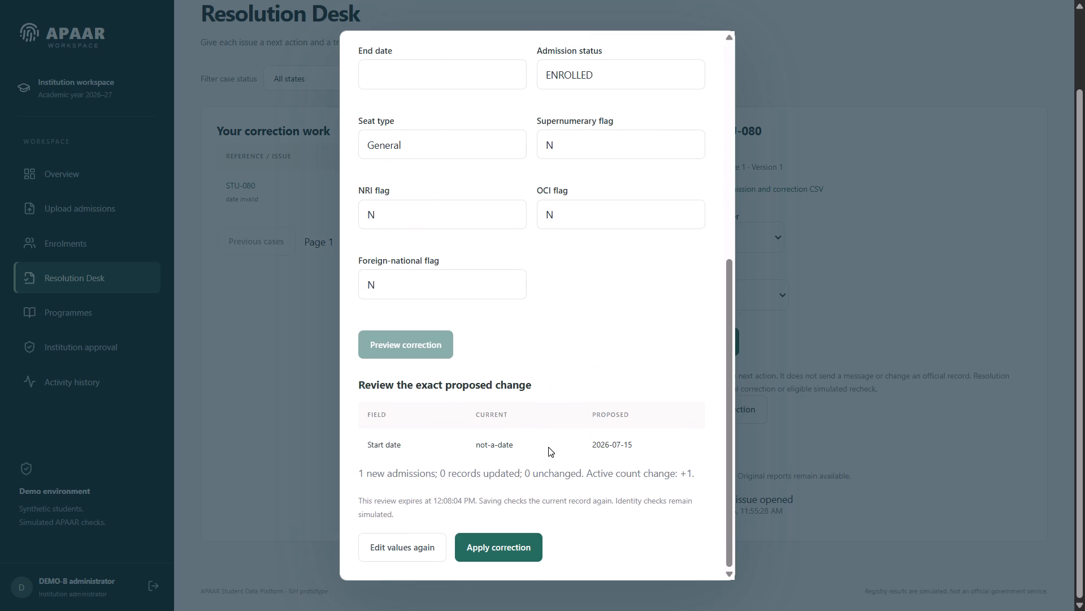
{"action": "scroll", "coordinate": [548, 447], "scroll_direction": "down", "scroll_amount": 1}
{"action": "left_click", "coordinate": [502, 552]}
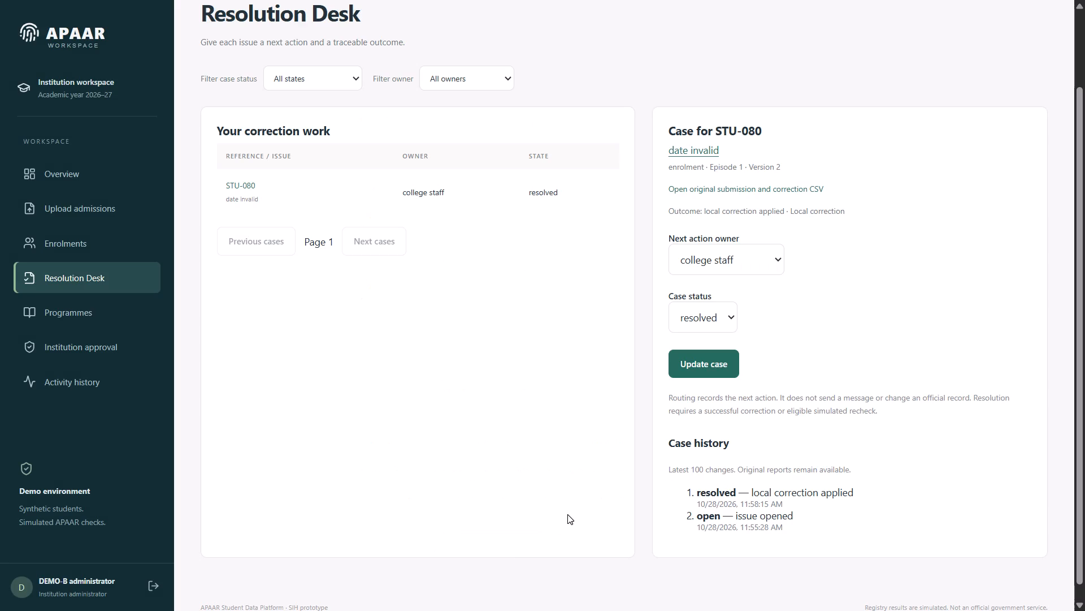
Submit Update case for STU-080 with owner college staff and status resolved.
{"action": "left_click", "coordinate": [709, 362]}
Tour the workspace pages from Overview through Upload admissions, Enrolments, Resolution Desk, Programmes, Institution approval and Activity history, and return to Overview.
{"action": "scroll", "coordinate": [599, 402], "scroll_direction": "up", "scroll_amount": 3}
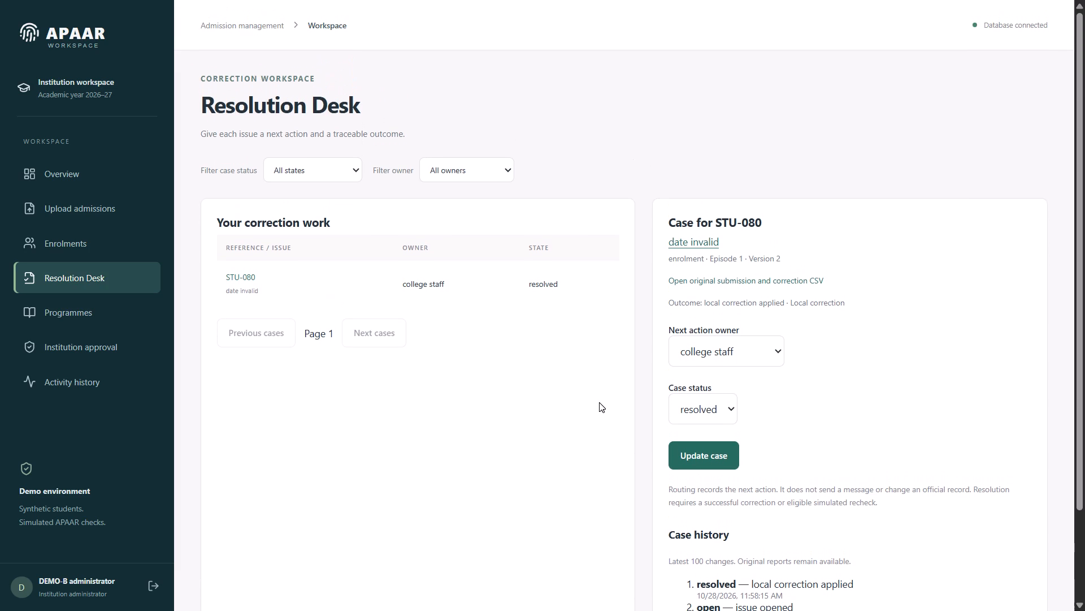
{"action": "scroll", "coordinate": [599, 402], "scroll_direction": "up", "scroll_amount": 1}
{"action": "left_click", "coordinate": [85, 175]}
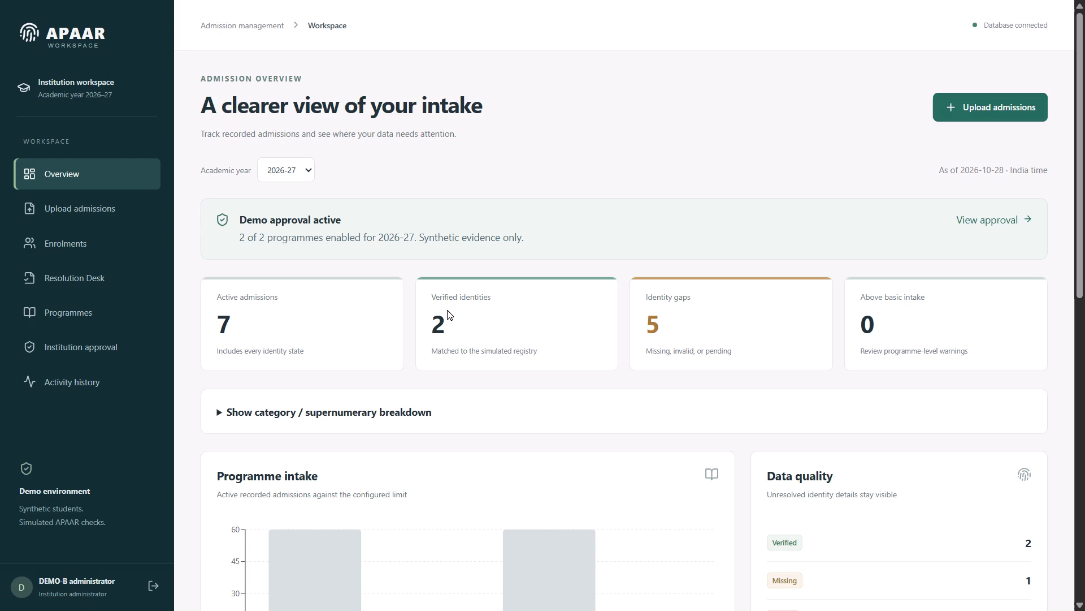
{"action": "left_click", "coordinate": [109, 217]}
{"action": "scroll", "coordinate": [374, 376], "scroll_direction": "down", "scroll_amount": 3}
{"action": "left_click", "coordinate": [98, 255]}
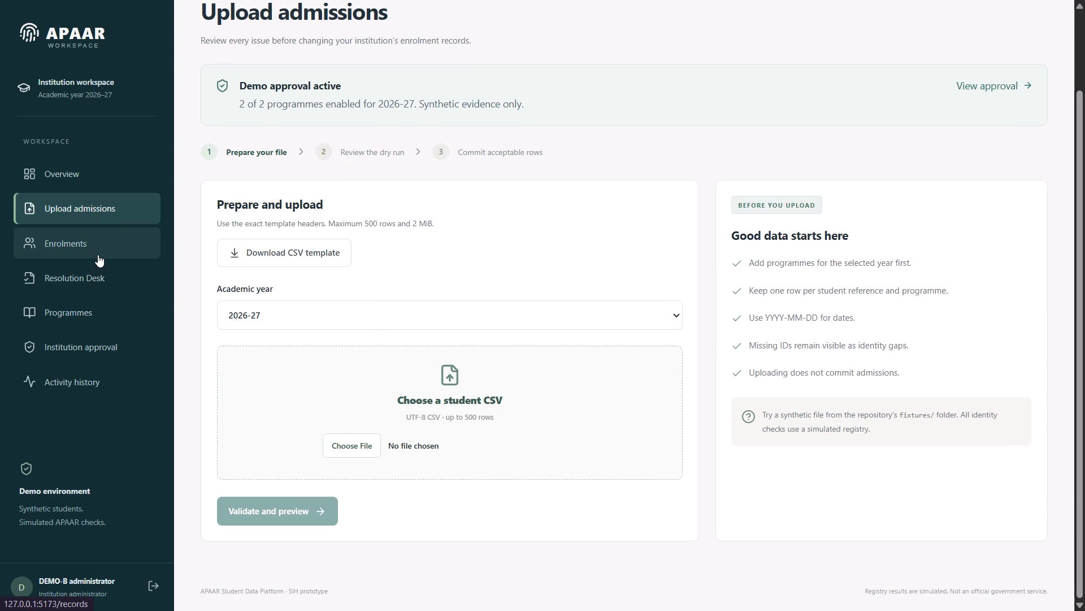
{"action": "left_click", "coordinate": [90, 283]}
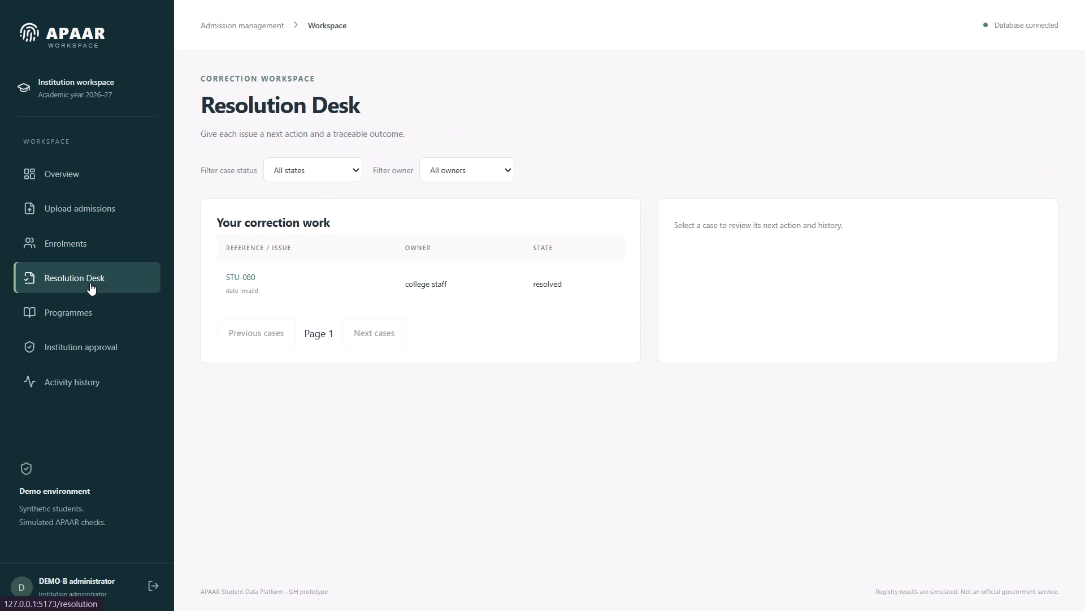
{"action": "left_click", "coordinate": [90, 305]}
{"action": "left_click", "coordinate": [90, 342]}
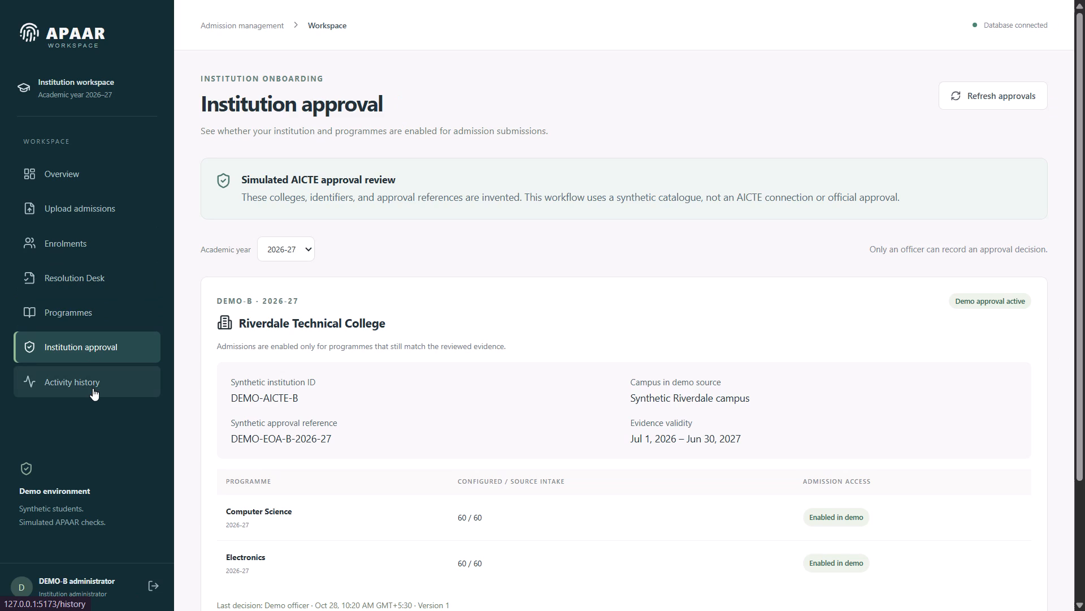
{"action": "left_click", "coordinate": [93, 388]}
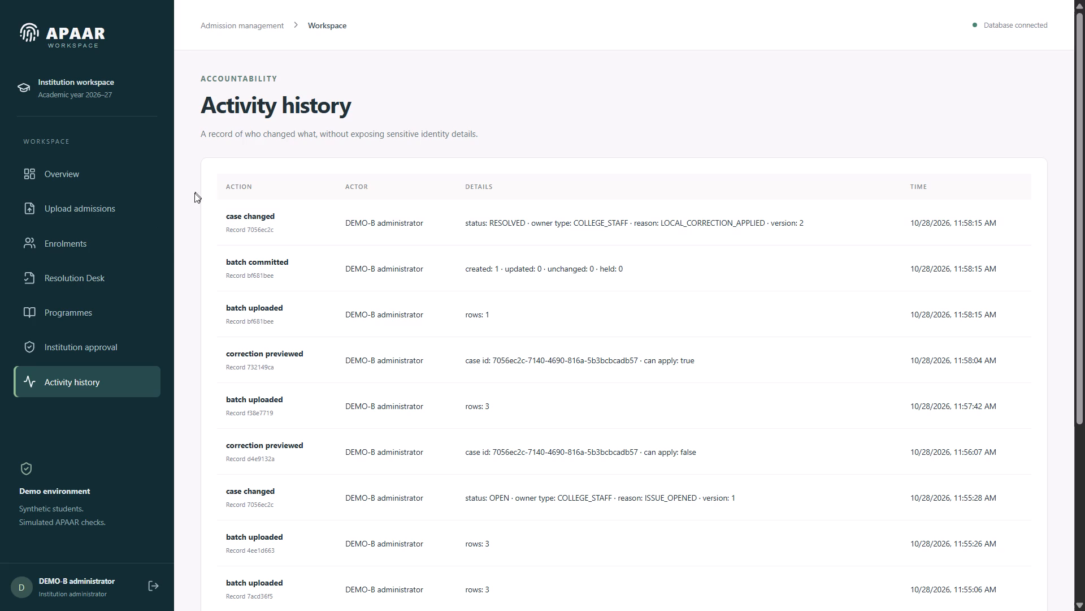
{"action": "left_click", "coordinate": [98, 172]}
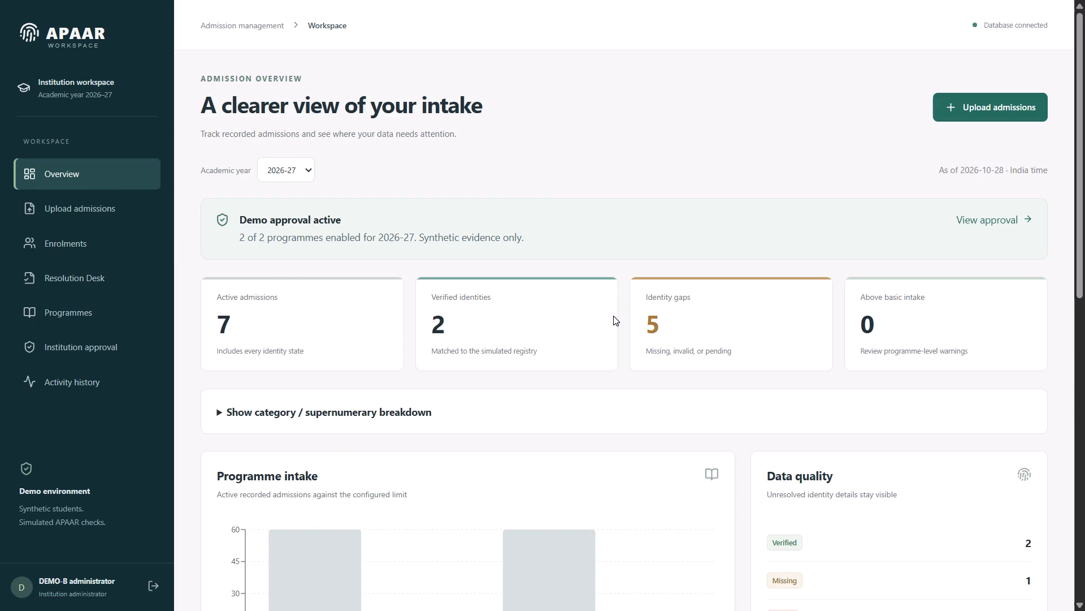
Review the Overview page's Programme intake chart, Data quality figures, Recent submissions and Verified identities card.
{"action": "scroll", "coordinate": [544, 329], "scroll_direction": "down", "scroll_amount": 3}
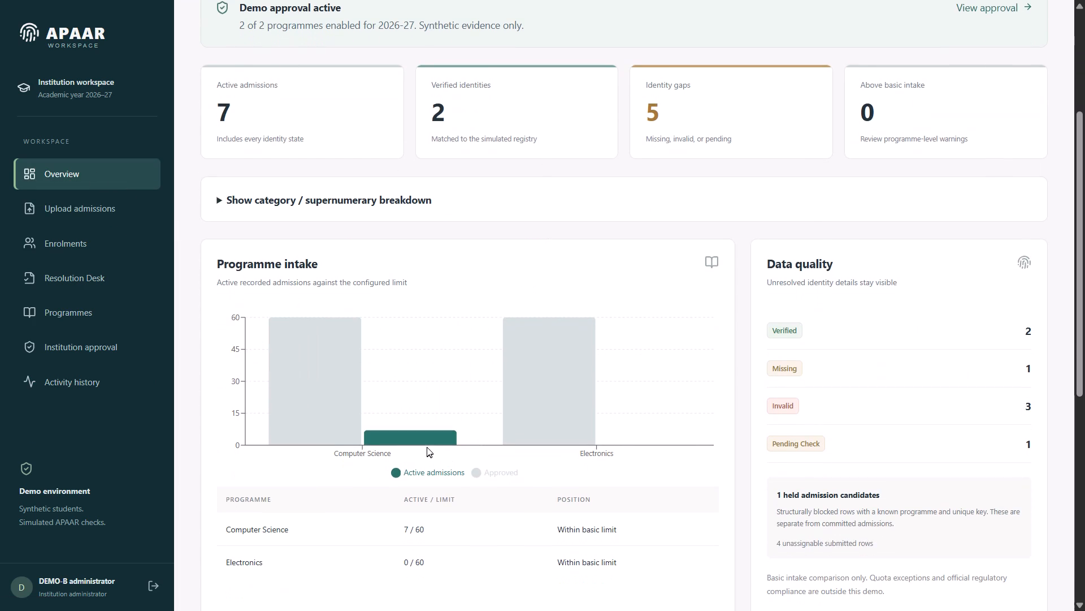
{"action": "left_click", "coordinate": [426, 441]}
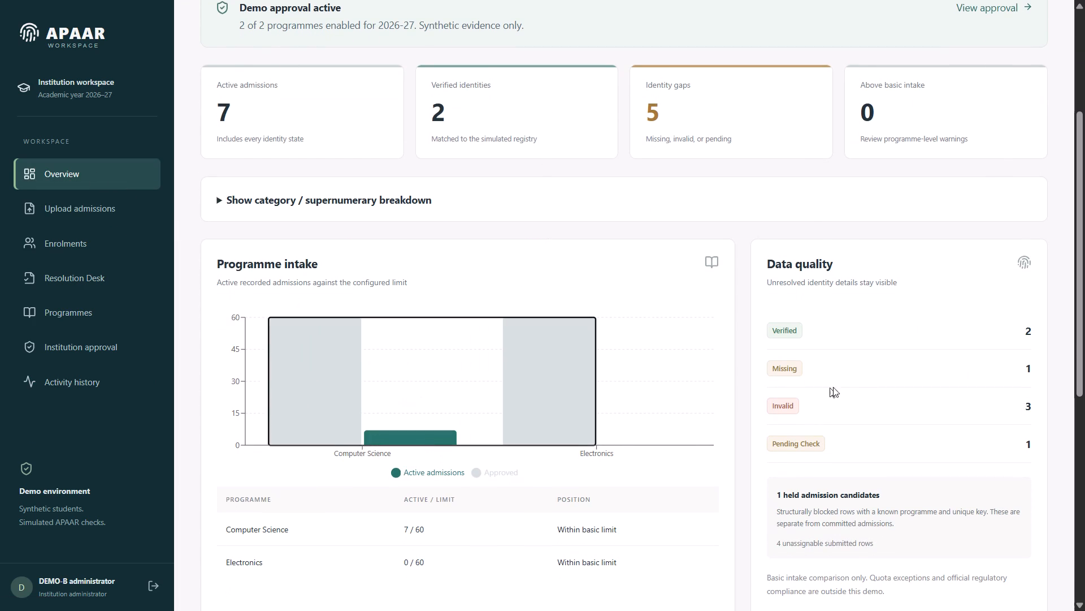
{"action": "left_click", "coordinate": [806, 334]}
{"action": "scroll", "coordinate": [827, 352], "scroll_direction": "down", "scroll_amount": 3}
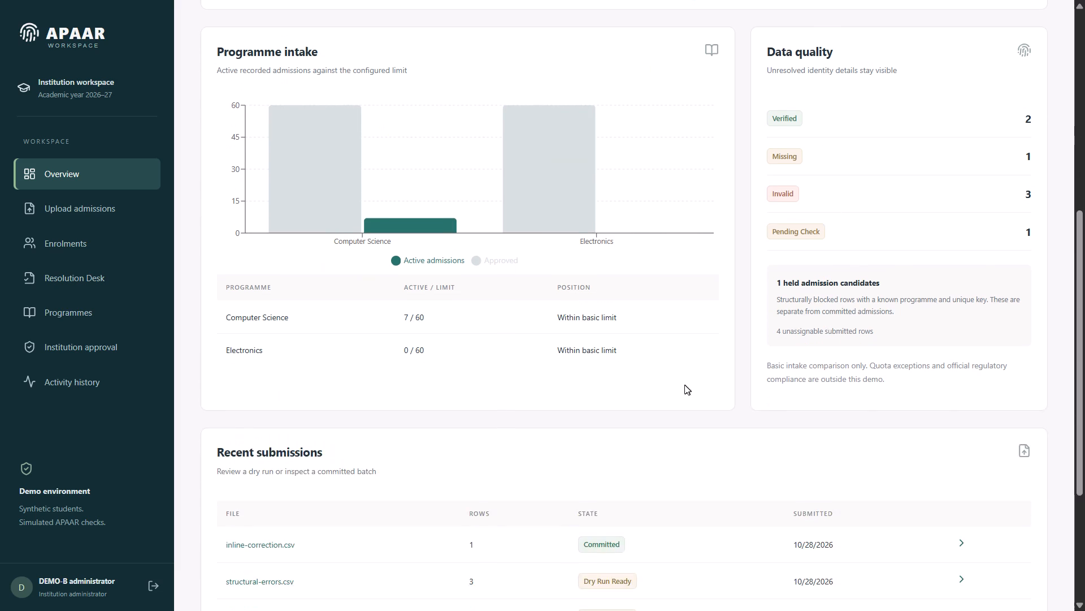
{"action": "scroll", "coordinate": [684, 385], "scroll_direction": "down", "scroll_amount": 3}
{"action": "scroll", "coordinate": [433, 338], "scroll_direction": "up", "scroll_amount": 1}
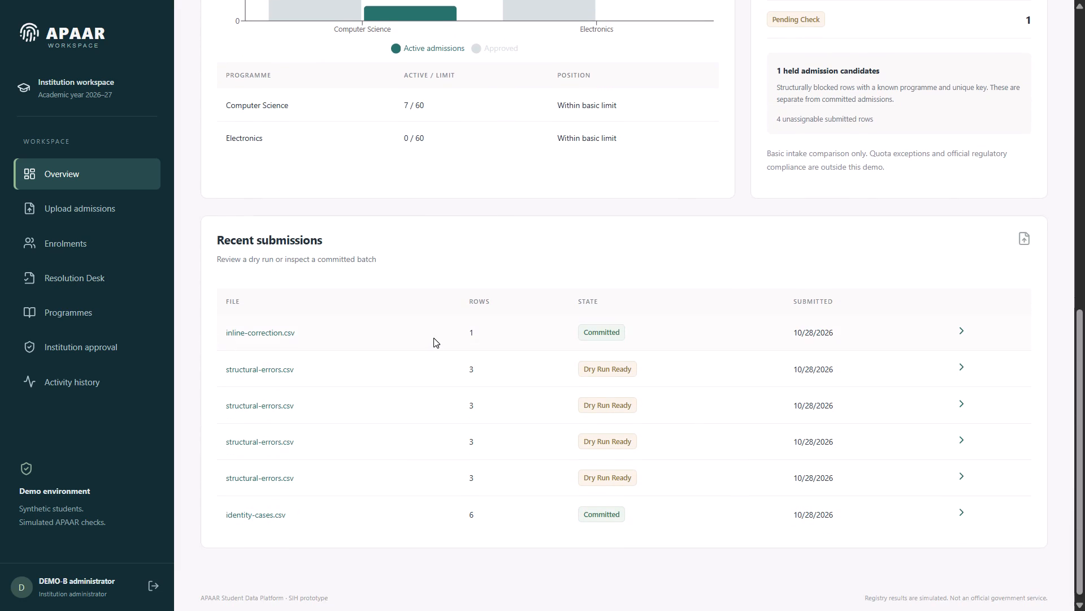
{"action": "scroll", "coordinate": [433, 338], "scroll_direction": "up", "scroll_amount": 11}
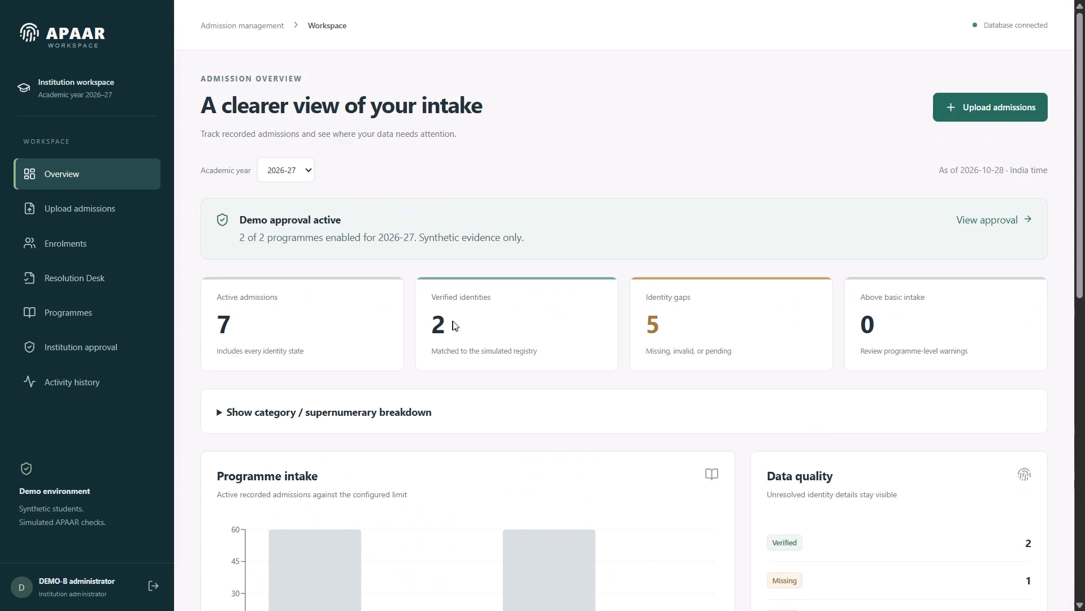
{"action": "triple_click", "coordinate": [459, 311]}
{"action": "left_click", "coordinate": [452, 337]}
Visit the Resolution Desk and examine the STU-080 entry's owner and state in the correction work list.
{"action": "left_click", "coordinate": [88, 257]}
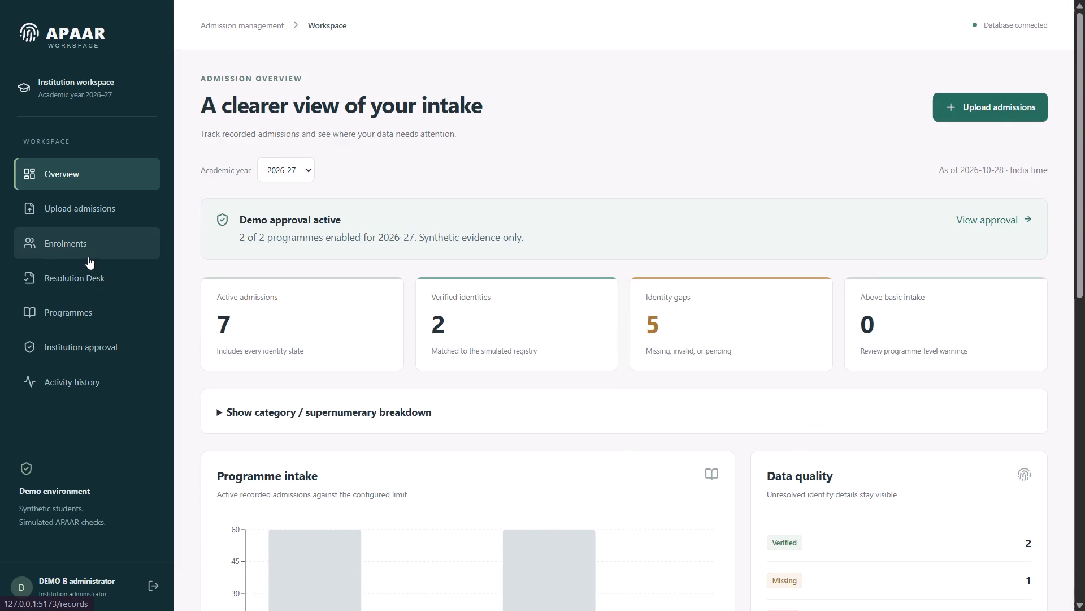
{"action": "left_click", "coordinate": [94, 277]}
{"action": "left_click", "coordinate": [317, 295]}
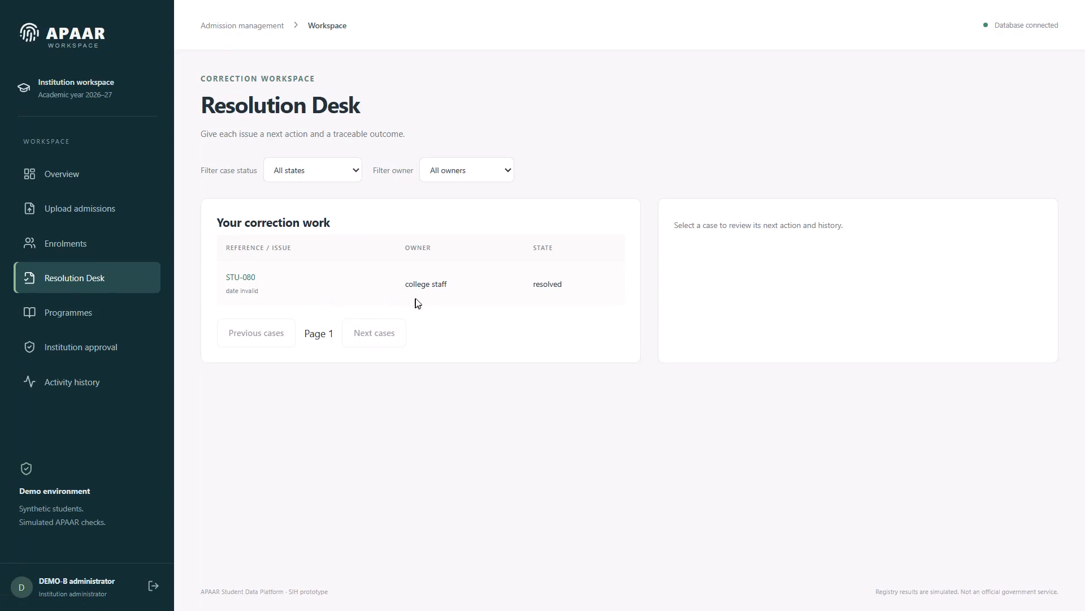
{"action": "scroll", "coordinate": [464, 292], "scroll_direction": "up", "scroll_amount": 3}
{"action": "triple_click", "coordinate": [565, 284]}
{"action": "left_click", "coordinate": [504, 293]}
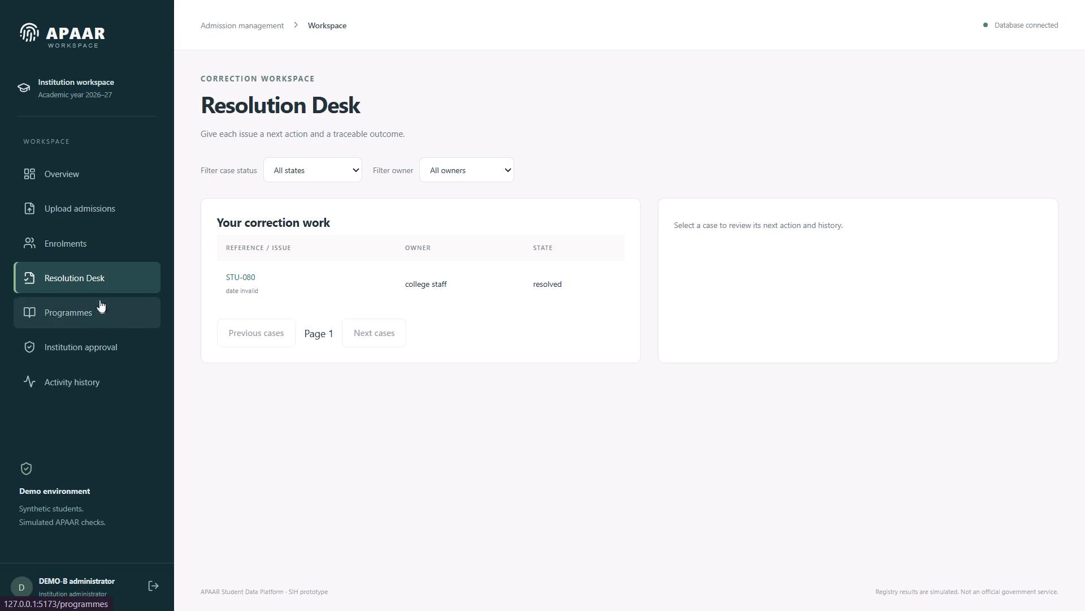
Upload the structural-errors CSV from the fixtures folder for academic year 2026-27, and validate and preview it.
{"action": "left_click", "coordinate": [102, 204]}
{"action": "scroll", "coordinate": [272, 481], "scroll_direction": "down", "scroll_amount": 2}
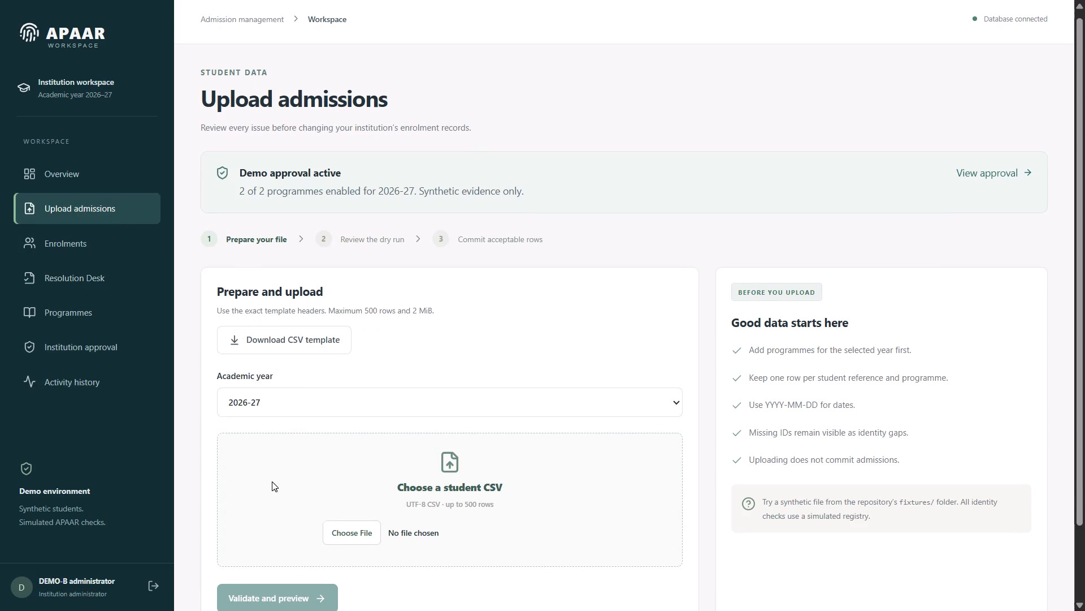
{"action": "scroll", "coordinate": [272, 481], "scroll_direction": "down", "scroll_amount": 1}
{"action": "left_click", "coordinate": [364, 445]}
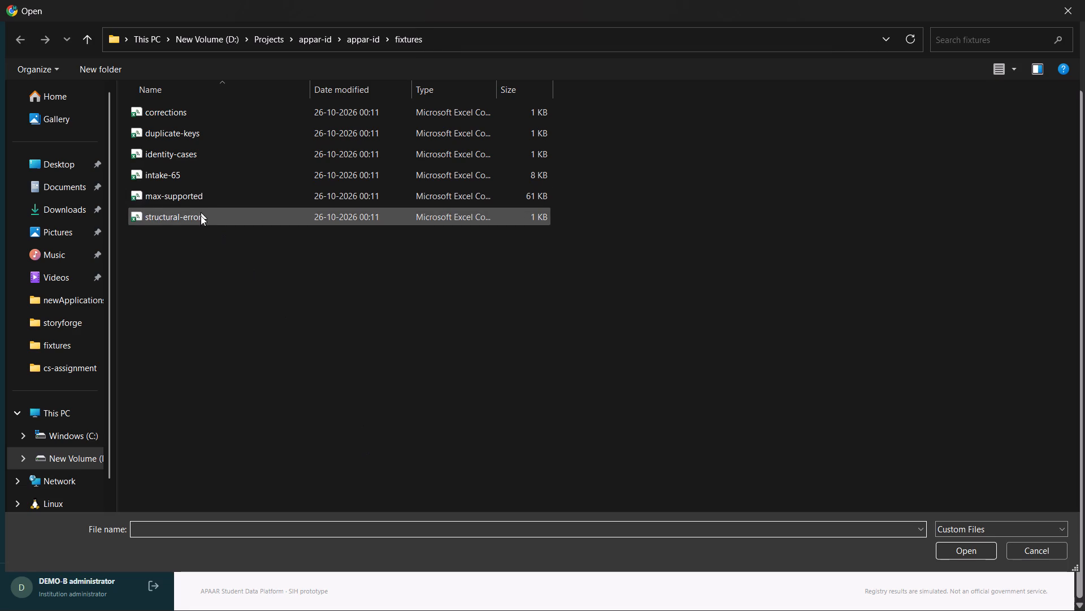
{"action": "double_click", "coordinate": [201, 216]}
{"action": "left_click", "coordinate": [285, 504]}
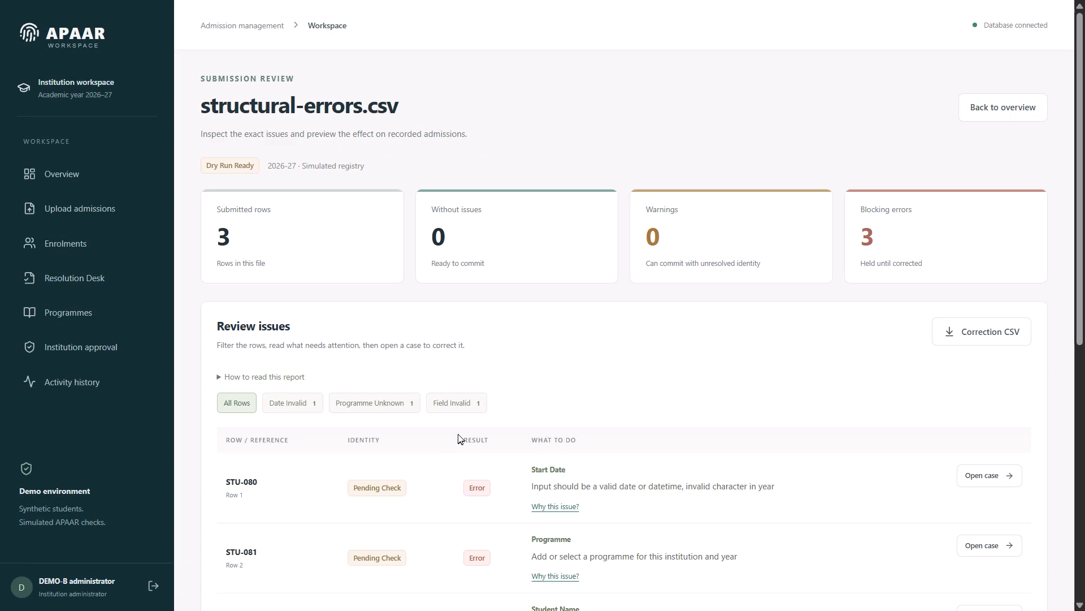
{"action": "left_click", "coordinate": [313, 400]}
{"action": "scroll", "coordinate": [313, 400], "scroll_direction": "down", "scroll_amount": 2}
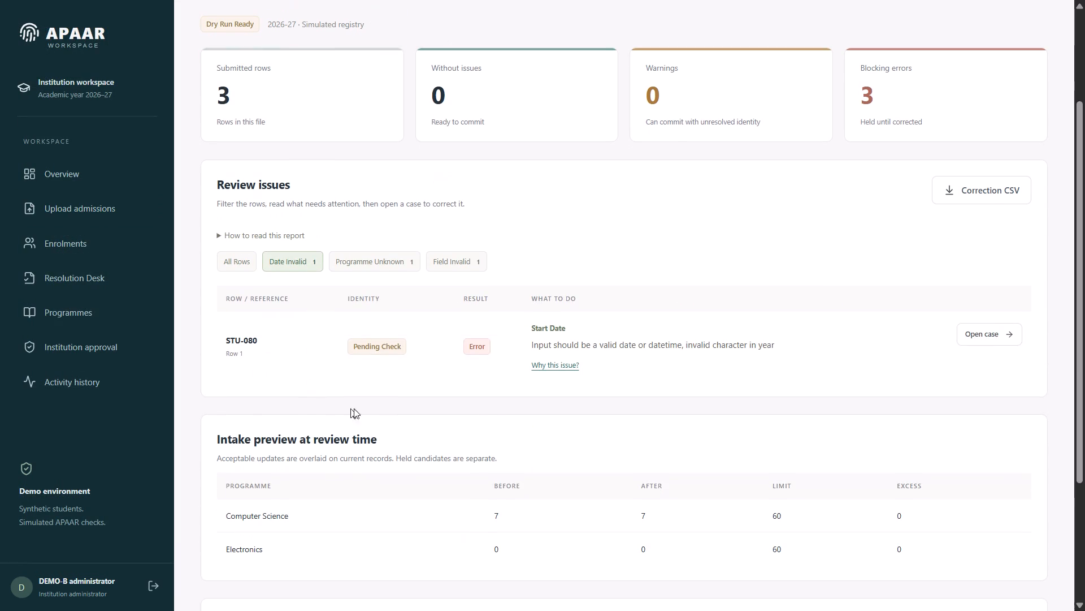
{"action": "left_click", "coordinate": [974, 334]}
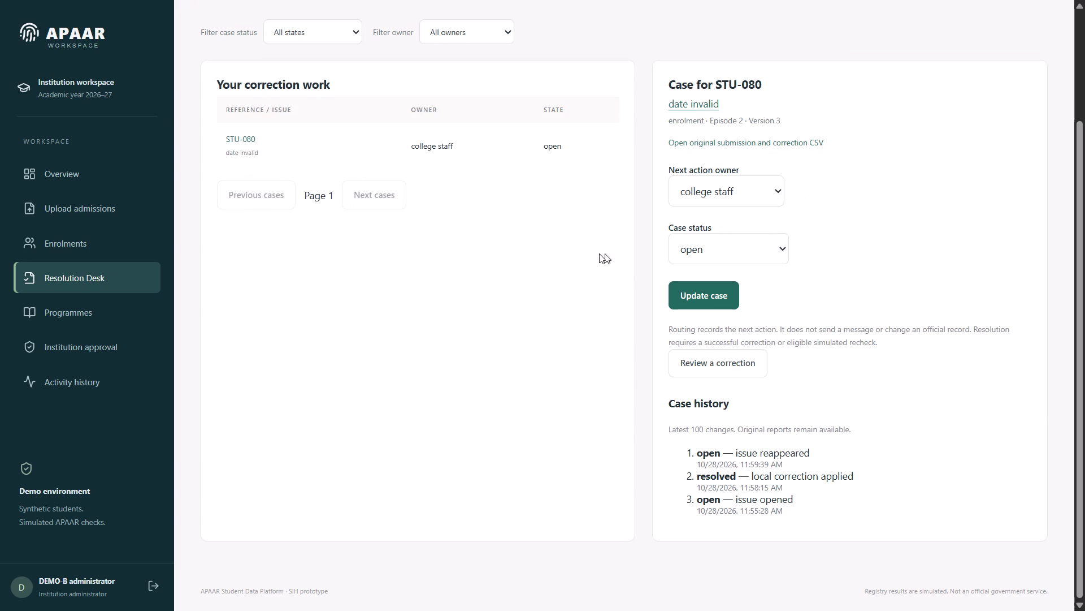
Submit Update case for STU-080 with owner college staff and status open.
{"action": "left_click", "coordinate": [322, 163]}
{"action": "left_click", "coordinate": [701, 302]}
{"action": "scroll", "coordinate": [705, 361], "scroll_direction": "up", "scroll_amount": 1}
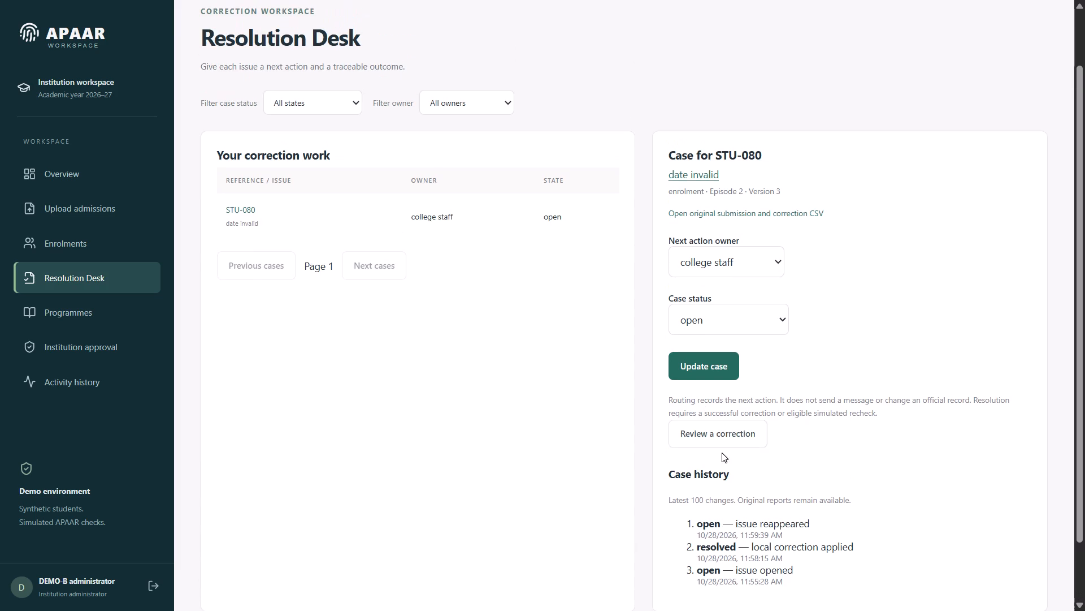
{"action": "left_click", "coordinate": [722, 452]}
{"action": "left_click", "coordinate": [718, 441]}
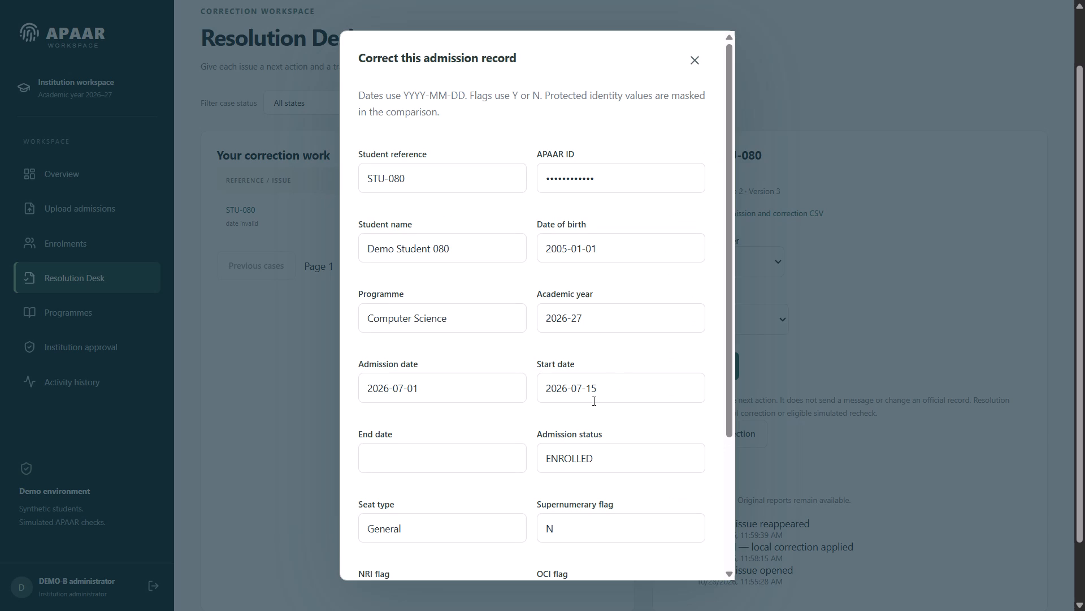
{"action": "scroll", "coordinate": [593, 398], "scroll_direction": "down", "scroll_amount": 4}
{"action": "scroll", "coordinate": [593, 398], "scroll_direction": "up", "scroll_amount": 1}
{"action": "scroll", "coordinate": [556, 433], "scroll_direction": "down", "scroll_amount": 2}
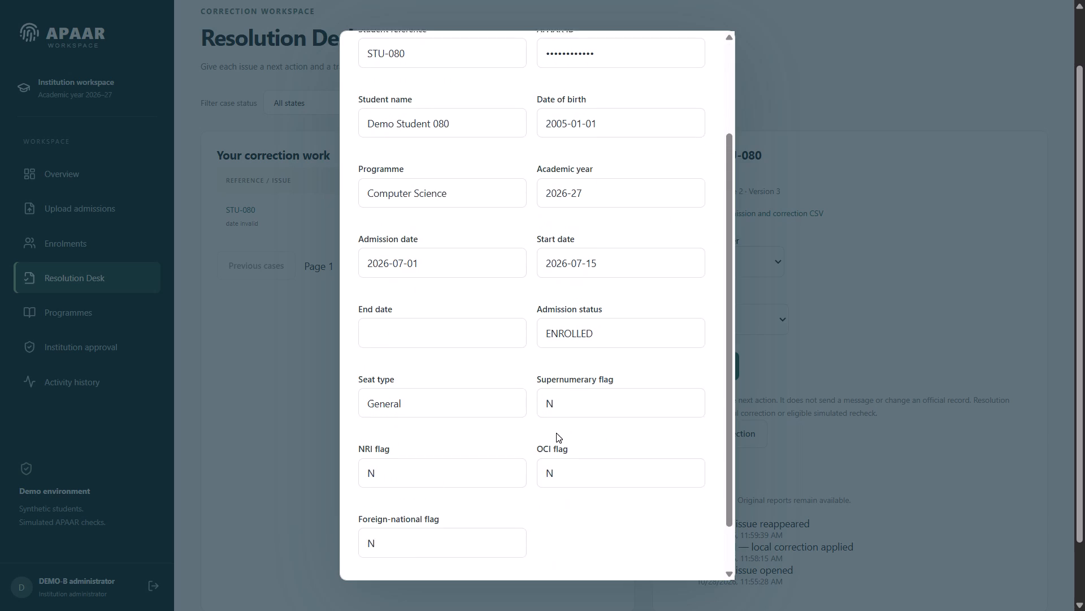
{"action": "scroll", "coordinate": [556, 433], "scroll_direction": "down", "scroll_amount": 1}
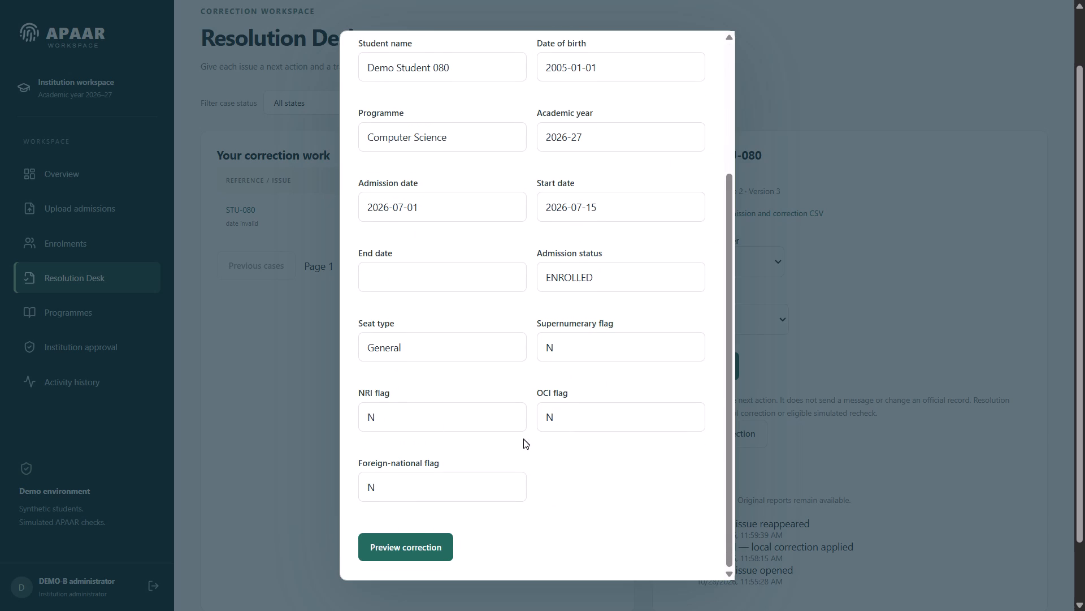
{"action": "left_click", "coordinate": [405, 540]}
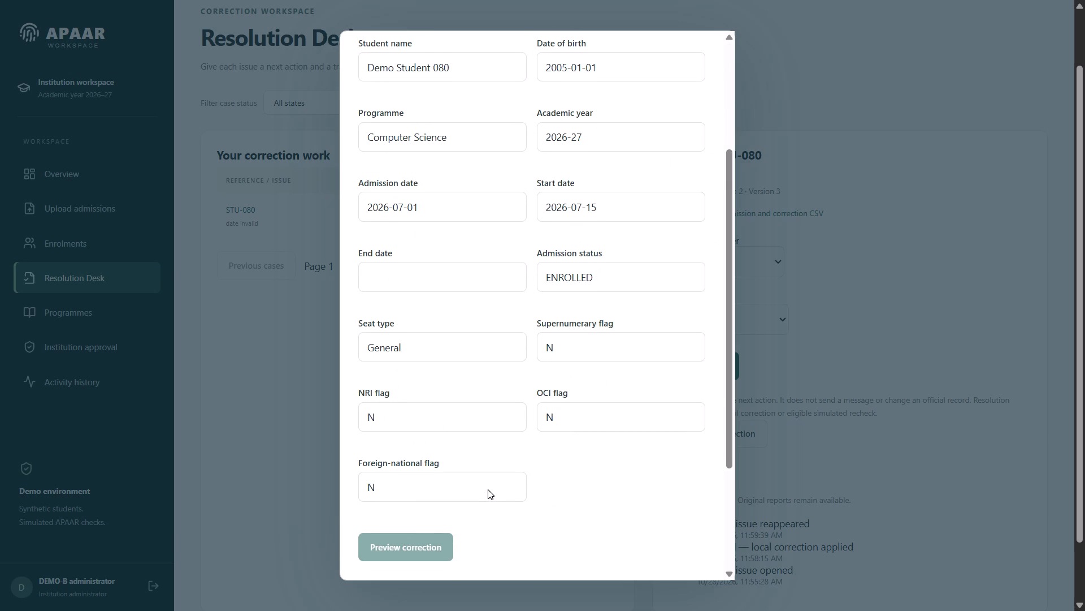
{"action": "scroll", "coordinate": [488, 489], "scroll_direction": "down", "scroll_amount": 6}
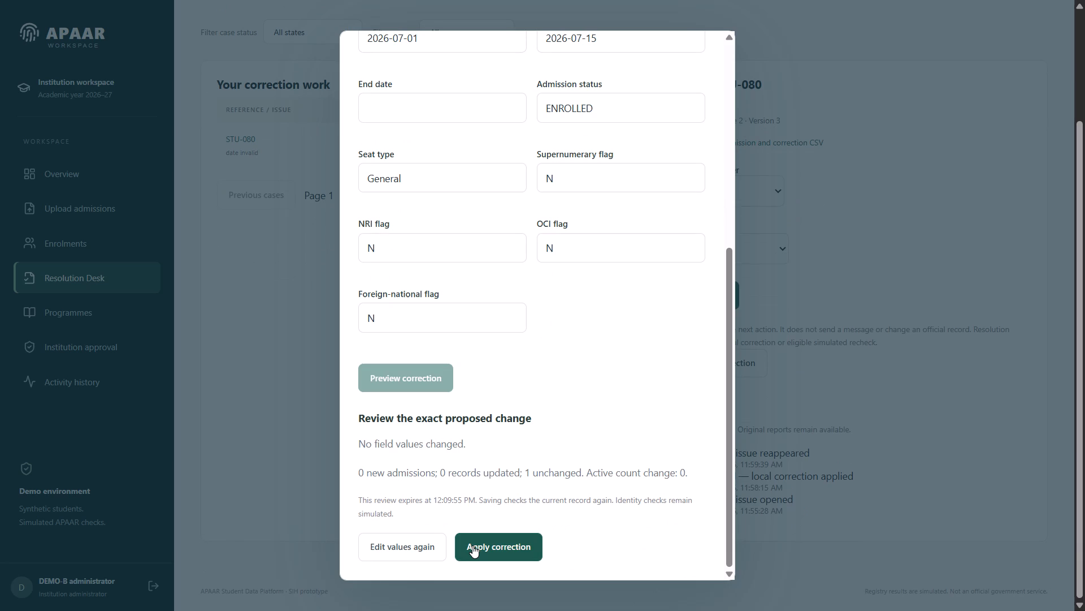
{"action": "left_click", "coordinate": [472, 545]}
Examine the STU-080 case details and its case history on the Resolution Desk.
{"action": "scroll", "coordinate": [637, 467], "scroll_direction": "up", "scroll_amount": 1}
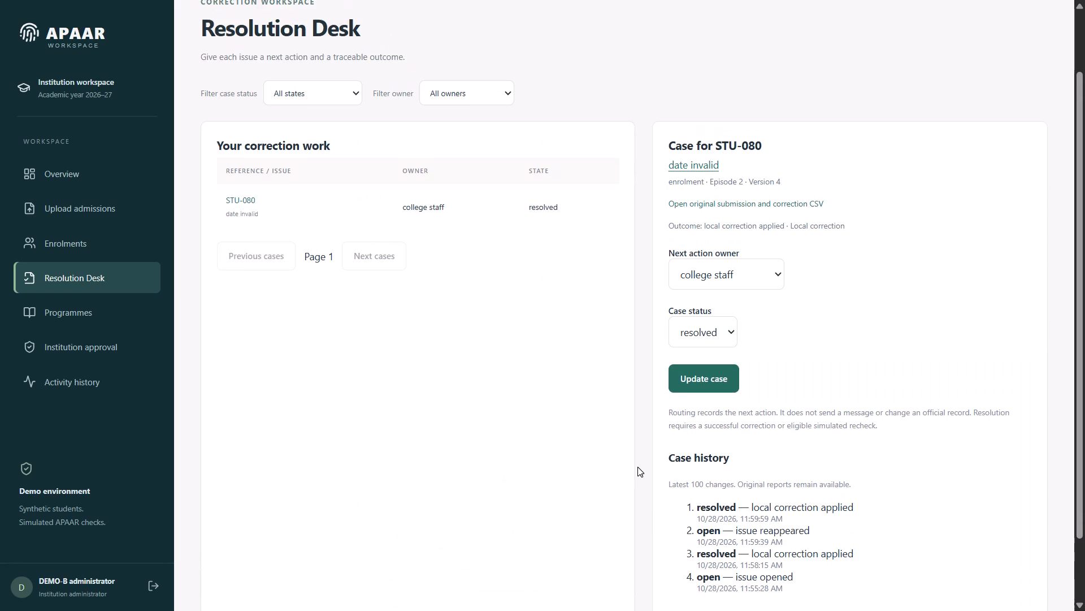
{"action": "scroll", "coordinate": [637, 467], "scroll_direction": "down", "scroll_amount": 2}
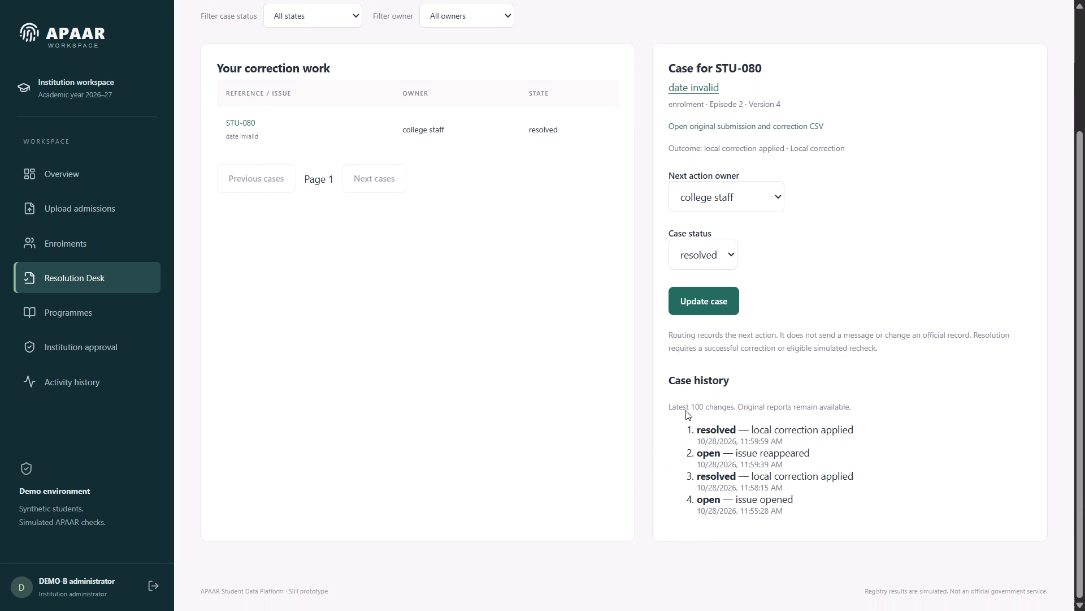
{"action": "scroll", "coordinate": [671, 405], "scroll_direction": "up", "scroll_amount": 7}
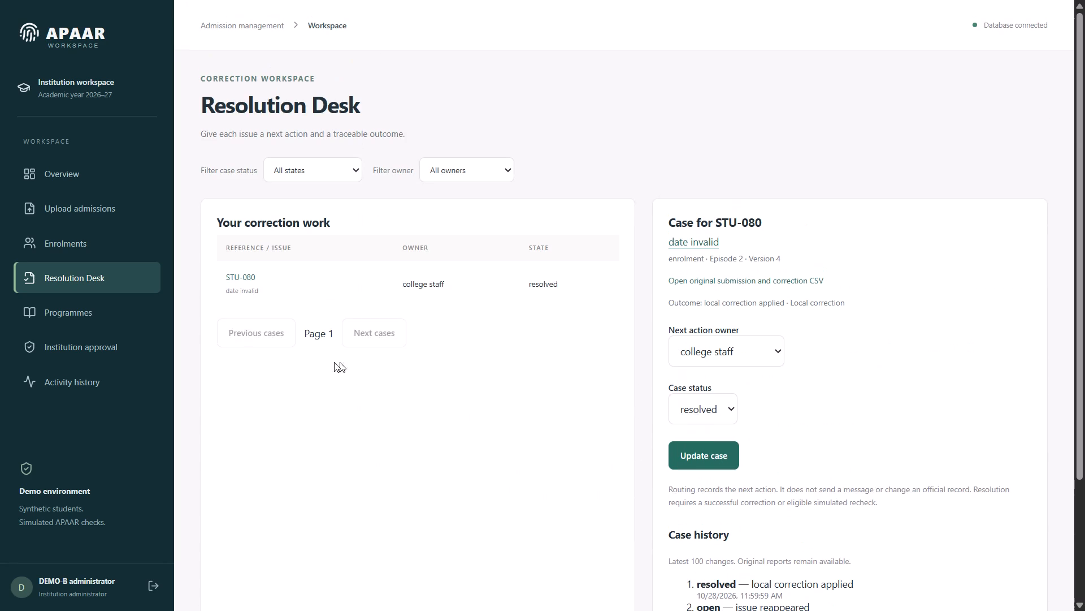
Tour the workspace pages through Programmes, Enrolments and Upload admissions, and return to Overview.
{"action": "left_click", "coordinate": [97, 304]}
{"action": "left_click", "coordinate": [111, 259]}
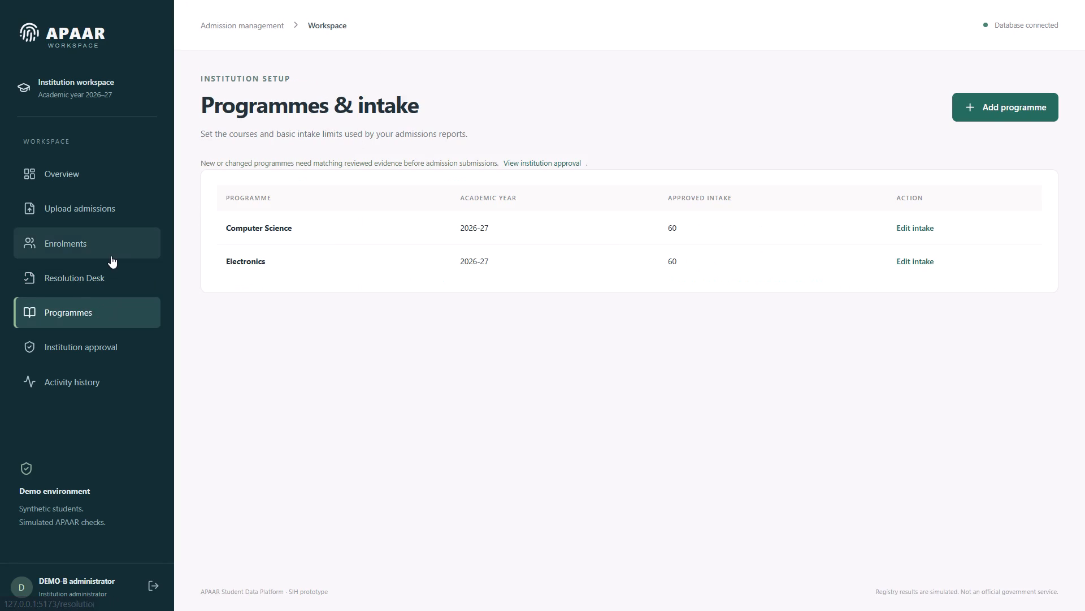
{"action": "left_click", "coordinate": [111, 249]}
{"action": "left_click", "coordinate": [103, 207]}
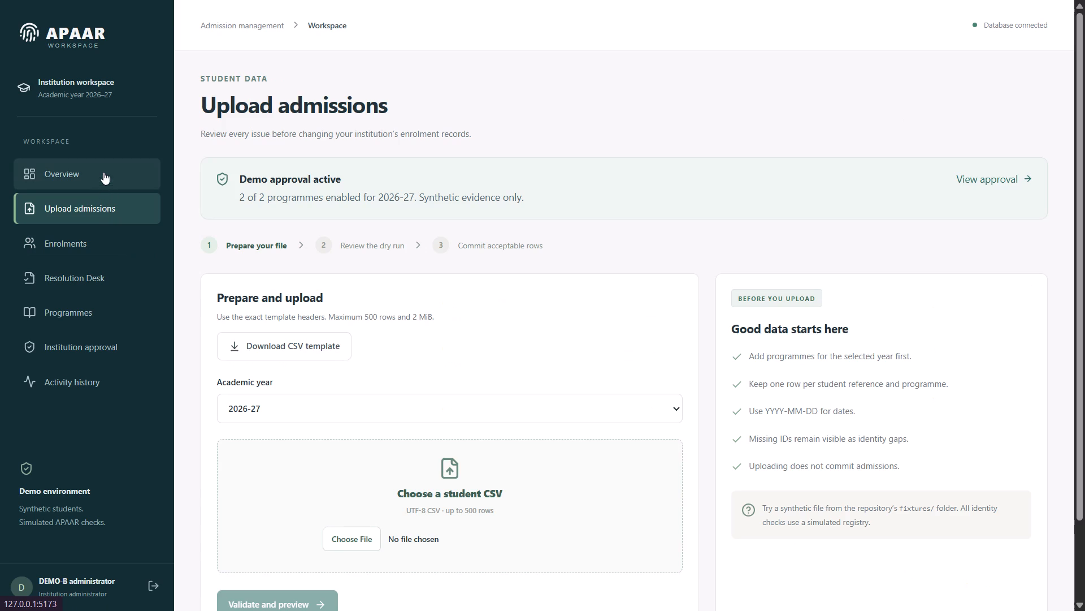
{"action": "left_click", "coordinate": [370, 247]}
{"action": "left_click", "coordinate": [100, 180]}
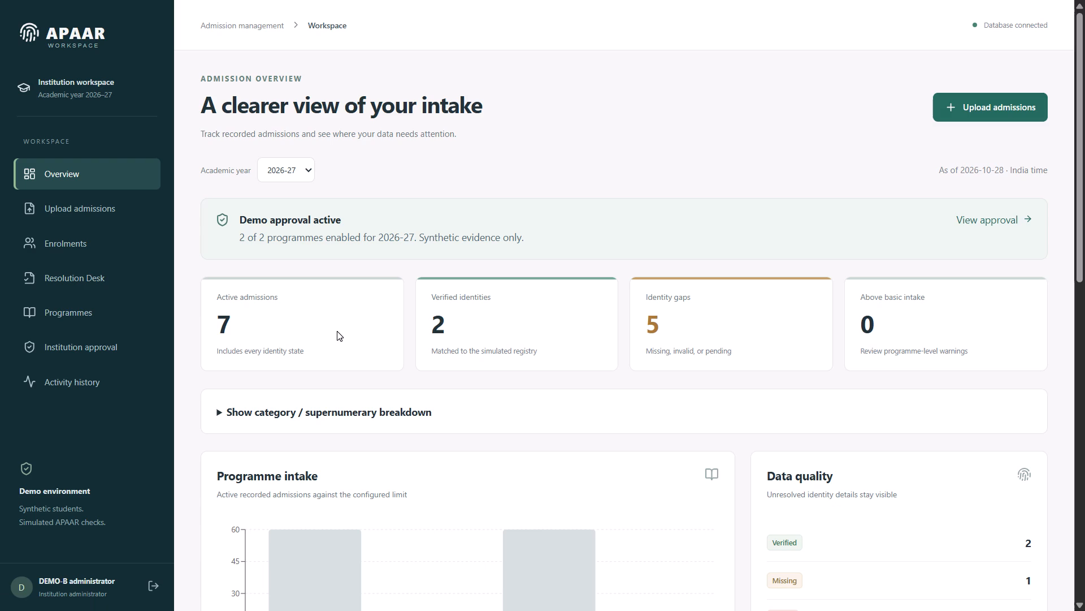
Stop the screen recording and save it in Snipping Tool as scene5 in MP4 format in the Videos folder.
{"action": "left_click", "coordinate": [495, 22]}
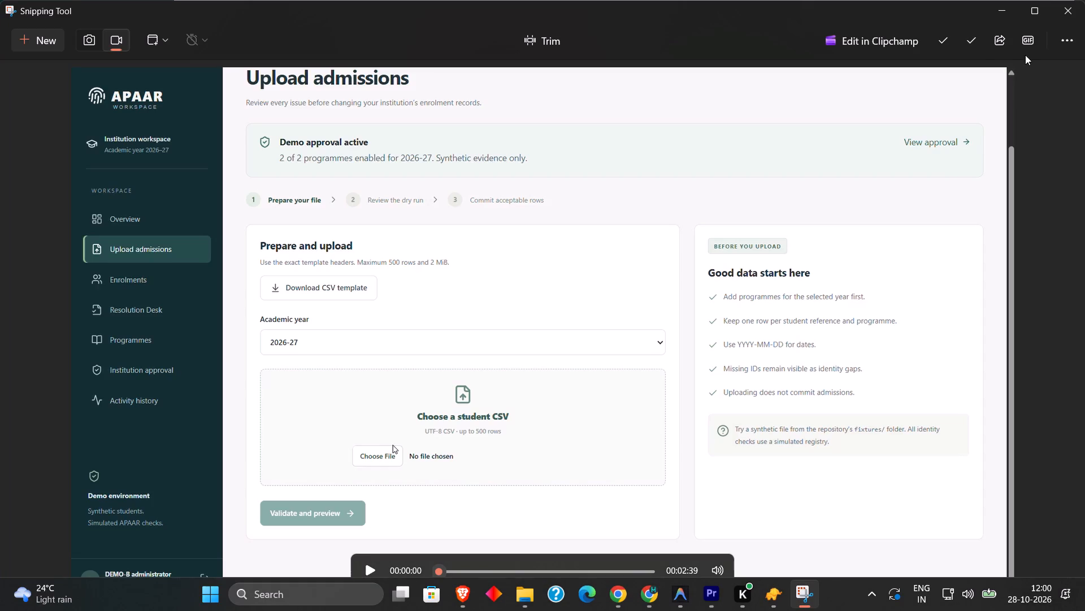
{"action": "left_click", "coordinate": [932, 48]}
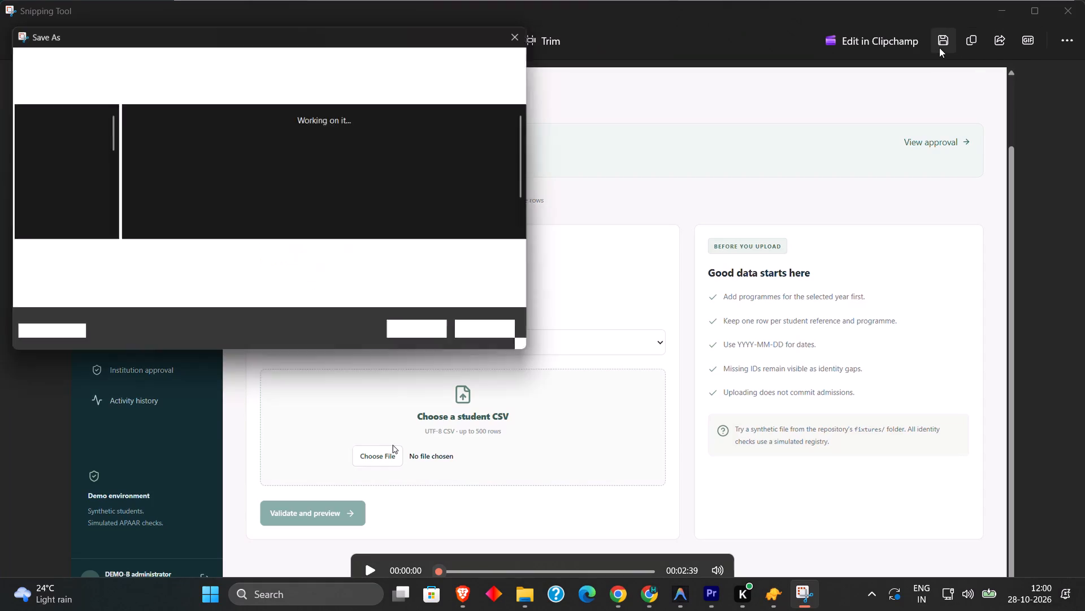
{"action": "key", "text": "BackSpace"}
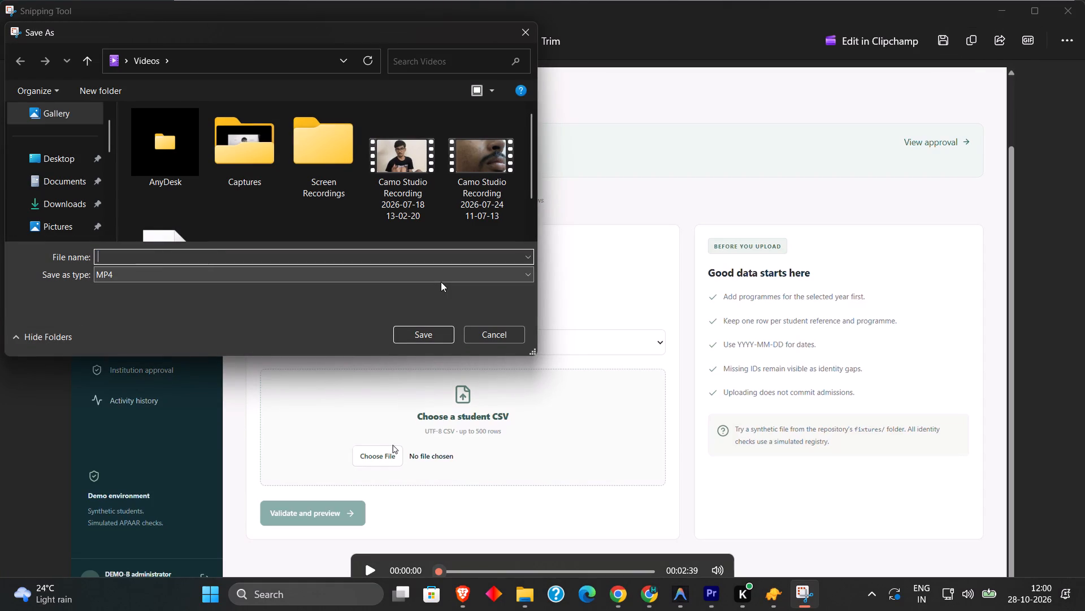
{"action": "type", "text": "scene"}
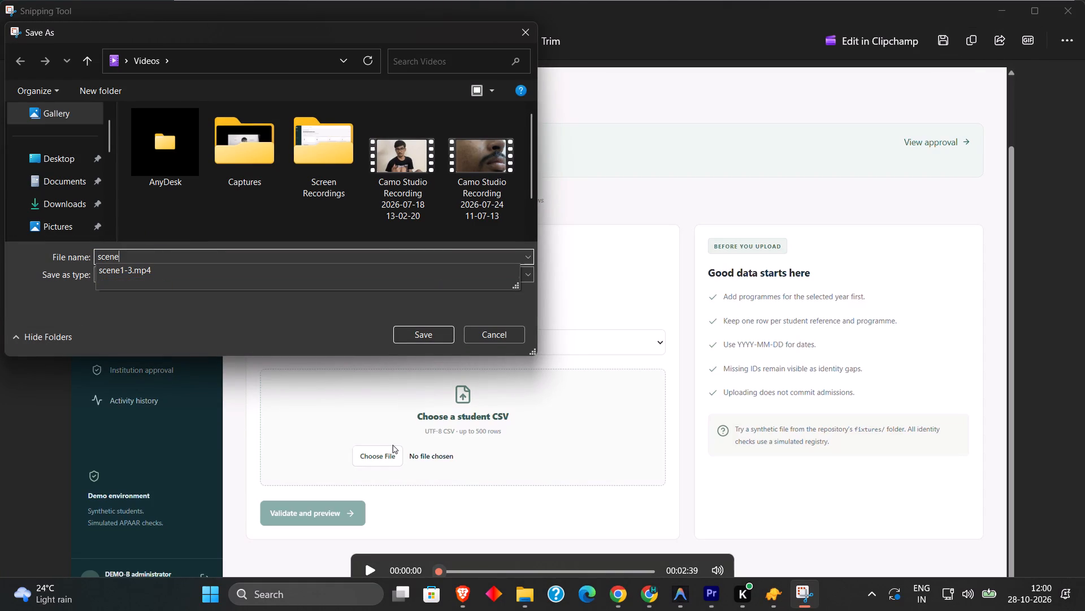
{"action": "key", "text": "5"}
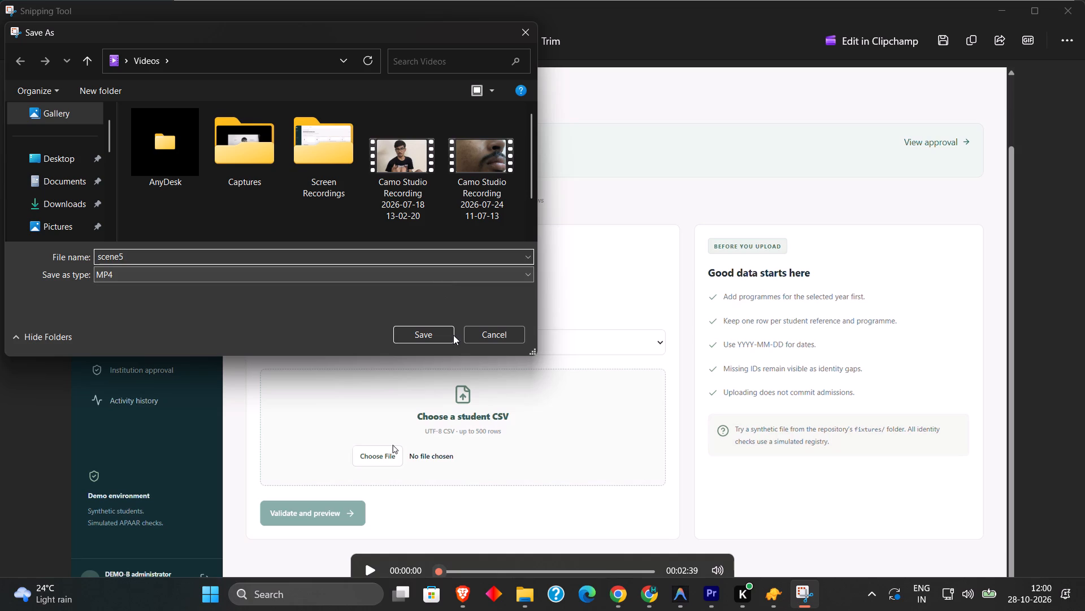
{"action": "left_click", "coordinate": [450, 335]}
Load scene5 from File Explorer's recent files into Premiere Pro and place its video on V1 right after the scene1-3 clip.
{"action": "left_click", "coordinate": [513, 605]}
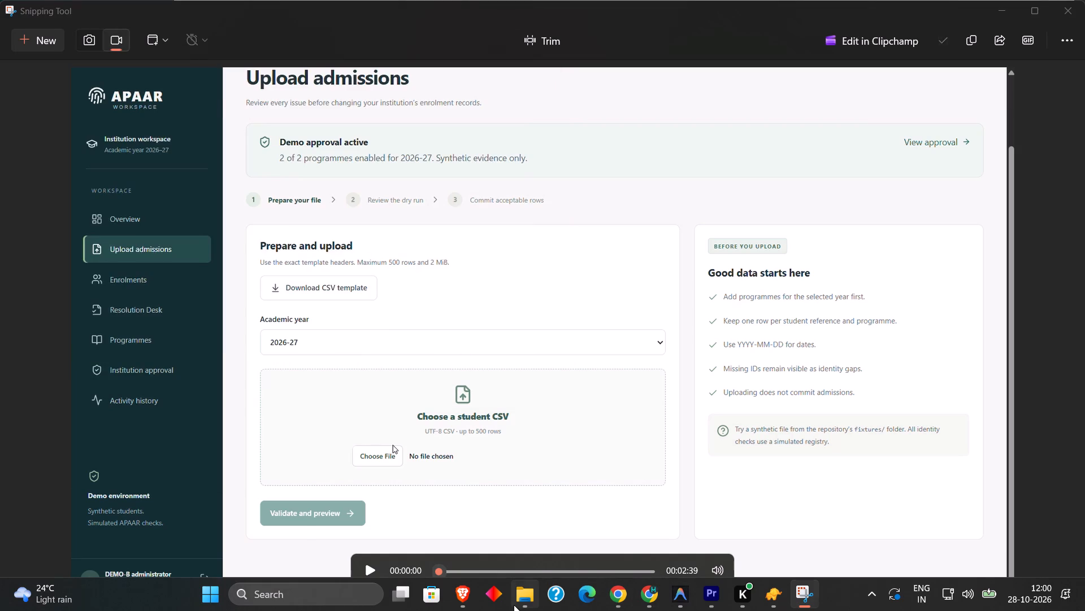
{"action": "left_click_drag", "start_coordinate": [389, 421], "coordinate": [472, 449]}
{"action": "key", "text": "alt+Tab"}
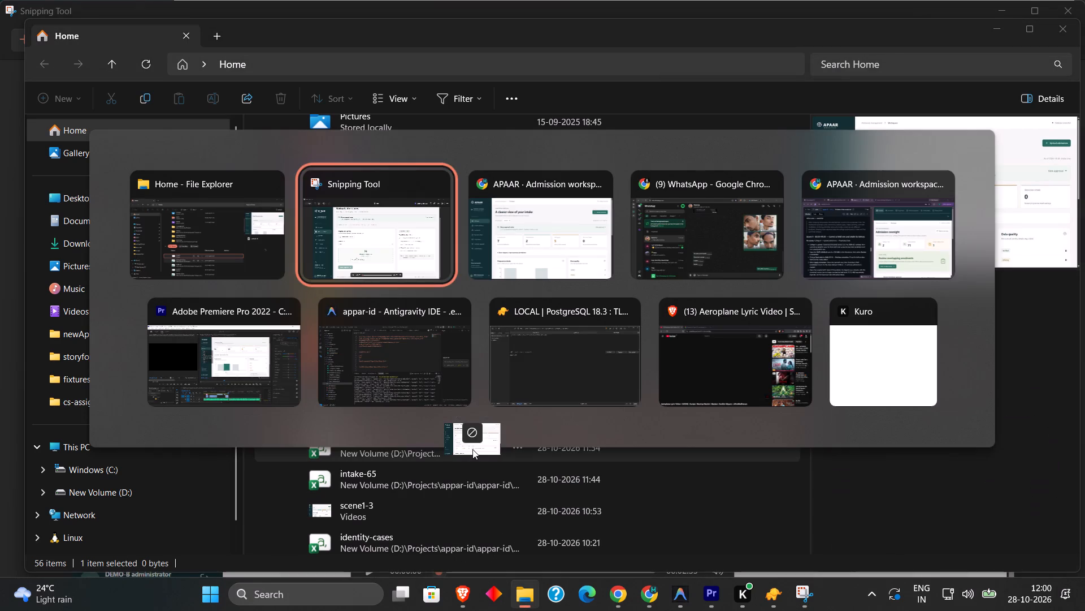
{"action": "left_click_drag", "start_coordinate": [472, 449], "coordinate": [321, 375]}
{"action": "key", "text": "alt+Tab"}
{"action": "key", "text": "alt+Tab"}
{"action": "key", "text": "alt+Tab"}
{"action": "key", "text": "alt+Tab"}
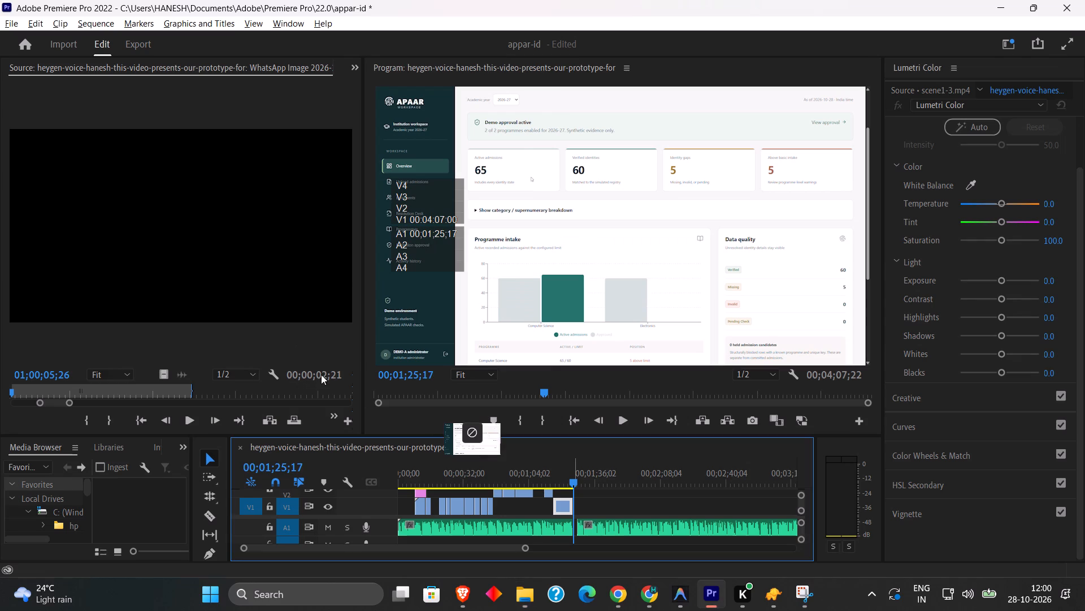
{"action": "left_click_drag", "start_coordinate": [321, 375], "coordinate": [148, 266]}
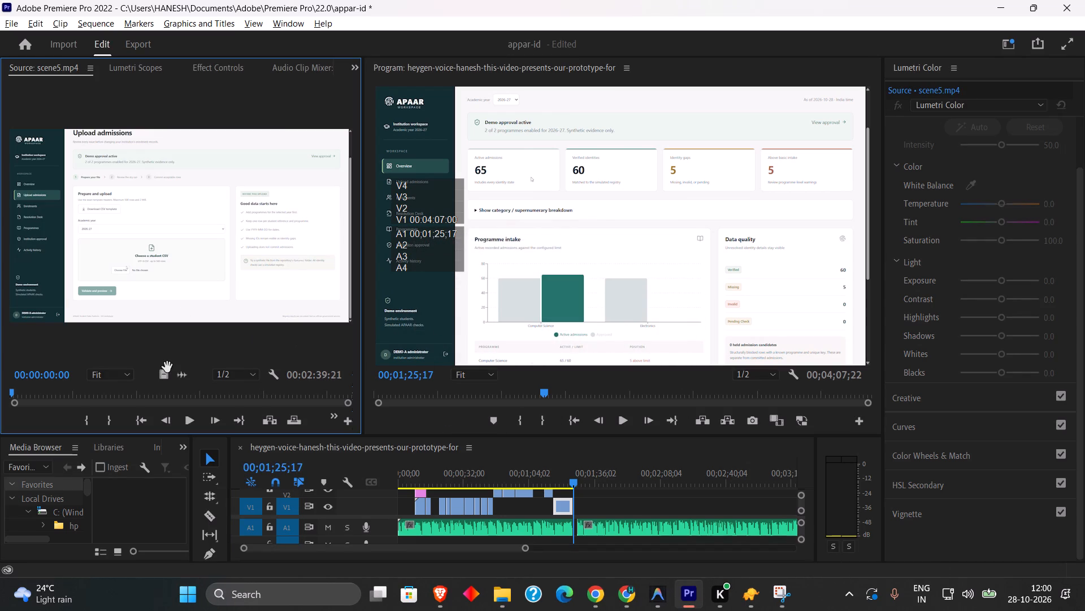
{"action": "left_click_drag", "start_coordinate": [166, 378], "coordinate": [574, 515]}
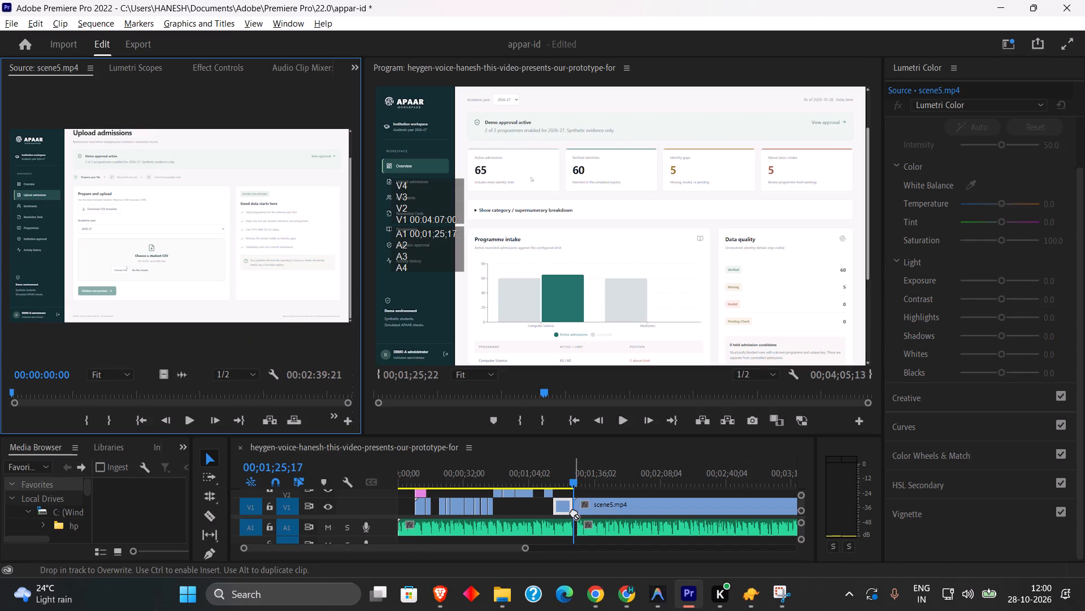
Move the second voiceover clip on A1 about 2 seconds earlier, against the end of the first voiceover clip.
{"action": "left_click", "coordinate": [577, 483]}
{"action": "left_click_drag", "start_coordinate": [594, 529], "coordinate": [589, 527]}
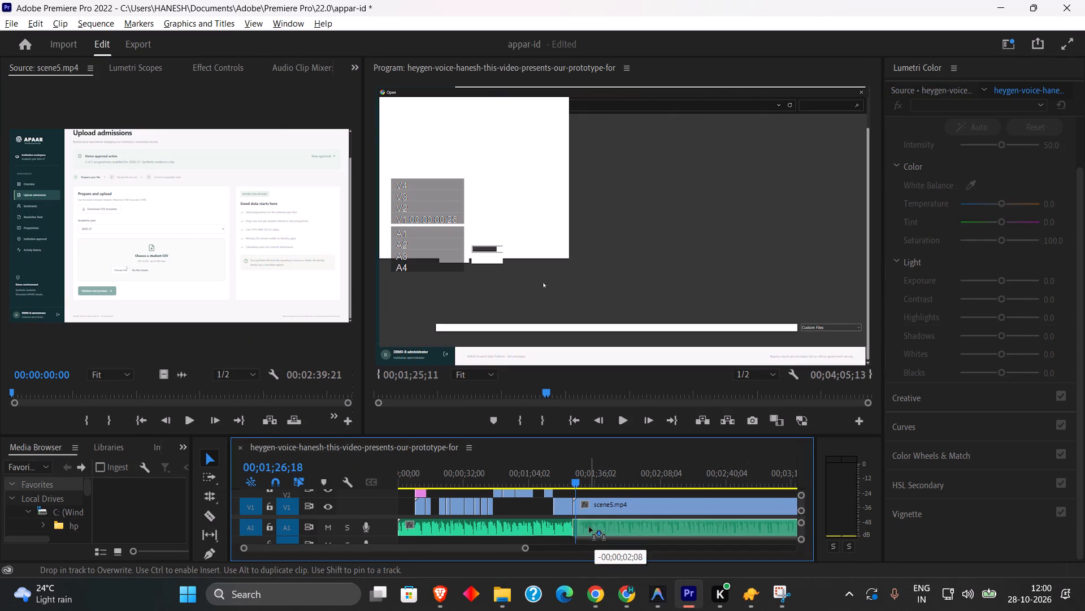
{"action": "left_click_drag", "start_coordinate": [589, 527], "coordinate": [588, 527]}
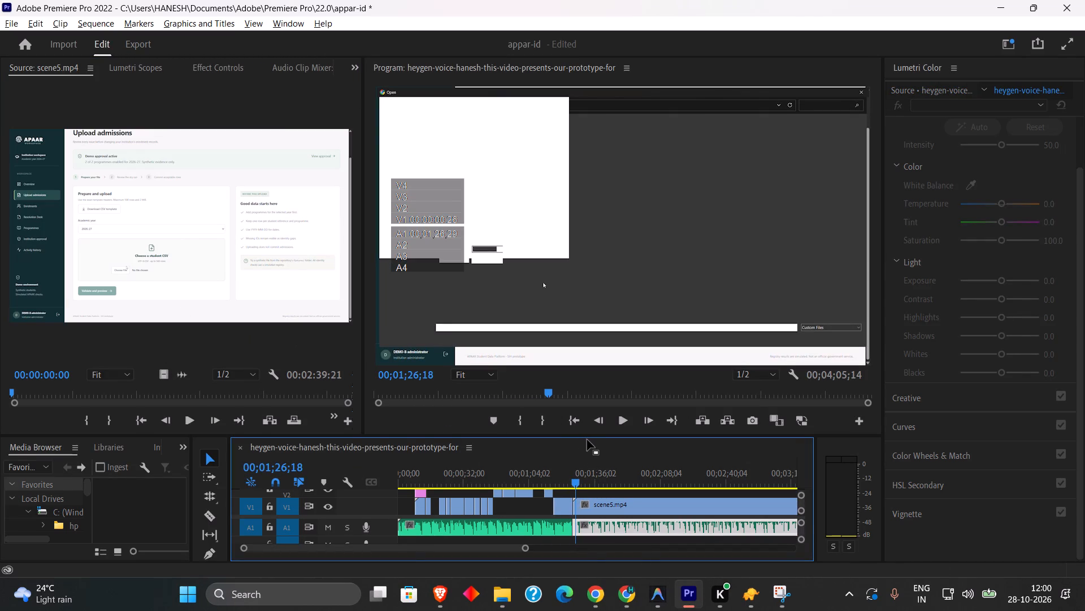
Enlarge the timeline area and play back the transition from scene1-3 into scene5 to check it against the voiceover.
{"action": "left_click_drag", "start_coordinate": [598, 434], "coordinate": [615, 352]}
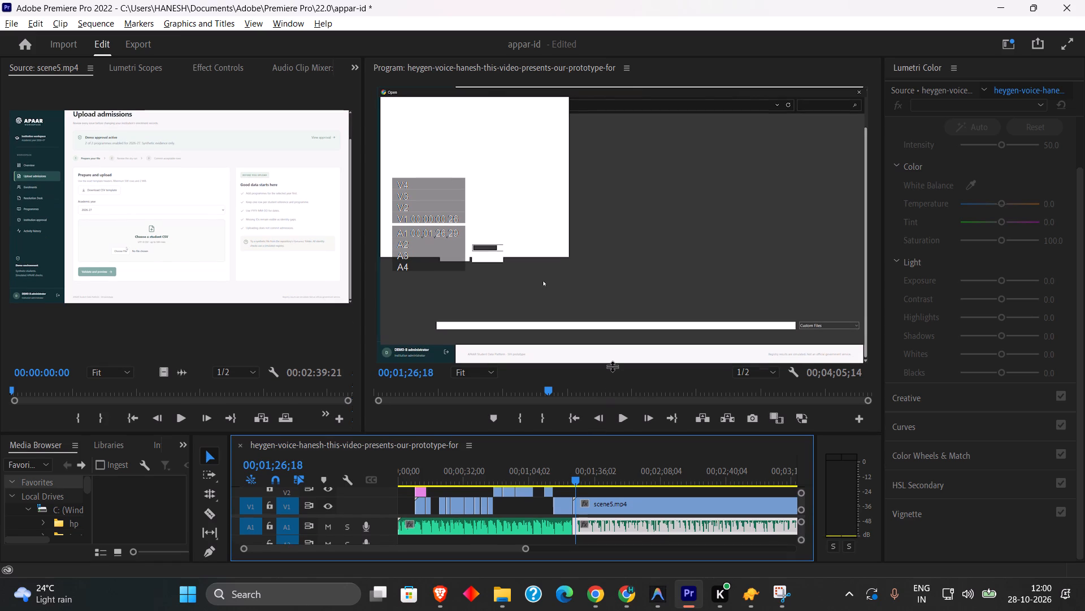
{"action": "left_click_drag", "start_coordinate": [575, 399], "coordinate": [568, 397]}
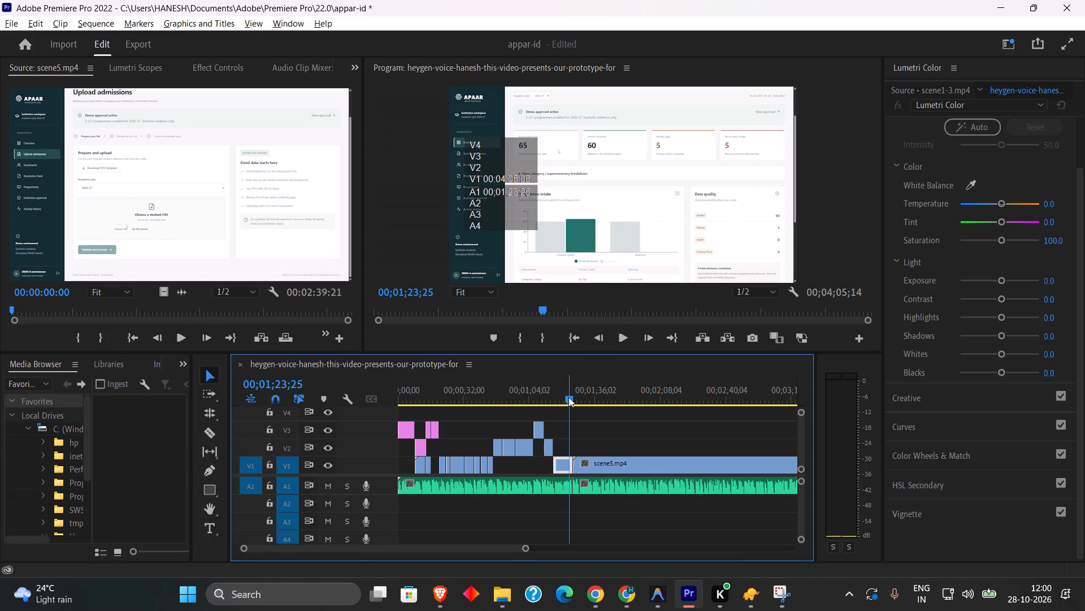
{"action": "key", "text": "space"}
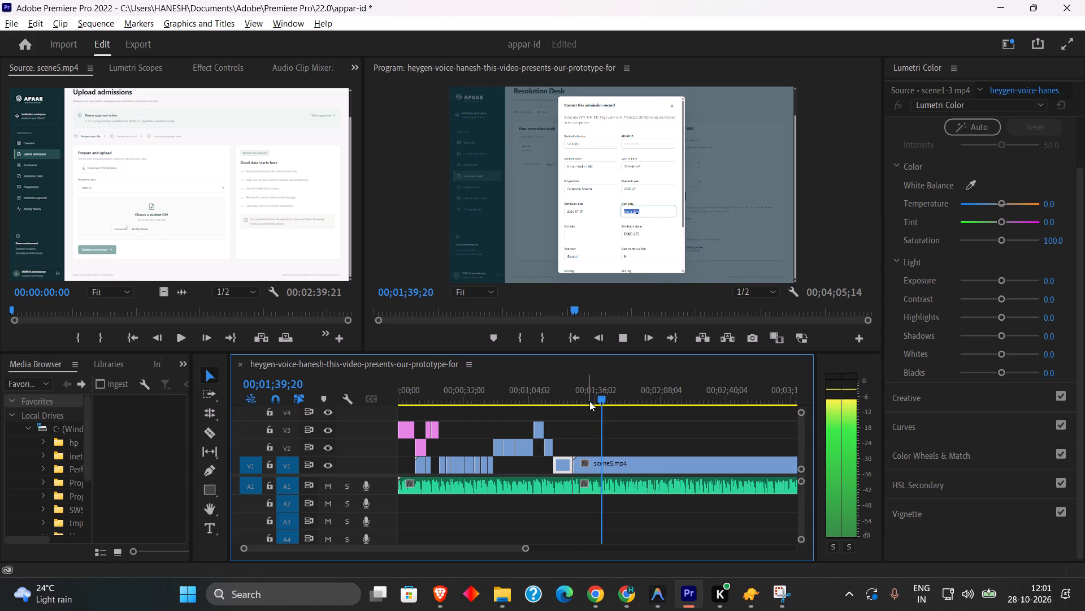
{"action": "left_click_drag", "start_coordinate": [589, 401], "coordinate": [615, 405]}
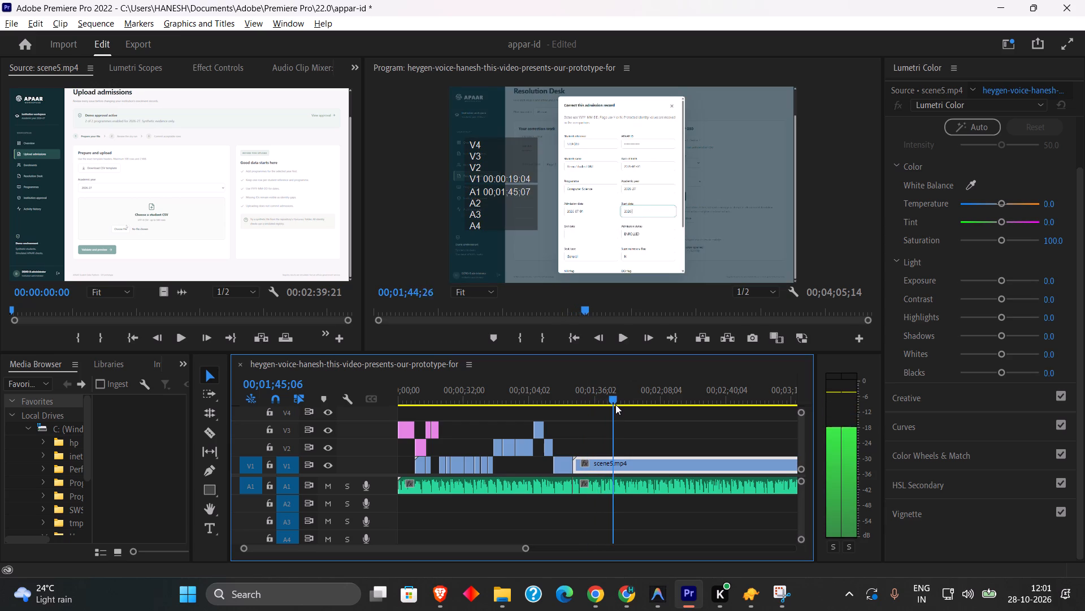
{"action": "left_click_drag", "start_coordinate": [615, 405], "coordinate": [616, 405]}
{"action": "key", "text": "space"}
{"action": "left_click_drag", "start_coordinate": [620, 405], "coordinate": [635, 406]}
{"action": "left_click_drag", "start_coordinate": [620, 398], "coordinate": [575, 394]}
{"action": "key", "text": "space"}
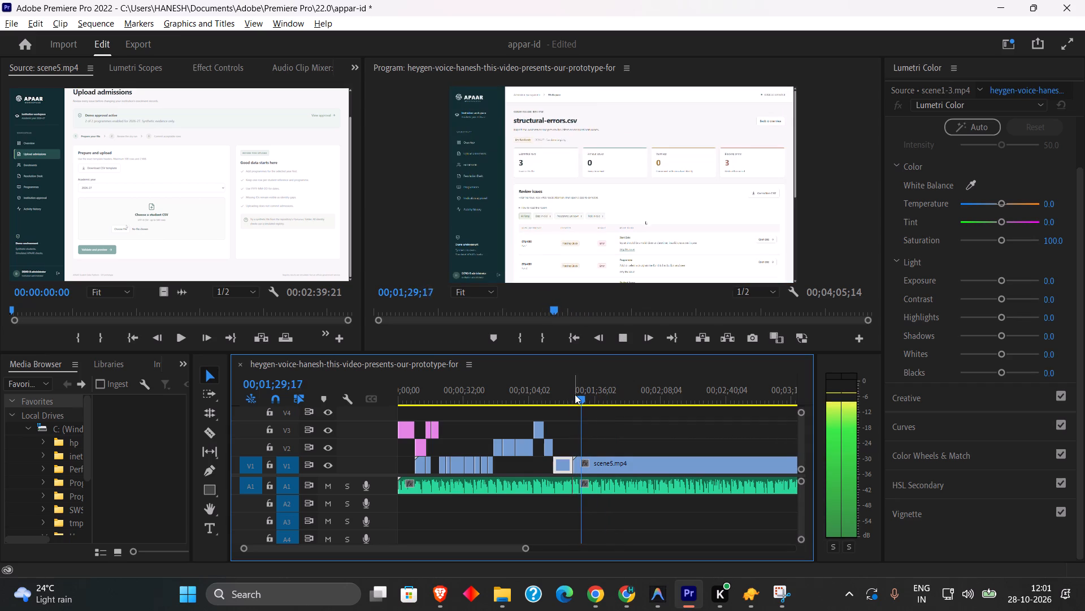
{"action": "left_click_drag", "start_coordinate": [575, 394], "coordinate": [568, 393]}
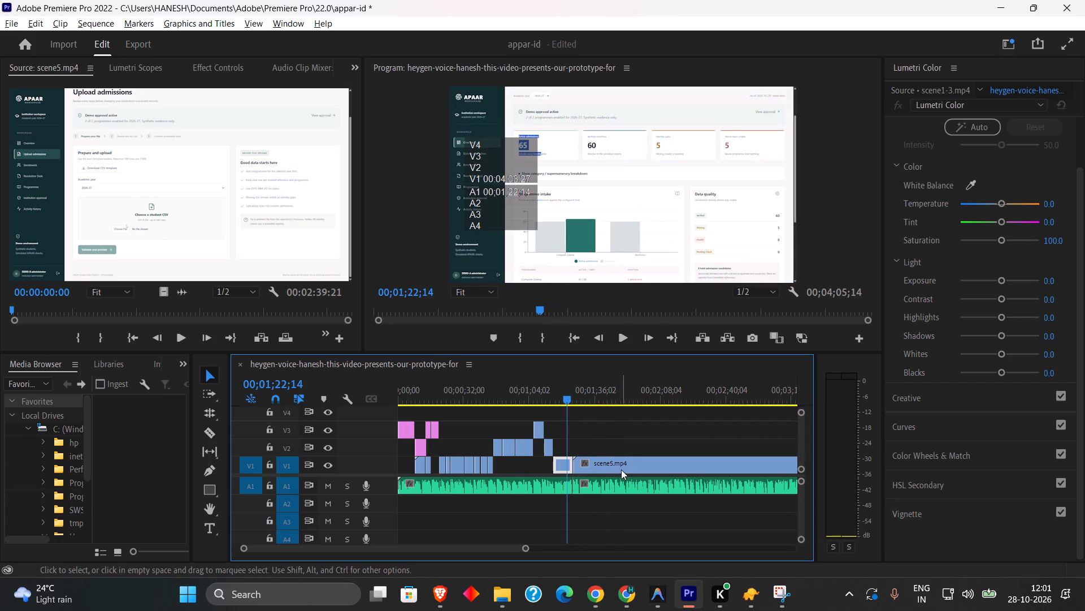
Shift the second voiceover clip on A1 about 6.5 seconds later and play the join with scene5.
{"action": "left_click_drag", "start_coordinate": [607, 485], "coordinate": [620, 487]}
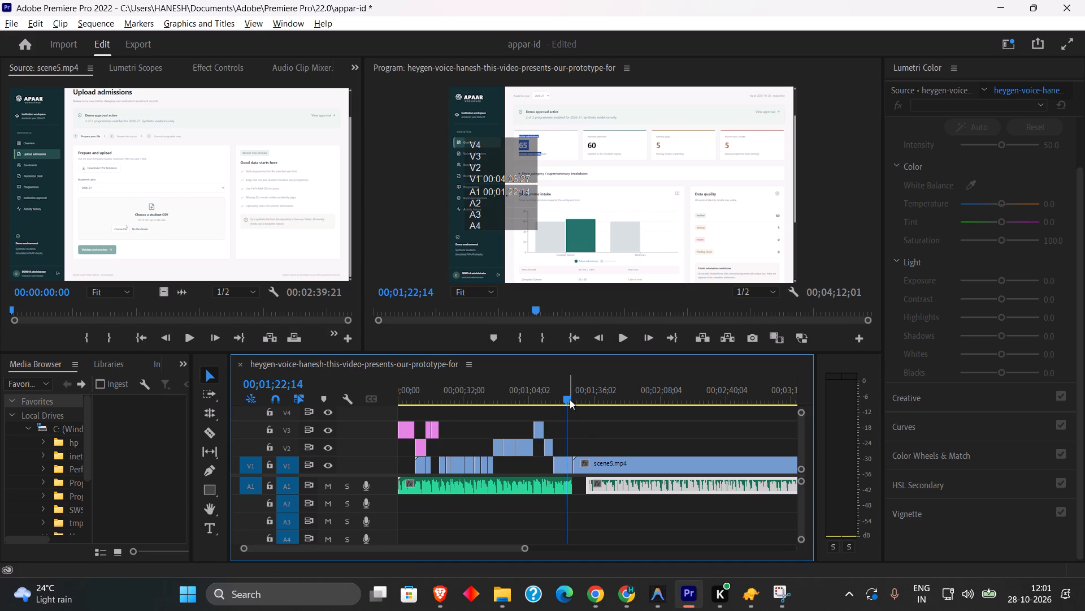
{"action": "key", "text": "space"}
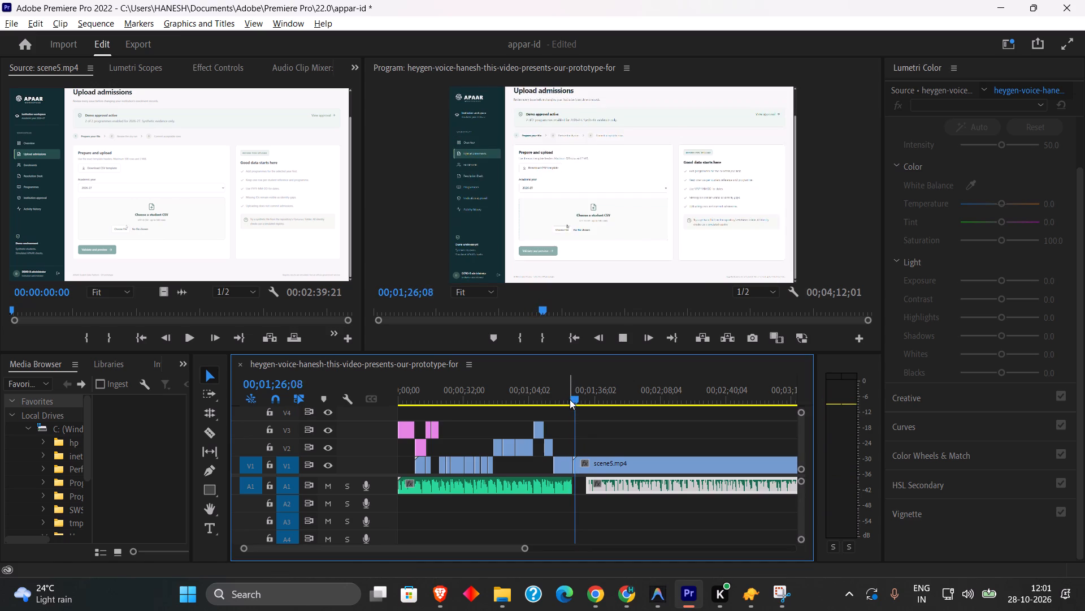
Move the scene5 clip from V1 up to V2, starting just after scene1-3, and play back the transition.
{"action": "left_click_drag", "start_coordinate": [591, 470], "coordinate": [591, 457]}
{"action": "left_click_drag", "start_coordinate": [592, 463], "coordinate": [592, 448]}
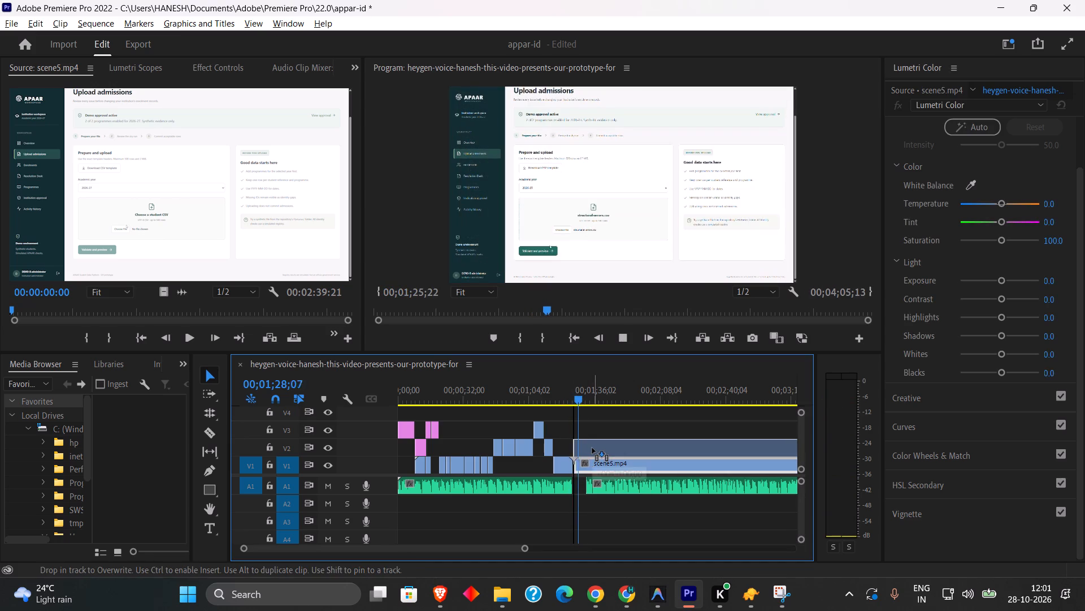
{"action": "left_click_drag", "start_coordinate": [592, 448], "coordinate": [585, 446]}
{"action": "left_click", "coordinate": [563, 399]}
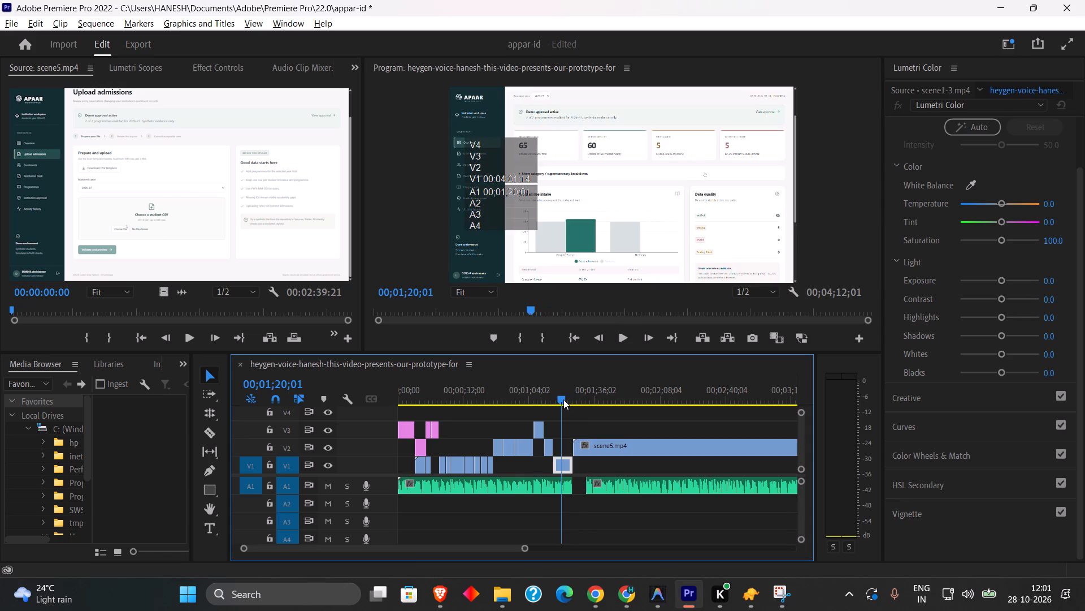
{"action": "key", "text": "space"}
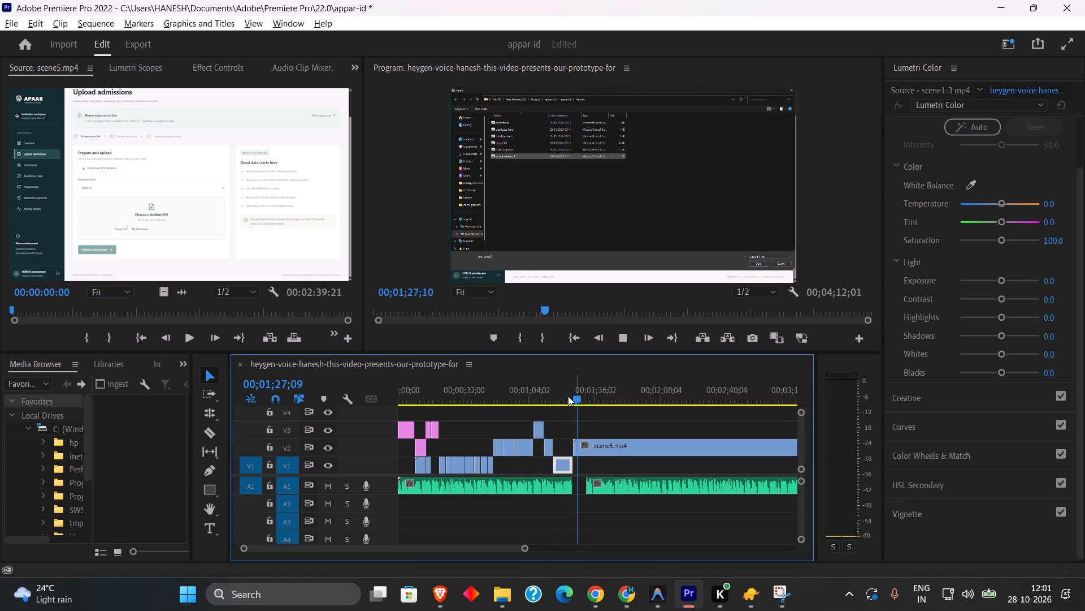
Nudge scene5 on V2 slightly earlier so it starts flush with the end of scene1-3, and play the cut.
{"action": "left_click", "coordinate": [566, 396]}
{"action": "left_click_drag", "start_coordinate": [589, 437], "coordinate": [583, 435]}
{"action": "left_click_drag", "start_coordinate": [592, 454], "coordinate": [585, 452]}
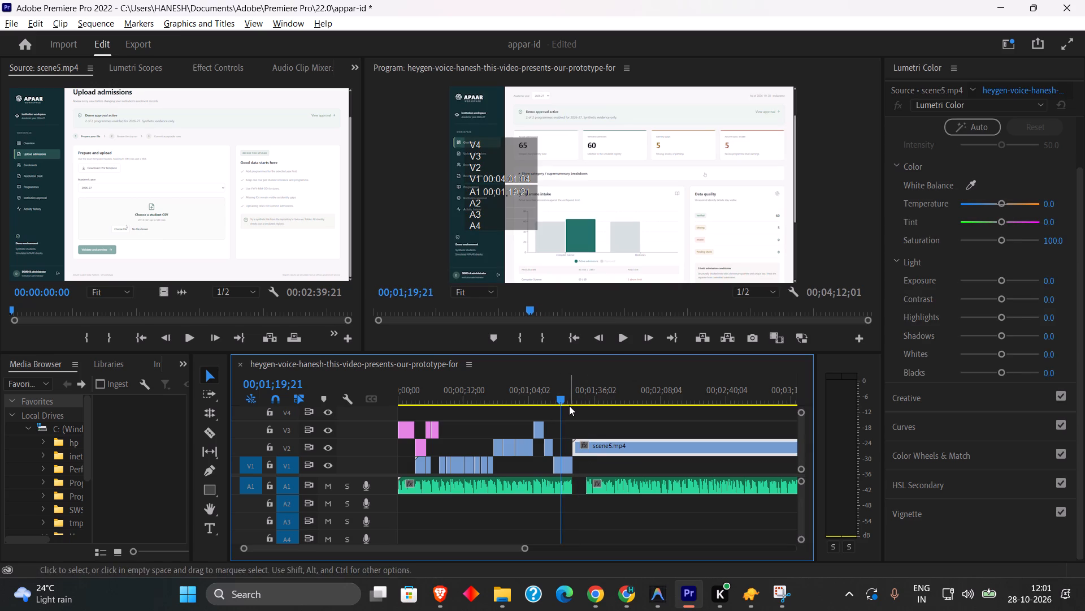
{"action": "left_click", "coordinate": [572, 396]}
{"action": "key", "text": "space"}
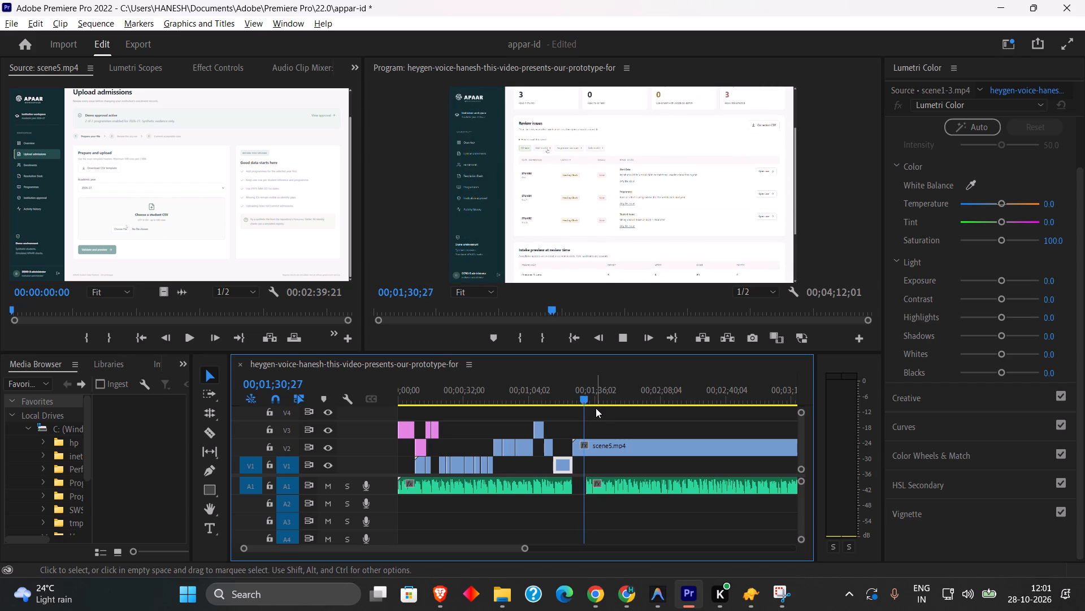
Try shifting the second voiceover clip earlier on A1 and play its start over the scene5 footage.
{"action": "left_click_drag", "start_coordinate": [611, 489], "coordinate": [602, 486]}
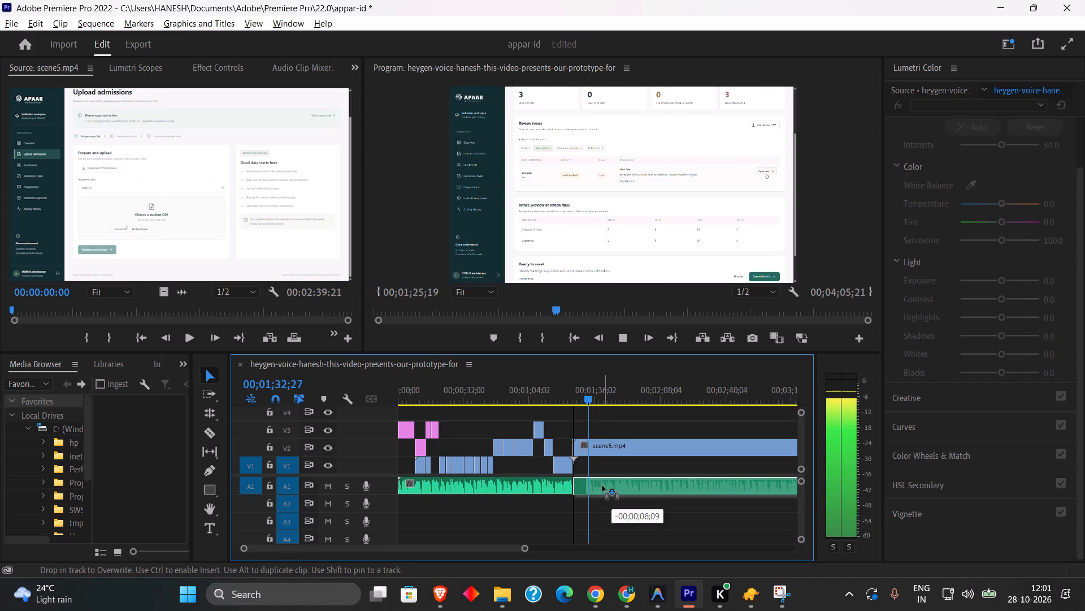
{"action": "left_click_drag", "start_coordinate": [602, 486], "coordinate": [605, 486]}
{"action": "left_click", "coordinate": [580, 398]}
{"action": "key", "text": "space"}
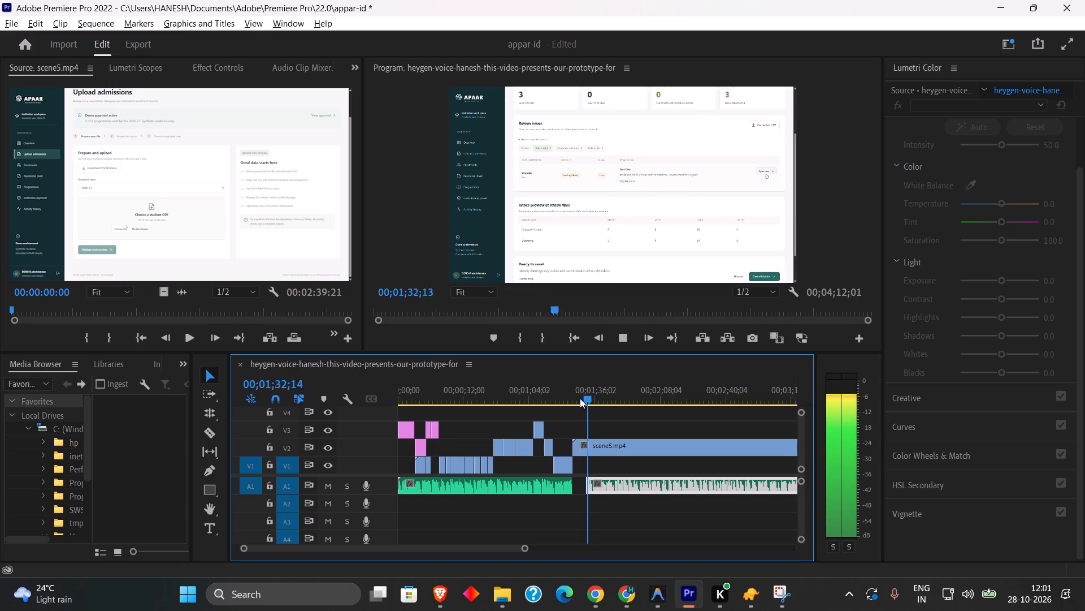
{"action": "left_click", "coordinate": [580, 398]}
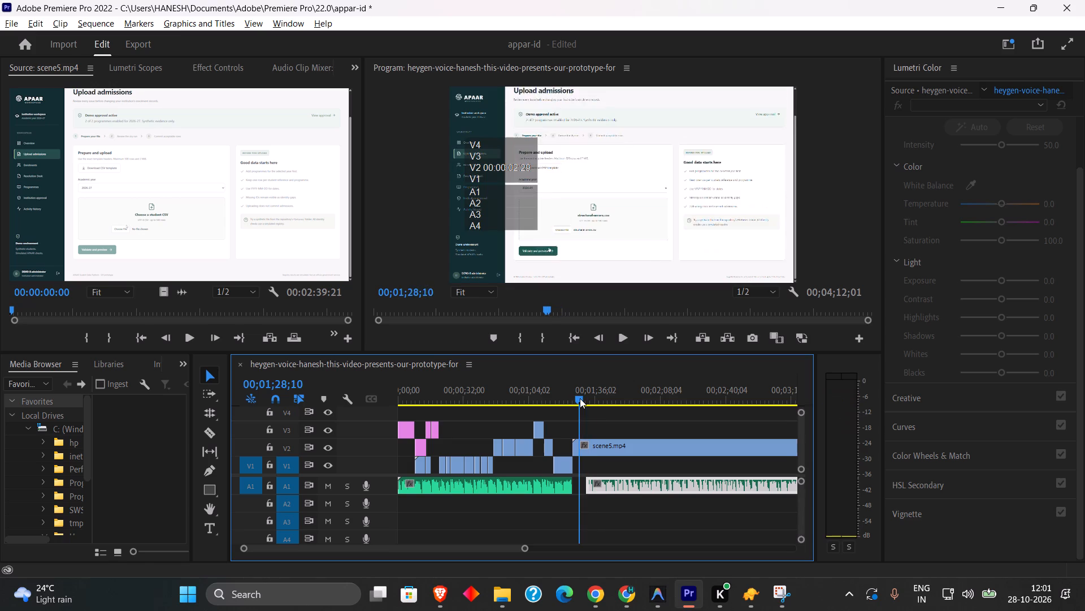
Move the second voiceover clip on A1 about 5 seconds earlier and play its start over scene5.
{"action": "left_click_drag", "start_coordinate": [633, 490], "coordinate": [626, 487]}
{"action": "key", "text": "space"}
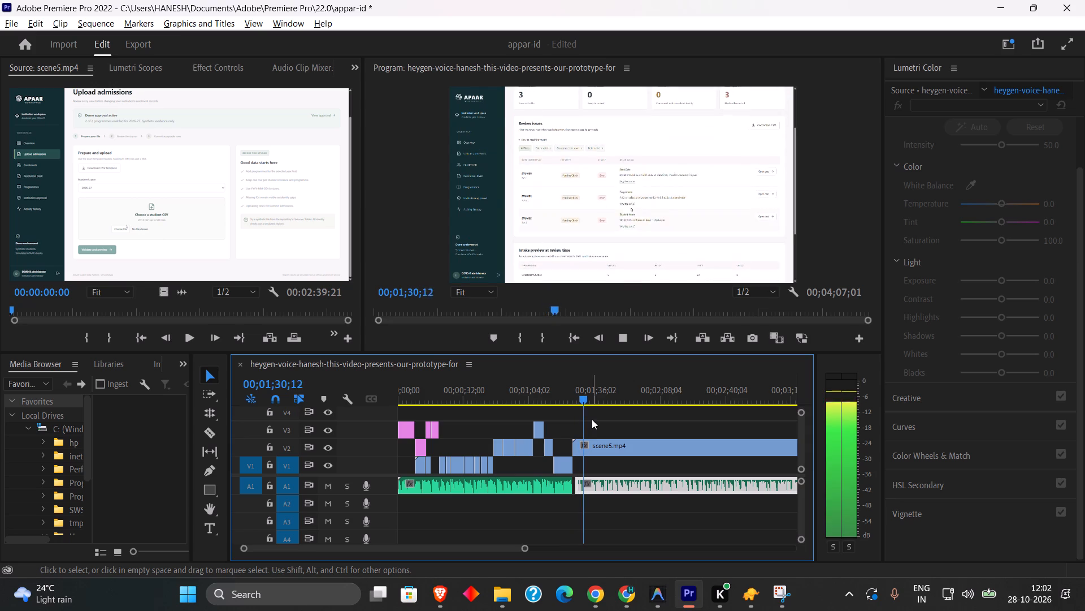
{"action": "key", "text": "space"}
Shift the second voiceover clip on A1 about 4 seconds 12 frames later and play its start over scene5.
{"action": "left_click_drag", "start_coordinate": [602, 490], "coordinate": [607, 491]}
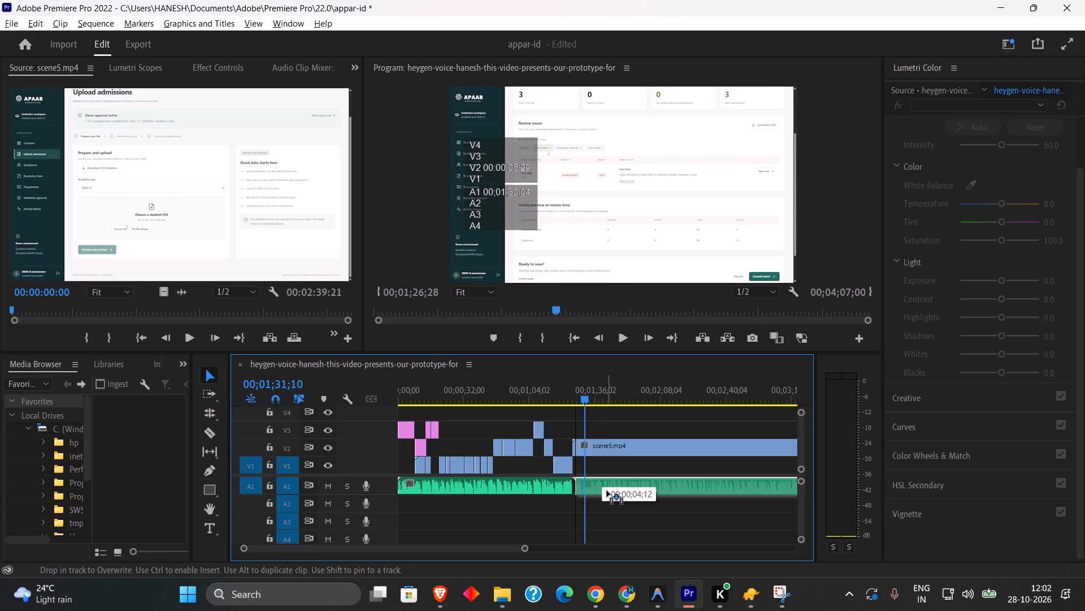
{"action": "left_click_drag", "start_coordinate": [607, 491], "coordinate": [608, 491]}
{"action": "left_click", "coordinate": [577, 399]}
{"action": "key", "text": "space"}
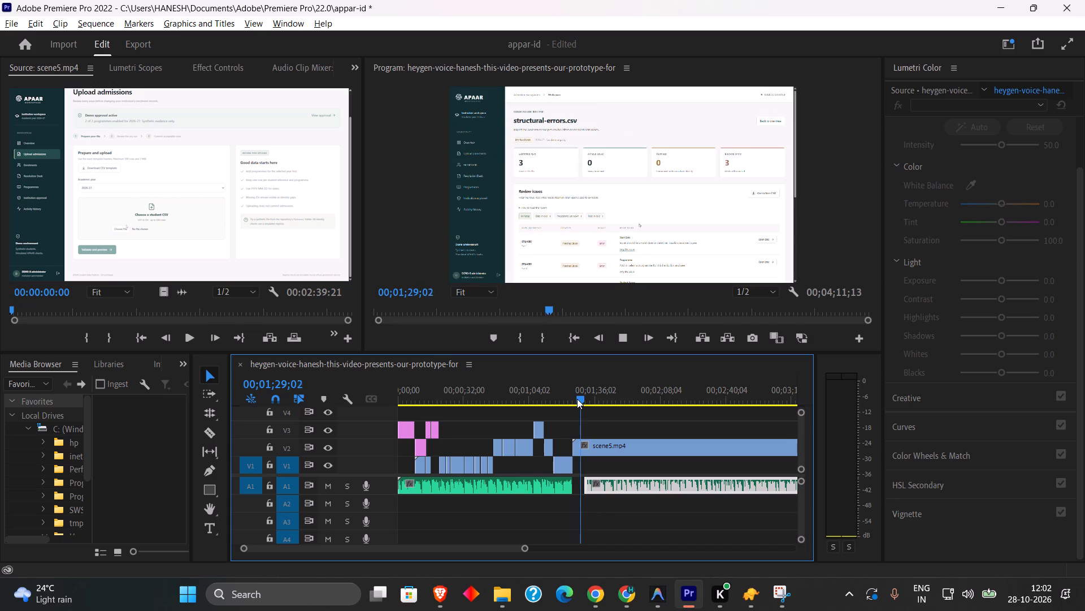
{"action": "key", "text": "space"}
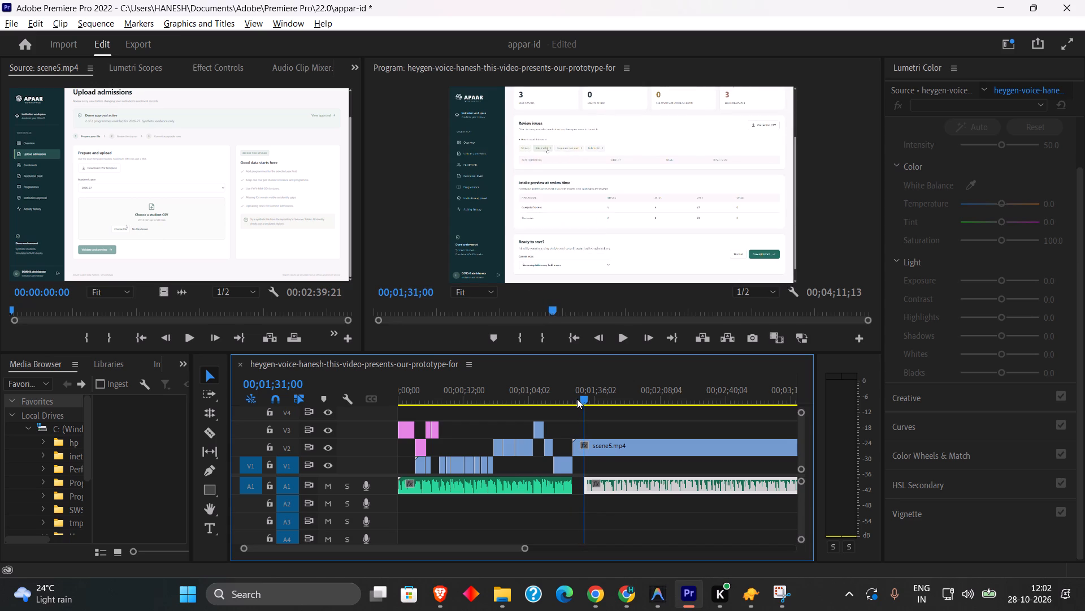
Split the scene5 clip on V2 at 00;01;38;10, where the start date in the admission correction form is being edited.
{"action": "key", "text": "space"}
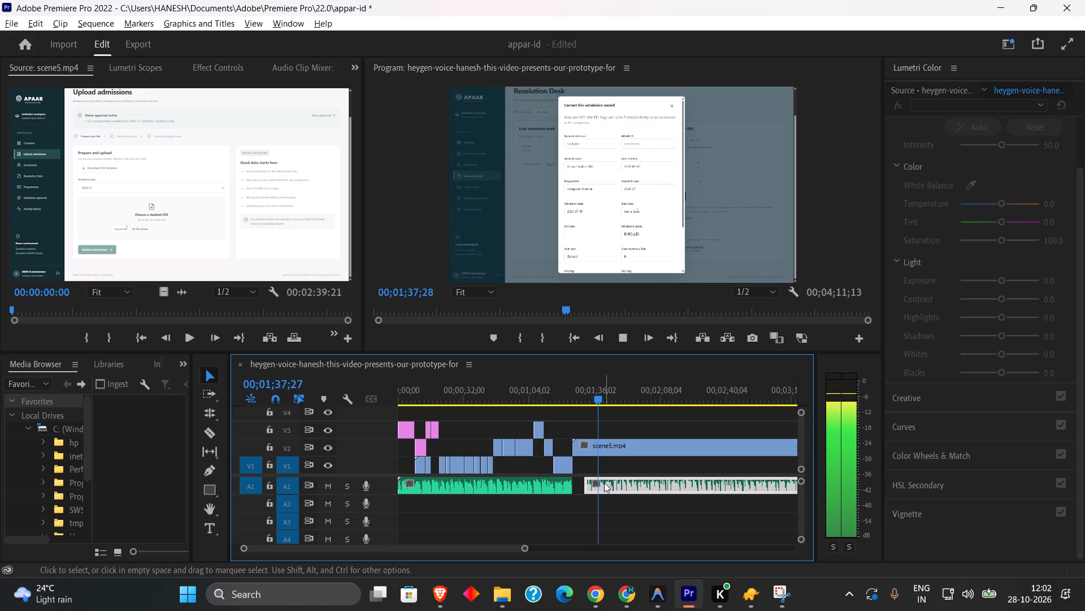
{"action": "key", "text": "space"}
{"action": "key", "text": "space"}
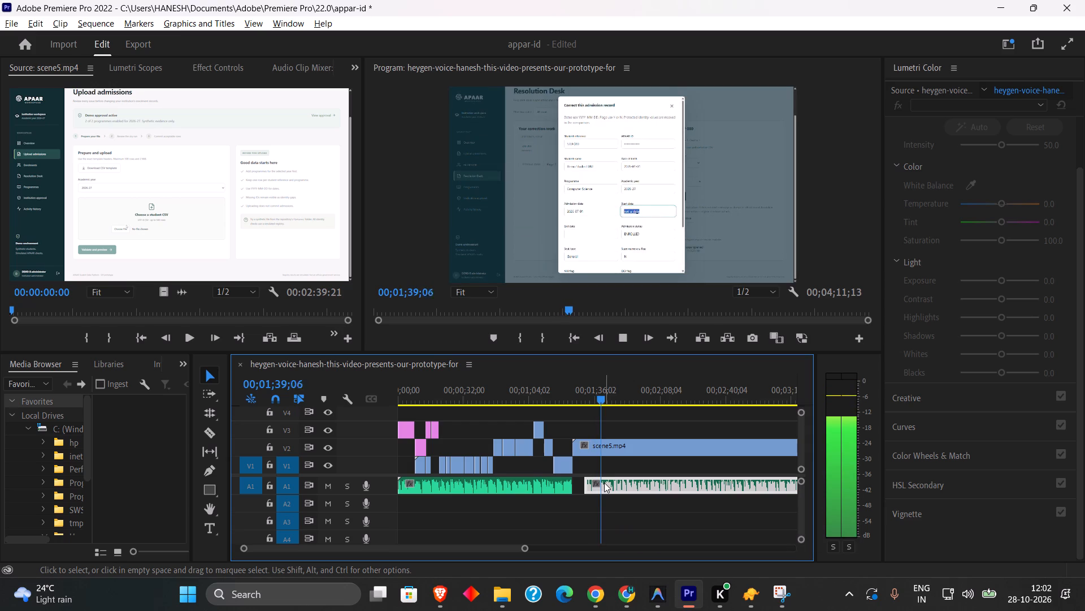
{"action": "key", "text": "space"}
{"action": "left_click", "coordinate": [602, 399]}
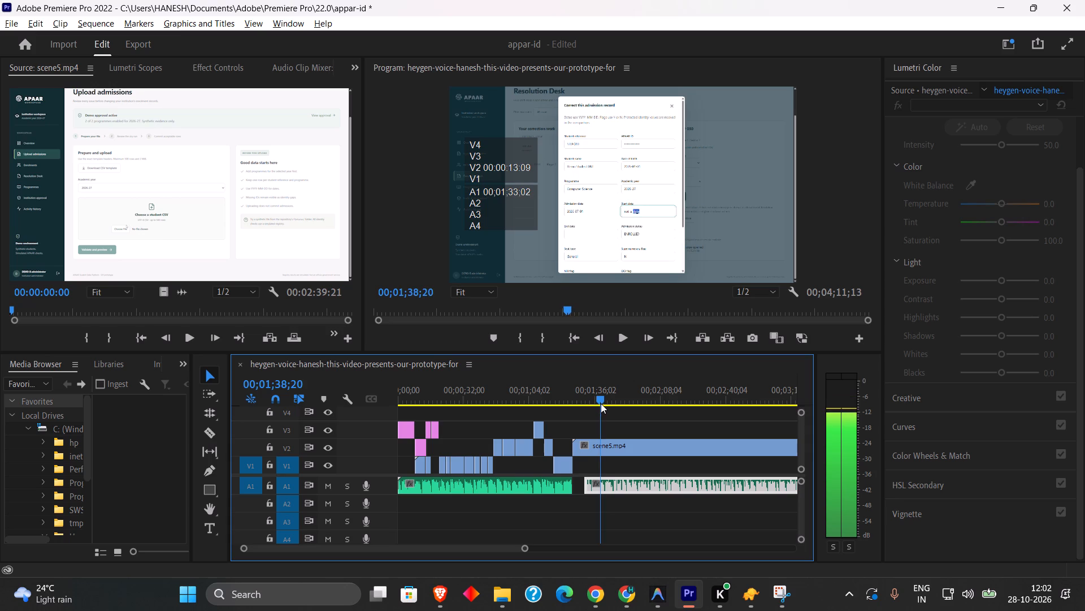
{"action": "left_click", "coordinate": [615, 483]}
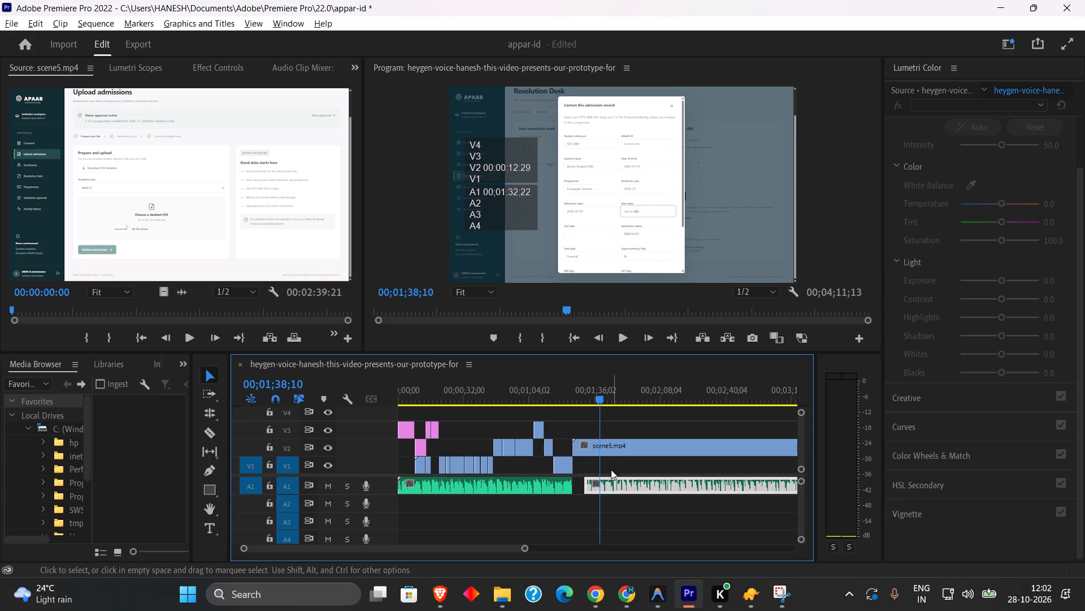
{"action": "left_click", "coordinate": [610, 448]}
{"action": "key", "text": "f"}
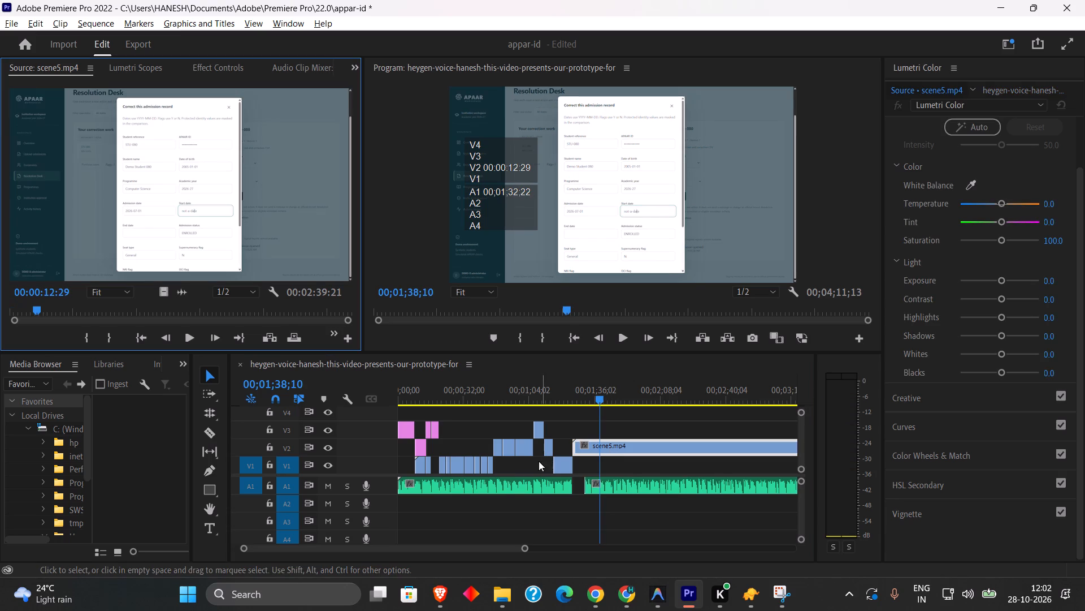
{"action": "left_click", "coordinate": [213, 431]}
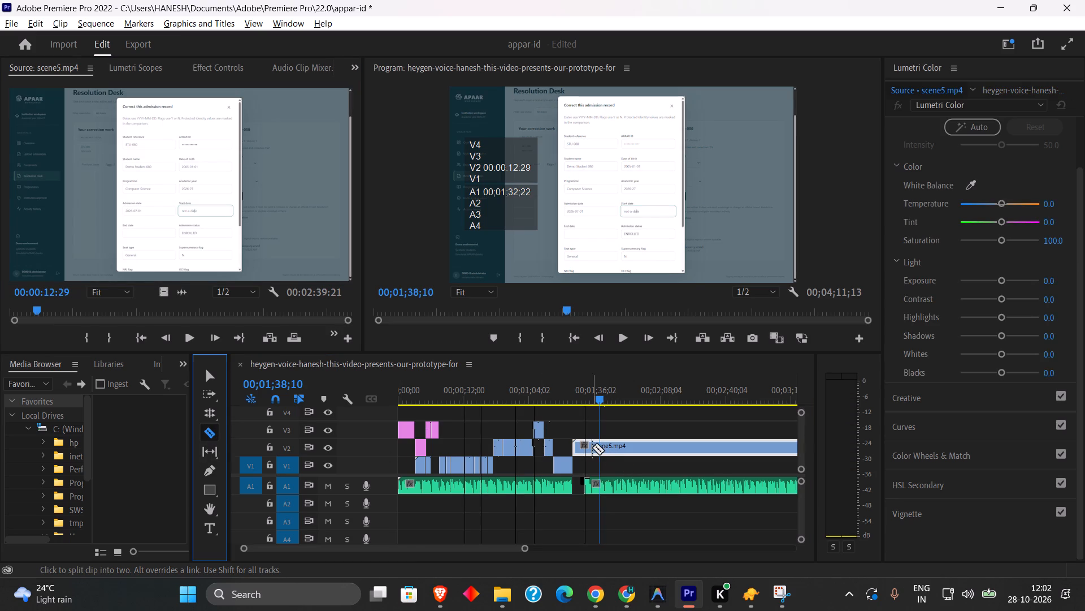
{"action": "left_click", "coordinate": [599, 448]}
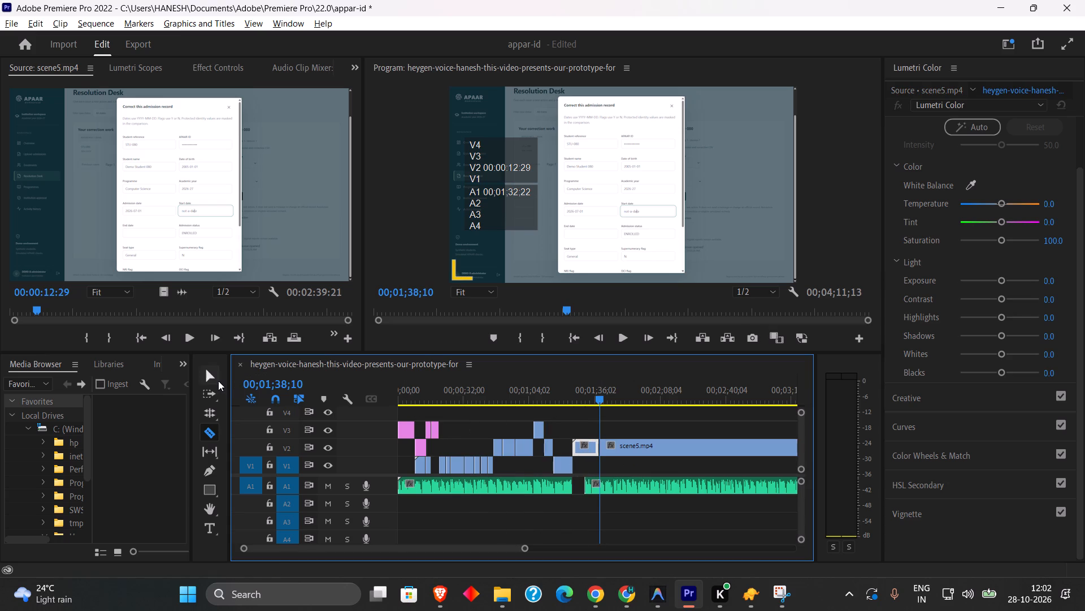
{"action": "left_click", "coordinate": [209, 373]}
Split the scene5 clip on V2 at 00;01;50;22, where the correction preview button at the form's bottom is used.
{"action": "left_click_drag", "start_coordinate": [599, 398], "coordinate": [618, 399]}
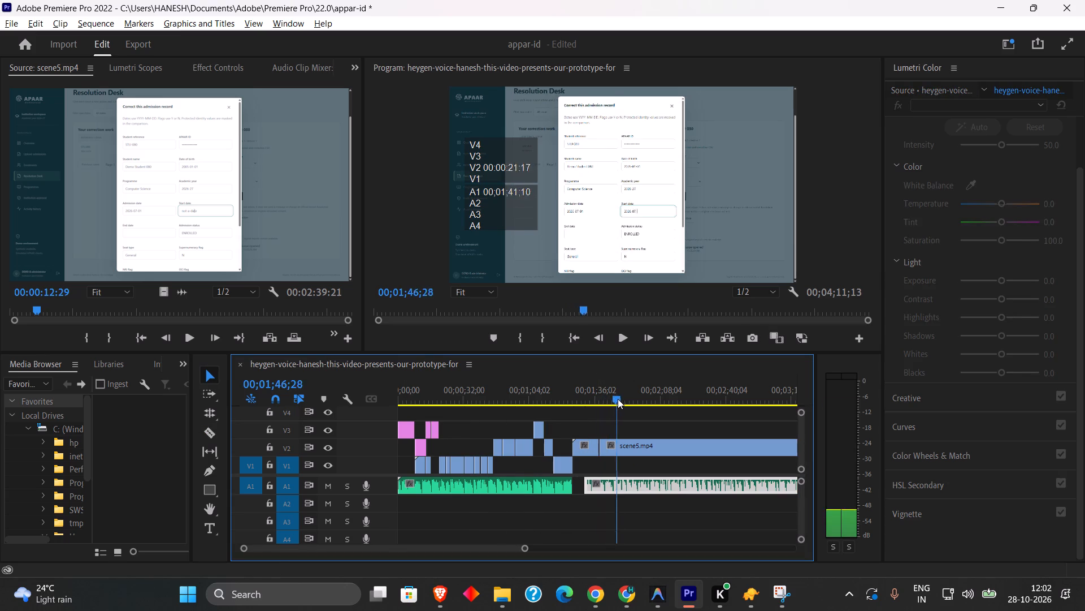
{"action": "left_click_drag", "start_coordinate": [618, 399], "coordinate": [610, 391]}
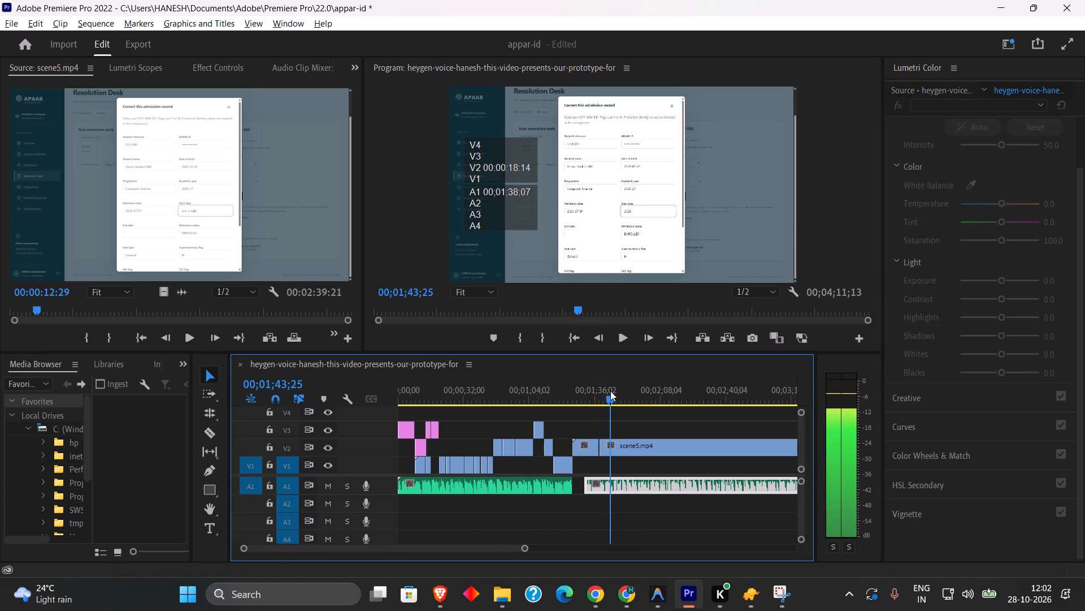
{"action": "left_click_drag", "start_coordinate": [610, 391], "coordinate": [629, 391]}
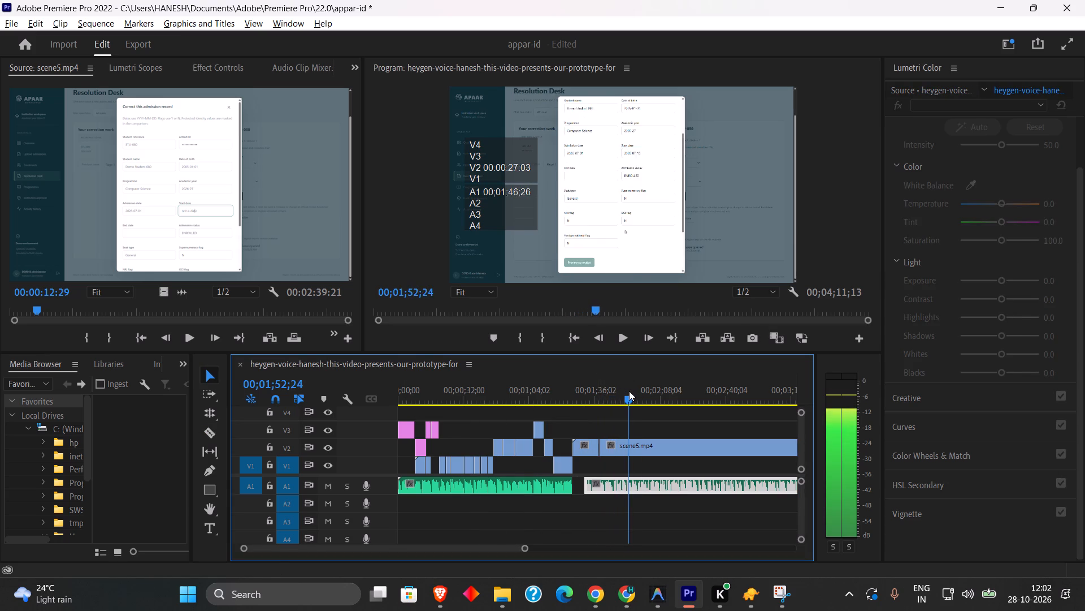
{"action": "left_click_drag", "start_coordinate": [629, 391], "coordinate": [619, 389]}
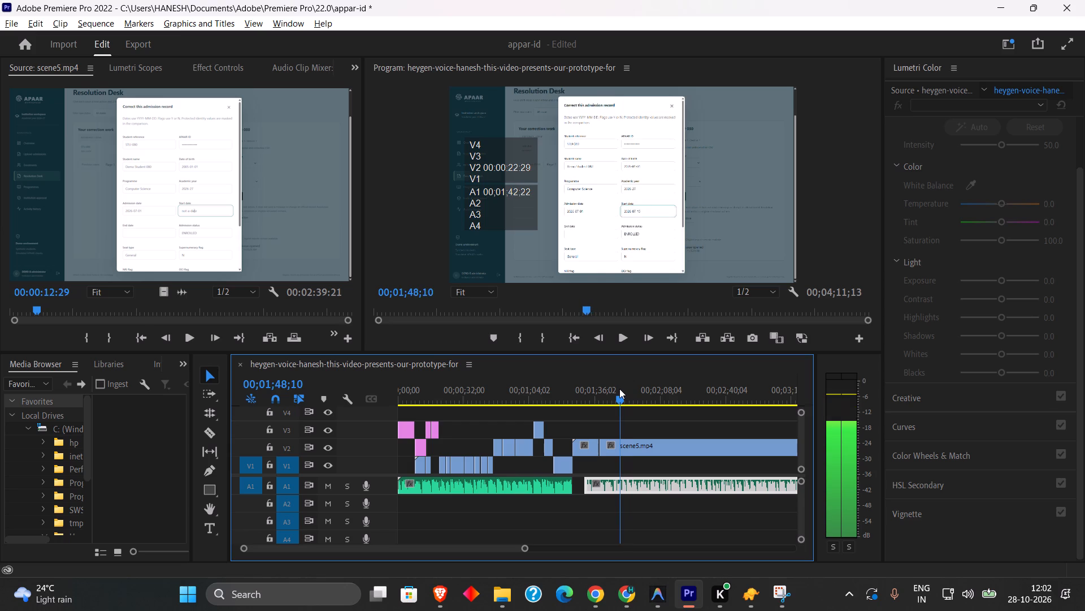
{"action": "left_click_drag", "start_coordinate": [619, 389], "coordinate": [624, 389]}
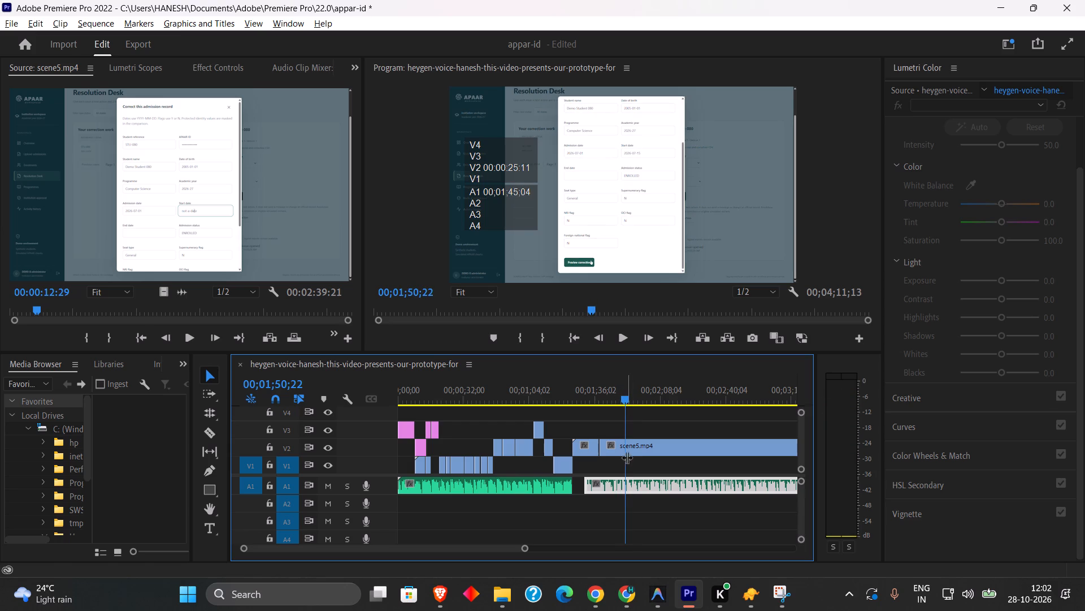
{"action": "left_click", "coordinate": [631, 447]}
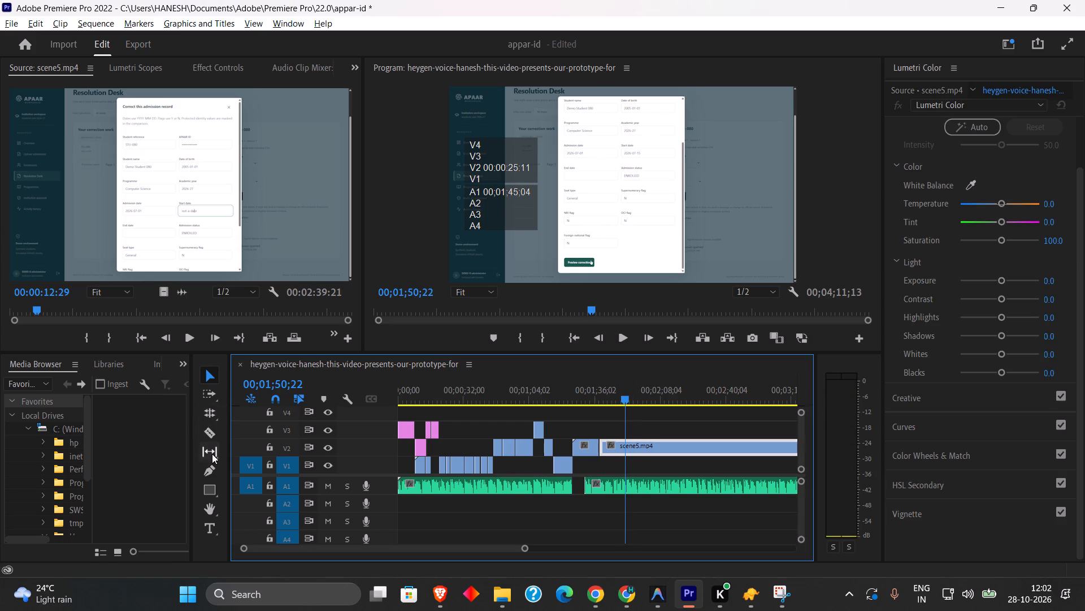
{"action": "left_click", "coordinate": [211, 434]}
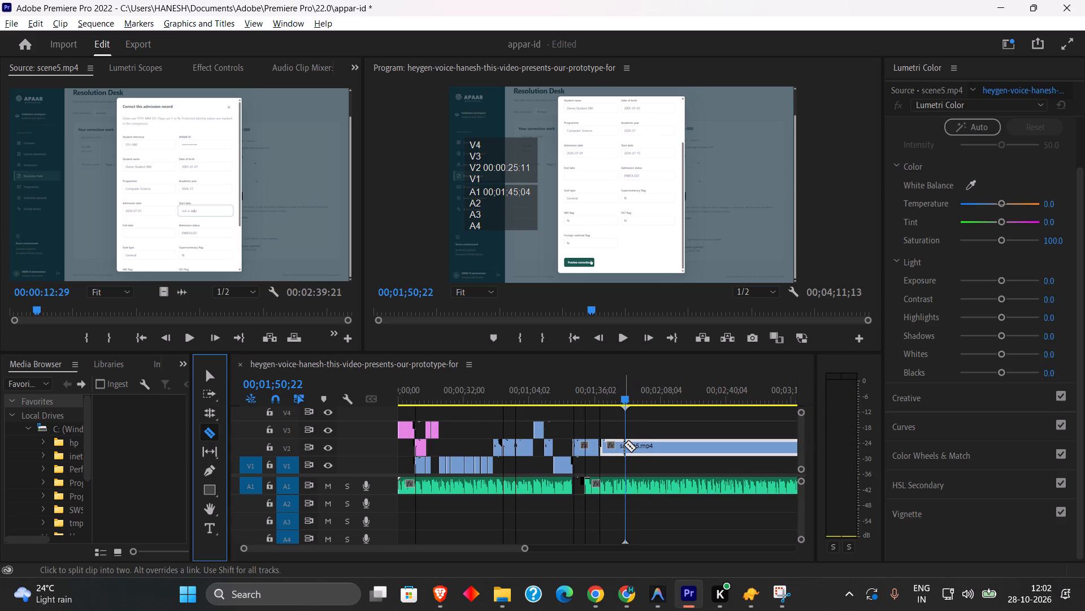
{"action": "left_click", "coordinate": [624, 445]}
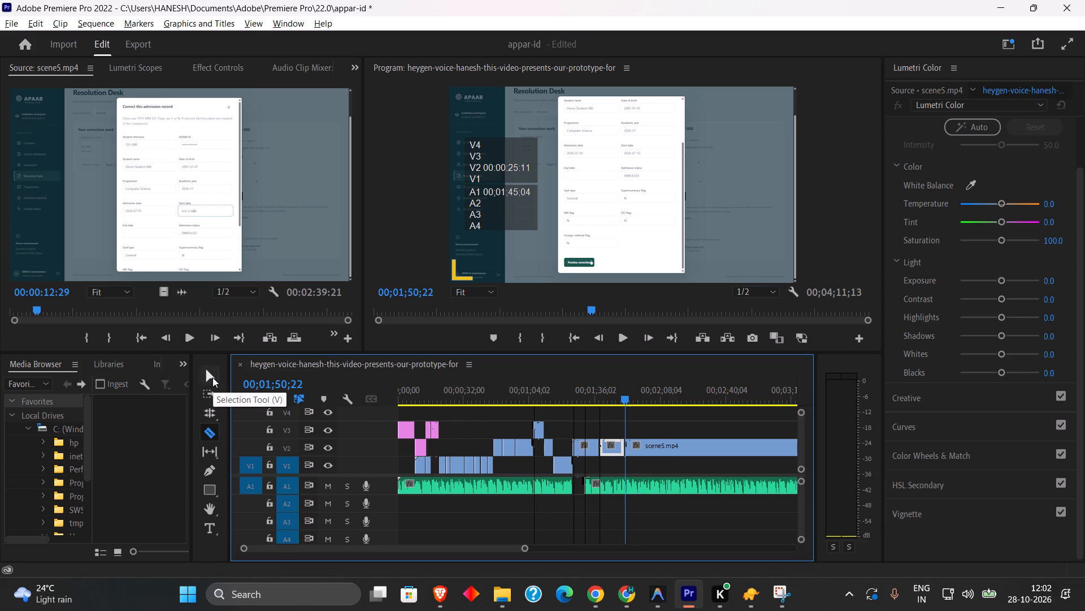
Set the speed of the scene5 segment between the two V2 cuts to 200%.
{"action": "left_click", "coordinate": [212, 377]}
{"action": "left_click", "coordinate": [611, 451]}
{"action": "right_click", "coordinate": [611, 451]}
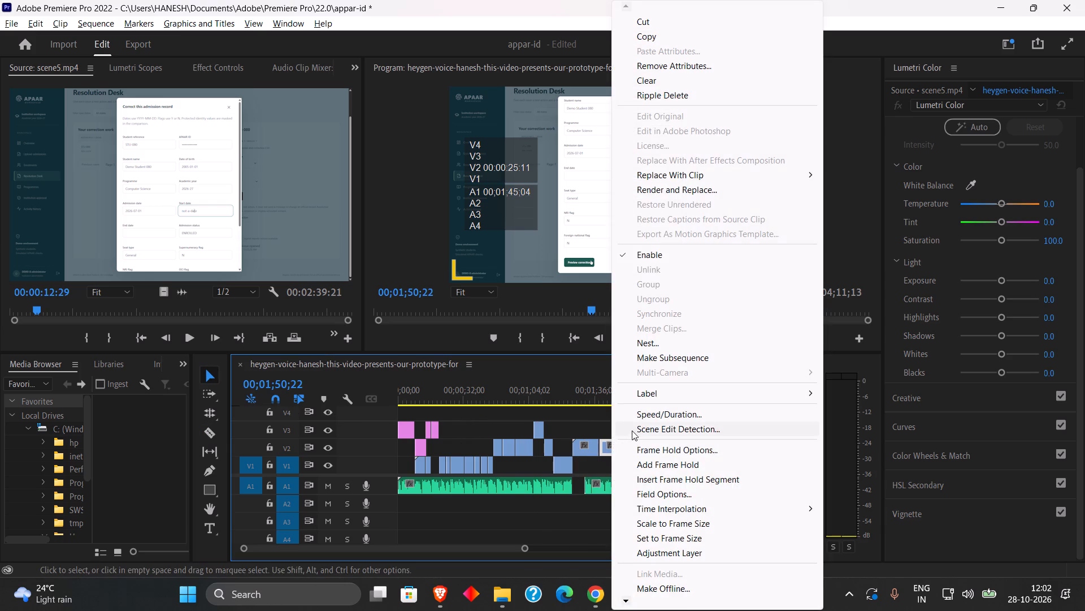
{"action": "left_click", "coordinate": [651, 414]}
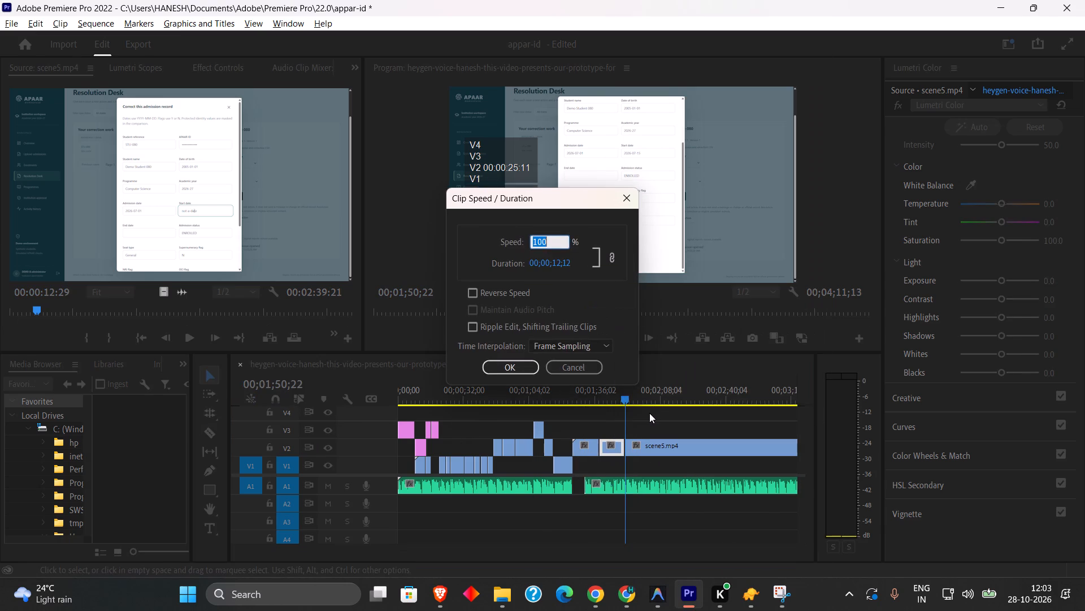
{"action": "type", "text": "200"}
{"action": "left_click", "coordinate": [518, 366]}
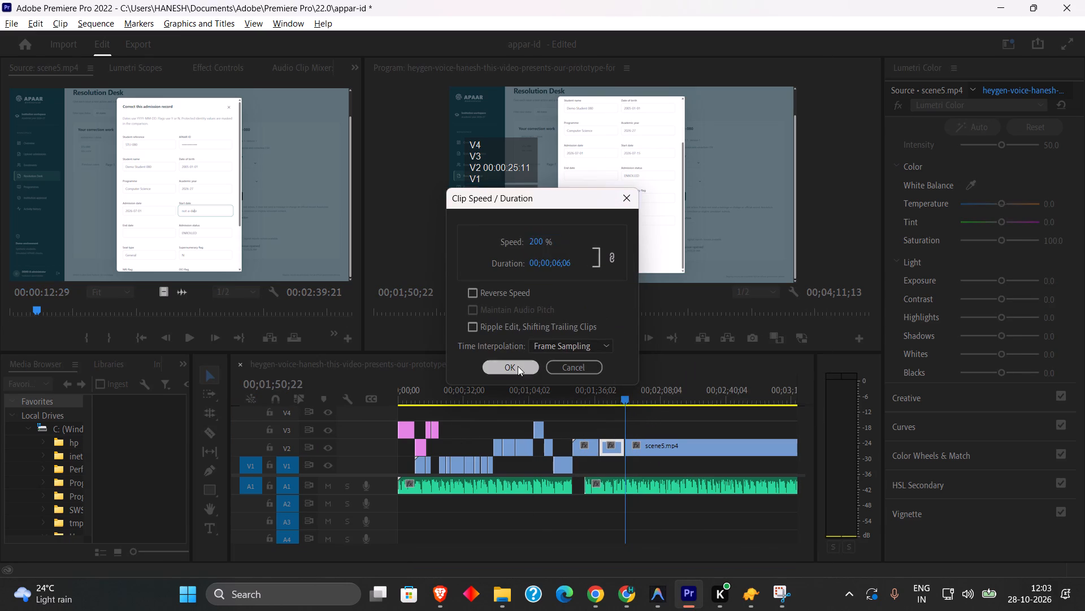
Move the remaining scene5 clip from V2 down to V1 so it starts where the sped-up V2 segment ends.
{"action": "left_click_drag", "start_coordinate": [662, 446], "coordinate": [627, 463]}
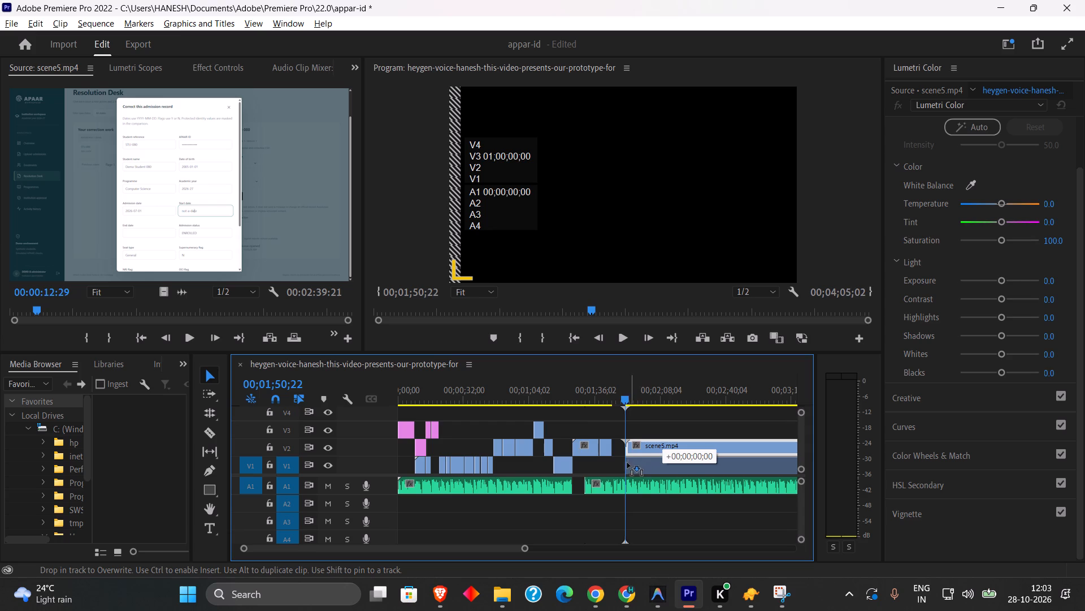
{"action": "left_click_drag", "start_coordinate": [627, 463], "coordinate": [622, 470]}
{"action": "left_click_drag", "start_coordinate": [608, 464], "coordinate": [619, 467]}
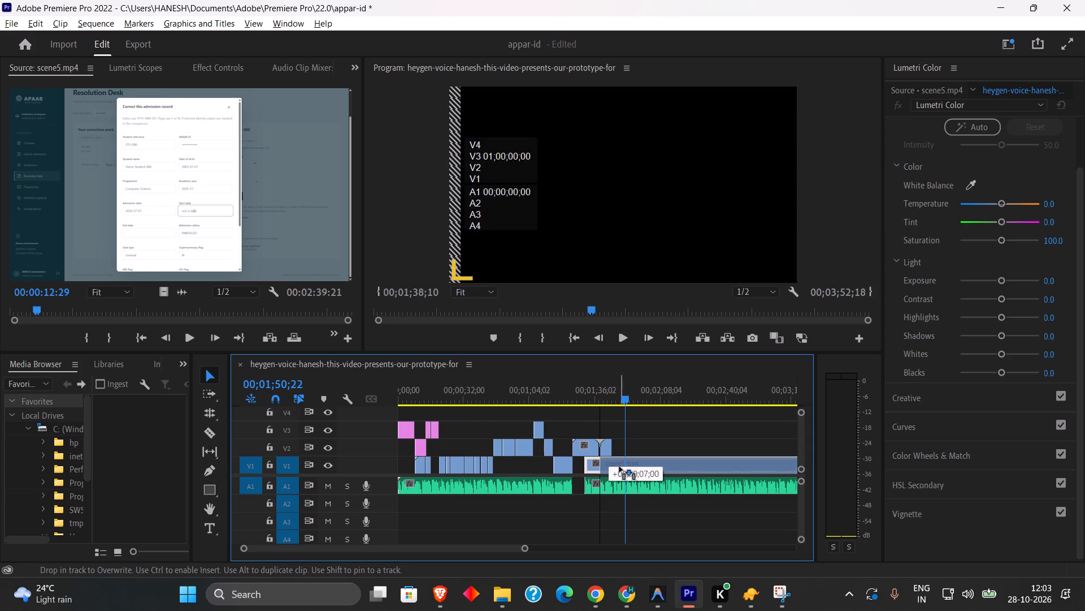
{"action": "left_click_drag", "start_coordinate": [619, 467], "coordinate": [632, 467]}
Play the sped-up start date segment of scene5 against the voiceover from about 00;01;37;19.
{"action": "left_click", "coordinate": [600, 398]}
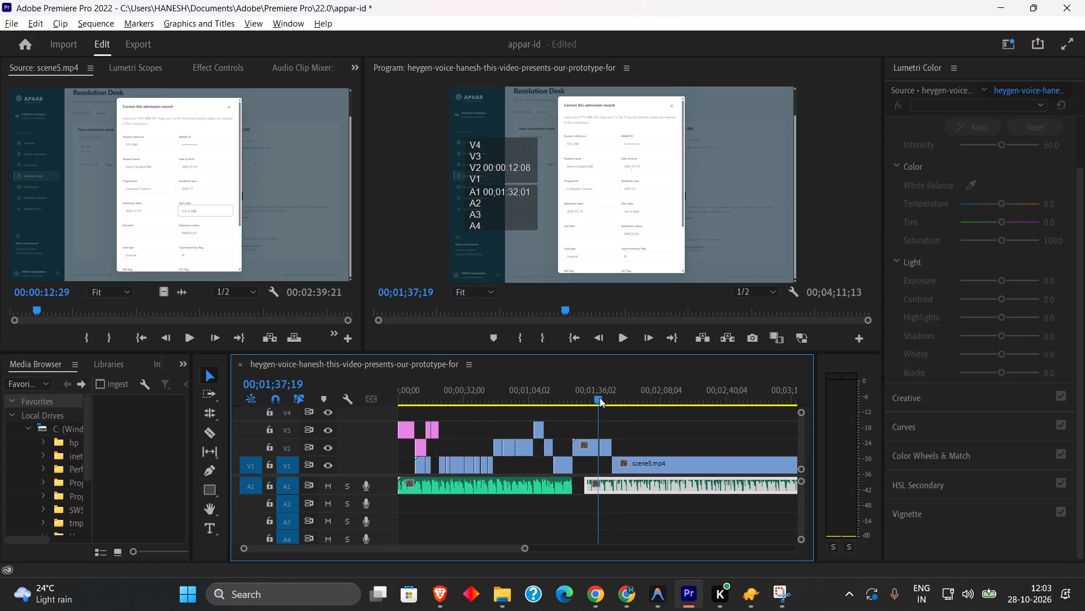
{"action": "key", "text": "n"}
{"action": "key", "text": "space"}
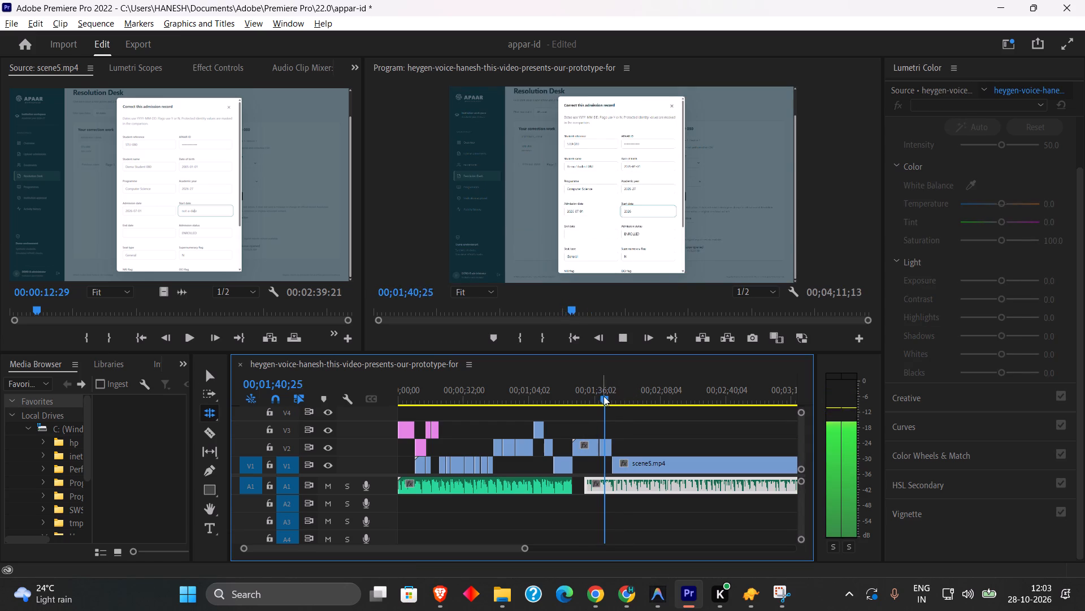
{"action": "key", "text": "space"}
{"action": "key", "text": "space"}
{"action": "key", "text": "space"}
{"action": "key", "text": "space"}
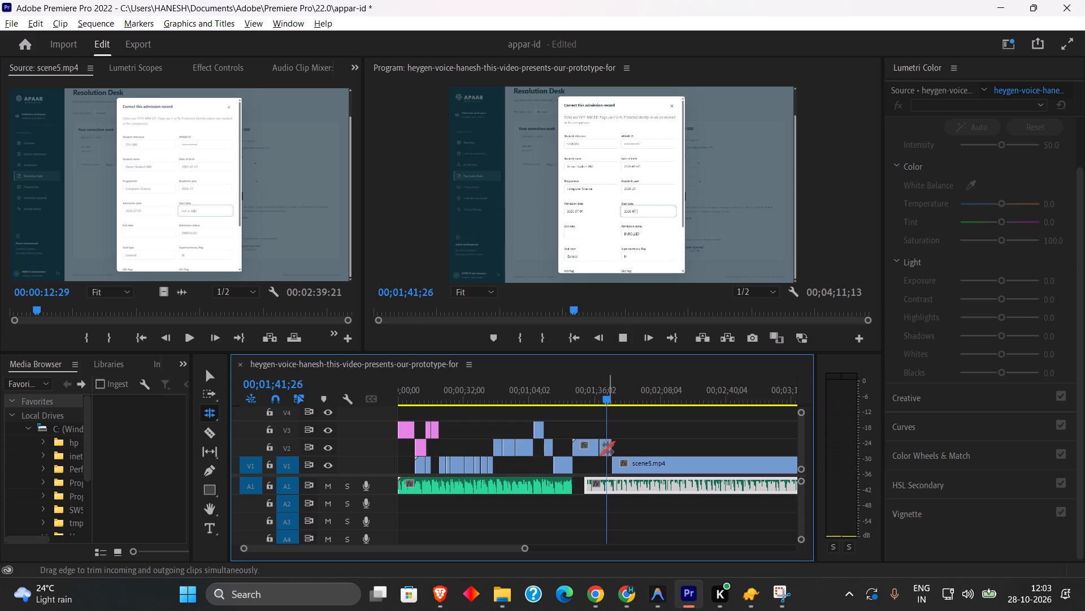
{"action": "key", "text": "space"}
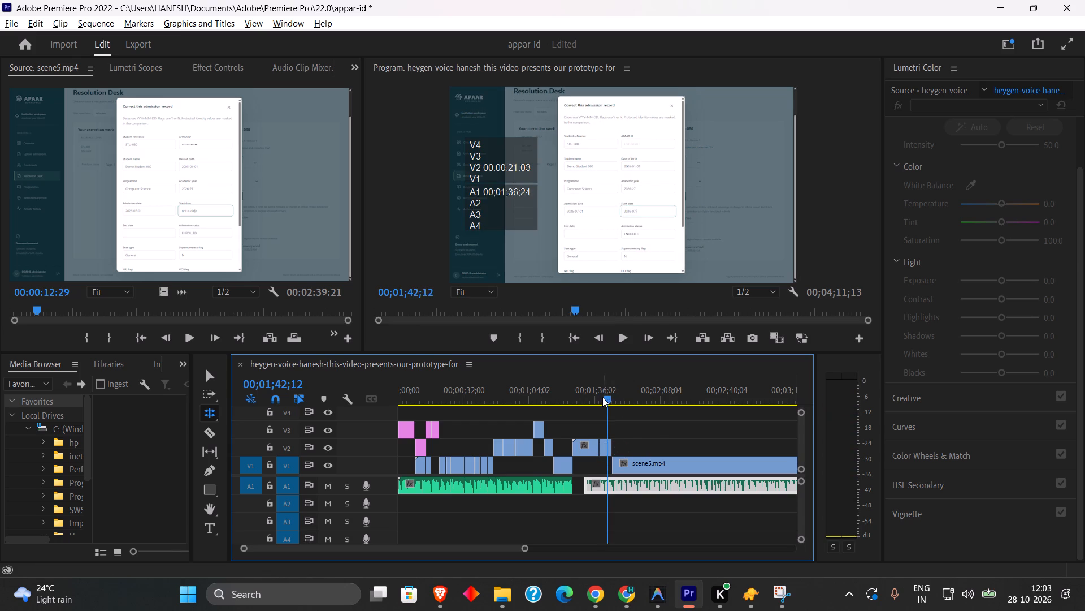
{"action": "left_click", "coordinate": [601, 400]}
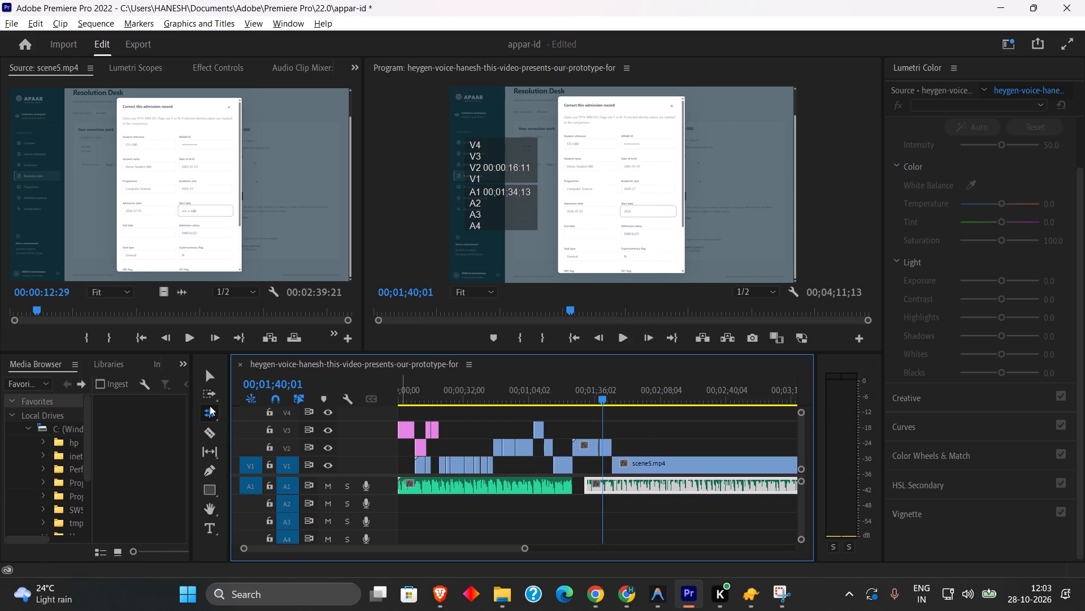
Set the speed of the short scene5 segment at the end of V2 to 500%.
{"action": "left_click", "coordinate": [203, 375]}
{"action": "right_click", "coordinate": [606, 451]}
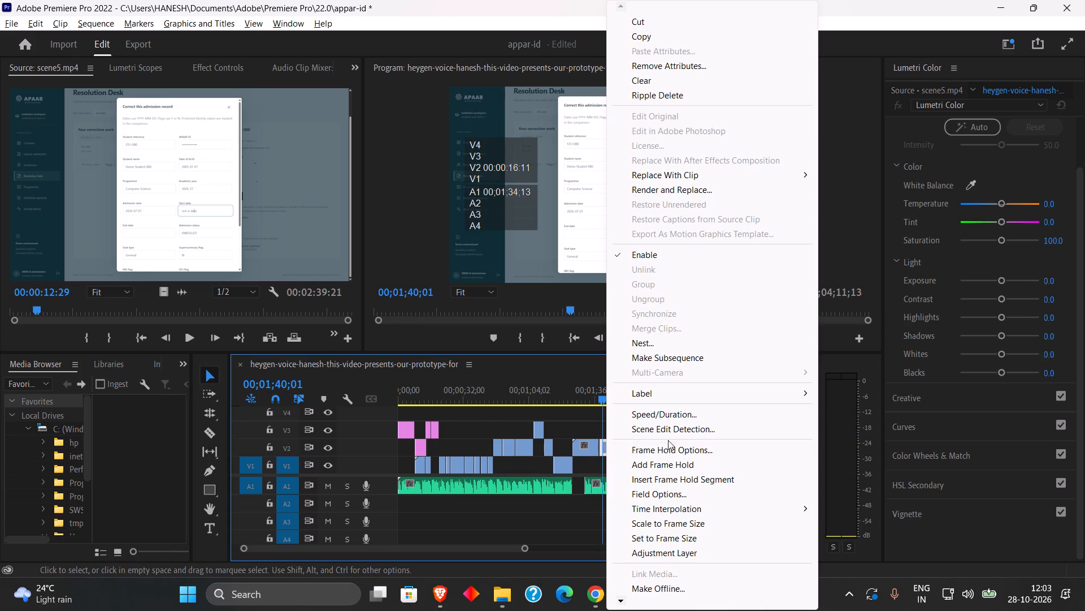
{"action": "left_click", "coordinate": [677, 419]}
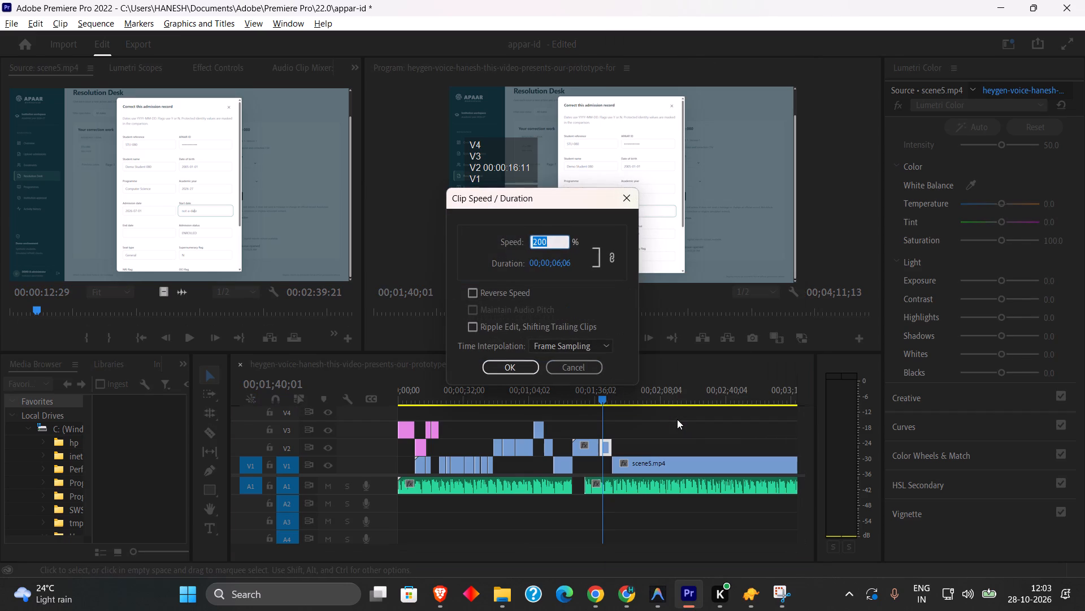
{"action": "type", "text": "500"}
{"action": "left_click", "coordinate": [534, 367]}
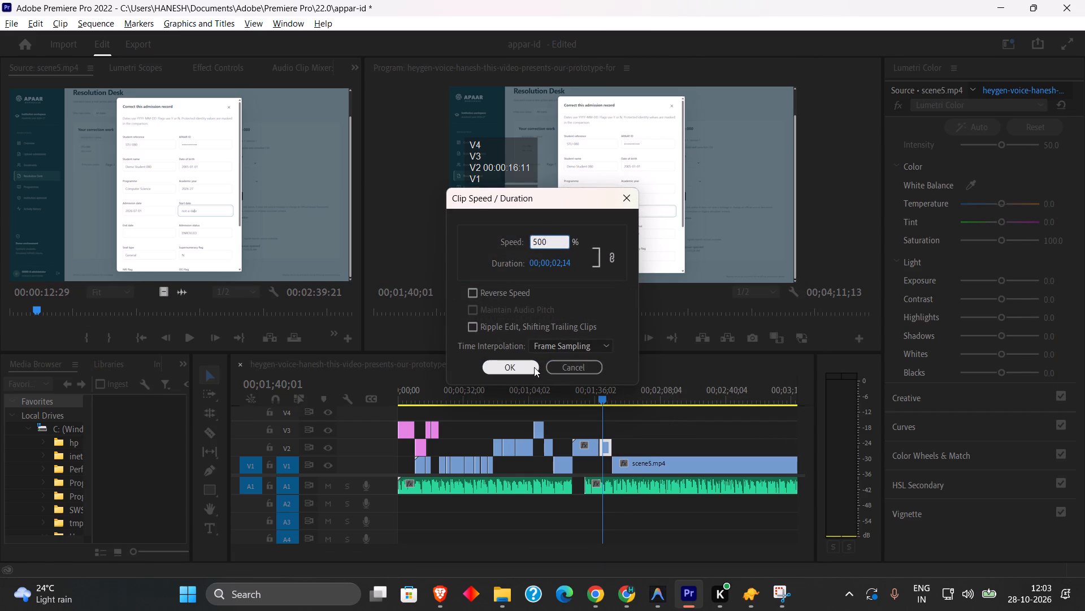
Move the scene5 clip on V1 earlier to meet the end of the sped-up V2 segment, and play across the cut.
{"action": "left_click_drag", "start_coordinate": [640, 460], "coordinate": [631, 461]}
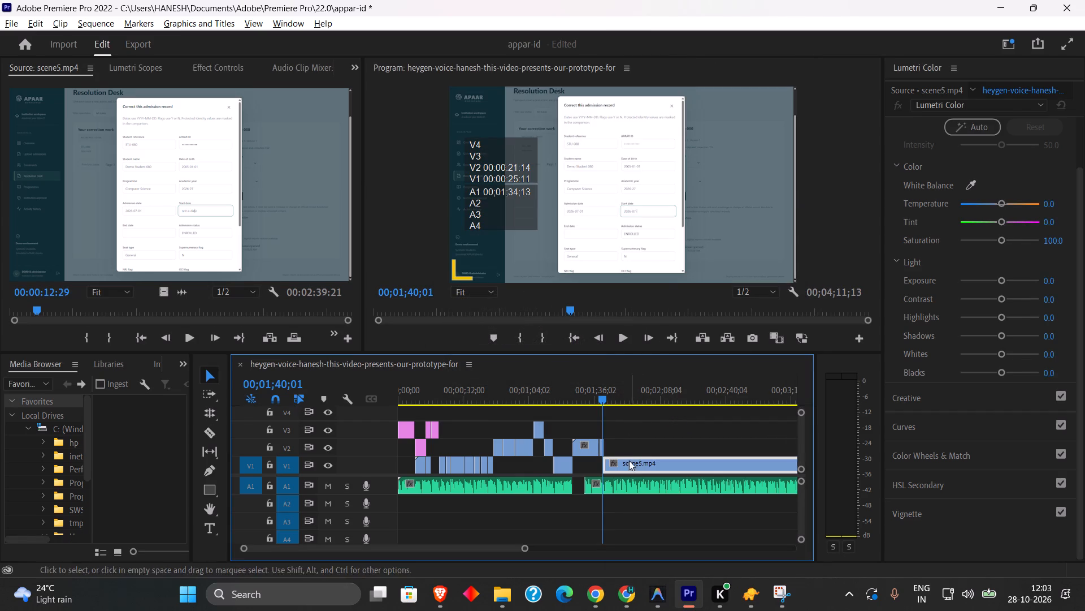
{"action": "left_click", "coordinate": [594, 400]}
{"action": "key", "text": "space"}
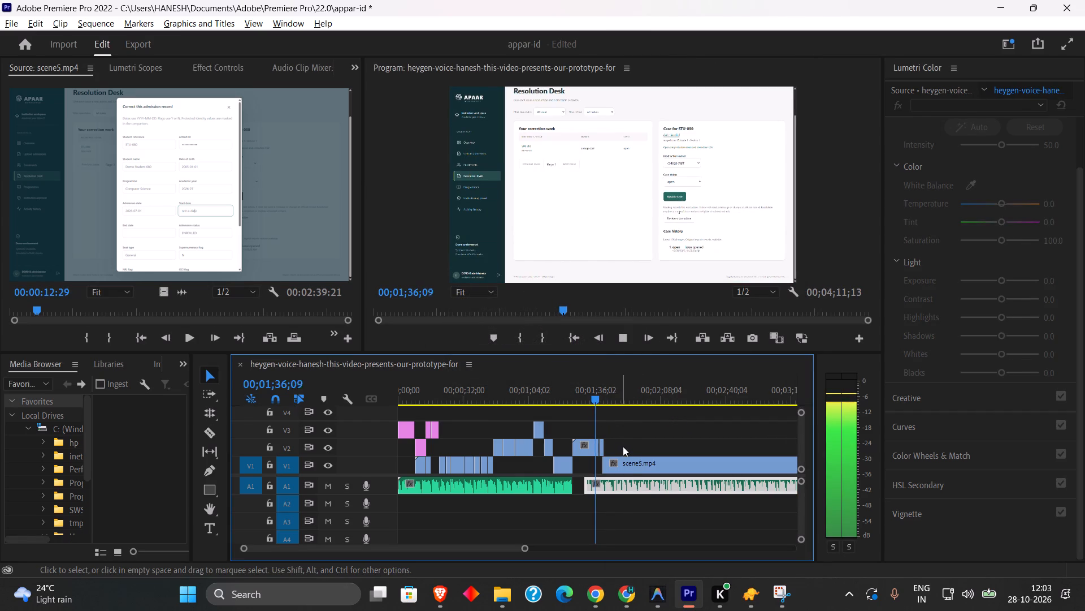
Trim the start of the scene5 clip on V1 to 00;01;44;08, just as the form scrolls toward the proposed change review.
{"action": "left_click", "coordinate": [628, 468]}
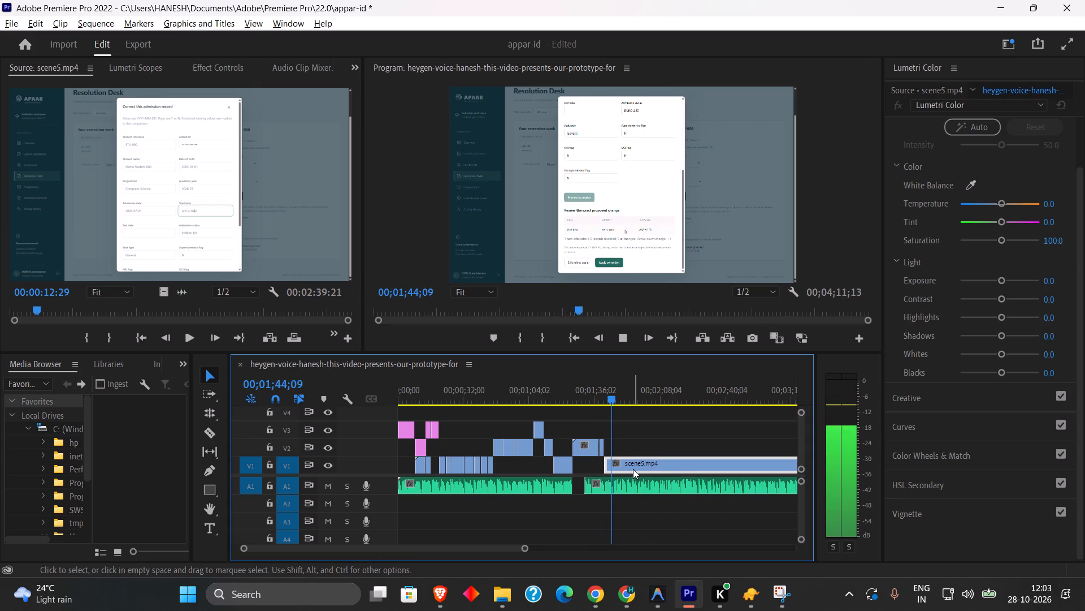
{"action": "left_click_drag", "start_coordinate": [606, 398], "coordinate": [606, 398]}
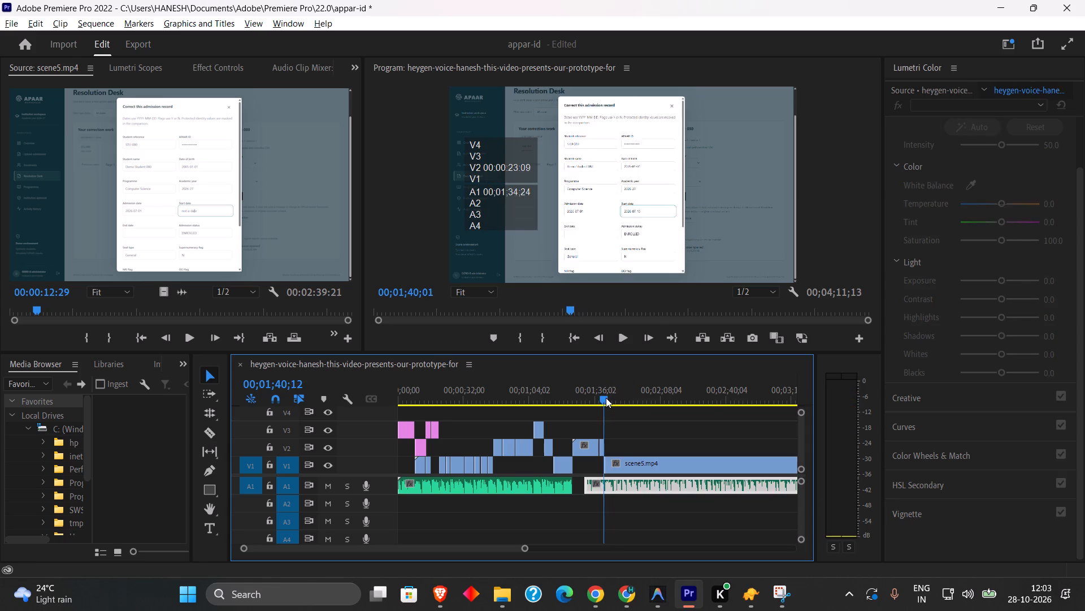
{"action": "left_click_drag", "start_coordinate": [606, 398], "coordinate": [615, 399]}
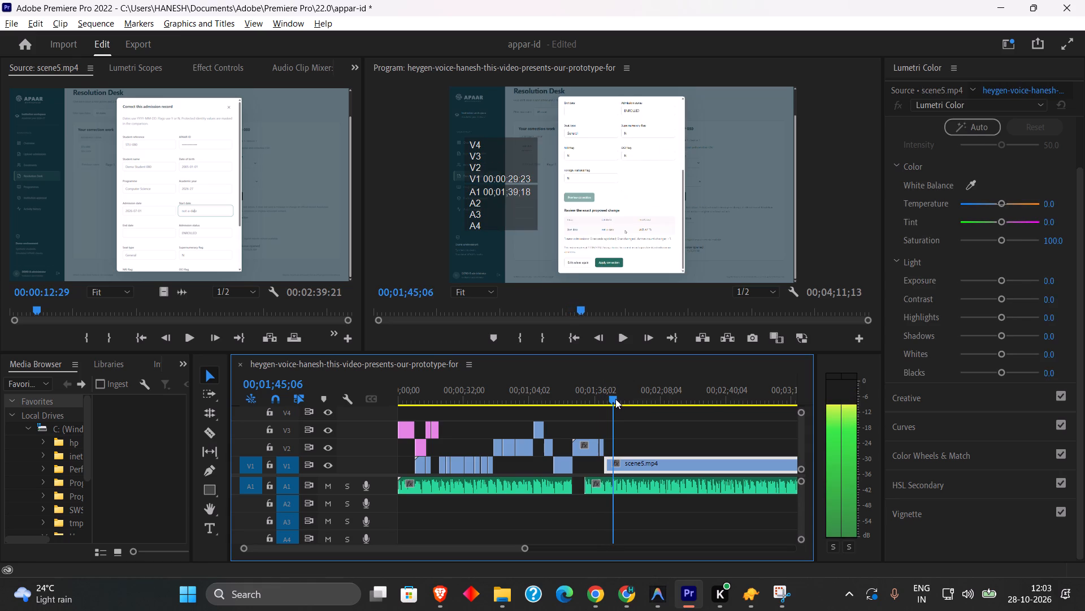
{"action": "left_click_drag", "start_coordinate": [615, 399], "coordinate": [614, 399]}
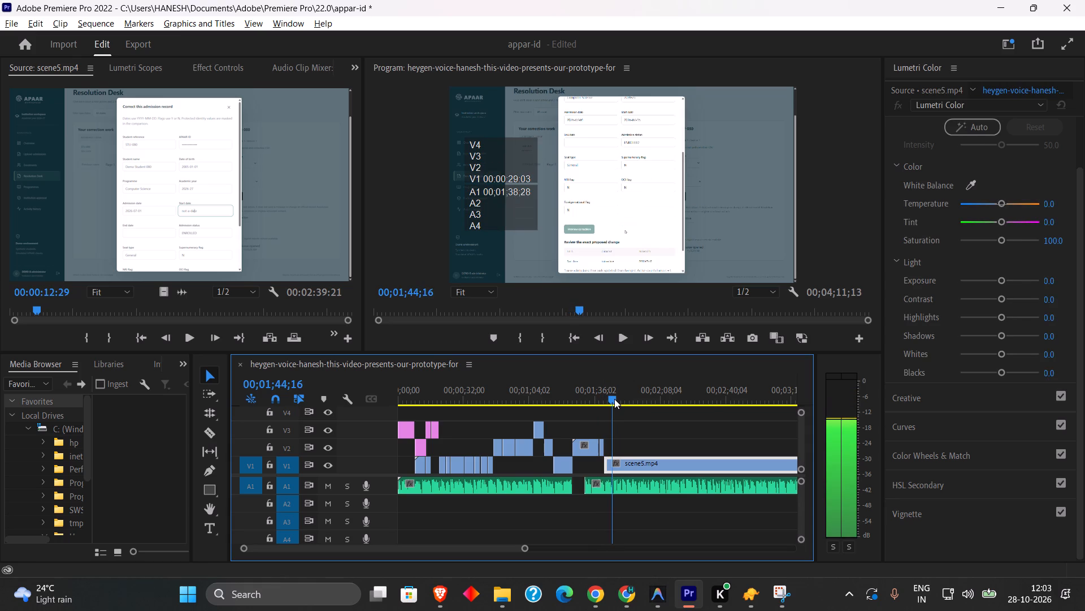
{"action": "left_click_drag", "start_coordinate": [614, 399], "coordinate": [615, 399]}
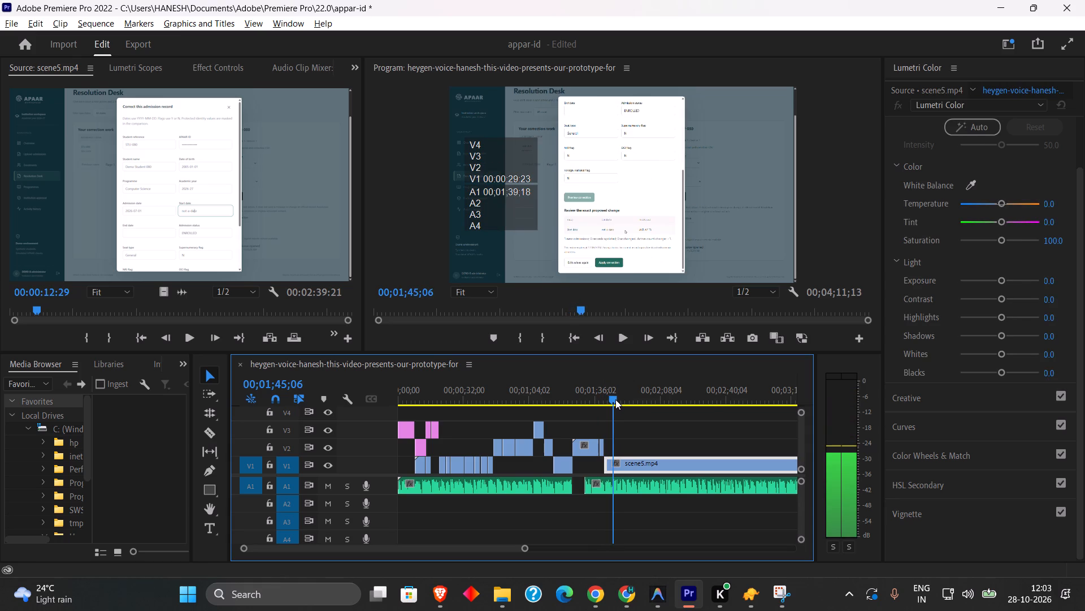
{"action": "left_click_drag", "start_coordinate": [615, 399], "coordinate": [614, 399]}
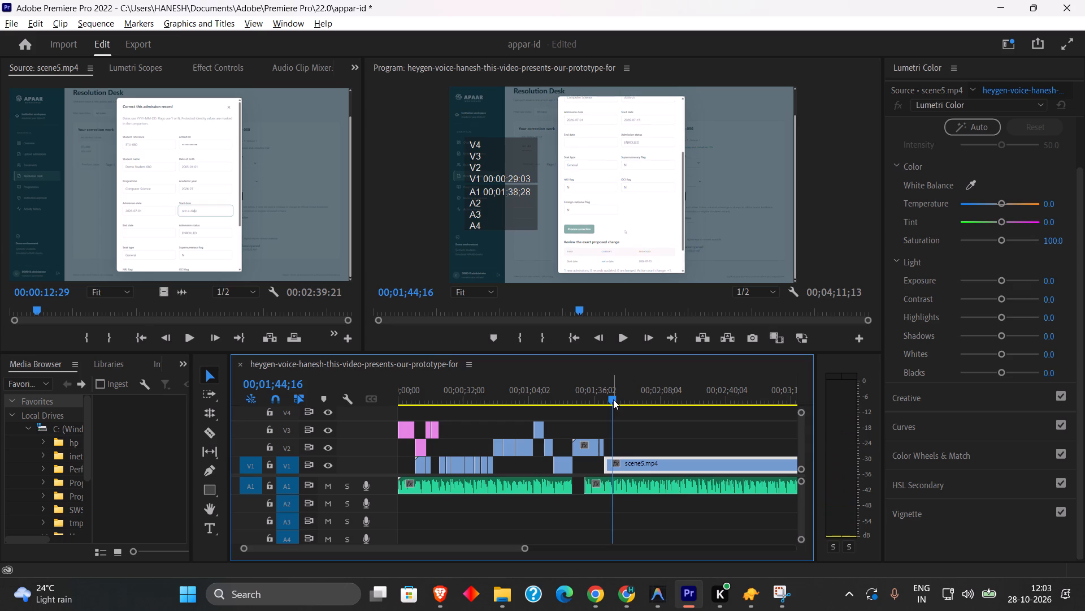
{"action": "key", "text": "Left"}
{"action": "key", "text": "Left"}
{"action": "key", "text": "Left"}
{"action": "key", "text": "Left"}
{"action": "key", "text": "Left"}
{"action": "key", "text": "Left"}
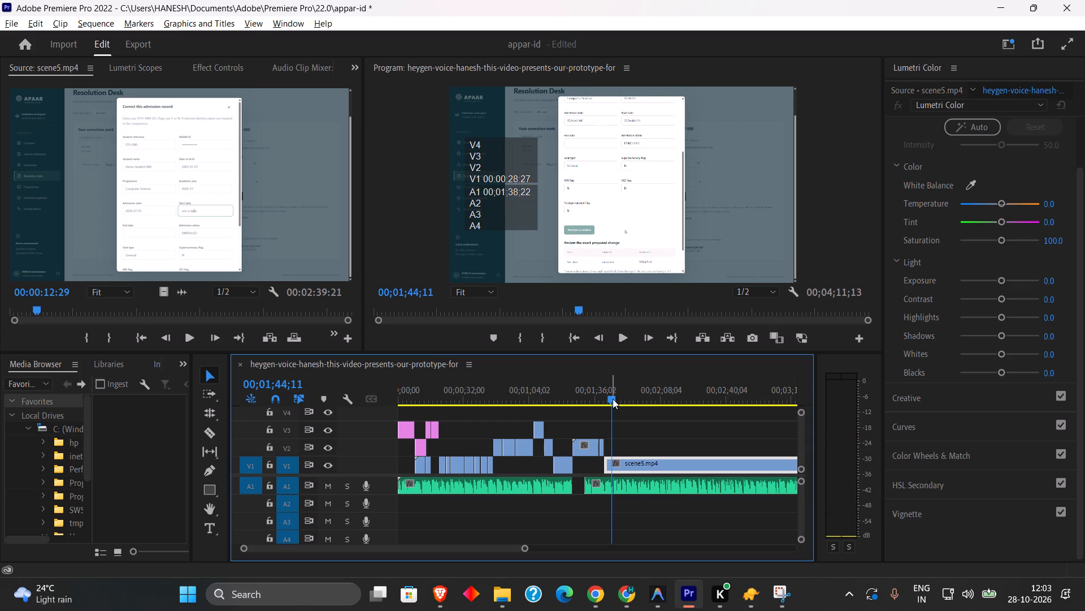
{"action": "key", "text": "Left"}
{"action": "key", "text": "Left"}
{"action": "key", "text": "Right"}
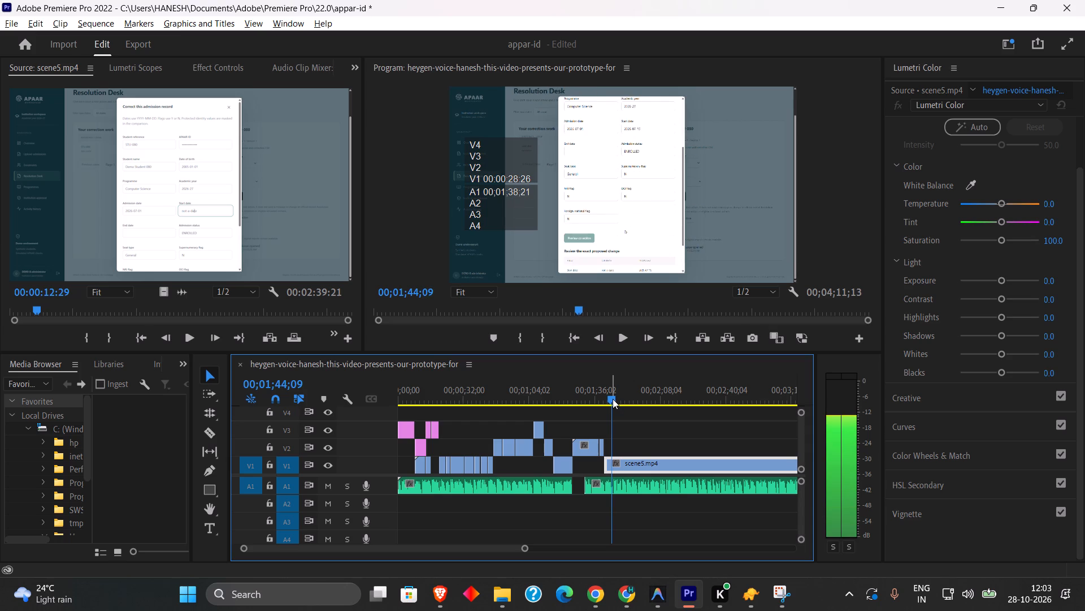
{"action": "key", "text": "Left"}
{"action": "left_click", "coordinate": [635, 470]}
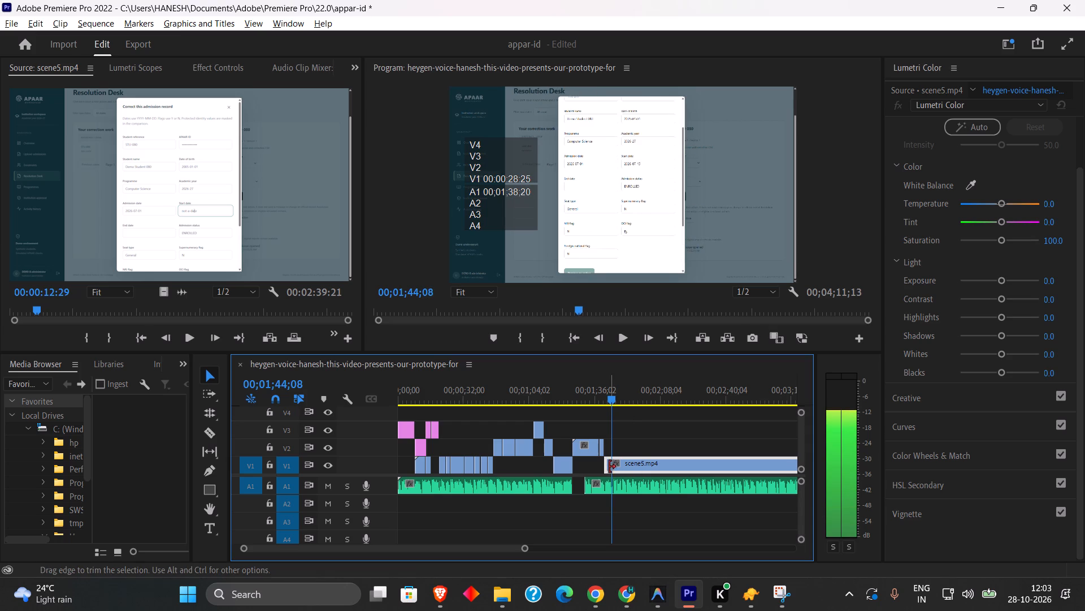
{"action": "left_click_drag", "start_coordinate": [605, 465], "coordinate": [612, 467]}
Move the trimmed V1 scene5 clip back against the end of the V2 segment and play the section with the voiceover.
{"action": "left_click_drag", "start_coordinate": [639, 470], "coordinate": [632, 470]}
{"action": "left_click", "coordinate": [594, 393]}
{"action": "key", "text": "space"}
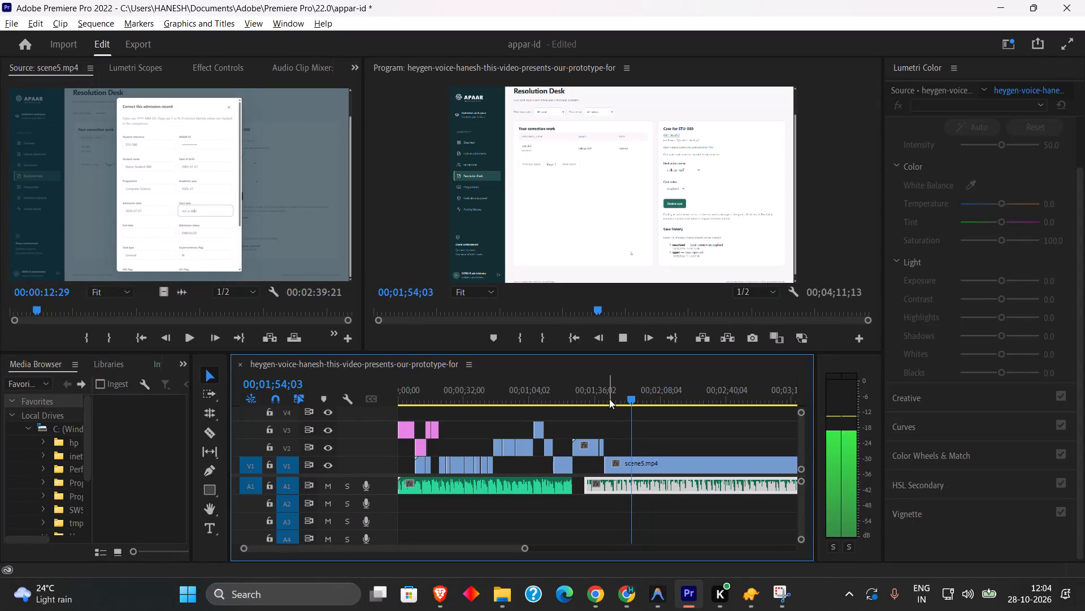
{"action": "left_click", "coordinate": [623, 401]}
{"action": "key", "text": "space"}
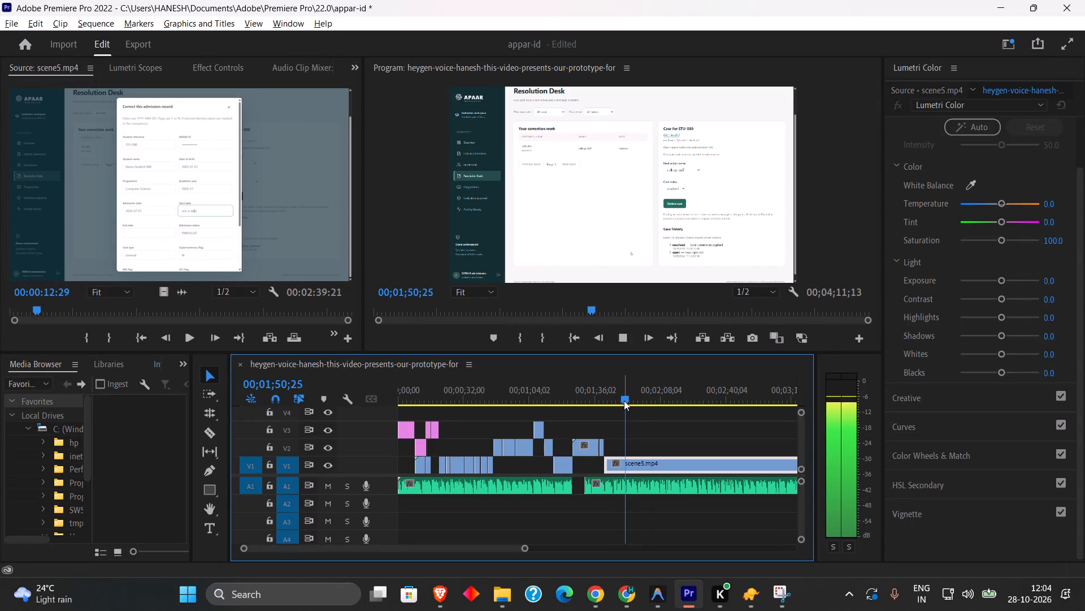
{"action": "key", "text": "space"}
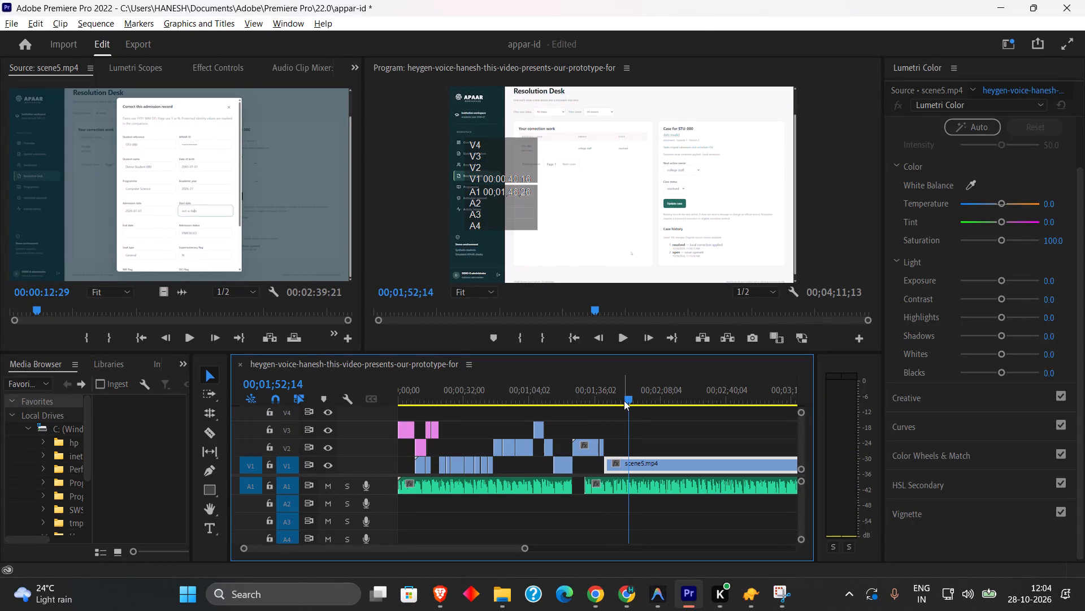
Split the scene5 clip on V1 at 00;01;52;14.
{"action": "left_click", "coordinate": [627, 466]}
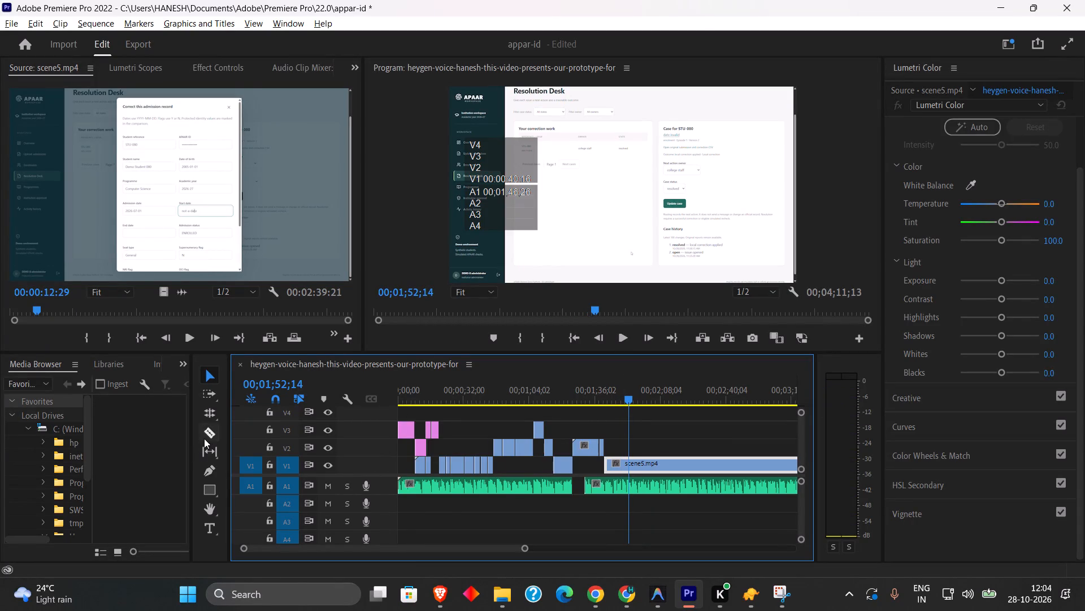
{"action": "left_click", "coordinate": [205, 438]}
{"action": "left_click", "coordinate": [628, 466]}
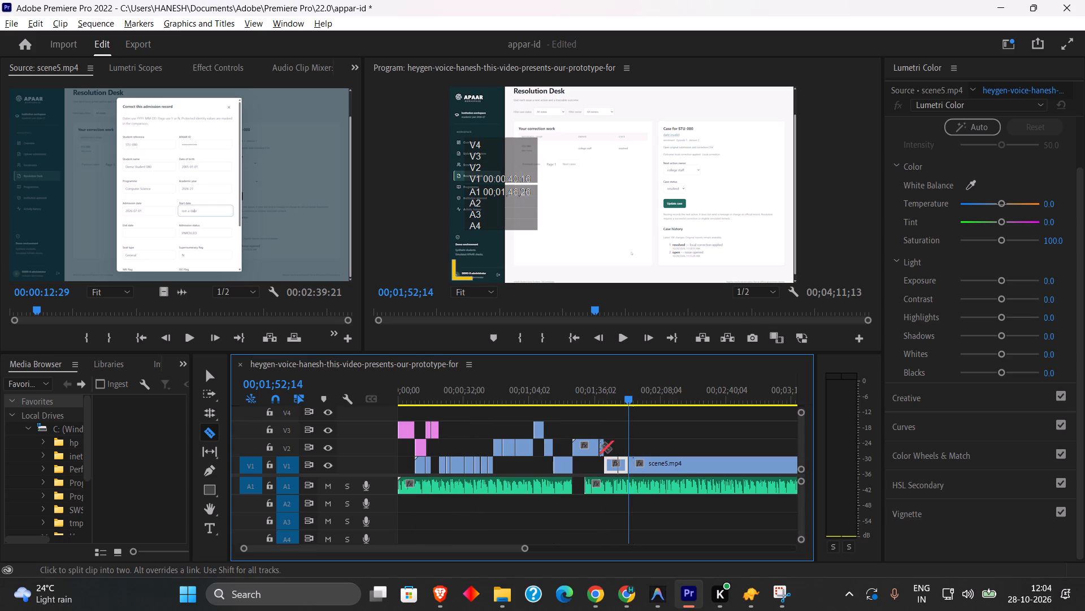
{"action": "left_click", "coordinate": [215, 380]}
Trim the start of the second scene5 segment on V1 to 00;01;56;07 and move it back against the first segment.
{"action": "left_click_drag", "start_coordinate": [629, 397], "coordinate": [678, 400]}
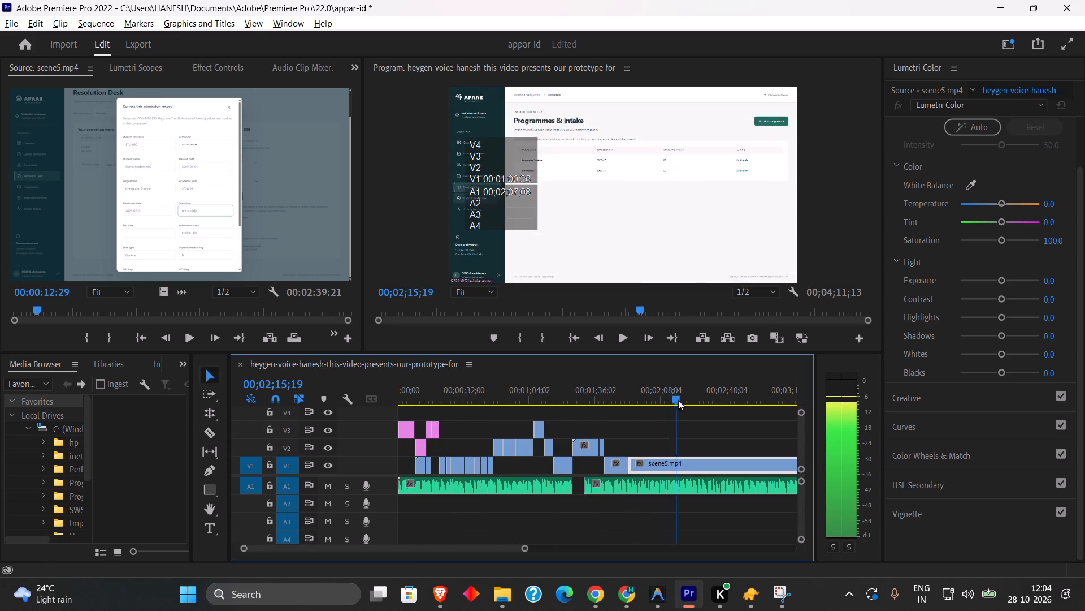
{"action": "left_click_drag", "start_coordinate": [678, 400], "coordinate": [635, 394]}
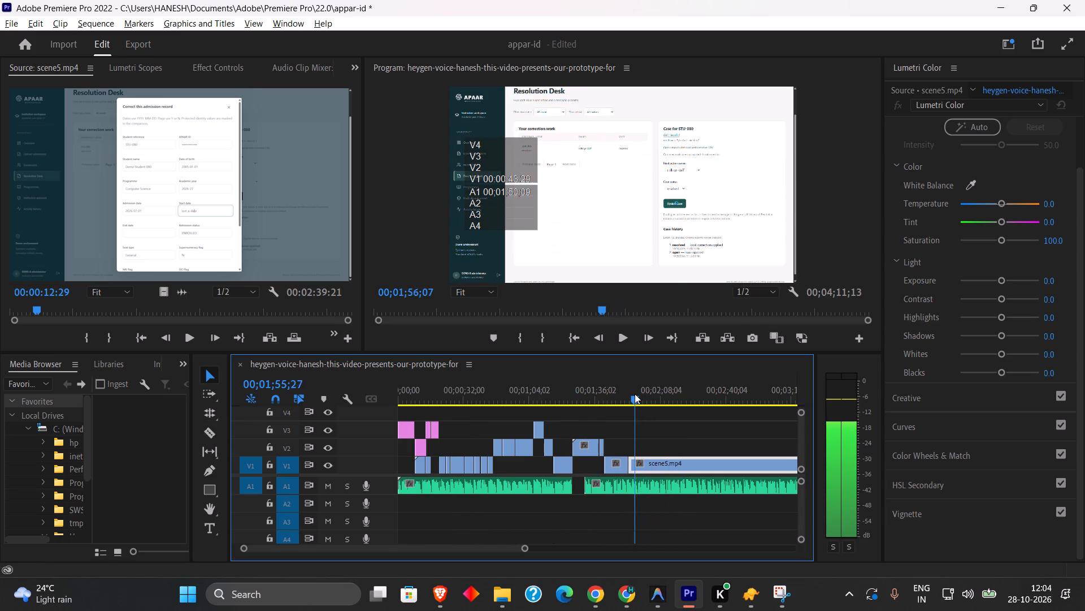
{"action": "left_click_drag", "start_coordinate": [635, 394], "coordinate": [652, 397]}
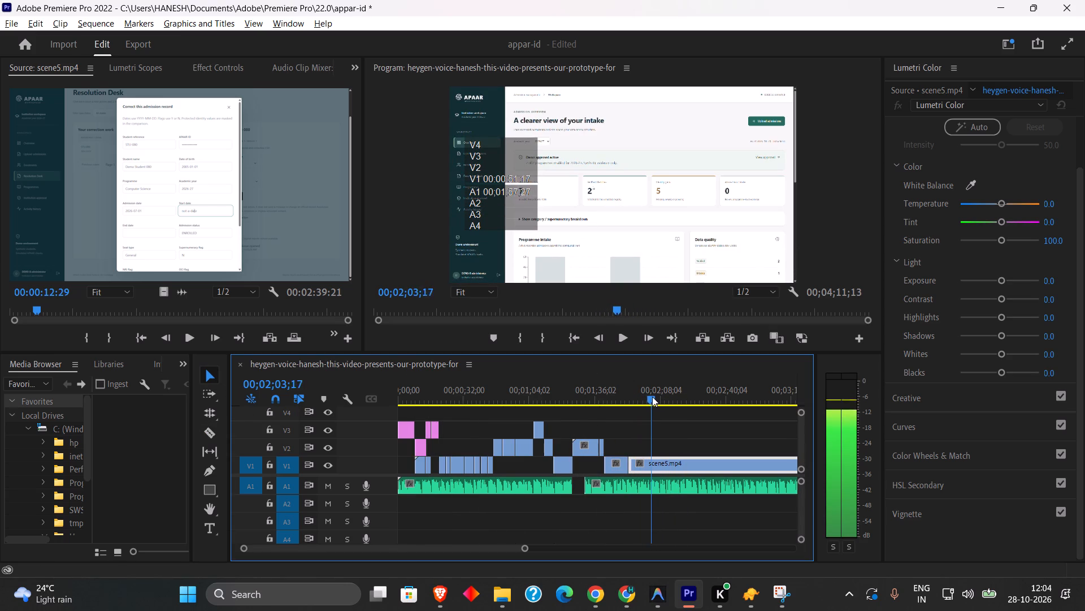
{"action": "left_click_drag", "start_coordinate": [652, 397], "coordinate": [642, 398]}
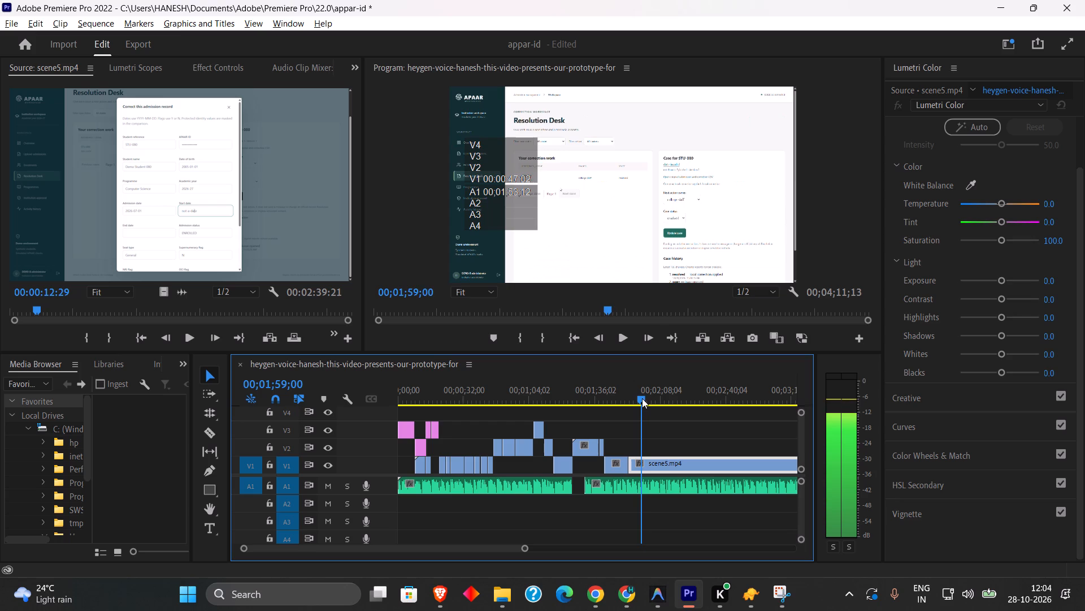
{"action": "left_click_drag", "start_coordinate": [642, 398], "coordinate": [641, 398]}
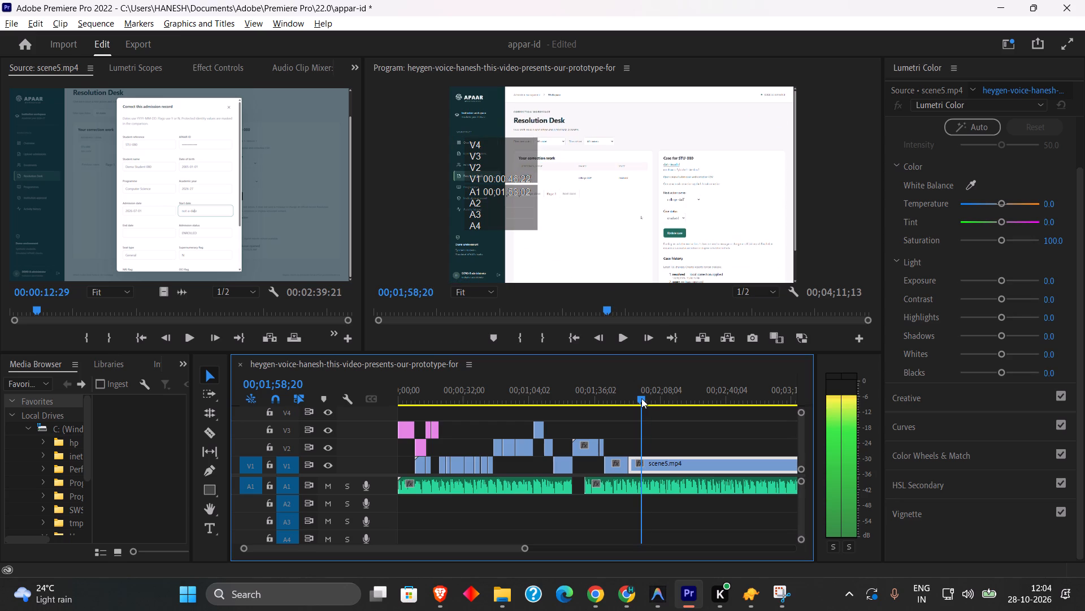
{"action": "left_click_drag", "start_coordinate": [641, 398], "coordinate": [643, 398]}
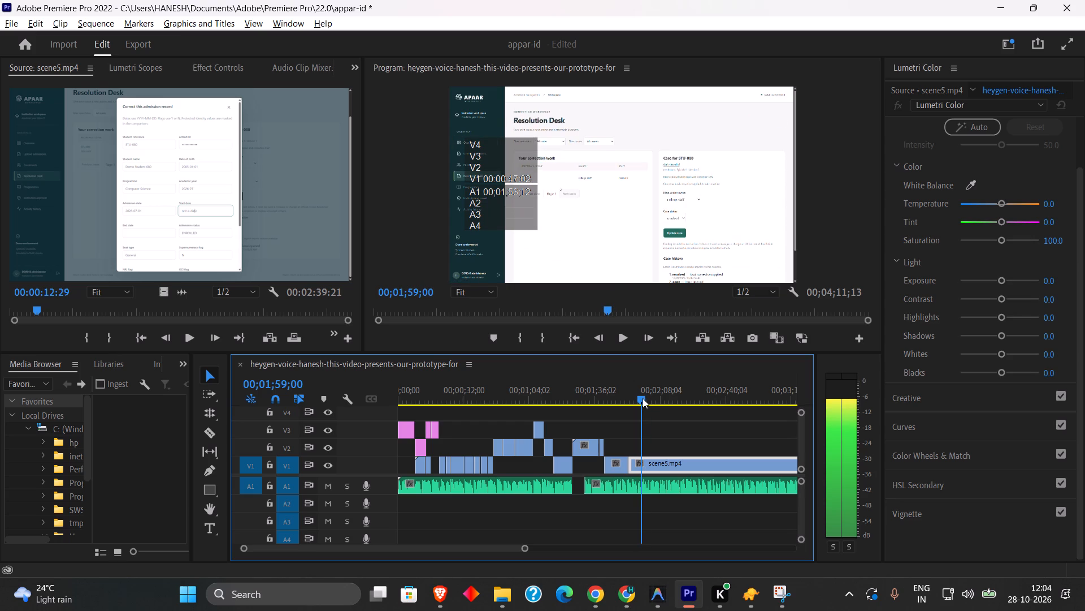
{"action": "left_click_drag", "start_coordinate": [643, 398], "coordinate": [624, 399]}
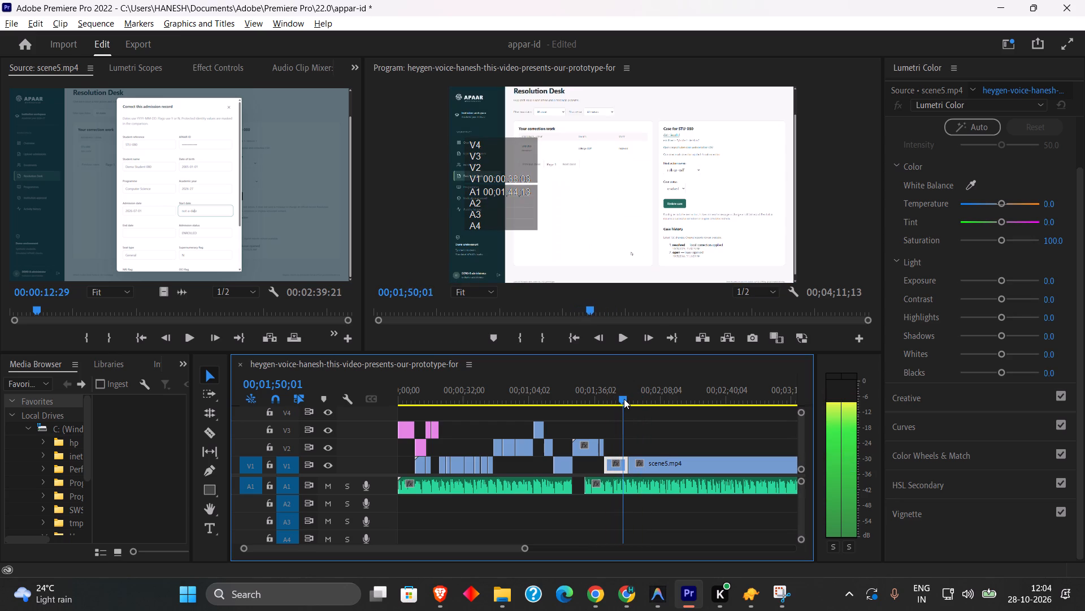
{"action": "left_click_drag", "start_coordinate": [624, 399], "coordinate": [647, 402]}
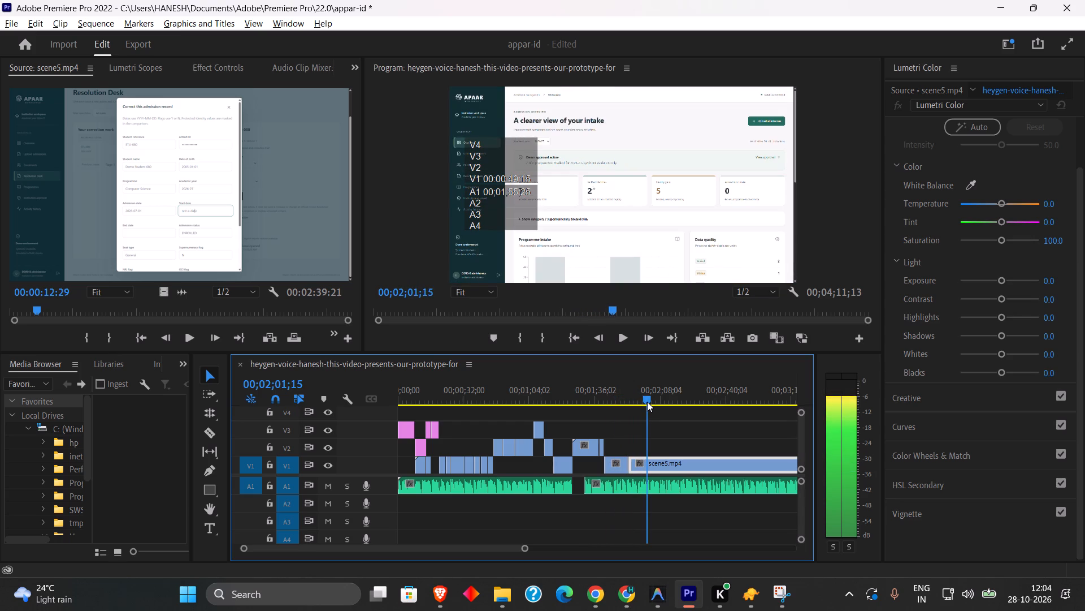
{"action": "left_click_drag", "start_coordinate": [647, 402], "coordinate": [637, 400]}
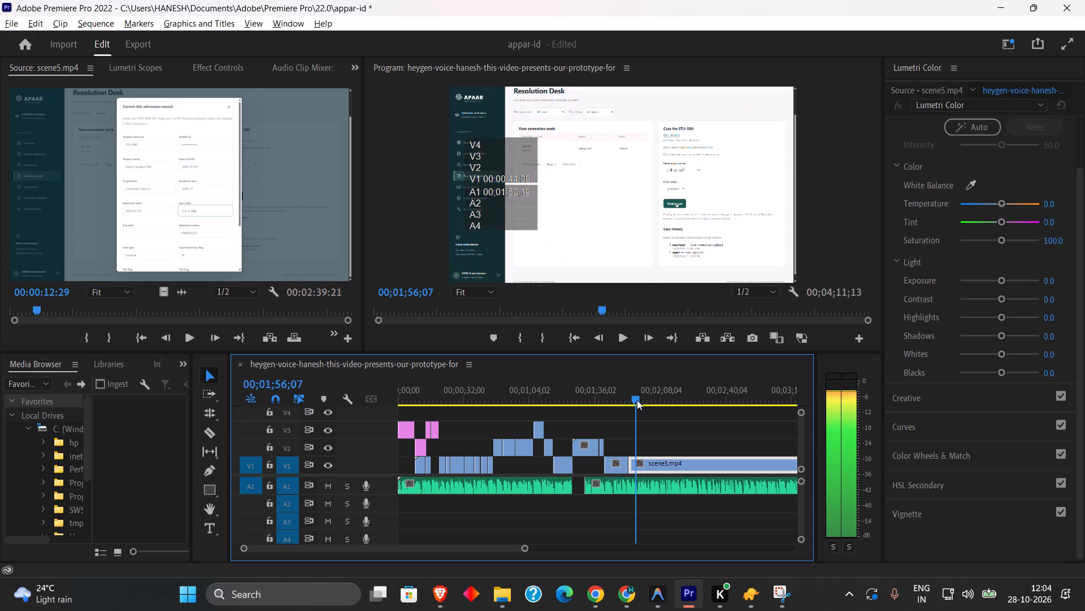
{"action": "left_click_drag", "start_coordinate": [637, 400], "coordinate": [640, 400]}
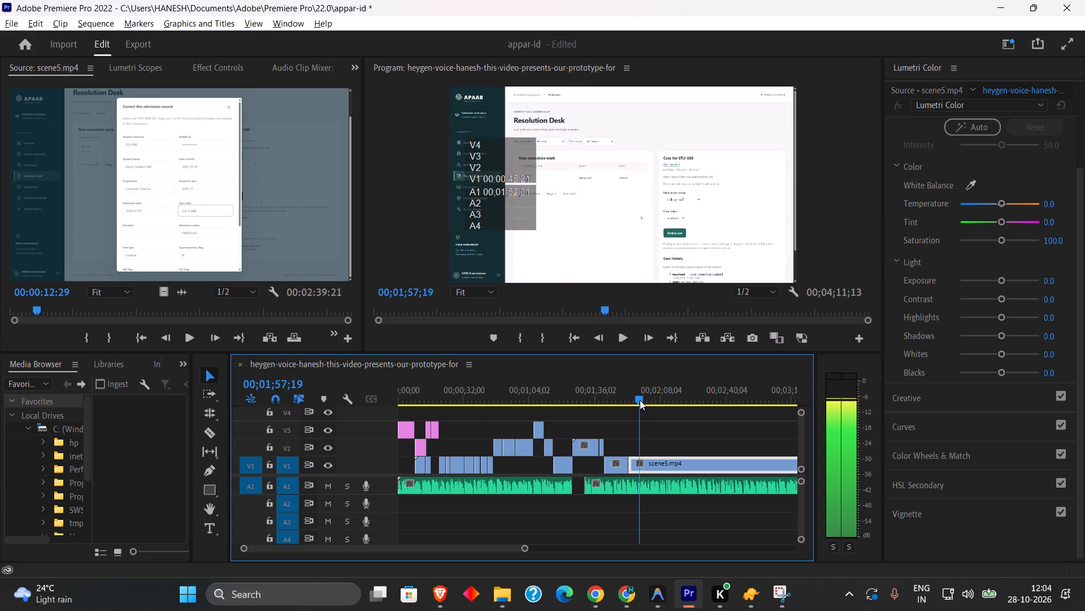
{"action": "left_click_drag", "start_coordinate": [640, 400], "coordinate": [637, 400]}
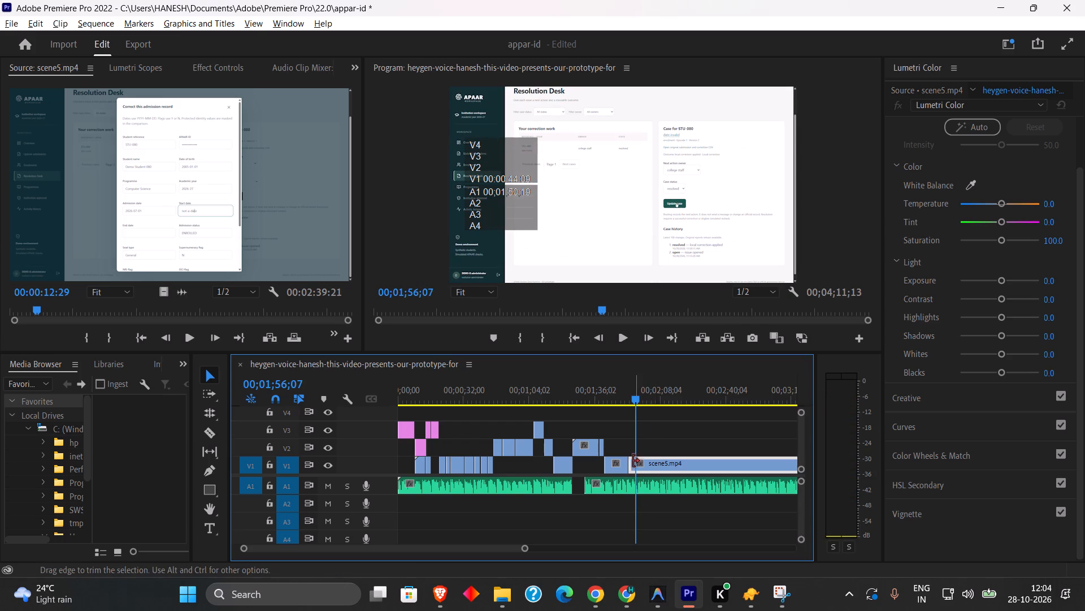
{"action": "left_click_drag", "start_coordinate": [630, 460], "coordinate": [638, 461]}
{"action": "left_click_drag", "start_coordinate": [661, 467], "coordinate": [653, 458]}
Trim the second V1 scene5 segment's start further to 00;01;55;17, just before the Overview page, and close the gap to the first segment.
{"action": "left_click", "coordinate": [626, 399]}
{"action": "key", "text": "space"}
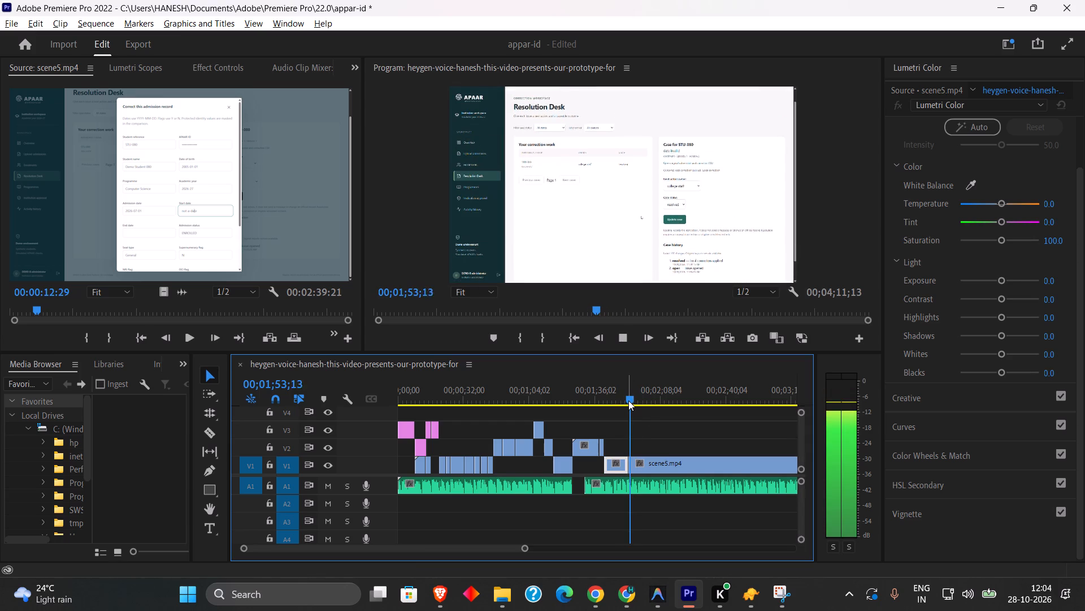
{"action": "left_click", "coordinate": [634, 399]}
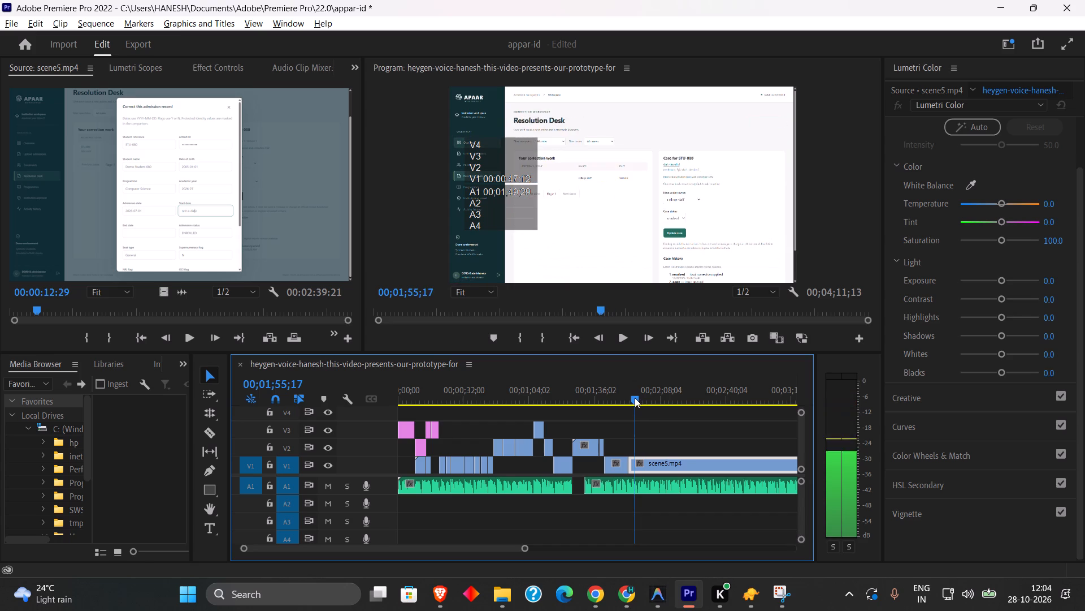
{"action": "left_click", "coordinate": [628, 465]}
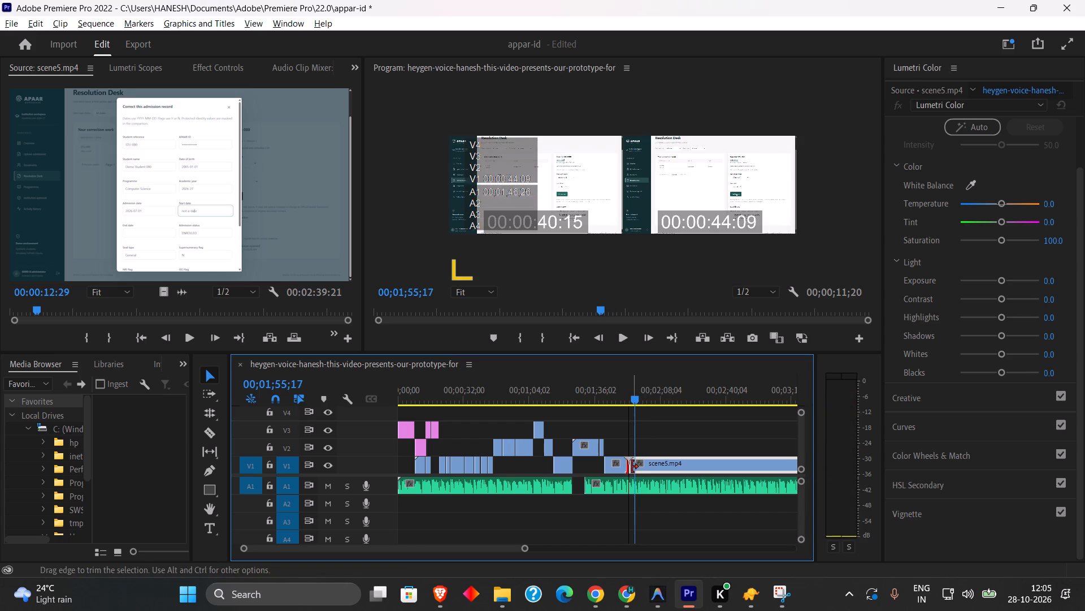
{"action": "left_click_drag", "start_coordinate": [631, 467], "coordinate": [636, 468]}
{"action": "left_click", "coordinate": [662, 466]}
Play across the new cut between the two V1 scene5 segments to check the Overview footage against the voiceover.
{"action": "left_click", "coordinate": [626, 405]}
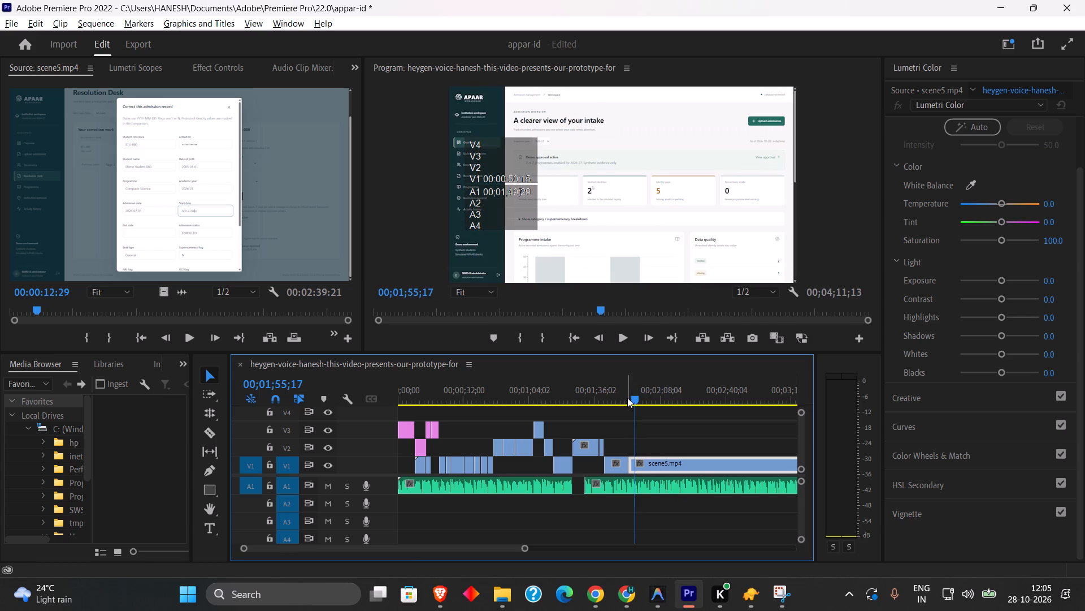
{"action": "left_click", "coordinate": [627, 398]}
{"action": "key", "text": "space"}
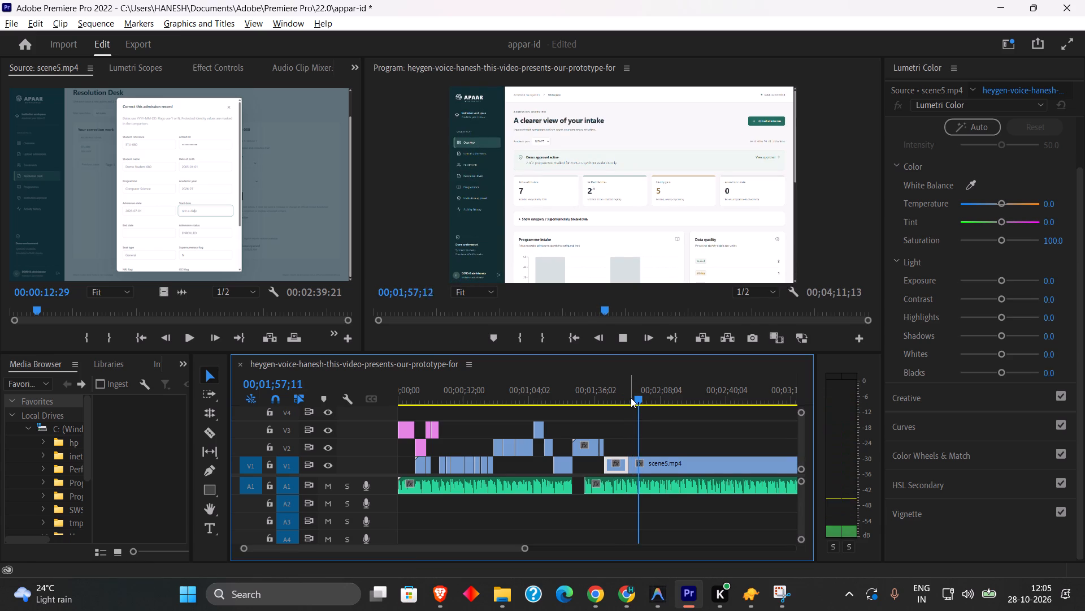
{"action": "key", "text": "space"}
{"action": "key", "text": "space"}
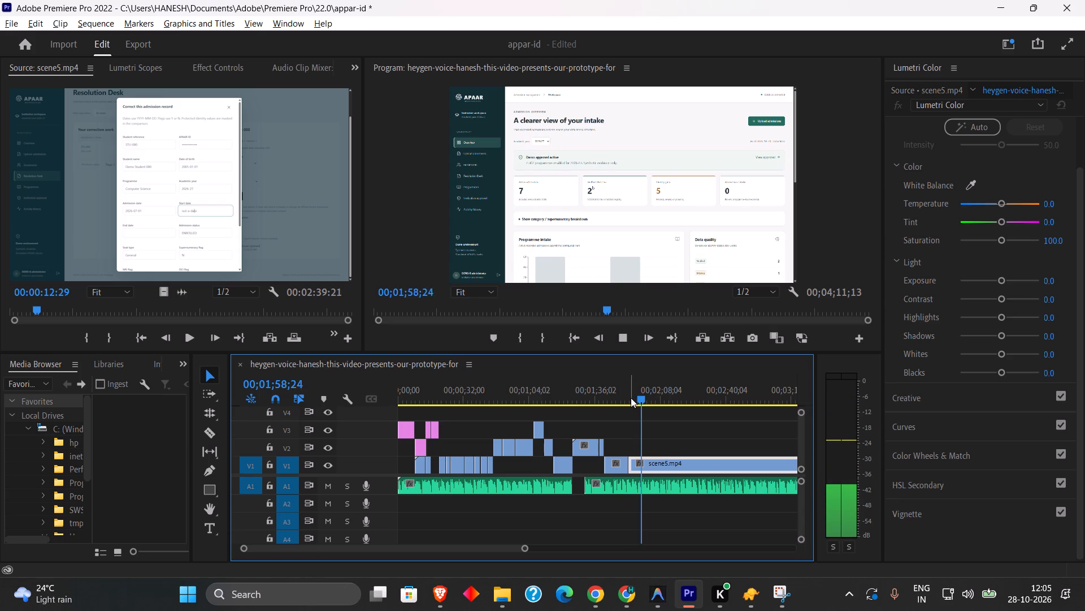
{"action": "left_click_drag", "start_coordinate": [526, 550], "coordinate": [504, 549]}
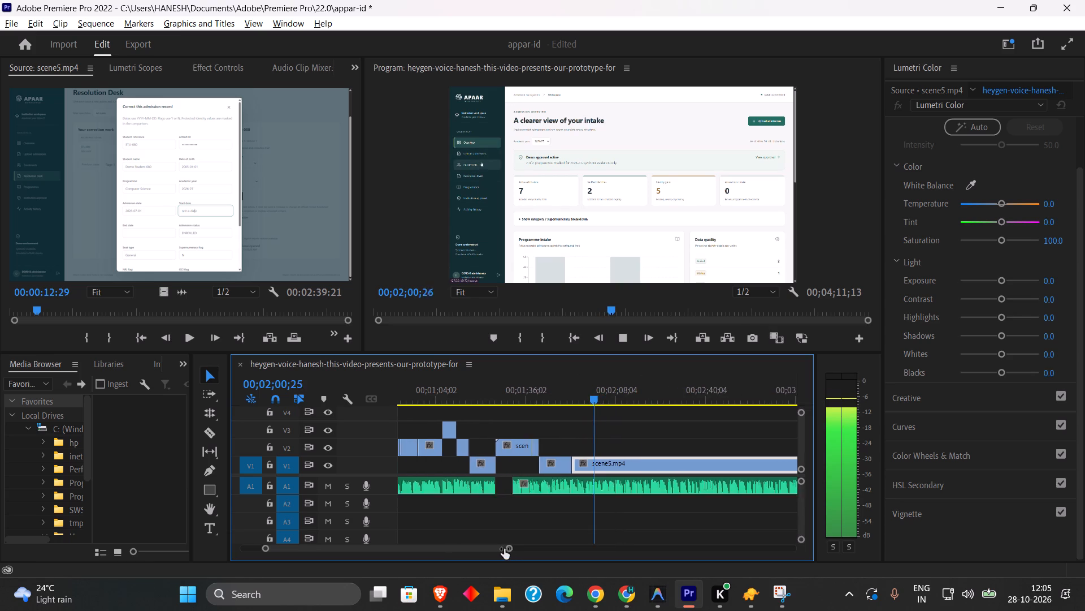
{"action": "left_click_drag", "start_coordinate": [504, 549], "coordinate": [454, 558]}
{"action": "left_click_drag", "start_coordinate": [545, 401], "coordinate": [522, 399]}
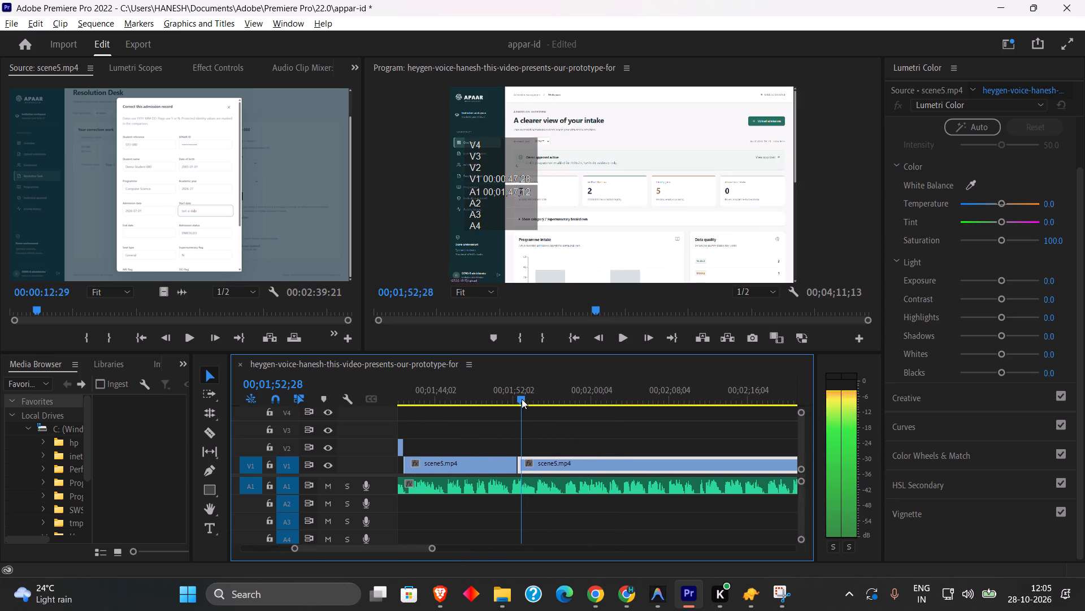
{"action": "left_click_drag", "start_coordinate": [522, 399], "coordinate": [517, 398]}
{"action": "key", "text": "space"}
{"action": "key", "text": "space"}
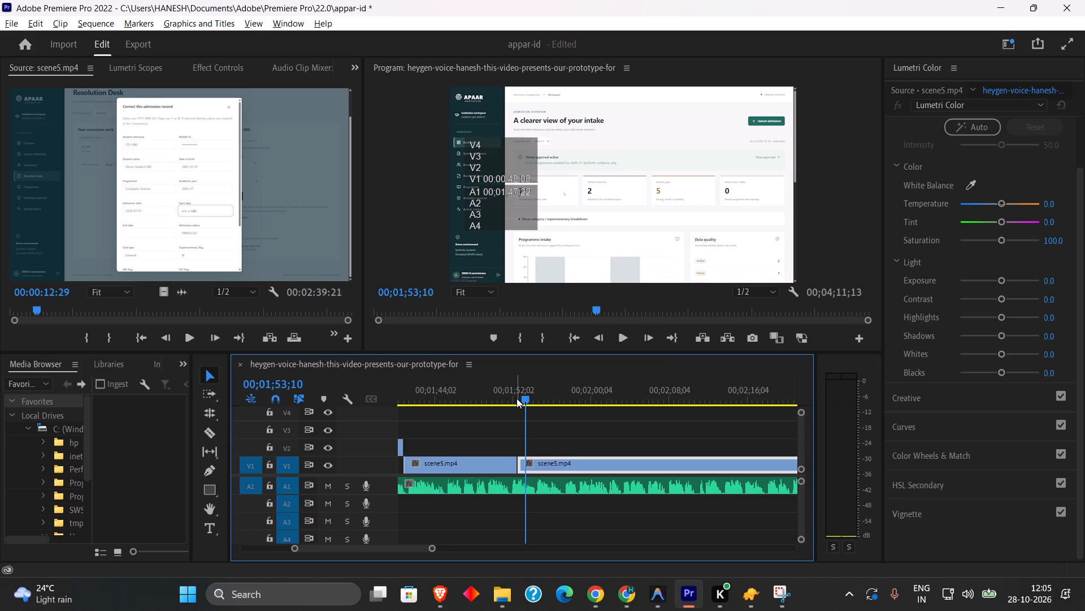
Split the second V1 scene5 segment at 00;01;57;05, on the Overview page, and delete everything after it.
{"action": "left_click", "coordinate": [518, 398]}
{"action": "key", "text": "space"}
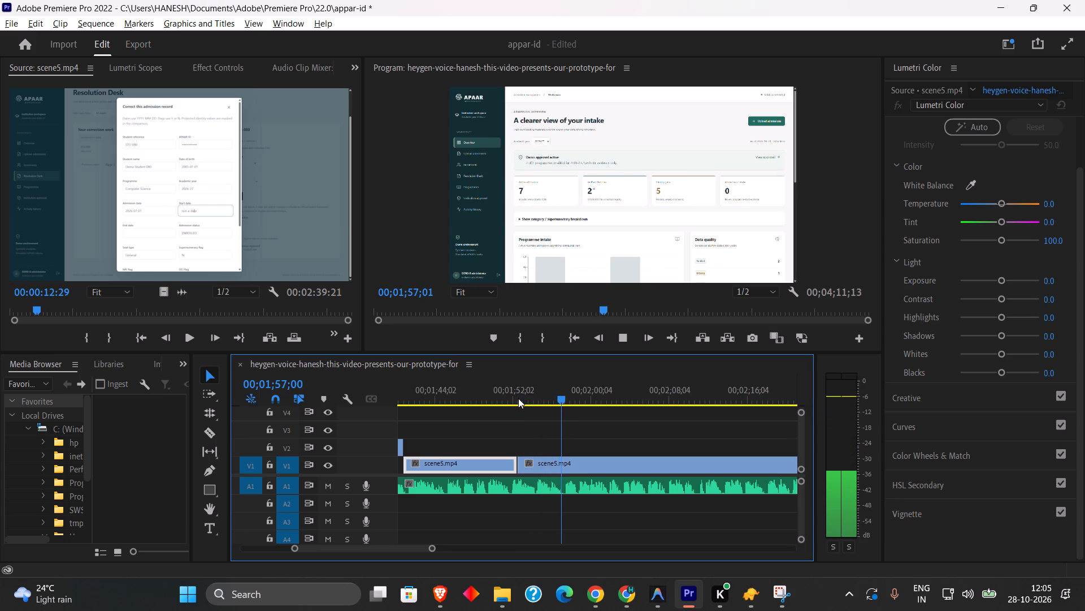
{"action": "key", "text": "space"}
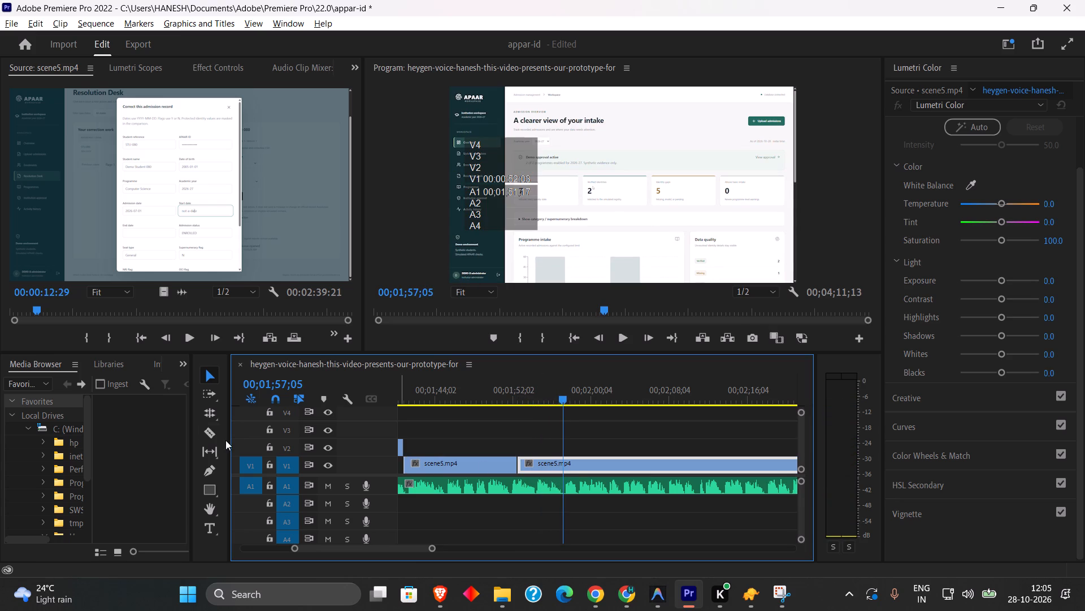
{"action": "left_click", "coordinate": [212, 433]}
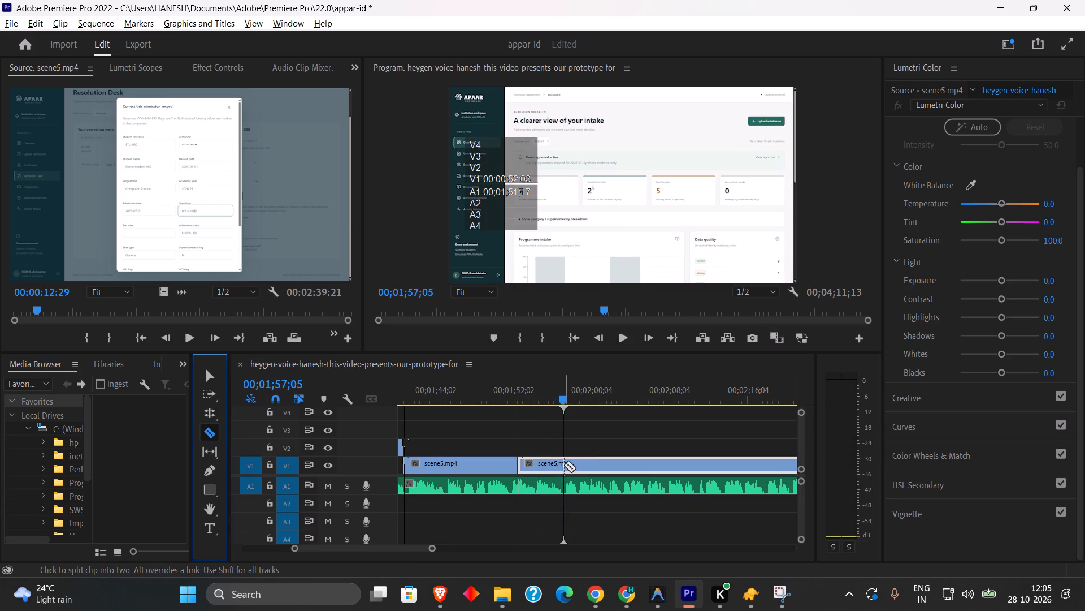
{"action": "left_click", "coordinate": [564, 465]}
{"action": "left_click", "coordinate": [211, 371]}
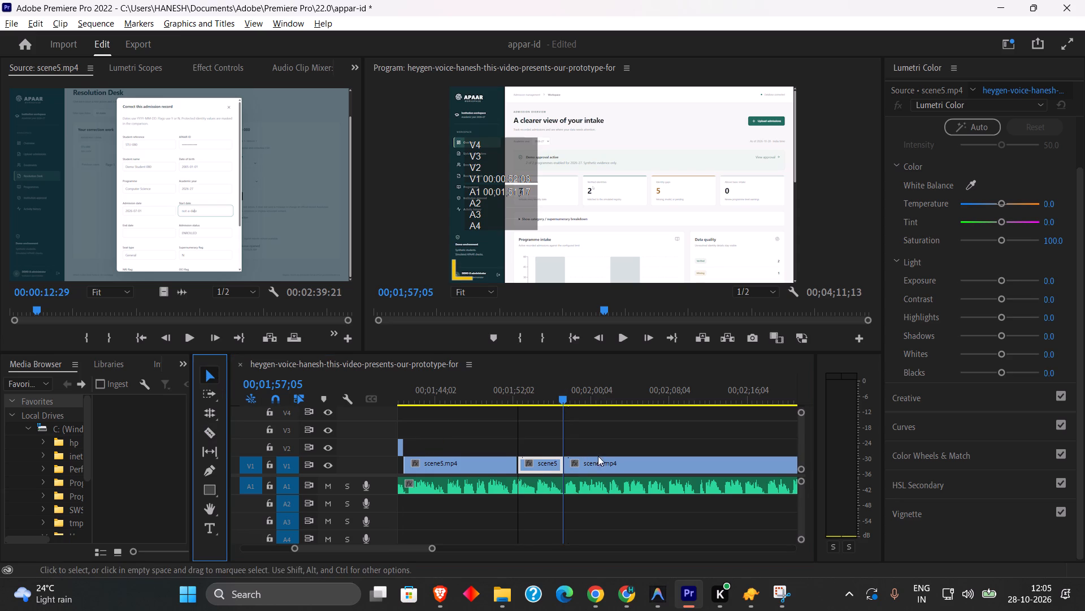
{"action": "left_click", "coordinate": [606, 461]}
{"action": "key", "text": "BackSpace"}
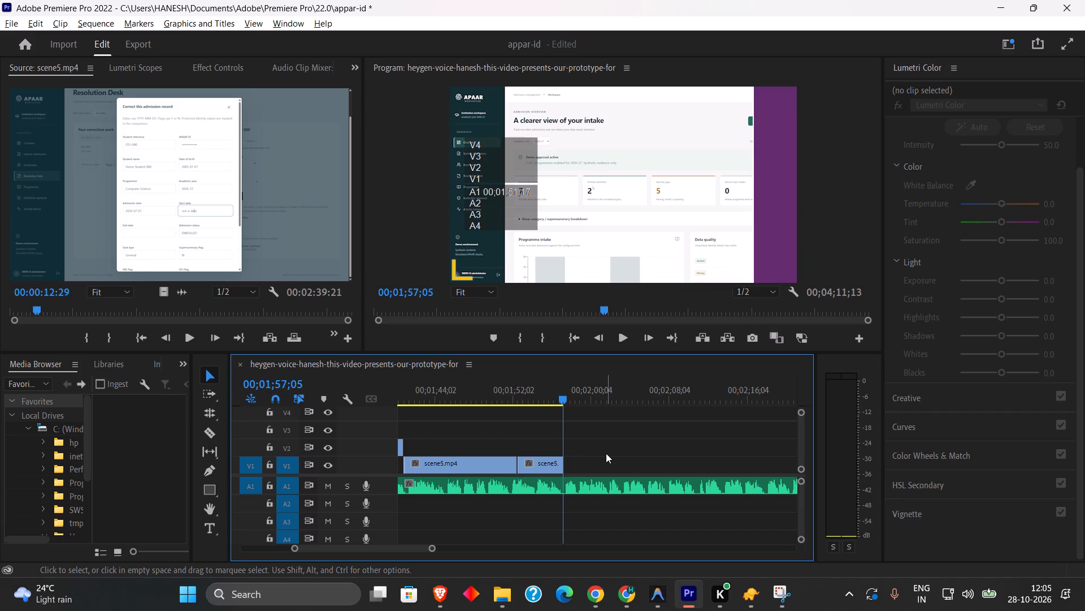
{"action": "key", "text": "alt+Tab"}
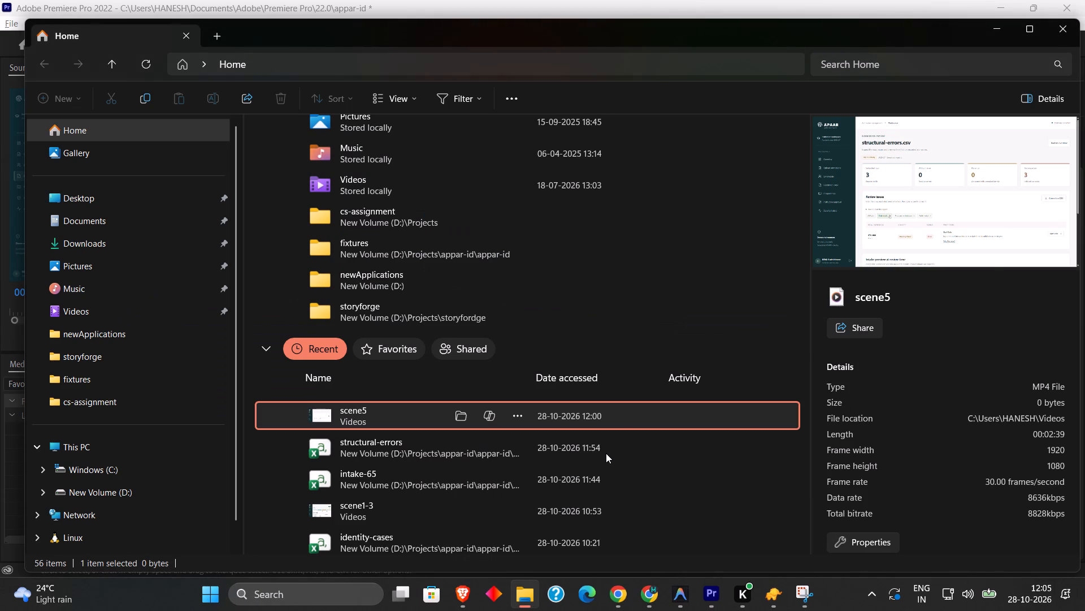
{"action": "key", "text": "alt+Tab"}
{"action": "key", "text": "alt+Tab"}
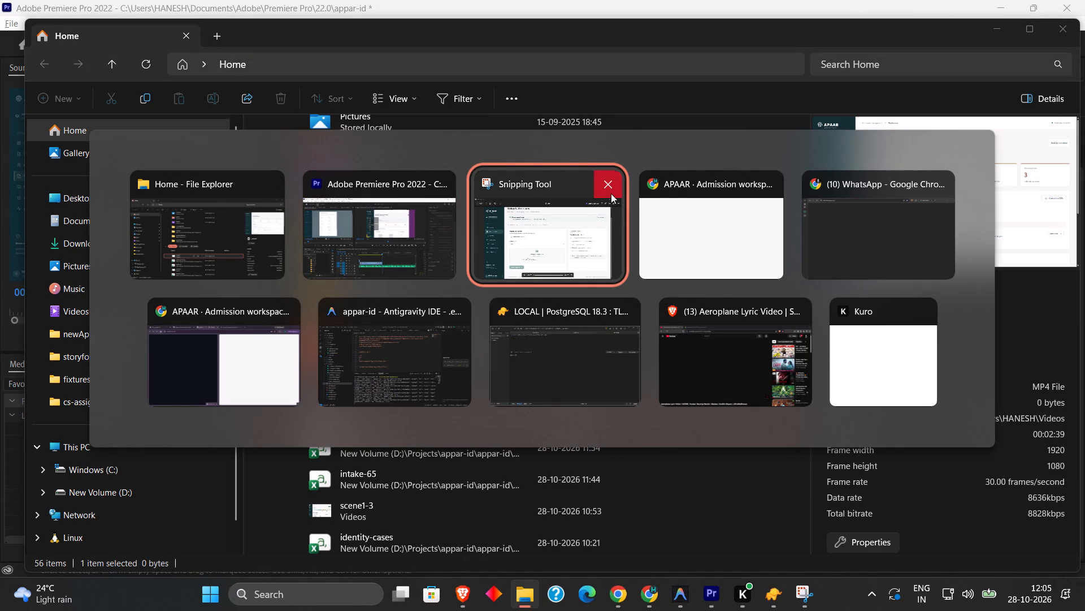
{"action": "left_click", "coordinate": [611, 193], "text": "alt"}
{"action": "left_click", "coordinate": [613, 231], "text": "alt"}
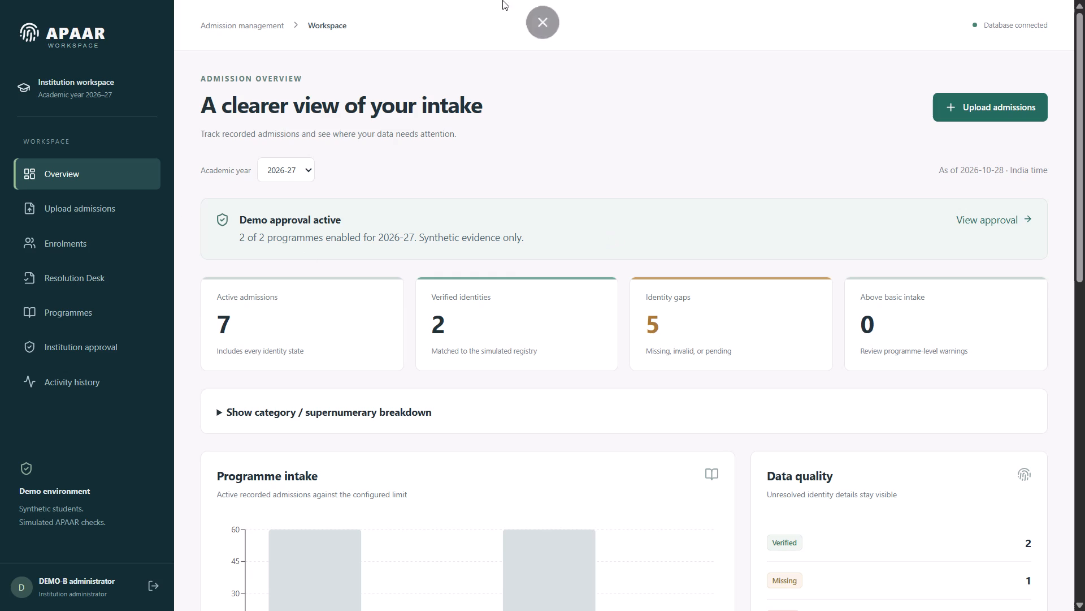
{"action": "left_click", "coordinate": [537, 32]}
Look through the open APAAR browser tabs for the DEMO-A administrator workspace.
{"action": "left_click", "coordinate": [71, 0]}
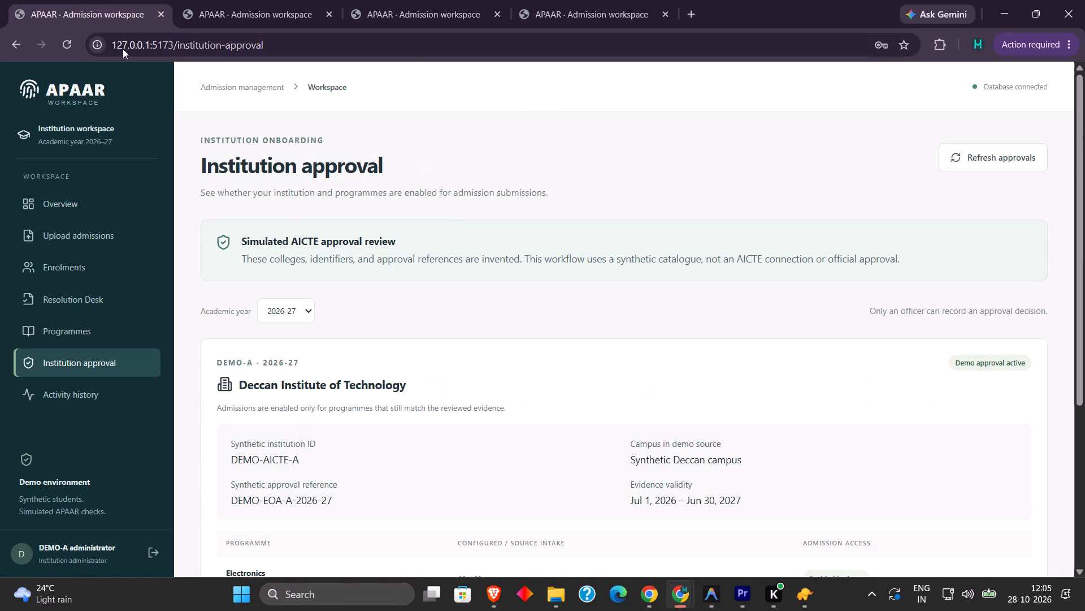
{"action": "scroll", "coordinate": [320, 225], "scroll_direction": "up", "scroll_amount": 3}
{"action": "left_click", "coordinate": [428, 0]}
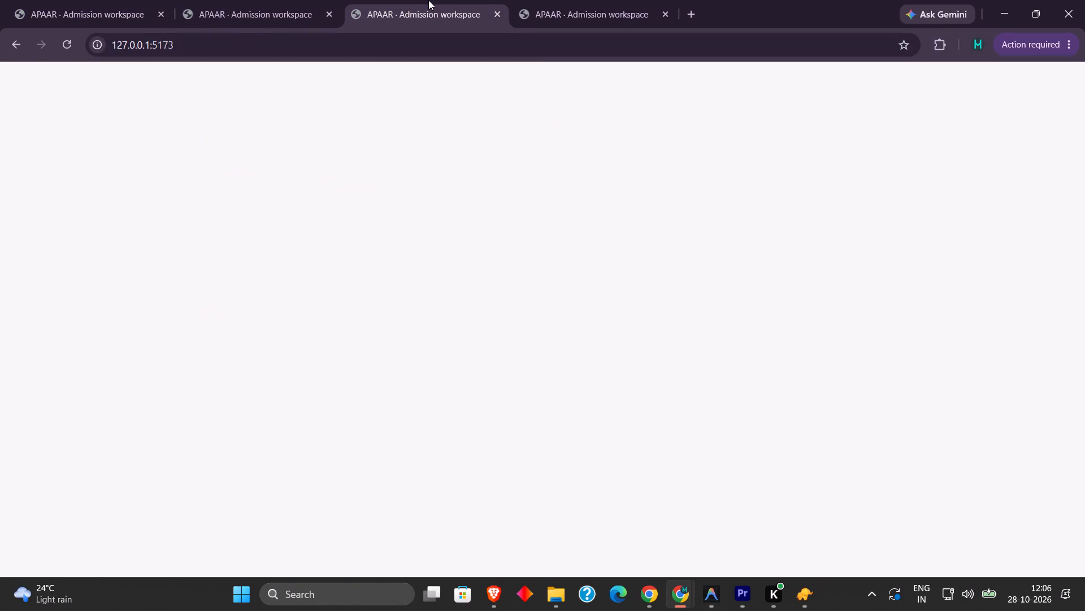
{"action": "left_click", "coordinate": [572, 0]}
{"action": "left_click", "coordinate": [484, 0]}
{"action": "left_click", "coordinate": [283, 0]}
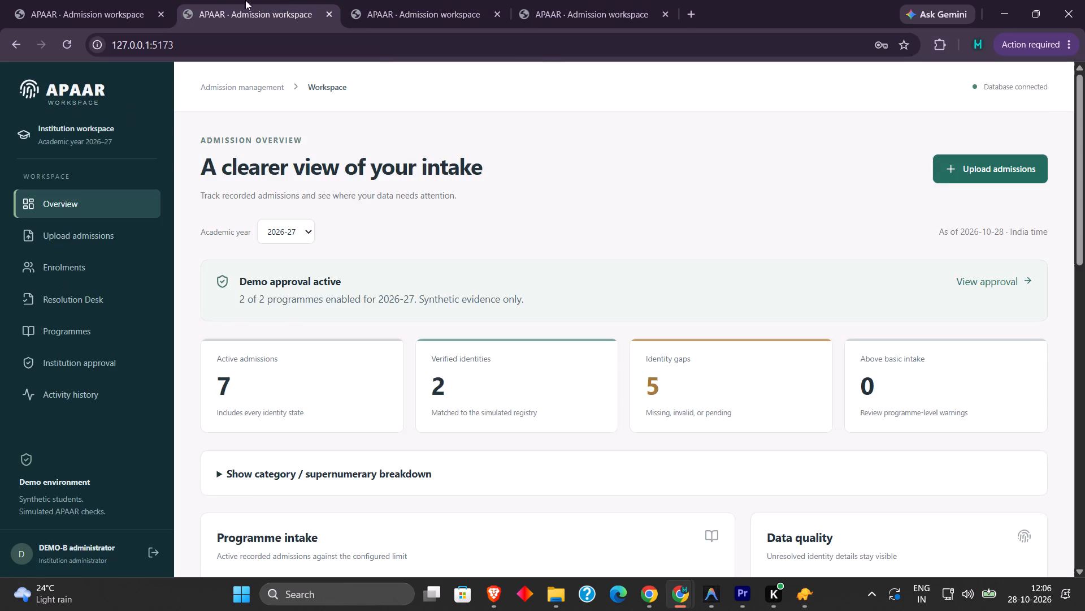
{"action": "left_click", "coordinate": [134, 0]}
{"action": "scroll", "coordinate": [225, 217], "scroll_direction": "up", "scroll_amount": 2}
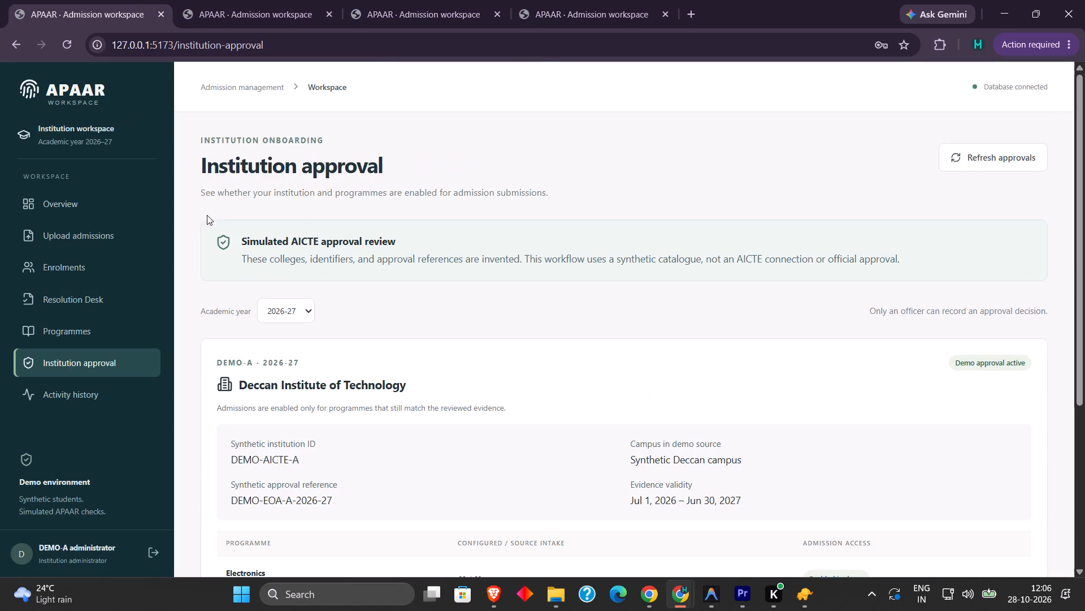
Open the DEMO-A Overview page and examine it down to the programme intake table and recent submissions.
{"action": "left_click", "coordinate": [59, 213]}
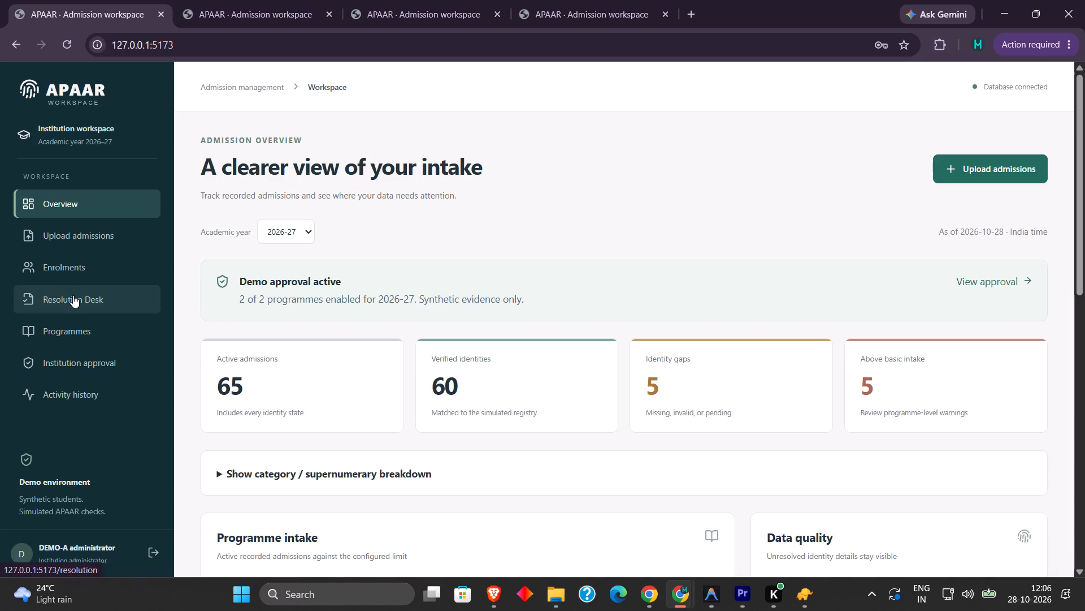
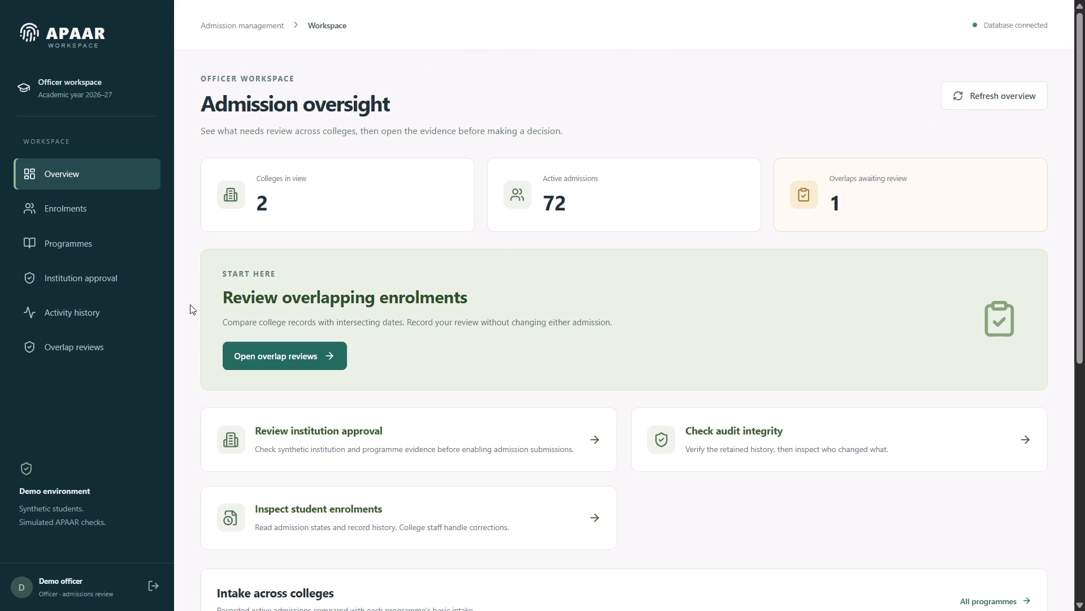
Examine the officer's Overlap reviews page, comparing the Needs review and All reviews status filters.
{"action": "left_click", "coordinate": [148, 354]}
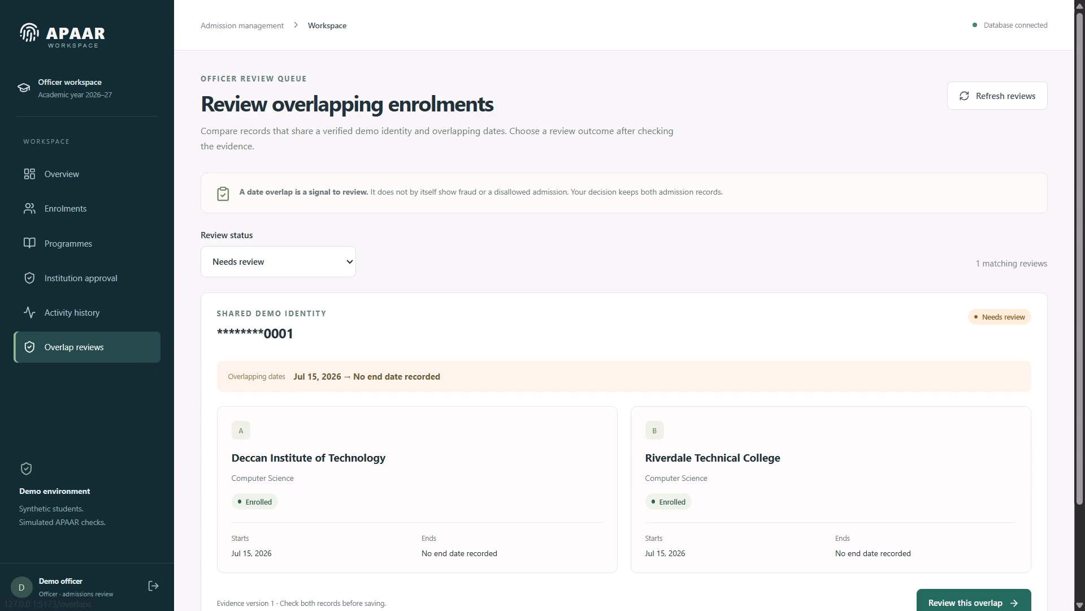
{"action": "scroll", "coordinate": [349, 379], "scroll_direction": "down", "scroll_amount": 2}
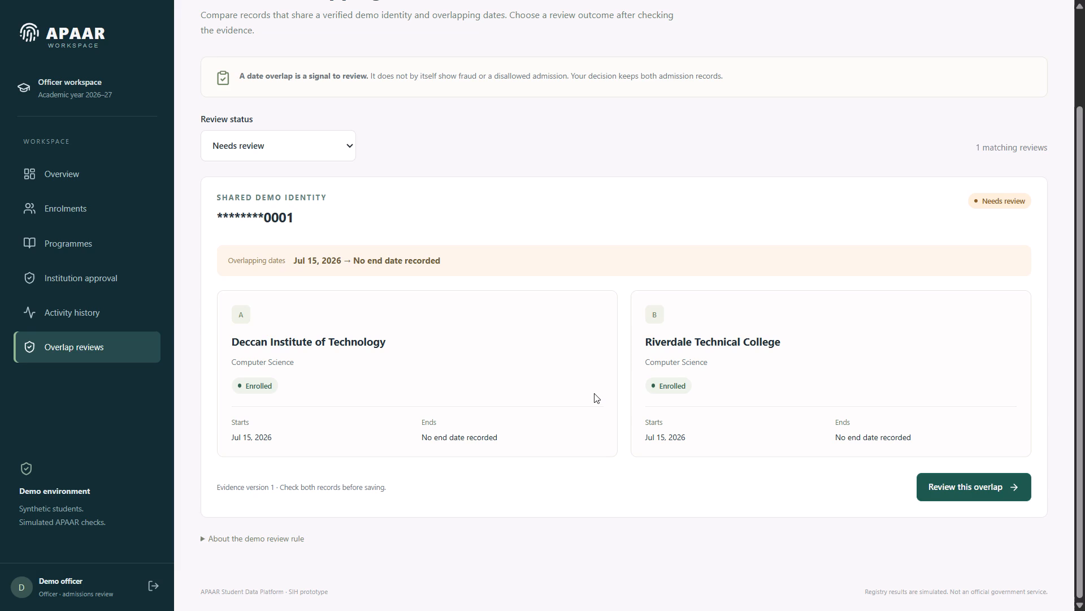
{"action": "scroll", "coordinate": [593, 393], "scroll_direction": "up", "scroll_amount": 5}
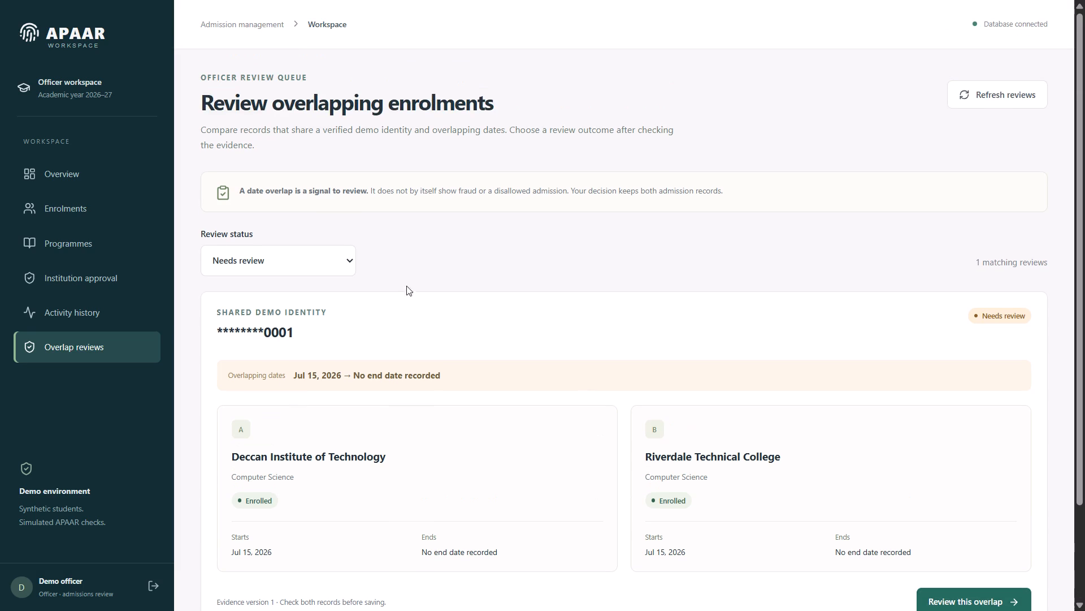
{"action": "left_click", "coordinate": [318, 261]}
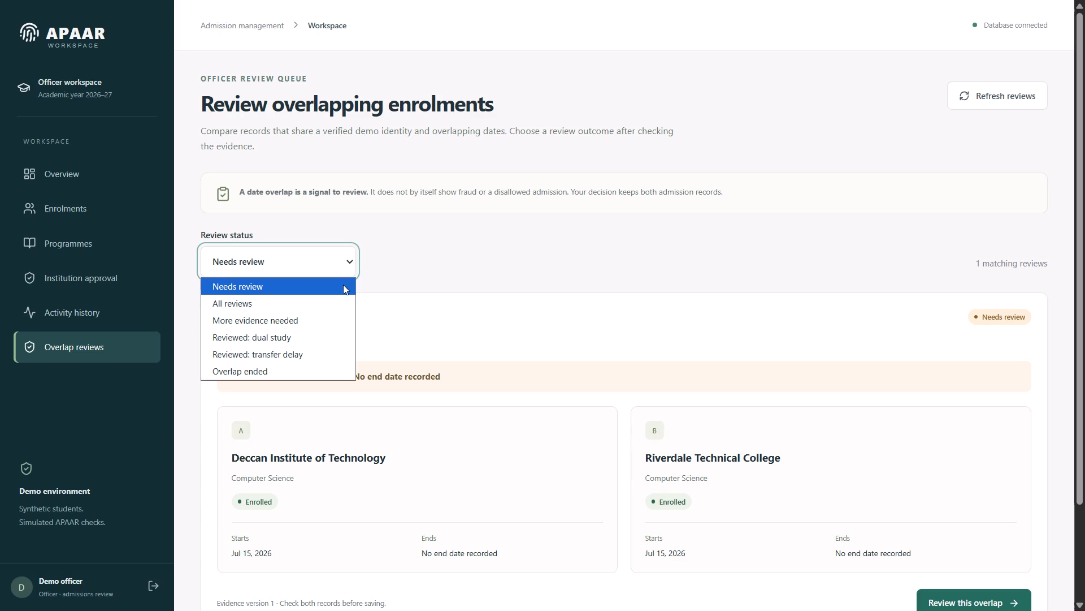
{"action": "left_click", "coordinate": [311, 304]}
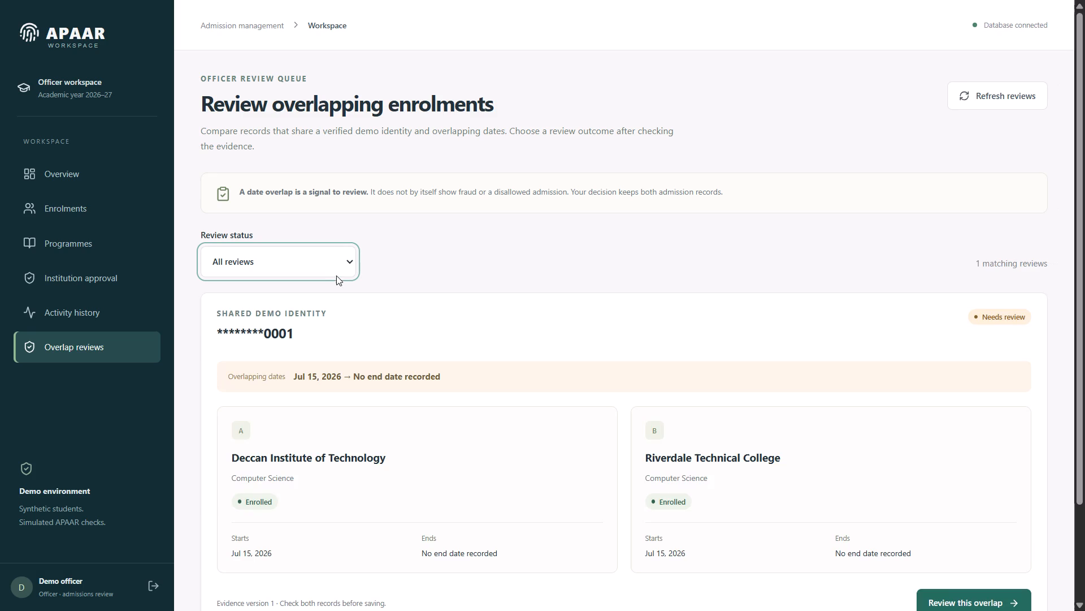
{"action": "left_click", "coordinate": [316, 255]}
{"action": "left_click", "coordinate": [287, 286]}
{"action": "left_click", "coordinate": [560, 243]}
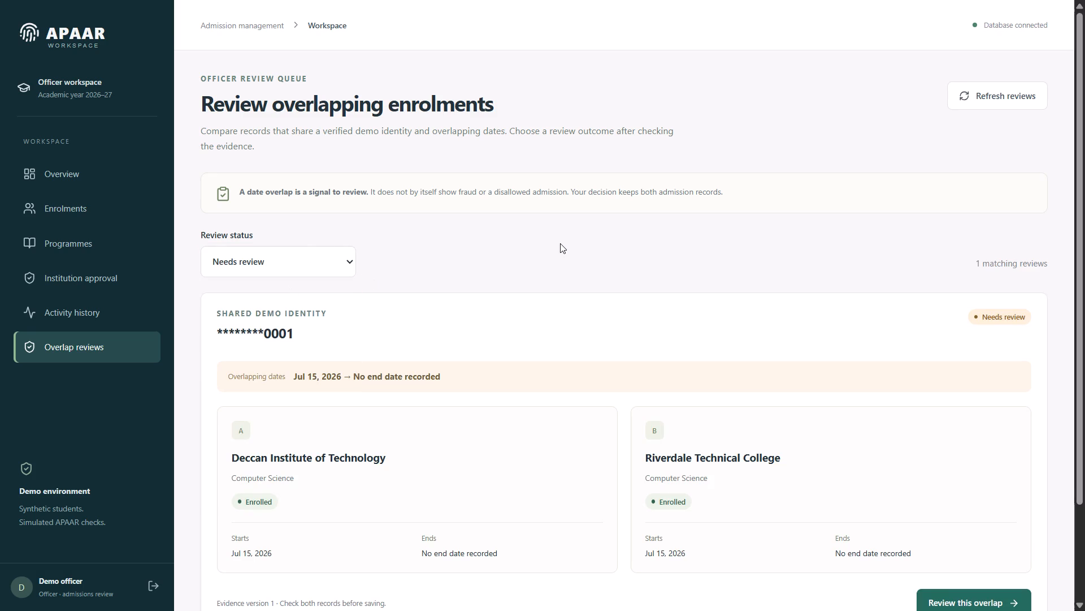
{"action": "scroll", "coordinate": [560, 243], "scroll_direction": "up", "scroll_amount": 3}
Return to the officer Overview page and start a full-screen video recording of it with Snipping Tool.
{"action": "left_click_drag", "start_coordinate": [68, 157], "coordinate": [72, 169]}
{"action": "left_click", "coordinate": [72, 173]}
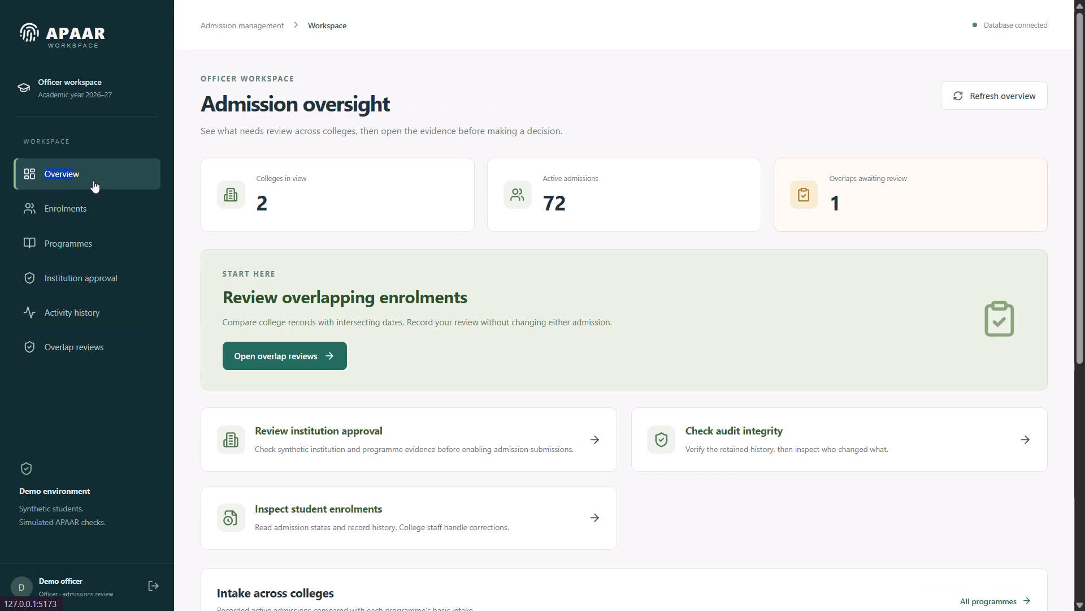
{"action": "left_click", "coordinate": [555, 117]}
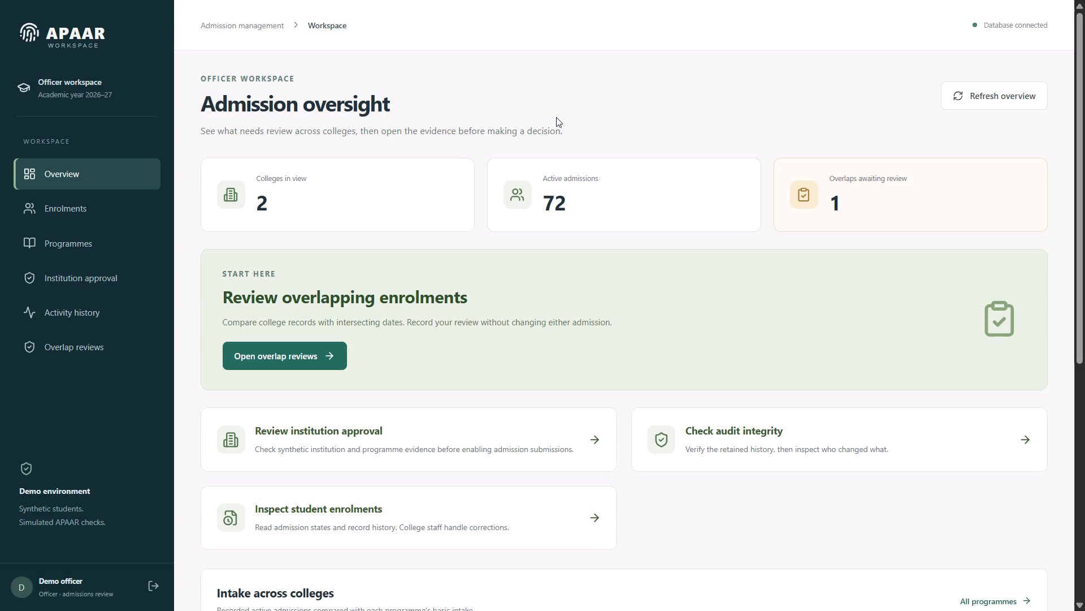
{"action": "key", "text": "shift+super+s"}
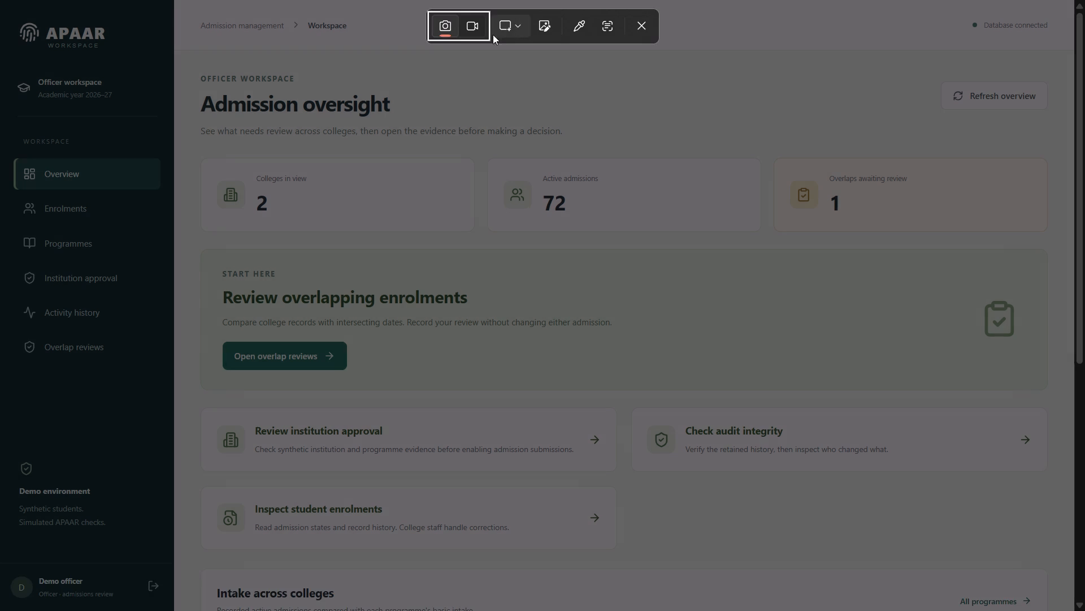
{"action": "left_click", "coordinate": [479, 21]}
{"action": "left_click", "coordinate": [505, 84]}
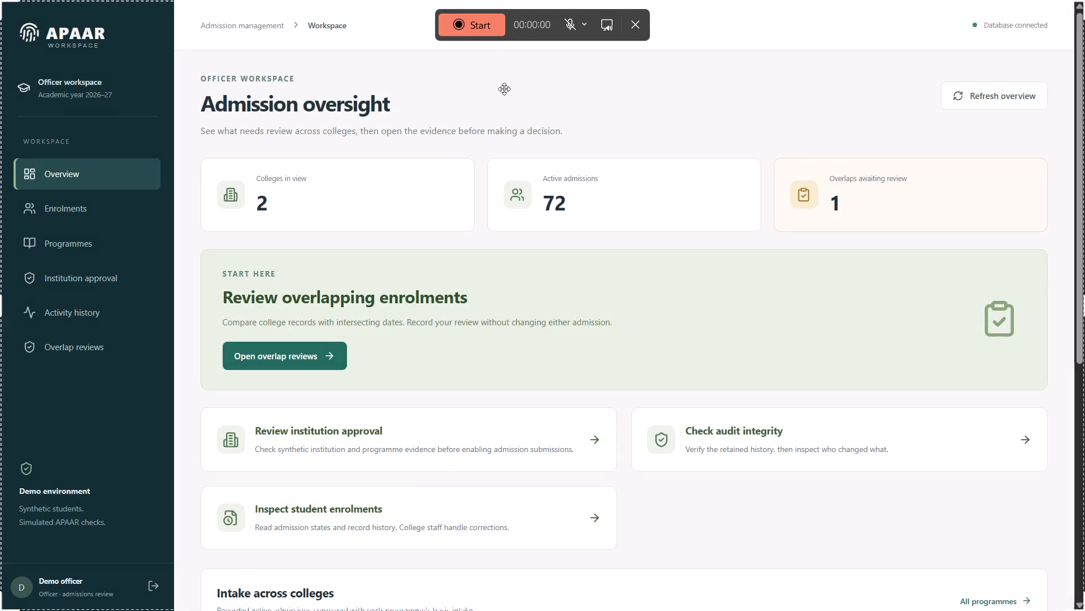
{"action": "left_click", "coordinate": [480, 29]}
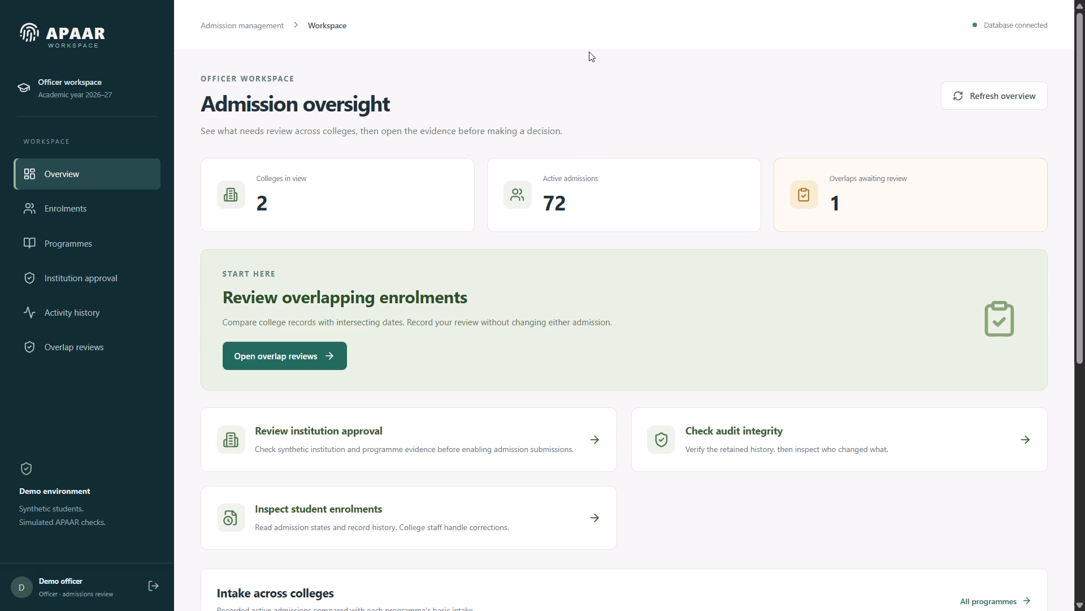
Refresh the overview and save a review of the Deccan–Riverdale enrolment overlap with the outcome More evidence needed.
{"action": "left_click", "coordinate": [965, 99]}
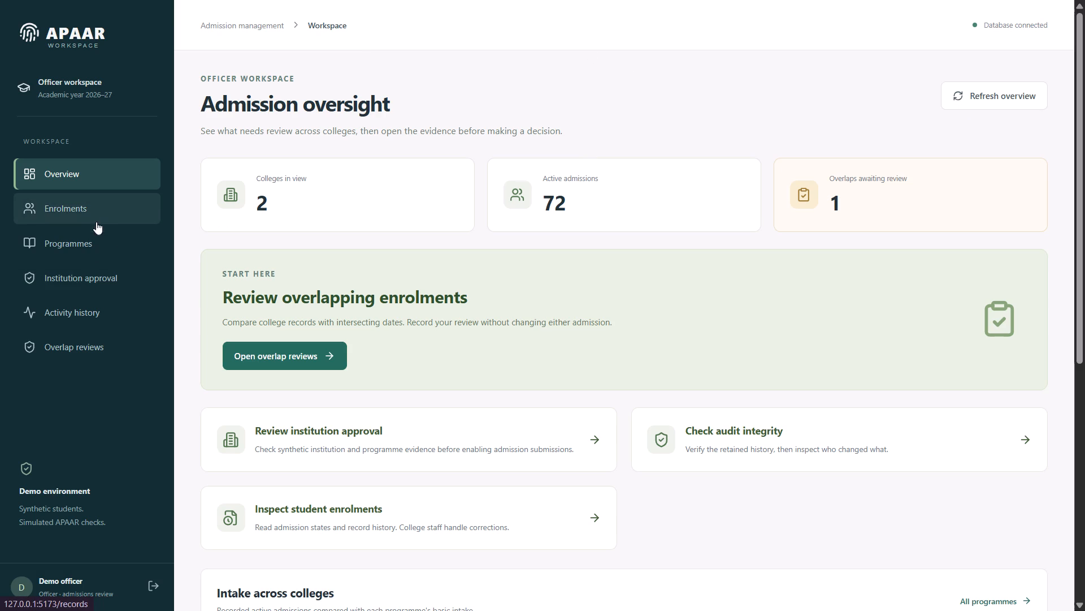
{"action": "left_click", "coordinate": [76, 341]}
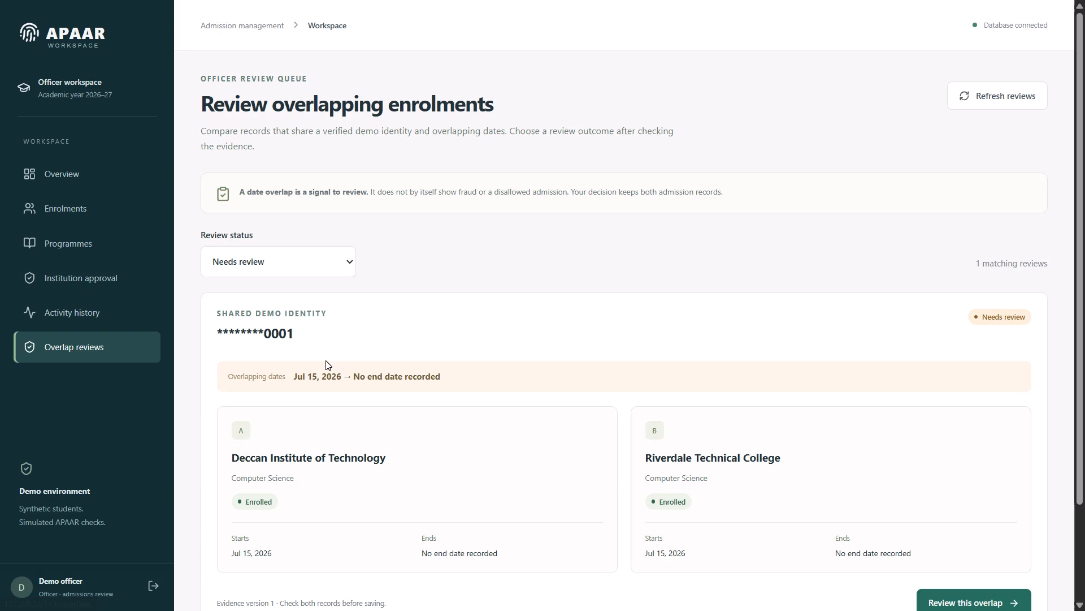
{"action": "scroll", "coordinate": [325, 360], "scroll_direction": "down", "scroll_amount": 3}
{"action": "left_click", "coordinate": [952, 487]}
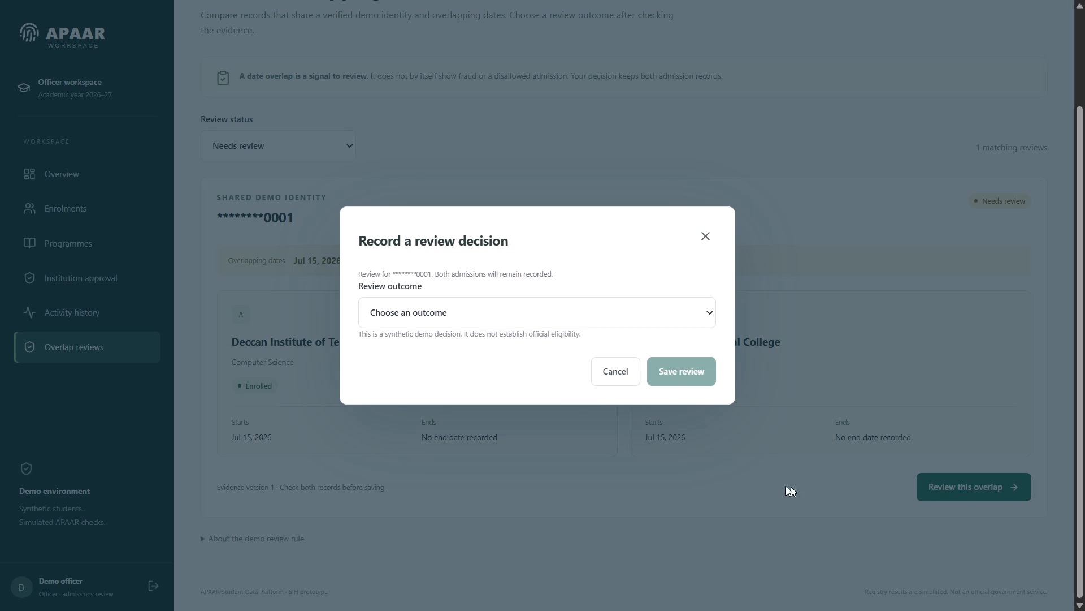
{"action": "left_click", "coordinate": [507, 314]}
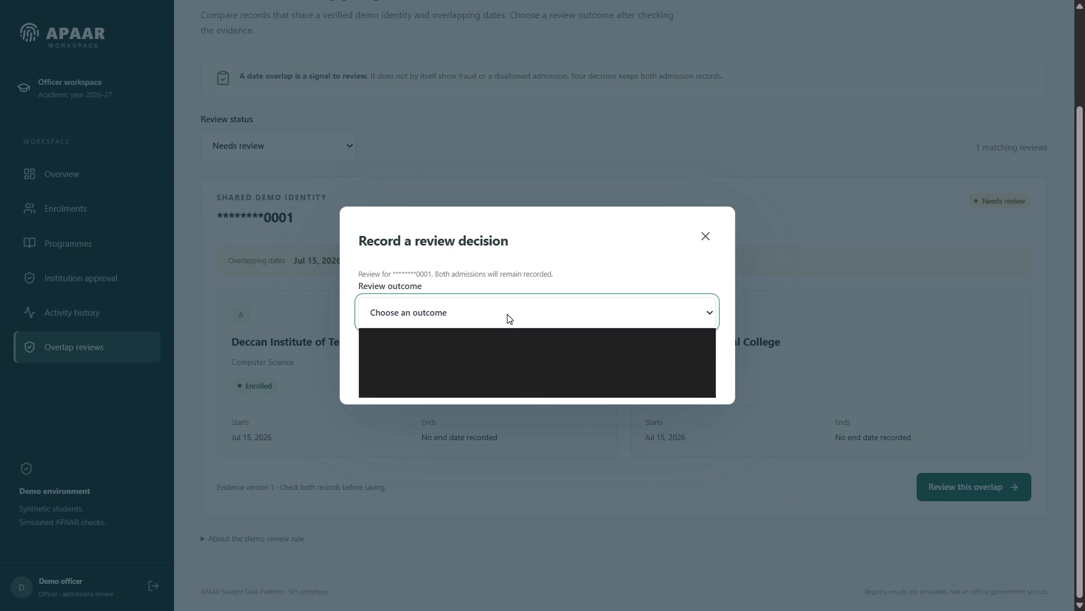
{"action": "left_click", "coordinate": [507, 314]}
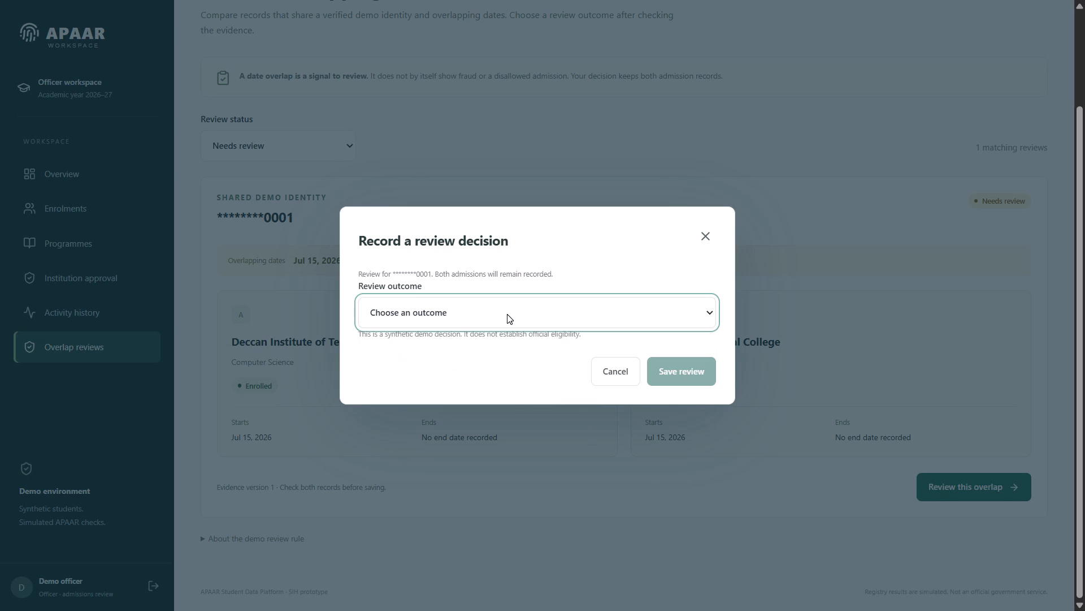
{"action": "left_click", "coordinate": [507, 314]}
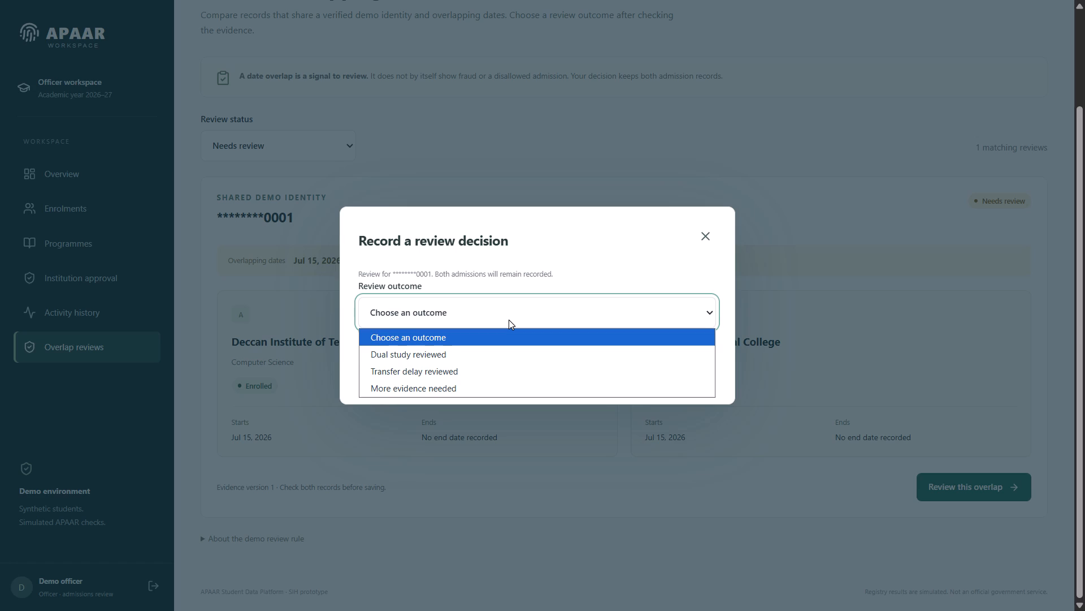
{"action": "scroll", "coordinate": [502, 355], "scroll_direction": "down", "scroll_amount": 3}
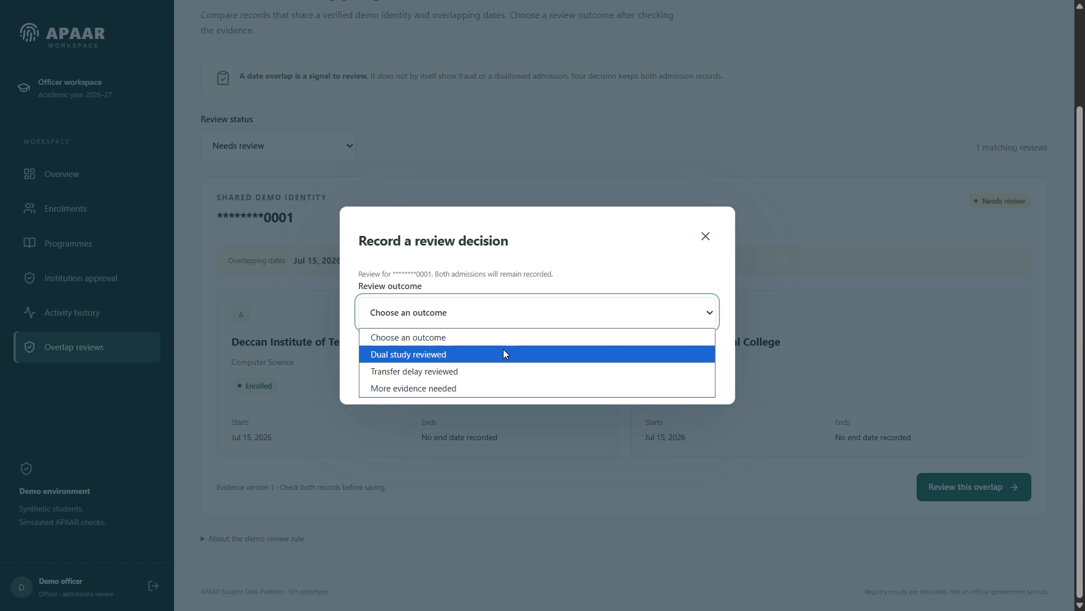
{"action": "left_click", "coordinate": [485, 388]}
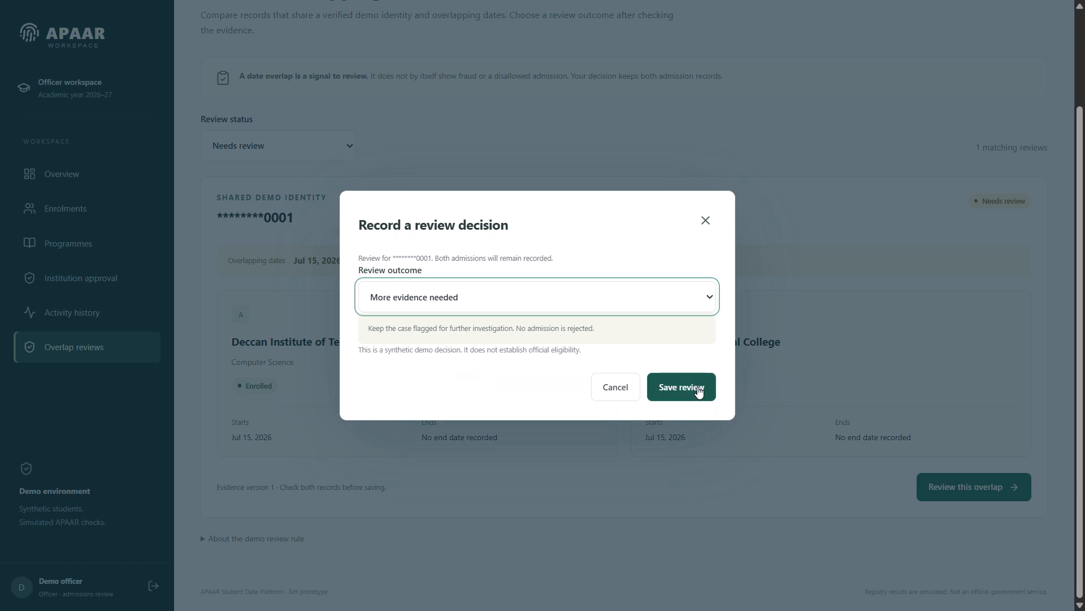
{"action": "left_click", "coordinate": [697, 386]}
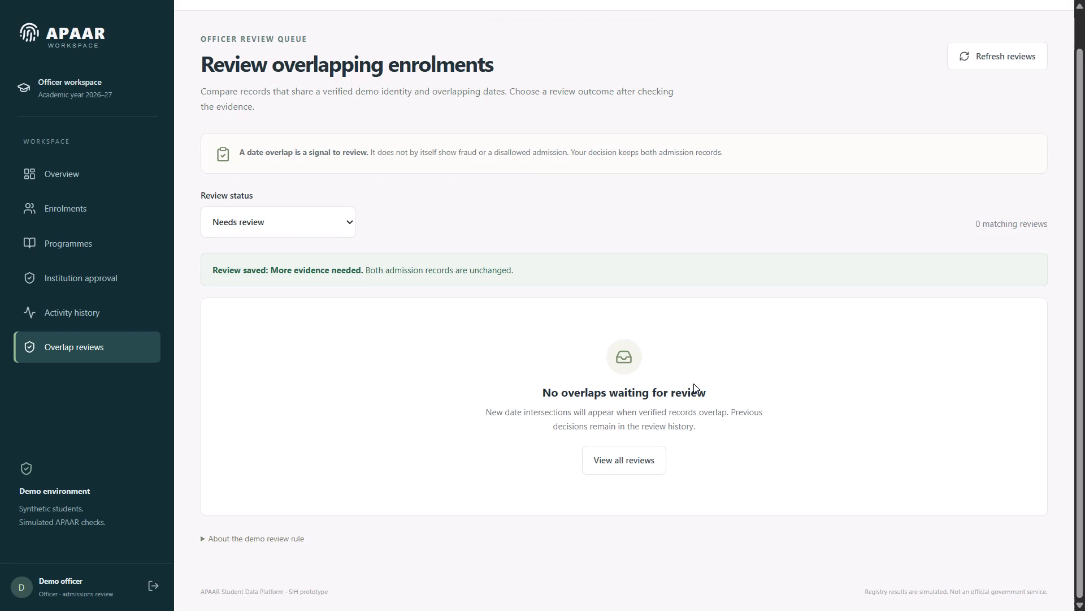
Filter the overlap reviews by All reviews and show the reviewed case for the recording.
{"action": "scroll", "coordinate": [693, 384], "scroll_direction": "down", "scroll_amount": 1}
{"action": "scroll", "coordinate": [693, 384], "scroll_direction": "up", "scroll_amount": 2}
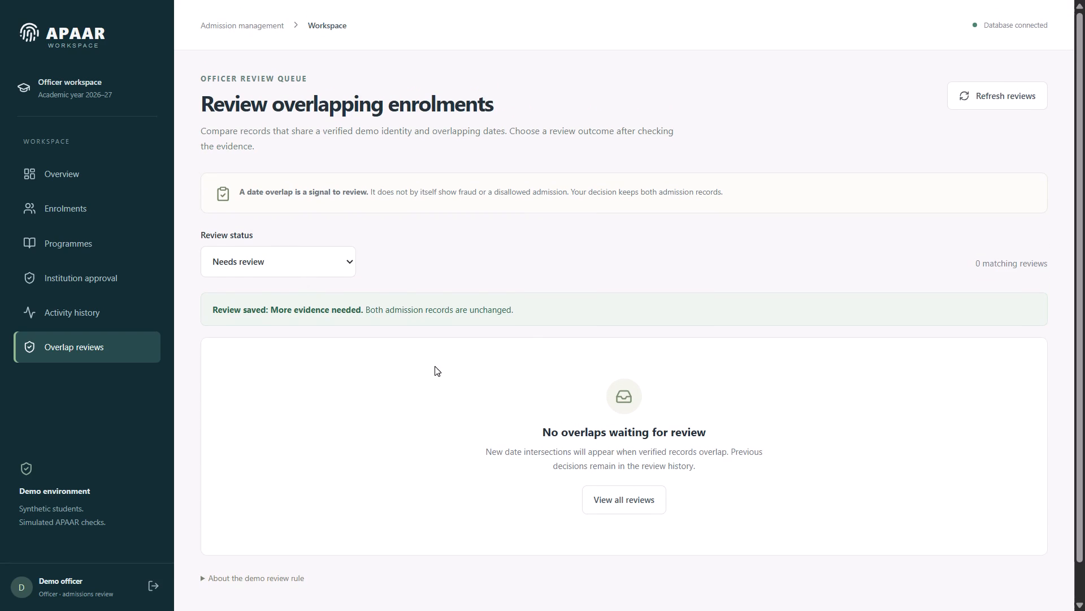
{"action": "left_click", "coordinate": [293, 262]}
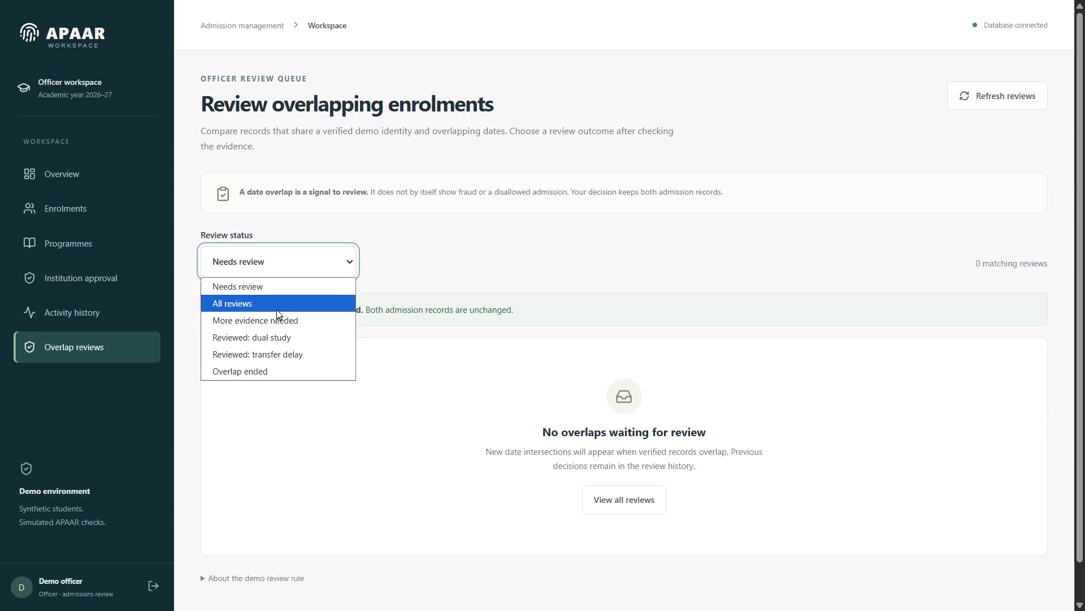
{"action": "left_click", "coordinate": [277, 309]}
{"action": "scroll", "coordinate": [424, 343], "scroll_direction": "down", "scroll_amount": 3}
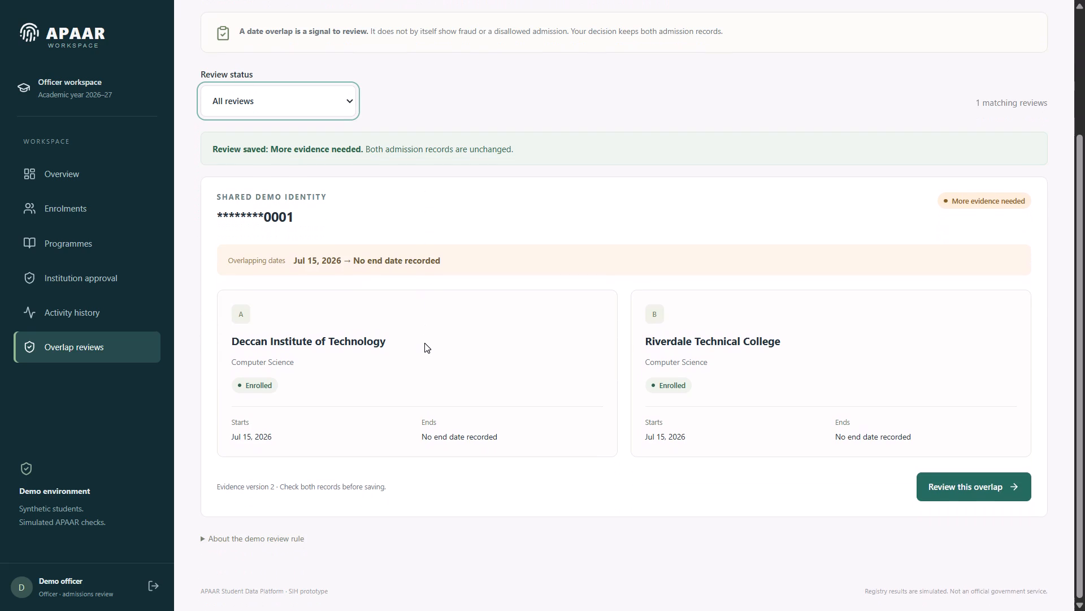
{"action": "scroll", "coordinate": [424, 343], "scroll_direction": "up", "scroll_amount": 2}
Show the Activity history and Institution approval pages in the recording and return to the Overview.
{"action": "left_click", "coordinate": [120, 324]}
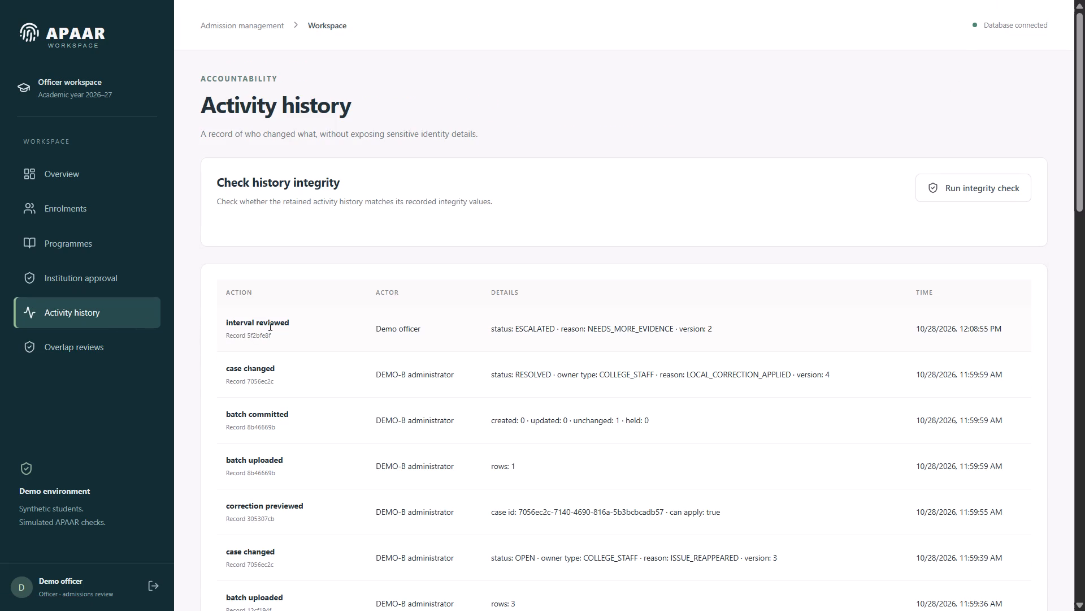
{"action": "left_click", "coordinate": [84, 281]}
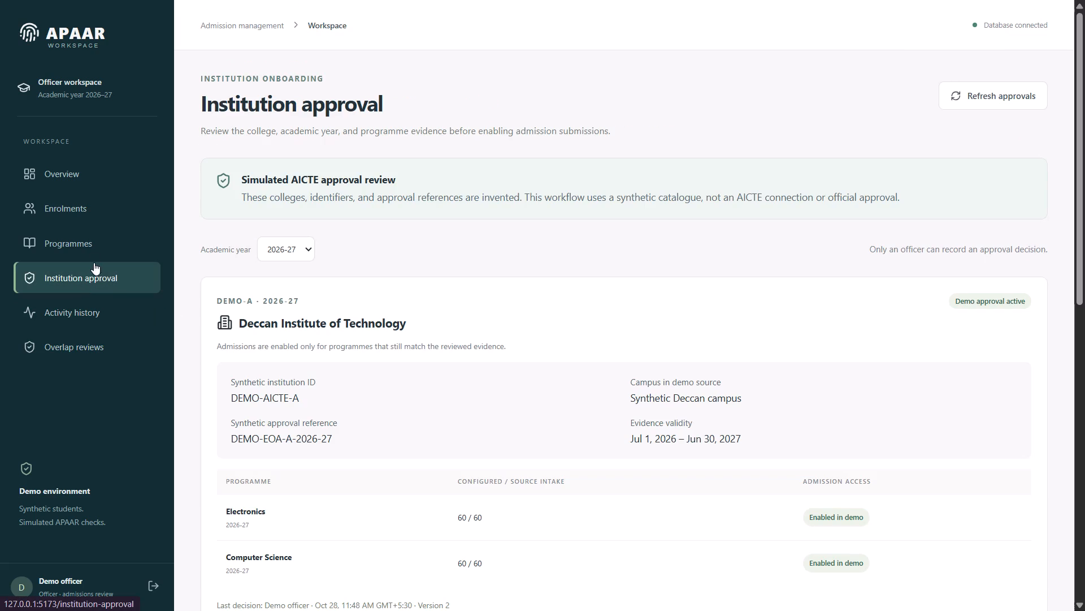
{"action": "left_click", "coordinate": [97, 257]}
{"action": "left_click", "coordinate": [125, 193]}
{"action": "left_click", "coordinate": [128, 169]}
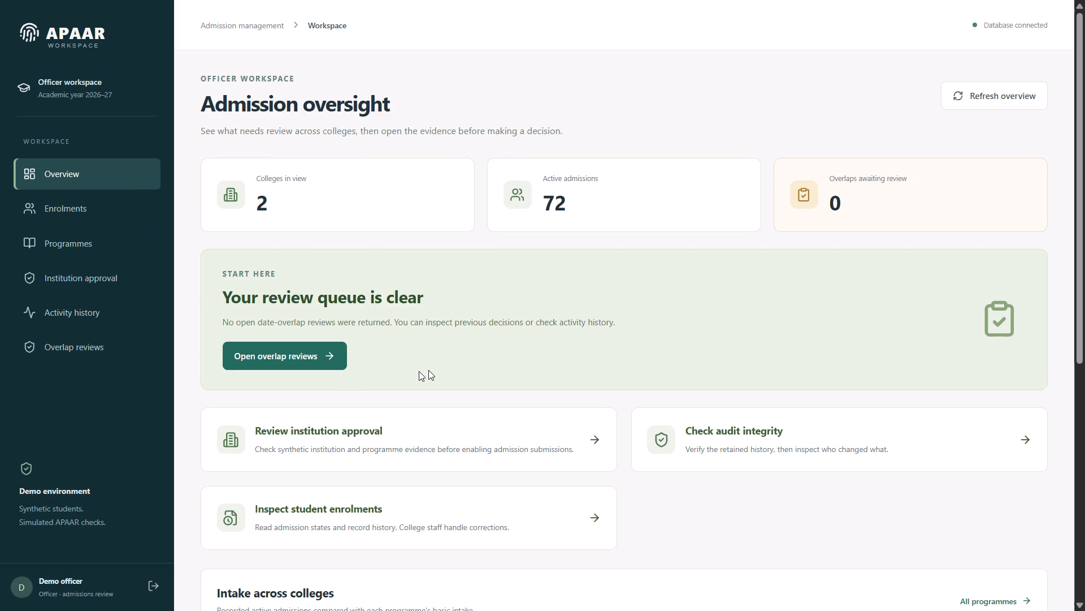
Open the overlap reviews from the Overview's start card and show all reviews.
{"action": "left_click", "coordinate": [320, 363]}
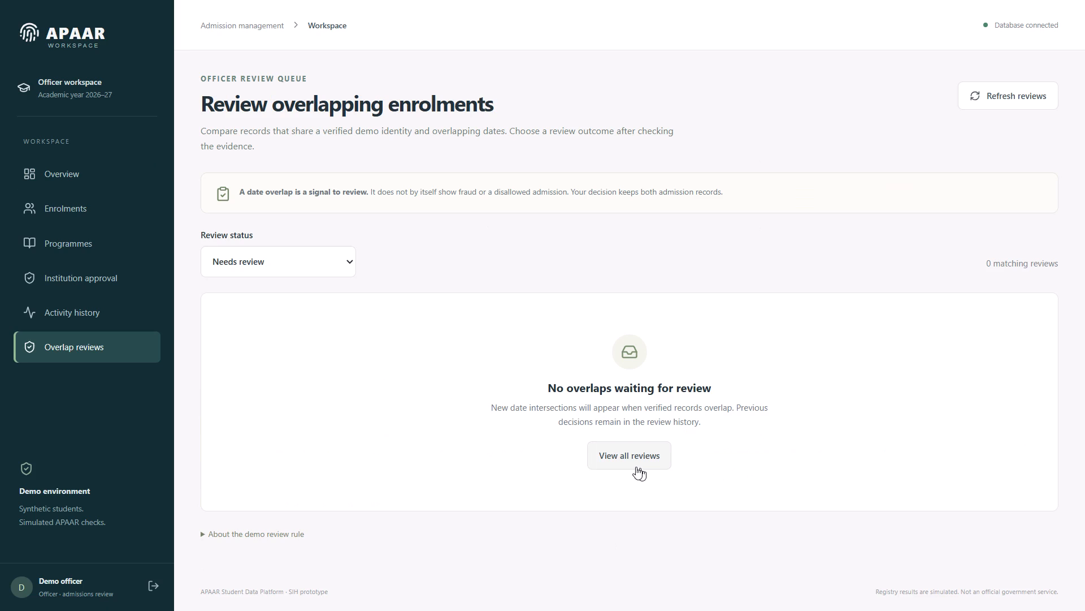
{"action": "left_click", "coordinate": [636, 467]}
{"action": "scroll", "coordinate": [636, 466], "scroll_direction": "down", "scroll_amount": 3}
{"action": "scroll", "coordinate": [636, 466], "scroll_direction": "up", "scroll_amount": 3}
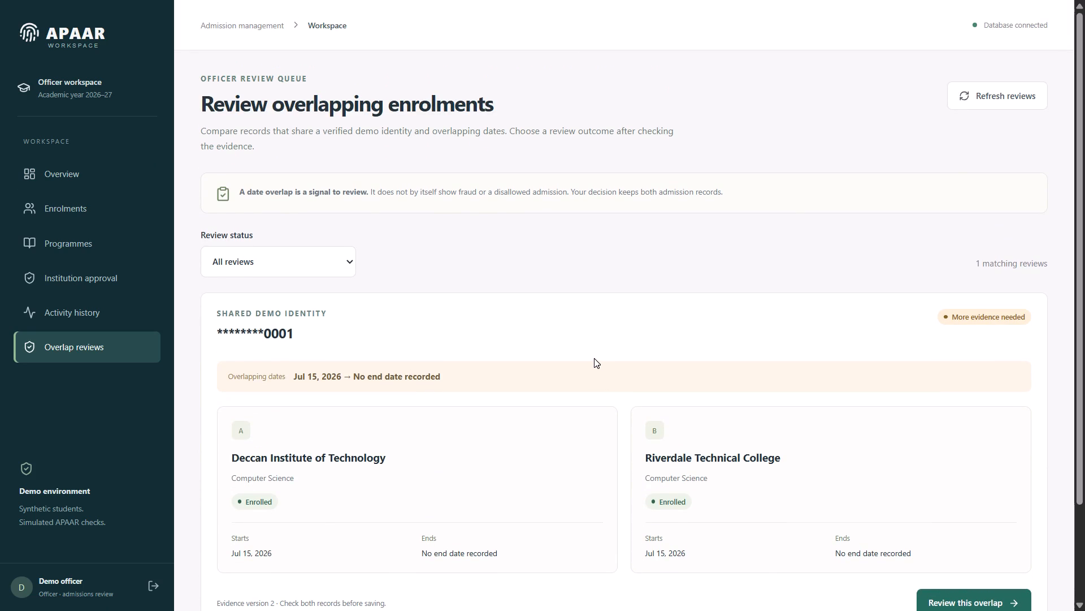
Stop the screen recording and save it as an MP4 named scene6 in the Videos folder.
{"action": "left_click", "coordinate": [496, 30]}
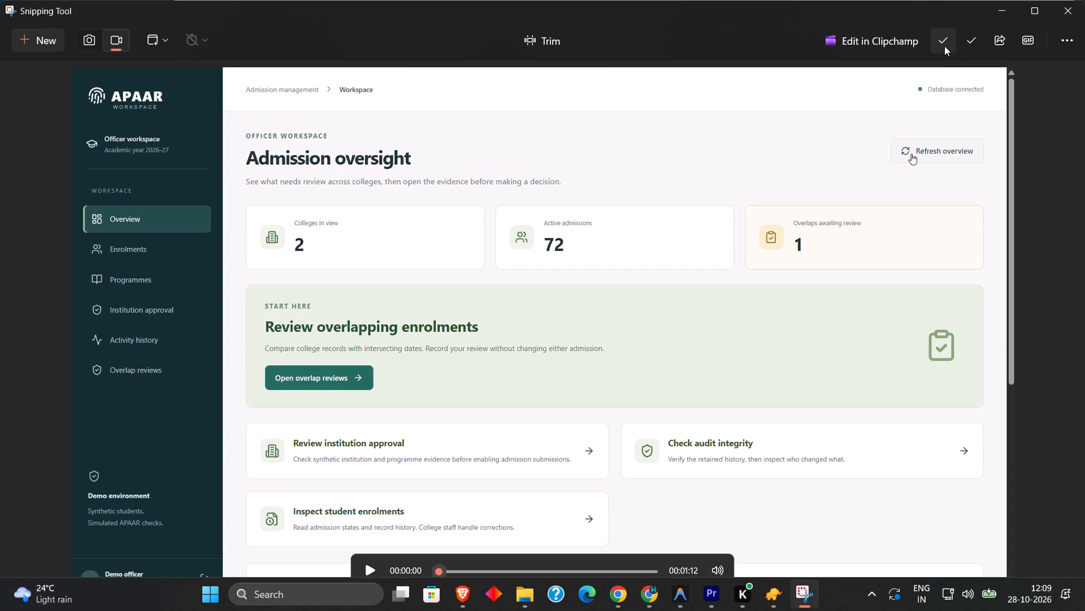
{"action": "left_click", "coordinate": [944, 46]}
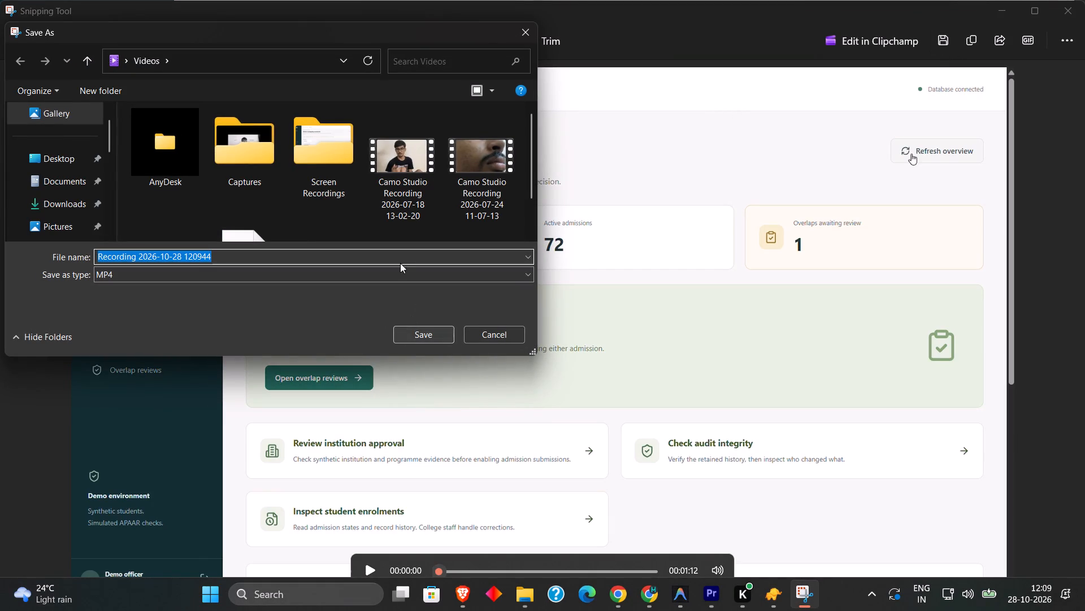
{"action": "type", "text": "scwene"}
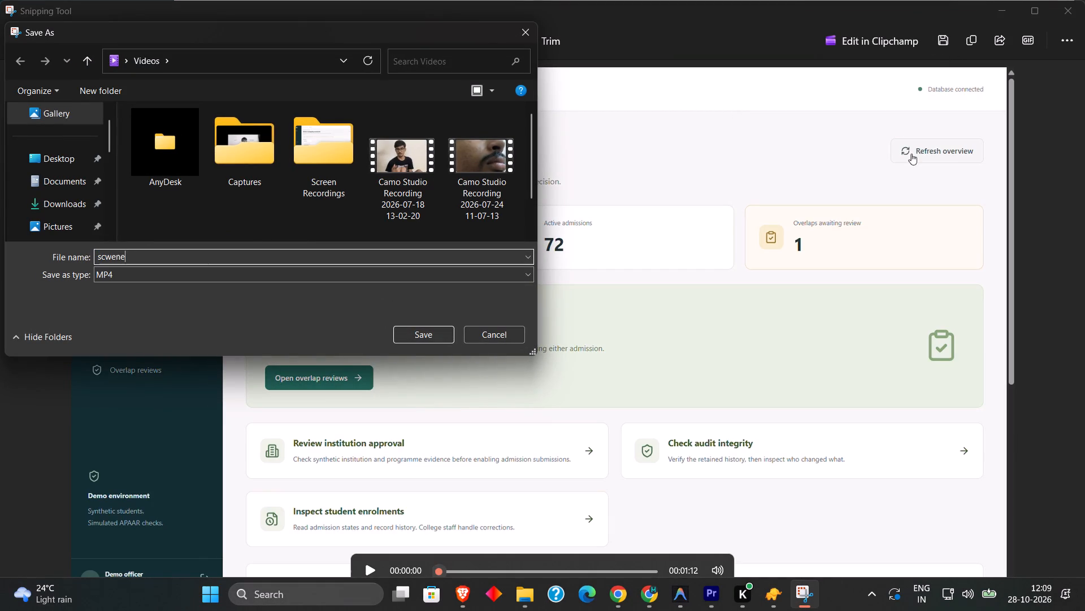
{"action": "key", "text": "BackSpace"}
{"action": "key", "text": "BackSpace"}
{"action": "key", "text": "BackSpace"}
{"action": "key", "text": "e"}
{"action": "key", "text": "BackSpace"}
{"action": "key", "text": "BackSpace"}
{"action": "type", "text": "enec"}
{"action": "key", "text": "BackSpace"}
{"action": "key", "text": "6"}
{"action": "key", "text": "Return"}
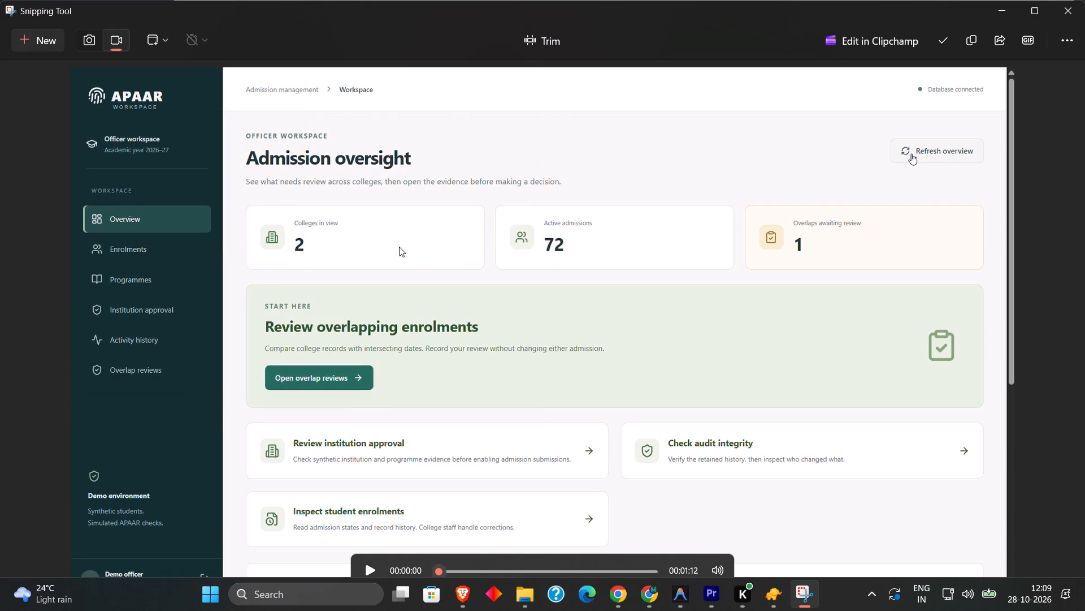
Bring scene6.mp4 from File Explorer into Premiere Pro and place its video on V2 directly after scene5, at 00;01;57;05.
{"action": "left_click", "coordinate": [534, 592]}
{"action": "left_click_drag", "start_coordinate": [389, 412], "coordinate": [480, 425]}
{"action": "key", "text": "alt+Tab"}
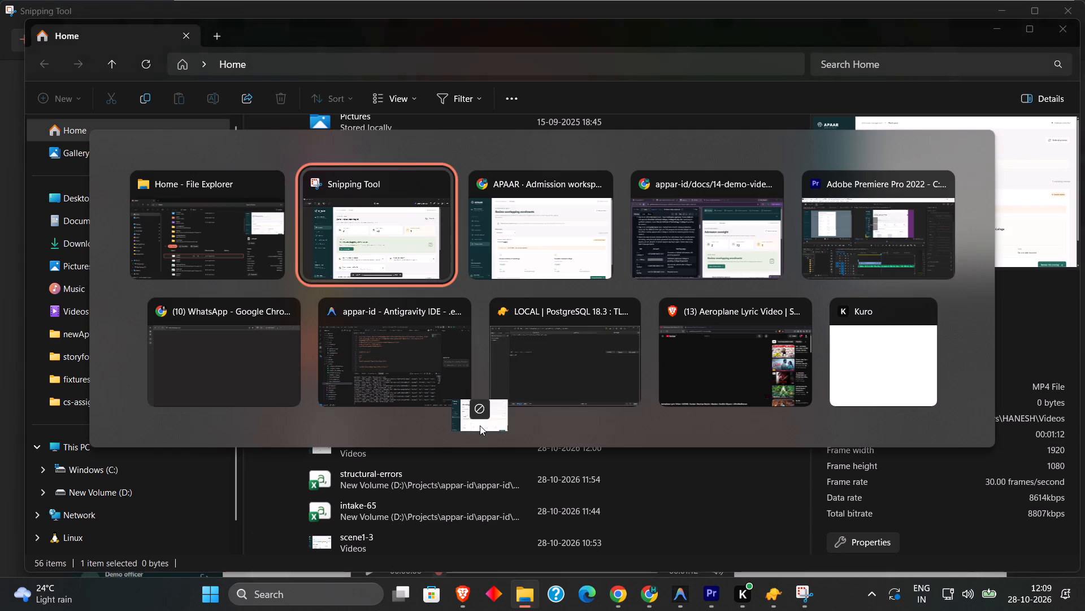
{"action": "left_click_drag", "start_coordinate": [480, 425], "coordinate": [263, 285]}
{"action": "key", "text": "alt+Tab"}
{"action": "key", "text": "alt+Tab"}
{"action": "key", "text": "alt+Tab"}
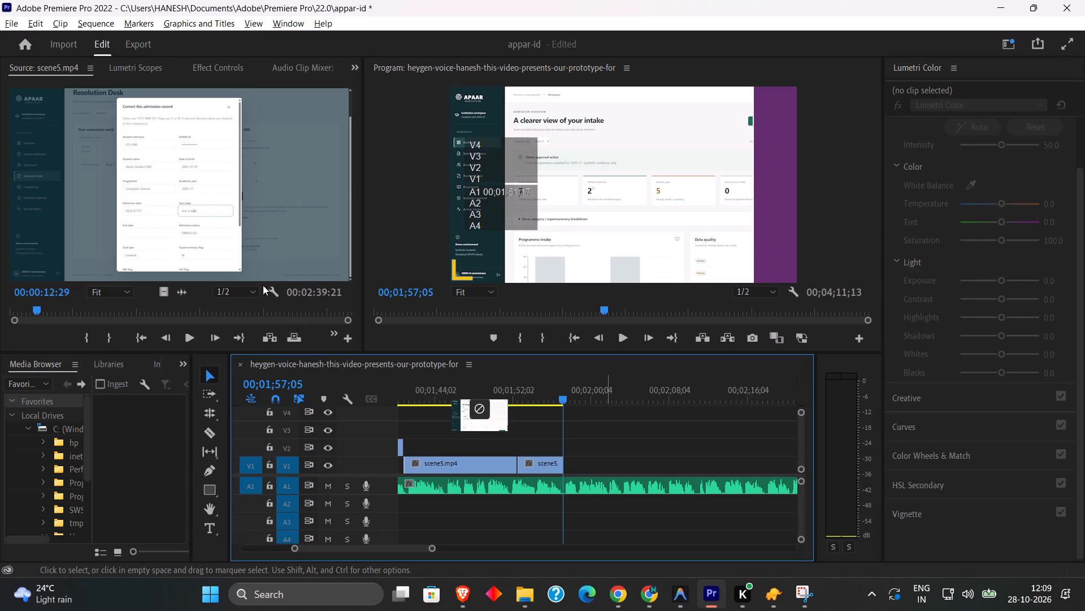
{"action": "left_click_drag", "start_coordinate": [263, 285], "coordinate": [234, 223]}
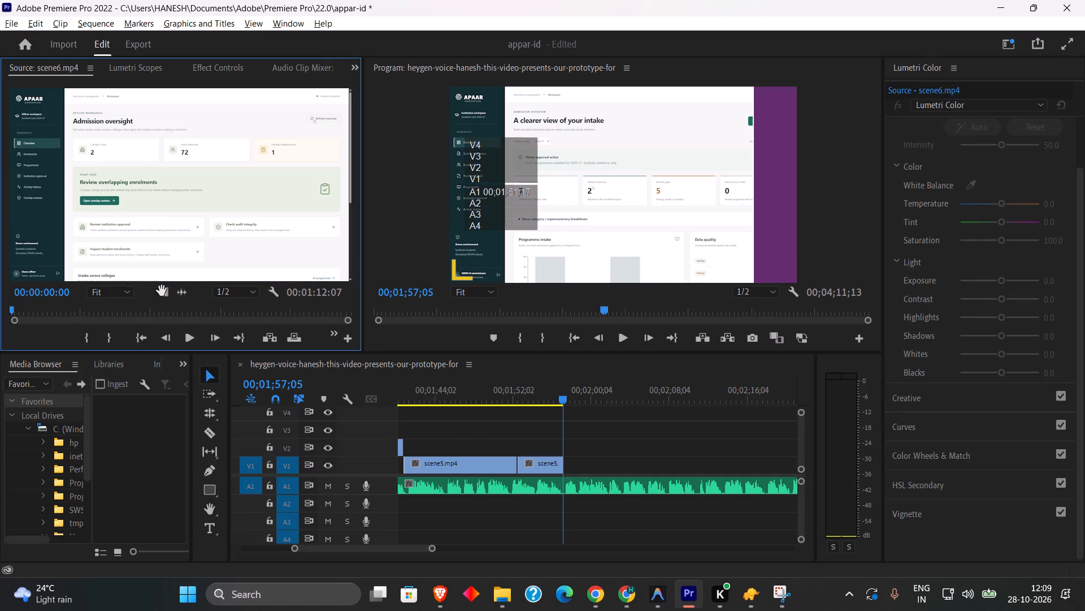
{"action": "left_click_drag", "start_coordinate": [162, 291], "coordinate": [563, 444]}
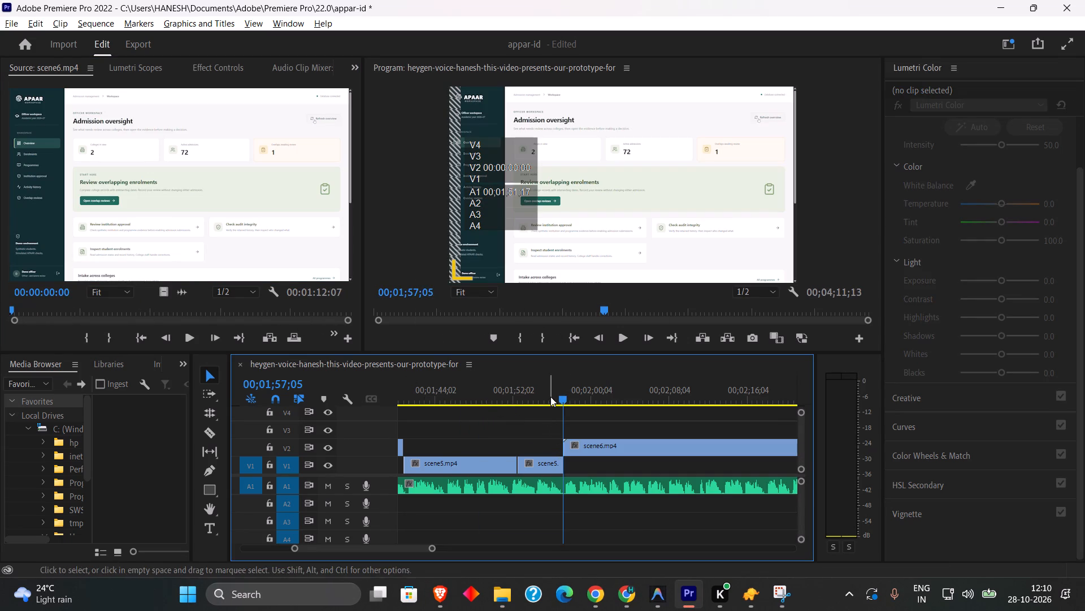
Review the start of scene6 against the voiceover and split the V2 clip at 00;02;03;22.
{"action": "left_click", "coordinate": [550, 397]}
{"action": "key", "text": "space"}
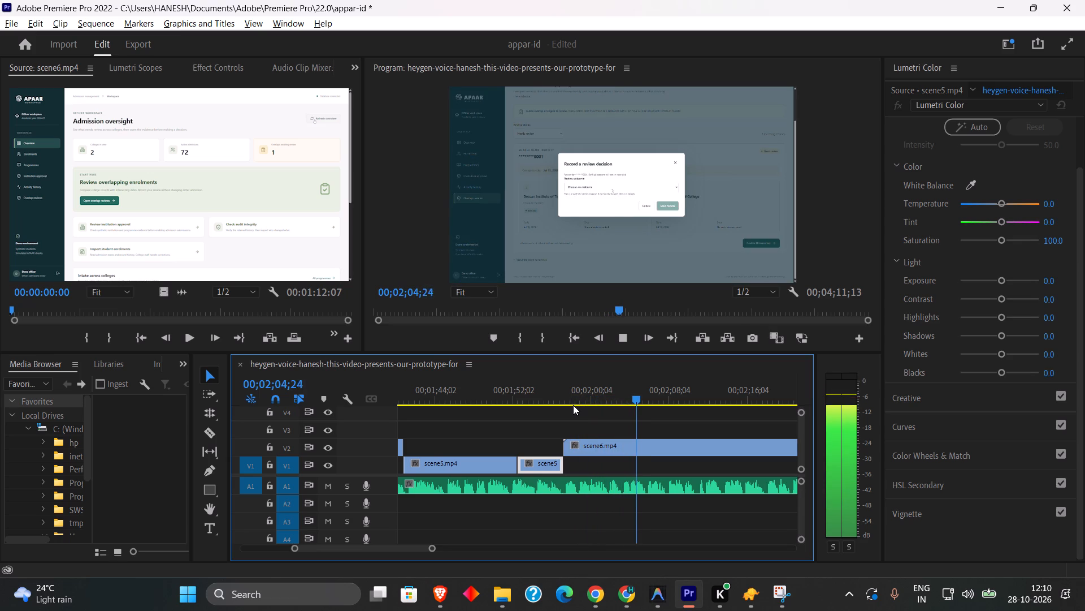
{"action": "left_click_drag", "start_coordinate": [602, 397], "coordinate": [611, 398]}
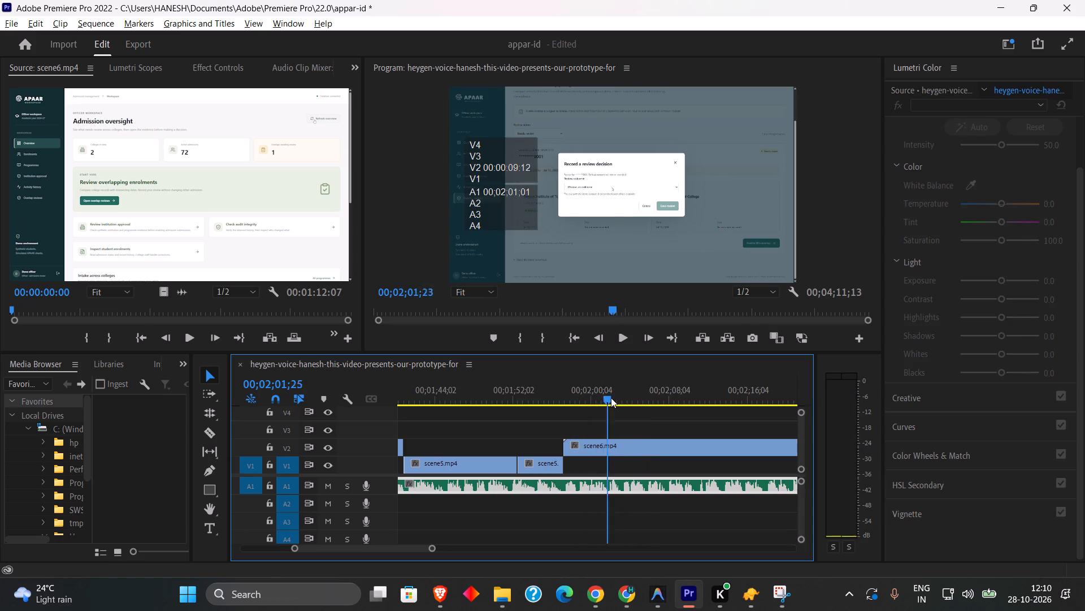
{"action": "left_click_drag", "start_coordinate": [611, 398], "coordinate": [627, 398]}
{"action": "left_click", "coordinate": [628, 443]}
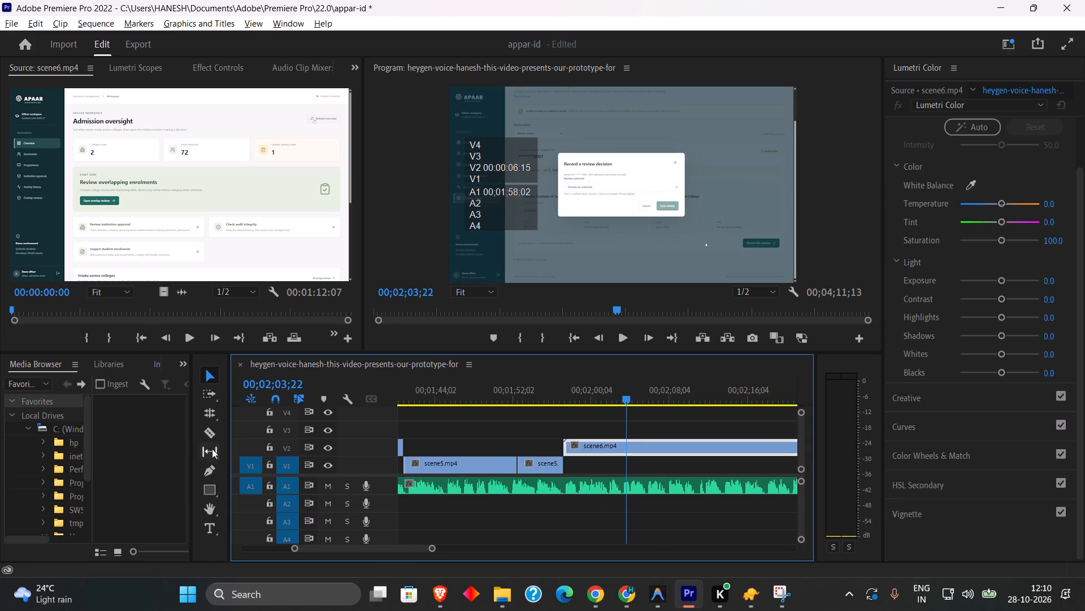
{"action": "left_click", "coordinate": [207, 434]}
{"action": "left_click", "coordinate": [627, 446]}
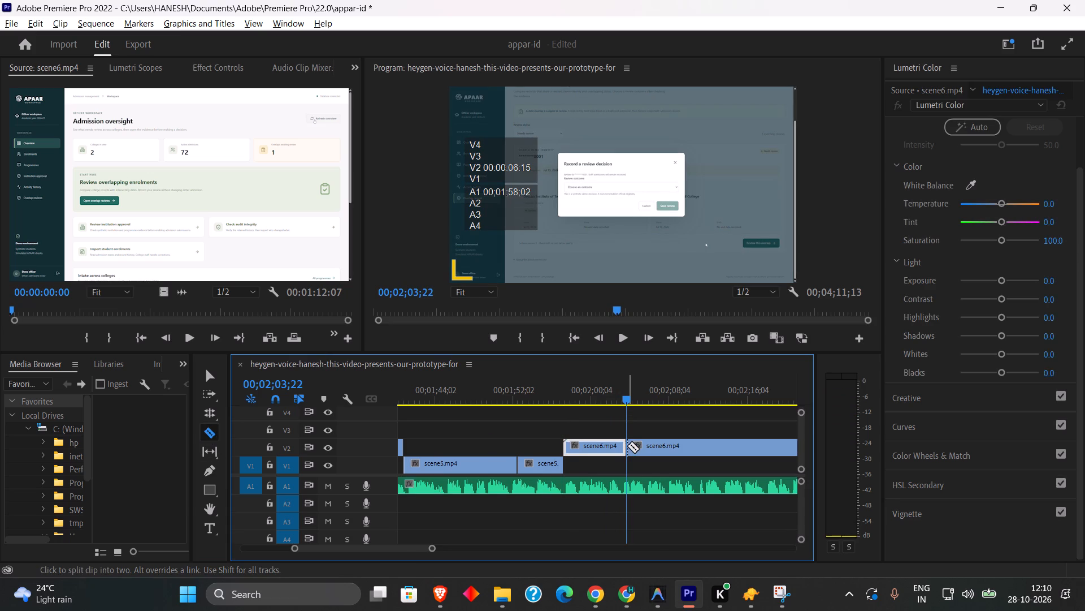
{"action": "left_click", "coordinate": [214, 378]}
Find the frame where the review outcome options open and split the second scene6 clip at 00;02;10;01.
{"action": "left_click_drag", "start_coordinate": [624, 395], "coordinate": [804, 405]}
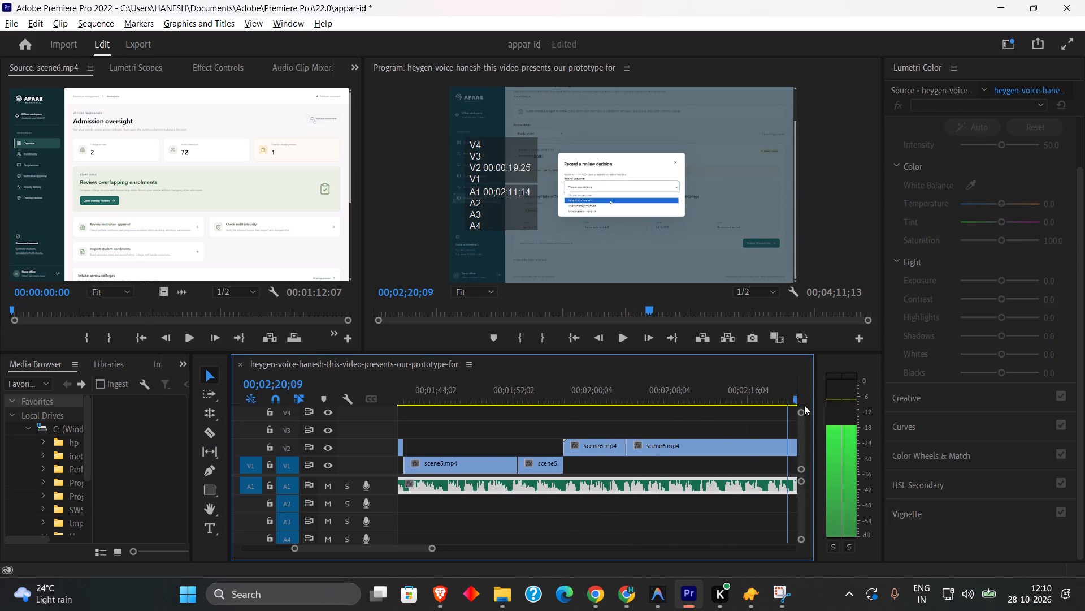
{"action": "left_click_drag", "start_coordinate": [804, 405], "coordinate": [680, 396]}
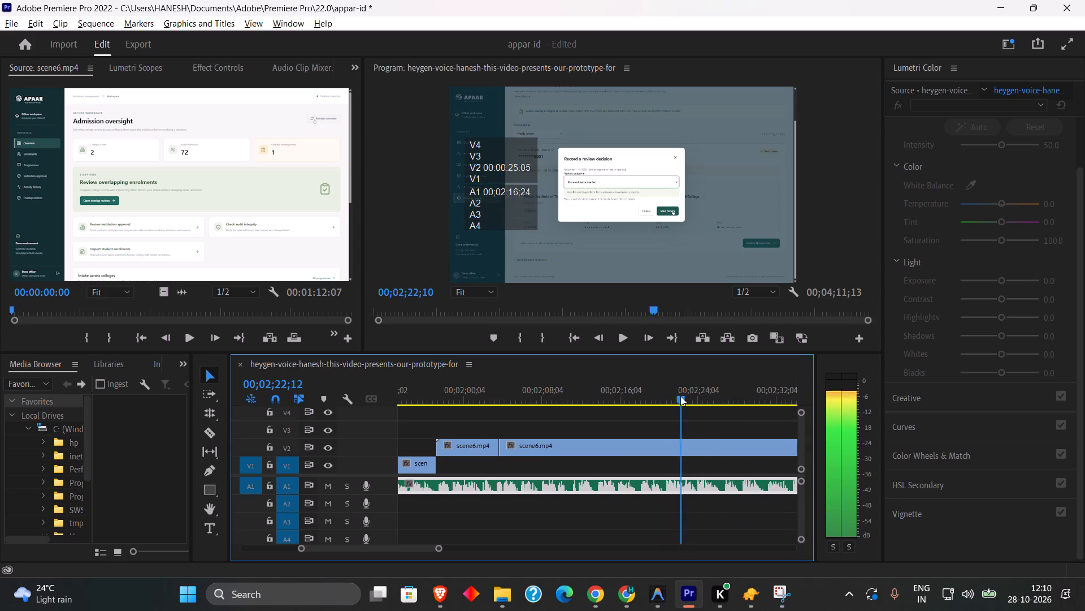
{"action": "left_click_drag", "start_coordinate": [680, 396], "coordinate": [656, 388]}
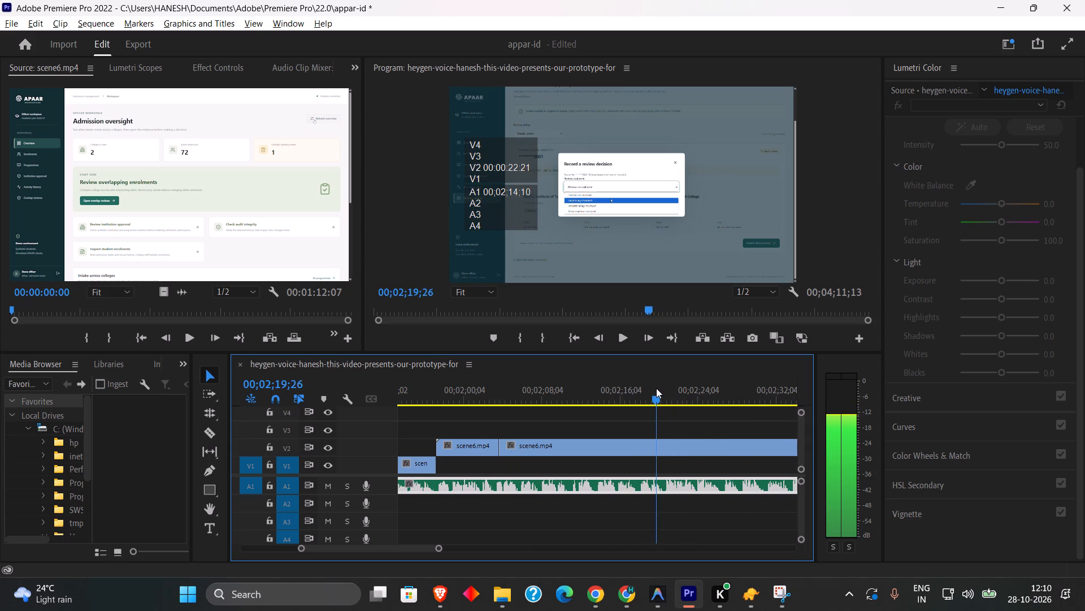
{"action": "left_click_drag", "start_coordinate": [656, 388], "coordinate": [635, 388]}
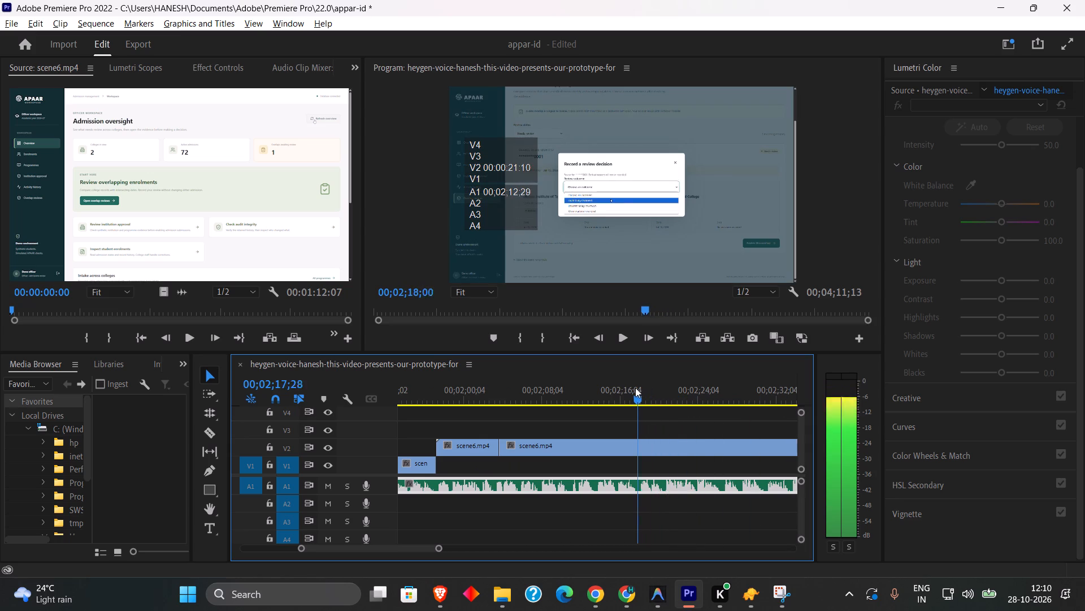
{"action": "left_click_drag", "start_coordinate": [635, 388], "coordinate": [561, 384]}
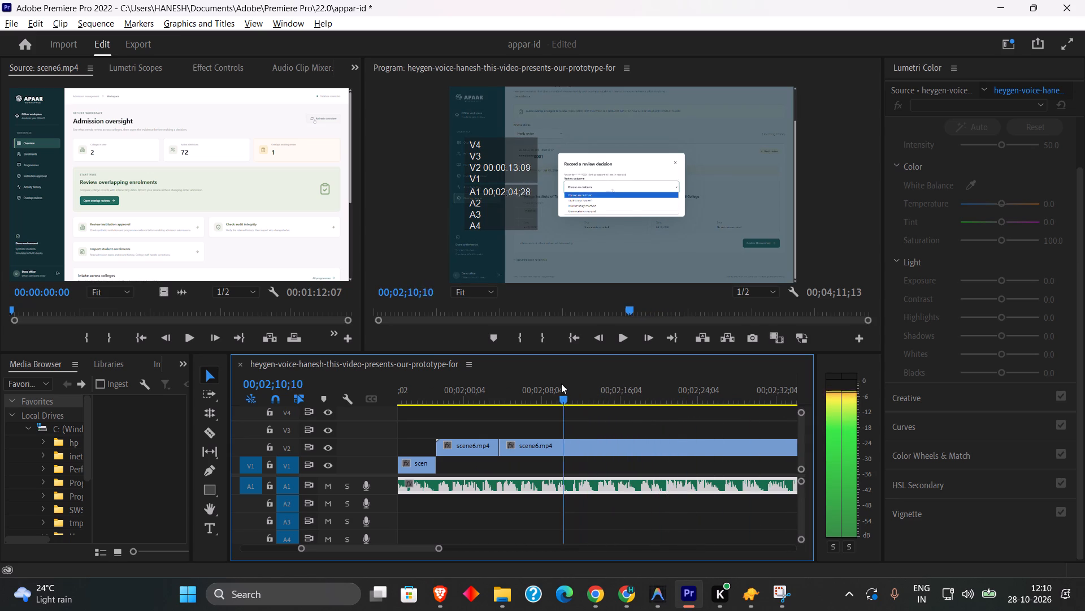
{"action": "left_click_drag", "start_coordinate": [561, 384], "coordinate": [558, 386]}
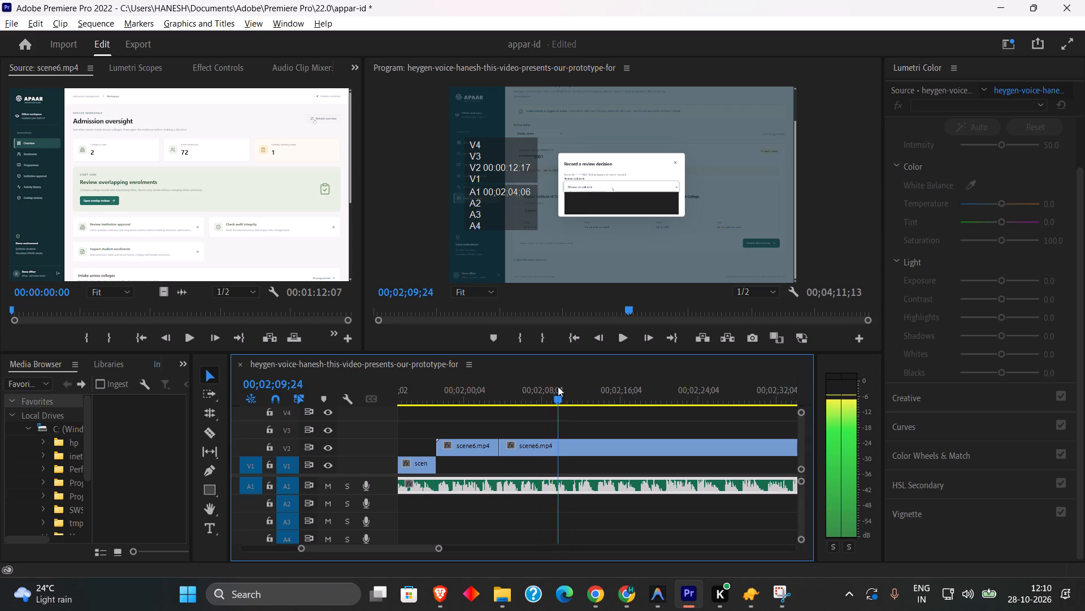
{"action": "left_click_drag", "start_coordinate": [558, 386], "coordinate": [559, 386]}
{"action": "left_click", "coordinate": [563, 454]}
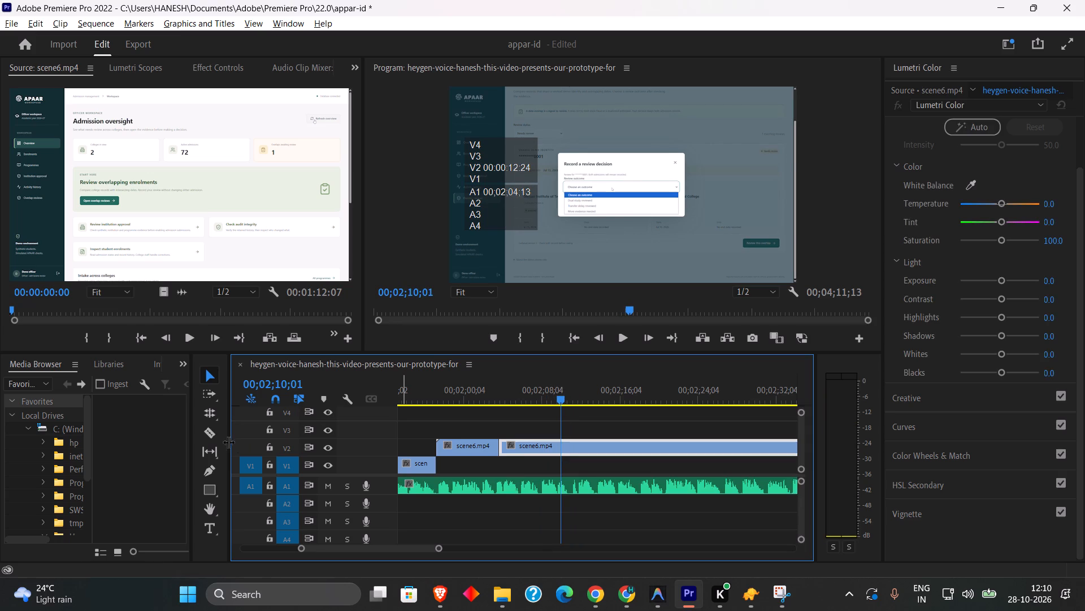
{"action": "left_click", "coordinate": [216, 437]}
{"action": "left_click", "coordinate": [560, 446]}
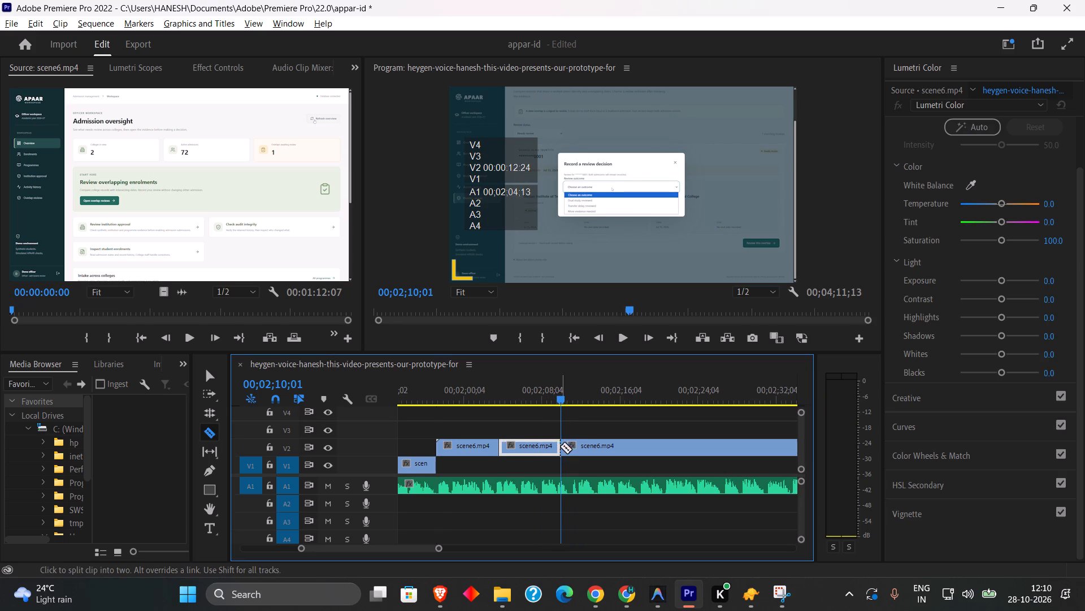
{"action": "left_click", "coordinate": [209, 371]}
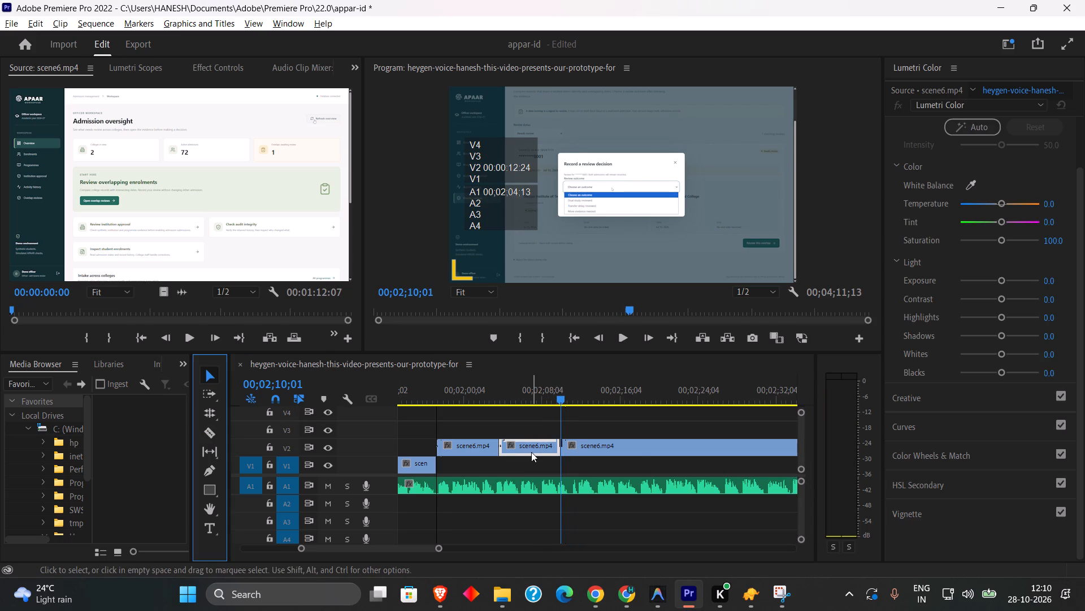
Delete the middle scene6 segment and move the remaining footage to V1, starting where the first scene6 clip ends.
{"action": "key", "text": "BackSpace"}
{"action": "left_click", "coordinate": [527, 449]}
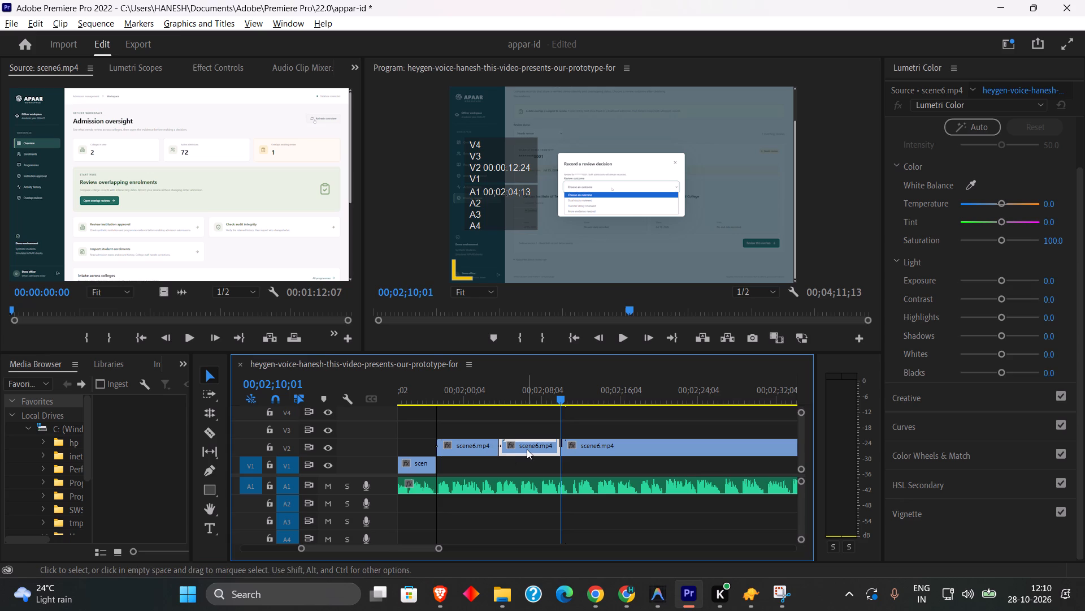
{"action": "key", "text": "BackSpace"}
{"action": "left_click_drag", "start_coordinate": [605, 450], "coordinate": [550, 457]}
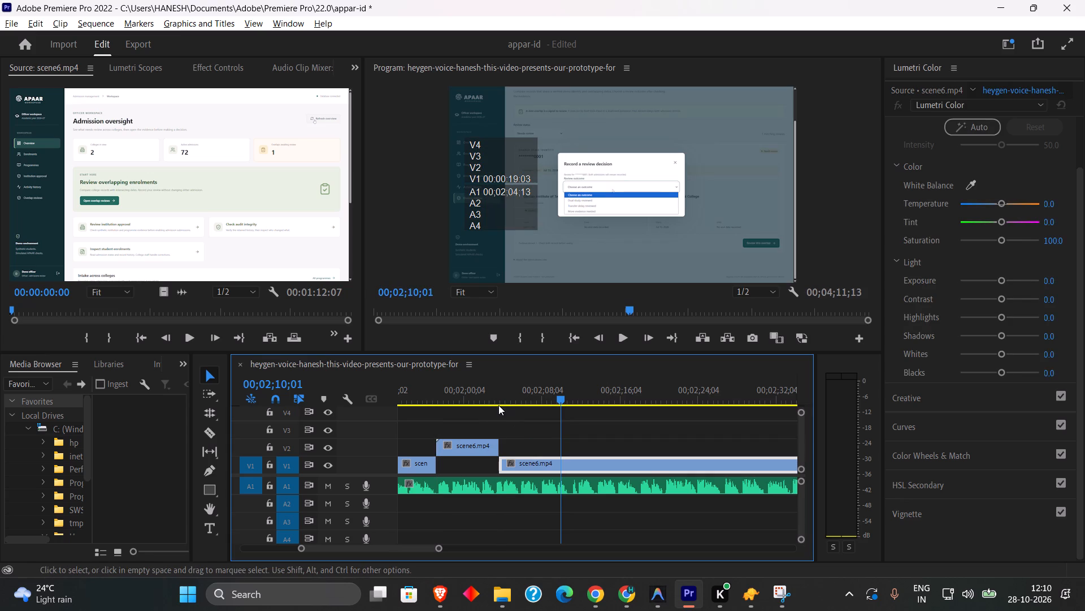
Review the outcome-selection footage and split the V1 scene6 clip at 00;02;13;17.
{"action": "left_click", "coordinate": [492, 400]}
{"action": "key", "text": "space"}
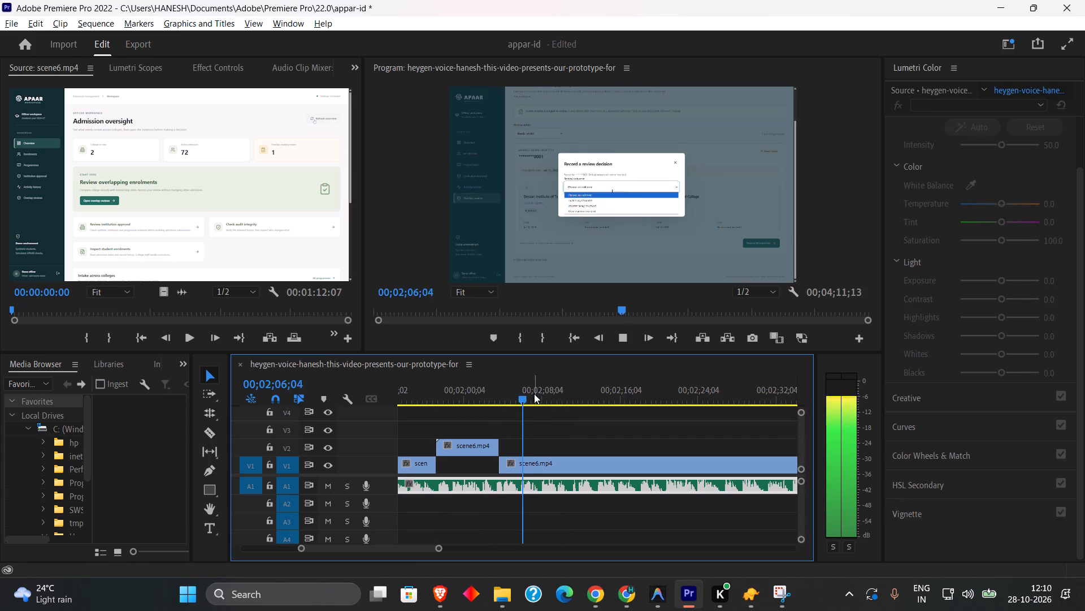
{"action": "left_click_drag", "start_coordinate": [530, 396], "coordinate": [523, 399]}
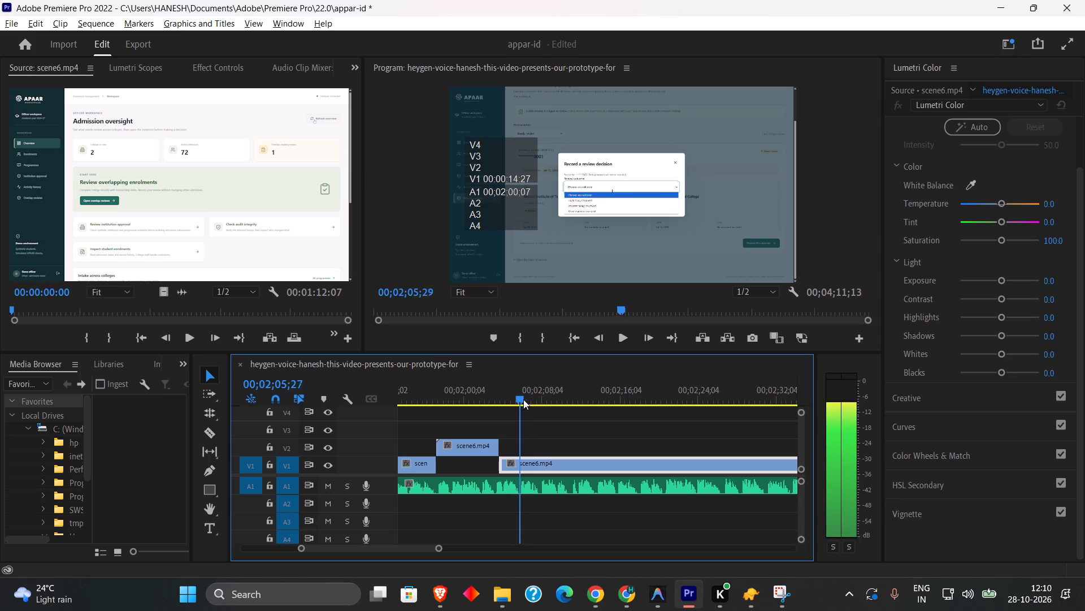
{"action": "left_click_drag", "start_coordinate": [523, 399], "coordinate": [605, 408]}
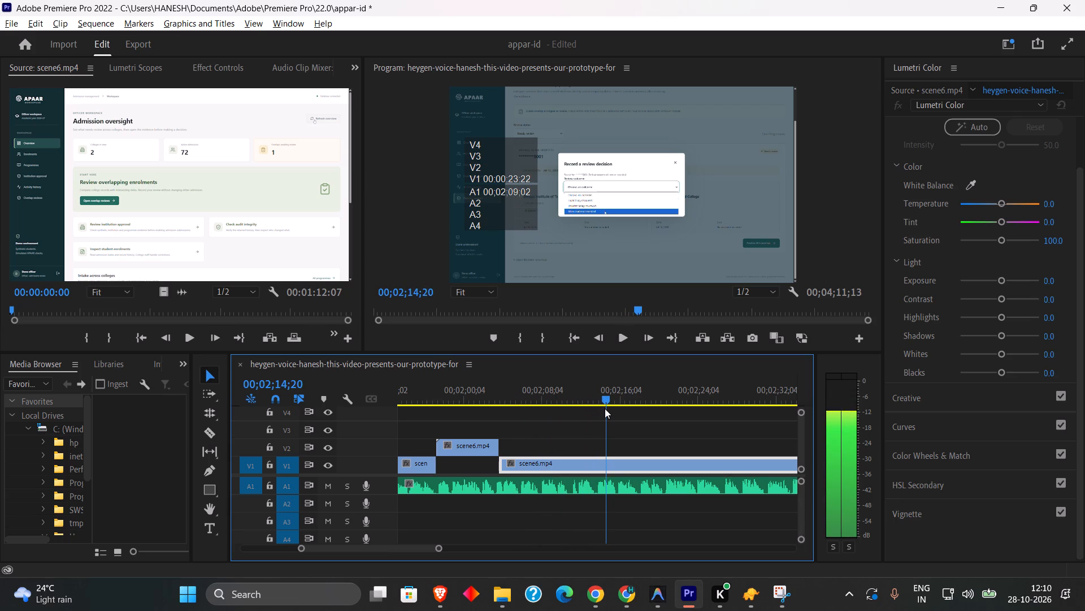
{"action": "left_click_drag", "start_coordinate": [605, 408], "coordinate": [597, 410]}
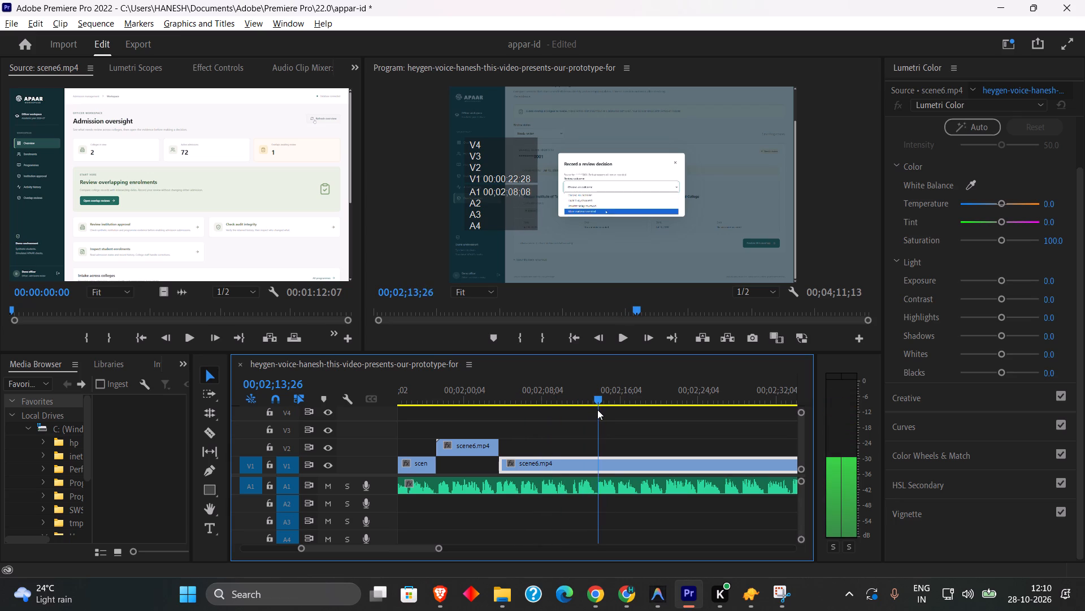
{"action": "left_click_drag", "start_coordinate": [597, 410], "coordinate": [594, 410]}
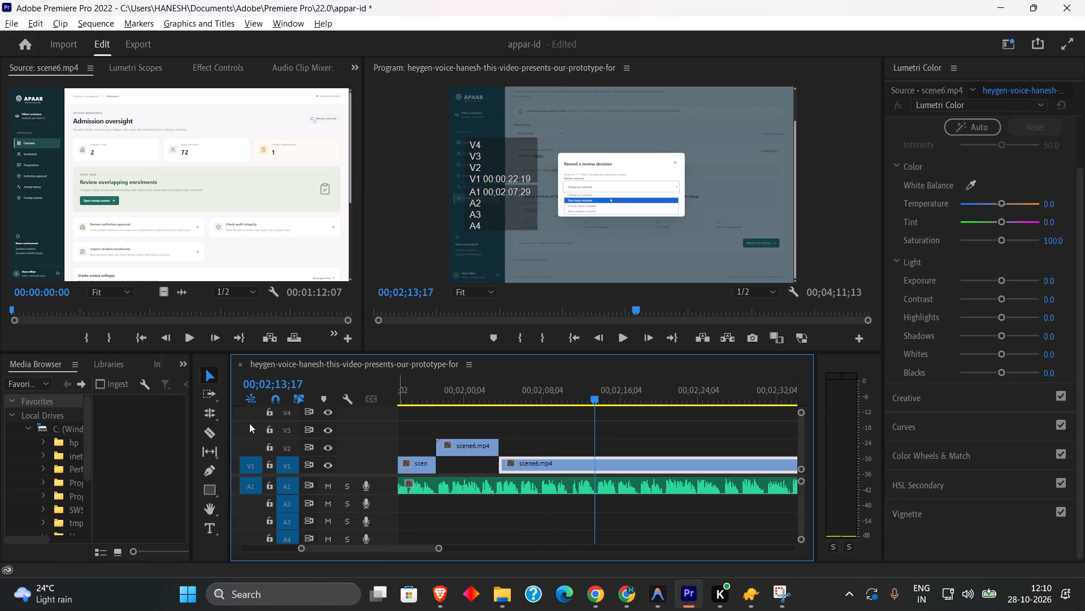
{"action": "left_click", "coordinate": [213, 434]}
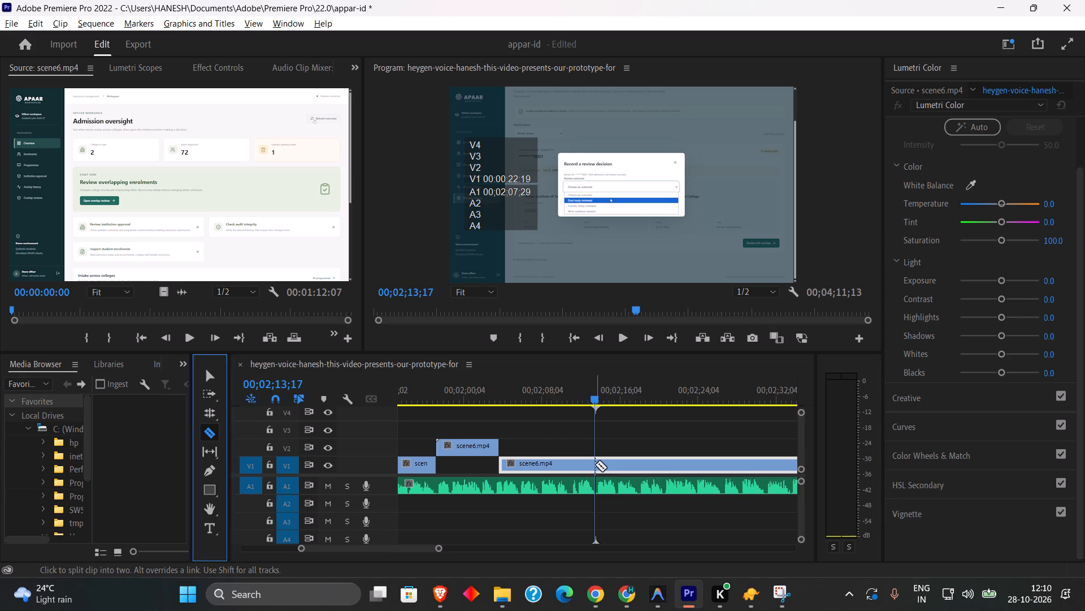
{"action": "left_click", "coordinate": [595, 464]}
{"action": "left_click", "coordinate": [204, 378]}
Delete the V1 scene6 segment before the new cut and move the remaining clip back against the first scene6 clip's end.
{"action": "left_click", "coordinate": [549, 463]}
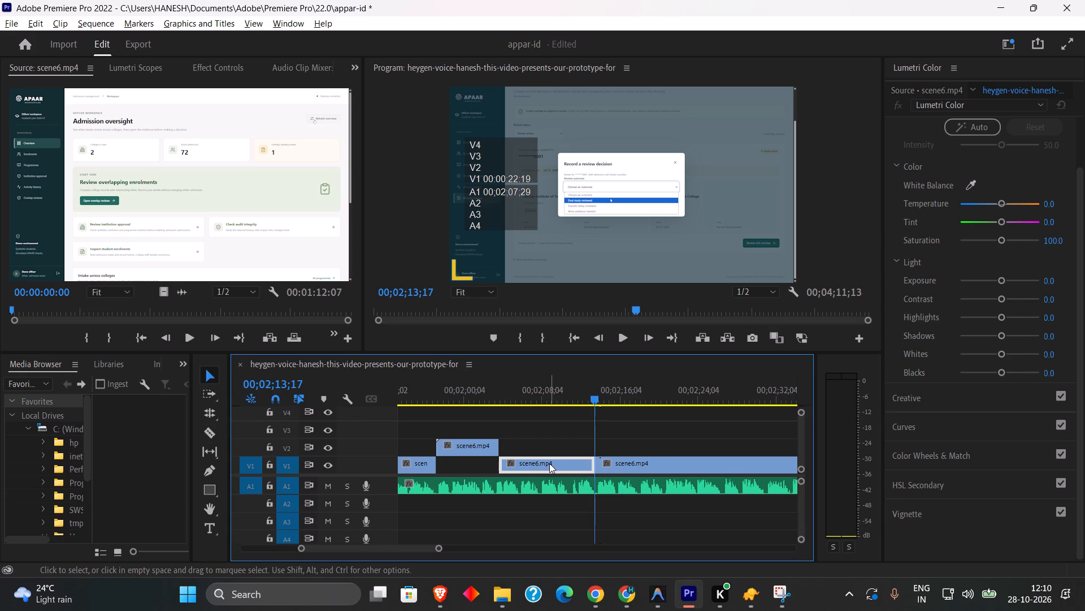
{"action": "key", "text": "BackSpace"}
{"action": "left_click_drag", "start_coordinate": [661, 468], "coordinate": [566, 464]}
Play back the transition between the two scene6 clips to check the footage against the voiceover.
{"action": "left_click", "coordinate": [489, 386]}
{"action": "key", "text": "b"}
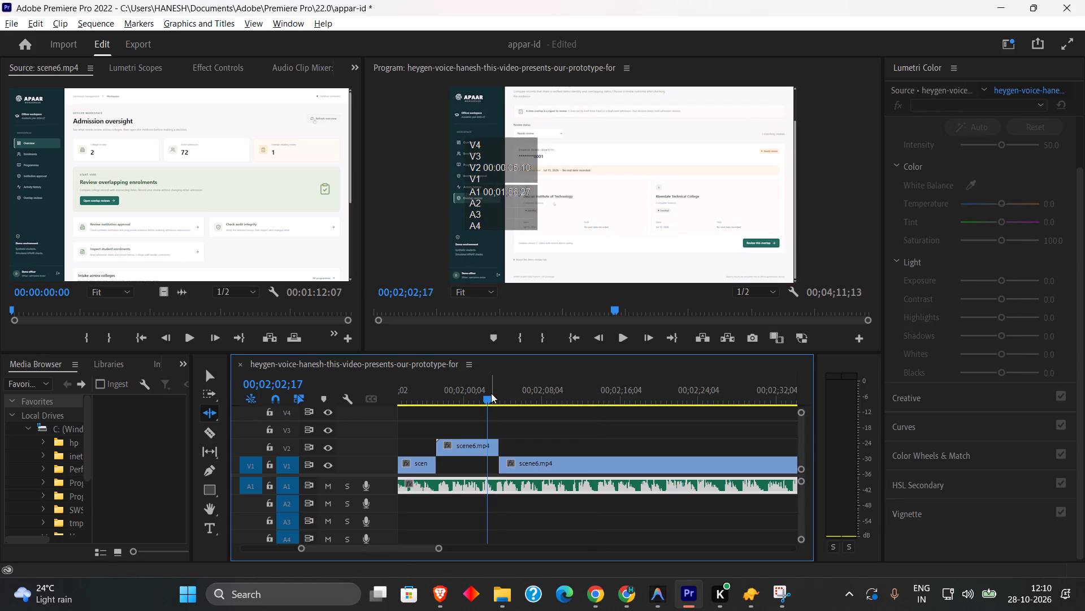
{"action": "key", "text": "space"}
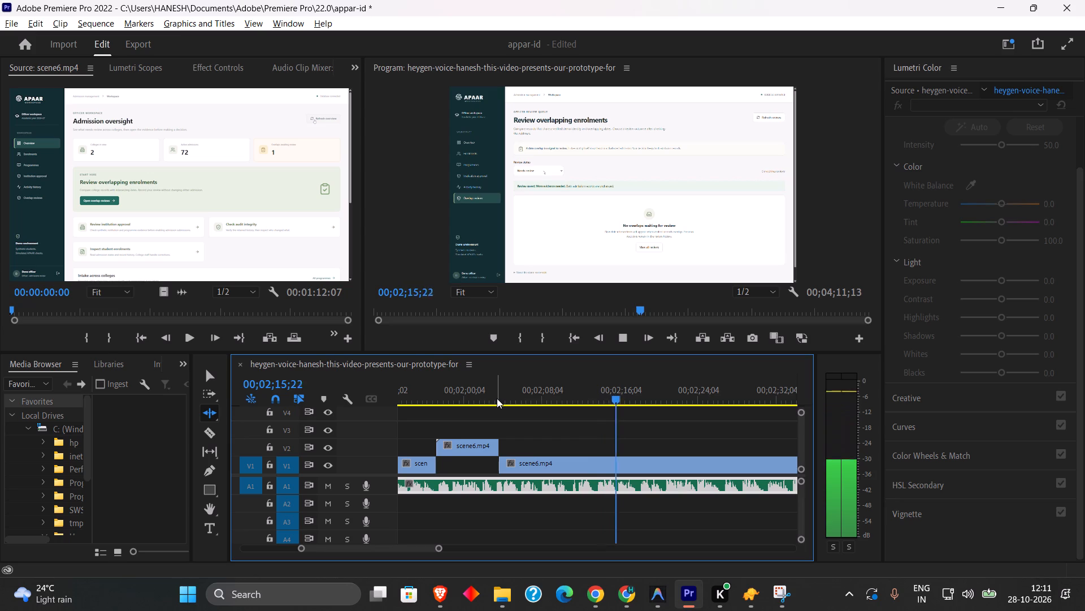
{"action": "left_click_drag", "start_coordinate": [497, 398], "coordinate": [489, 398]}
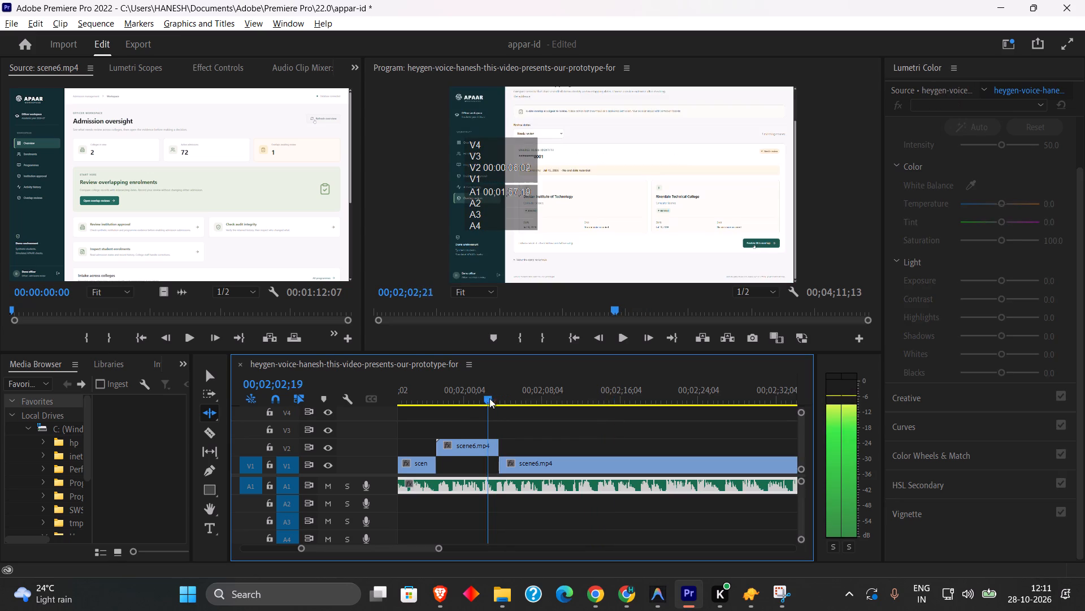
{"action": "left_click_drag", "start_coordinate": [489, 398], "coordinate": [471, 393]}
{"action": "key", "text": "space"}
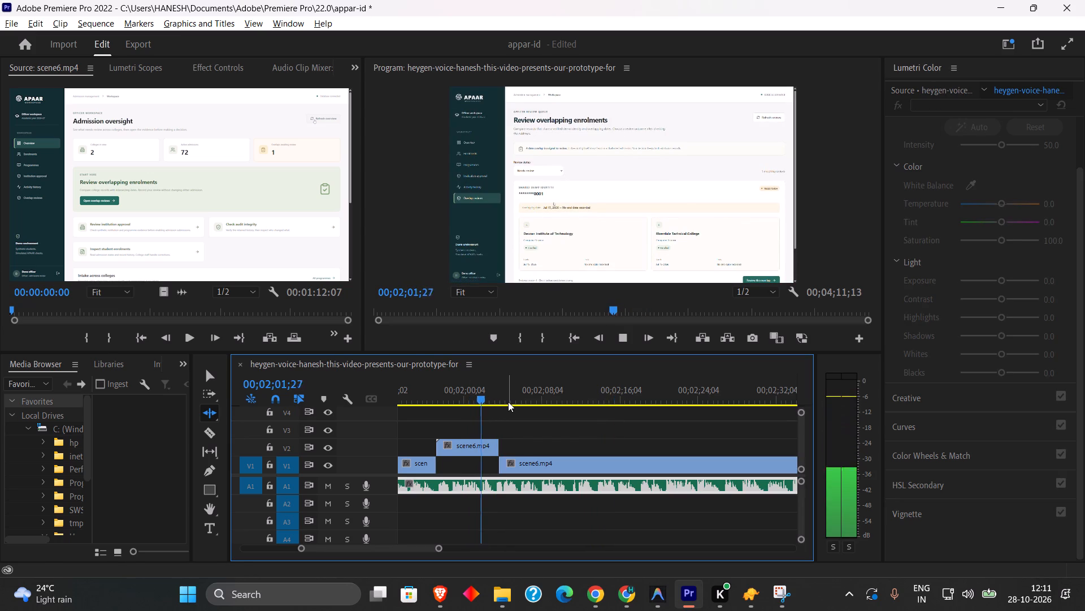
Shift the remaining V1 scene6 clip to start at 00;02;16;08, leaving a gap after the first scene6 clip.
{"action": "left_click", "coordinate": [206, 370]}
{"action": "left_click_drag", "start_coordinate": [571, 463], "coordinate": [626, 465]}
{"action": "left_click_drag", "start_coordinate": [557, 461], "coordinate": [504, 457]}
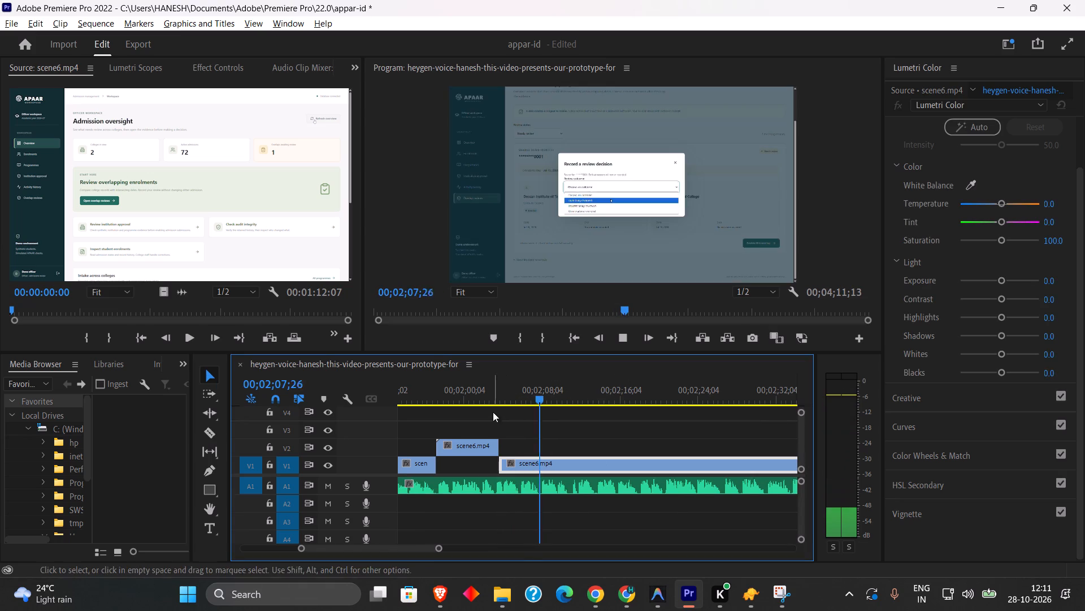
{"action": "left_click", "coordinate": [493, 393]}
{"action": "key", "text": "space"}
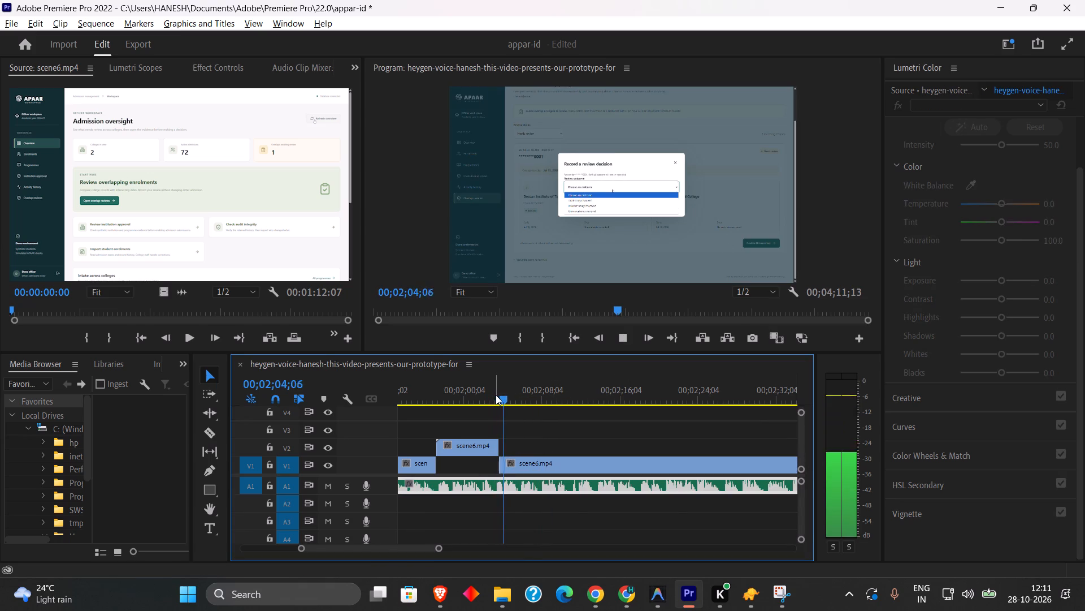
{"action": "left_click_drag", "start_coordinate": [572, 463], "coordinate": [695, 462]}
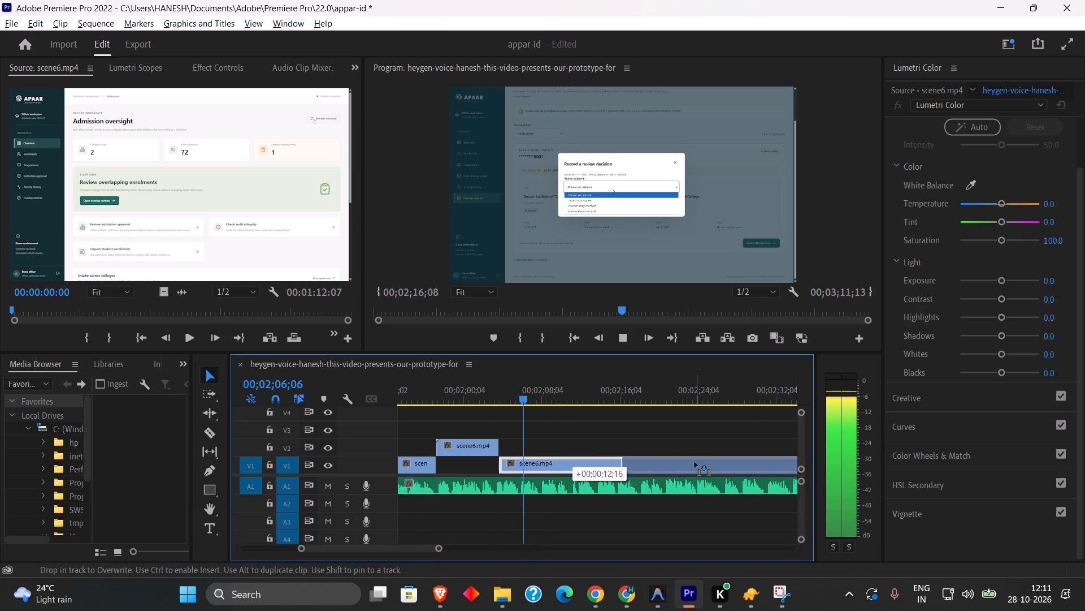
{"action": "left_click_drag", "start_coordinate": [695, 462], "coordinate": [695, 462]}
Extend the end of the V2 scene6 clip to about 00;02;10;04.
{"action": "left_click", "coordinate": [465, 406]}
{"action": "left_click_drag", "start_coordinate": [465, 394], "coordinate": [437, 393]}
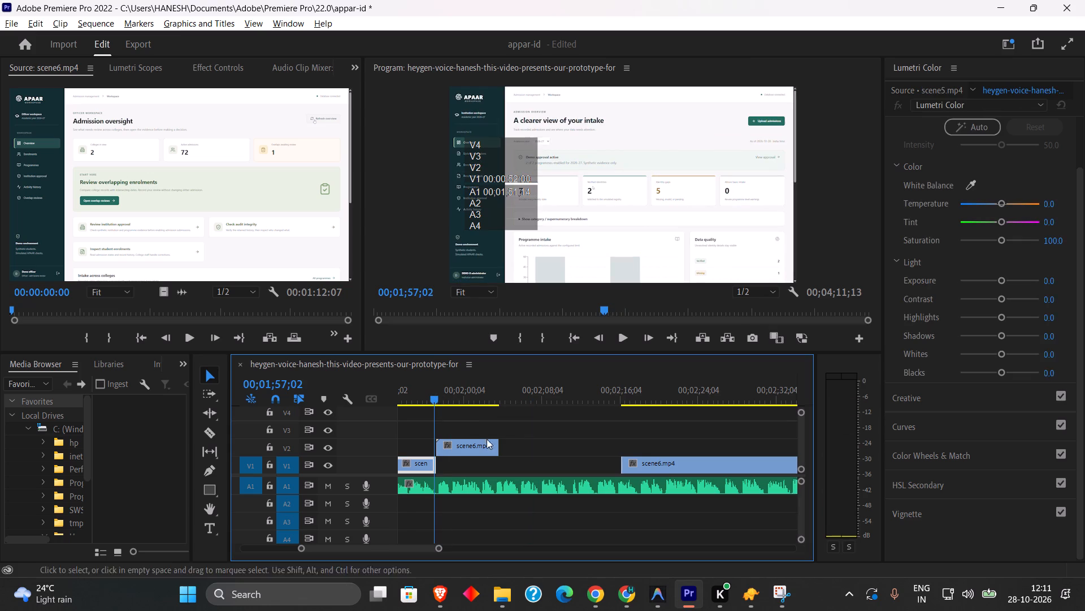
{"action": "left_click_drag", "start_coordinate": [498, 447], "coordinate": [561, 444]}
Play back the extended V2 scene6 clip from the end of scene5 to check the review-decision footage against the voiceover.
{"action": "left_click", "coordinate": [502, 394]}
{"action": "key", "text": "space"}
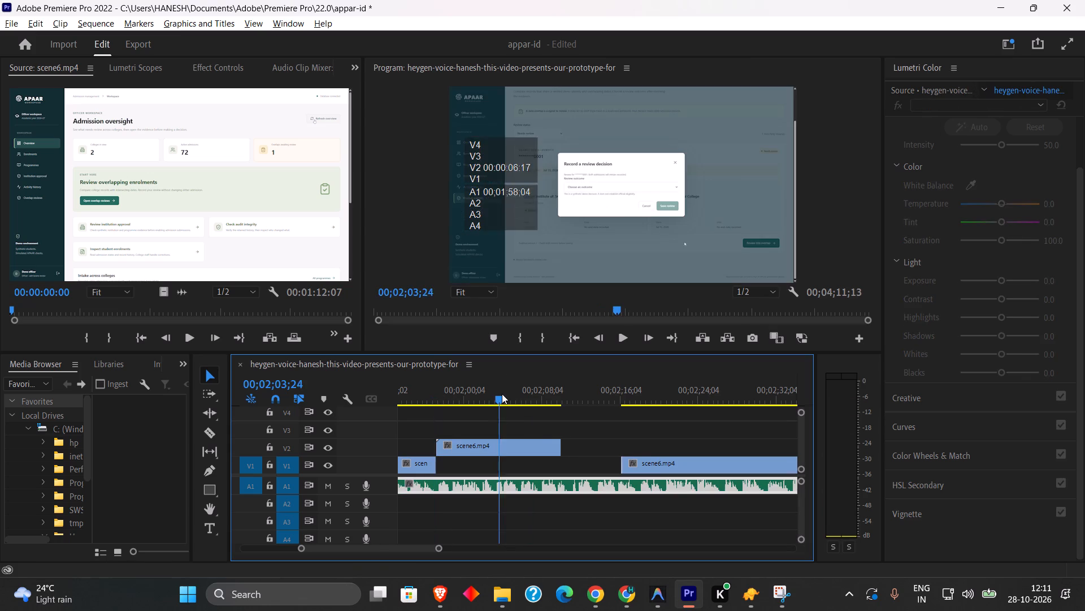
{"action": "left_click_drag", "start_coordinate": [450, 400], "coordinate": [437, 398]}
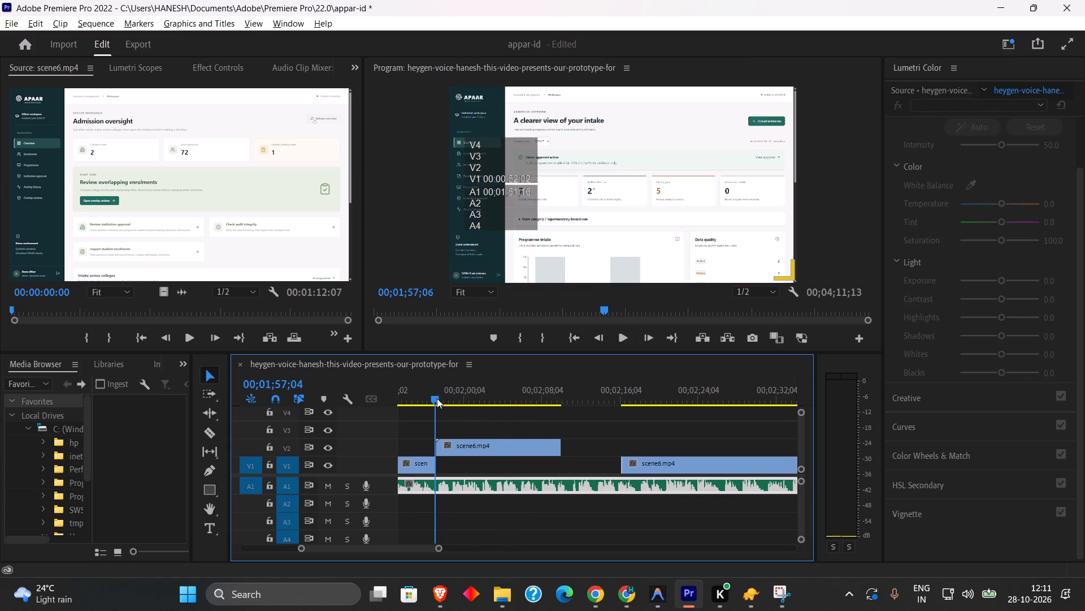
{"action": "left_click_drag", "start_coordinate": [437, 398], "coordinate": [435, 398]}
{"action": "key", "text": "space"}
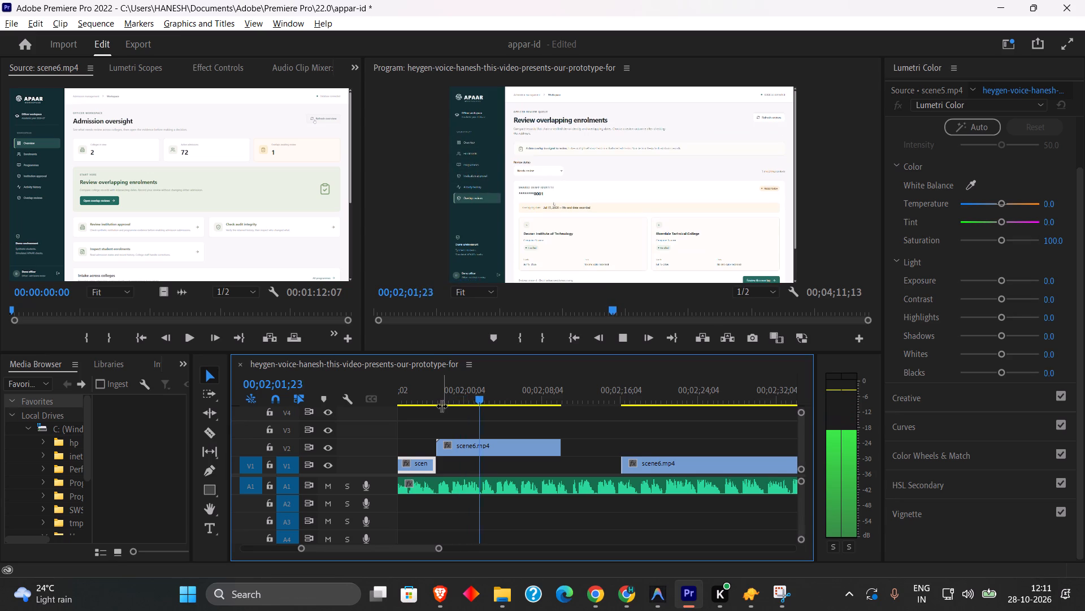
{"action": "key", "text": "space"}
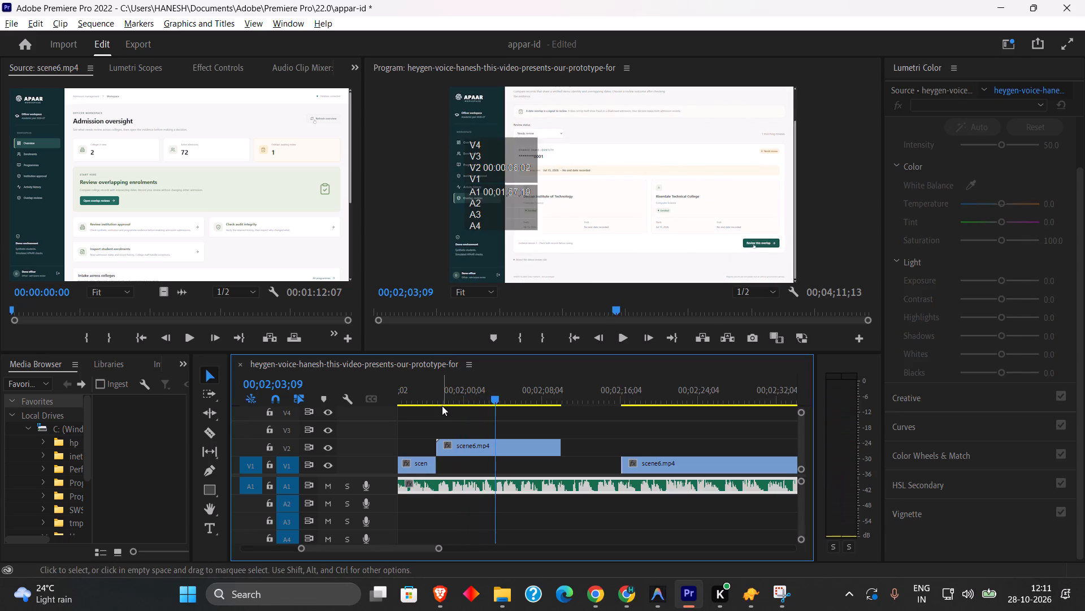
{"action": "key", "text": "space"}
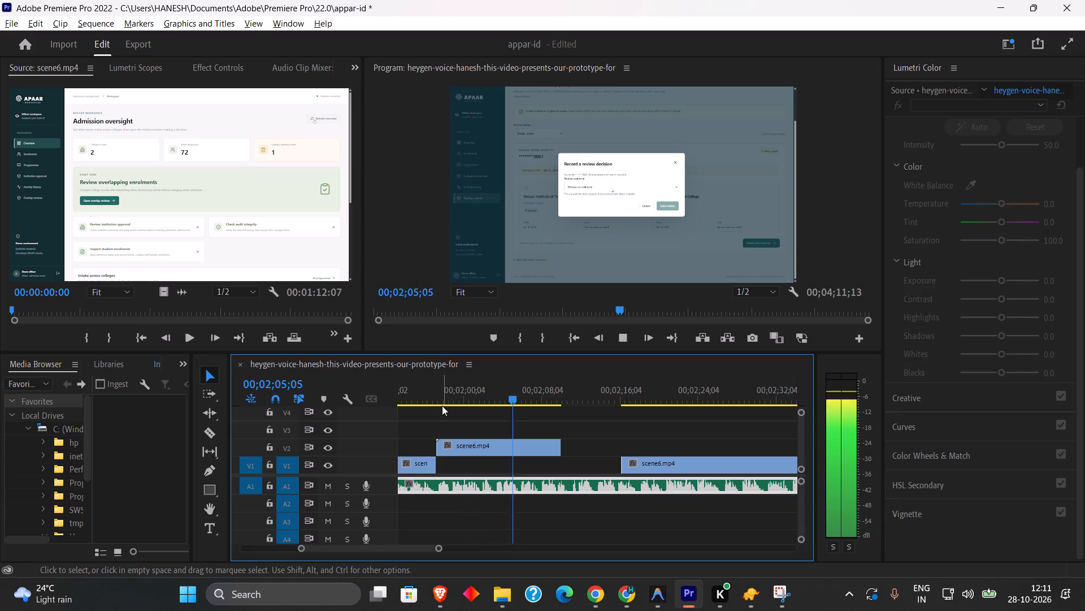
{"action": "left_click", "coordinate": [442, 406]}
{"action": "left_click", "coordinate": [471, 404]}
{"action": "key", "text": "space"}
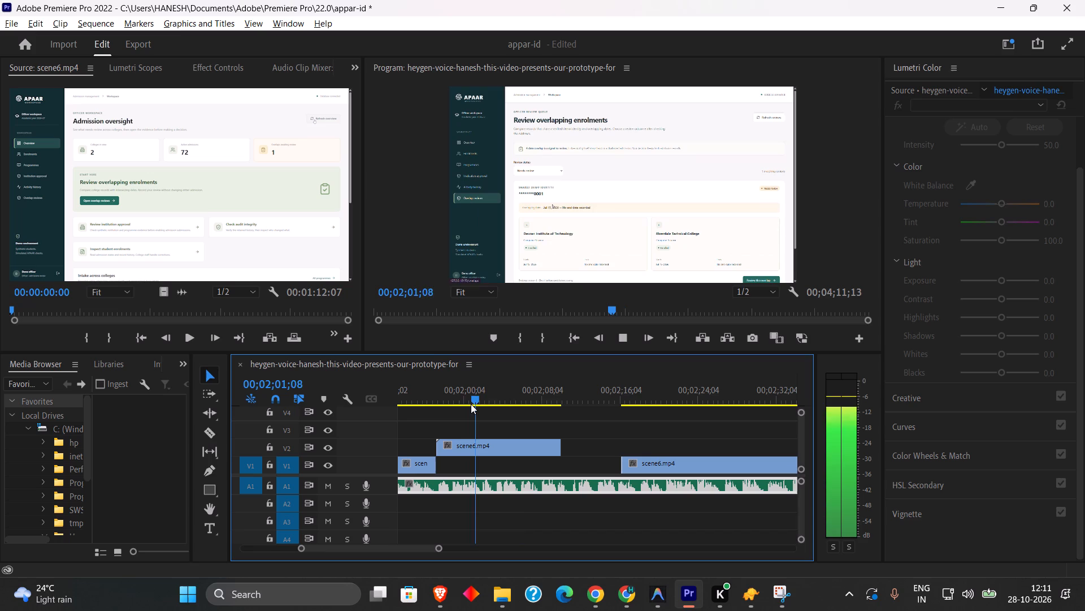
{"action": "key", "text": "space"}
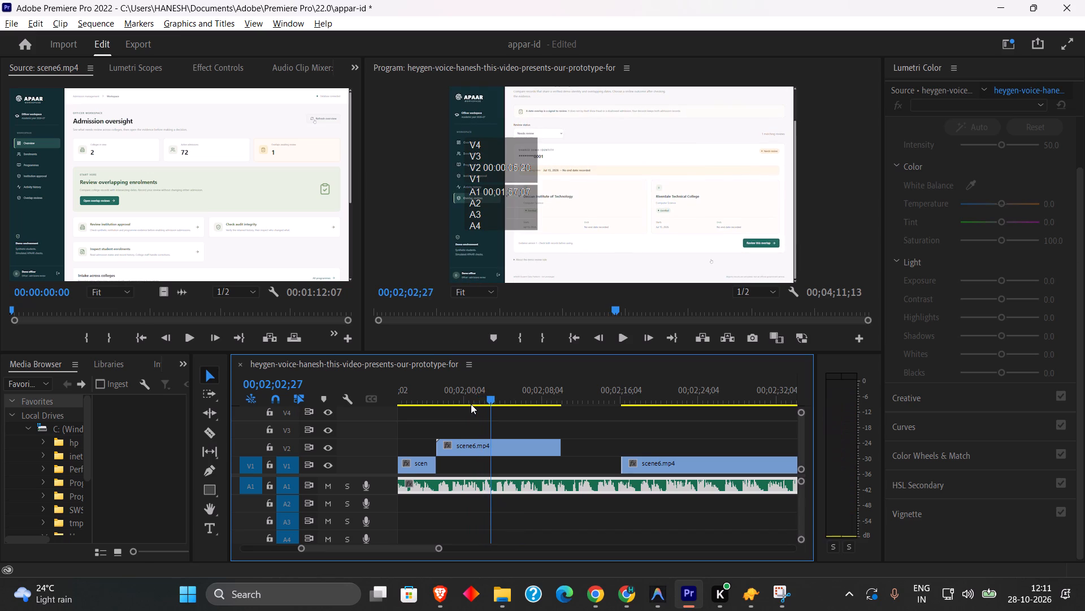
{"action": "key", "text": "space"}
{"action": "key", "text": "space"}
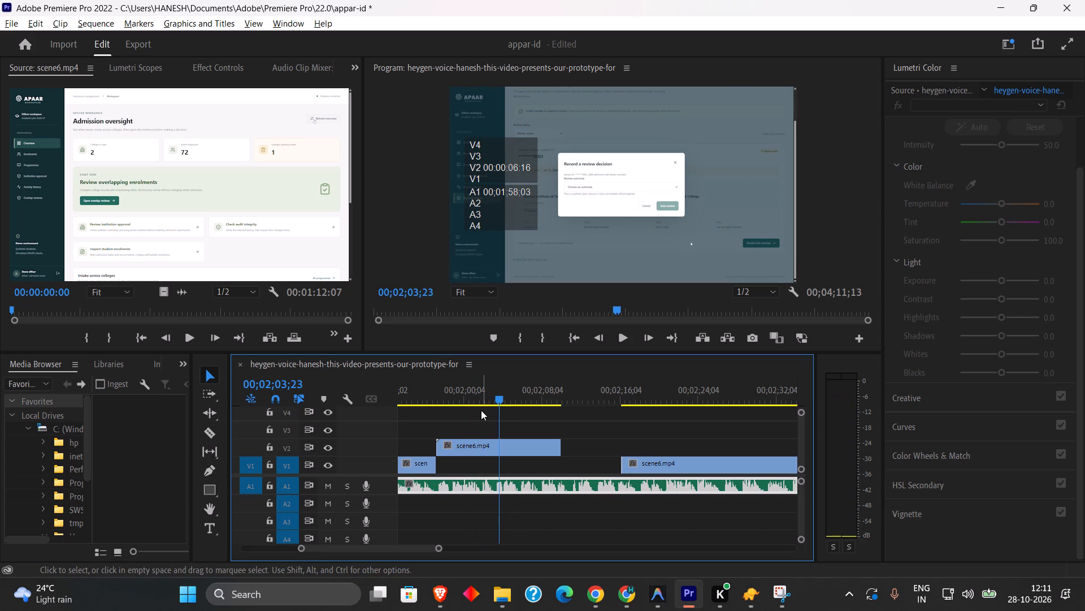
{"action": "key", "text": "space"}
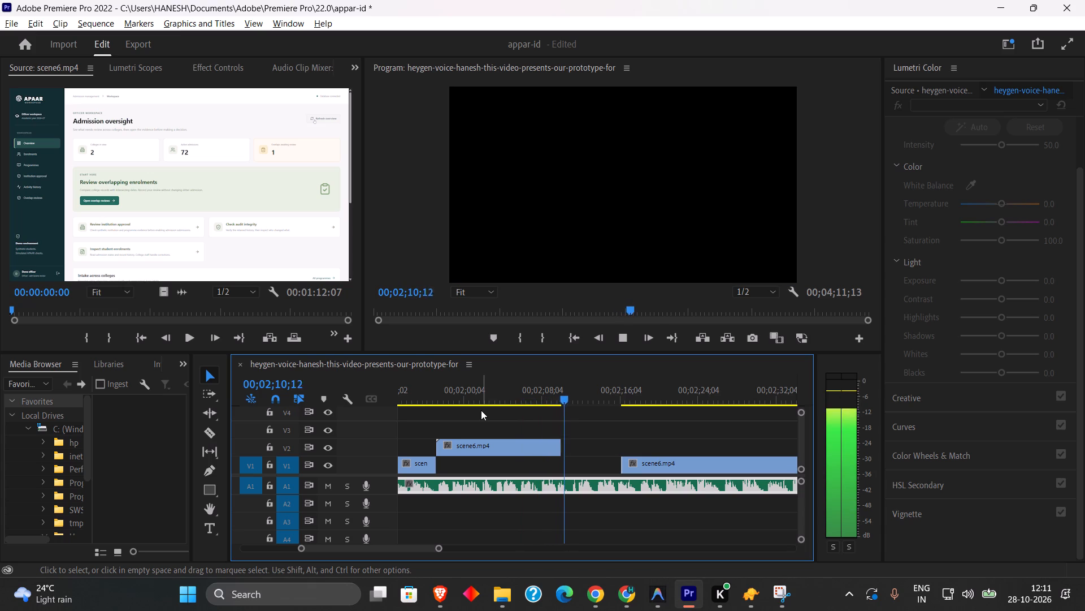
{"action": "left_click", "coordinate": [486, 400]}
{"action": "key", "text": "space"}
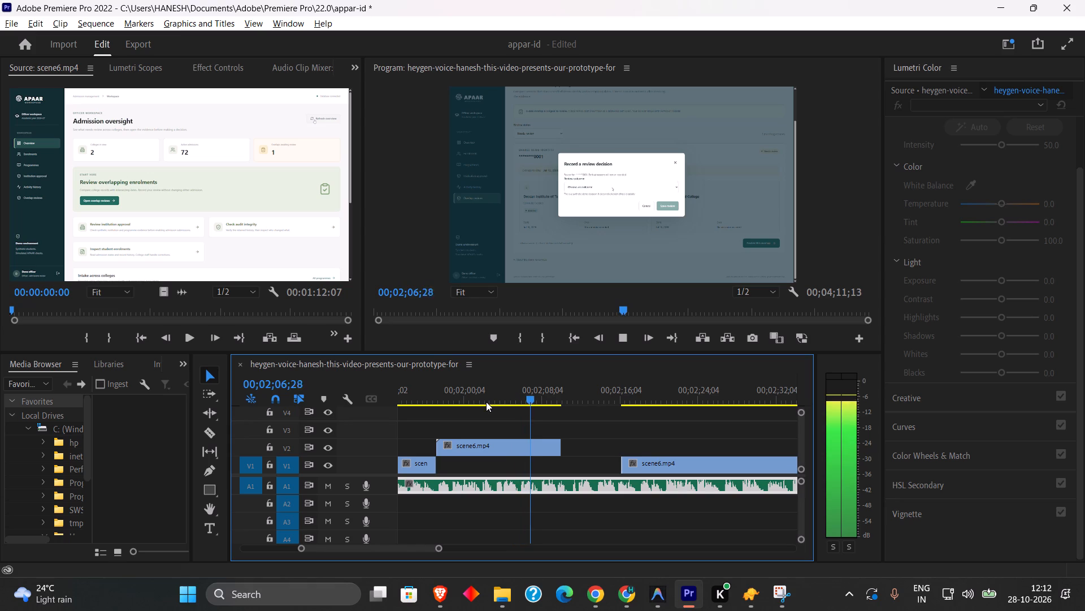
{"action": "left_click_drag", "start_coordinate": [486, 402], "coordinate": [467, 398]}
{"action": "key", "text": "space"}
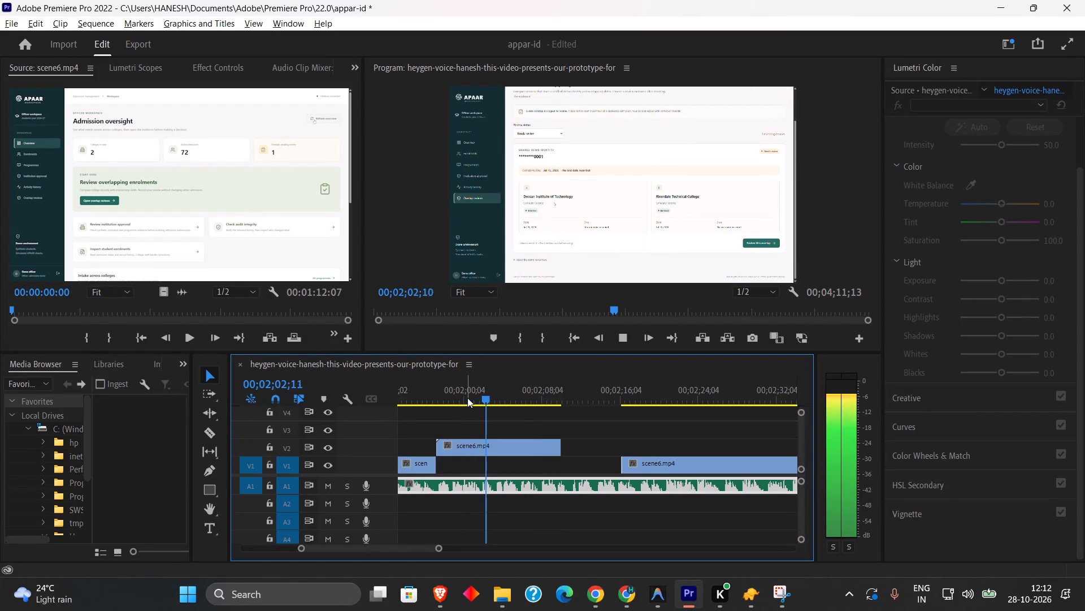
Extend the end of the V2 scene6 clip further to about 00;02;14;23.
{"action": "left_click_drag", "start_coordinate": [561, 447], "coordinate": [567, 448]}
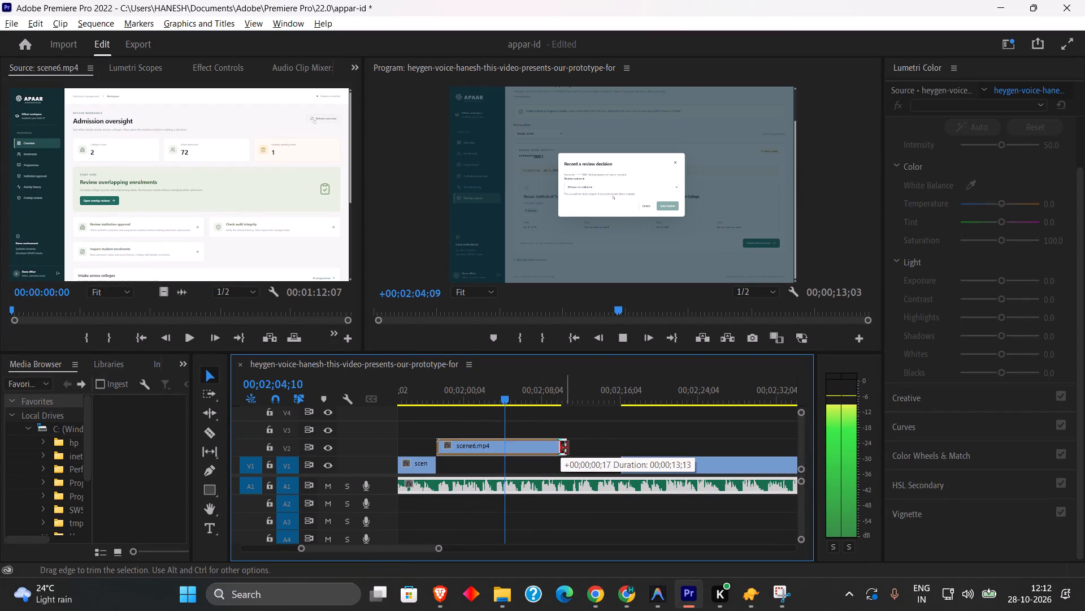
{"action": "left_click_drag", "start_coordinate": [567, 448], "coordinate": [606, 450]}
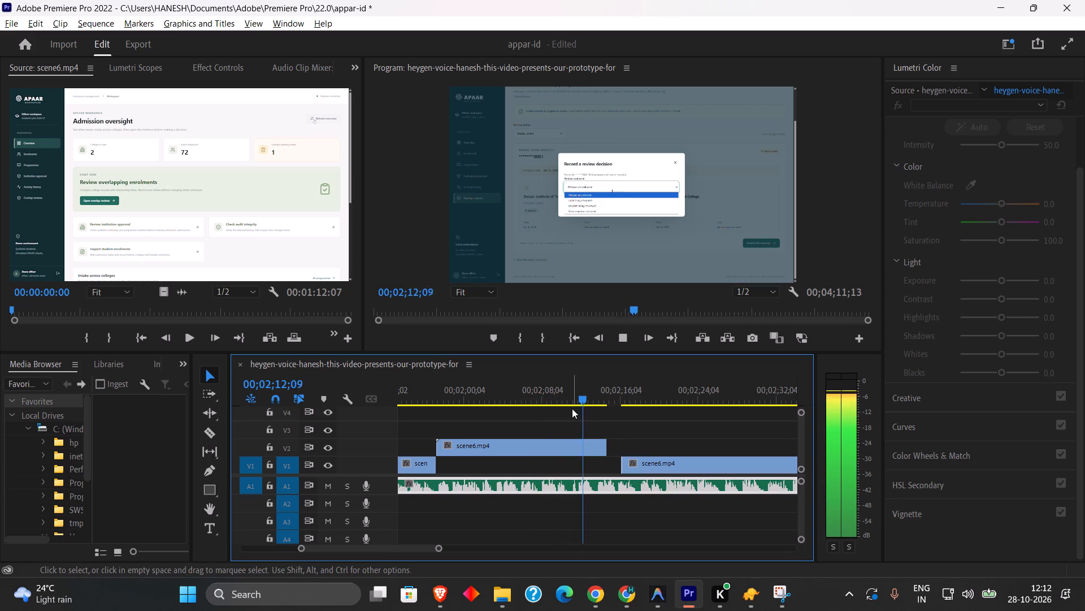
{"action": "key", "text": "space"}
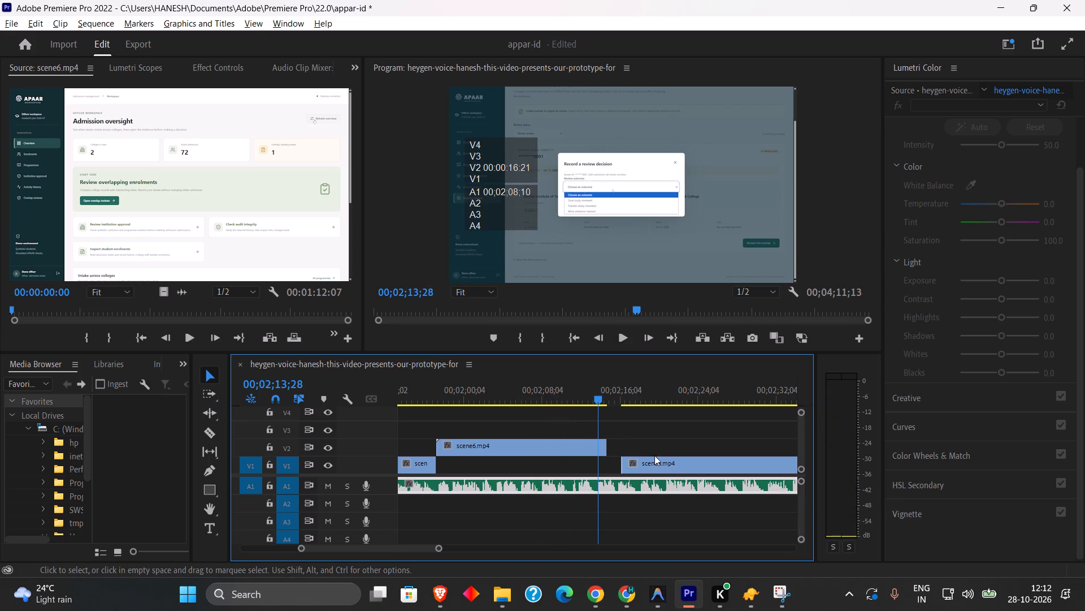
Move the V1 scene6 clip onto V3, starting at about 00;02;11;25 above the V2 clip's tail, and play the overlap.
{"action": "left_click_drag", "start_coordinate": [692, 463], "coordinate": [649, 422]}
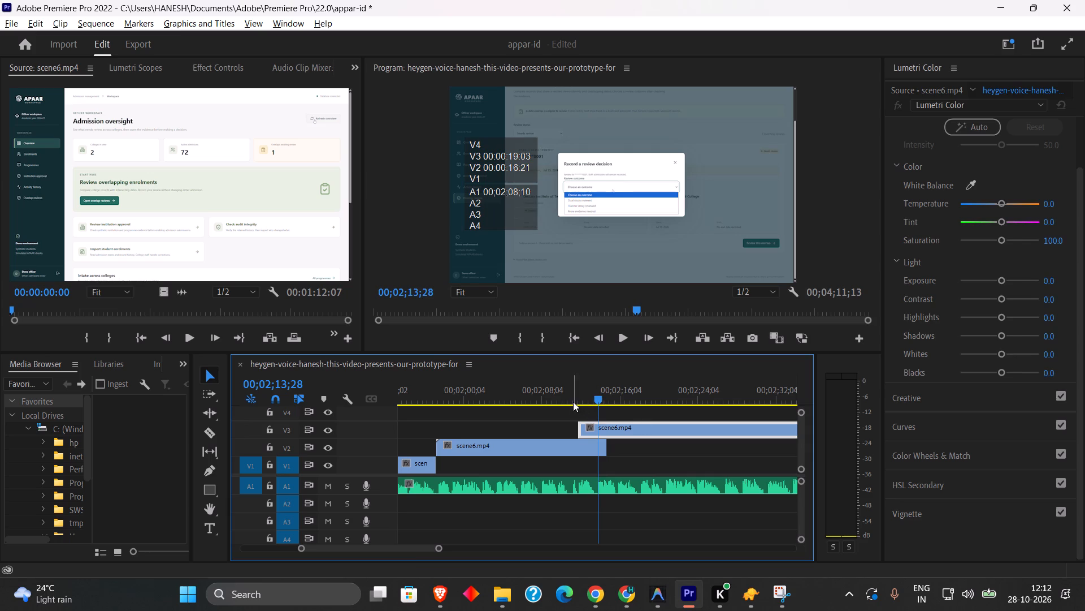
{"action": "left_click", "coordinate": [573, 402]}
{"action": "key", "text": "space"}
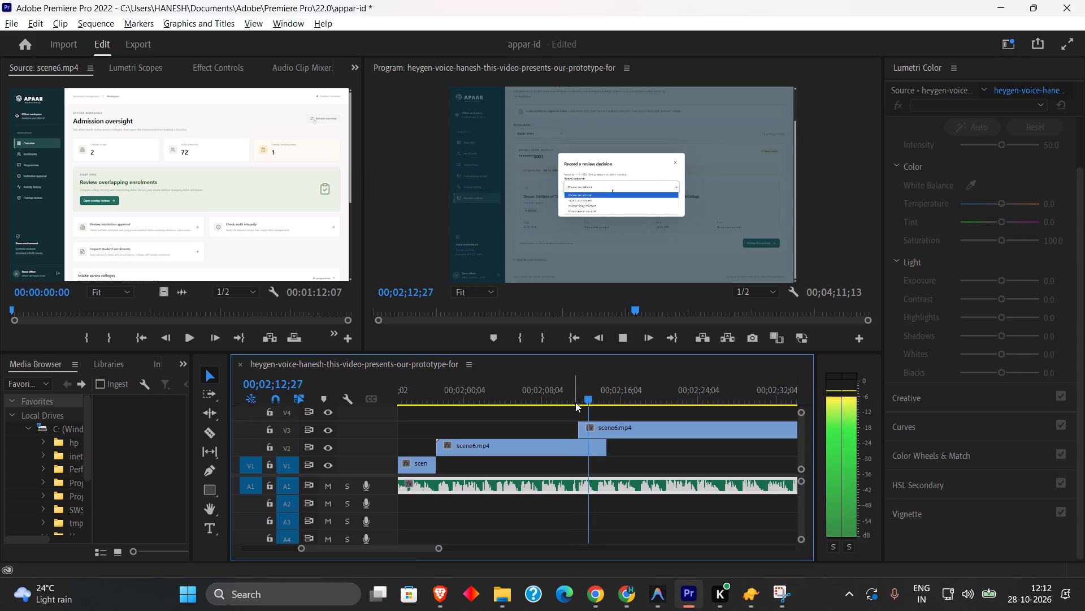
Trim about 12 seconds from the head of the V3 scene6 clip and move it back to start at about 00;02;13;20.
{"action": "left_click_drag", "start_coordinate": [580, 424], "coordinate": [605, 432]}
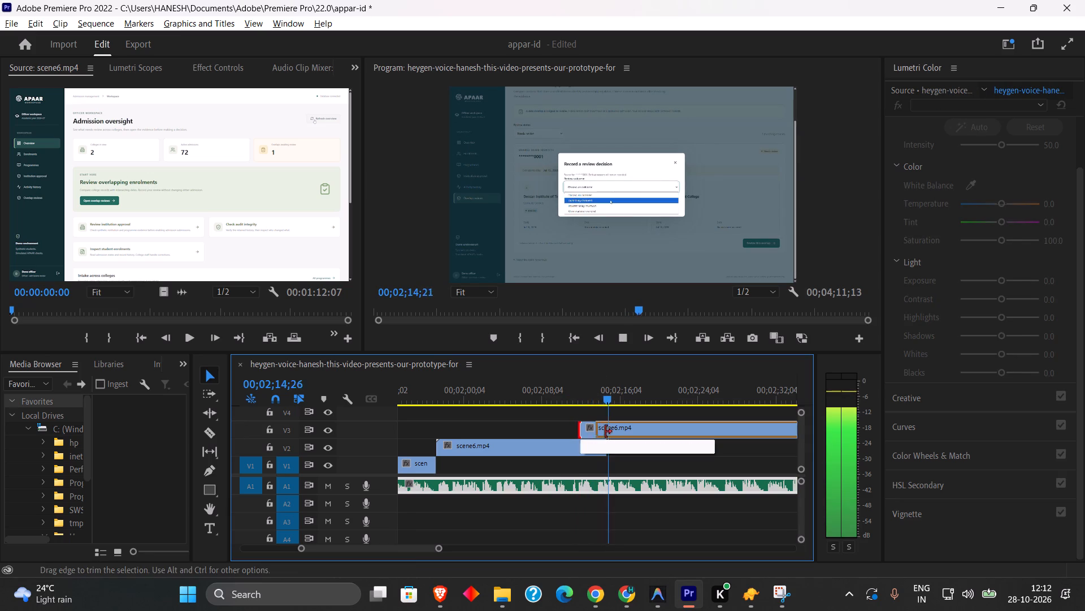
{"action": "left_click_drag", "start_coordinate": [605, 432], "coordinate": [695, 437]}
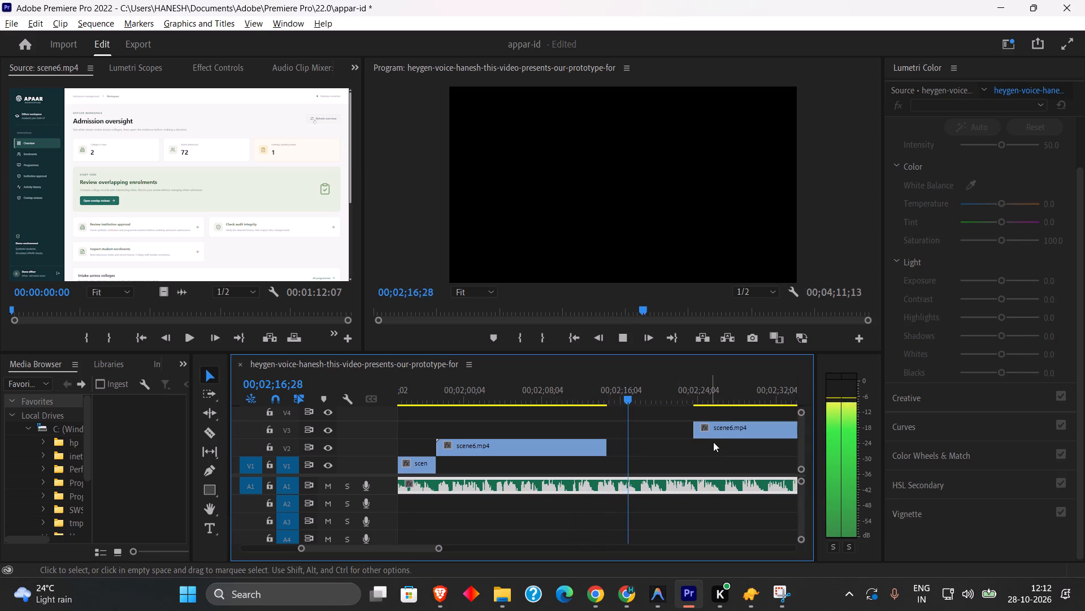
{"action": "left_click_drag", "start_coordinate": [723, 434], "coordinate": [626, 426]}
{"action": "left_click_drag", "start_coordinate": [598, 401], "coordinate": [586, 401]}
{"action": "key", "text": "space"}
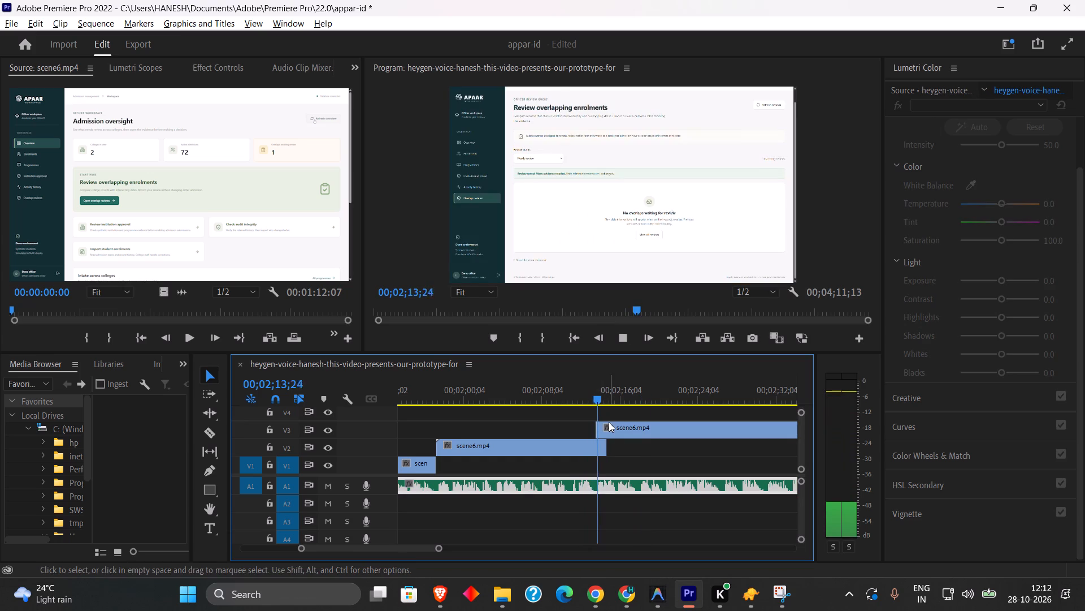
Shift the V3 scene6 clip later and extend its head back to meet the V2 clip's end at about 00;02;14;23.
{"action": "left_click_drag", "start_coordinate": [640, 432], "coordinate": [700, 430]}
{"action": "key", "text": "space"}
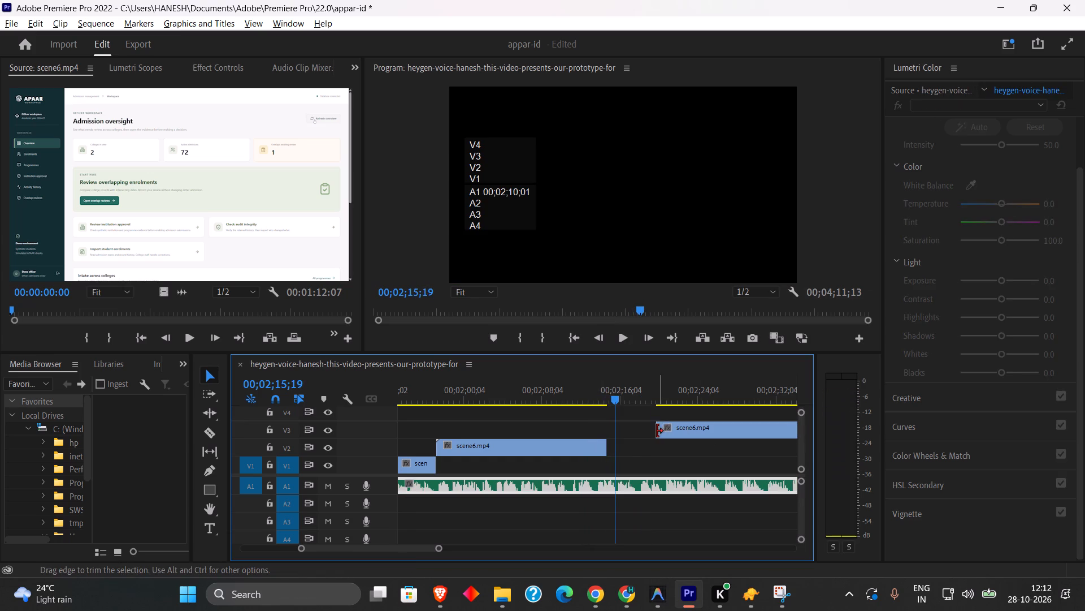
{"action": "left_click_drag", "start_coordinate": [657, 429], "coordinate": [623, 431]}
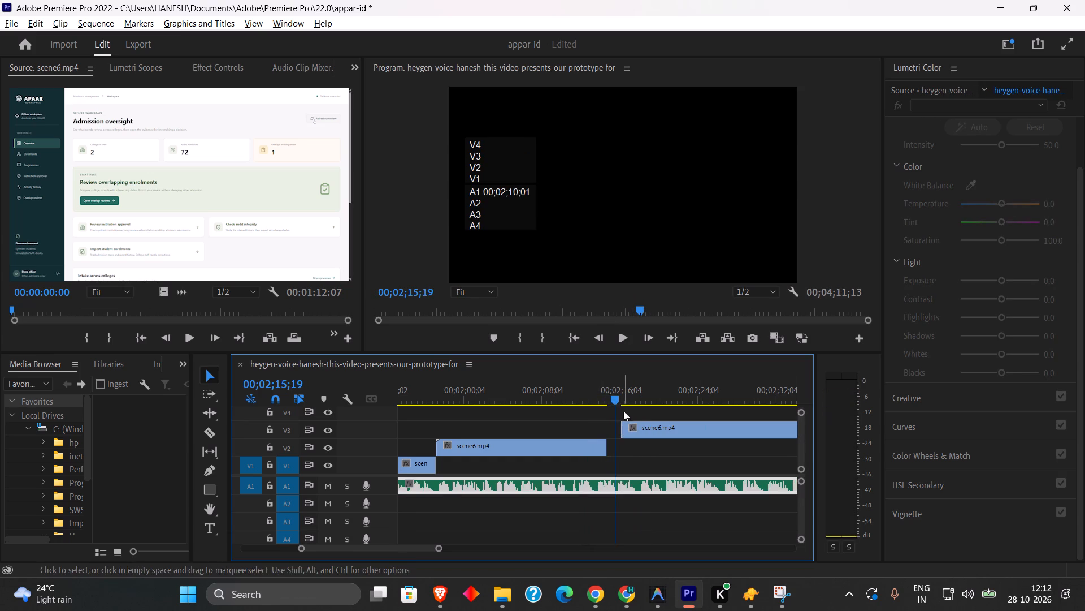
{"action": "left_click", "coordinate": [629, 400]}
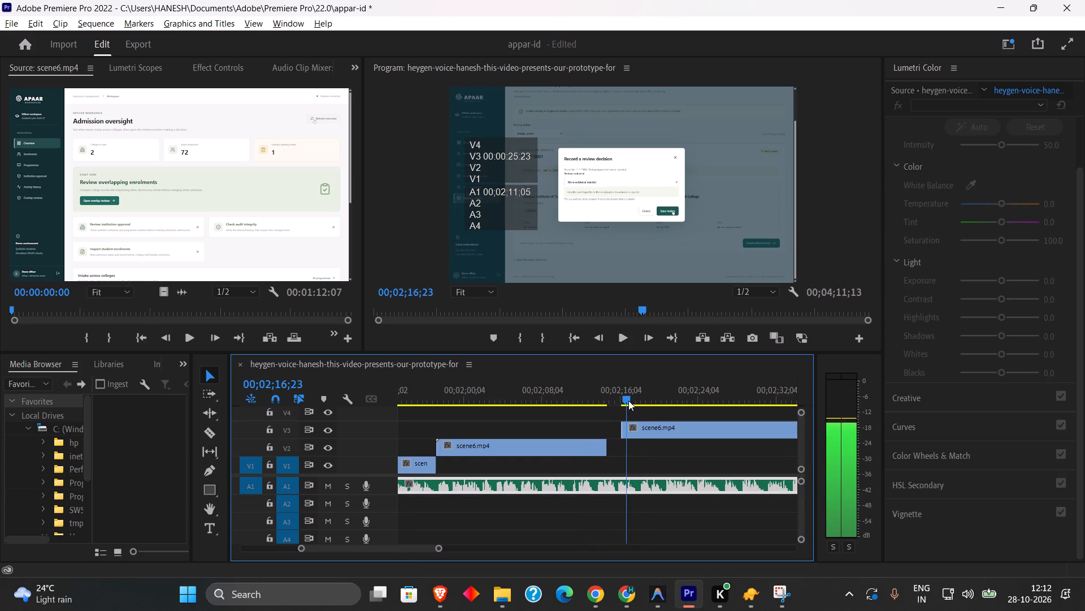
{"action": "left_click", "coordinate": [626, 399]}
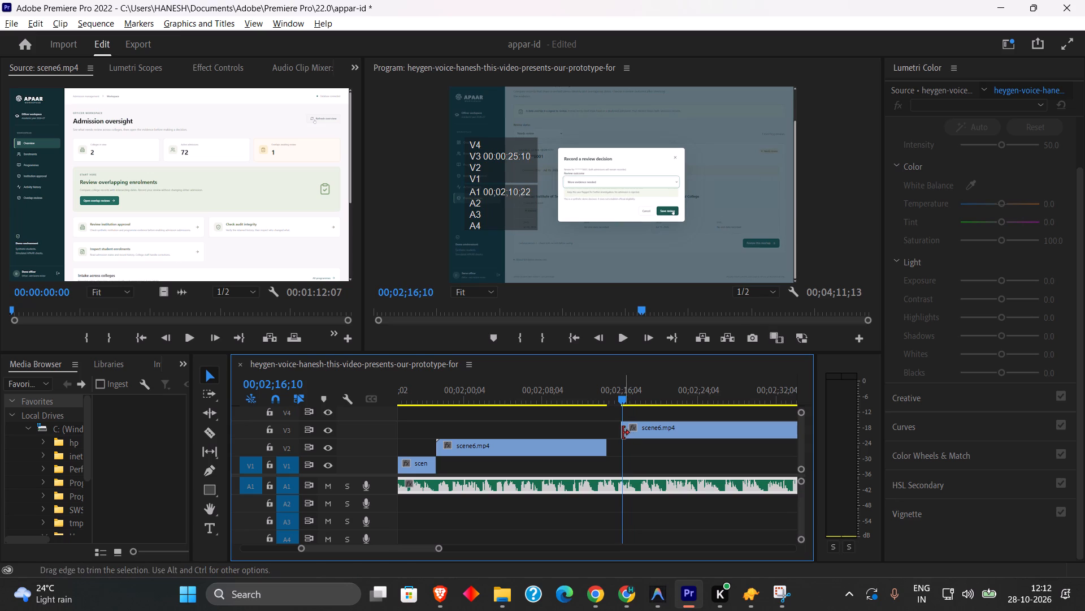
{"action": "left_click_drag", "start_coordinate": [623, 433], "coordinate": [604, 431]}
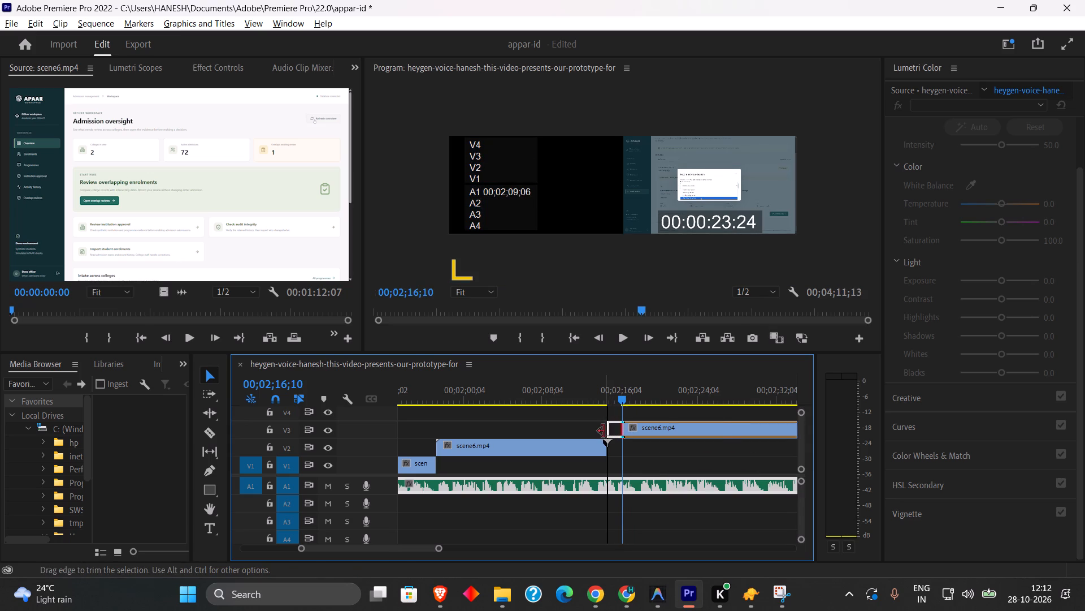
Play the join between the V2 and V3 scene6 clips, and move the V3 clip earlier to start at 00;02;11;25.
{"action": "left_click", "coordinate": [593, 402]}
{"action": "key", "text": "space"}
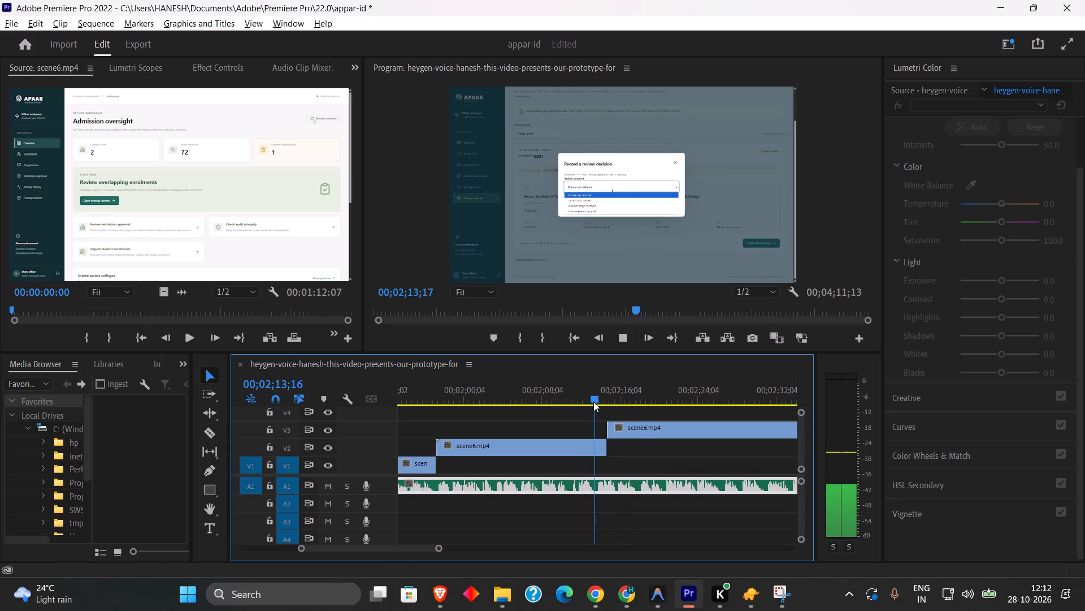
{"action": "left_click", "coordinate": [588, 397]}
{"action": "key", "text": "space"}
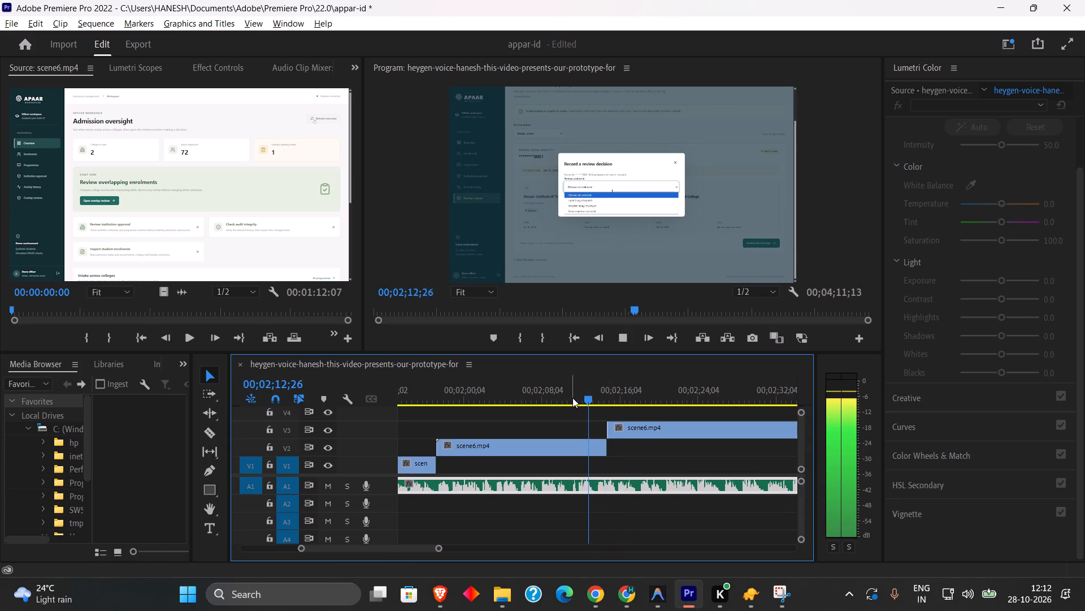
{"action": "left_click", "coordinate": [572, 398]}
{"action": "key", "text": "space"}
{"action": "key", "text": "space"}
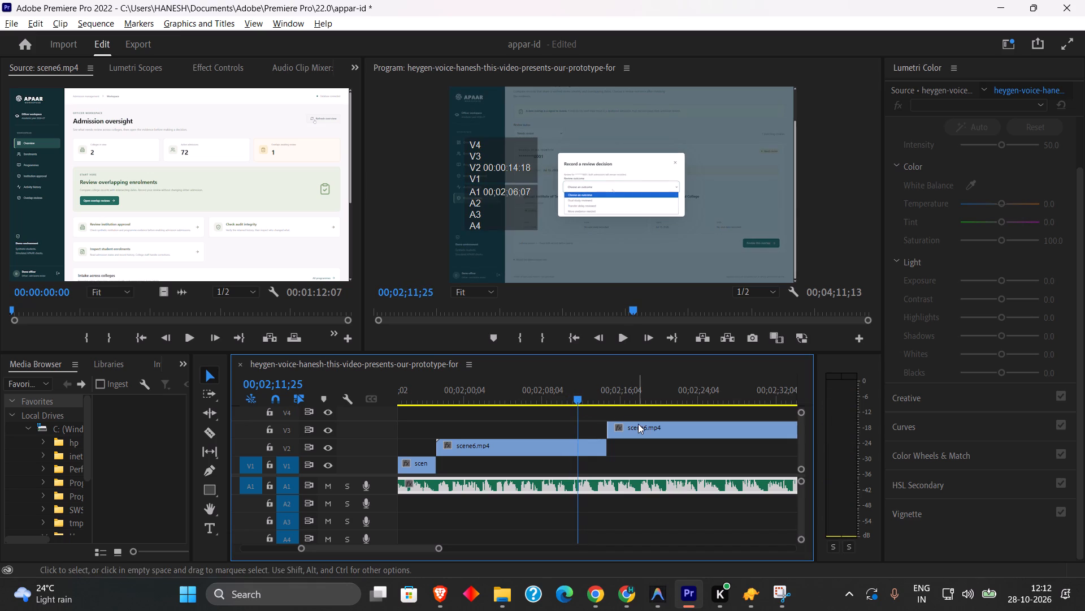
{"action": "left_click_drag", "start_coordinate": [638, 424], "coordinate": [614, 421]}
{"action": "left_click", "coordinate": [555, 399]}
{"action": "key", "text": "space"}
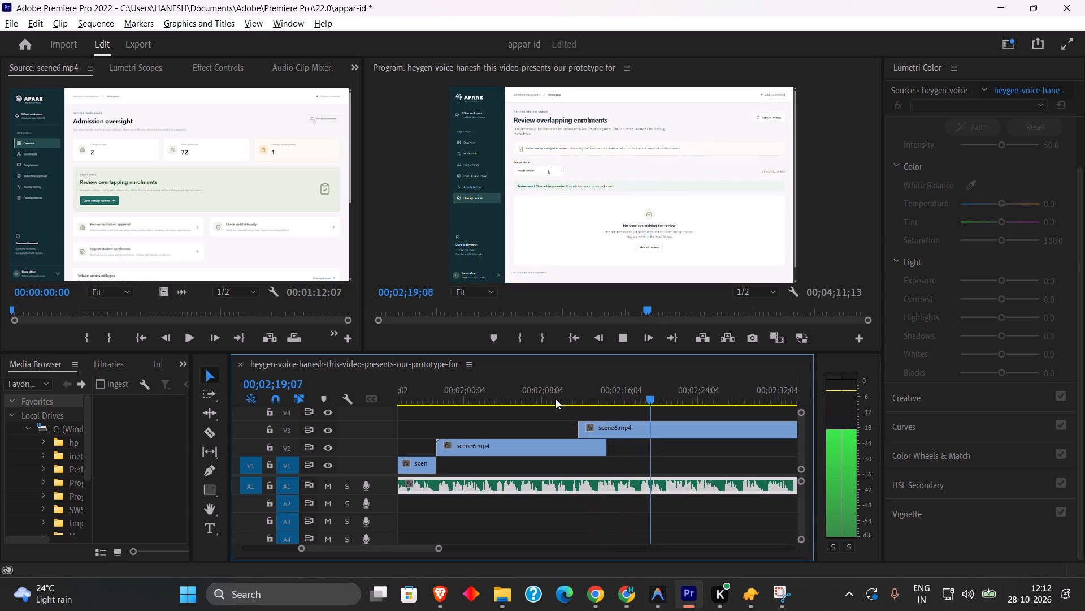
{"action": "key", "text": "space"}
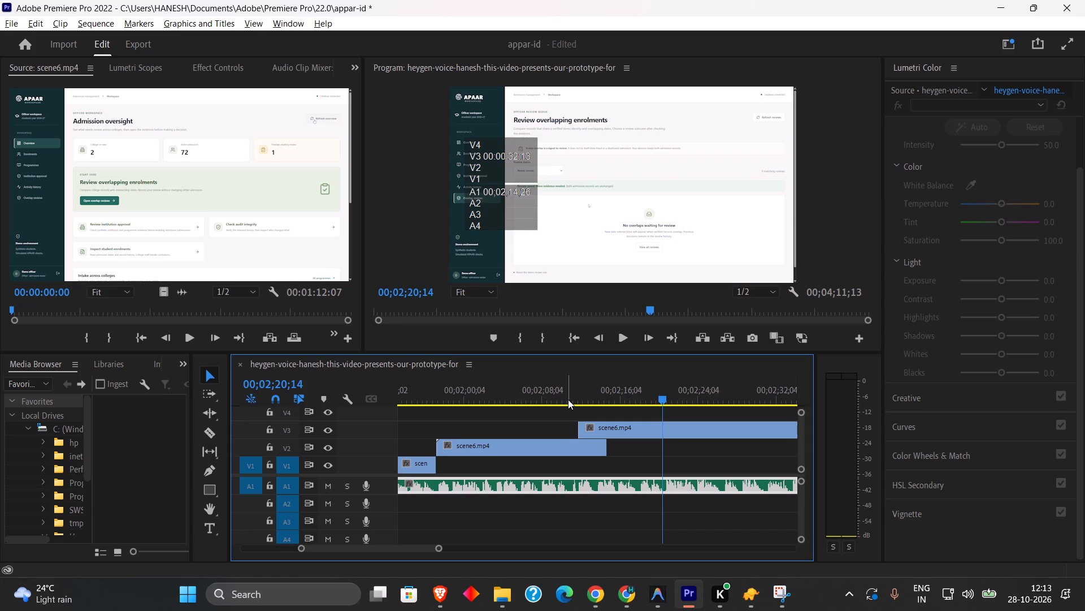
Play the passage after the V2 clip's end and split the V3 scene6 clip at 00;02;15;01.
{"action": "left_click", "coordinate": [605, 395]}
{"action": "key", "text": "space"}
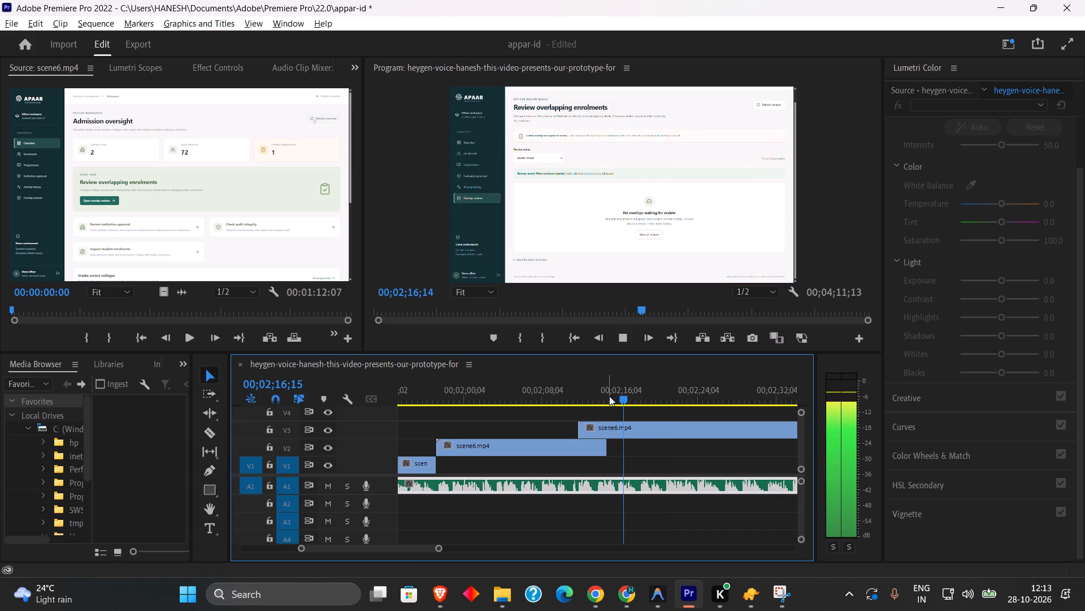
{"action": "key", "text": "space"}
{"action": "left_click_drag", "start_coordinate": [623, 395], "coordinate": [610, 392]}
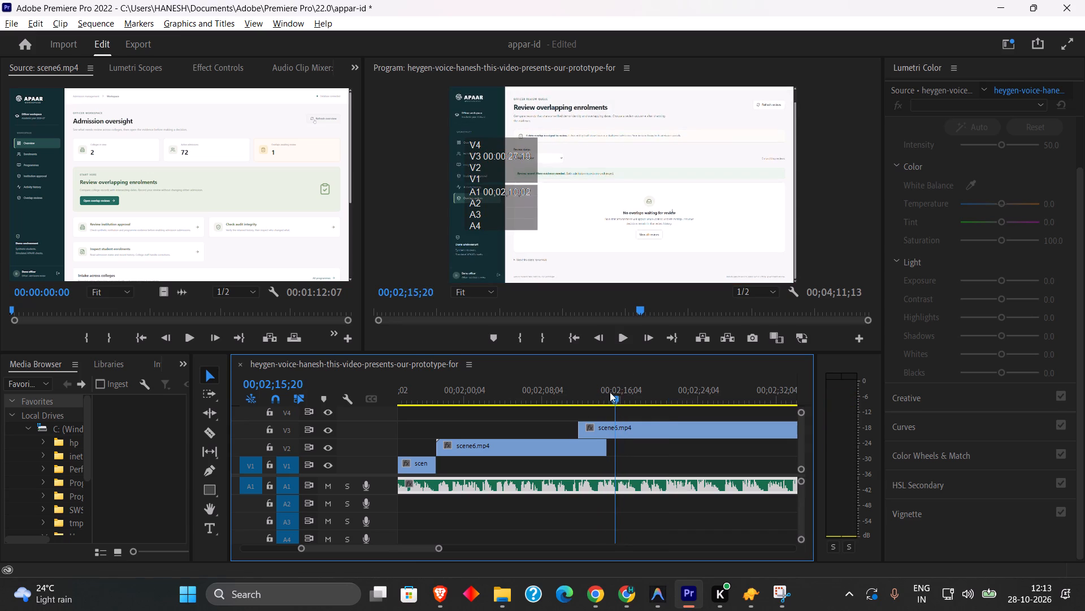
{"action": "left_click_drag", "start_coordinate": [610, 392], "coordinate": [605, 389]}
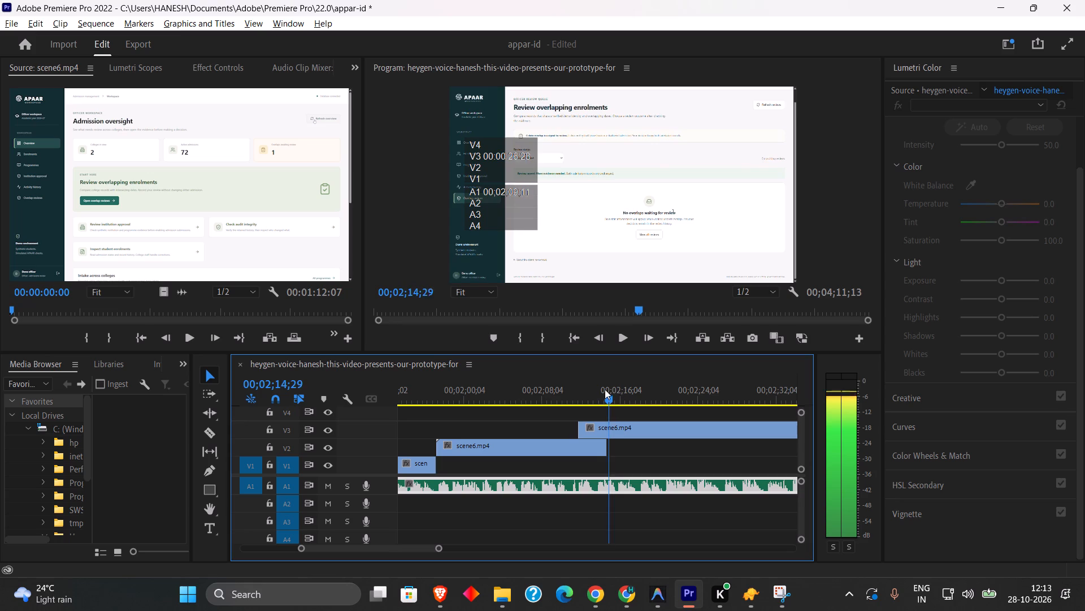
{"action": "left_click_drag", "start_coordinate": [605, 389], "coordinate": [605, 389]}
{"action": "left_click", "coordinate": [622, 427]}
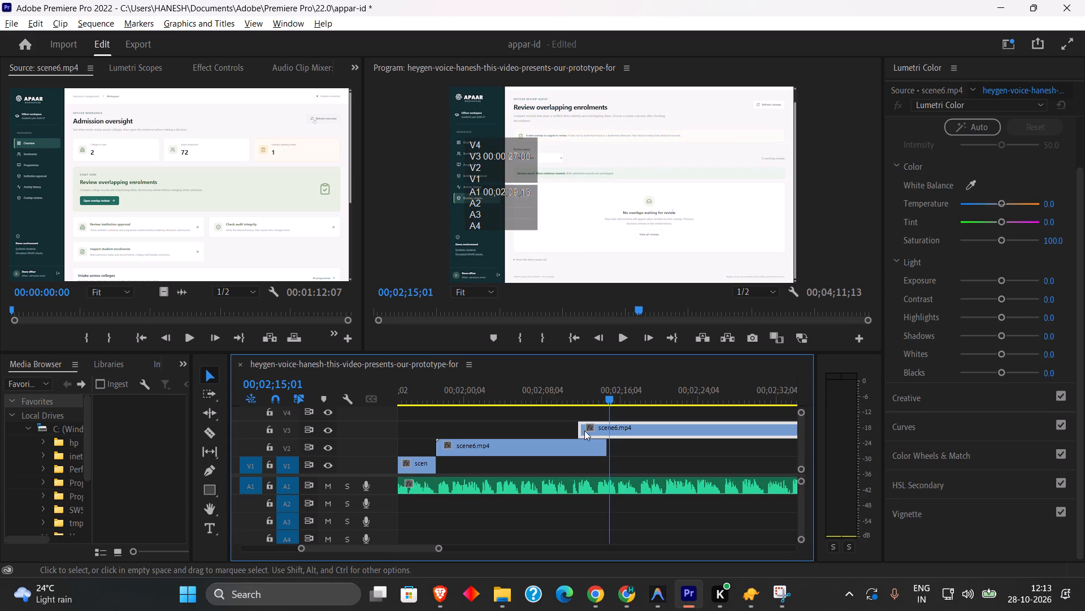
{"action": "left_click", "coordinate": [212, 431]}
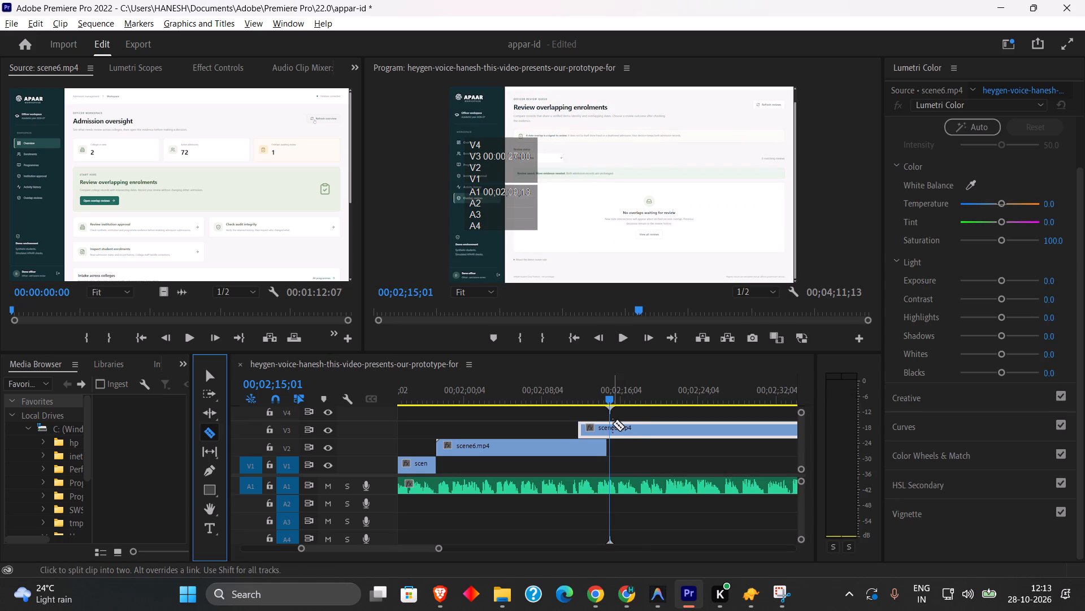
{"action": "left_click", "coordinate": [609, 424]}
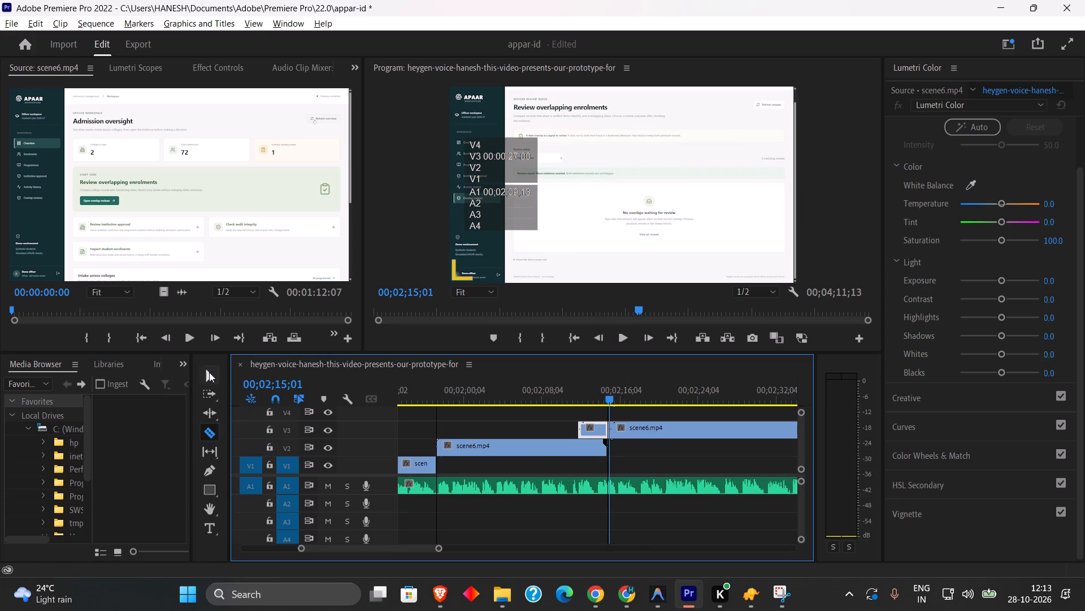
{"action": "left_click", "coordinate": [209, 373]}
Split the later V3 scene6 segment at 00;02;27;21 and delete the section between the two cuts.
{"action": "left_click_drag", "start_coordinate": [612, 400], "coordinate": [682, 401]}
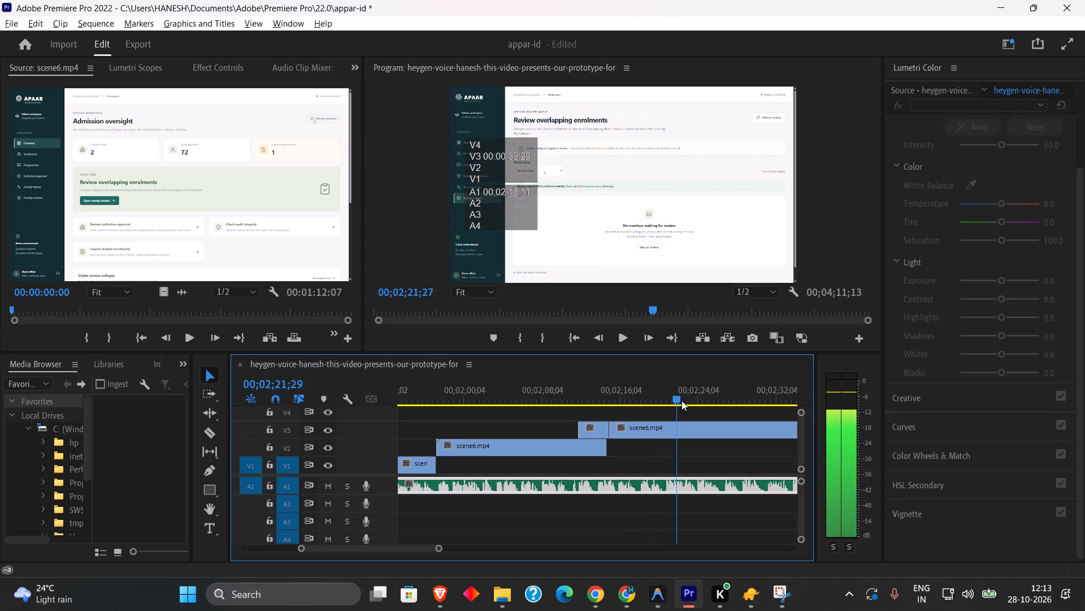
{"action": "left_click_drag", "start_coordinate": [682, 401], "coordinate": [731, 399]}
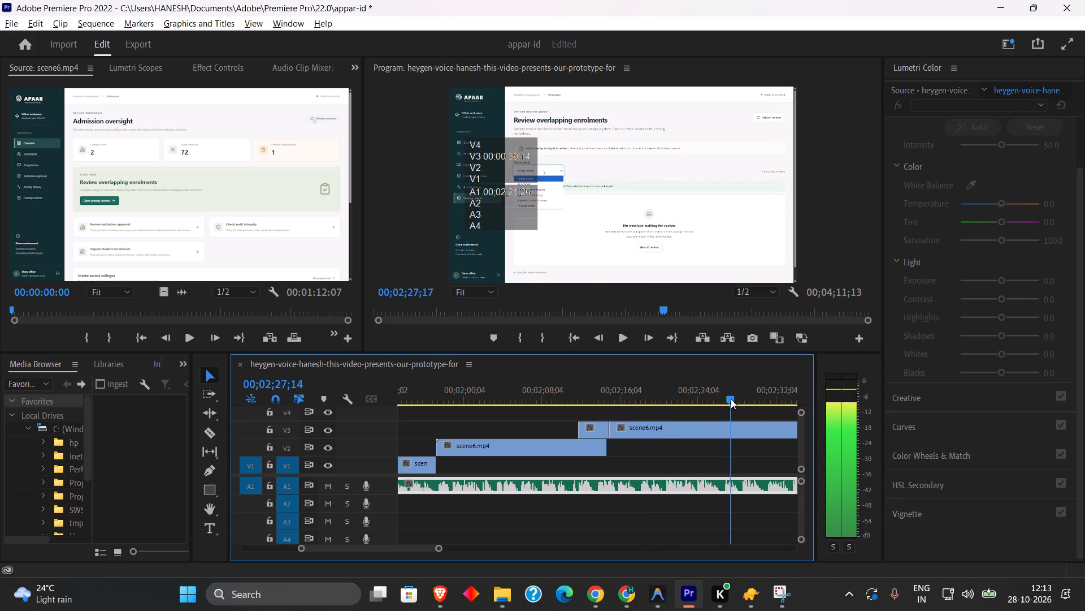
{"action": "left_click_drag", "start_coordinate": [731, 399], "coordinate": [731, 397]}
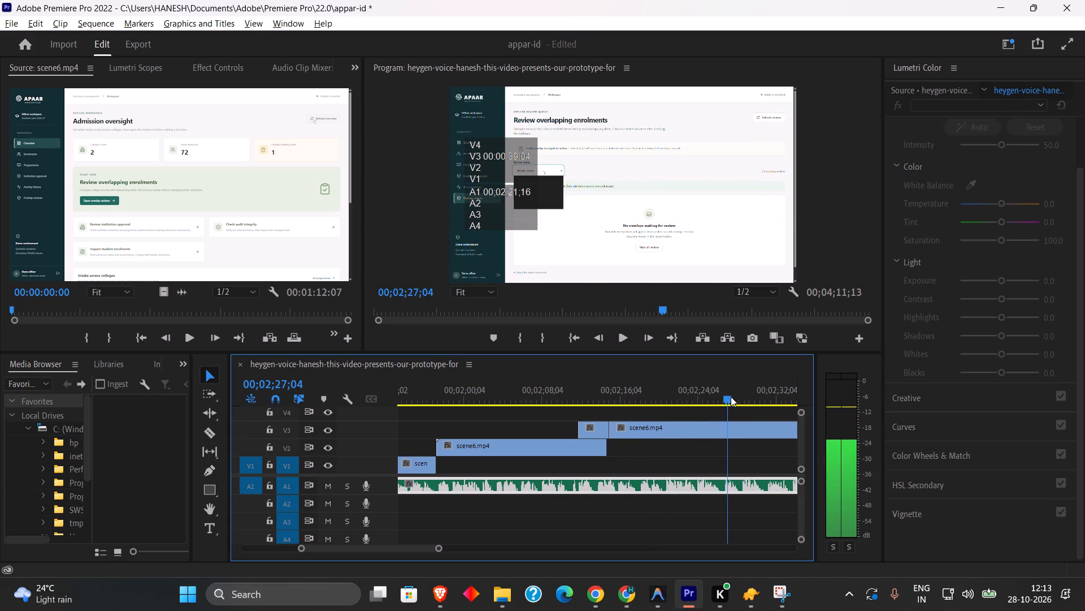
{"action": "left_click_drag", "start_coordinate": [731, 397], "coordinate": [736, 397]}
{"action": "left_click", "coordinate": [739, 425]}
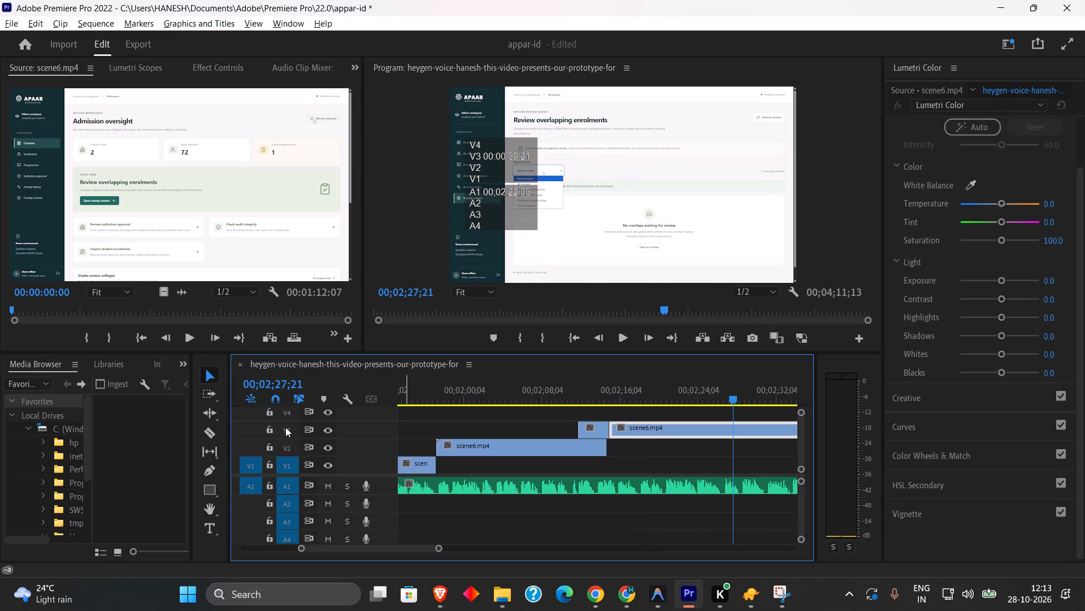
{"action": "left_click", "coordinate": [211, 434]}
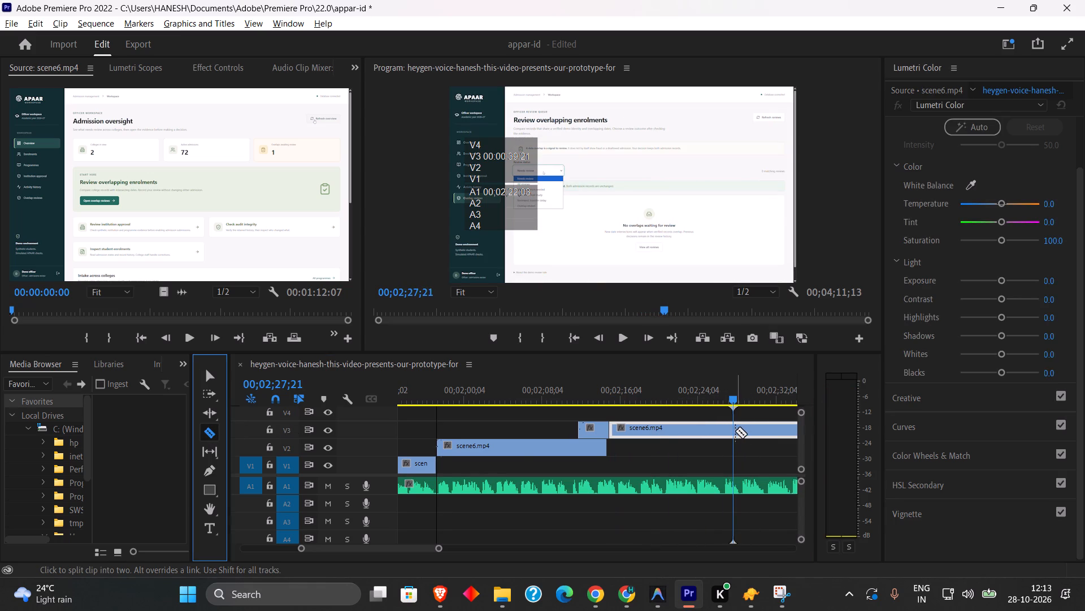
{"action": "left_click", "coordinate": [735, 431]}
{"action": "left_click", "coordinate": [213, 388]}
{"action": "left_click", "coordinate": [215, 376]}
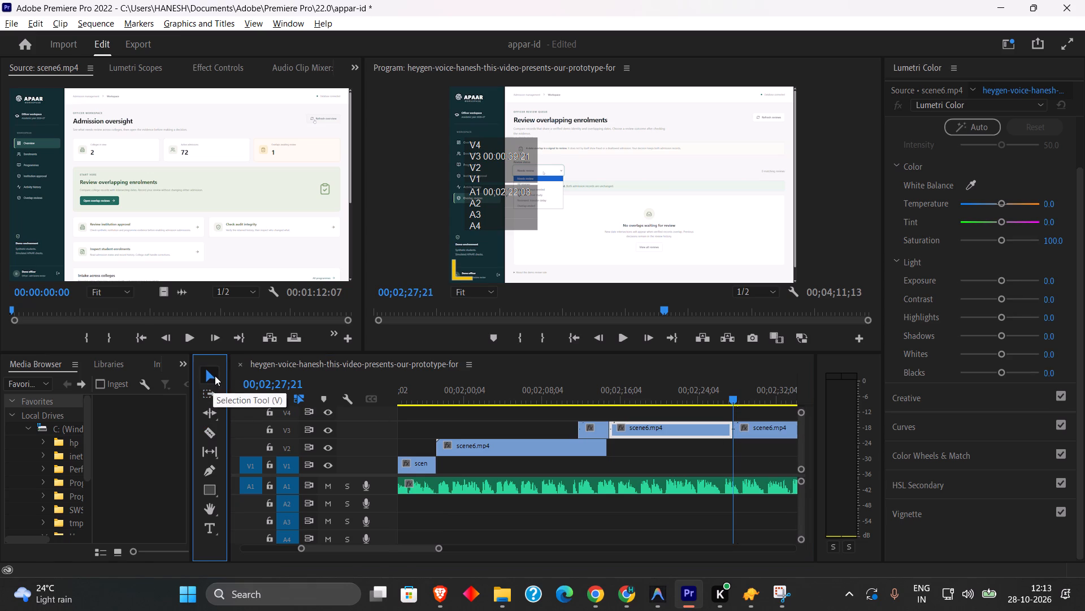
{"action": "left_click", "coordinate": [658, 435]}
{"action": "key", "text": "BackSpace"}
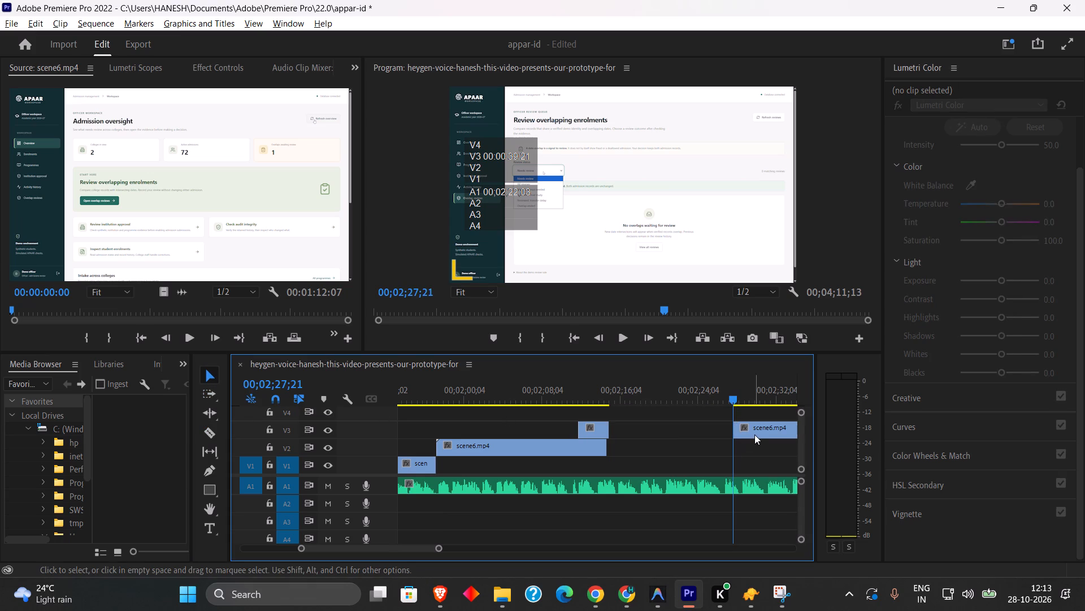
Move the remaining later scene6 segment from V3 down to V2, starting at about 00;02;15;01.
{"action": "left_click_drag", "start_coordinate": [754, 434], "coordinate": [630, 445]}
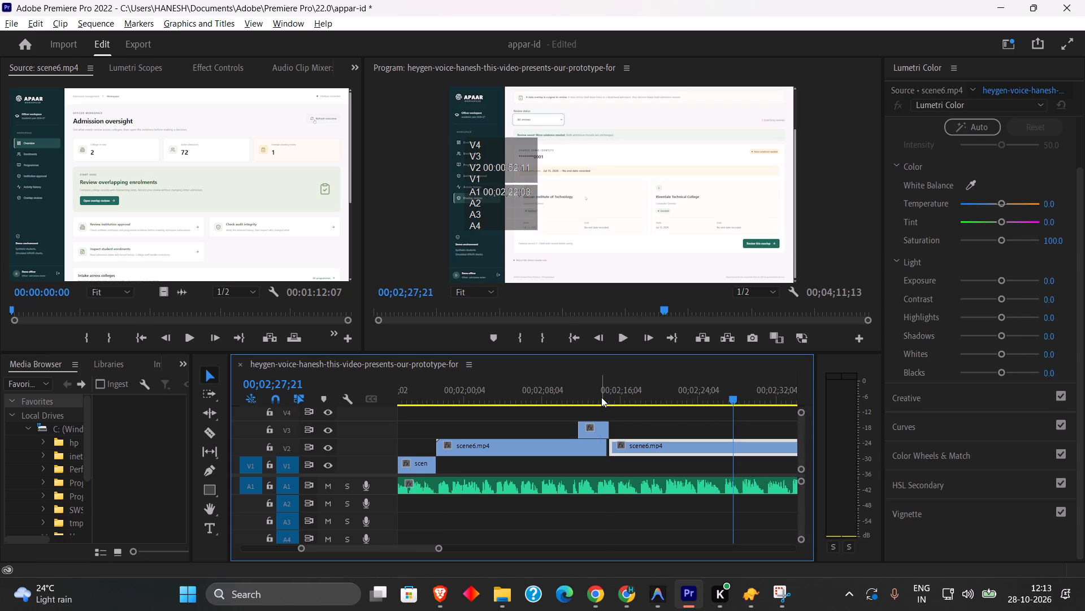
Play across the join on V2 and split the second scene6 clip at 00;02;18;05.
{"action": "left_click", "coordinate": [601, 397]}
{"action": "key", "text": "space"}
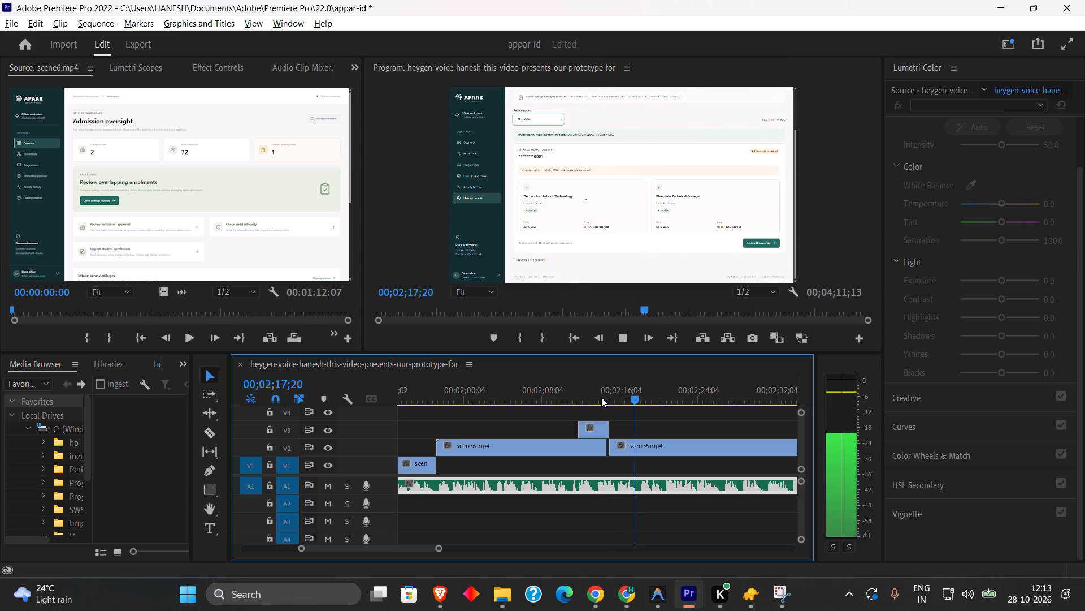
{"action": "key", "text": "space"}
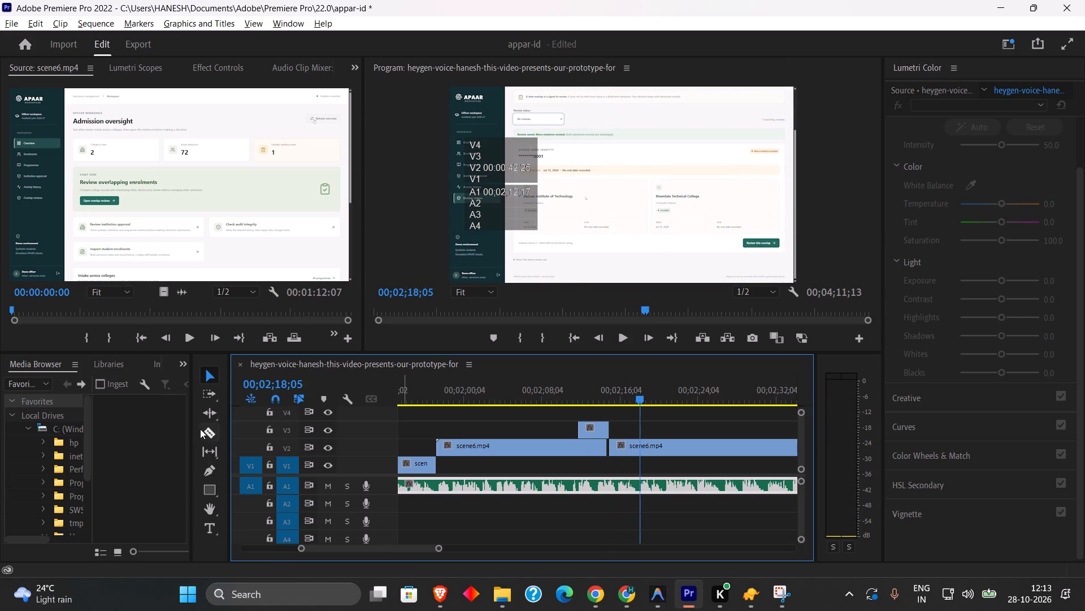
{"action": "left_click", "coordinate": [205, 435]}
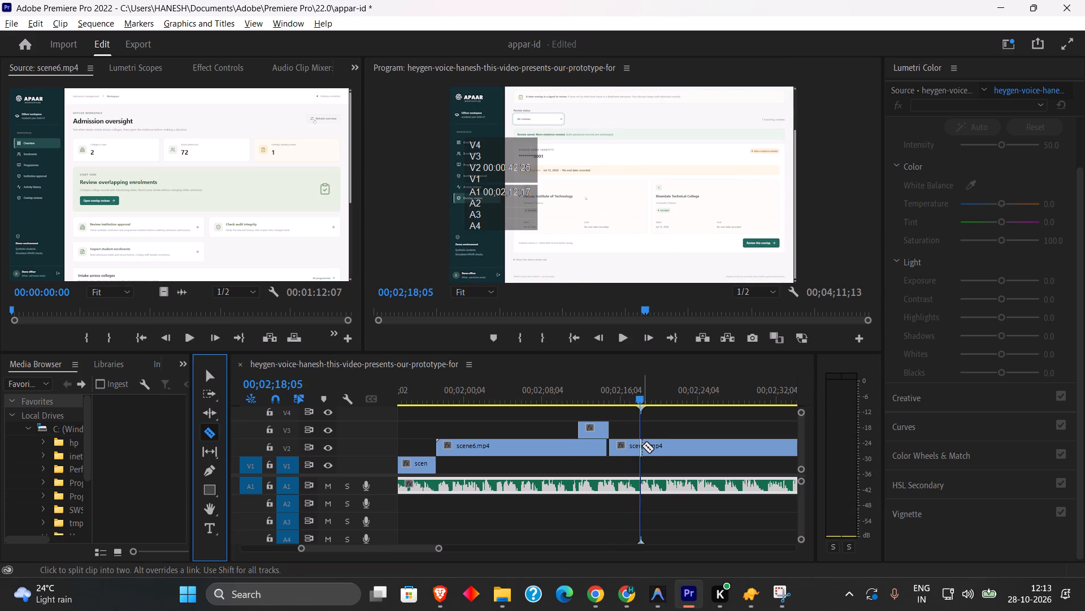
{"action": "left_click", "coordinate": [640, 446]}
{"action": "left_click", "coordinate": [213, 378]}
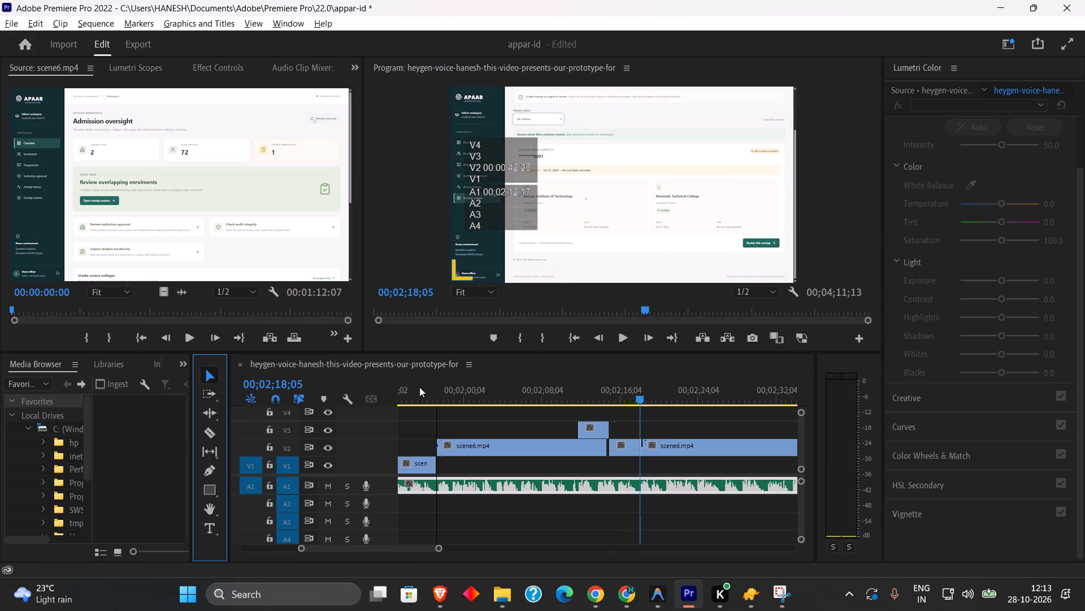
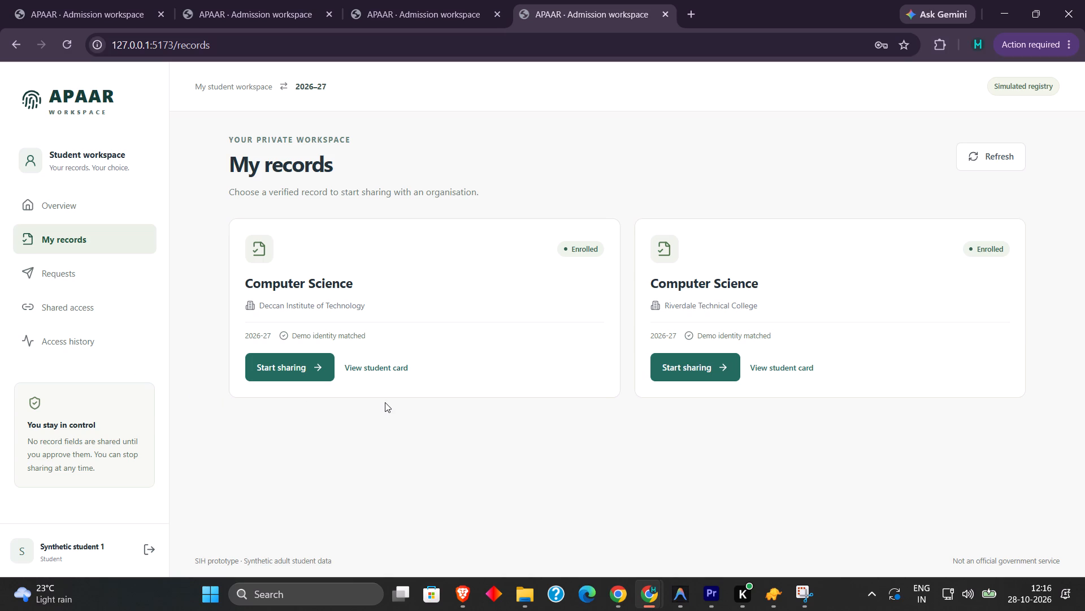
Preview the student card of the Deccan Institute of Technology record and close it.
{"action": "left_click", "coordinate": [383, 369]}
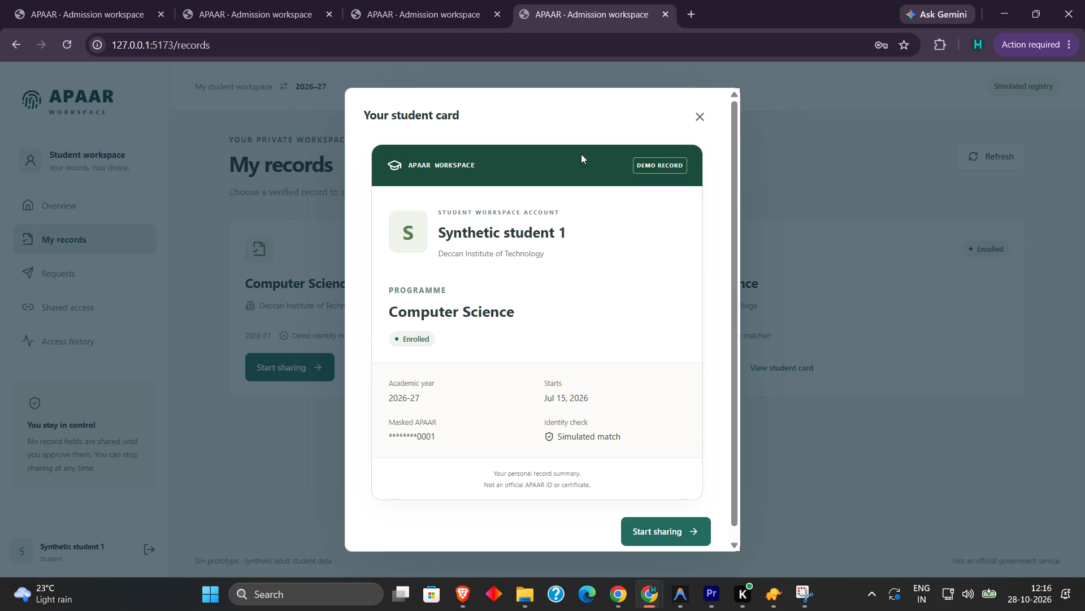
{"action": "left_click", "coordinate": [701, 116]}
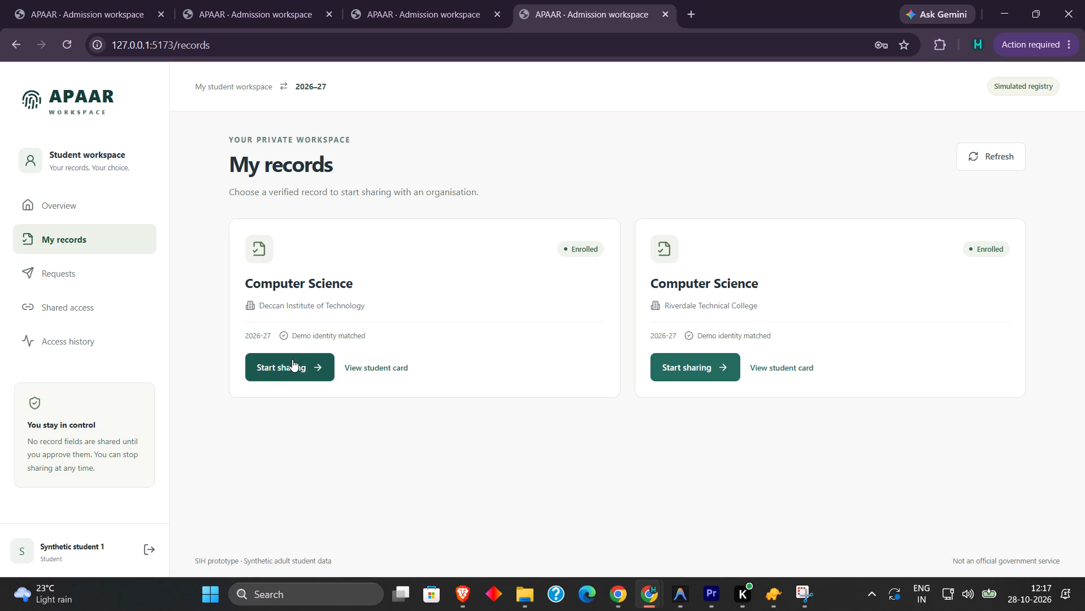
Go to the student workspace's Overview page.
{"action": "scroll", "coordinate": [365, 305], "scroll_direction": "up", "scroll_amount": 6}
{"action": "left_click", "coordinate": [110, 209]}
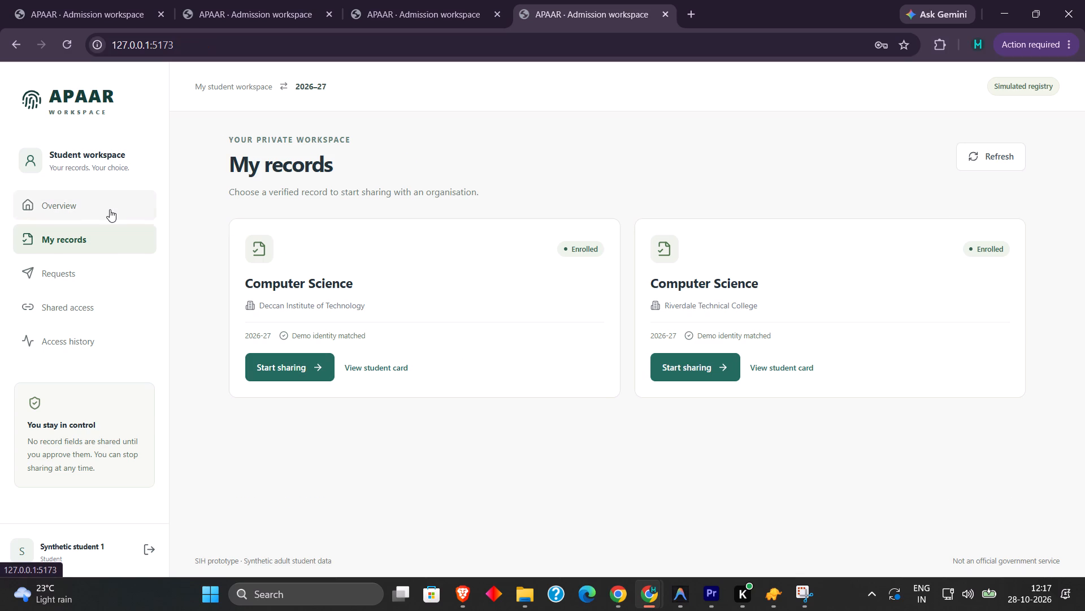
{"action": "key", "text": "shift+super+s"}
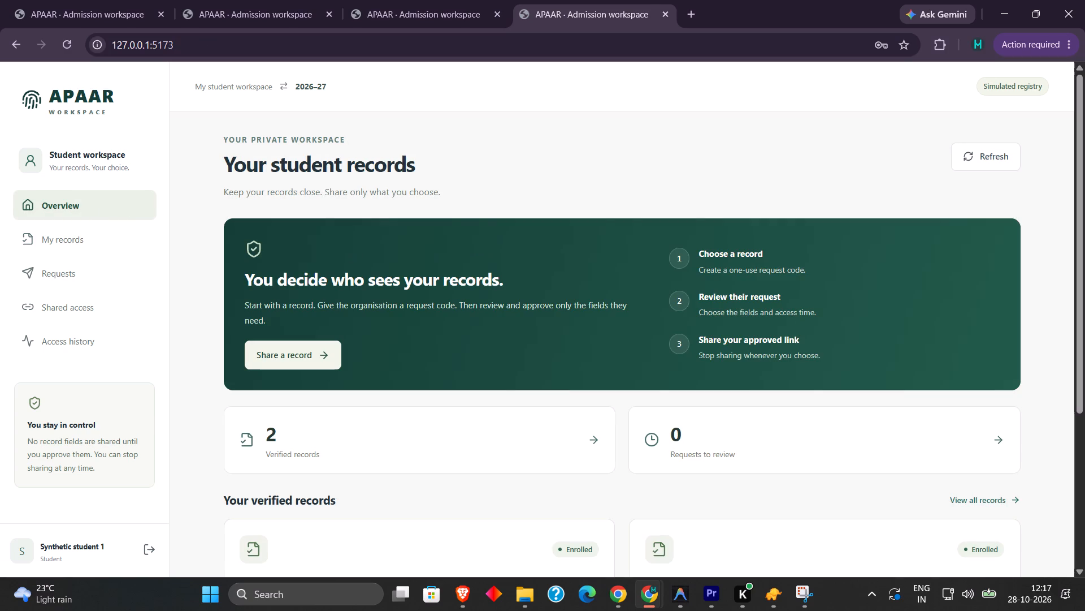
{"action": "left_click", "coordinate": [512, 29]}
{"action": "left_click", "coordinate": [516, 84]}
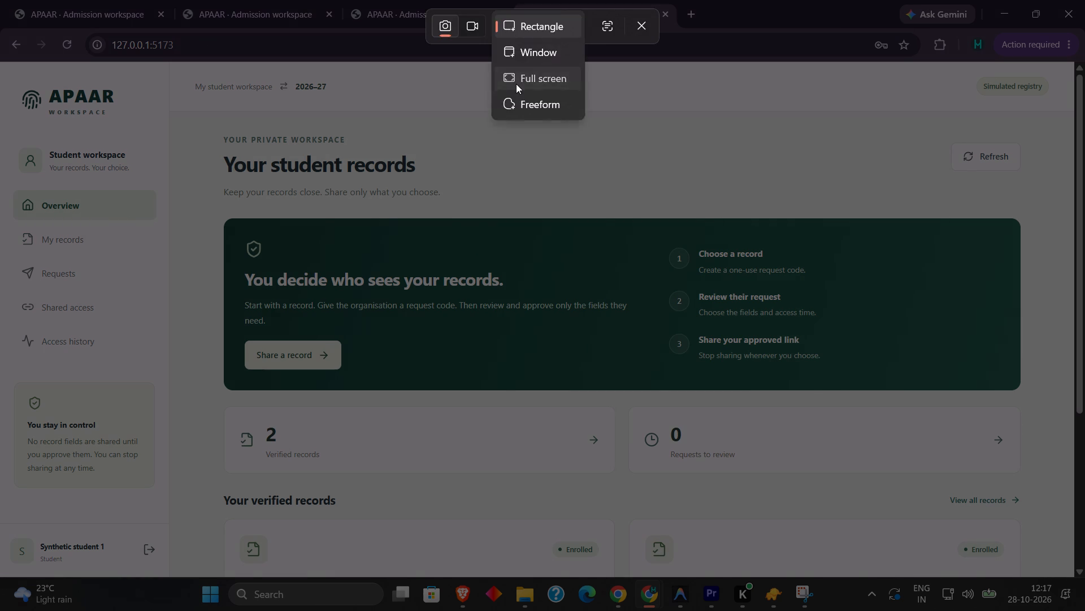
Switch the browser showing the student workspace to full screen.
{"action": "key", "text": "F11"}
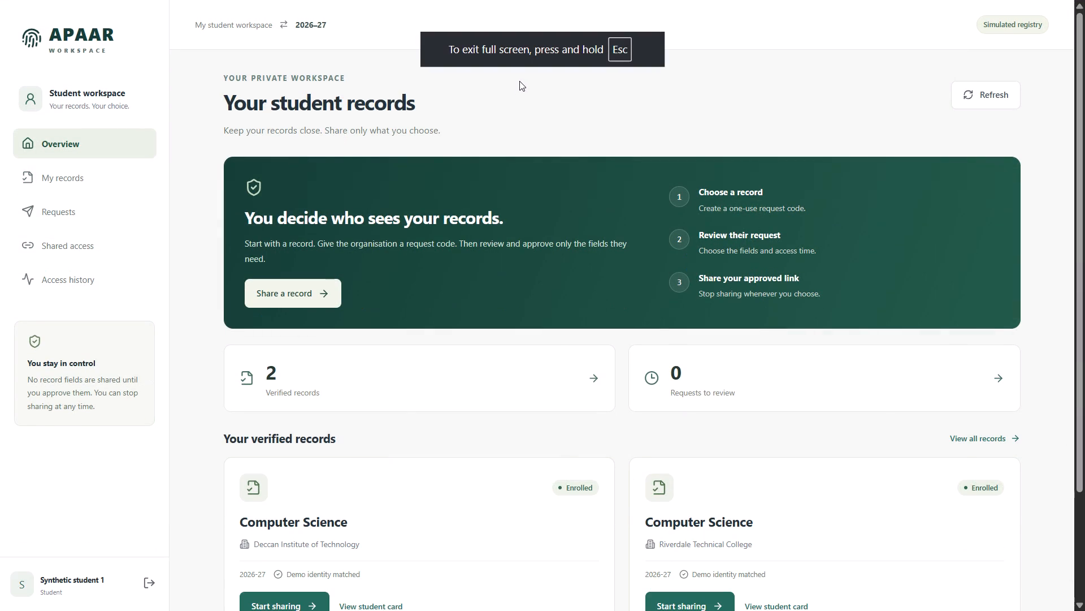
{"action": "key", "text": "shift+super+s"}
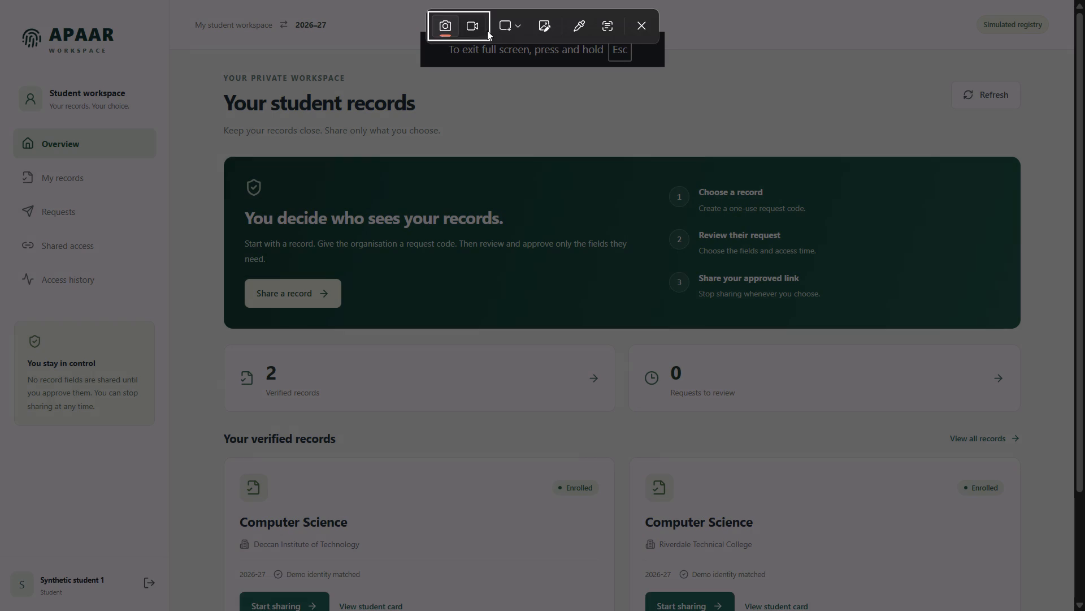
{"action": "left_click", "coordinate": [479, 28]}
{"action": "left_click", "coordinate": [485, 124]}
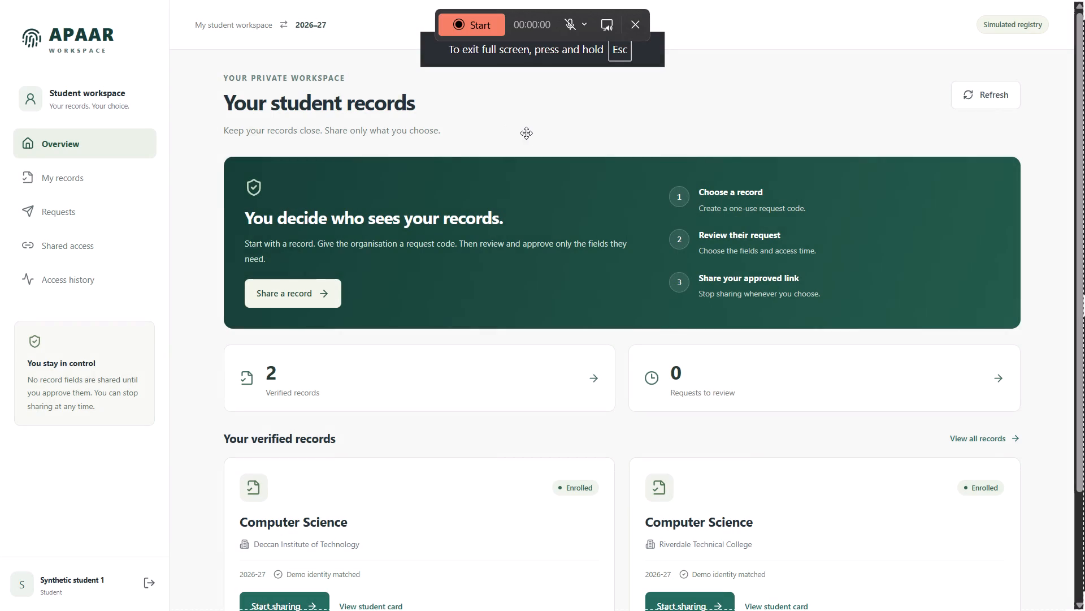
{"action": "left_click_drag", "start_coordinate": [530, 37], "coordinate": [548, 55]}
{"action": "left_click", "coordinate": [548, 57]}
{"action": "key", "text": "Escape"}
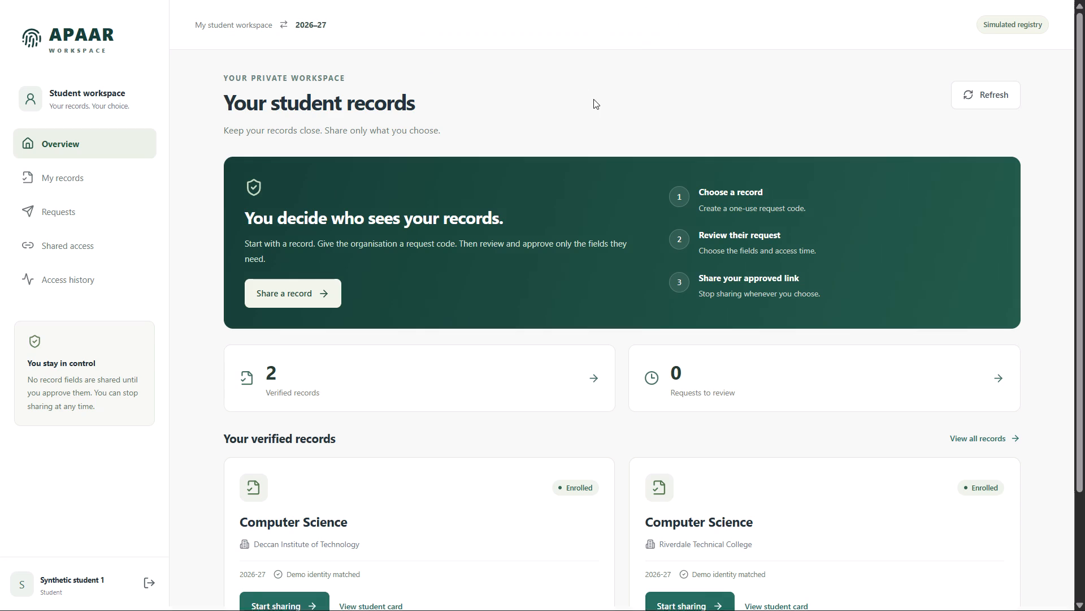
Start a Snipping Tool video recording of the full-screen browser window on the Overview page.
{"action": "key", "text": "shift+super+s"}
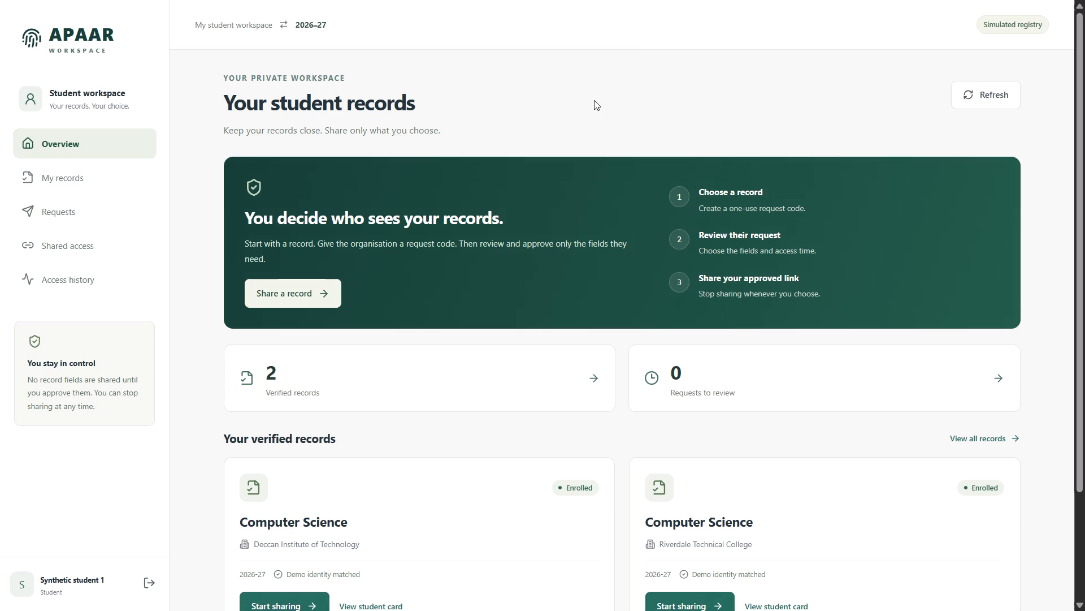
{"action": "left_click", "coordinate": [475, 29]}
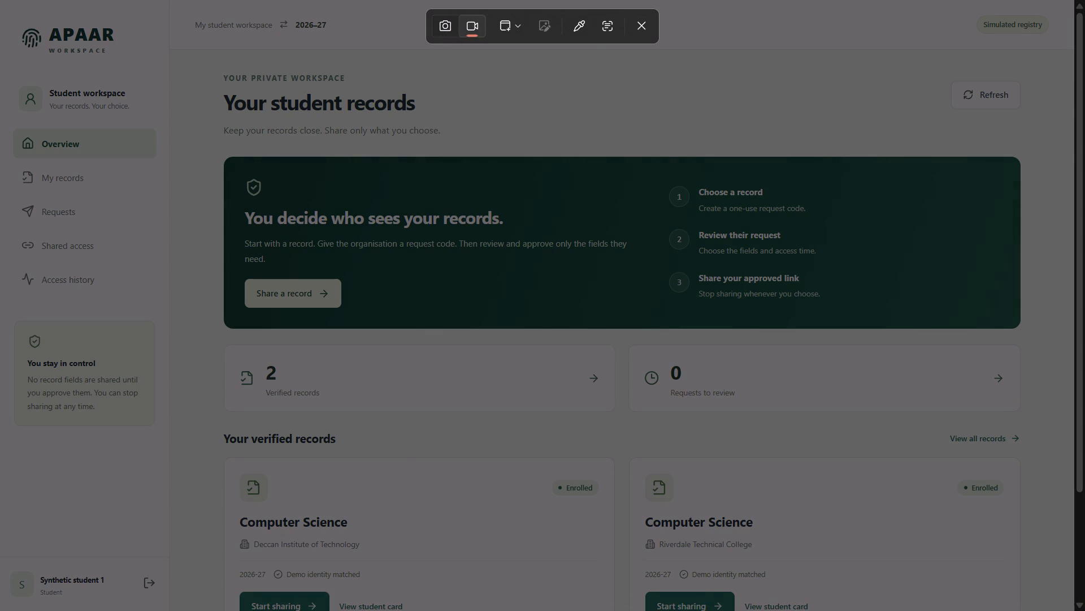
{"action": "left_click", "coordinate": [474, 76]}
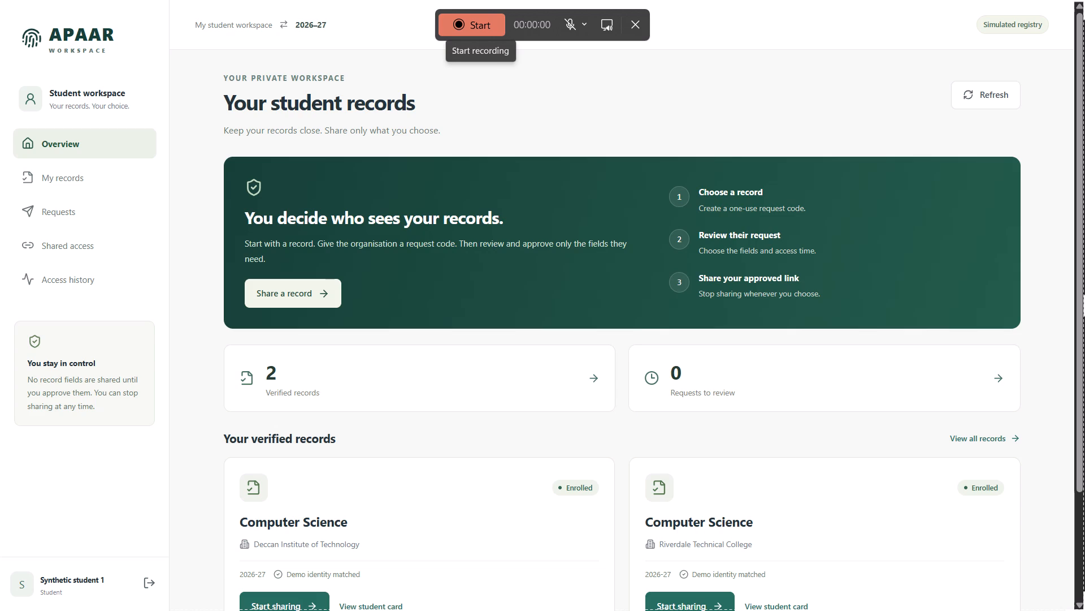
{"action": "left_click", "coordinate": [480, 25]}
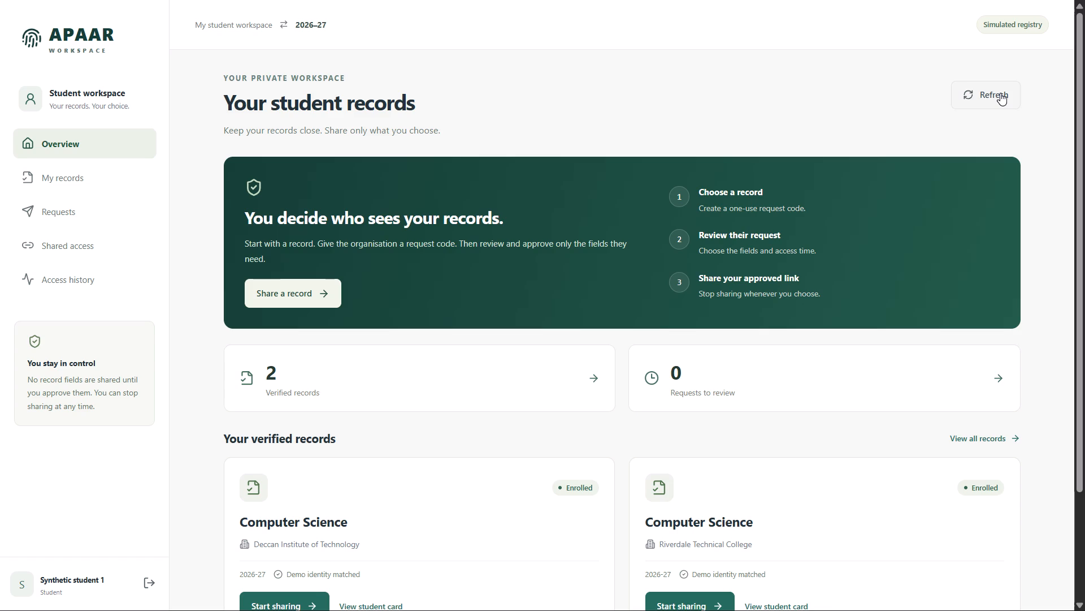
While recording, refresh the overview, open My records, and show and close the Deccan Institute of Technology student card.
{"action": "left_click", "coordinate": [1000, 93]}
{"action": "left_click", "coordinate": [64, 175]}
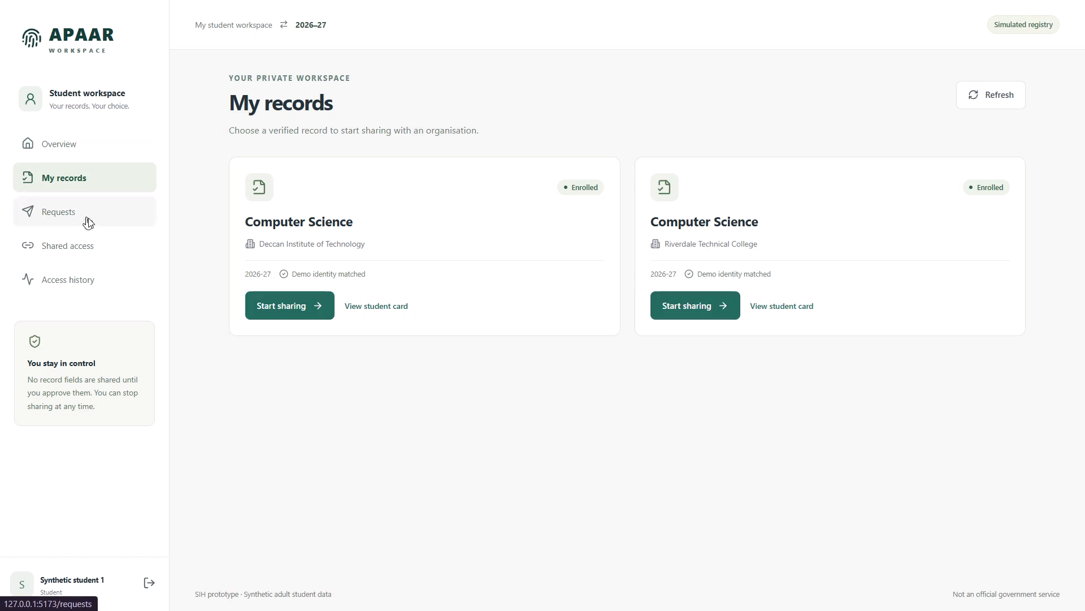
{"action": "left_click", "coordinate": [375, 306]}
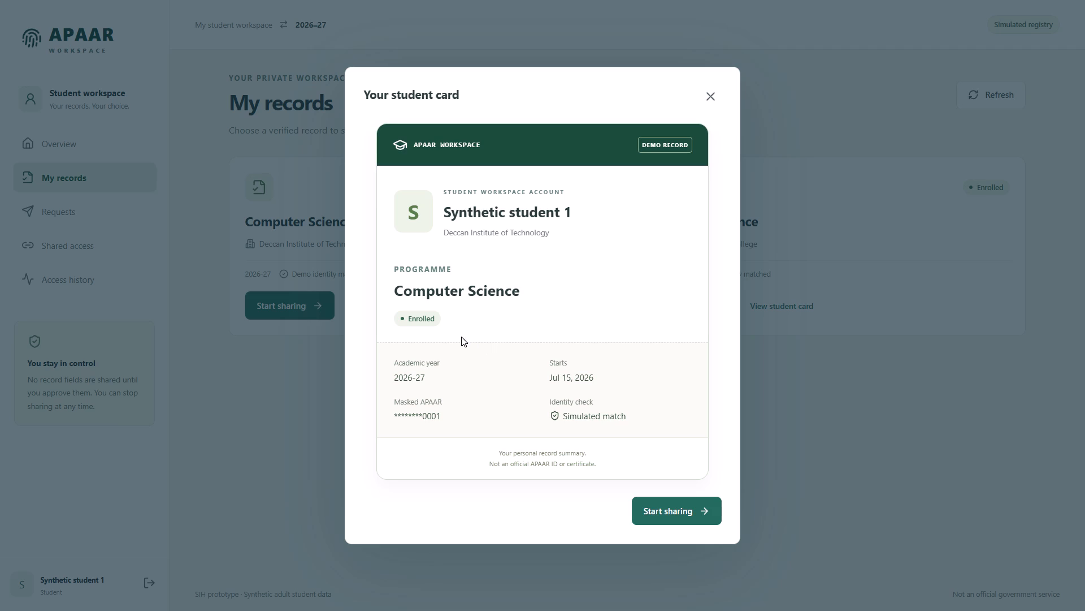
{"action": "left_click", "coordinate": [714, 92]}
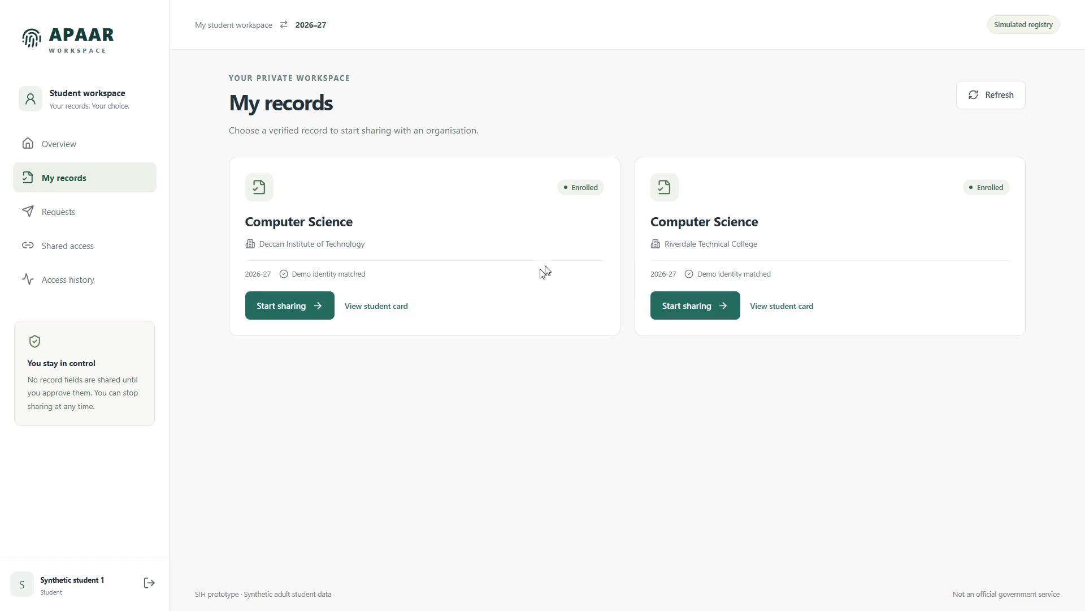
Start sharing the Deccan Institute of Technology record, copy its request code and close the sharing dialog.
{"action": "left_click", "coordinate": [280, 299]}
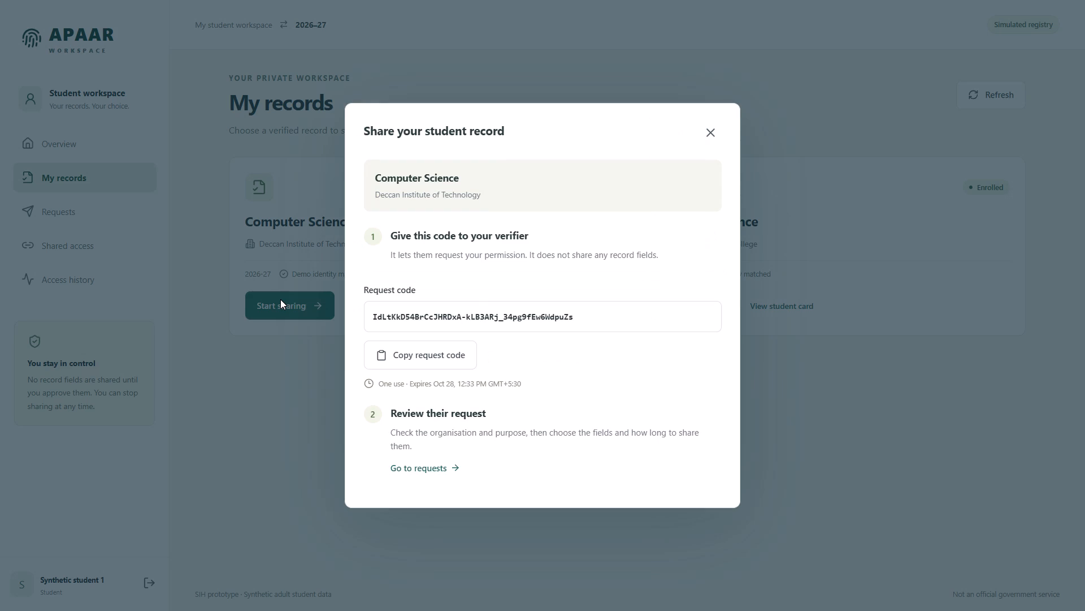
{"action": "left_click", "coordinate": [396, 358]}
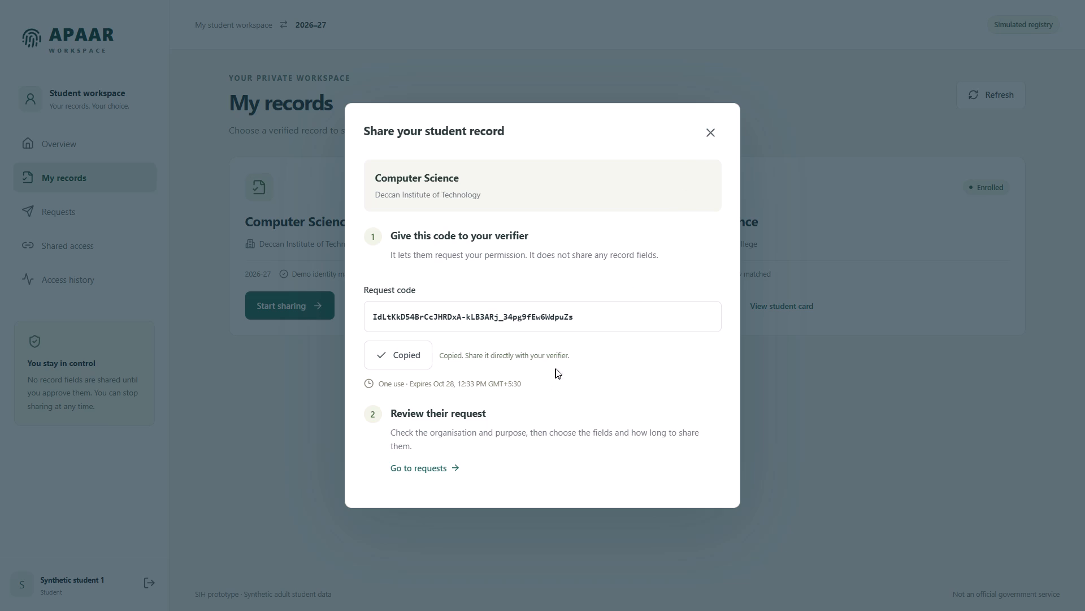
{"action": "left_click", "coordinate": [709, 134]}
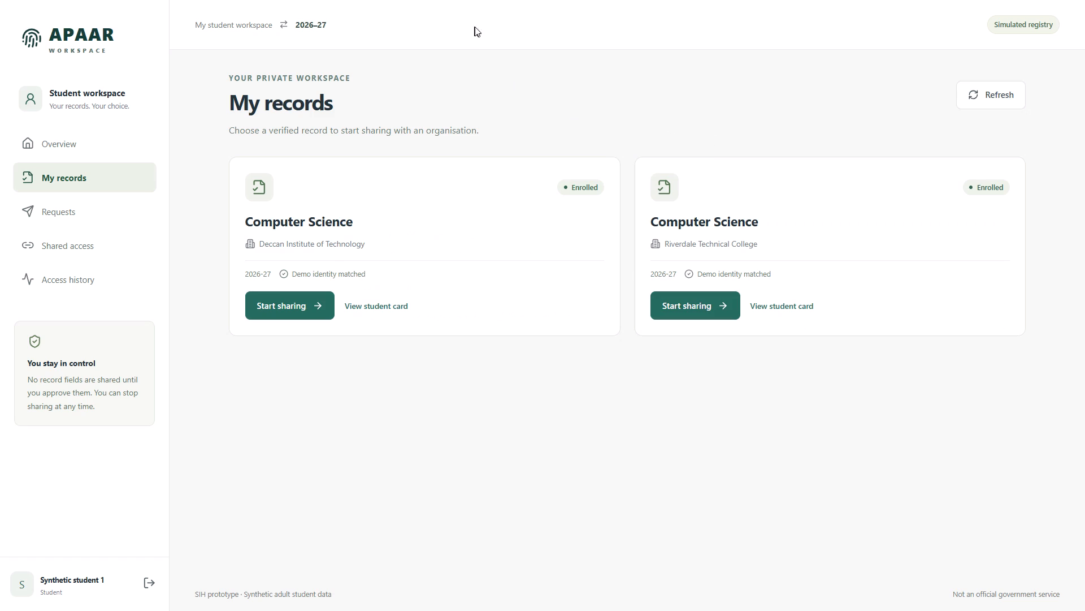
Stop the recording and save it as scene8 in the Videos folder.
{"action": "left_click", "coordinate": [488, 28]}
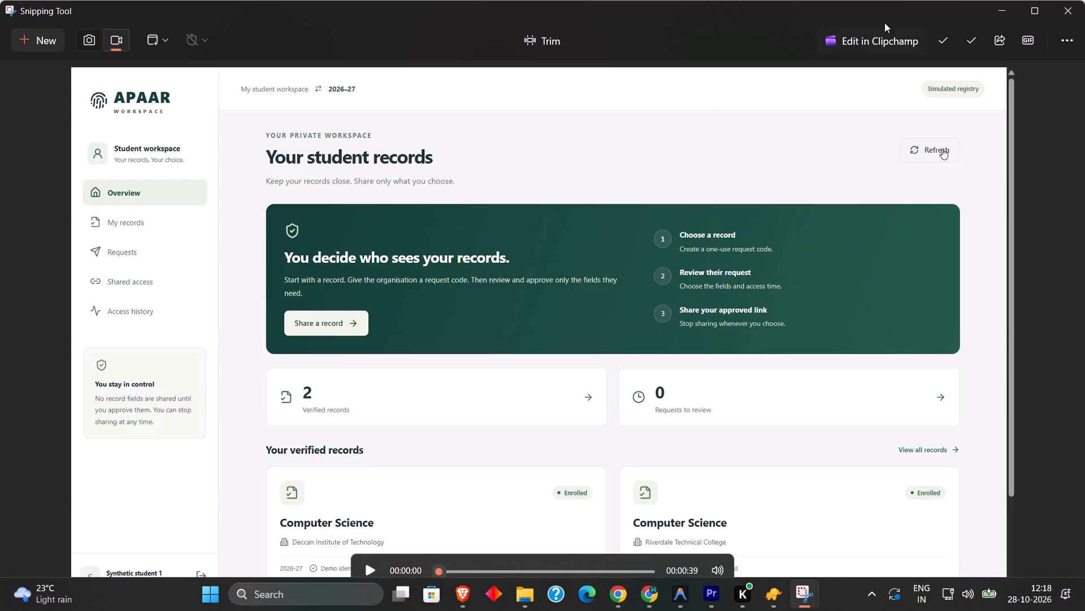
{"action": "left_click", "coordinate": [939, 41]}
{"action": "type", "text": "scene"}
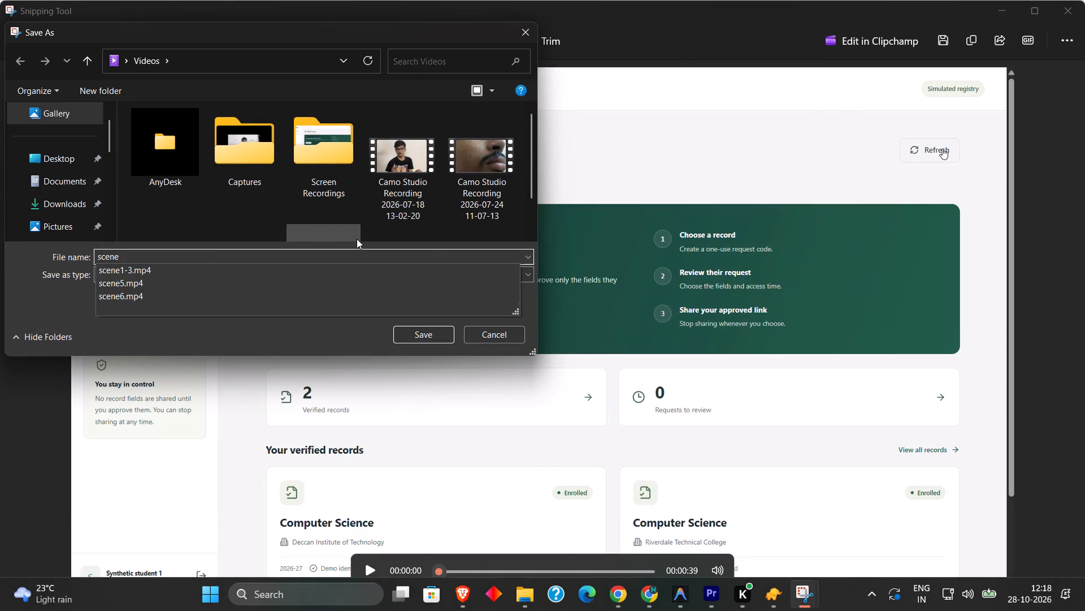
{"action": "key", "text": "8"}
{"action": "left_click", "coordinate": [424, 332]}
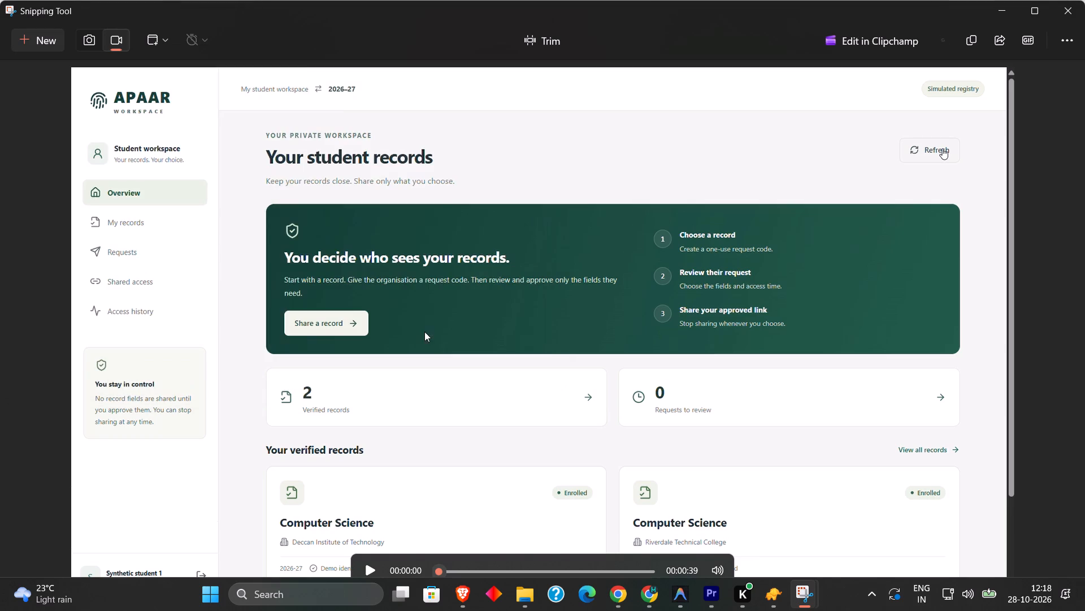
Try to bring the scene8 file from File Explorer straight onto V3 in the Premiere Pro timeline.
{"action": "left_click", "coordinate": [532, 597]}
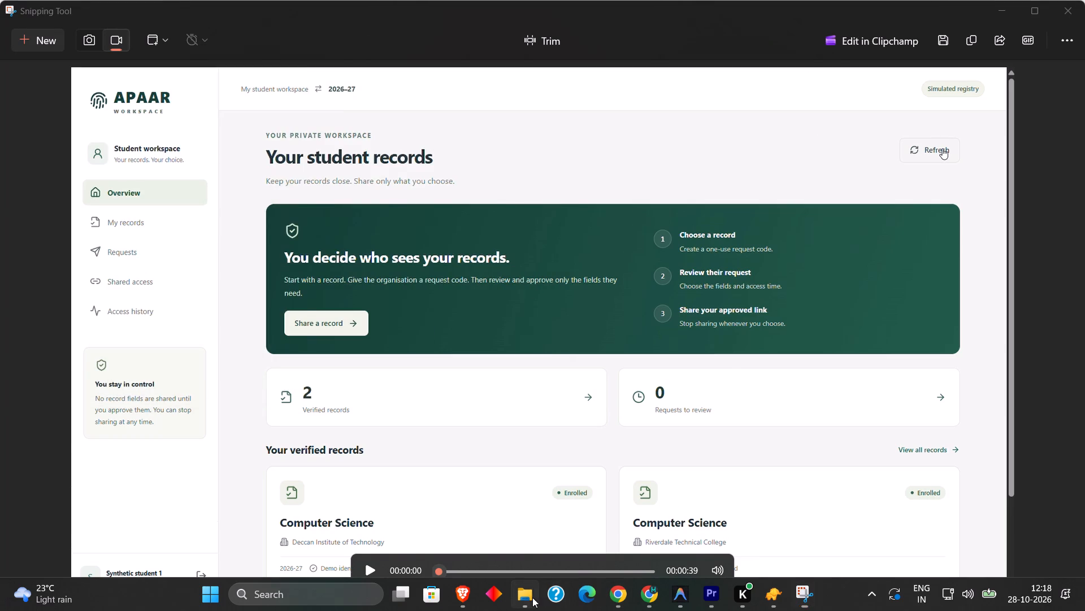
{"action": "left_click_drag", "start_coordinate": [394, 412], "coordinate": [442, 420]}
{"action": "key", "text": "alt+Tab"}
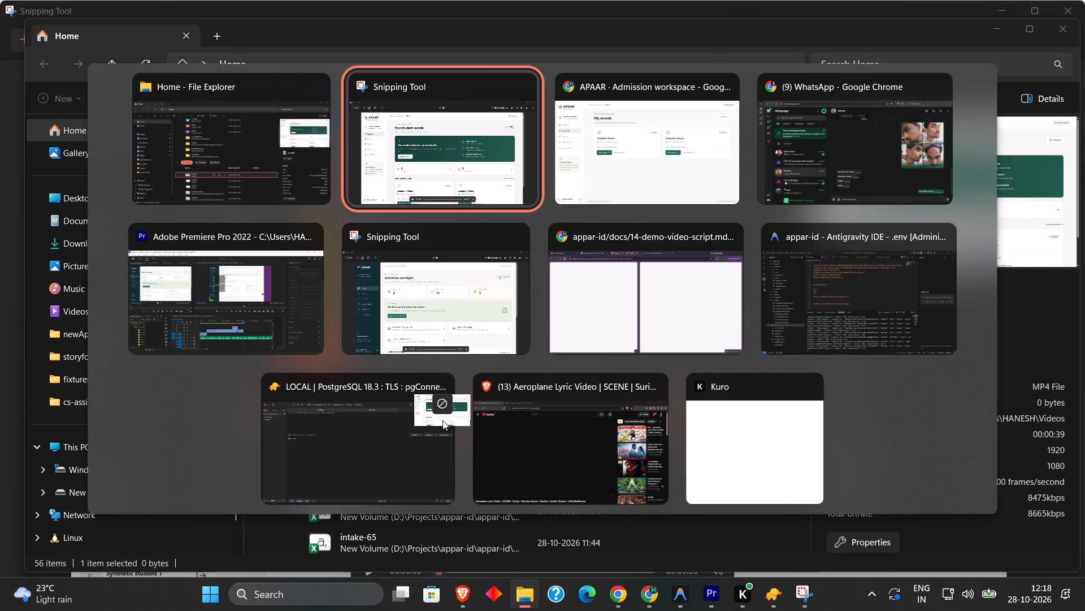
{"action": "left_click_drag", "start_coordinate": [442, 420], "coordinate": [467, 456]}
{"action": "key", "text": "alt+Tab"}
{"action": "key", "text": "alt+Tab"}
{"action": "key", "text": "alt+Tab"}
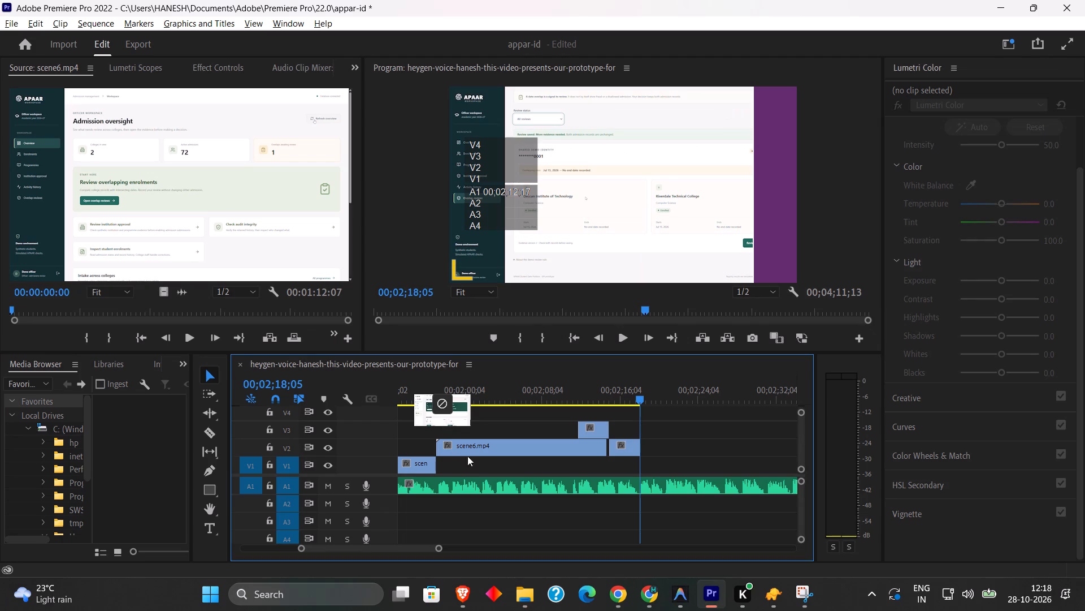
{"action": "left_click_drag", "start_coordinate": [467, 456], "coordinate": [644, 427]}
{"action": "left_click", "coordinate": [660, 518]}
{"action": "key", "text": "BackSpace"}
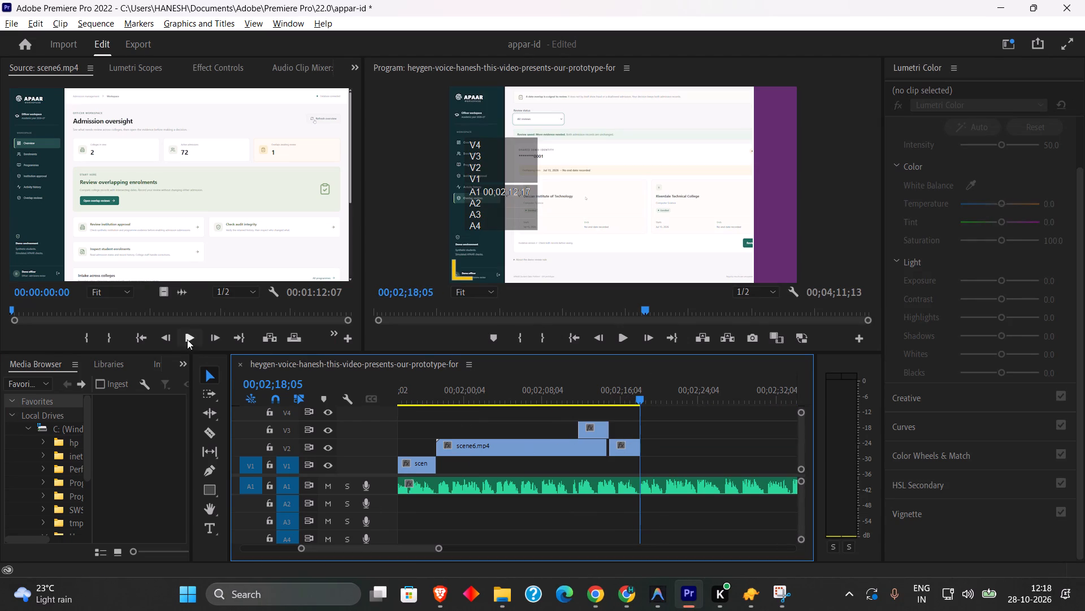
Load scene8 from File Explorer into Premiere Pro's Source Monitor and place its video on V3 starting at 00;02;18;05.
{"action": "key", "text": "alt+Tab"}
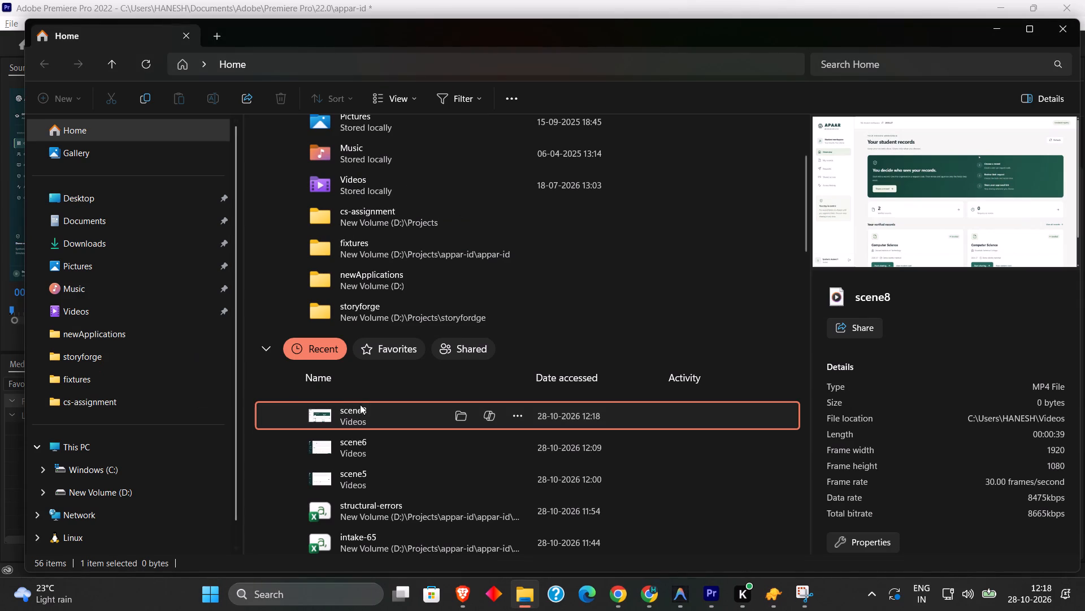
{"action": "left_click_drag", "start_coordinate": [360, 405], "coordinate": [180, 190]}
{"action": "key", "text": "alt+Tab"}
{"action": "left_click_drag", "start_coordinate": [164, 290], "coordinate": [637, 428]}
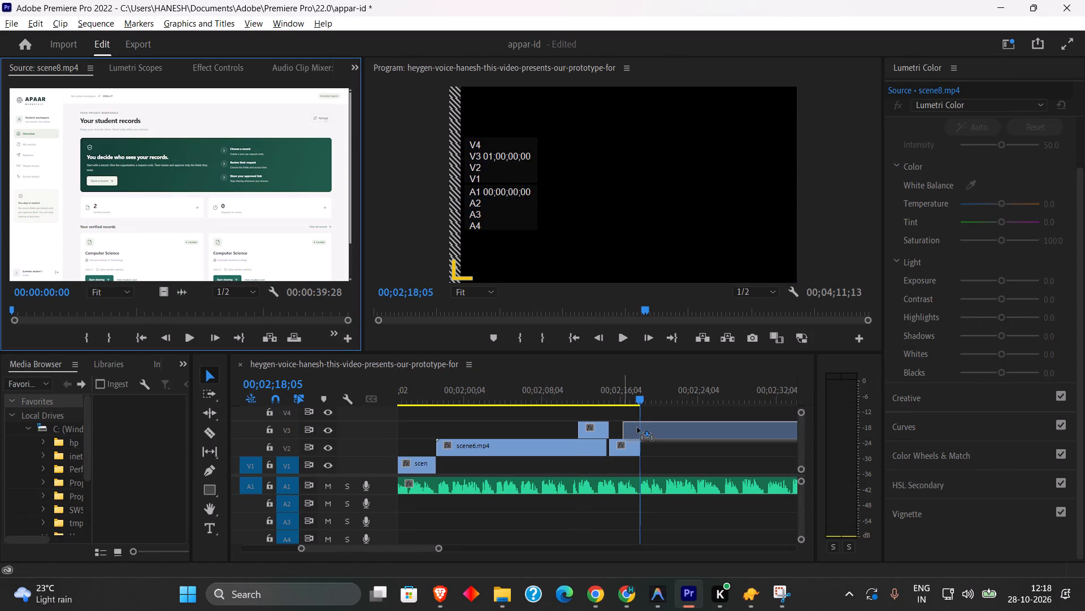
{"action": "left_click_drag", "start_coordinate": [637, 428], "coordinate": [644, 430]}
Play across the join between the scene6 clip on V2 and the scene8 clip on V3.
{"action": "key", "text": "space"}
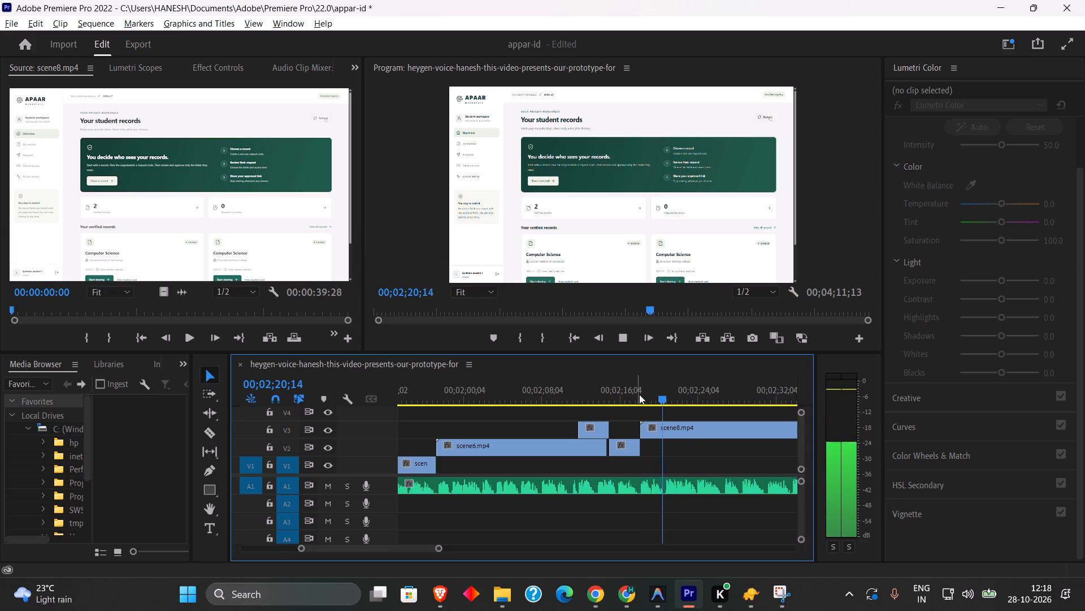
{"action": "left_click_drag", "start_coordinate": [640, 395], "coordinate": [635, 395]}
{"action": "key", "text": "space"}
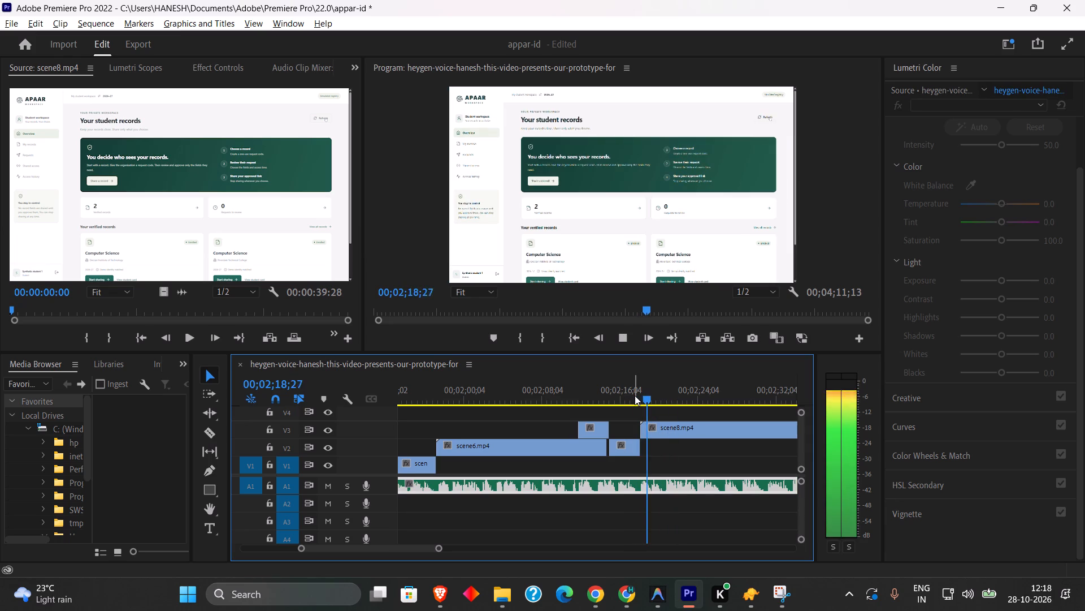
{"action": "left_click", "coordinate": [635, 395]}
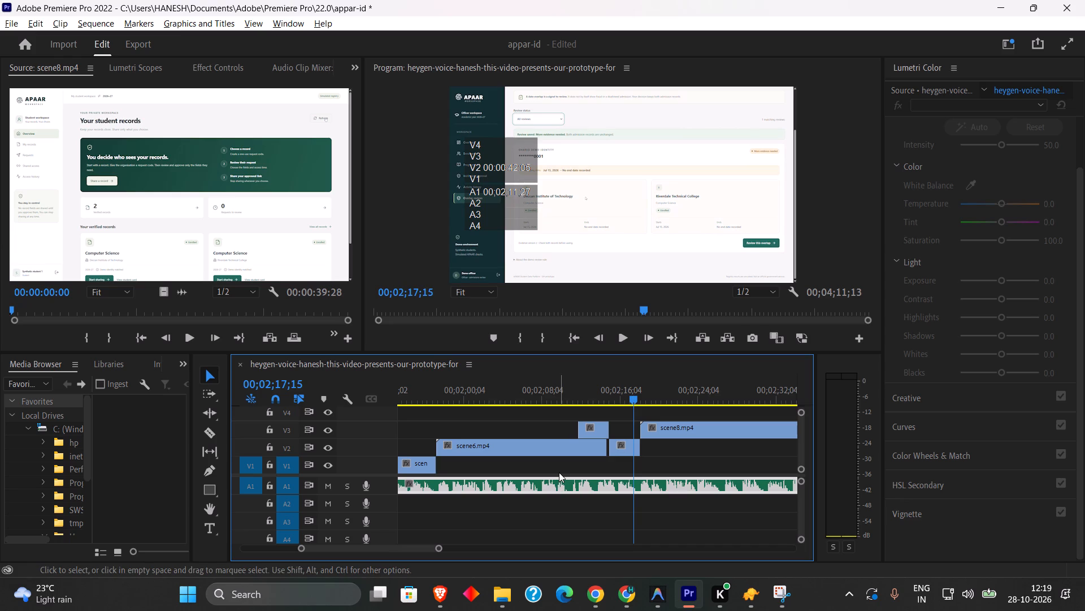
Switch back to the student workspace's My records page in Chrome and leave full screen.
{"action": "key", "text": "alt+Tab"}
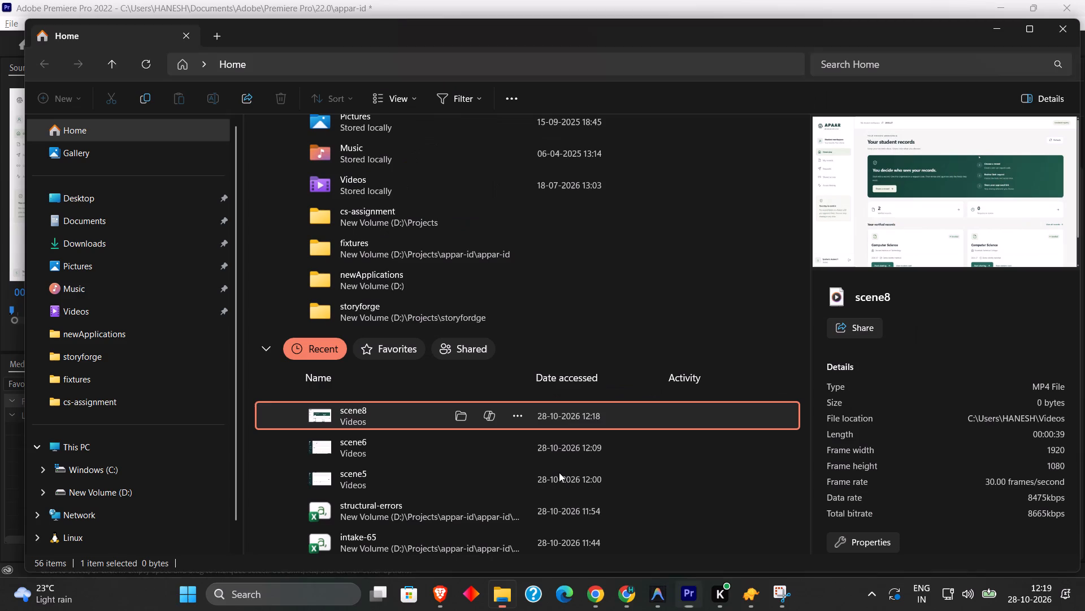
{"action": "key", "text": "alt+Tab"}
{"action": "key", "text": "alt+Tab"}
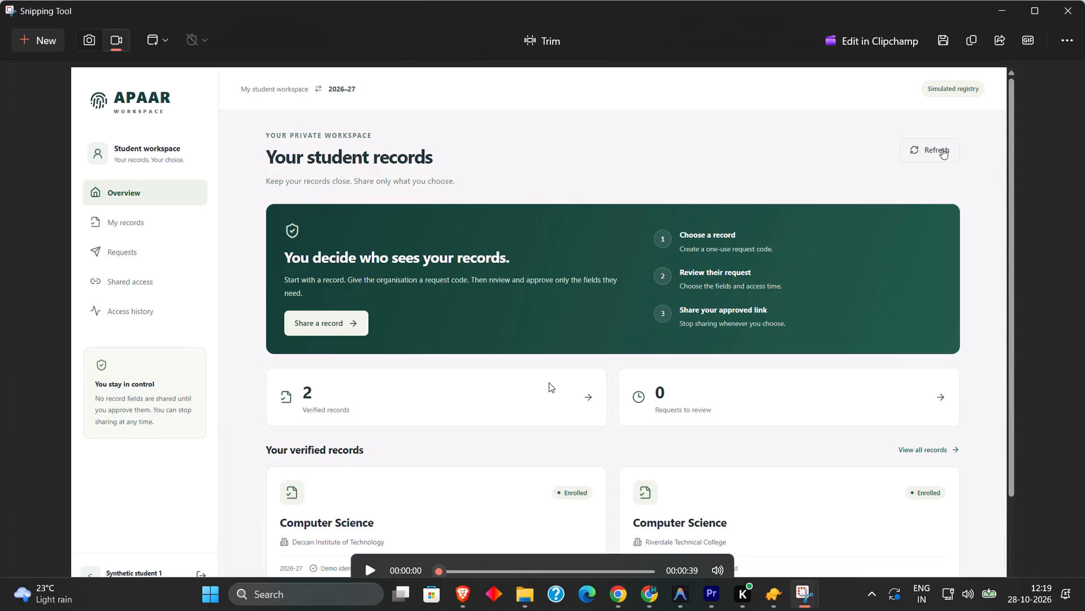
{"action": "key", "text": "alt+Tab"}
{"action": "key", "text": "alt+Tab"}
{"action": "key", "text": "alt+Tab"}
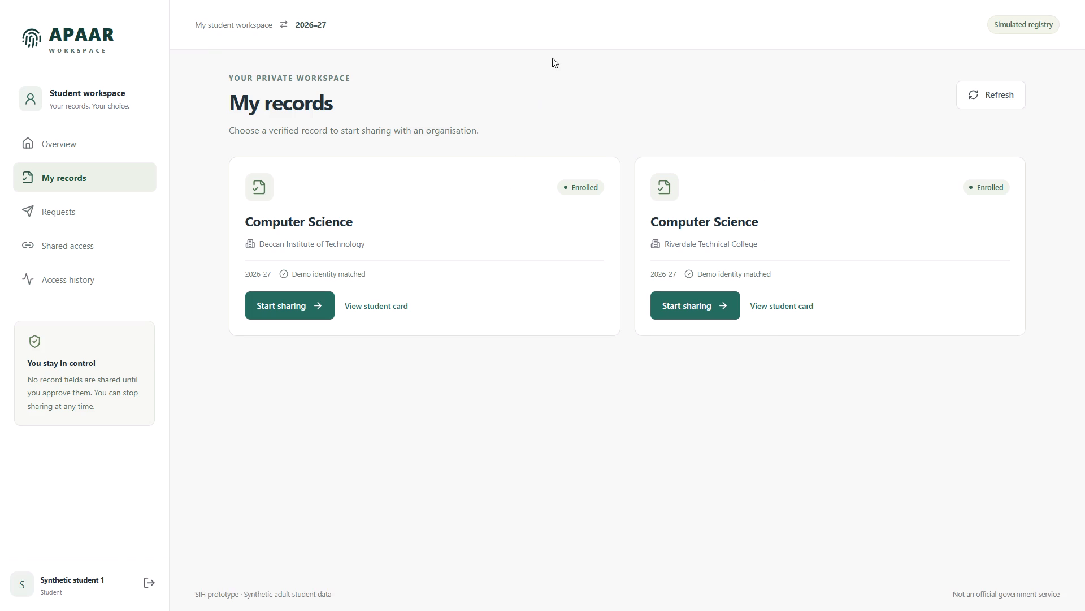
{"action": "left_click", "coordinate": [551, 49]}
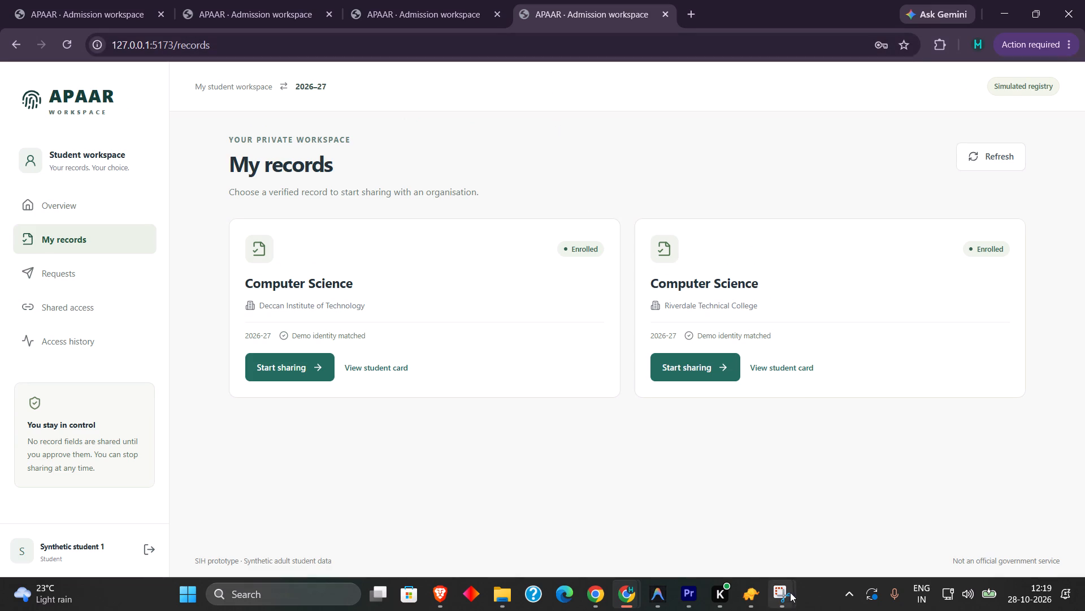
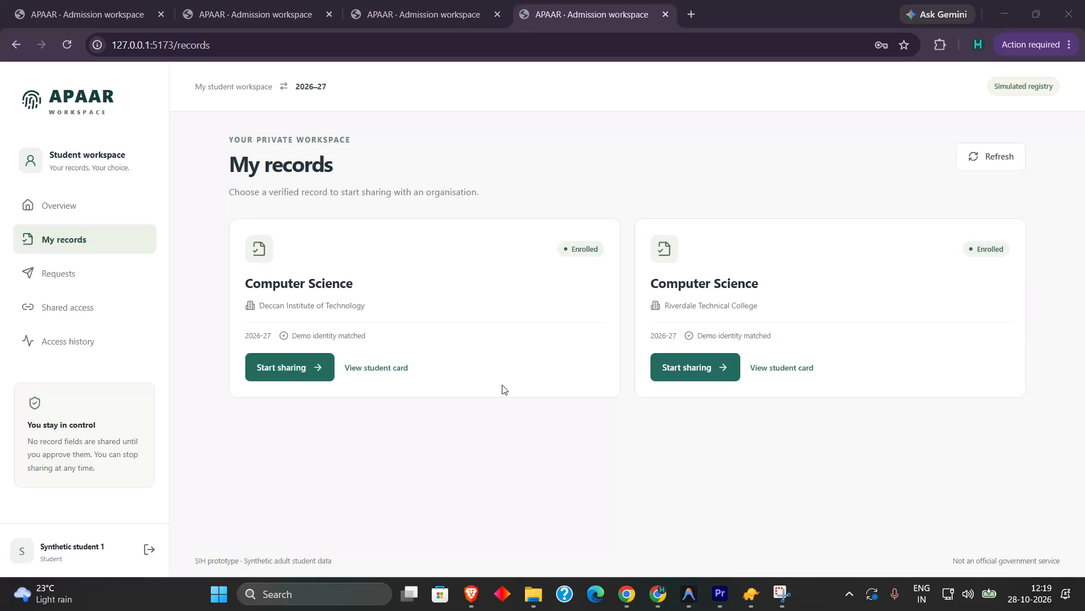
Switch to the officer workspace's Overlap reviews page in Chrome and show it full screen.
{"action": "key", "text": "F11"}
{"action": "key", "text": "F11"}
{"action": "left_click", "coordinate": [552, 200]}
{"action": "key", "text": "F11"}
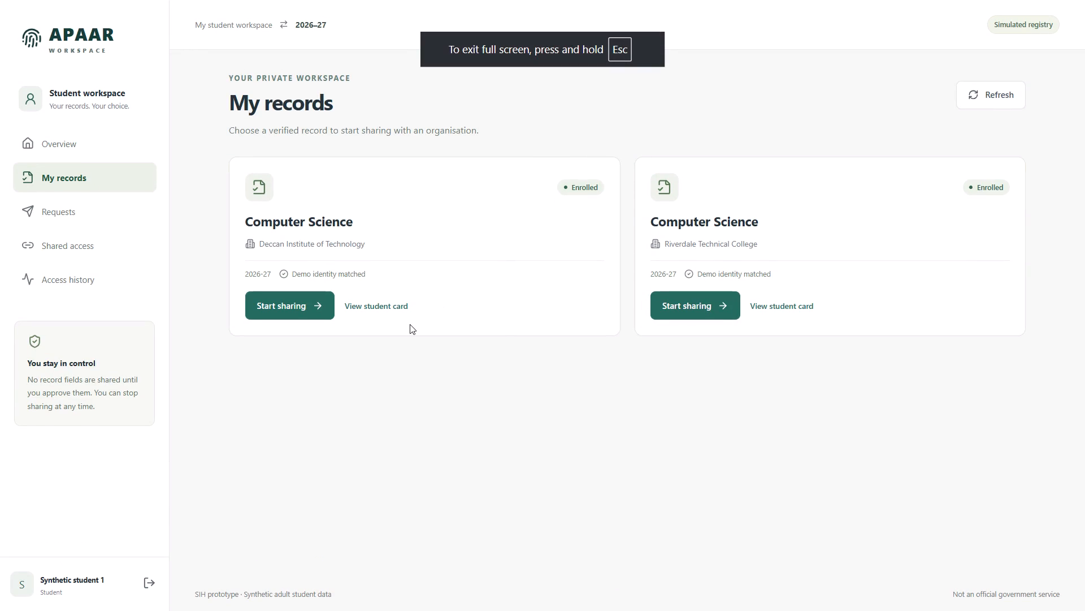
{"action": "left_click", "coordinate": [550, 45]}
{"action": "left_click", "coordinate": [377, 0]}
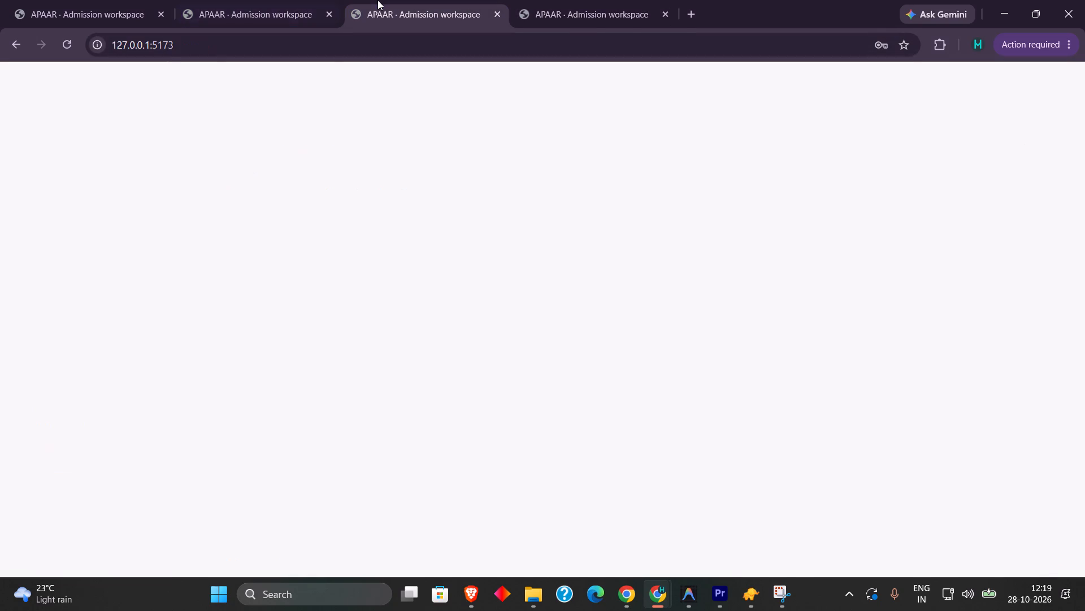
{"action": "left_click", "coordinate": [298, 0]}
{"action": "left_click", "coordinate": [137, 1]}
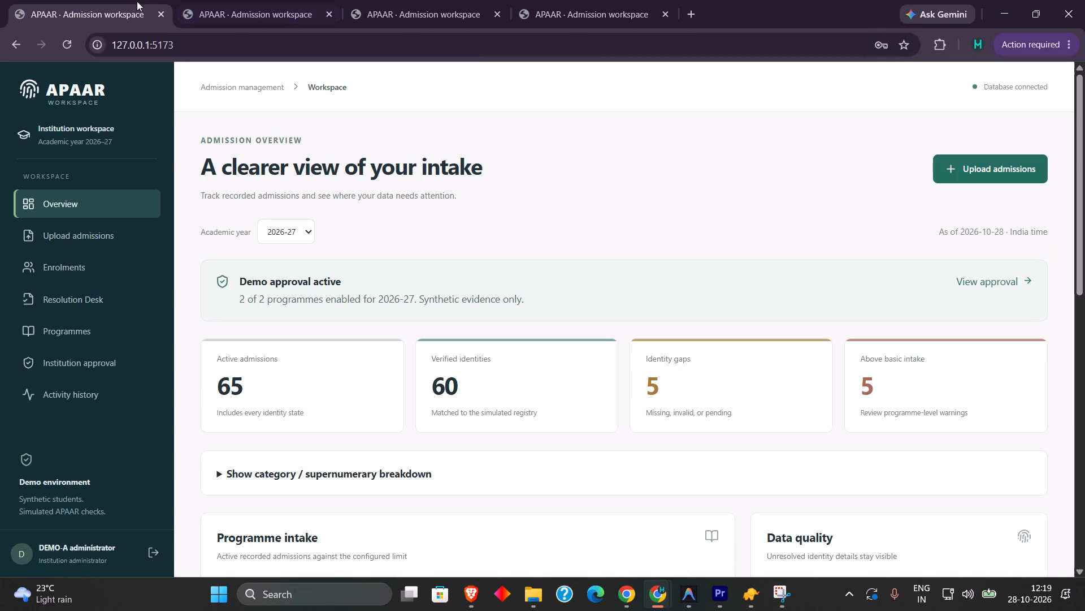
{"action": "left_click", "coordinate": [222, 0]}
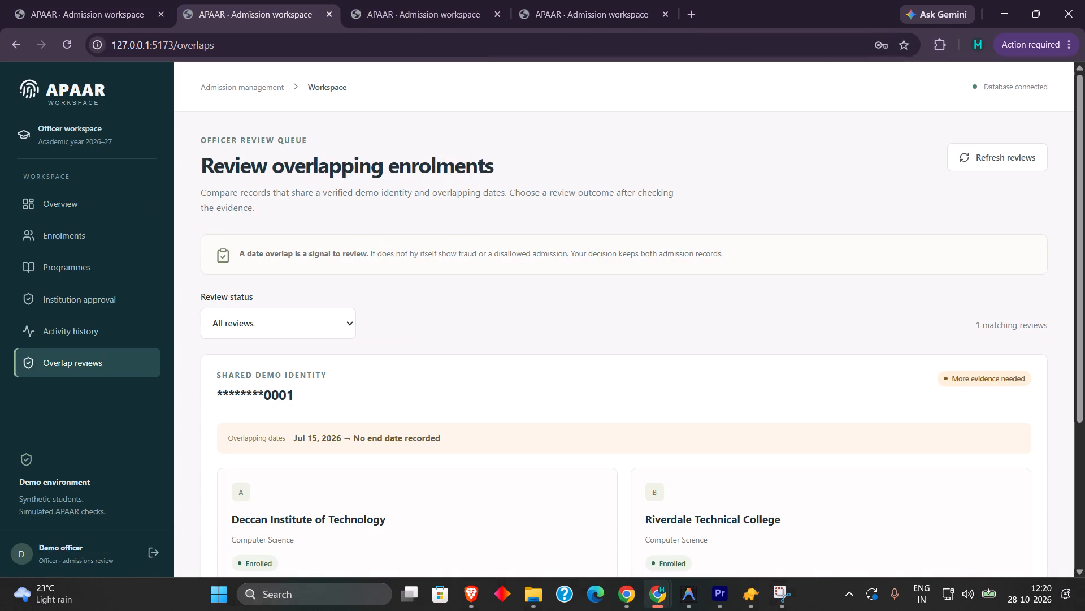
{"action": "key", "text": "F11"}
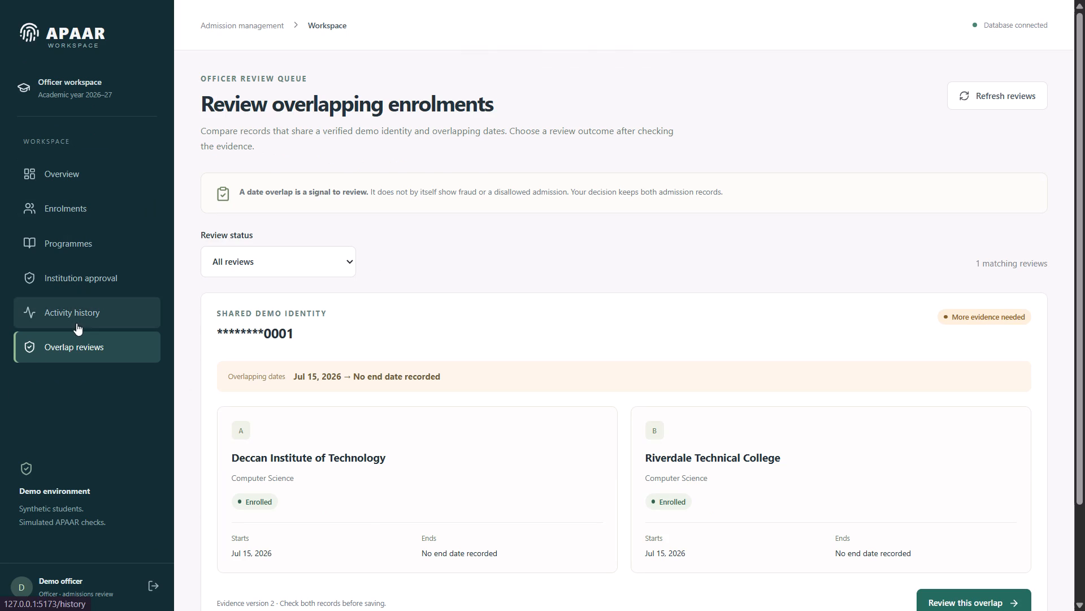
{"action": "scroll", "coordinate": [427, 299], "scroll_direction": "up", "scroll_amount": 3}
Start a Snipping Tool video recording covering the full-screen Overlap reviews page.
{"action": "key", "text": "shift+super+s"}
{"action": "left_click", "coordinate": [525, 24]}
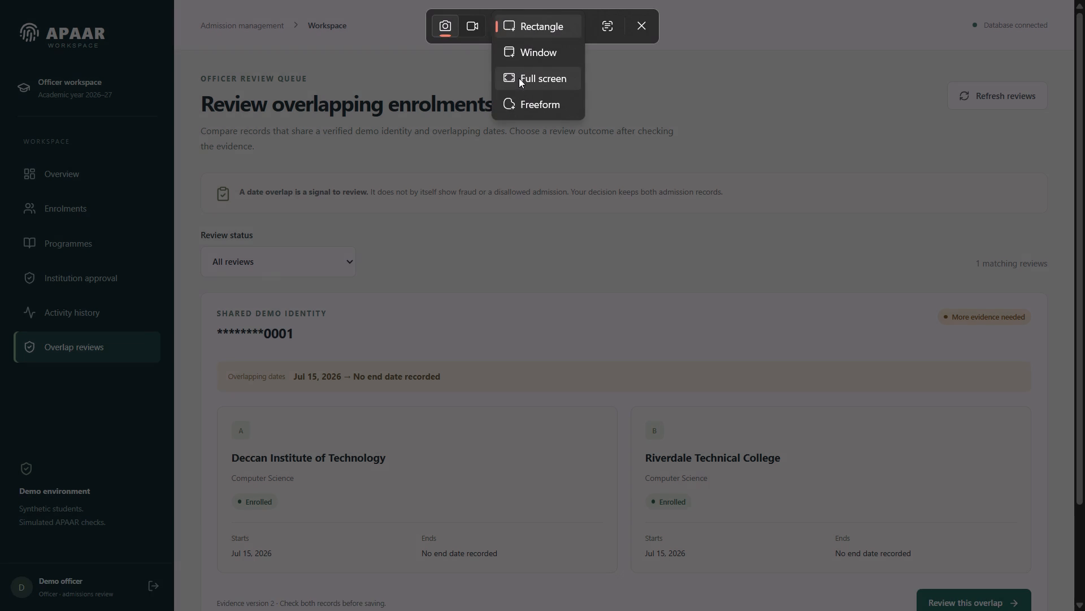
{"action": "left_click", "coordinate": [472, 29]}
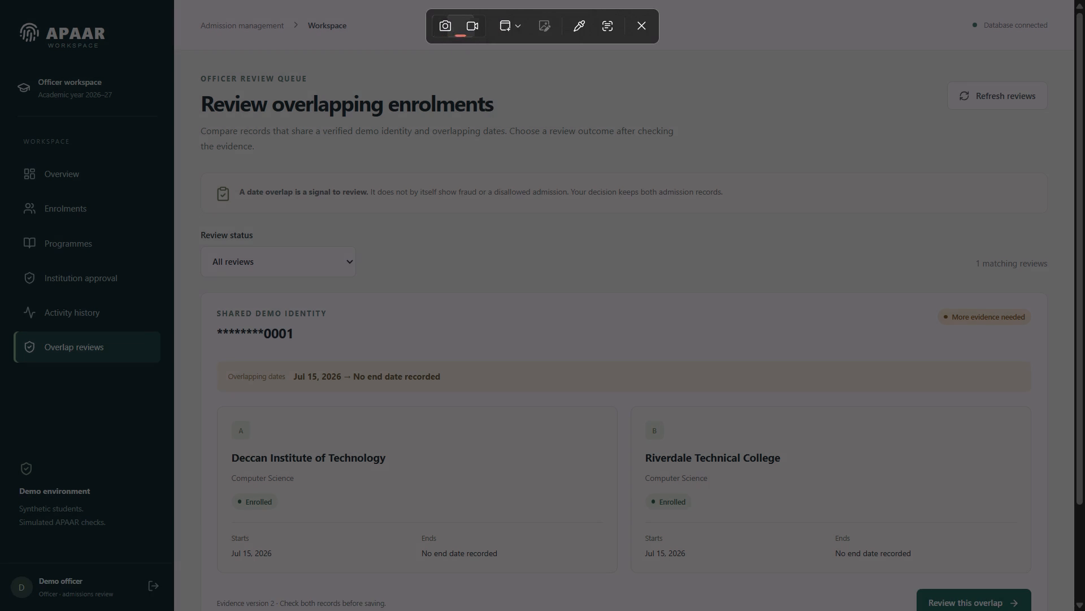
{"action": "left_click", "coordinate": [500, 169]}
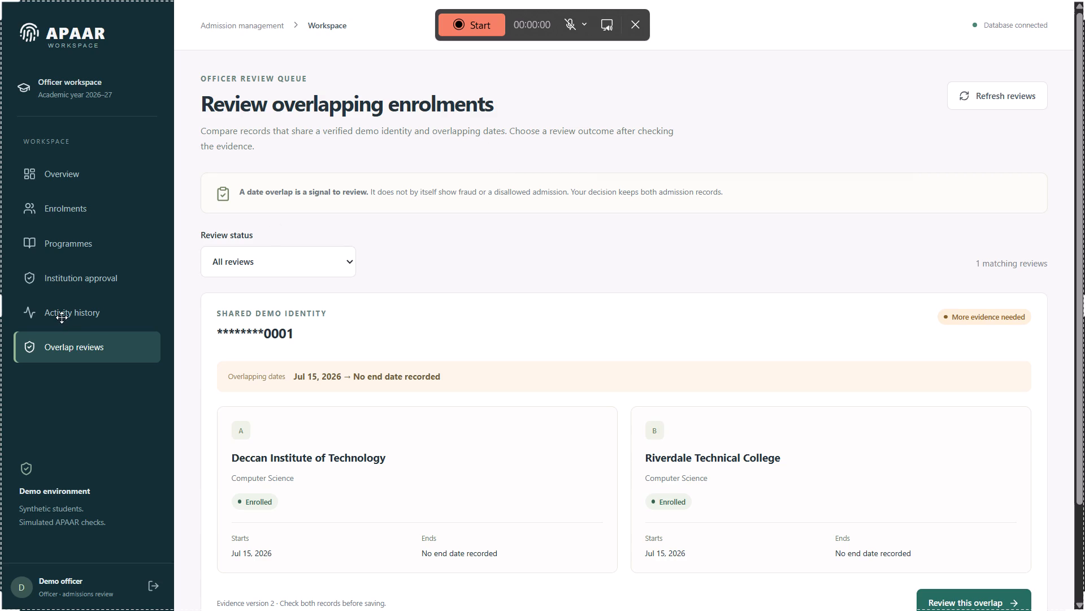
{"action": "left_click", "coordinate": [486, 31]}
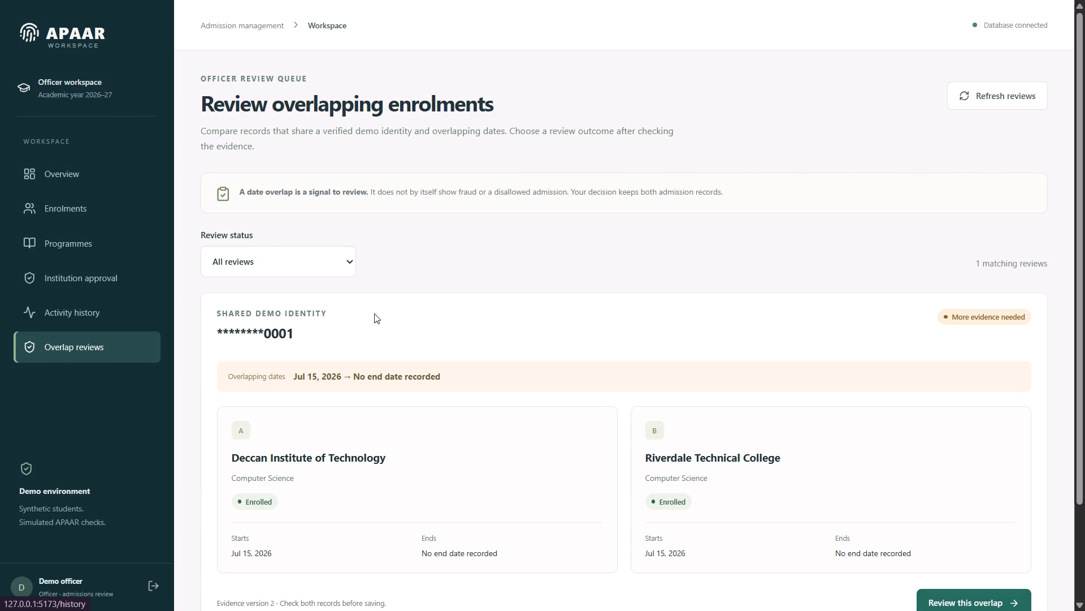
Open Activity history, run the history integrity check and expand its check details and limits.
{"action": "left_click", "coordinate": [136, 312]}
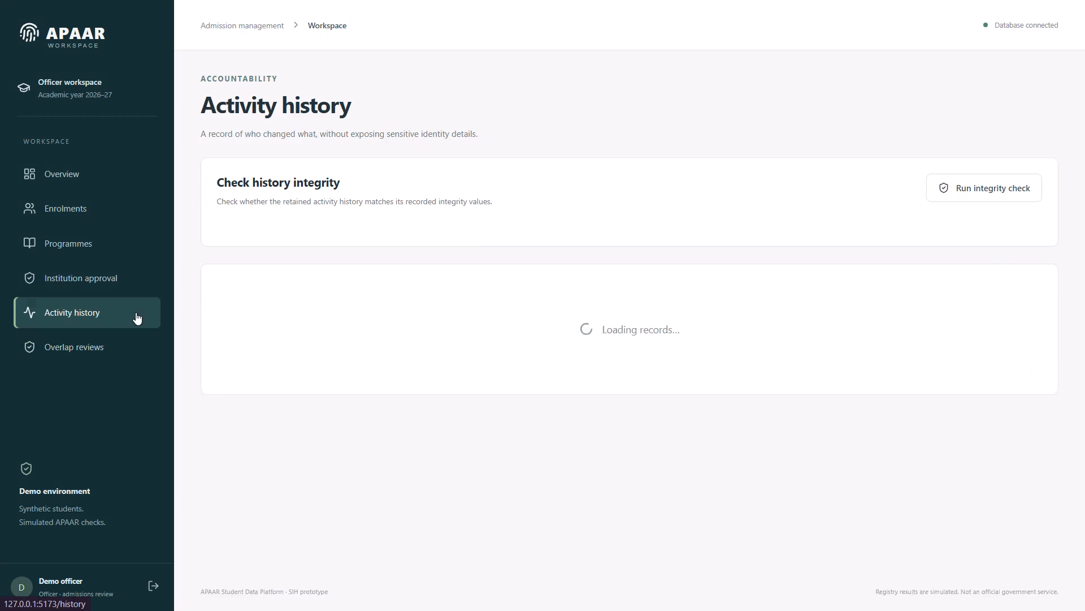
{"action": "left_click", "coordinate": [965, 190]}
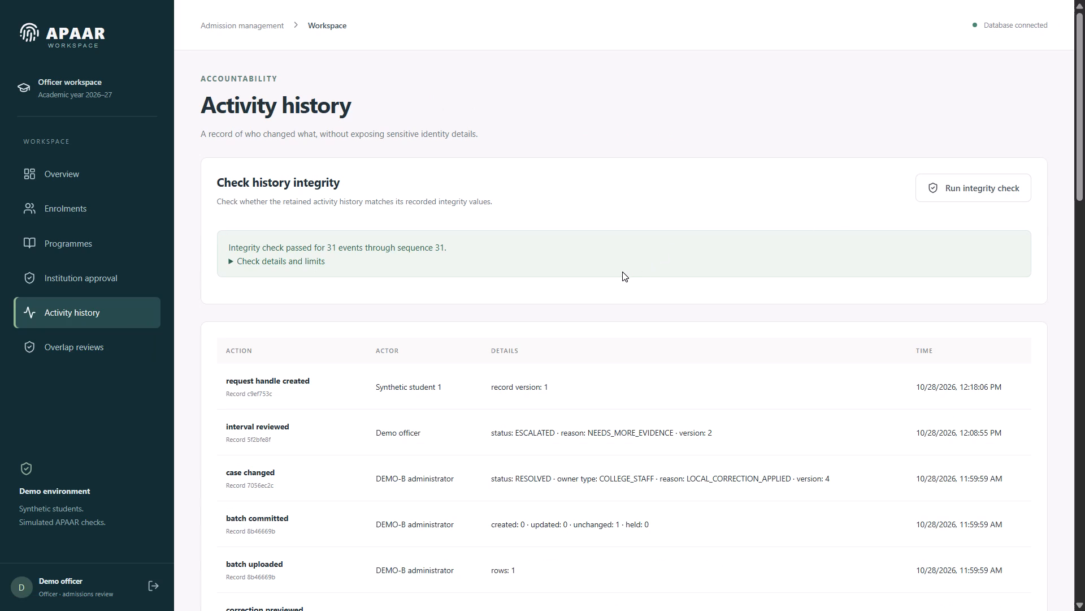
{"action": "left_click", "coordinate": [233, 260]}
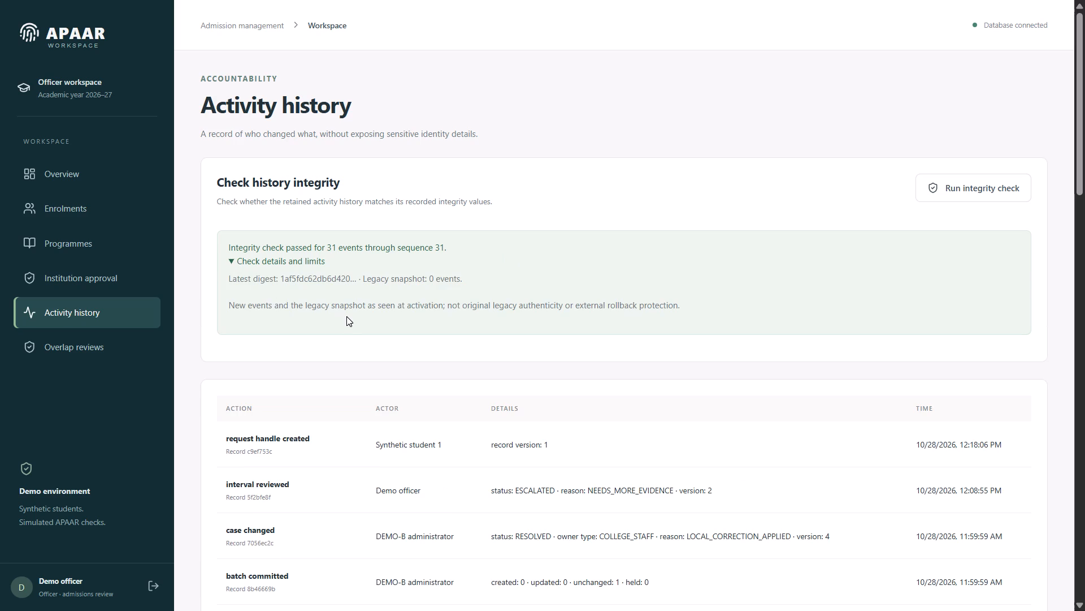
Show the activity history records down to the oldest entry and back to the top, and stop the recording.
{"action": "scroll", "coordinate": [346, 317], "scroll_direction": "down", "scroll_amount": 7}
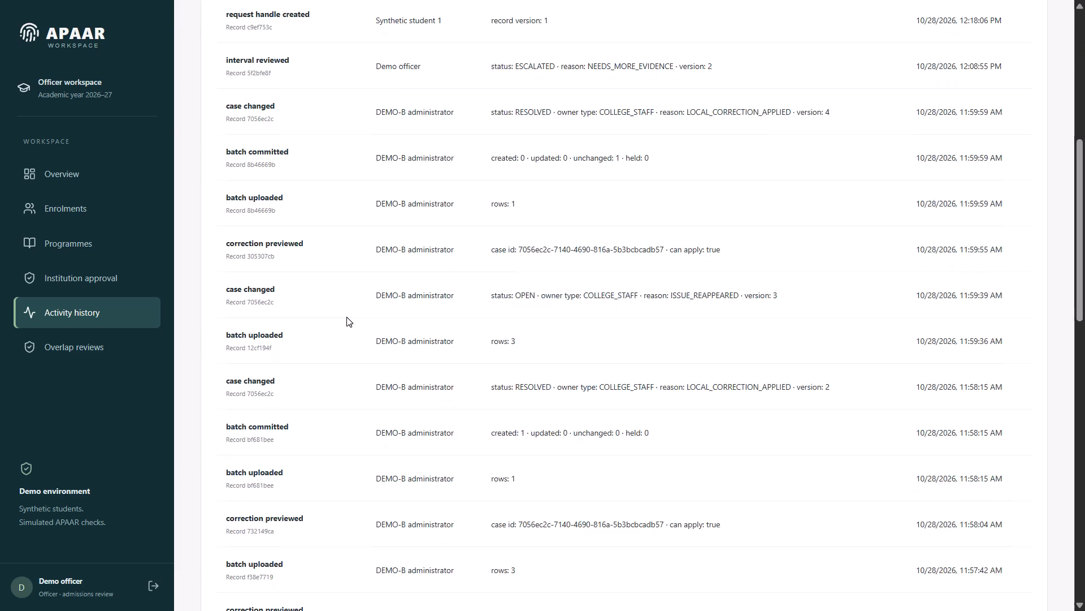
{"action": "scroll", "coordinate": [346, 317], "scroll_direction": "down", "scroll_amount": 12}
{"action": "scroll", "coordinate": [346, 317], "scroll_direction": "up", "scroll_amount": 1}
{"action": "scroll", "coordinate": [346, 317], "scroll_direction": "down", "scroll_amount": 6}
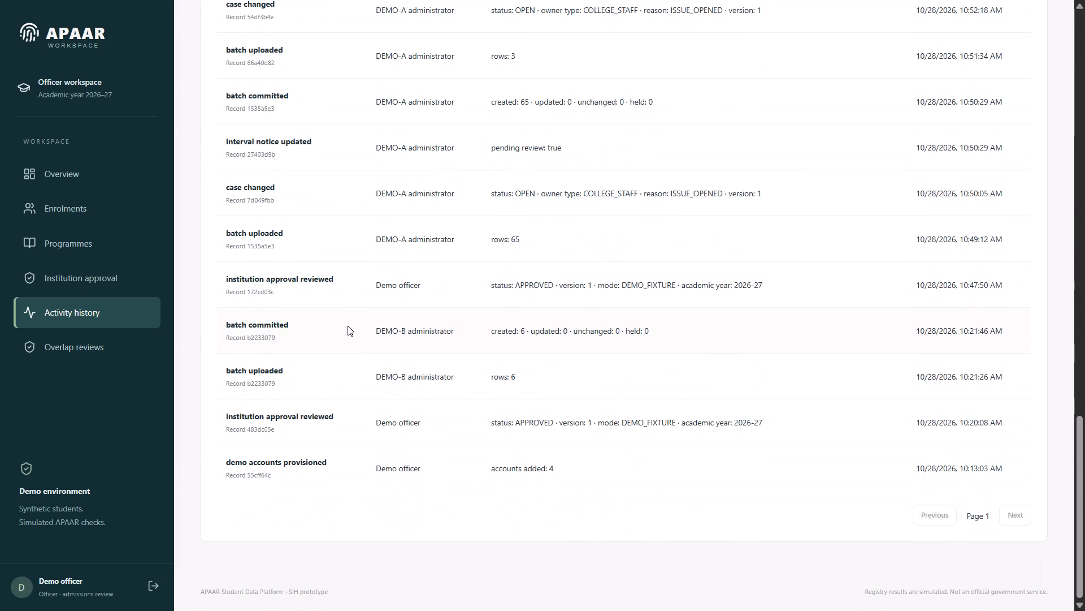
{"action": "scroll", "coordinate": [348, 326], "scroll_direction": "up", "scroll_amount": 20}
{"action": "scroll", "coordinate": [348, 324], "scroll_direction": "up", "scroll_amount": 3}
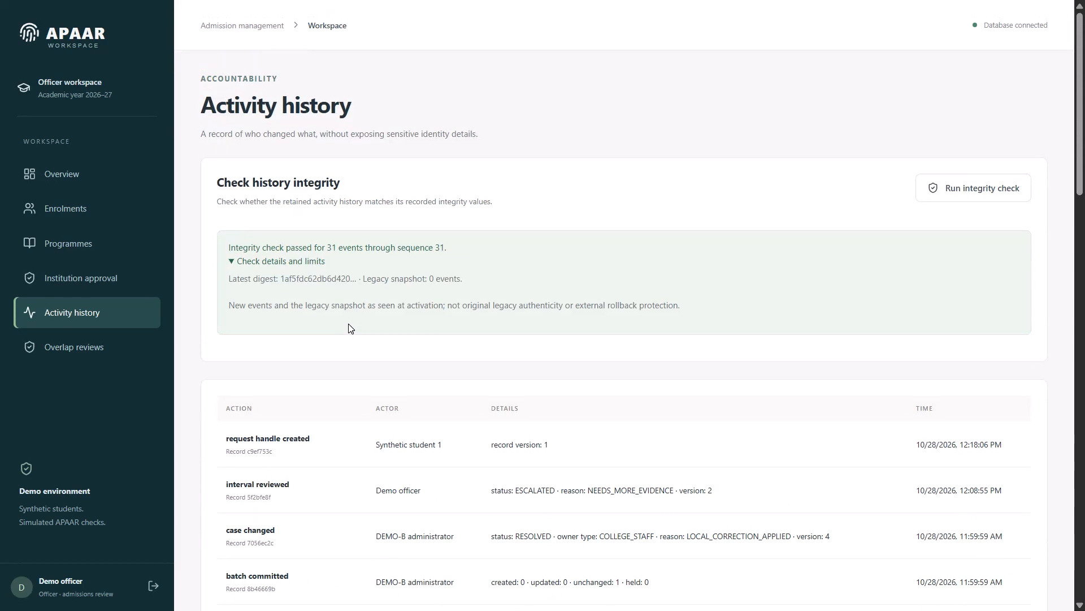
{"action": "scroll", "coordinate": [348, 324], "scroll_direction": "up", "scroll_amount": 2}
{"action": "left_click", "coordinate": [492, 30]}
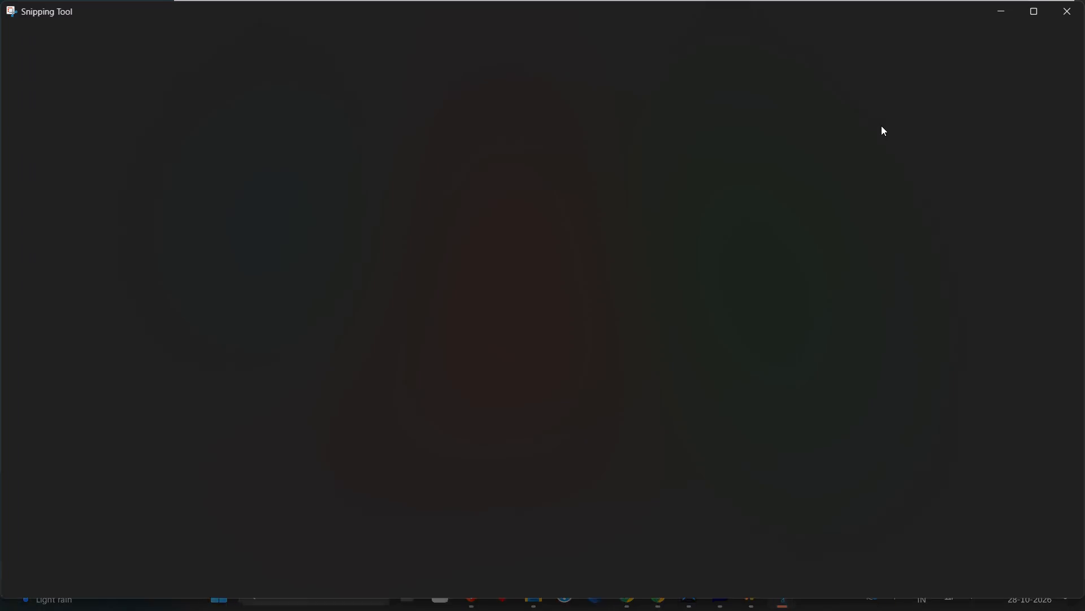
Save the recording as an MP4 named scene7 in the Videos folder.
{"action": "left_click", "coordinate": [940, 42]}
{"action": "left_click", "coordinate": [940, 42]}
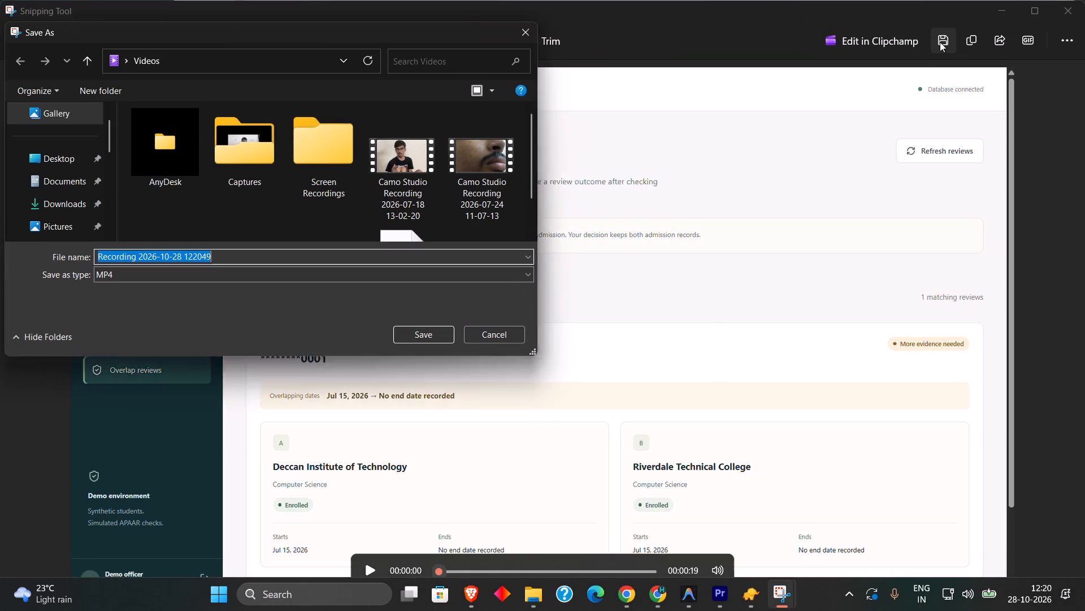
{"action": "type", "text": "scenec"}
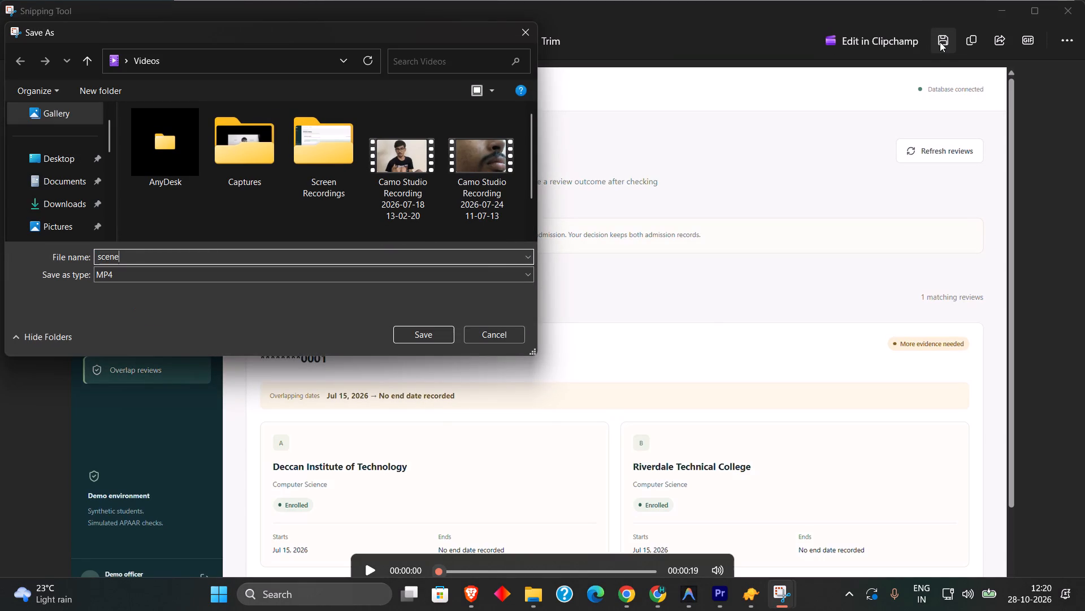
{"action": "key", "text": "BackSpace"}
{"action": "key", "text": "7"}
{"action": "key", "text": "Return"}
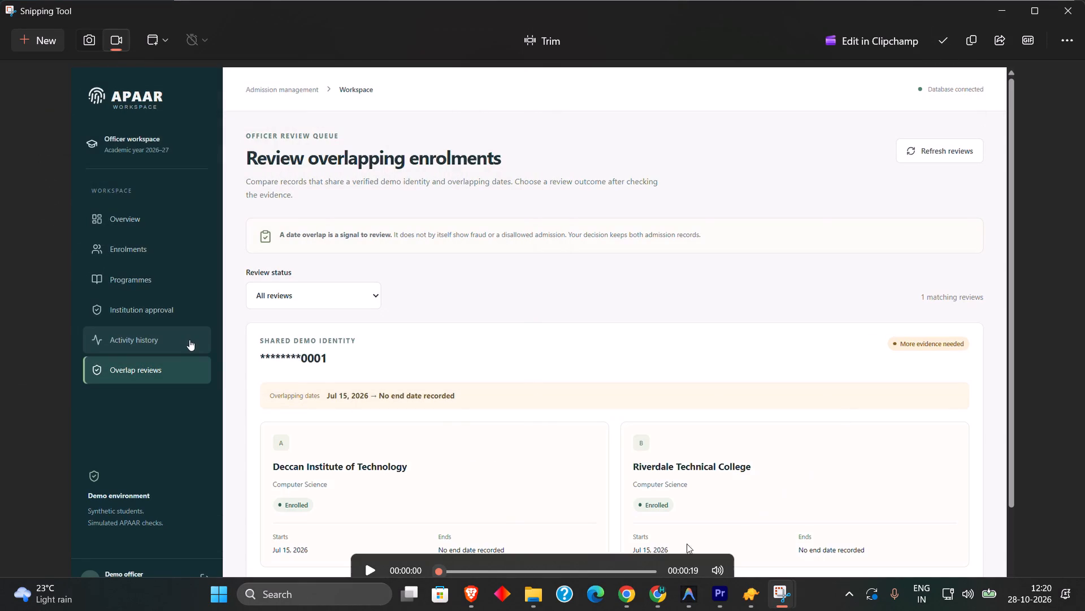
Load scene7 from File Explorer into Premiere Pro's Source Monitor.
{"action": "left_click", "coordinate": [526, 591]}
{"action": "left_click_drag", "start_coordinate": [382, 417], "coordinate": [492, 429]}
{"action": "key", "text": "alt+Tab"}
{"action": "key", "text": "alt+Tab"}
{"action": "key", "text": "alt+Tab"}
{"action": "key", "text": "alt+Tab"}
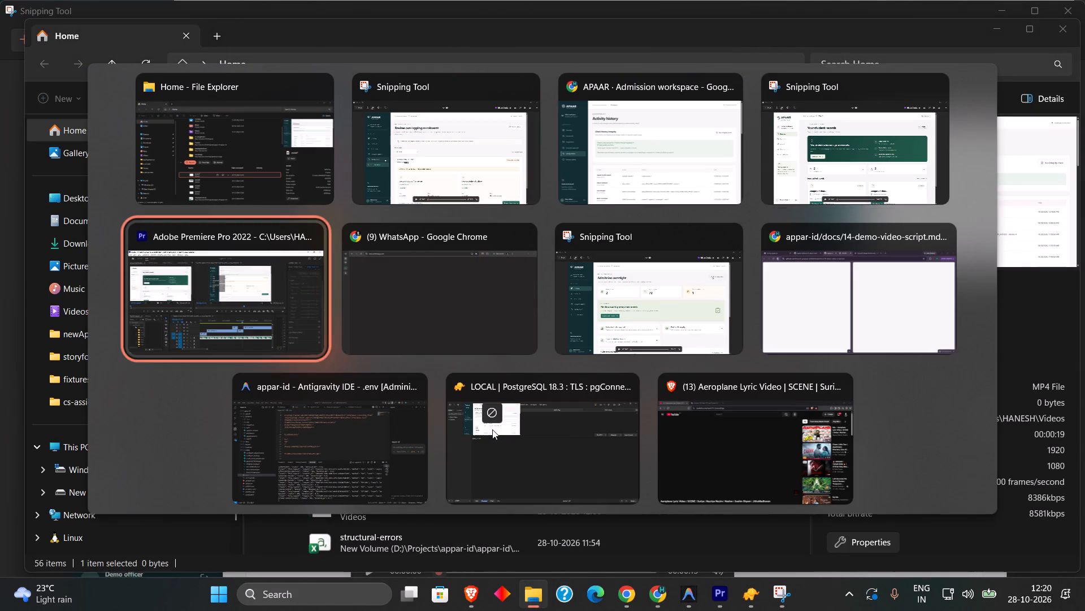
{"action": "left_click_drag", "start_coordinate": [492, 429], "coordinate": [185, 226]}
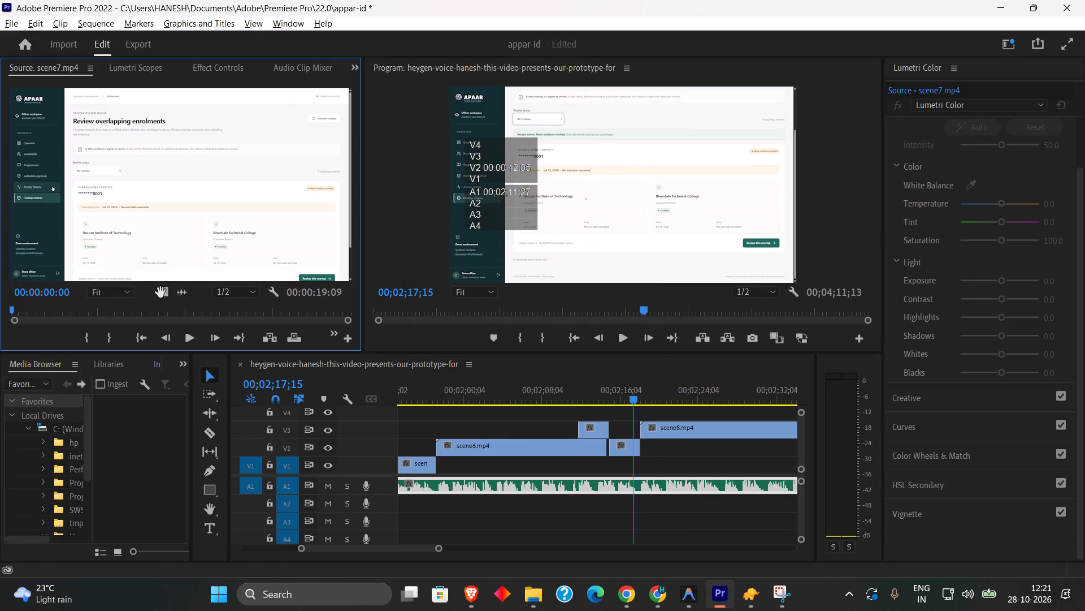
Move the scene8 clip on V3 about 8 seconds later to clear space after the scene6 clips.
{"action": "left_click_drag", "start_coordinate": [687, 429], "coordinate": [763, 428]}
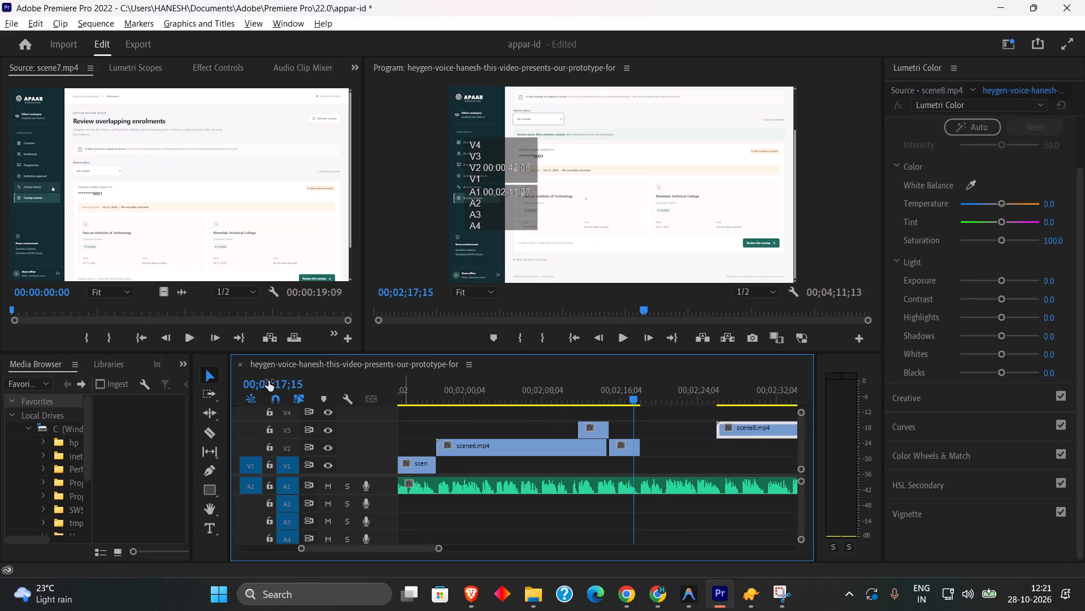
Place only the video of scene7 on V1, starting where the last scene6 clip on V2 ends.
{"action": "left_click_drag", "start_coordinate": [149, 237], "coordinate": [155, 242]}
{"action": "left_click_drag", "start_coordinate": [165, 289], "coordinate": [644, 459]}
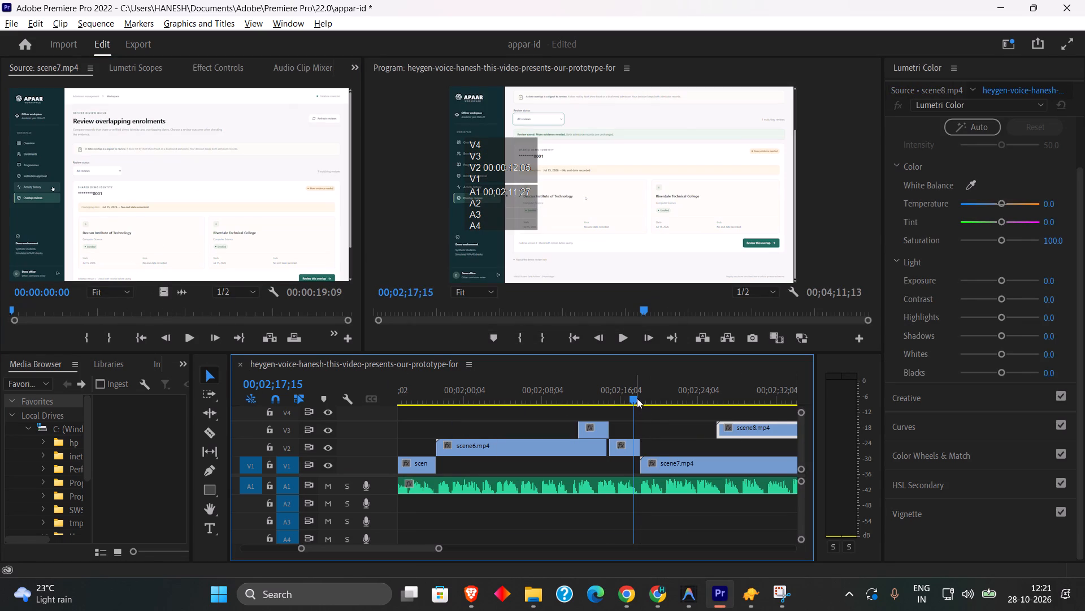
Play across the join between the last scene6 clip on V2 and the scene7 clip on V1.
{"action": "key", "text": "space"}
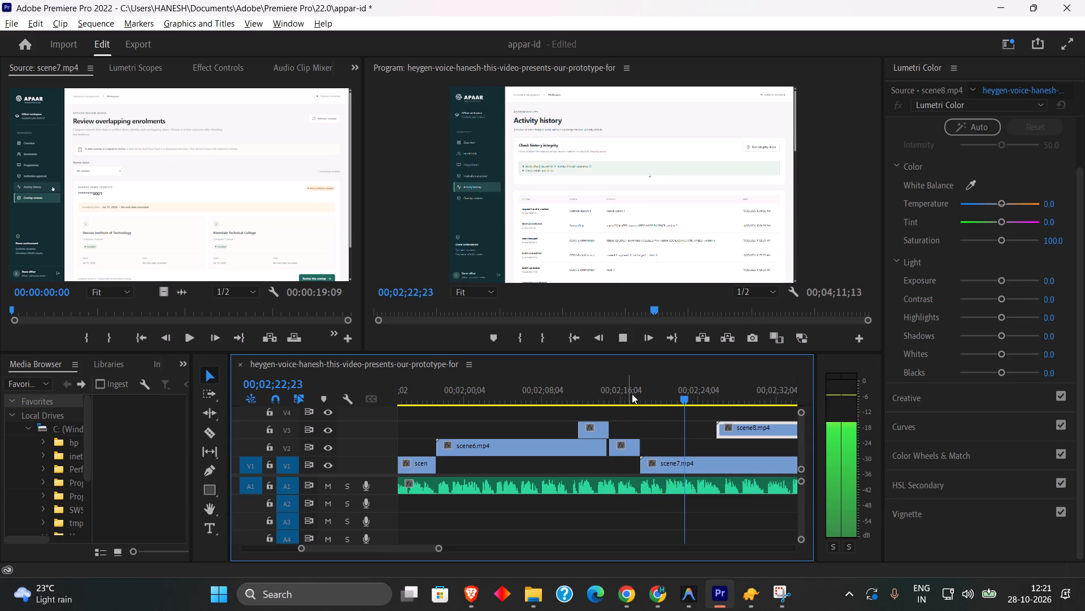
{"action": "left_click", "coordinate": [637, 396]}
{"action": "key", "text": "space"}
{"action": "key", "text": "space"}
{"action": "key", "text": "space"}
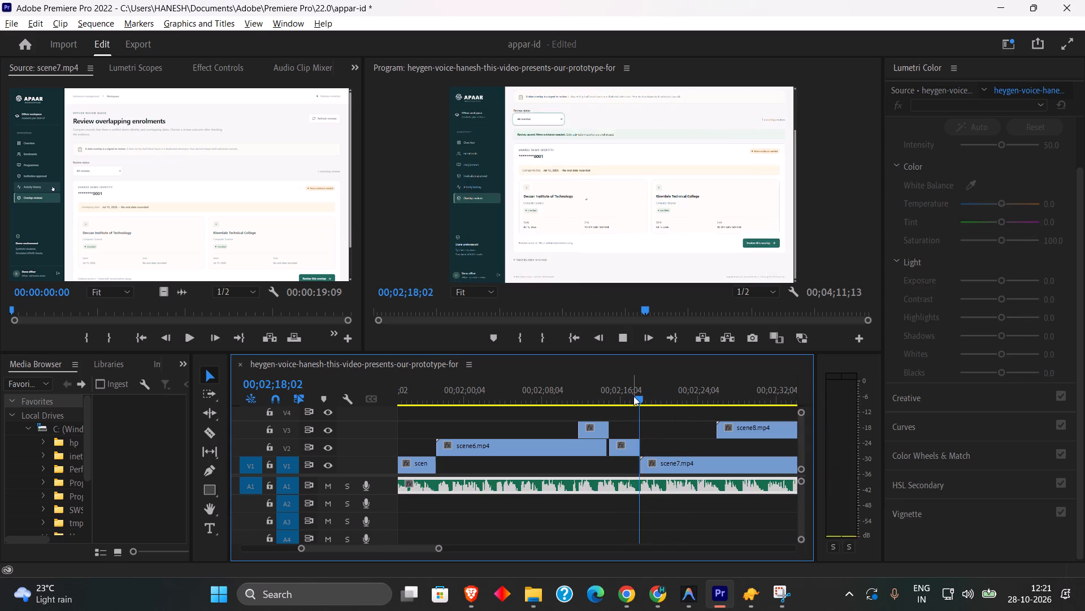
{"action": "left_click", "coordinate": [633, 396]}
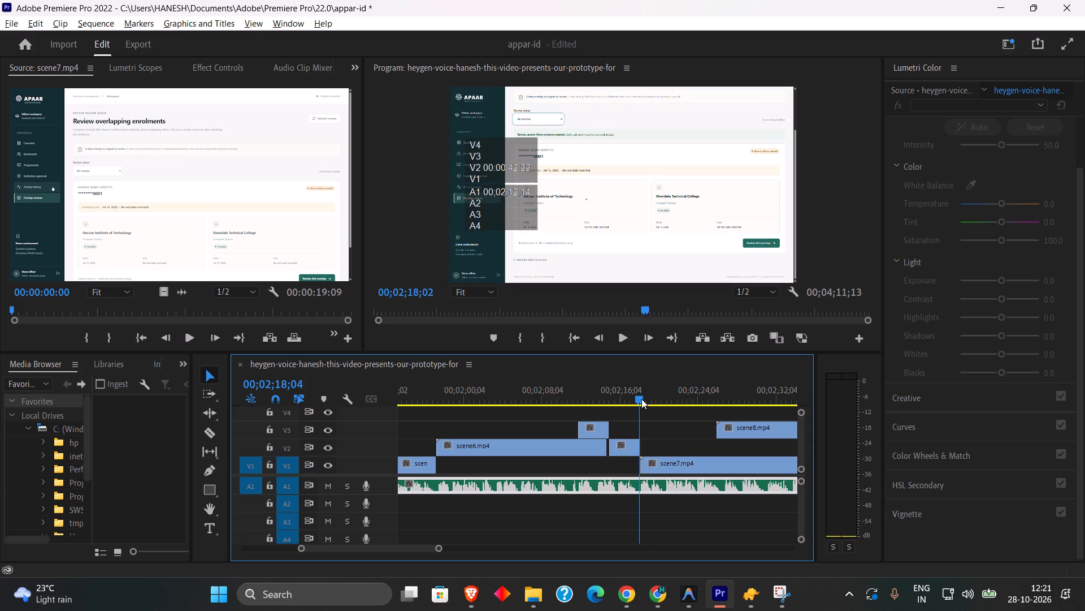
Extend the end of the last scene6 clip on V2 by about 1.5 seconds, overlapping the start of scene7.
{"action": "left_click_drag", "start_coordinate": [639, 448], "coordinate": [639, 448]}
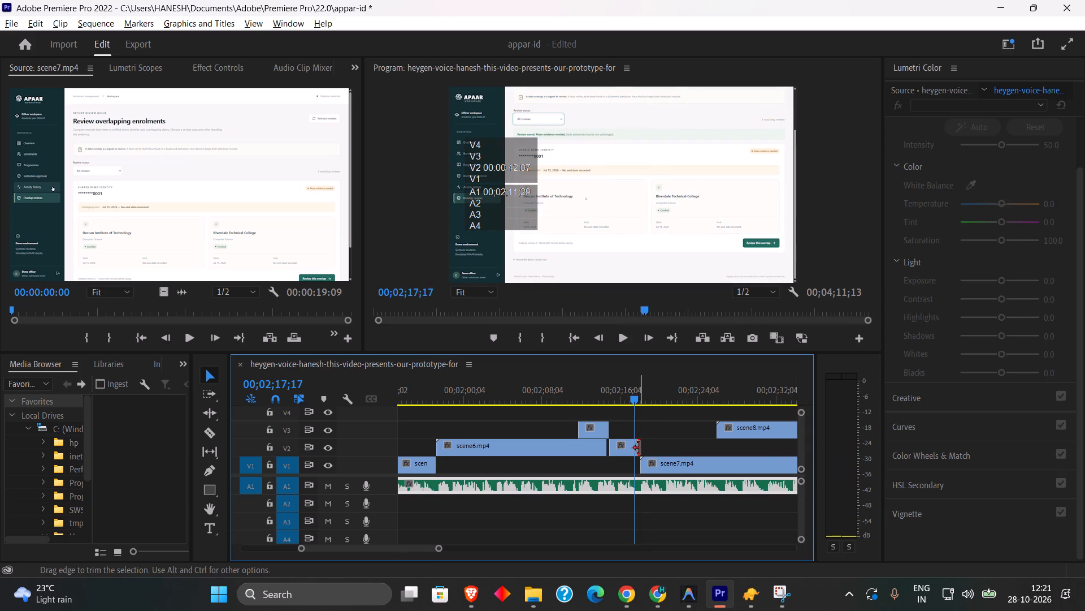
{"action": "left_click_drag", "start_coordinate": [639, 448], "coordinate": [655, 450]}
Play from just before the last scene6 clip, around 00;02;15, to check its extended ending against the voiceover.
{"action": "left_click", "coordinate": [628, 399]}
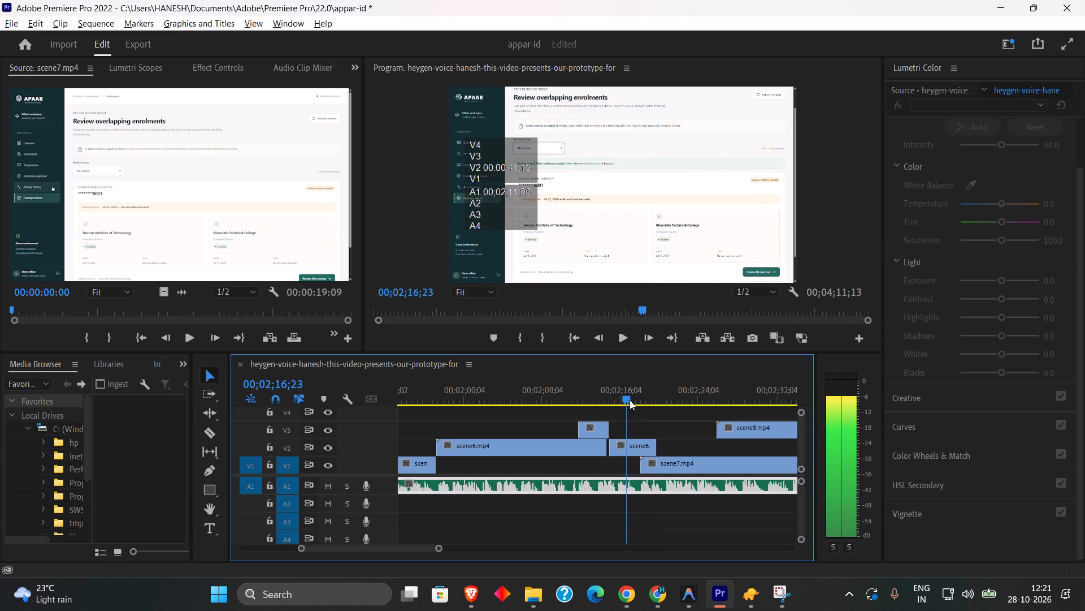
{"action": "left_click_drag", "start_coordinate": [631, 400], "coordinate": [611, 398]}
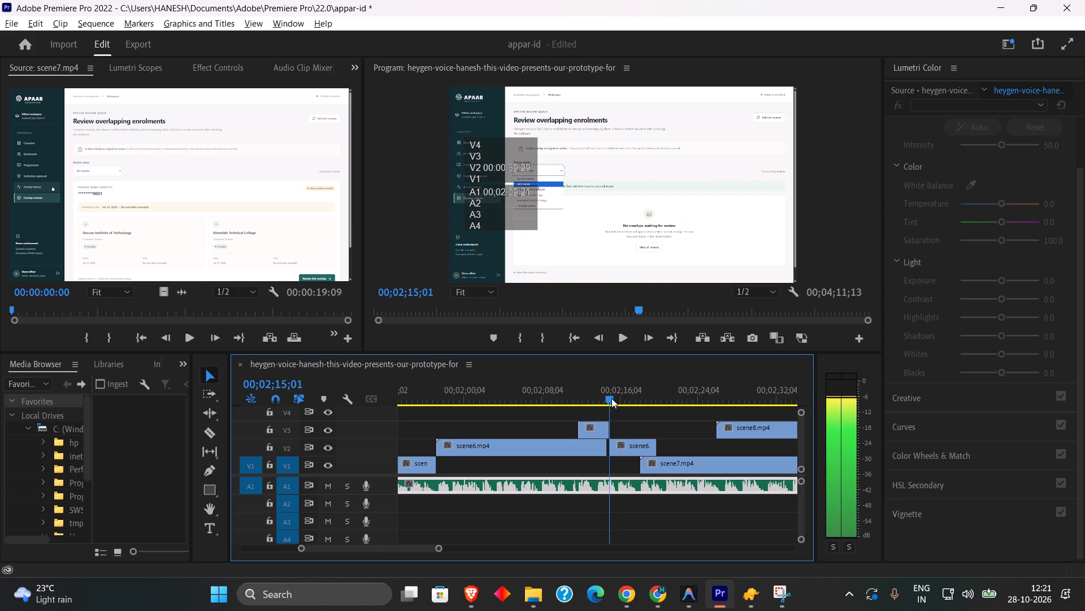
{"action": "left_click_drag", "start_coordinate": [611, 398], "coordinate": [606, 398]}
{"action": "key", "text": "space"}
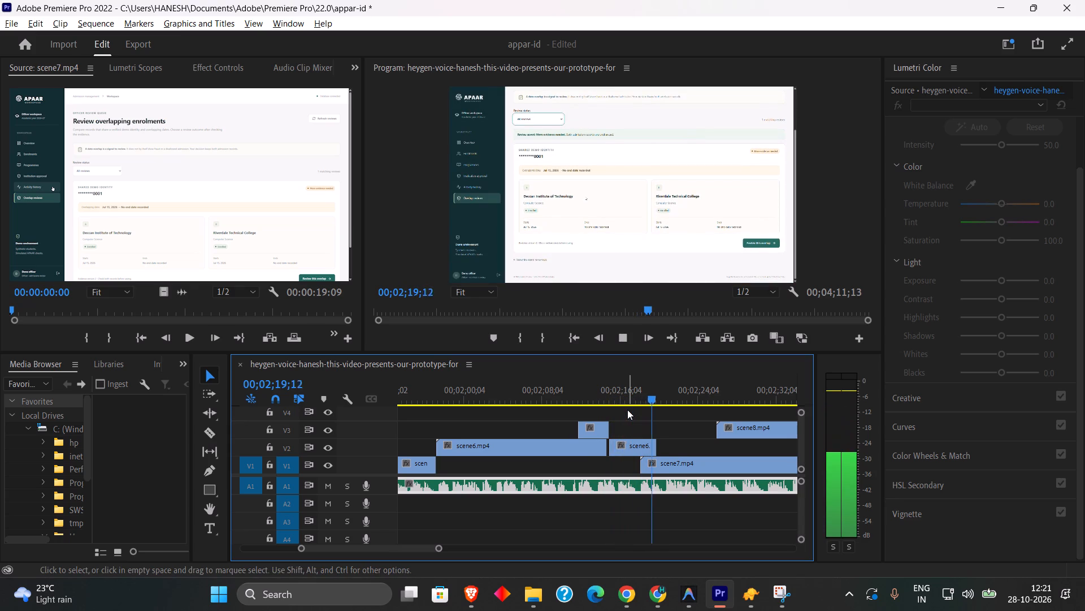
Move the scene7 clip on V1 later so it starts exactly where the last scene6 clip on V2 ends.
{"action": "key", "text": "space"}
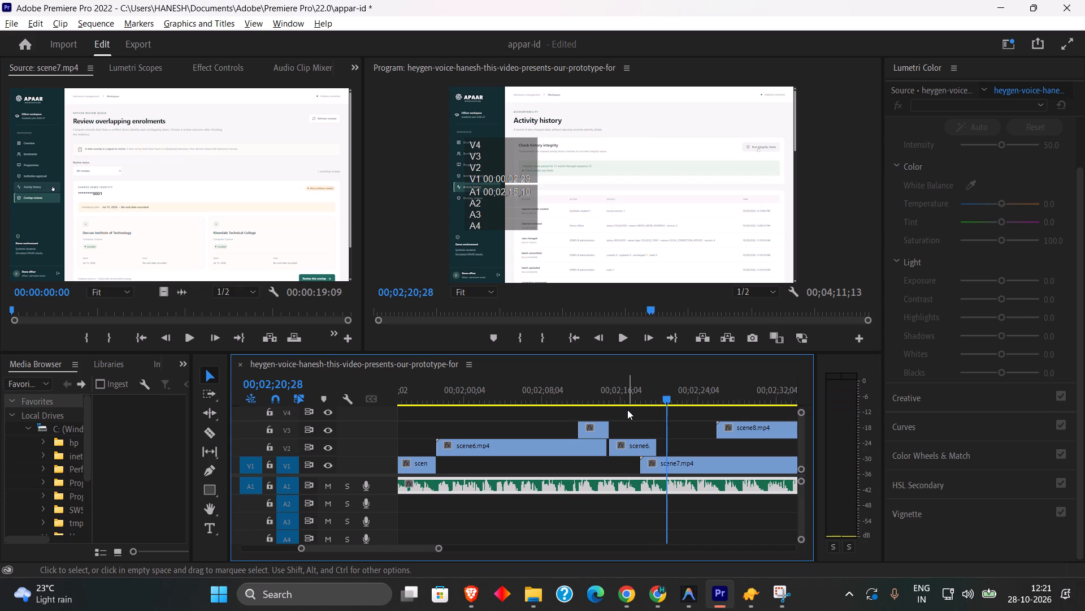
{"action": "left_click", "coordinate": [623, 392]}
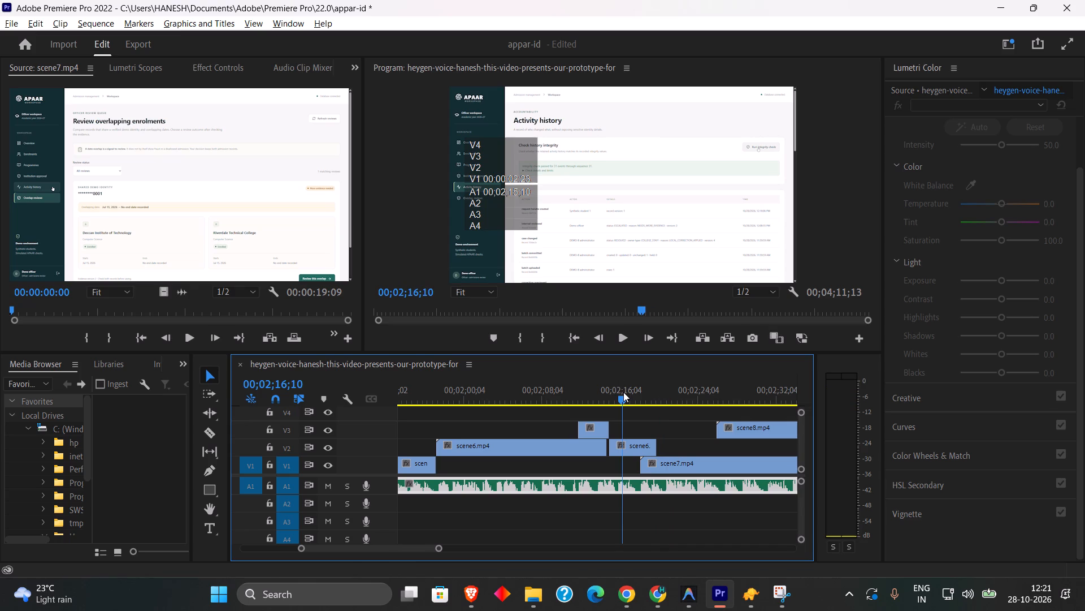
{"action": "left_click_drag", "start_coordinate": [655, 466], "coordinate": [679, 466]}
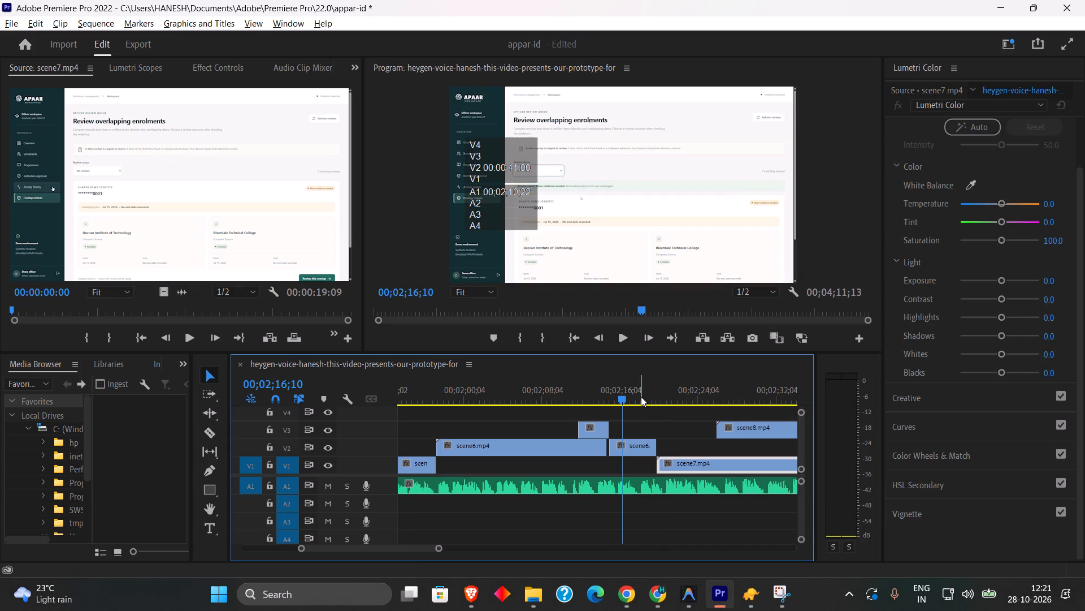
Play and scrub from about 00;02;18 across the join between the last scene6 clip and scene7.
{"action": "left_click", "coordinate": [641, 397]}
{"action": "key", "text": "space"}
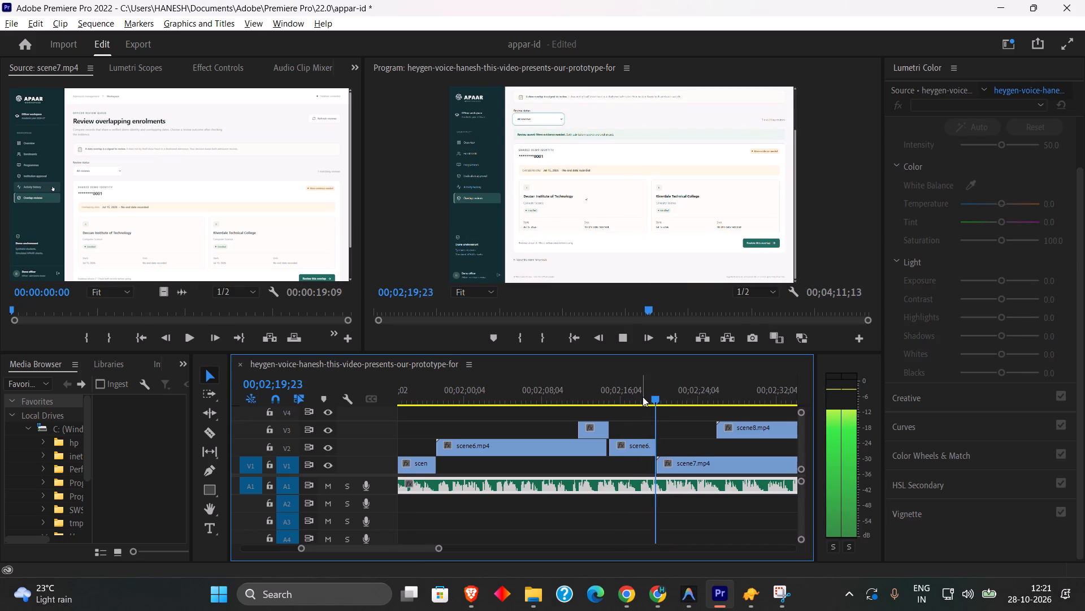
{"action": "left_click_drag", "start_coordinate": [643, 397], "coordinate": [640, 397]}
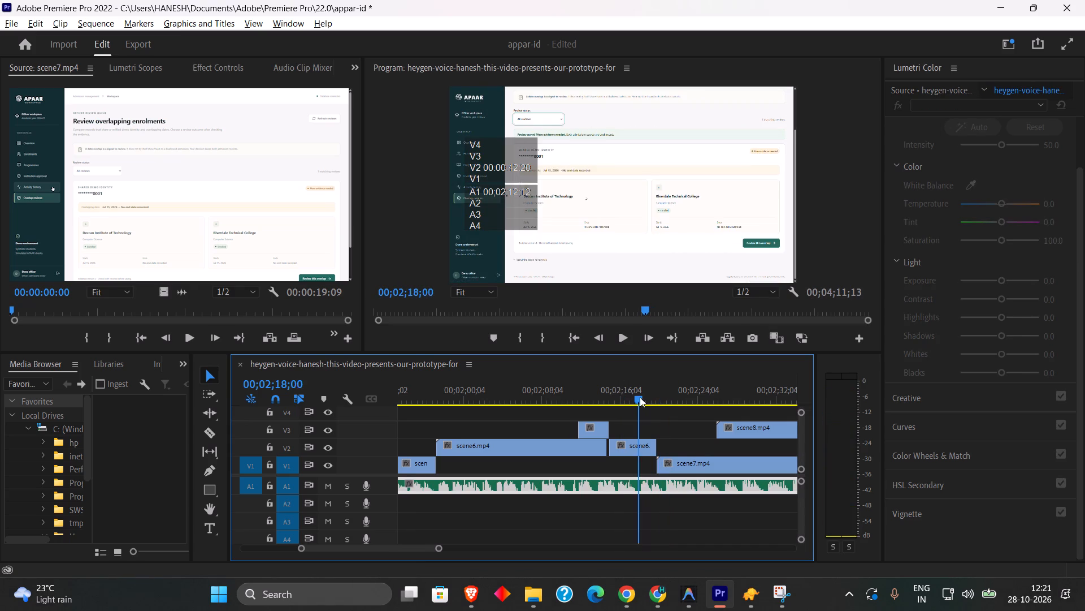
{"action": "left_click_drag", "start_coordinate": [640, 397], "coordinate": [659, 403]}
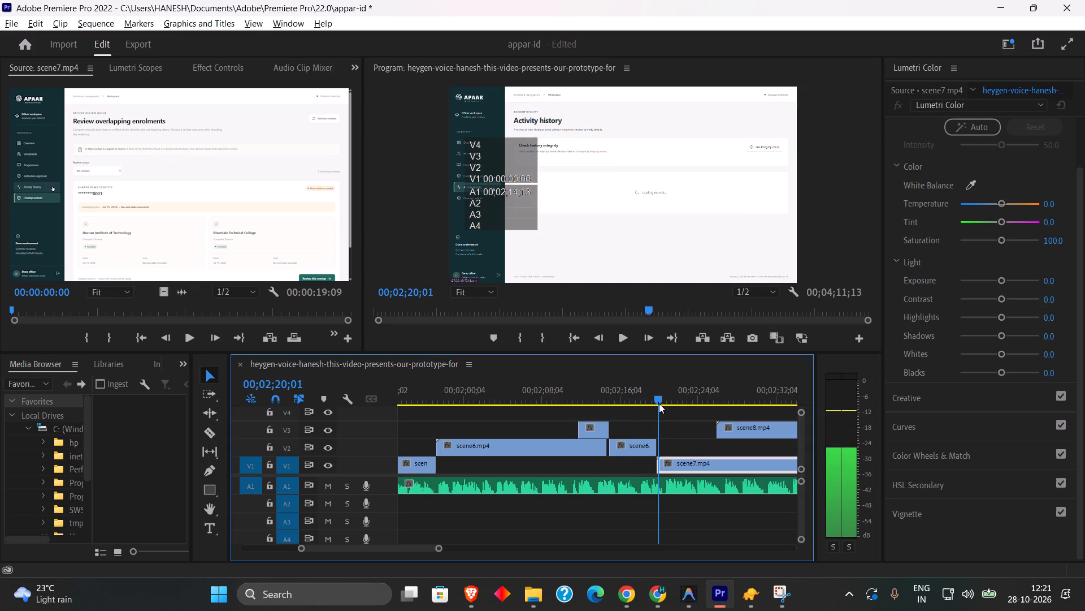
{"action": "left_click_drag", "start_coordinate": [659, 403], "coordinate": [671, 405]}
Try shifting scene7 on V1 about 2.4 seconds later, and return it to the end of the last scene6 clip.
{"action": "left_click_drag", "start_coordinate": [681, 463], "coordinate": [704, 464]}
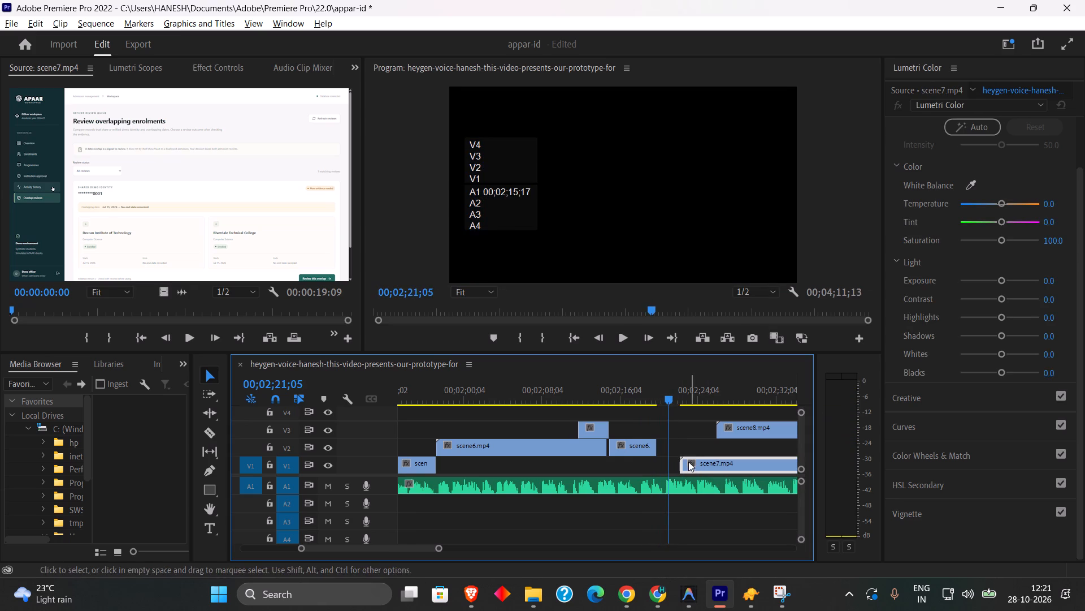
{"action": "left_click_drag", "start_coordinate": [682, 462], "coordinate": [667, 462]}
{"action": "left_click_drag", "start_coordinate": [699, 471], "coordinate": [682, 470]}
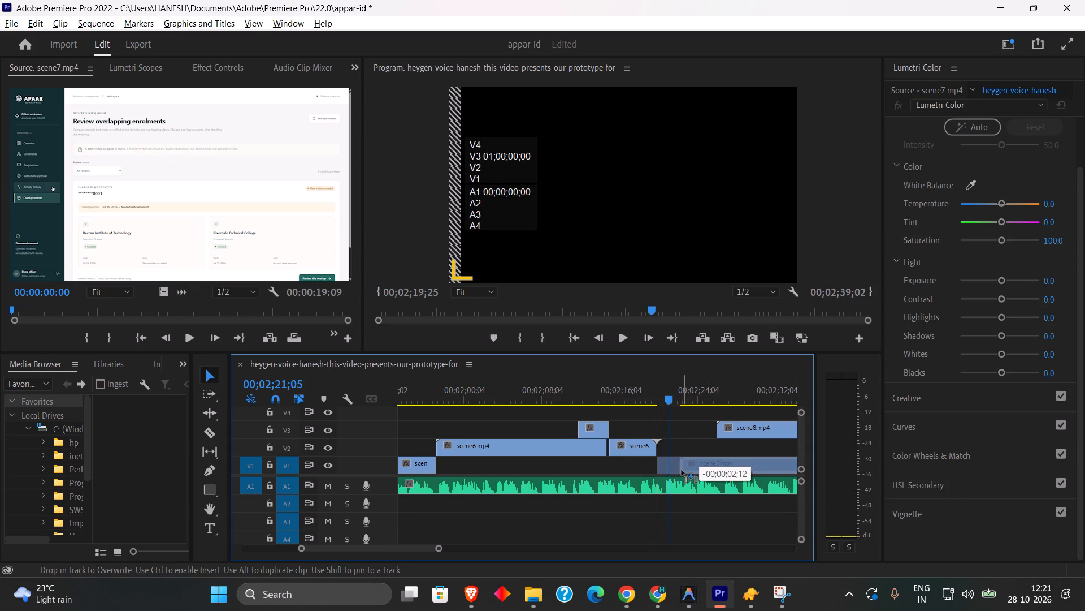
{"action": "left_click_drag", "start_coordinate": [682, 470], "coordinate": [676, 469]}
Play from just before the scene7 clip through to the start of scene8 to check it against the voiceover.
{"action": "left_click", "coordinate": [646, 403]}
{"action": "key", "text": "space"}
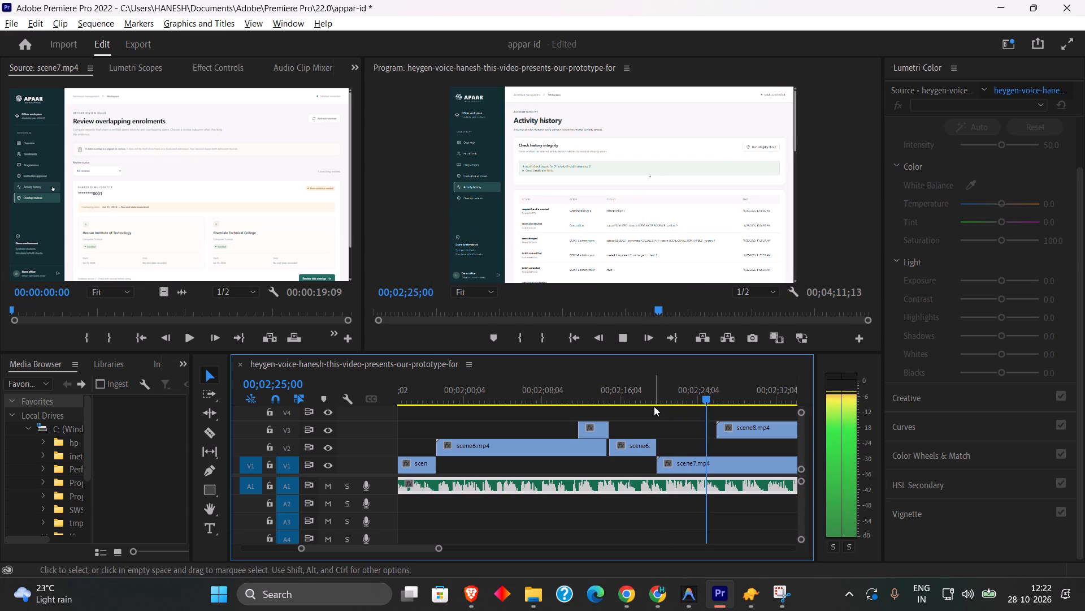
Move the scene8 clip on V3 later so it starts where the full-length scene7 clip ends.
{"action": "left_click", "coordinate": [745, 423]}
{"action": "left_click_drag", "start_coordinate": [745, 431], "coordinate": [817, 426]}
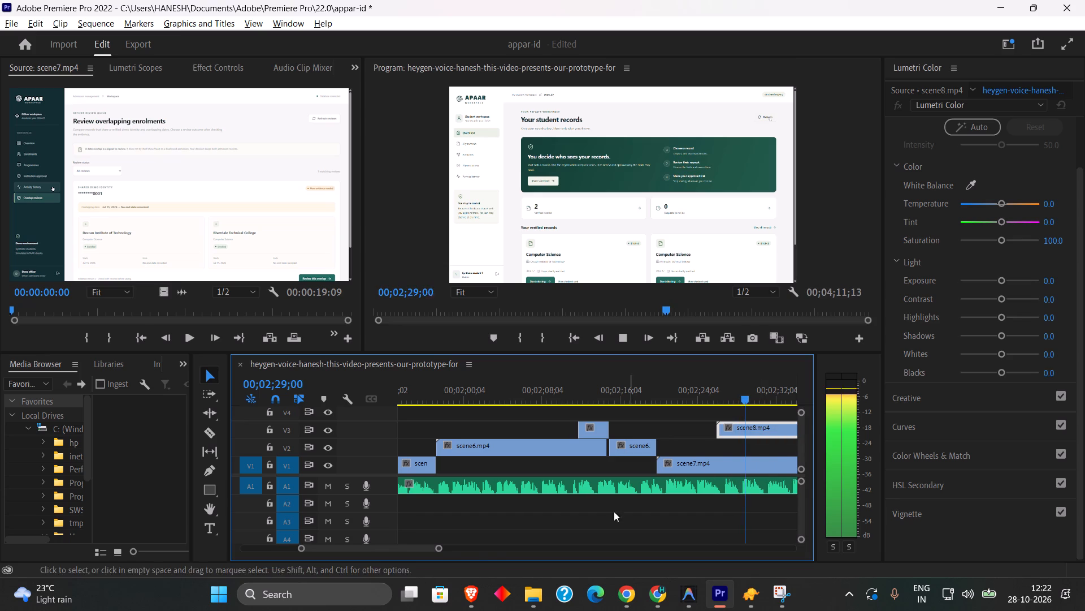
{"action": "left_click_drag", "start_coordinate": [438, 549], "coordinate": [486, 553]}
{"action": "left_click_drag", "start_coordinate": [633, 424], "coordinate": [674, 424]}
Play through the scene7 clip against the voiceover to find where it should be cut.
{"action": "left_click", "coordinate": [581, 388]}
{"action": "key", "text": "space"}
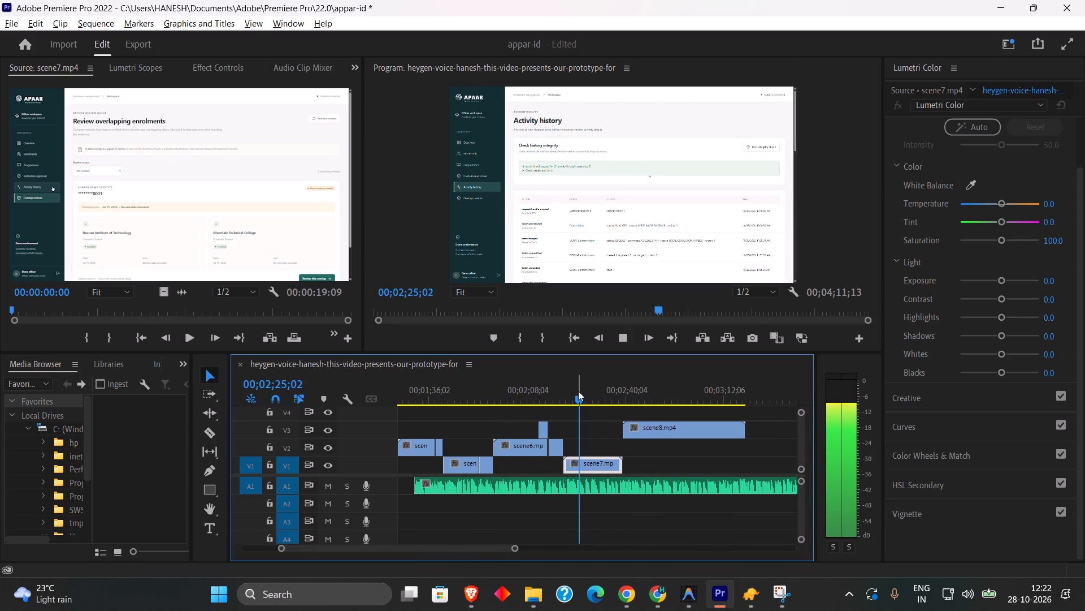
{"action": "left_click_drag", "start_coordinate": [517, 548], "coordinate": [543, 552]}
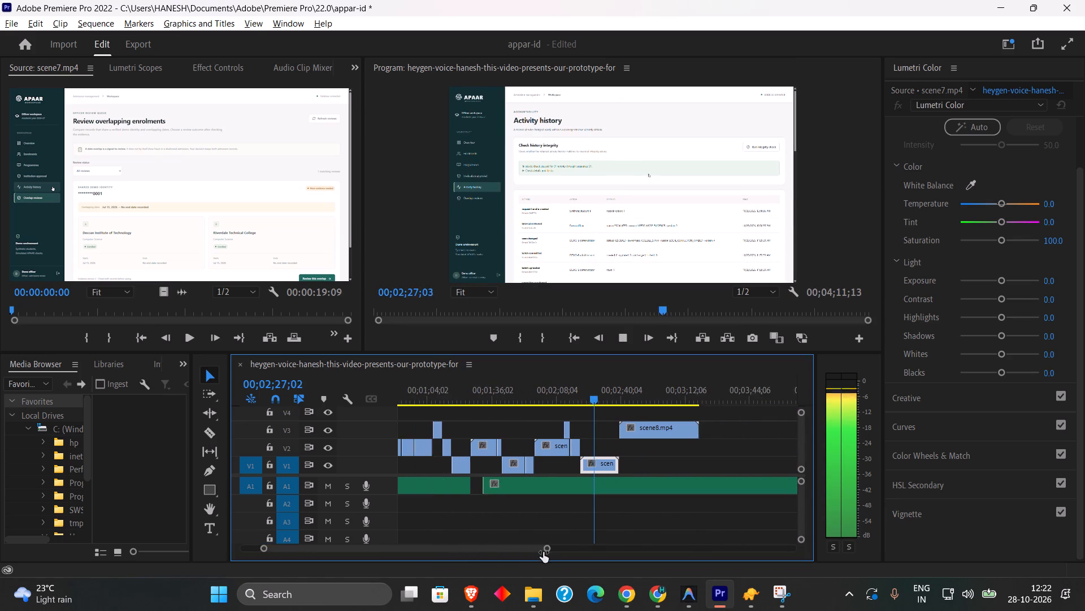
{"action": "left_click_drag", "start_coordinate": [543, 552], "coordinate": [462, 556]}
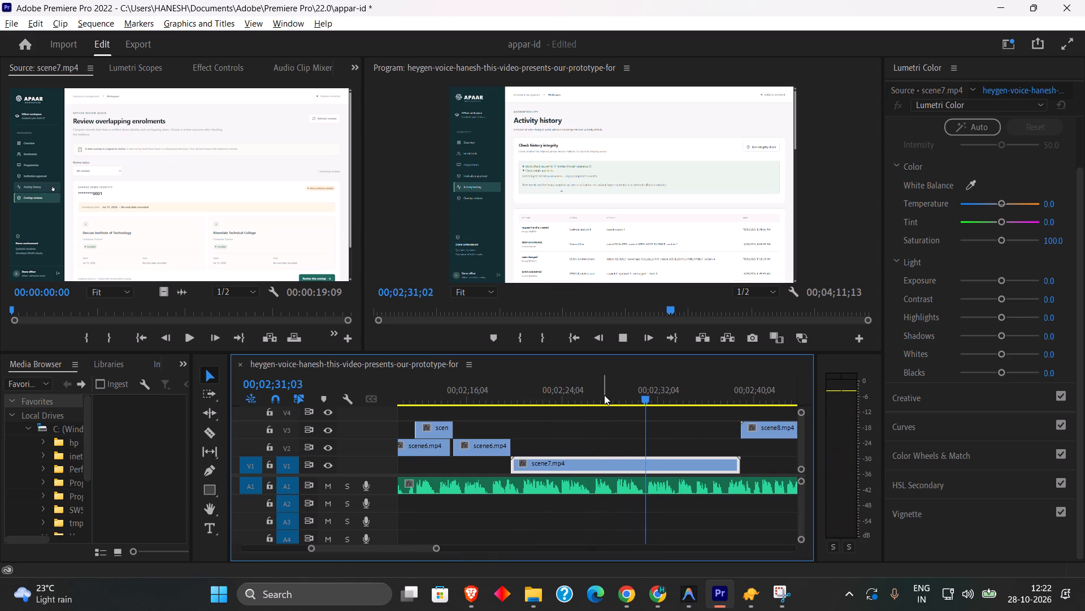
{"action": "left_click", "coordinate": [604, 395]}
Split the scene7 clip on V1 at 00;02;31;01 with the Razor tool and delete the part after the cut.
{"action": "left_click_drag", "start_coordinate": [609, 396], "coordinate": [646, 403]}
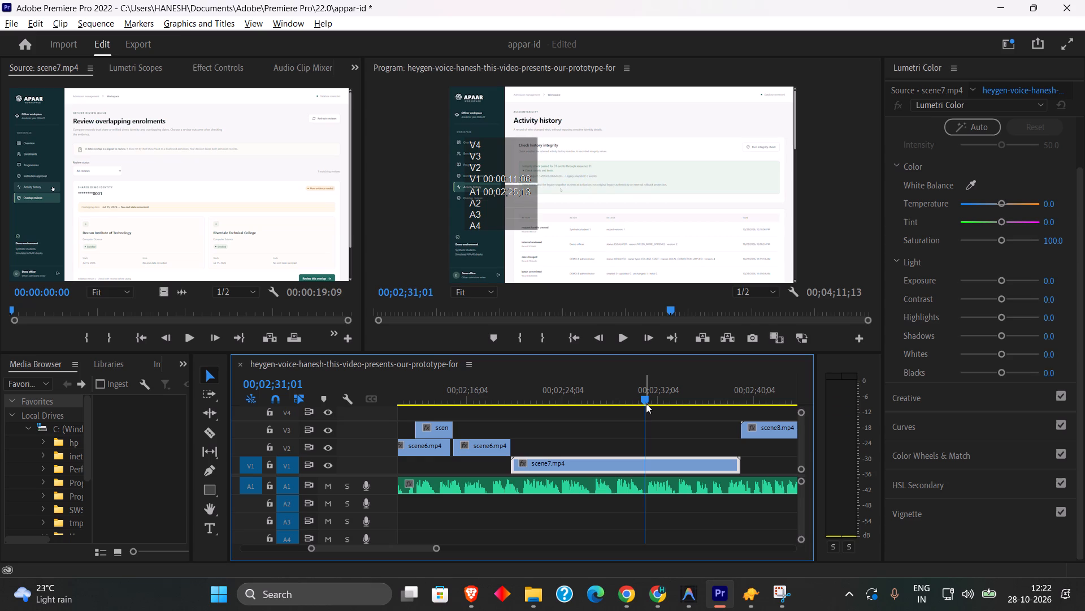
{"action": "left_click", "coordinate": [657, 465]}
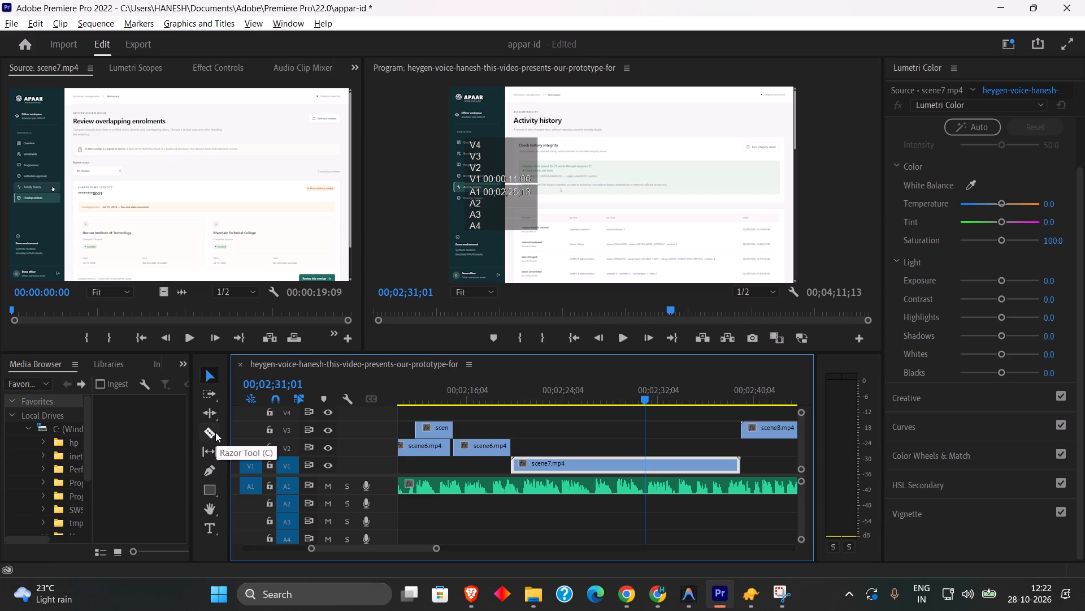
{"action": "left_click", "coordinate": [214, 432]}
{"action": "left_click", "coordinate": [645, 468]}
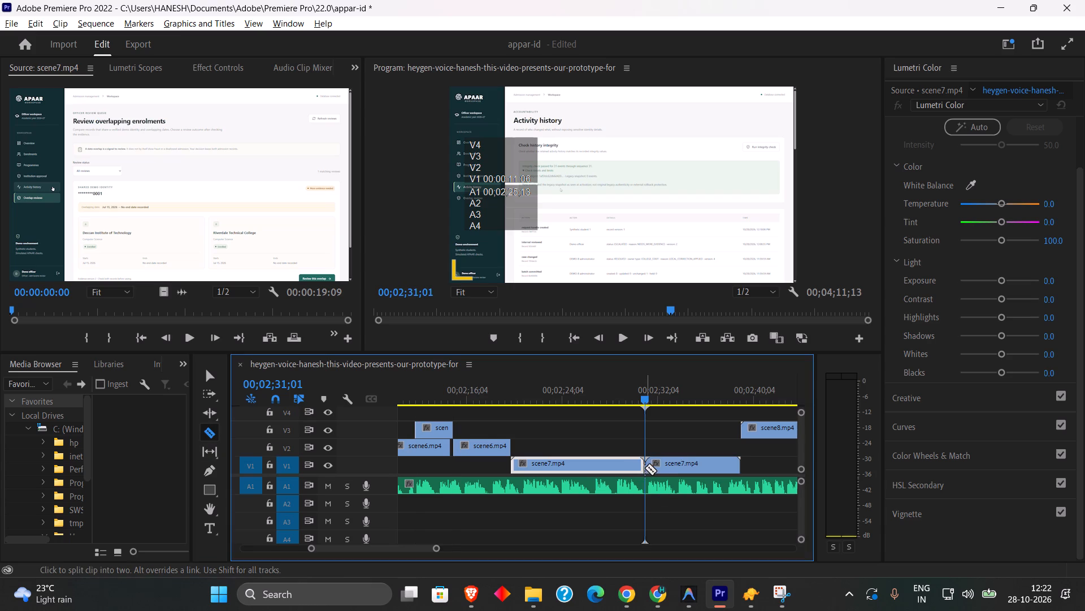
{"action": "left_click", "coordinate": [207, 388]}
{"action": "left_click", "coordinate": [212, 377]}
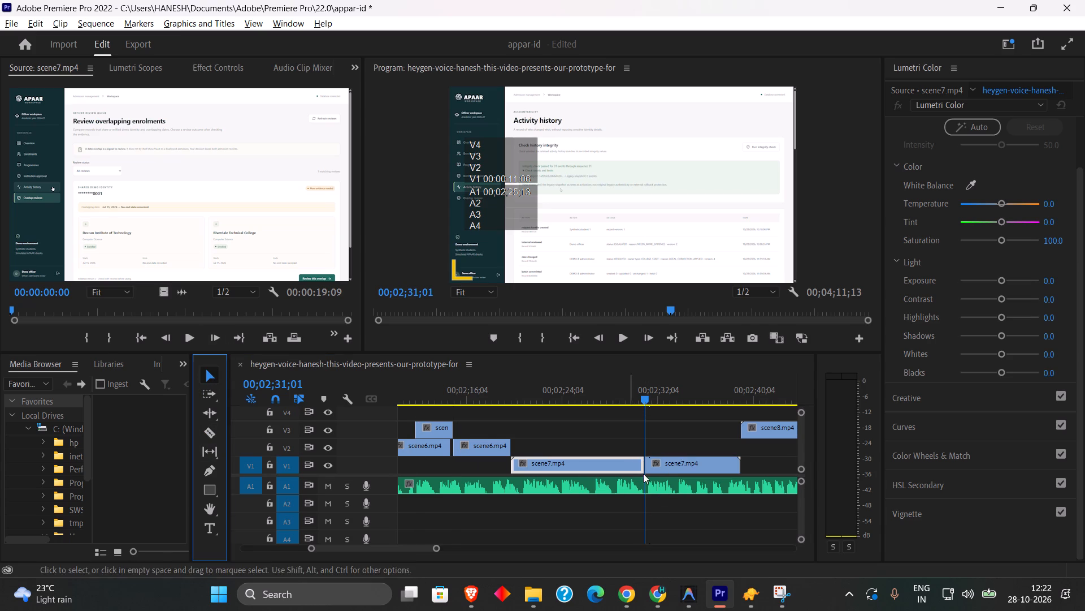
{"action": "left_click", "coordinate": [671, 464]}
{"action": "key", "text": "BackSpace"}
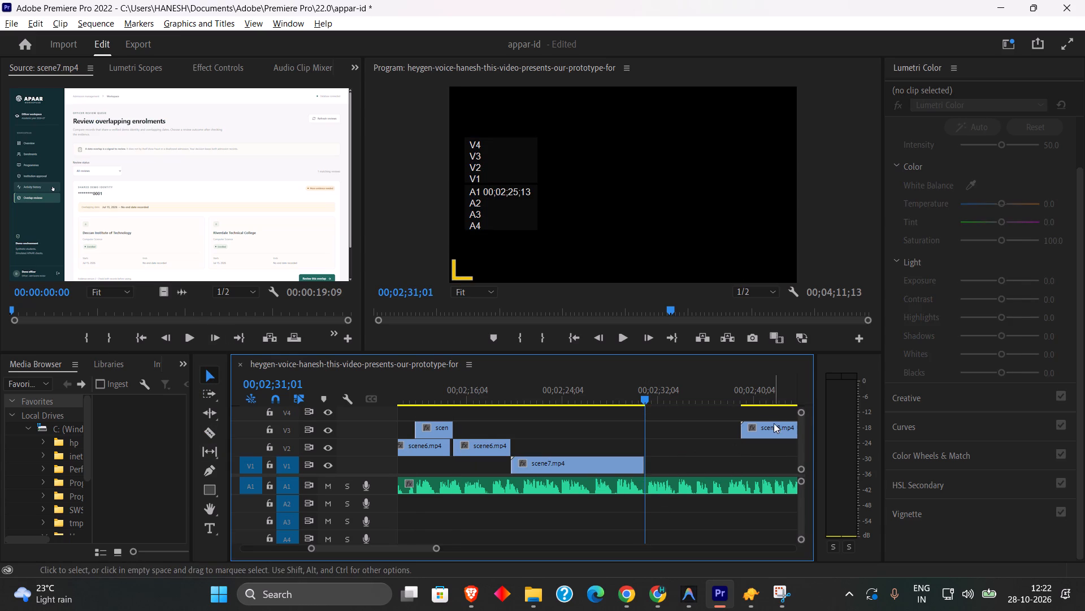
Move the scene8 clip on V3 earlier so it starts at 00;02;31;01, where the trimmed scene7 ends.
{"action": "left_click_drag", "start_coordinate": [774, 423], "coordinate": [673, 427]}
Set the playhead to 00;02;29;01 to review the join between scene7 and scene8.
{"action": "left_click", "coordinate": [622, 398]}
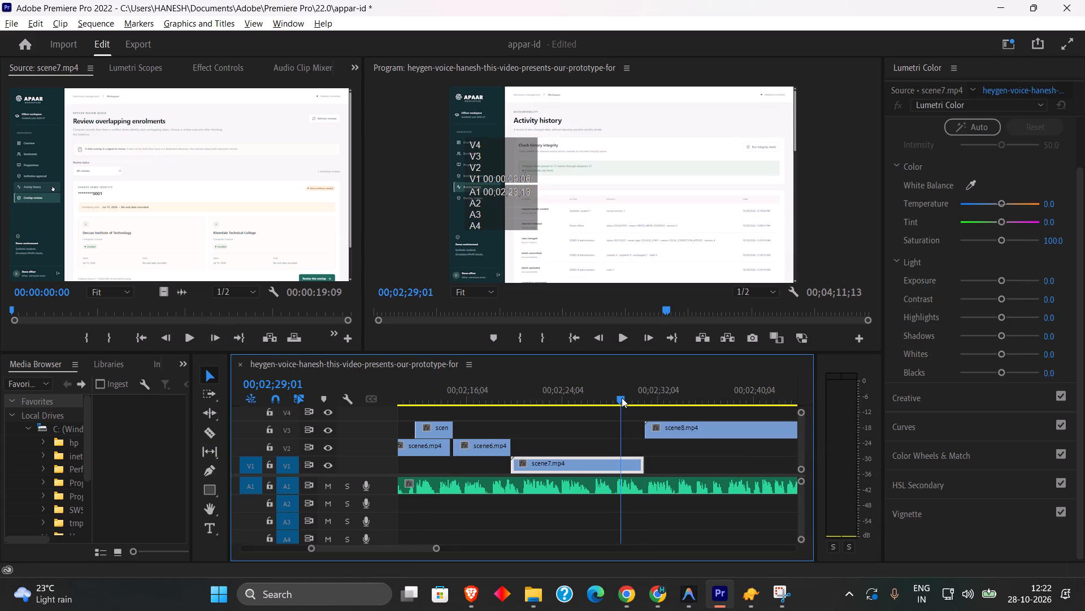
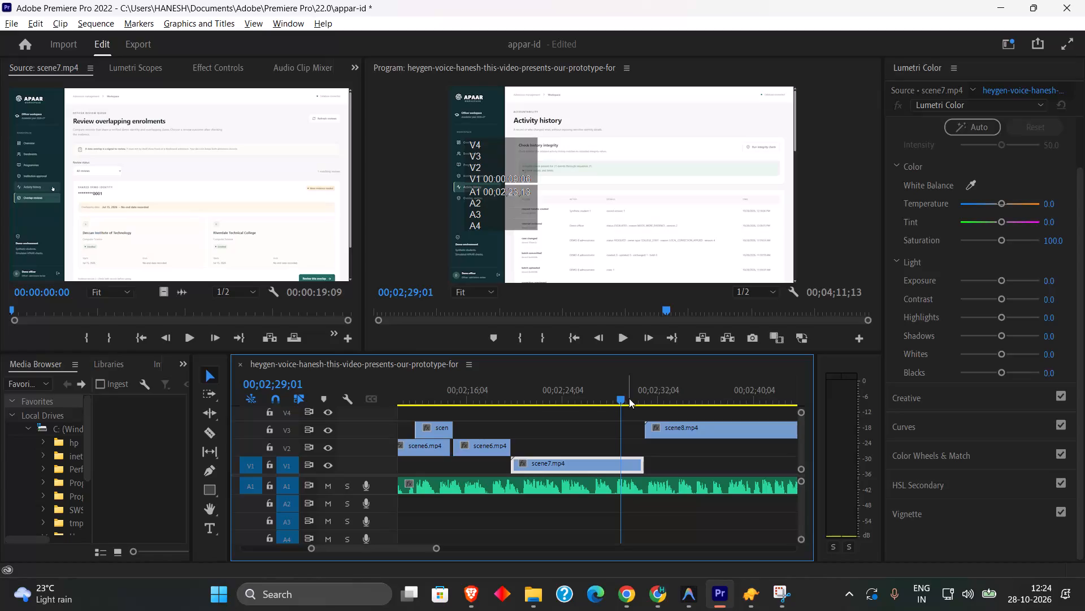
Enlarge the timeline area and examine the whole sequence, scrubbing past the end of scene8 to 00;03;38;20 to check the remaining voiceover.
{"action": "left_click", "coordinate": [619, 399]}
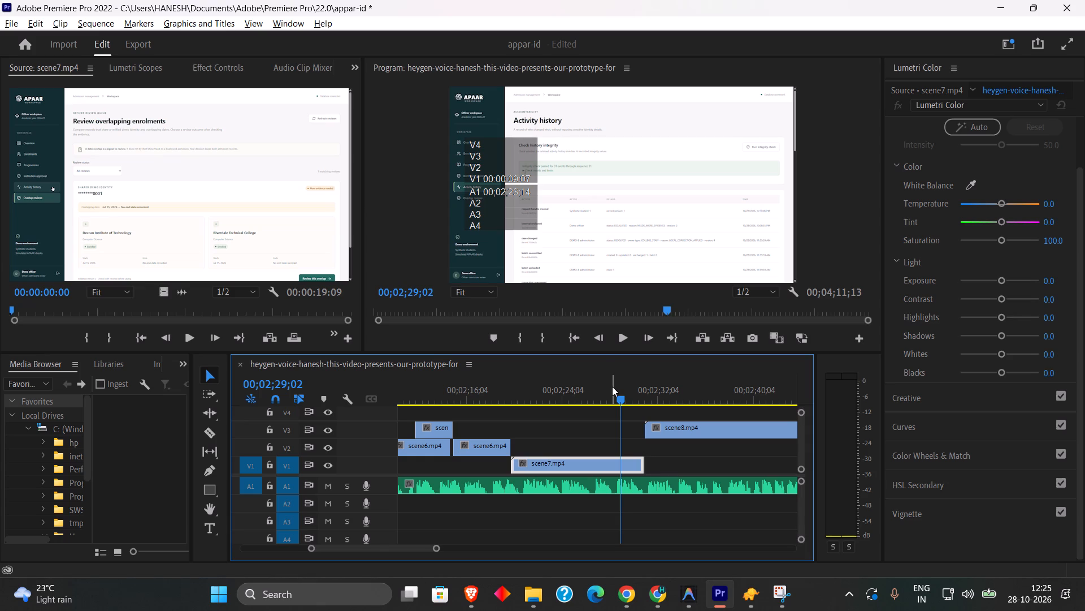
{"action": "left_click_drag", "start_coordinate": [602, 351], "coordinate": [631, 204]}
{"action": "left_click_drag", "start_coordinate": [402, 543], "coordinate": [374, 545]}
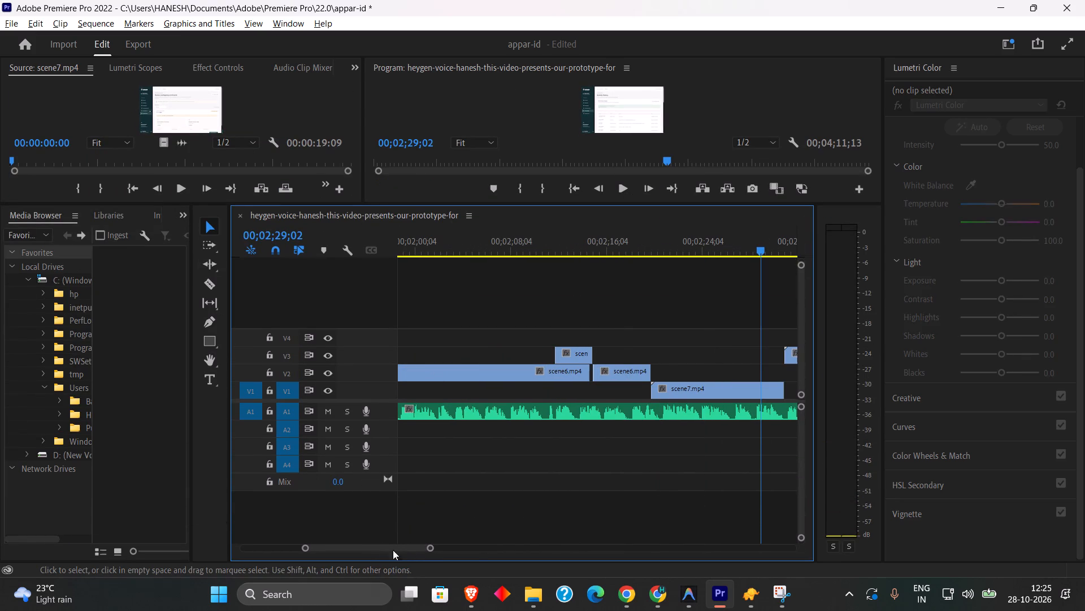
{"action": "left_click_drag", "start_coordinate": [430, 550], "coordinate": [562, 565]}
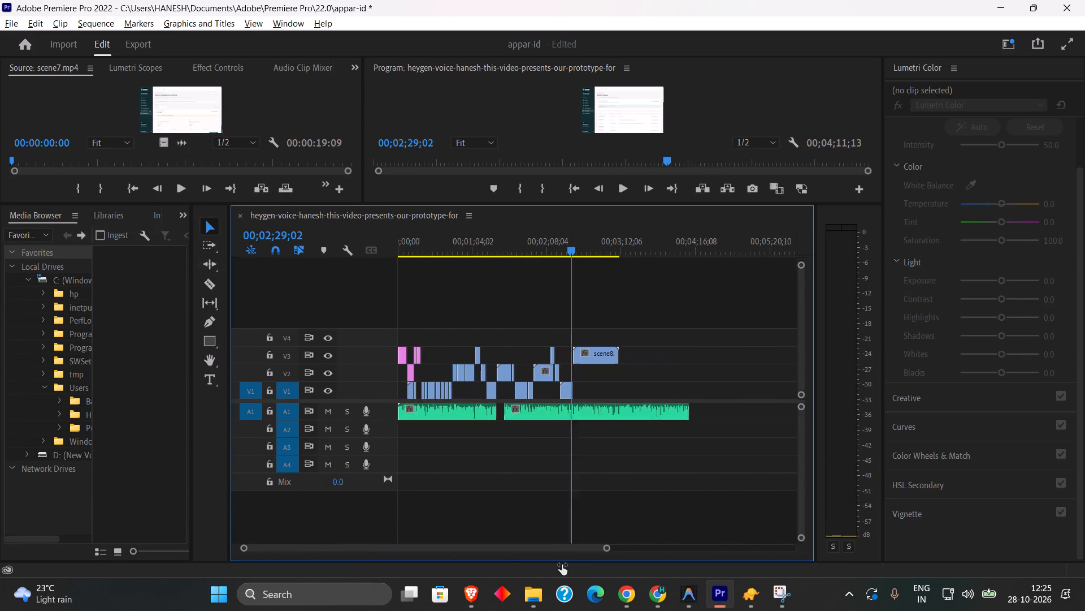
{"action": "left_click_drag", "start_coordinate": [562, 565], "coordinate": [572, 565]}
{"action": "left_click_drag", "start_coordinate": [488, 548], "coordinate": [474, 548]}
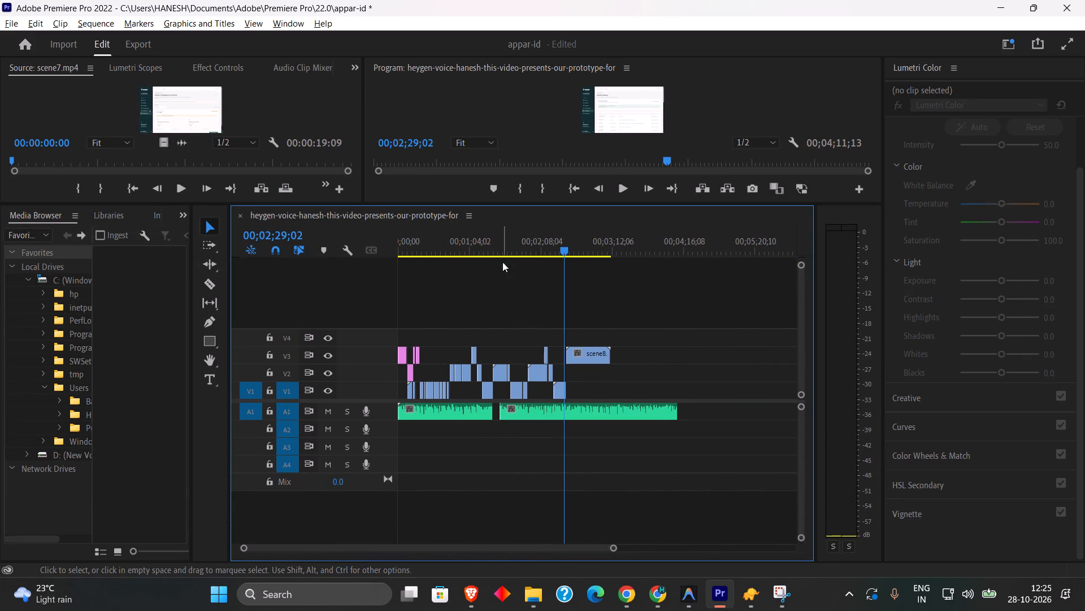
{"action": "left_click_drag", "start_coordinate": [504, 249], "coordinate": [615, 258]}
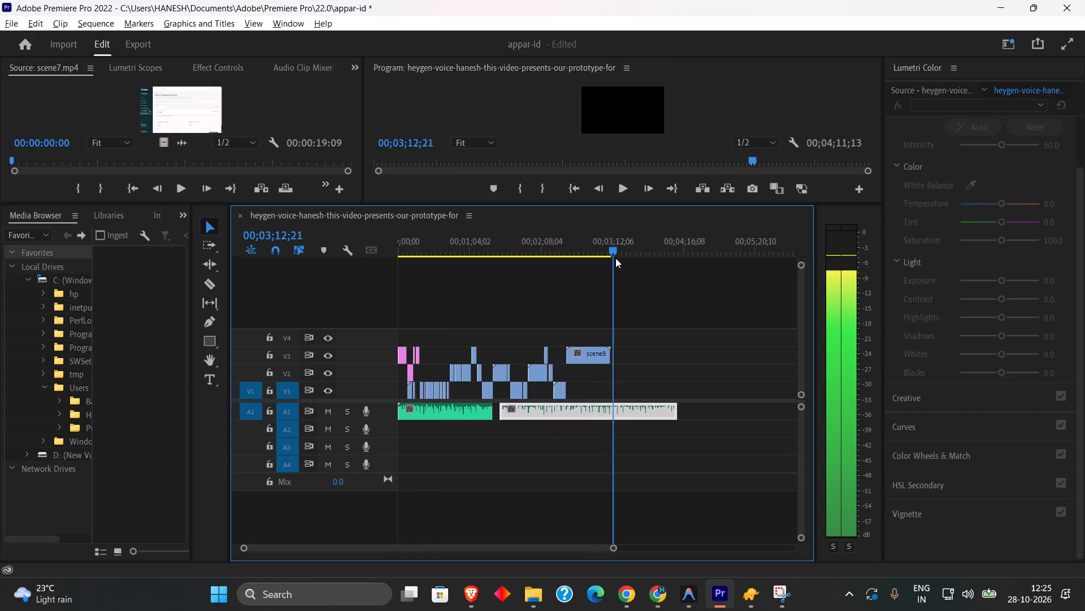
{"action": "left_click_drag", "start_coordinate": [615, 258], "coordinate": [644, 258]}
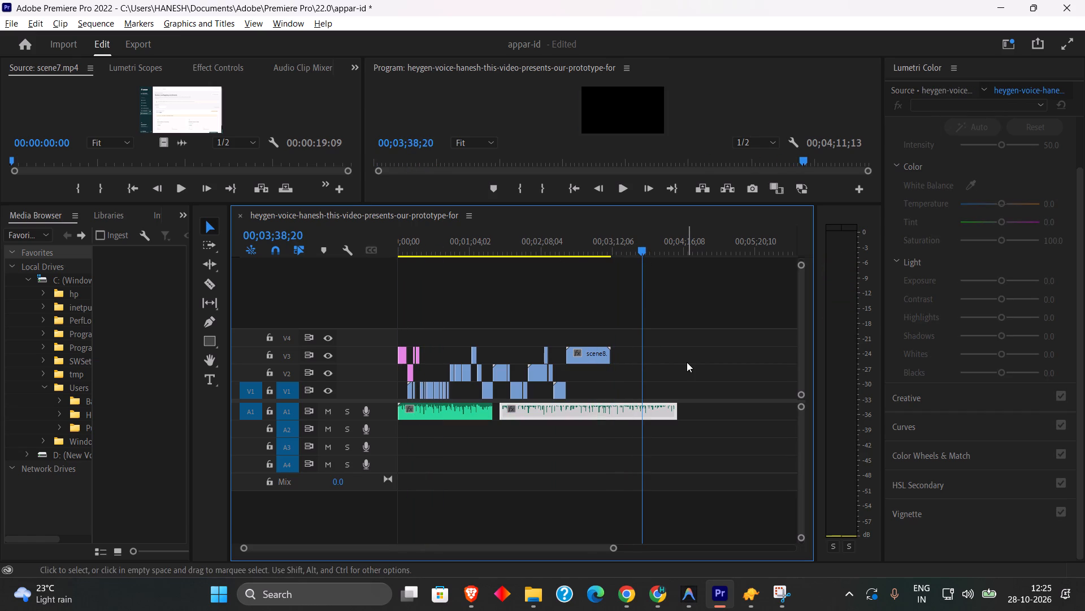
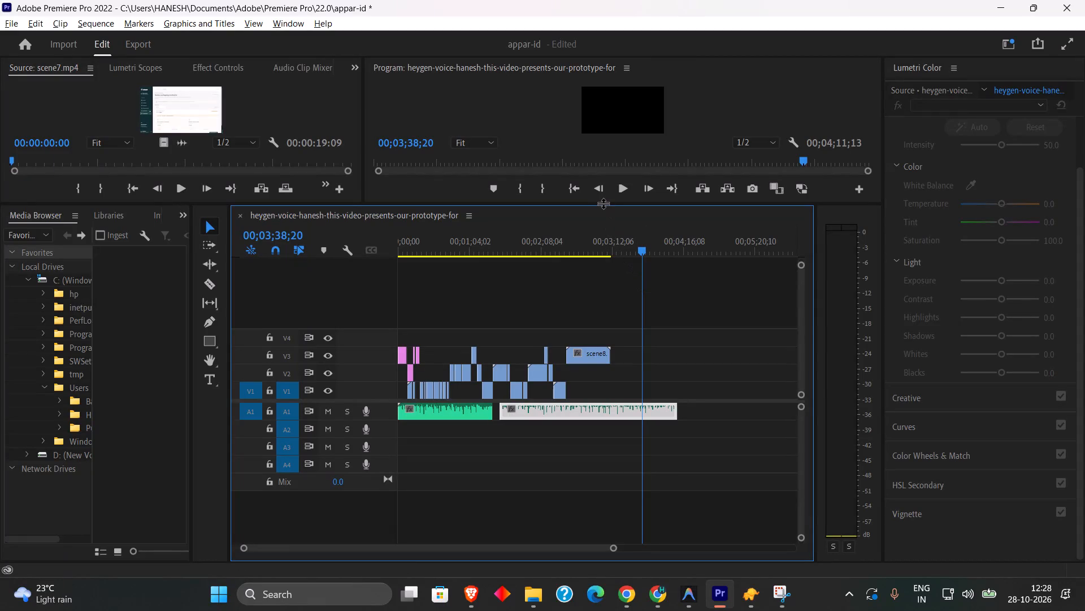
Resize the workspace areas to enlarge the preview monitors while keeping timeline tracks V4 to A4 in view.
{"action": "left_click_drag", "start_coordinate": [603, 203], "coordinate": [593, 391]}
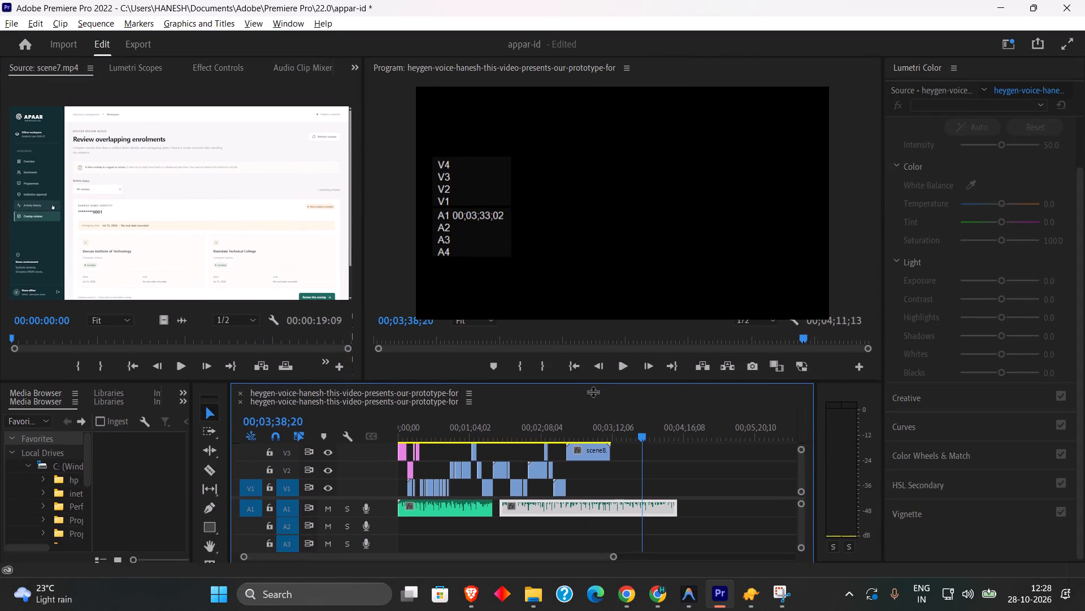
{"action": "left_click_drag", "start_coordinate": [593, 391], "coordinate": [592, 402]}
{"action": "left_click", "coordinate": [581, 438]}
{"action": "left_click", "coordinate": [596, 399]}
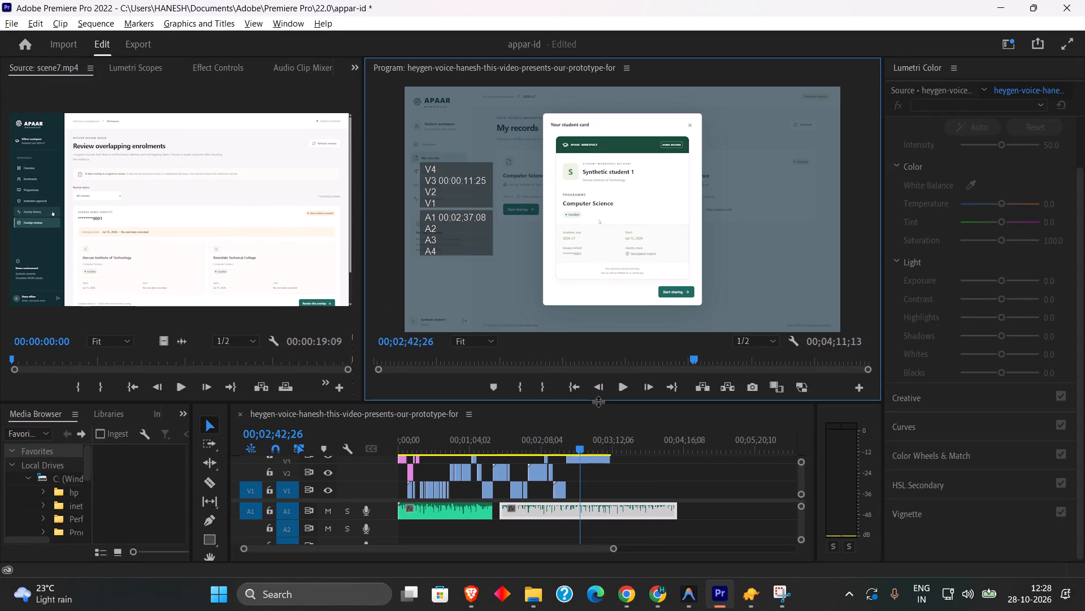
{"action": "left_click_drag", "start_coordinate": [598, 401], "coordinate": [614, 338]}
{"action": "left_click_drag", "start_coordinate": [590, 382], "coordinate": [567, 385]}
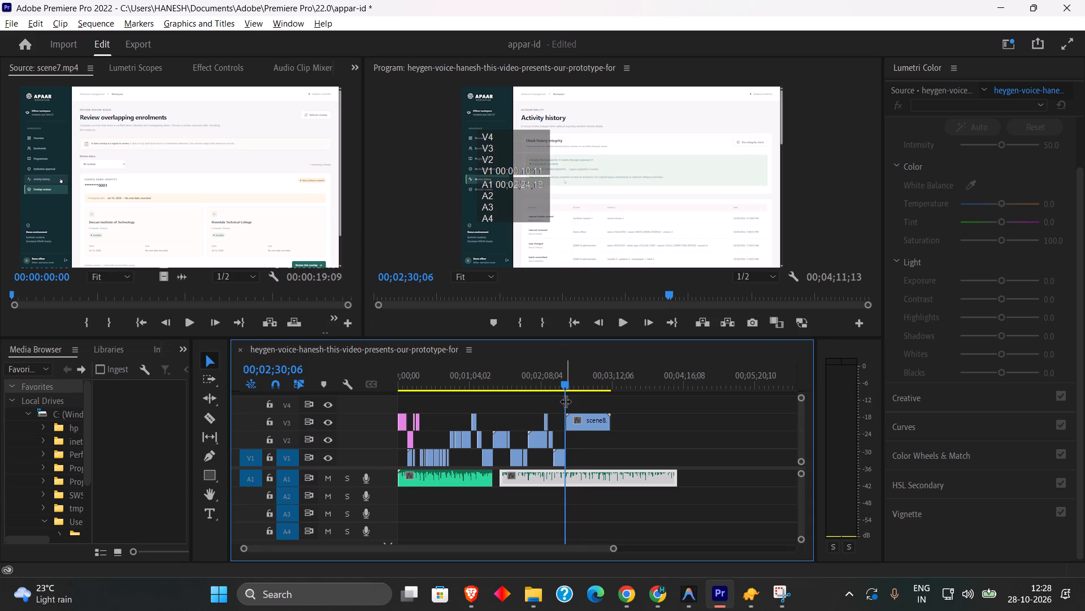
Play the voiceover from 00;02;22;22 to find the next narration cue, and split the scene8 clip on V3 at 00;02;48;08.
{"action": "left_click_drag", "start_coordinate": [610, 549], "coordinate": [596, 549]}
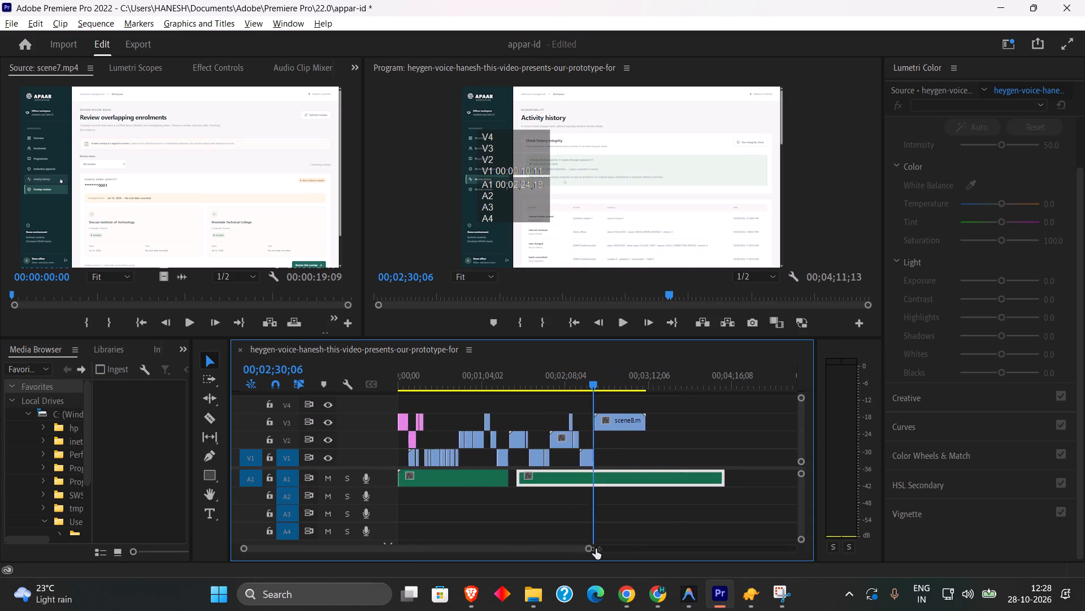
{"action": "left_click_drag", "start_coordinate": [596, 549], "coordinate": [514, 556]}
{"action": "left_click", "coordinate": [555, 386]}
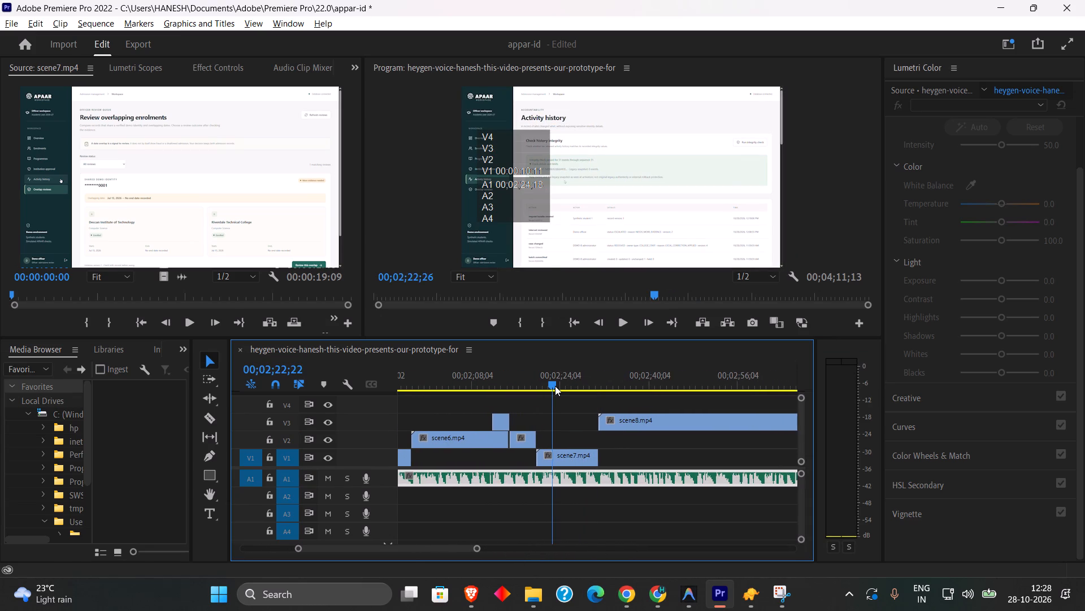
{"action": "key", "text": "space"}
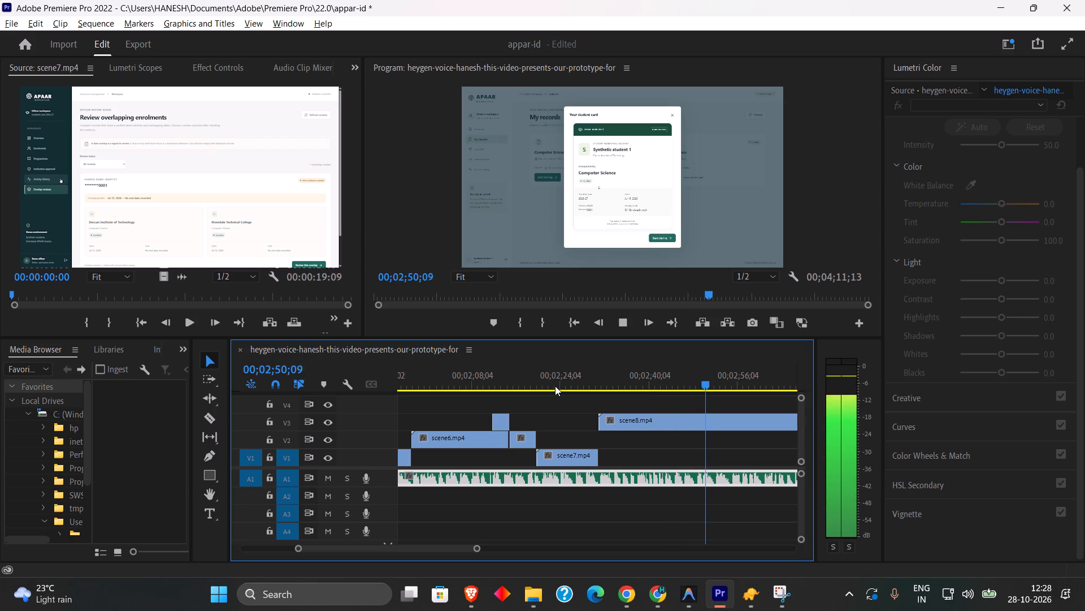
{"action": "key", "text": "space"}
{"action": "left_click_drag", "start_coordinate": [671, 383], "coordinate": [685, 386]}
{"action": "key", "text": "space"}
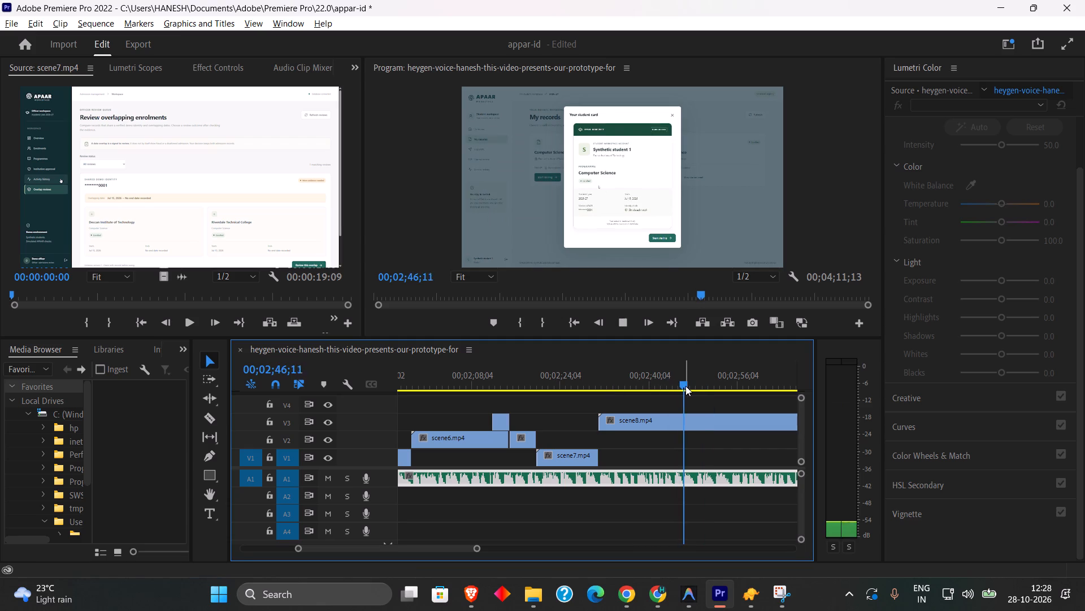
{"action": "key", "text": "space"}
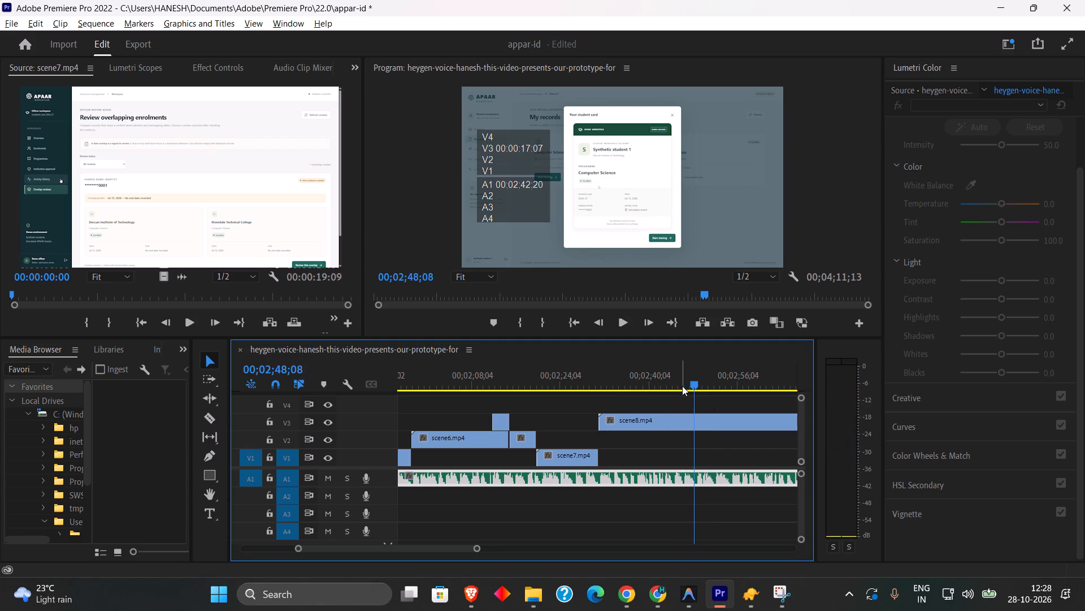
{"action": "left_click", "coordinate": [211, 415]}
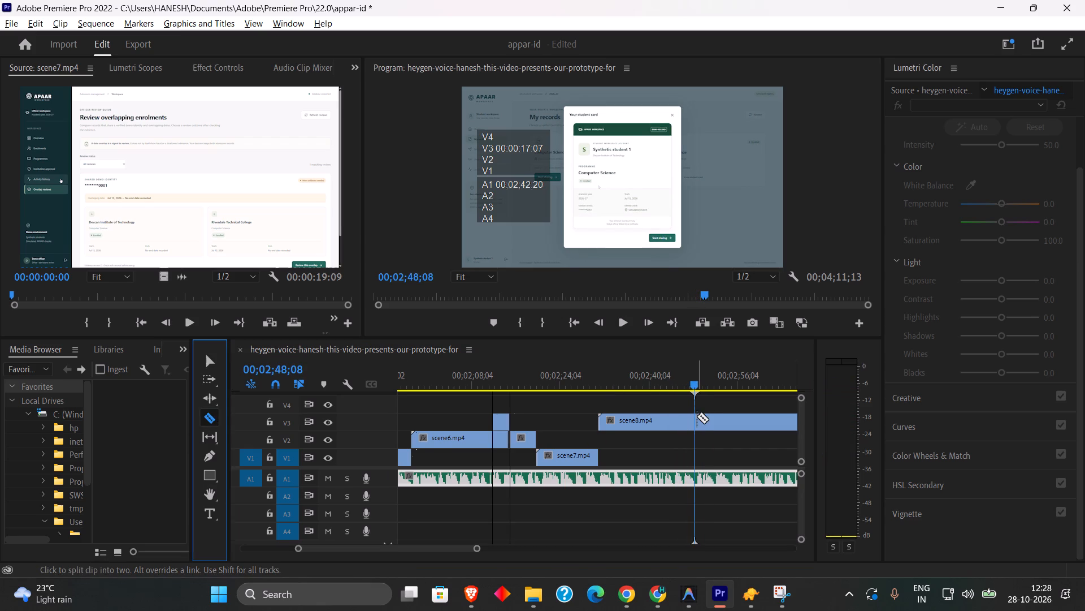
{"action": "left_click", "coordinate": [696, 419]}
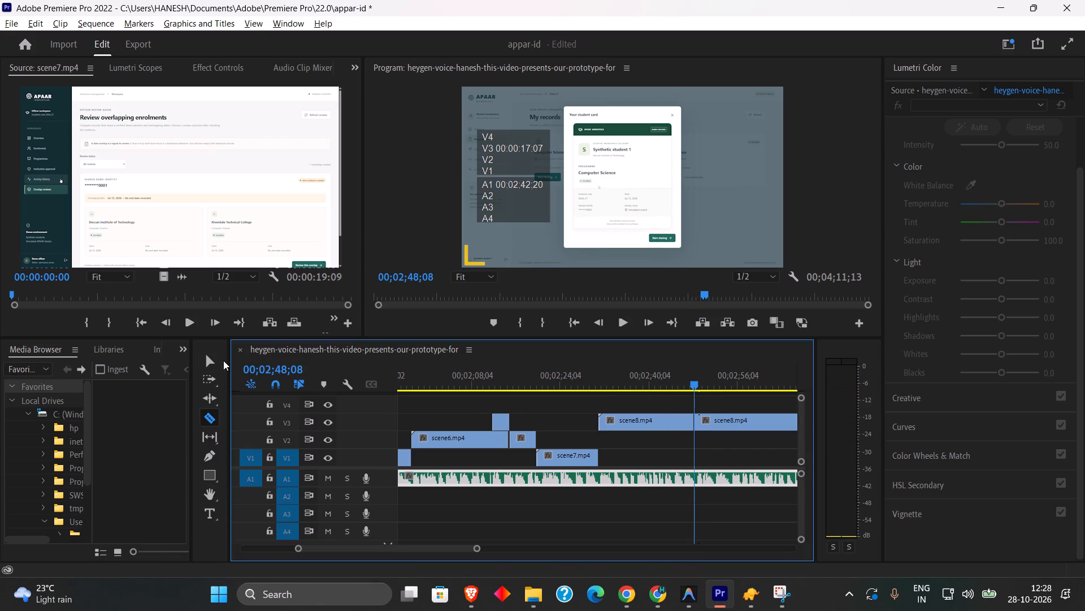
{"action": "left_click", "coordinate": [203, 356]}
Find where the student card is about to close in scene8 and split the second scene8 piece at 00;02;54;03.
{"action": "left_click_drag", "start_coordinate": [694, 381], "coordinate": [736, 382]}
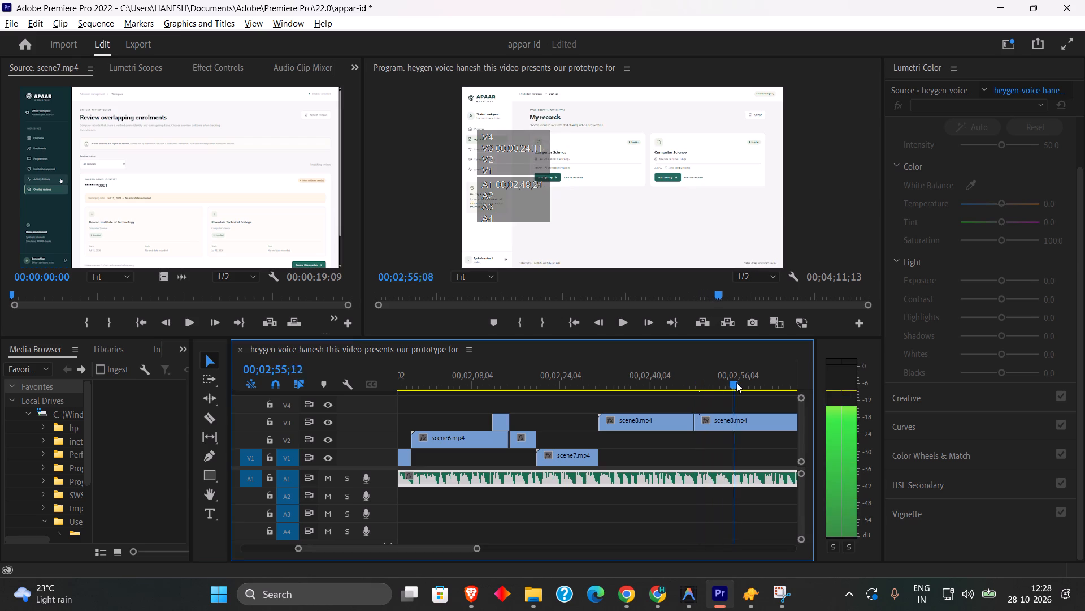
{"action": "left_click_drag", "start_coordinate": [736, 382], "coordinate": [737, 381]}
{"action": "key", "text": "space"}
{"action": "left_click", "coordinate": [727, 380]}
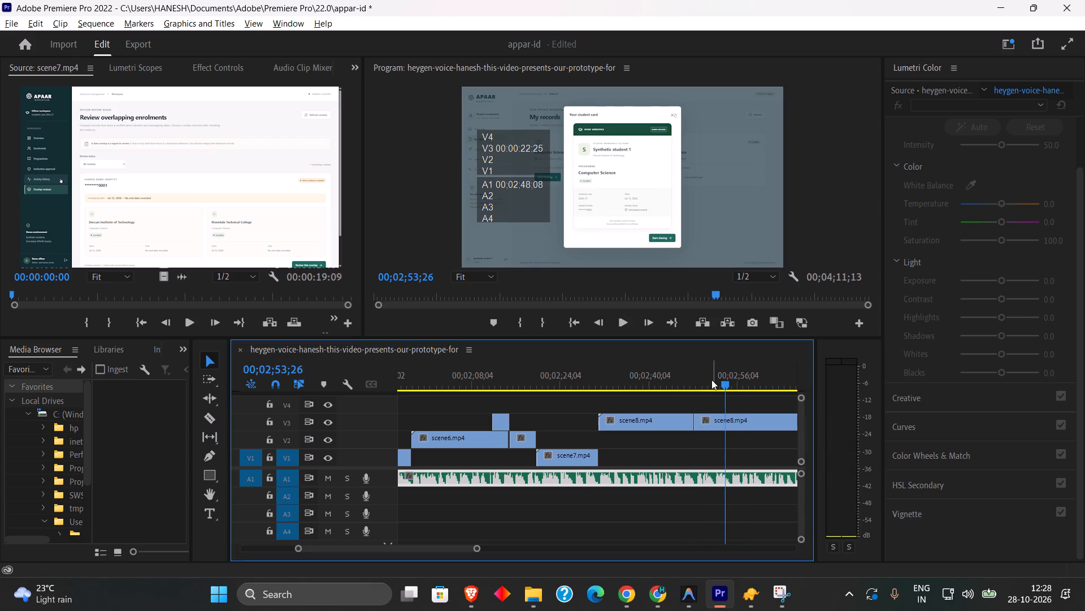
{"action": "left_click", "coordinate": [697, 376]}
{"action": "left_click", "coordinate": [692, 375]}
{"action": "left_click", "coordinate": [692, 375]}
{"action": "key", "text": "space"}
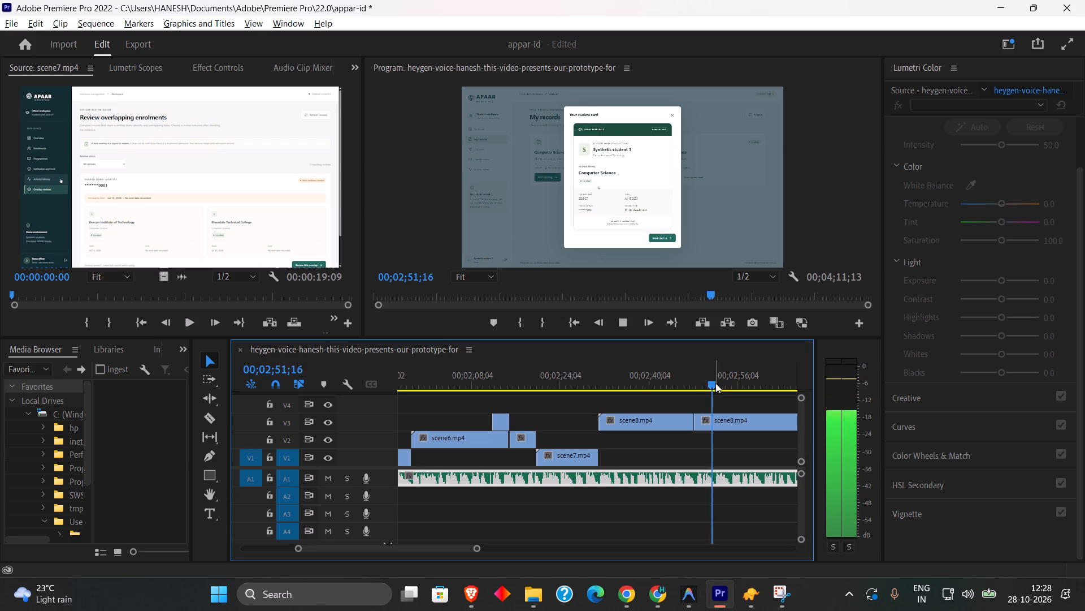
{"action": "left_click_drag", "start_coordinate": [715, 383], "coordinate": [737, 387]}
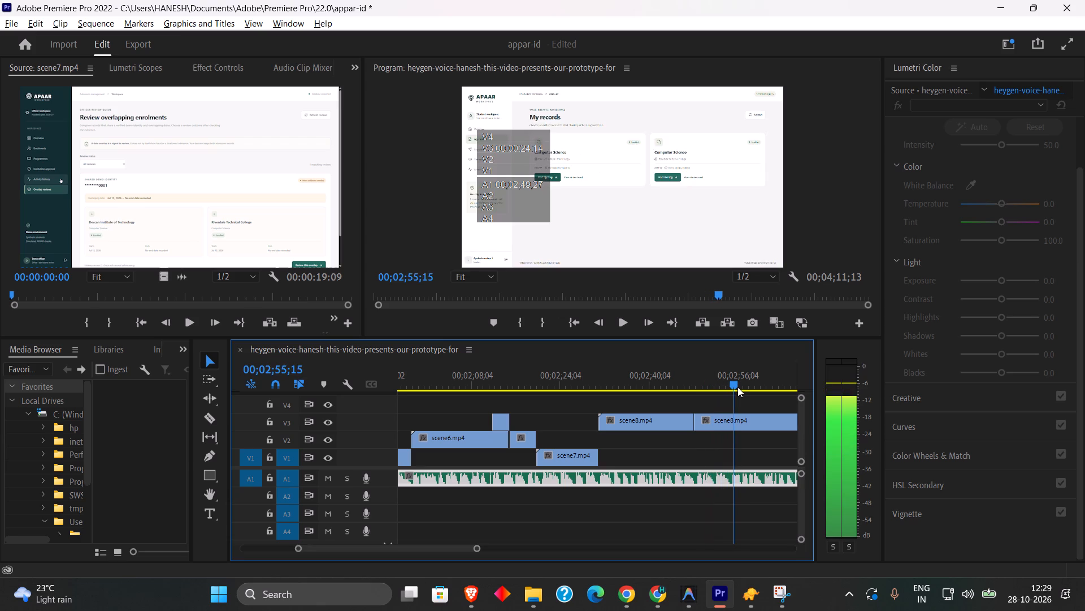
{"action": "left_click_drag", "start_coordinate": [737, 387], "coordinate": [732, 386]}
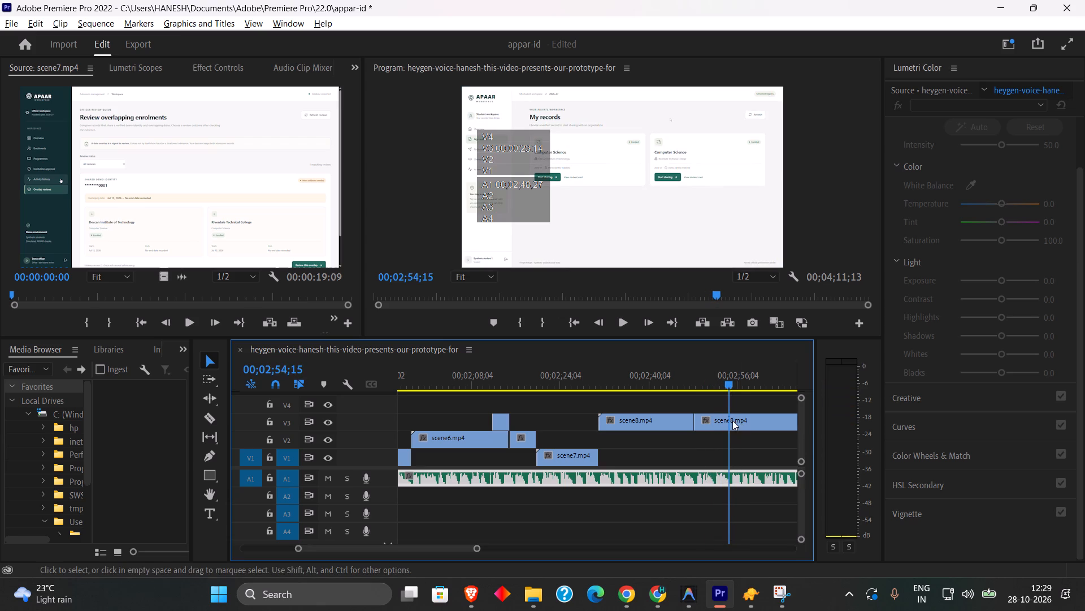
{"action": "left_click", "coordinate": [730, 384]}
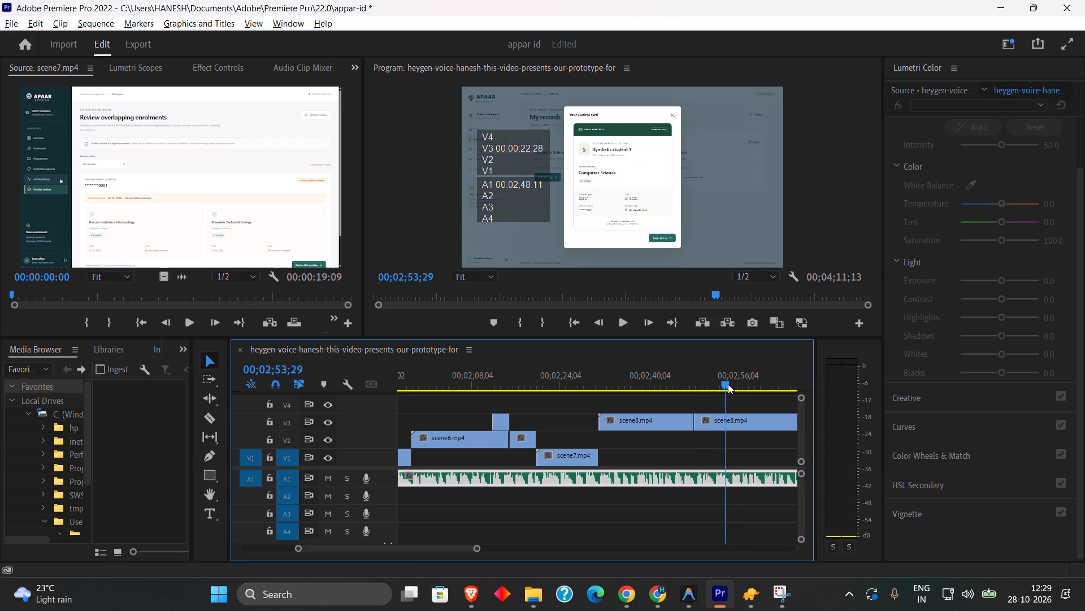
{"action": "left_click", "coordinate": [211, 418]}
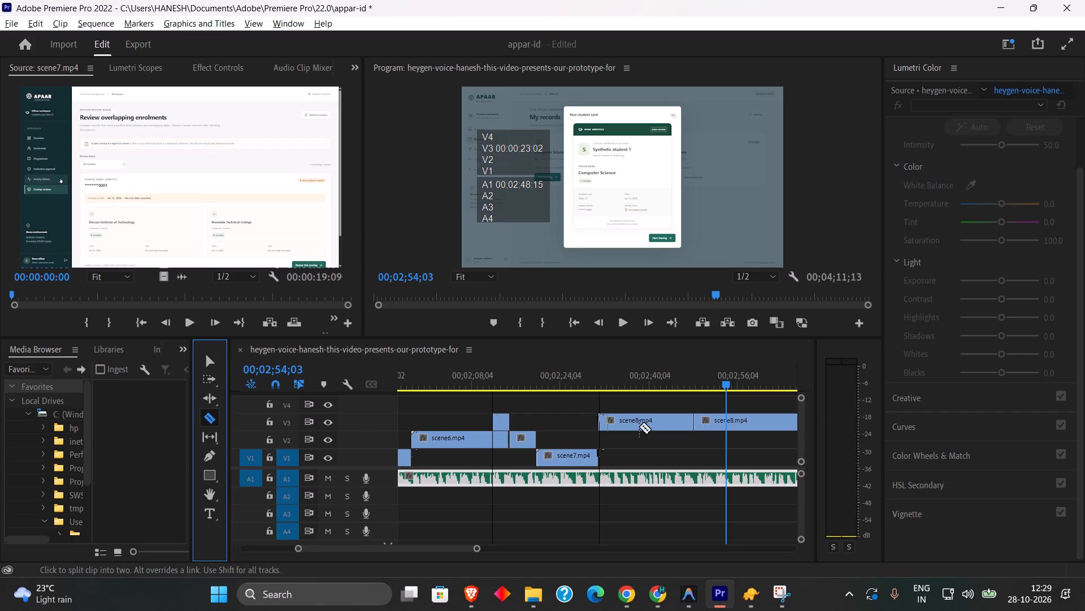
{"action": "left_click", "coordinate": [726, 422]}
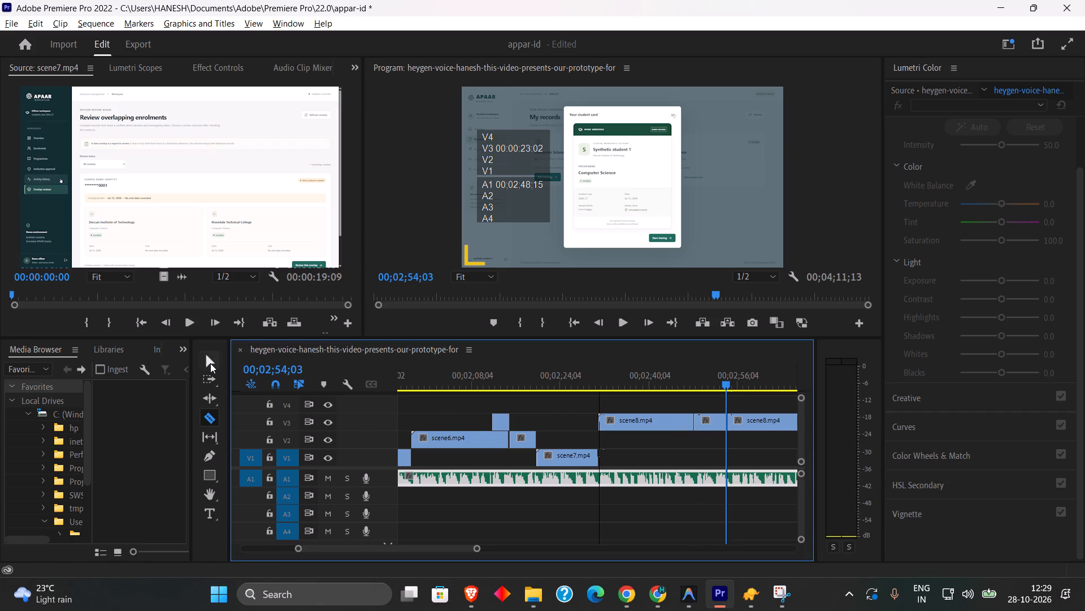
{"action": "left_click", "coordinate": [210, 363]}
Delete the scene8 section between the two cuts and move the remaining part onto V2, starting where the first part ends.
{"action": "left_click", "coordinate": [707, 419]}
{"action": "key", "text": "BackSpace"}
{"action": "left_click_drag", "start_coordinate": [752, 419], "coordinate": [743, 424]}
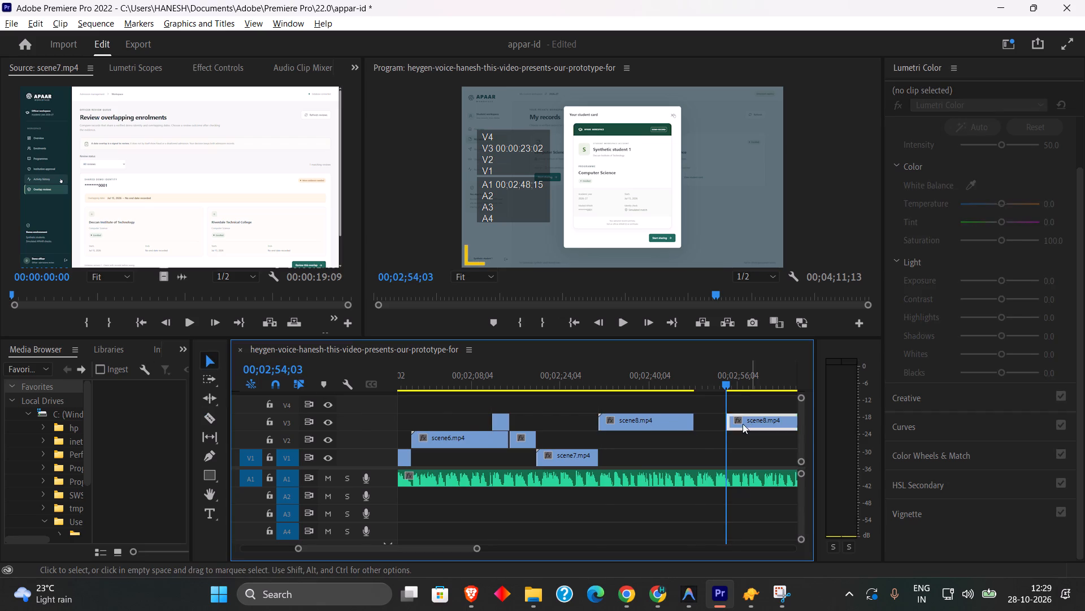
{"action": "left_click_drag", "start_coordinate": [743, 424], "coordinate": [715, 436]}
Play the join between the two scene8 parts repeatedly to check the record-sharing footage against the voiceover up to 00;02;58;07.
{"action": "left_click", "coordinate": [683, 382]}
{"action": "key", "text": "space"}
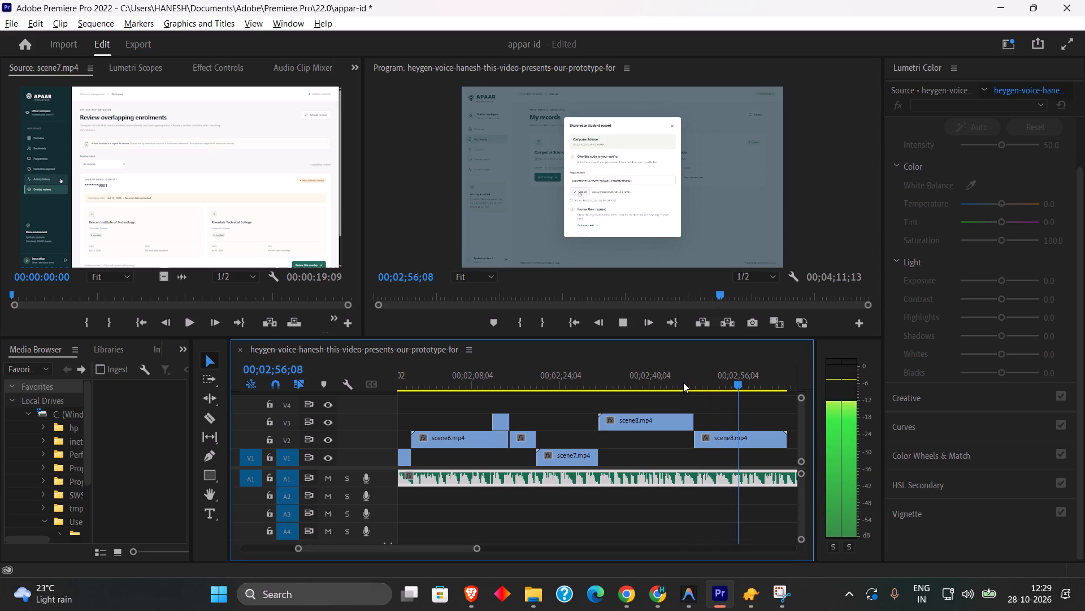
{"action": "left_click", "coordinate": [713, 391]}
{"action": "left_click", "coordinate": [717, 384]}
{"action": "key", "text": "space"}
{"action": "left_click", "coordinate": [715, 383]}
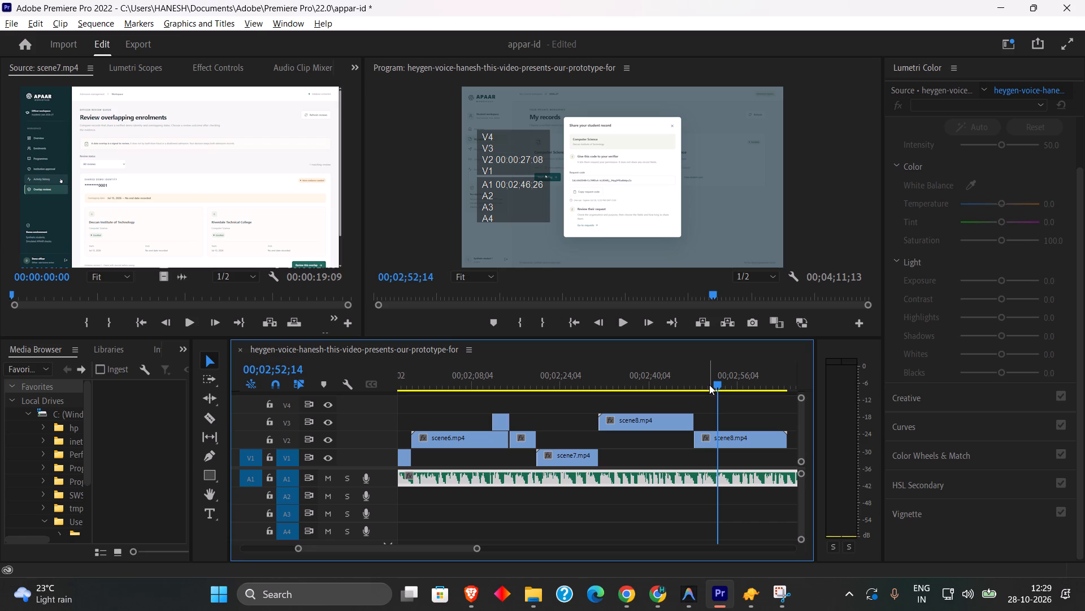
{"action": "key", "text": "space"}
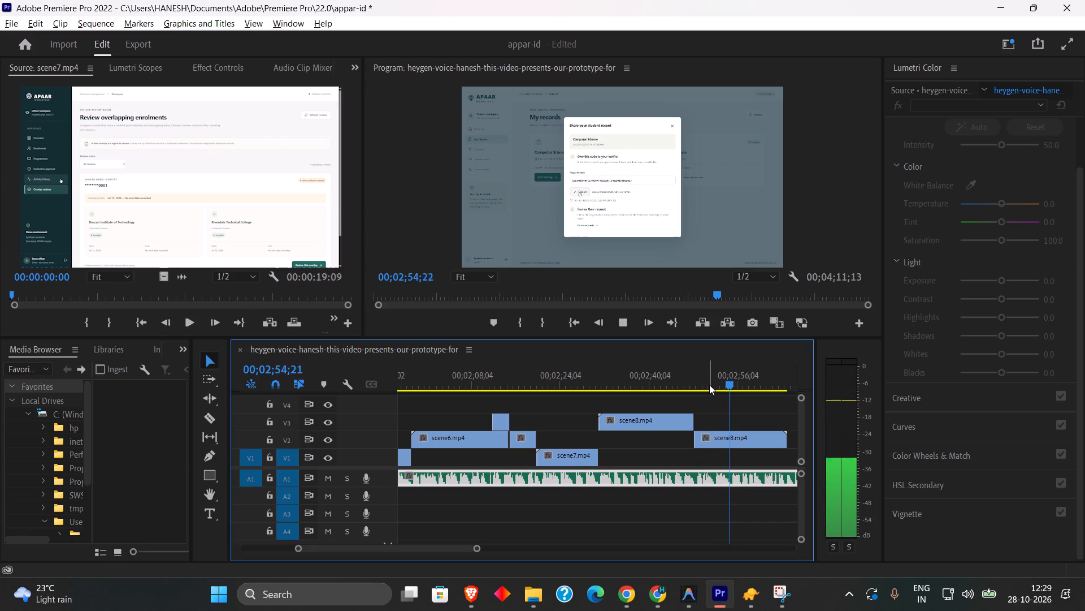
{"action": "key", "text": "space"}
{"action": "key", "text": "space"}
{"action": "key", "text": "space"}
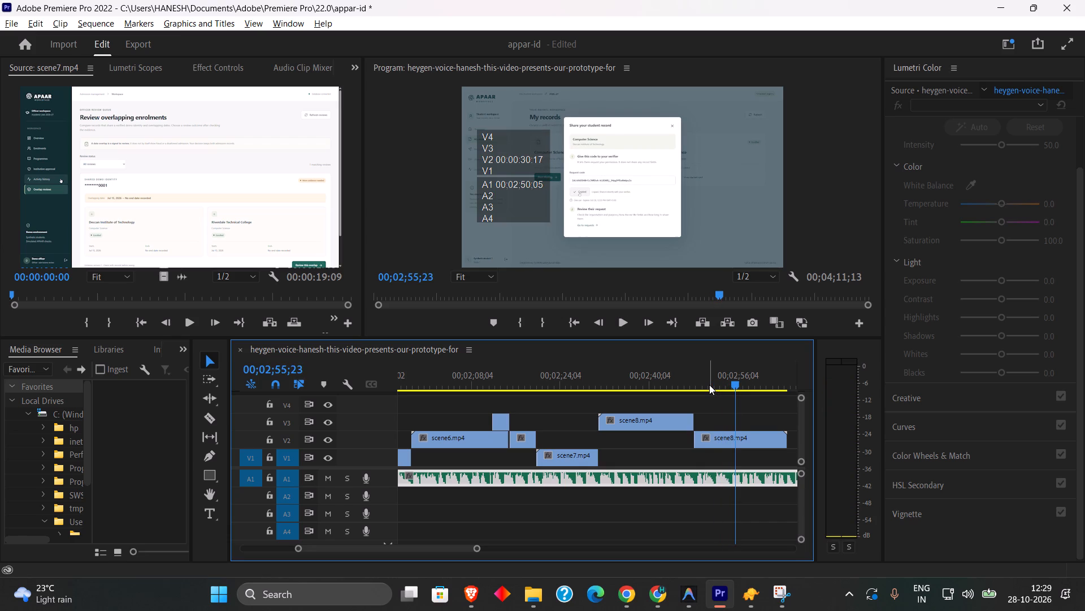
{"action": "left_click", "coordinate": [721, 385]}
{"action": "key", "text": "space"}
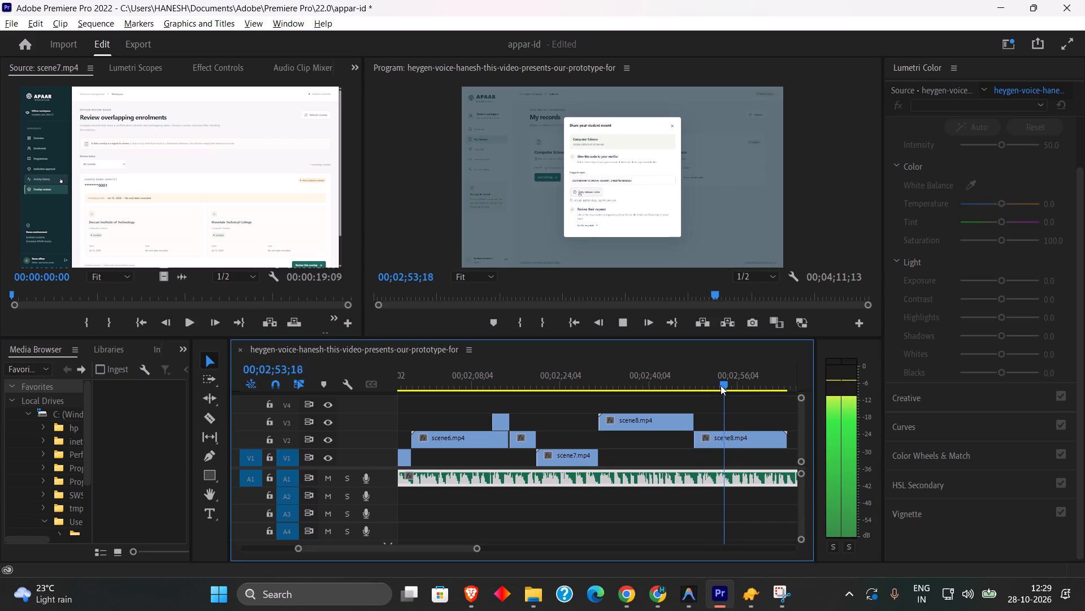
{"action": "key", "text": "space"}
Select the scene8 part on V2.
{"action": "left_click", "coordinate": [744, 440]}
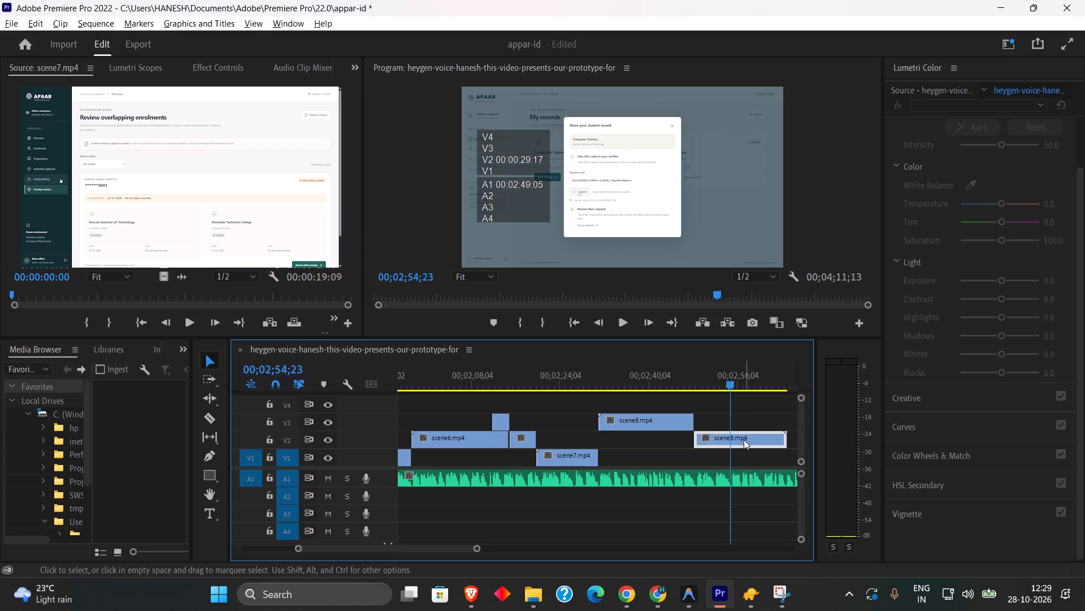
Split the scene8 clip on V2 at the playhead, 00;02;54;23, and delete the part after the cut.
{"action": "left_click", "coordinate": [215, 420]}
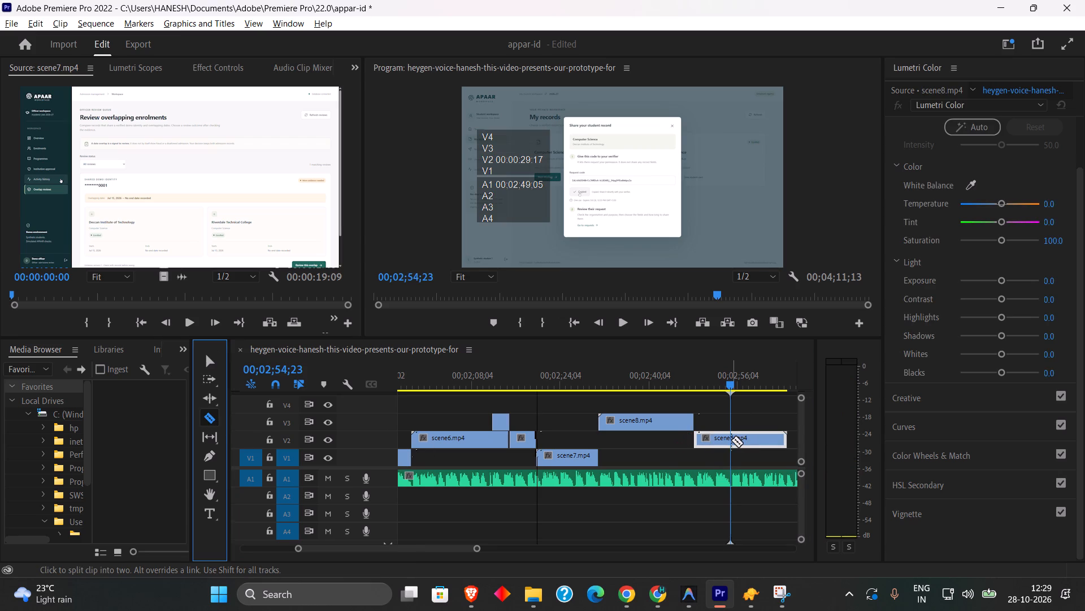
{"action": "left_click", "coordinate": [731, 440]}
{"action": "left_click", "coordinate": [213, 363]}
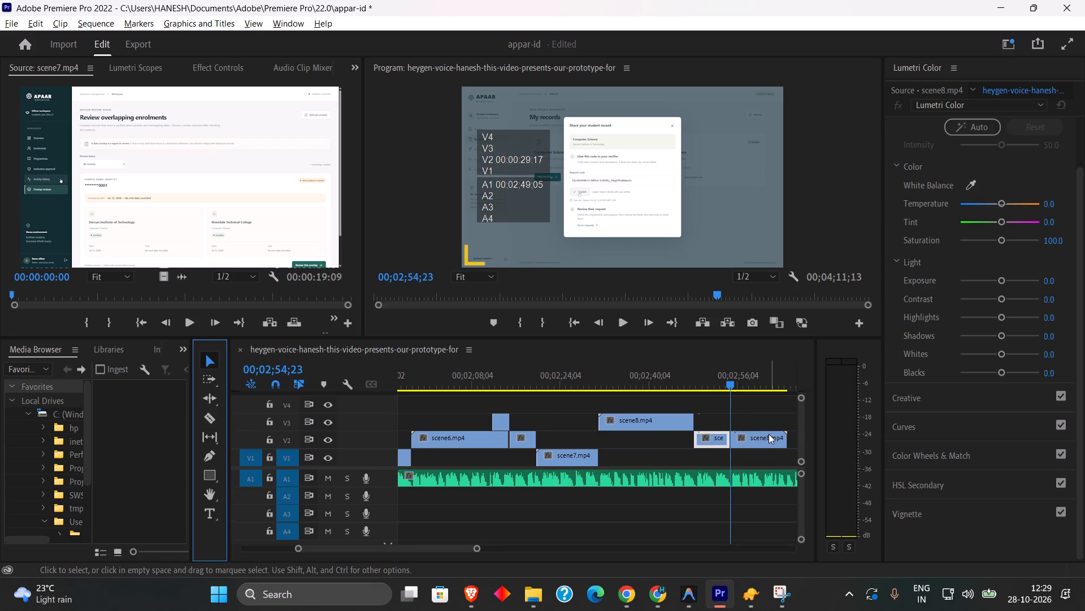
{"action": "left_click", "coordinate": [765, 436]}
{"action": "key", "text": "BackSpace"}
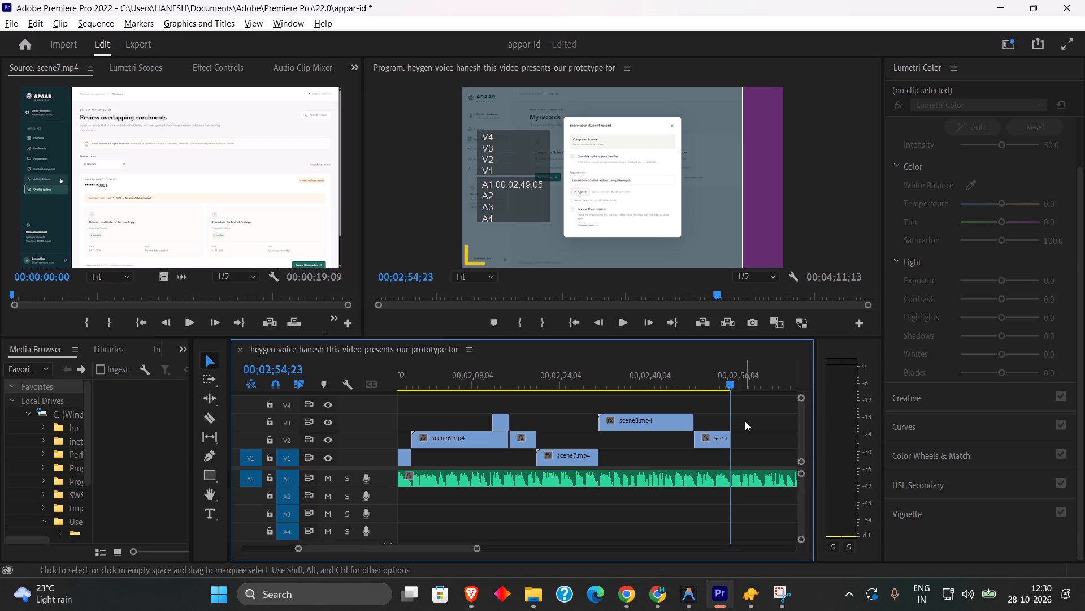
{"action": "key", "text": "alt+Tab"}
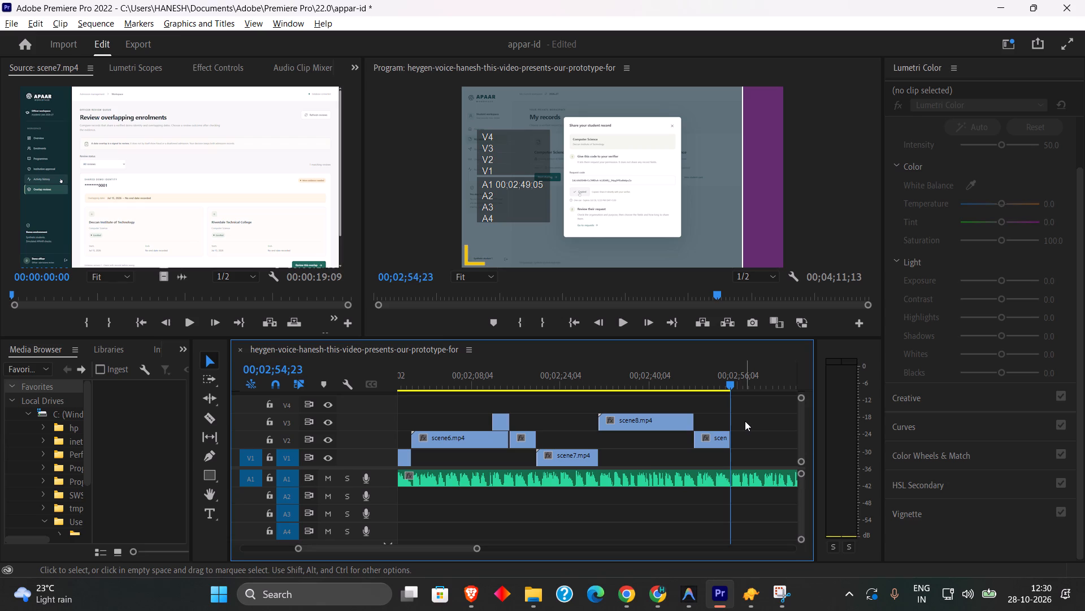
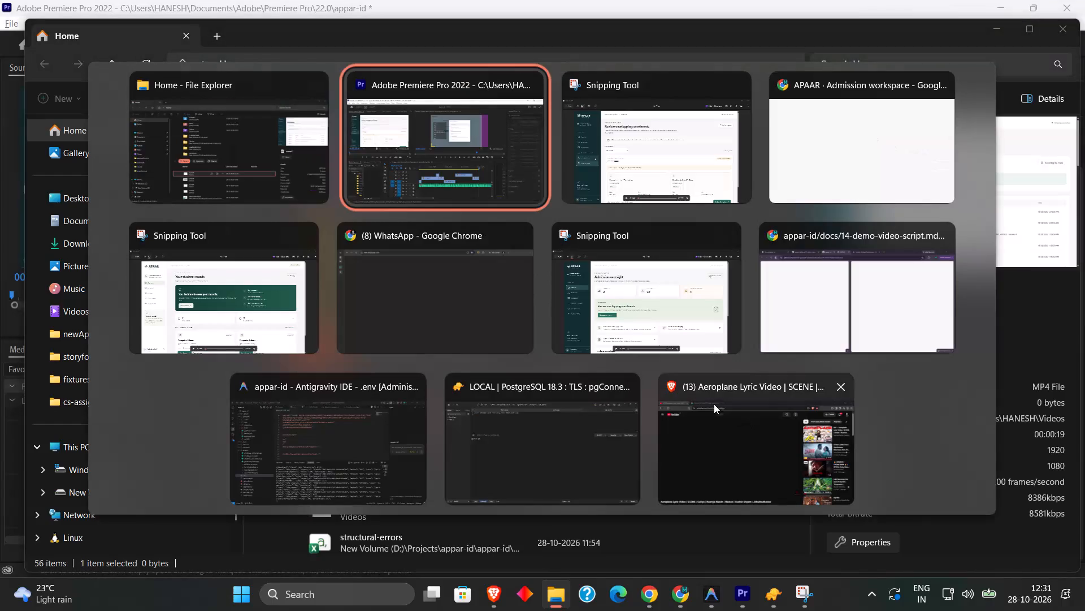
Switch to the demo video script in Chrome and copy the verifier account's sign-in address from the tab and account table.
{"action": "key", "text": "alt+Tab"}
{"action": "key", "text": "alt+Tab"}
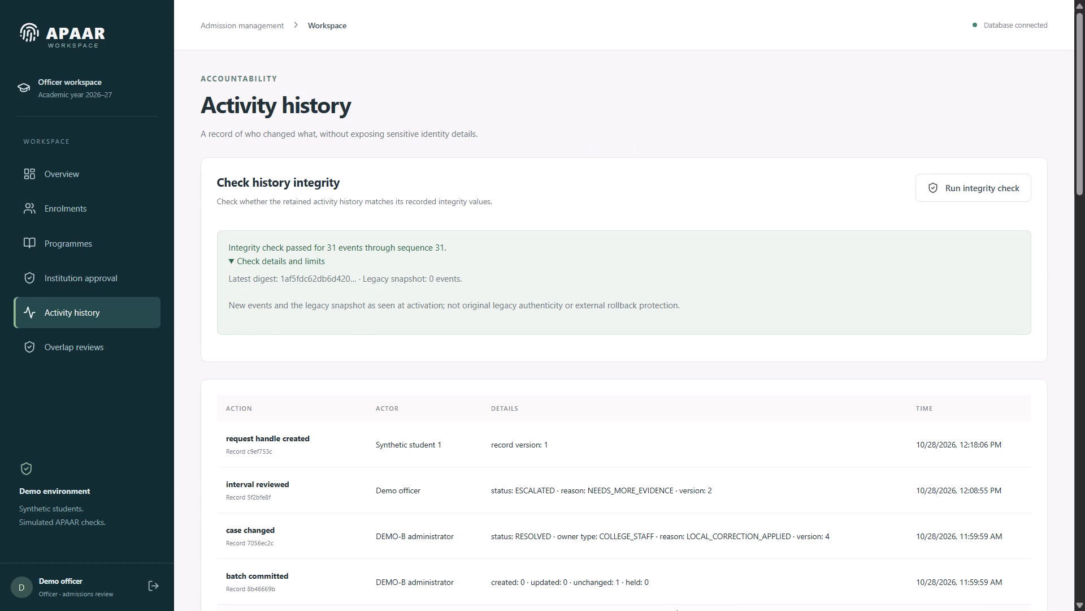
{"action": "left_click", "coordinate": [544, 57]}
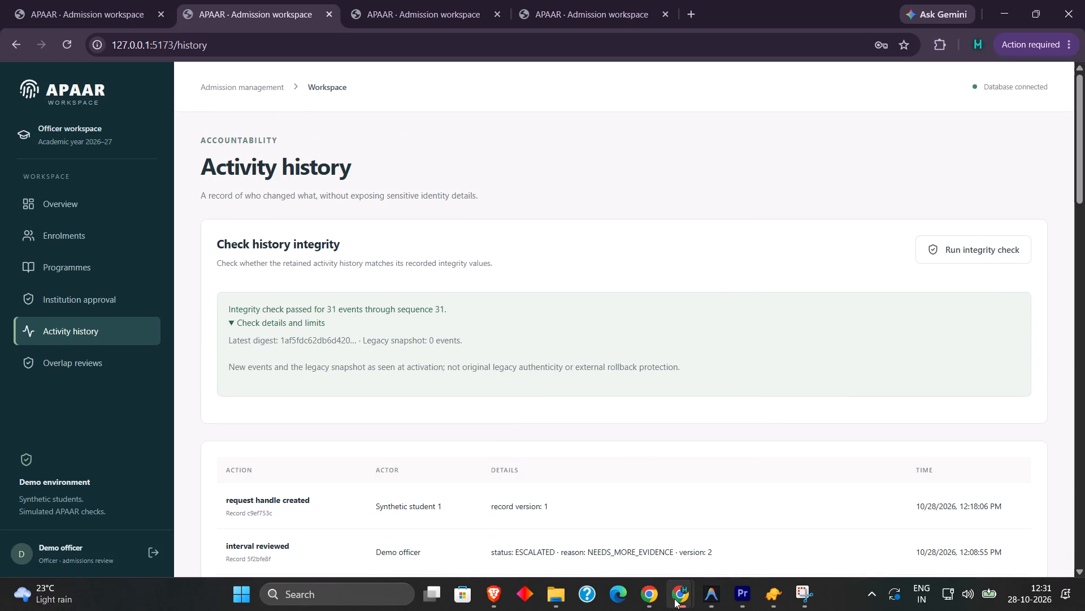
{"action": "left_click", "coordinate": [632, 520]}
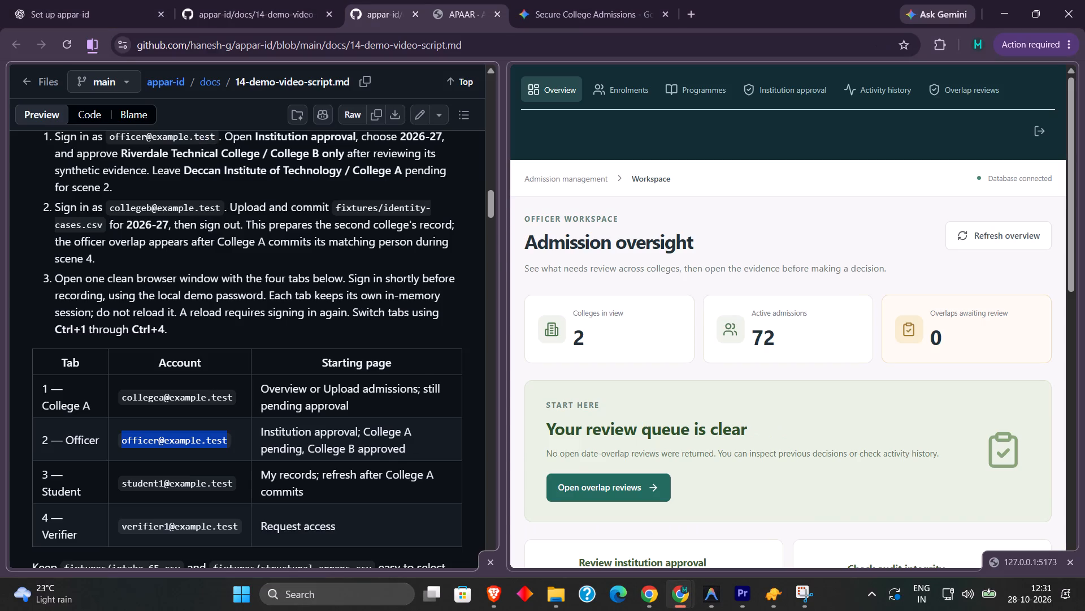
{"action": "scroll", "coordinate": [184, 463], "scroll_direction": "down", "scroll_amount": 1}
{"action": "triple_click", "coordinate": [168, 450]}
{"action": "key", "text": "ctrl+c"}
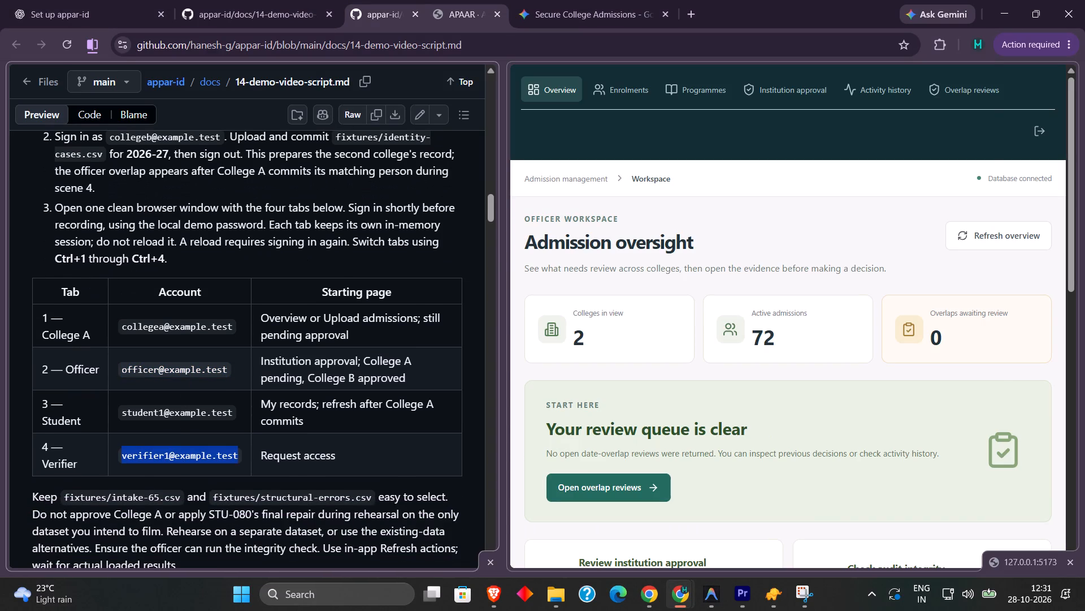
Switch to the browser window with the four APAAR workspace tabs and check which account is signed in on each.
{"action": "key", "text": "alt+Tab"}
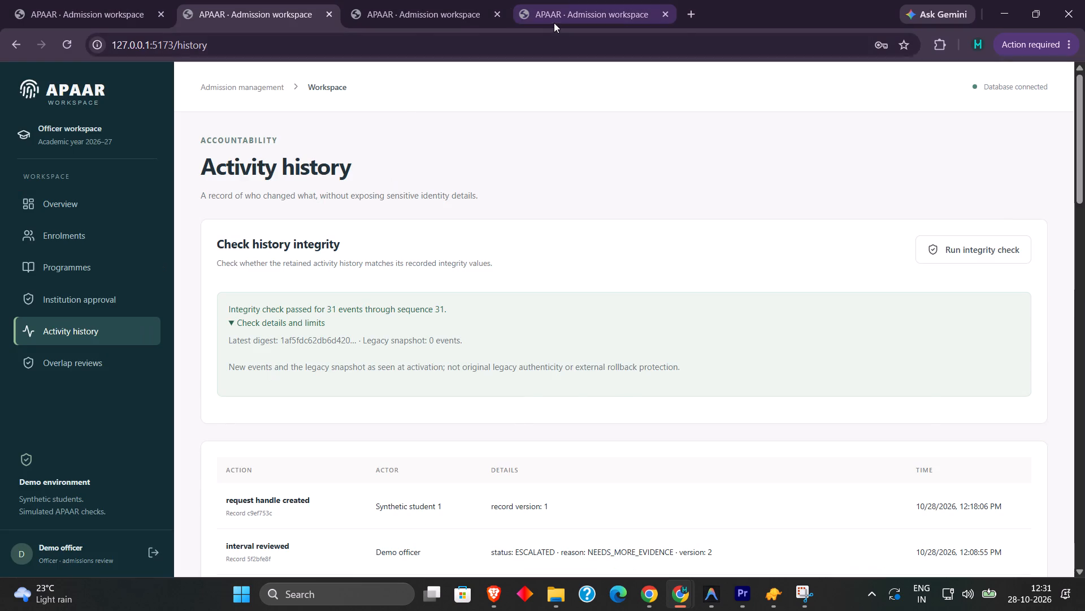
{"action": "left_click", "coordinate": [554, 23]}
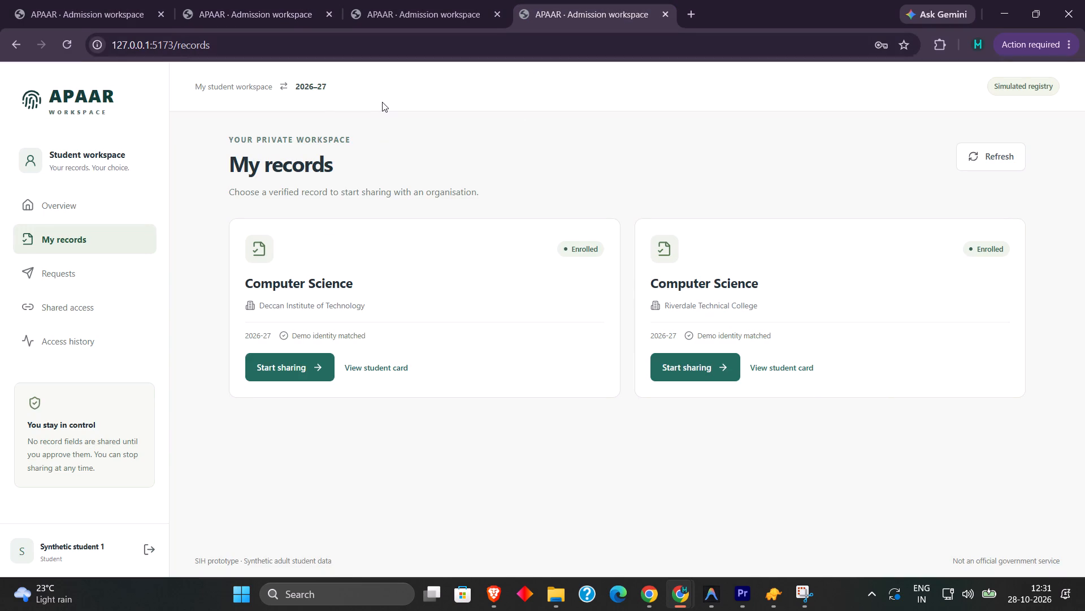
{"action": "left_click", "coordinate": [478, 0]}
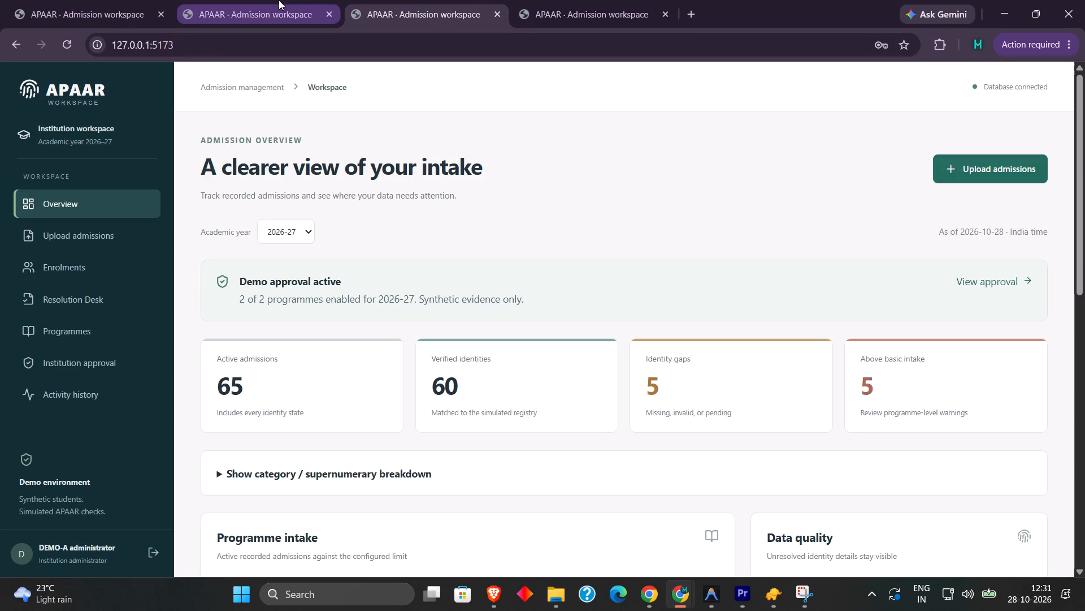
{"action": "left_click", "coordinate": [279, 0]}
{"action": "left_click", "coordinate": [120, 0]}
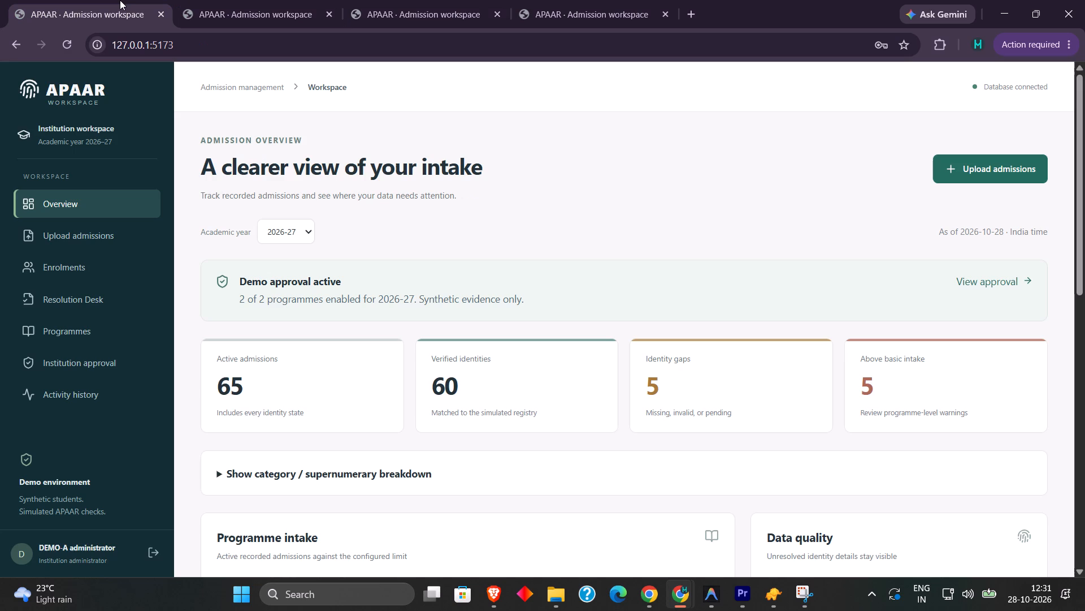
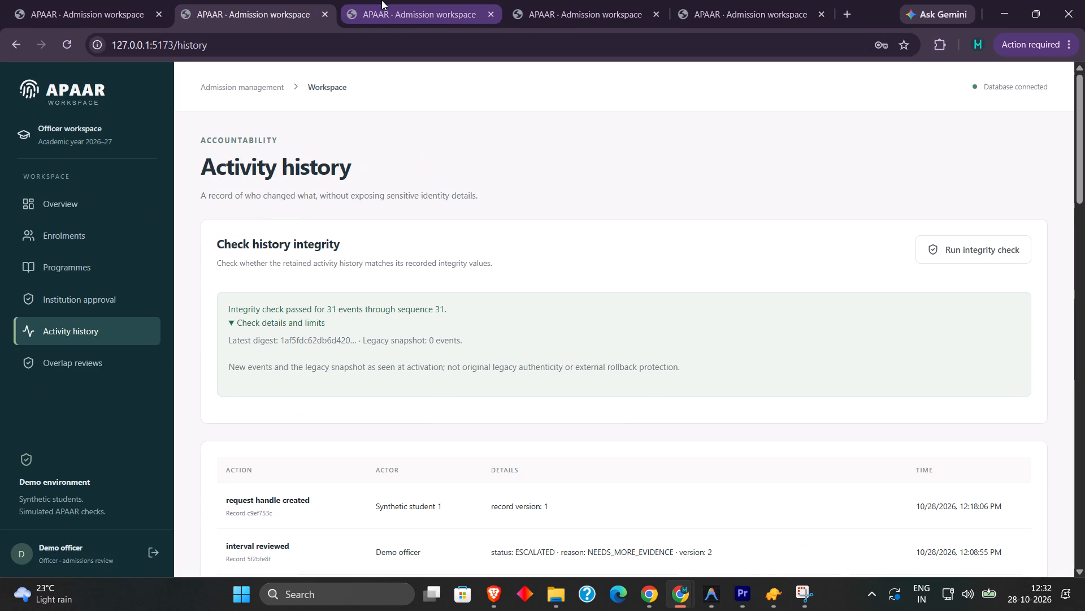
In the student workspace, start sharing the Deccan Institute of Technology record and copy its one-use request code.
{"action": "left_click", "coordinate": [545, 0]}
{"action": "left_click", "coordinate": [315, 369]}
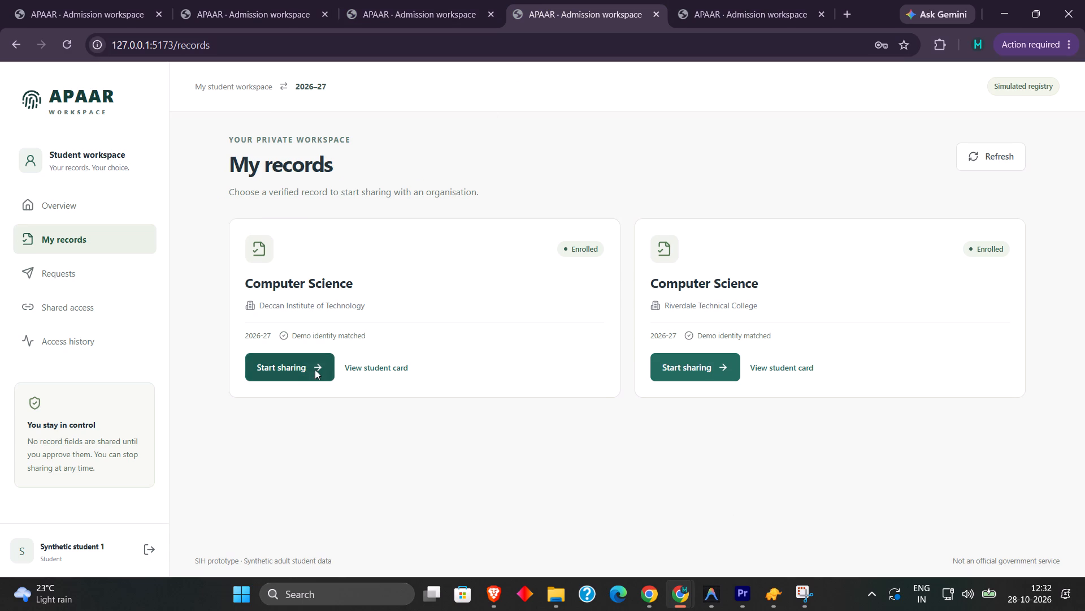
{"action": "left_click", "coordinate": [439, 367]}
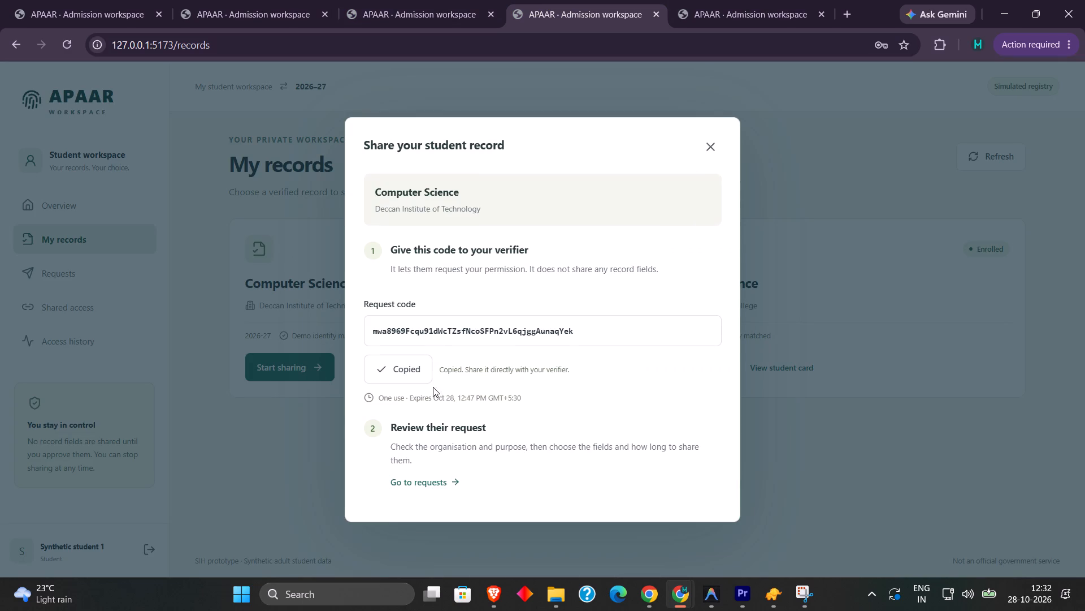
{"action": "left_click", "coordinate": [714, 145]}
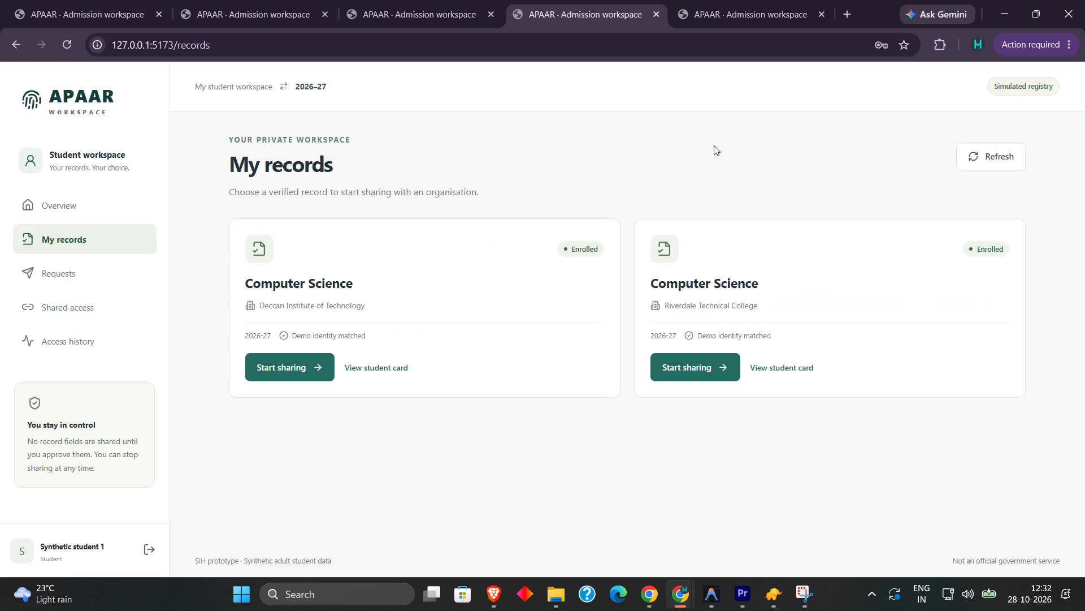
Open the request access form in the verifier workspace and examine its purpose options and requestable fields.
{"action": "left_click", "coordinate": [736, 0]}
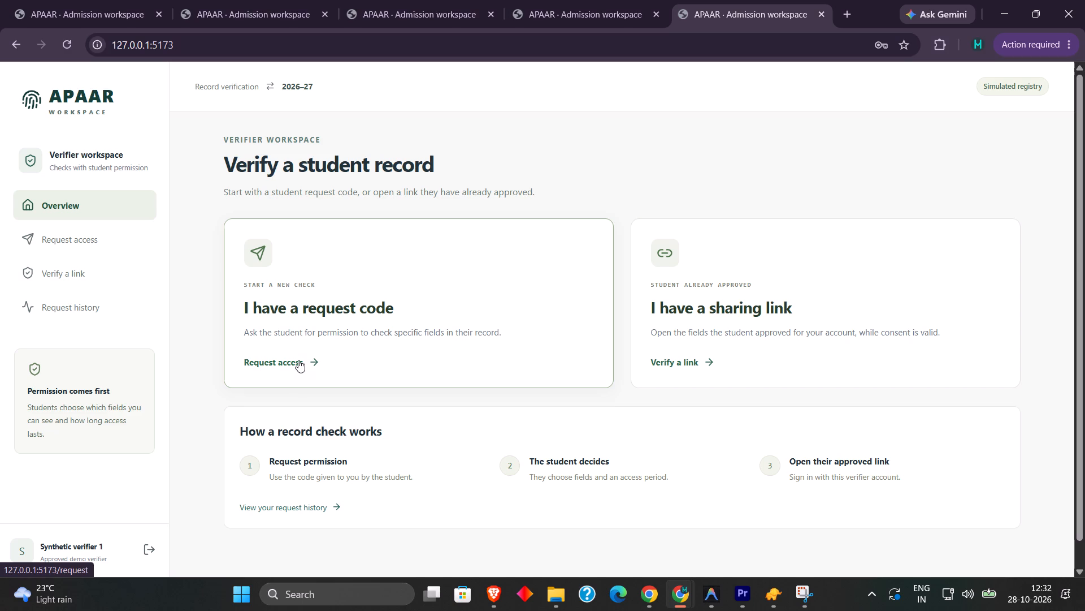
{"action": "left_click", "coordinate": [298, 360]}
{"action": "scroll", "coordinate": [306, 376], "scroll_direction": "down", "scroll_amount": 1}
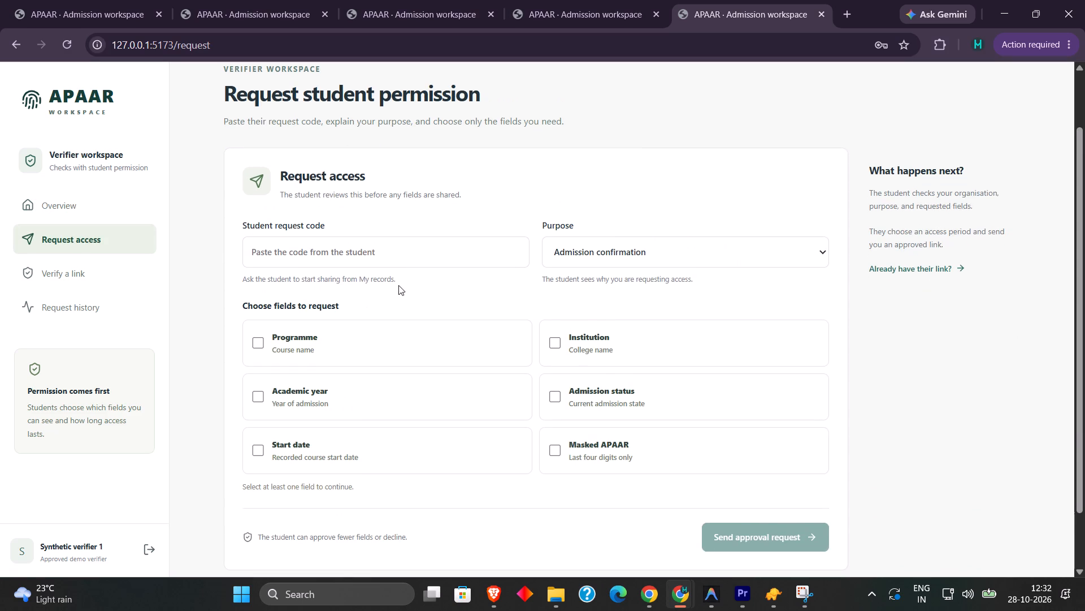
{"action": "left_click", "coordinate": [637, 262]}
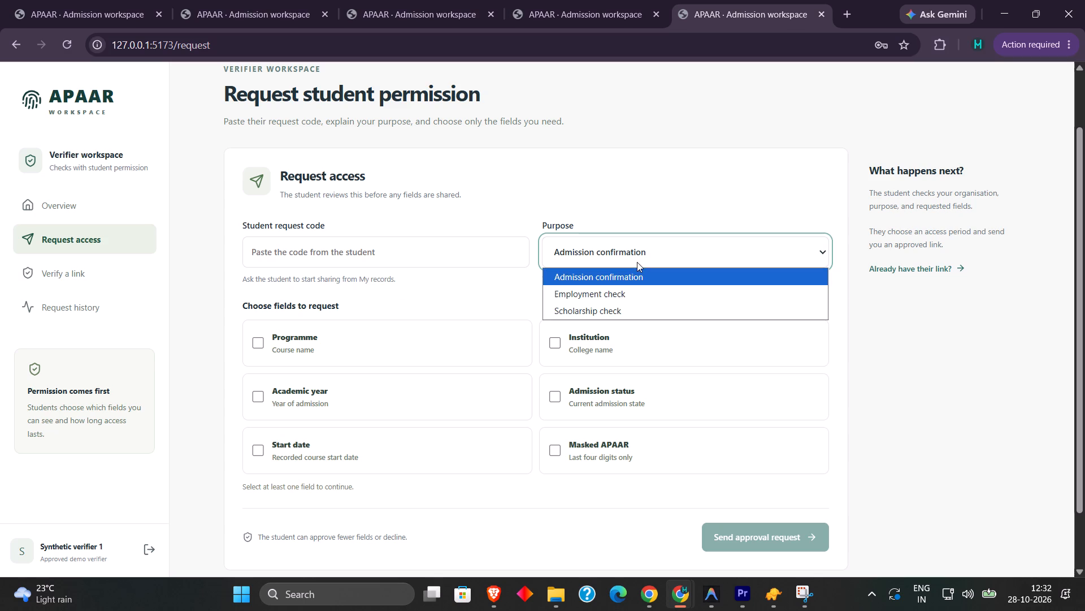
{"action": "left_click", "coordinate": [637, 259]}
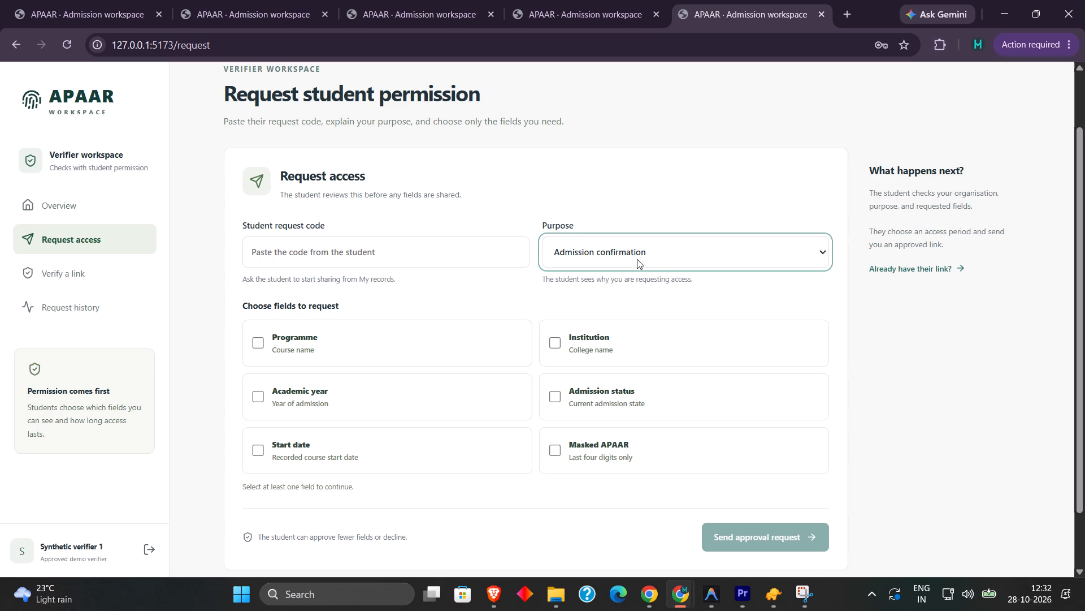
{"action": "scroll", "coordinate": [351, 298], "scroll_direction": "down", "scroll_amount": 1}
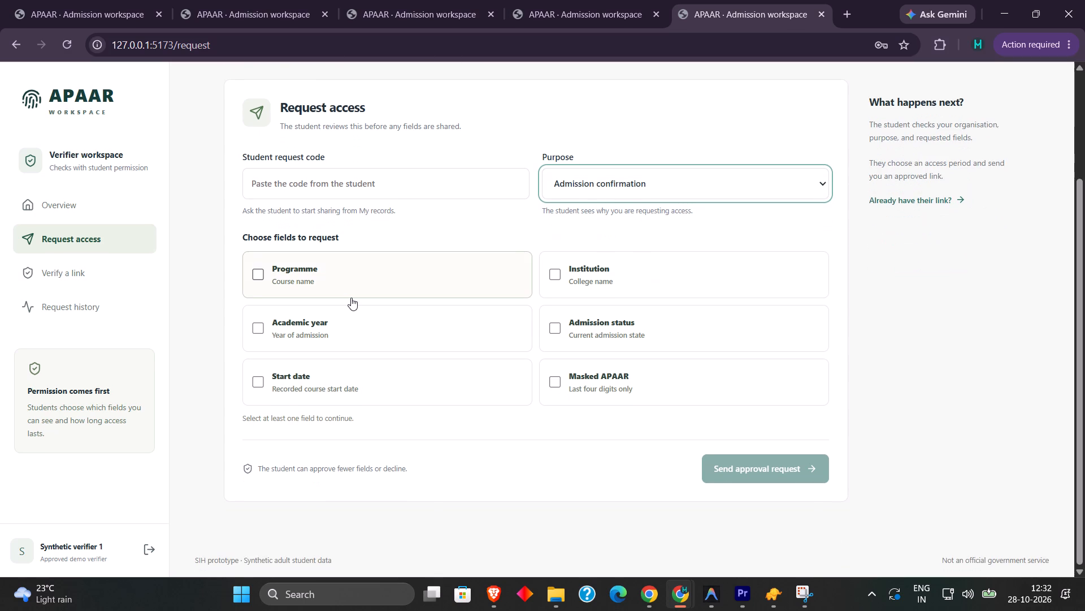
{"action": "scroll", "coordinate": [352, 299], "scroll_direction": "up", "scroll_amount": 3}
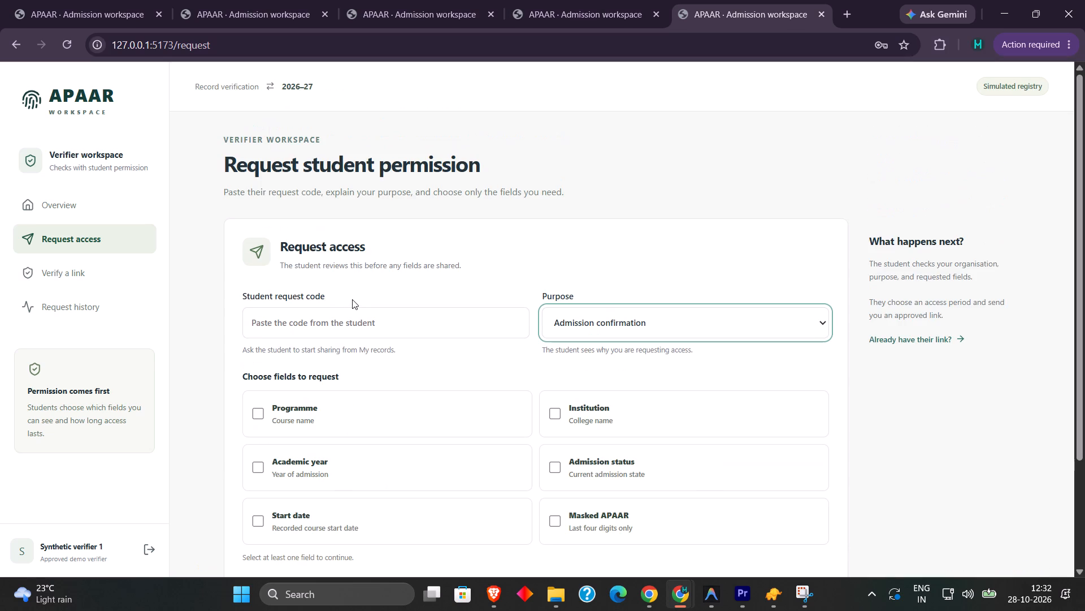
{"action": "scroll", "coordinate": [352, 299], "scroll_direction": "up", "scroll_amount": 2}
{"action": "scroll", "coordinate": [355, 300], "scroll_direction": "down", "scroll_amount": 4}
{"action": "scroll", "coordinate": [359, 302], "scroll_direction": "up", "scroll_amount": 4}
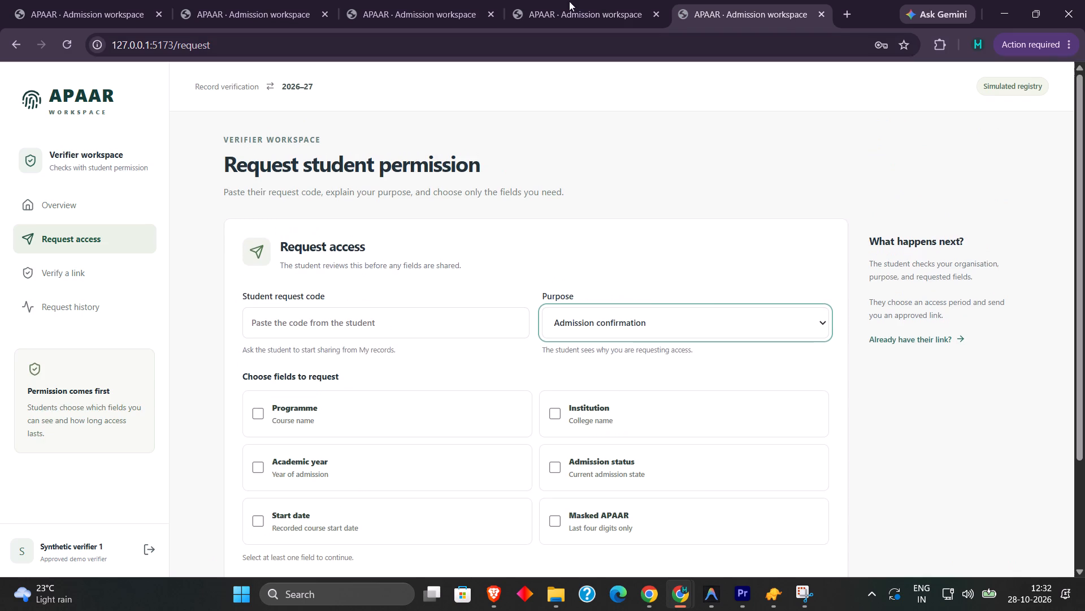
Check the student's Requests page and its request filter options.
{"action": "left_click", "coordinate": [584, 0]}
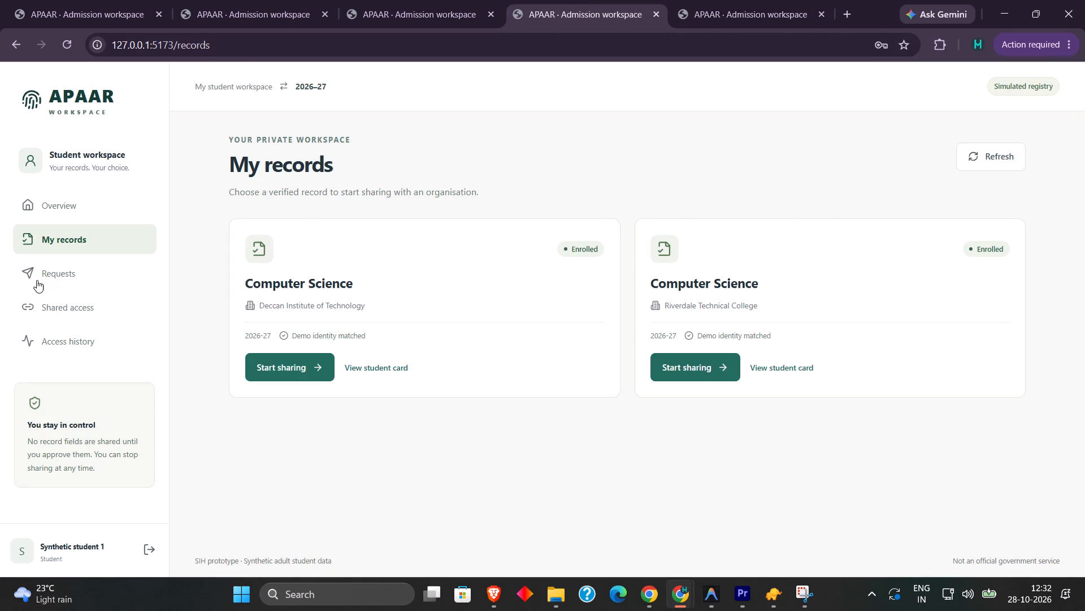
{"action": "left_click", "coordinate": [64, 271]}
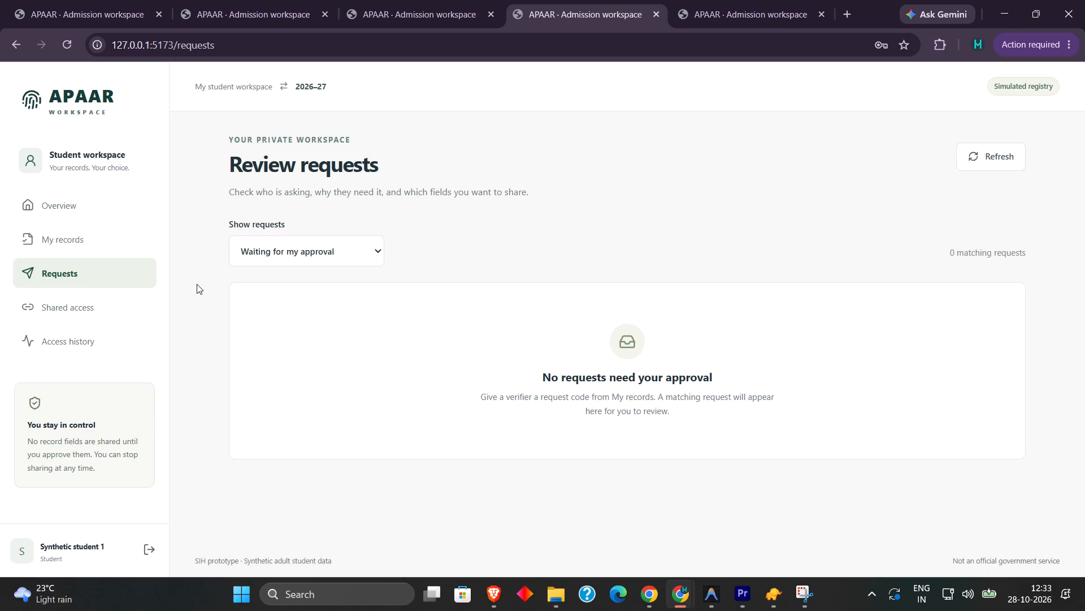
{"action": "left_click", "coordinate": [258, 255]}
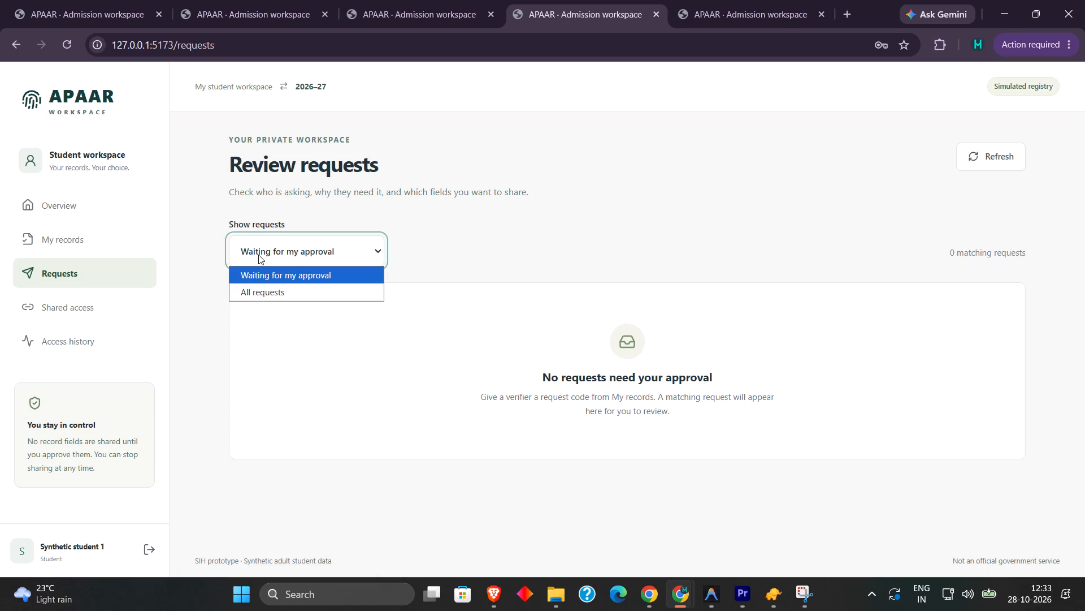
{"action": "left_click", "coordinate": [260, 256]}
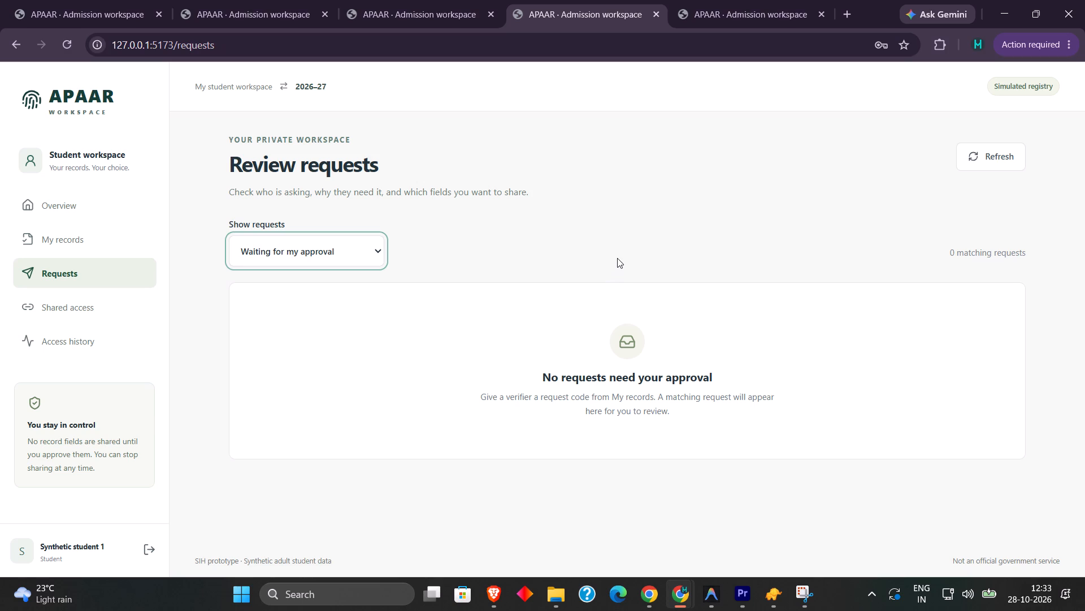
Return to the verifier workspace and show its Overview page full screen.
{"action": "left_click", "coordinate": [755, 6]}
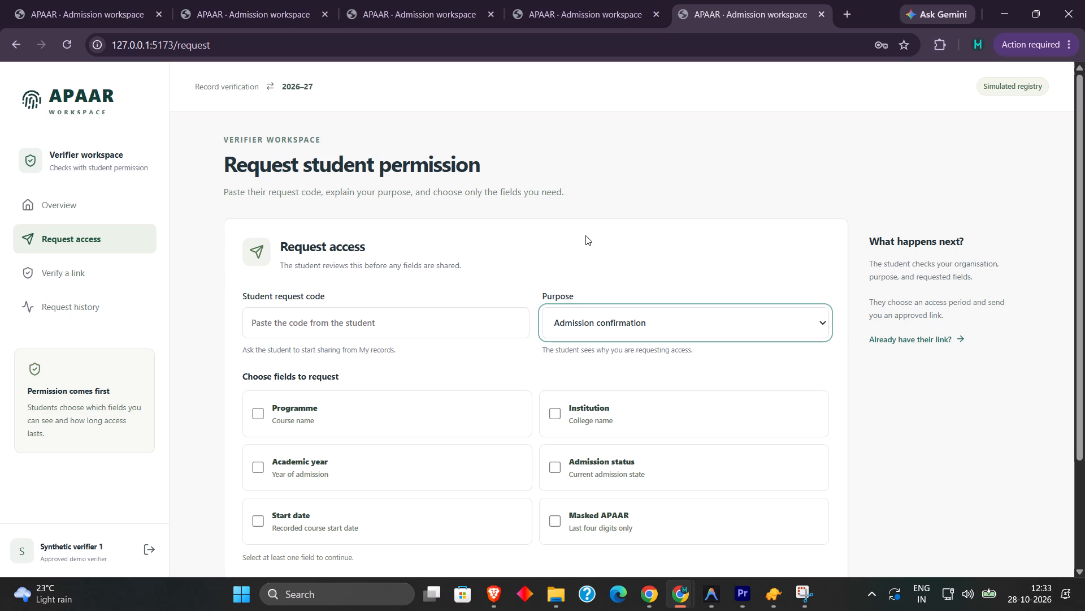
{"action": "key", "text": "F11"}
{"action": "left_click", "coordinate": [412, 259]}
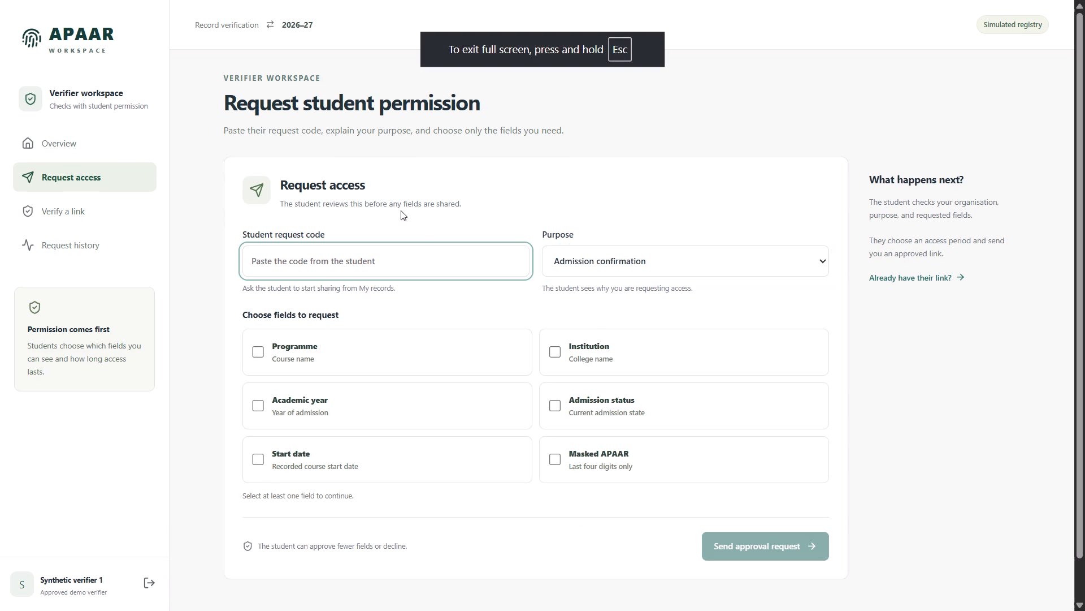
{"action": "left_click", "coordinate": [56, 139]}
{"action": "scroll", "coordinate": [542, 203], "scroll_direction": "up", "scroll_amount": 3}
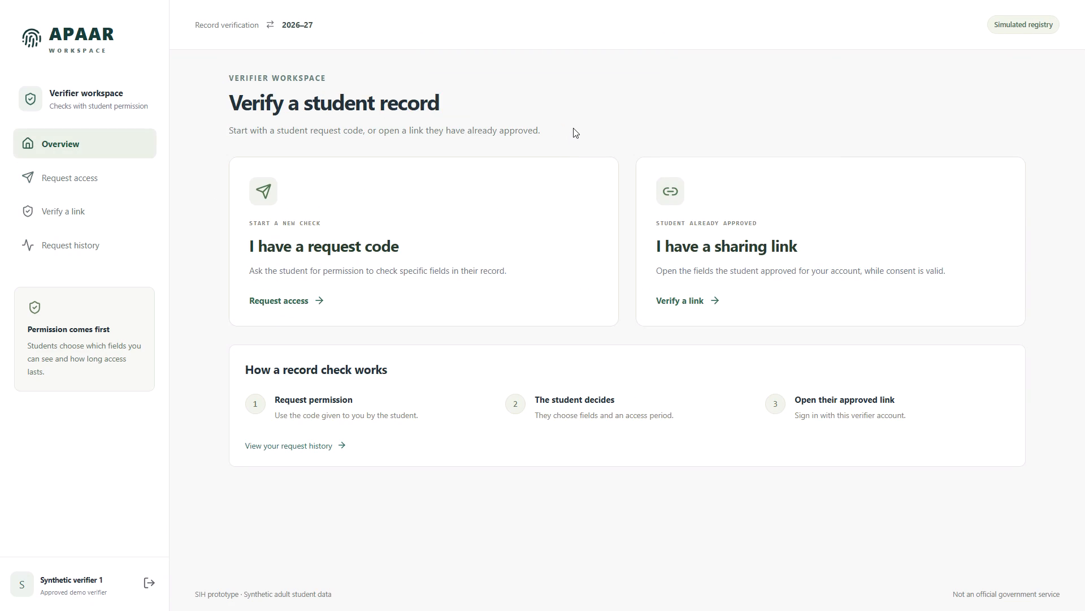
Start a screen recording of the verifier Overview page with Snipping Tool.
{"action": "key", "text": "shift+super+s"}
{"action": "left_click", "coordinate": [473, 20]}
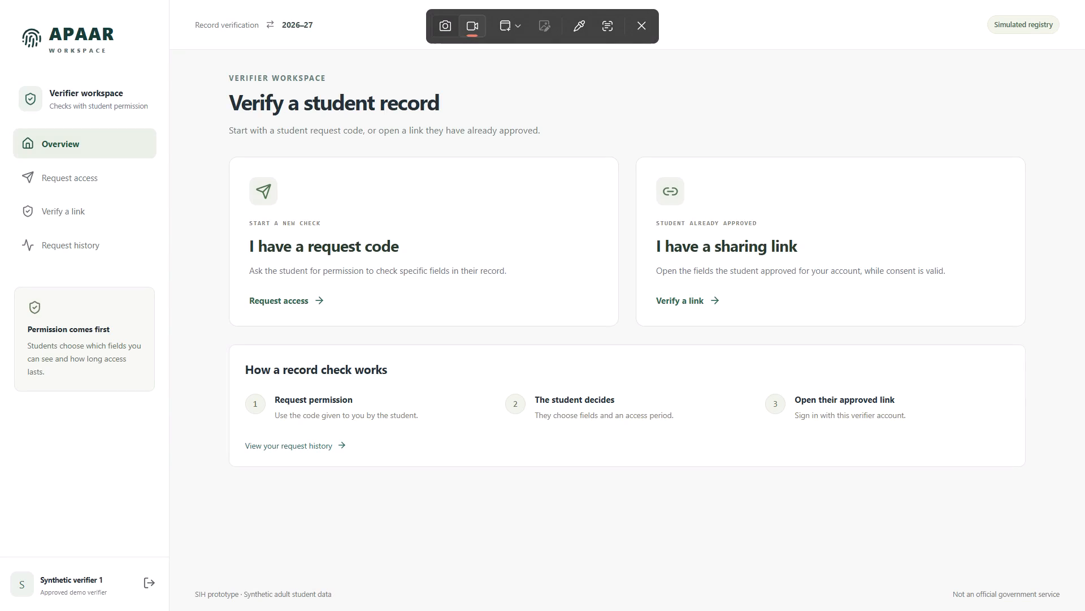
{"action": "left_click", "coordinate": [481, 141]}
{"action": "left_click", "coordinate": [484, 25]}
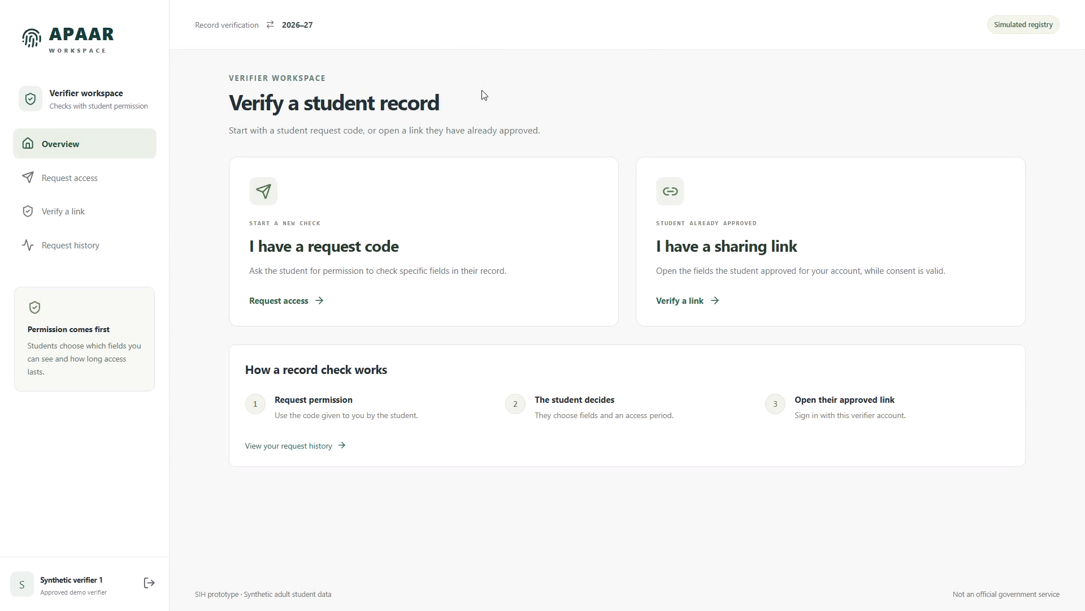
Request access with the copied student request code, select the Programme field, send the approval request and view the submission section.
{"action": "left_click", "coordinate": [298, 301]}
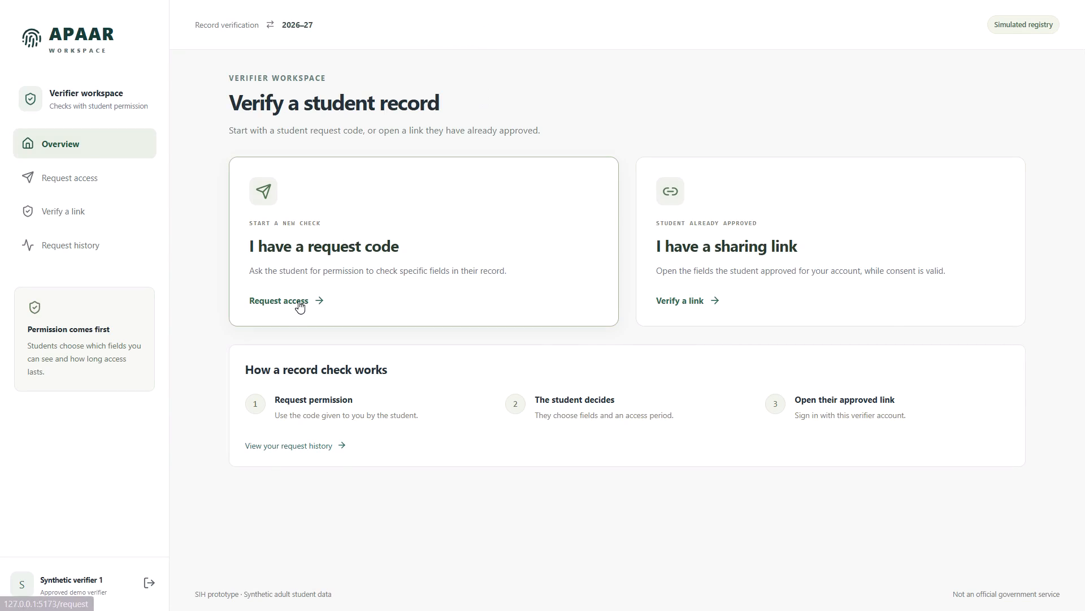
{"action": "left_click", "coordinate": [327, 266]}
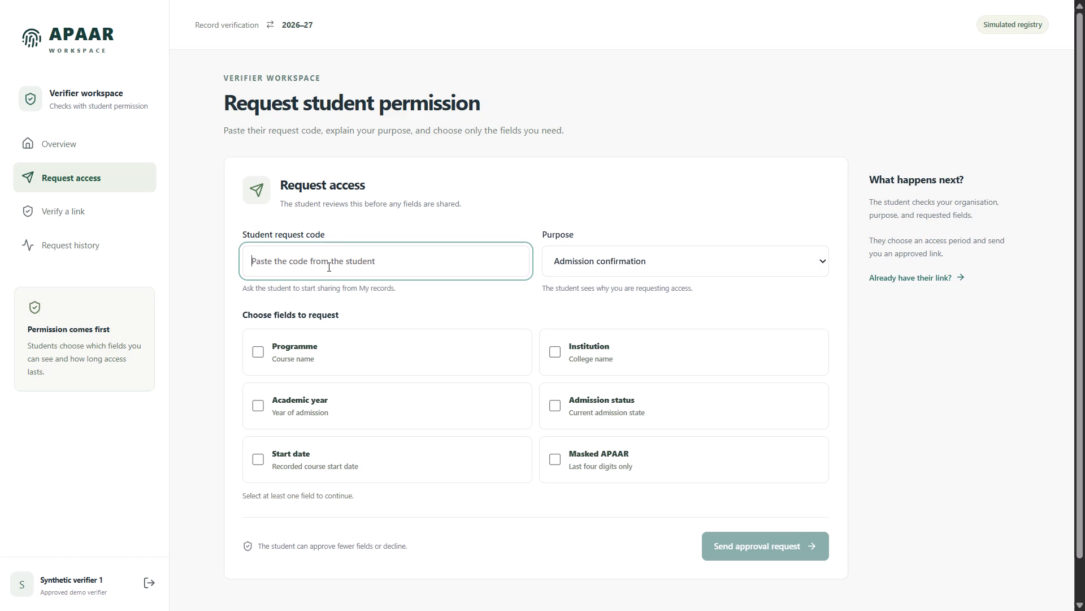
{"action": "key", "text": "ctrl+v"}
{"action": "left_click", "coordinate": [258, 350]}
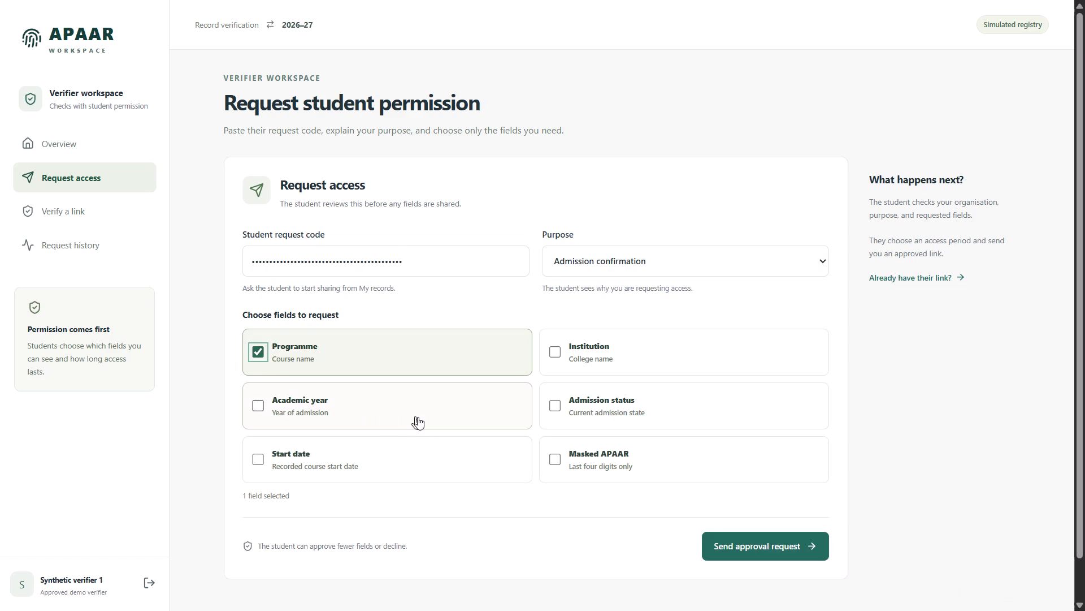
{"action": "left_click", "coordinate": [741, 543]}
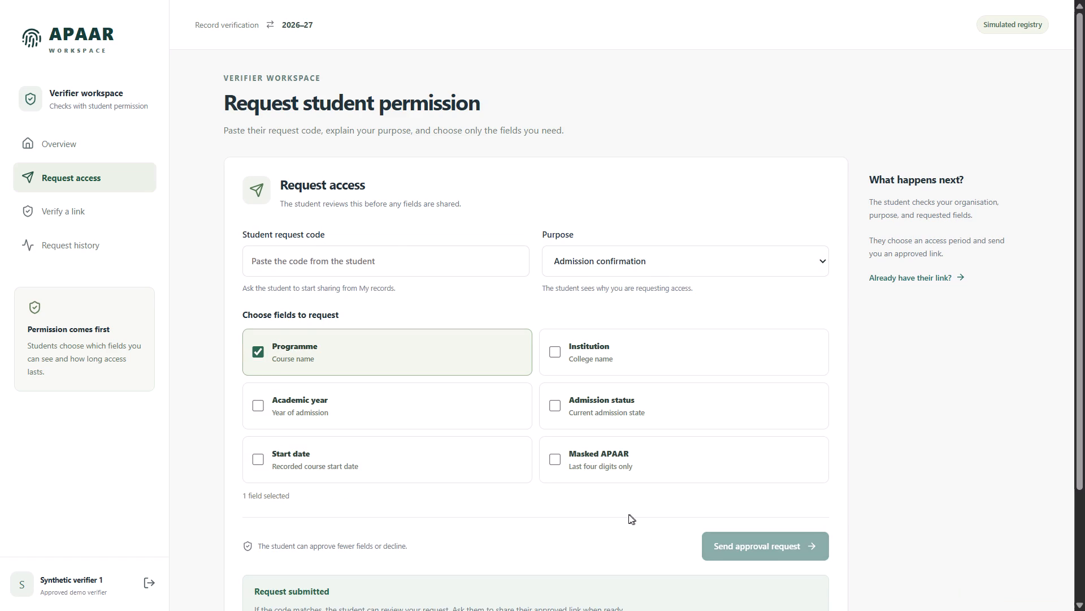
{"action": "scroll", "coordinate": [628, 514], "scroll_direction": "down", "scroll_amount": 4}
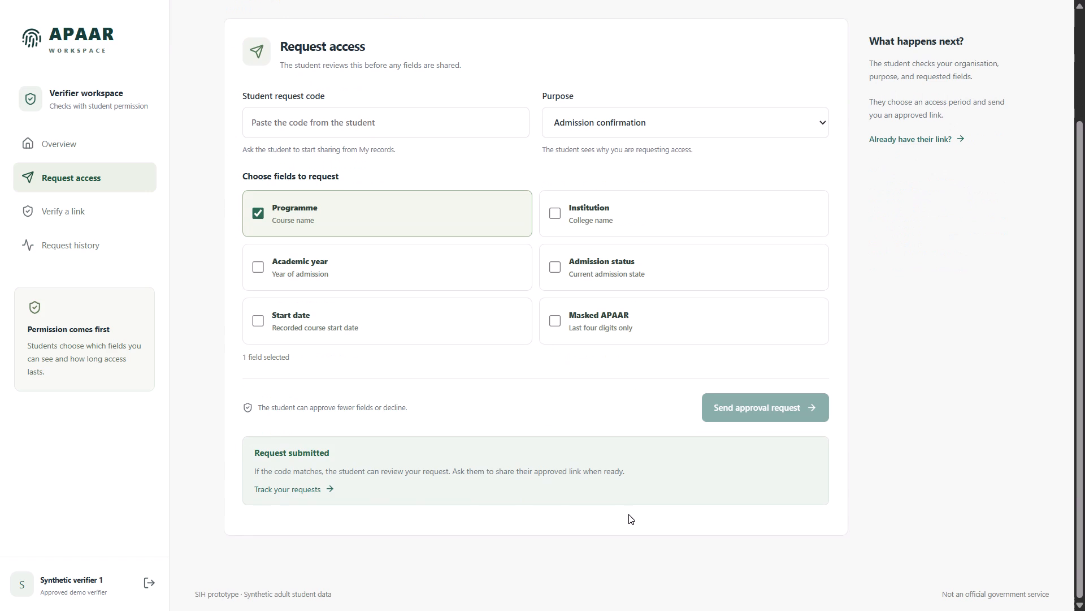
{"action": "scroll", "coordinate": [628, 514], "scroll_direction": "up", "scroll_amount": 4}
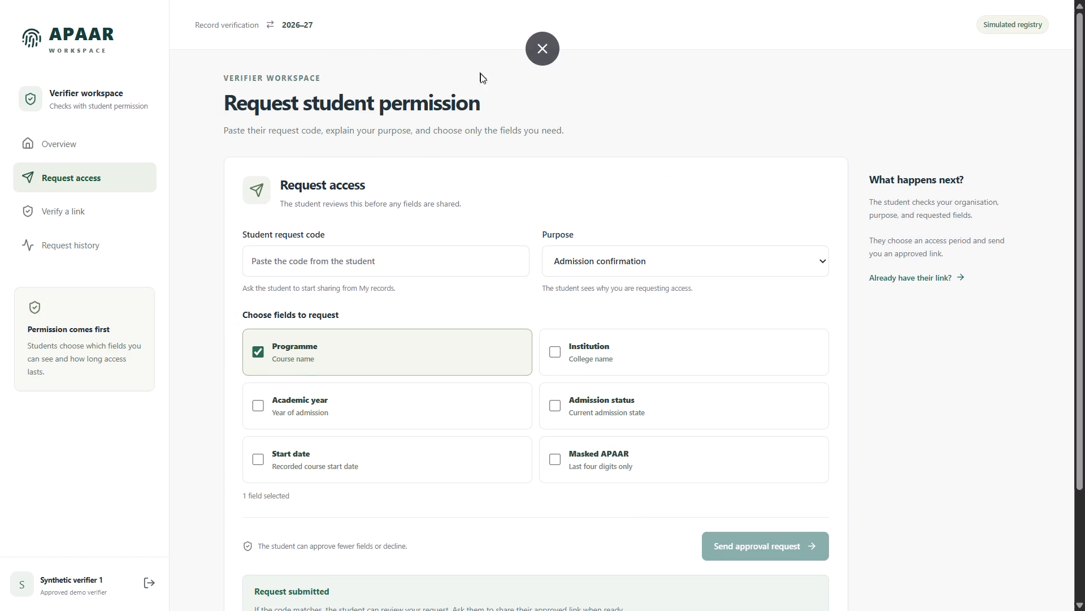
Exit full screen, switch to the student workspace and show its Overview page full screen.
{"action": "left_click", "coordinate": [543, 59]}
{"action": "left_click", "coordinate": [642, 11]}
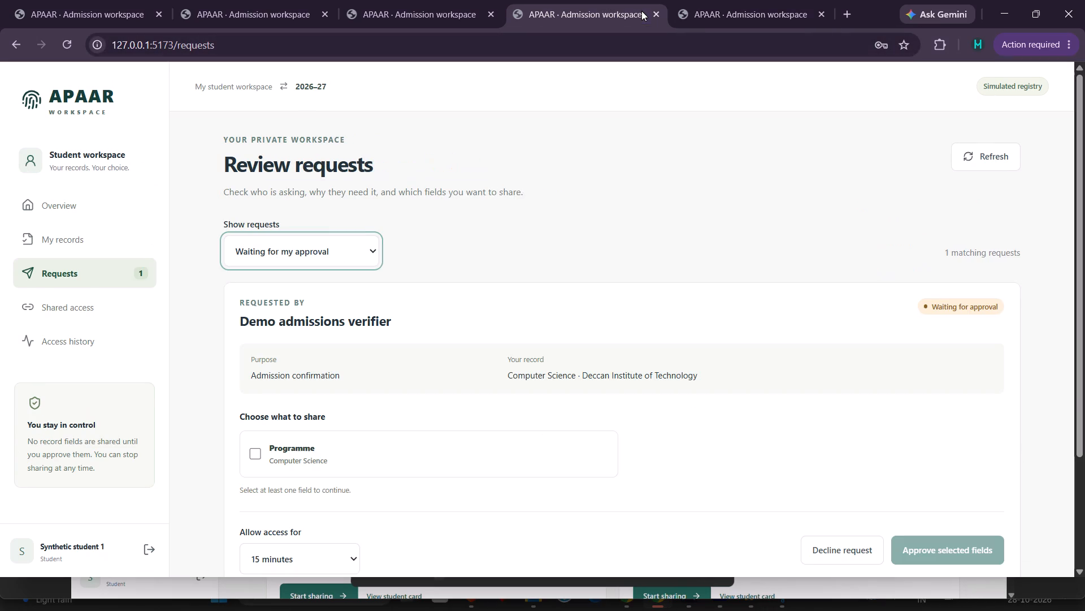
{"action": "left_click", "coordinate": [125, 211]}
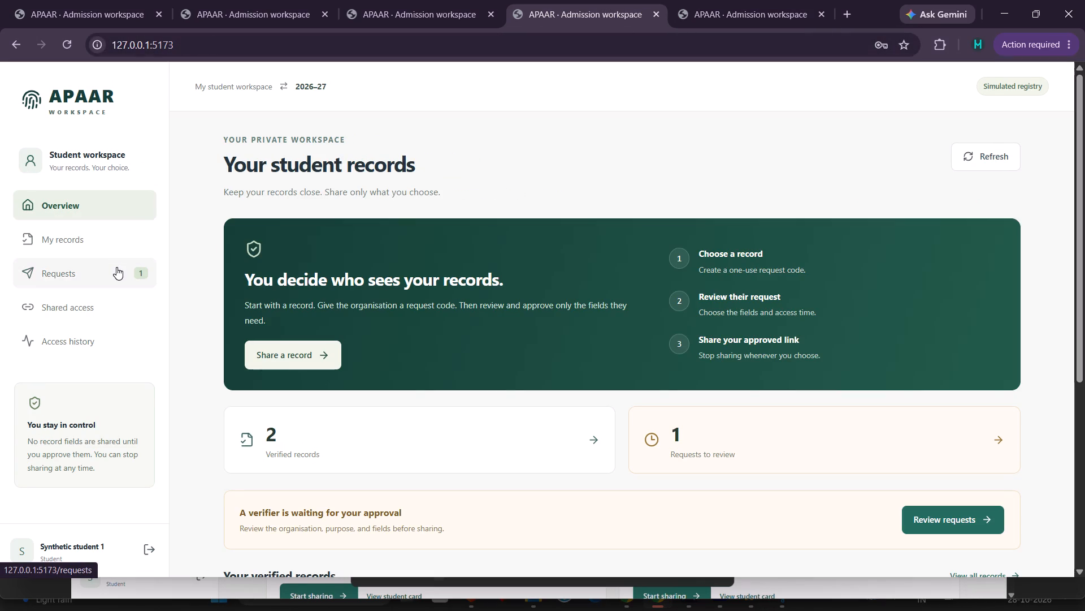
{"action": "key", "text": "F11"}
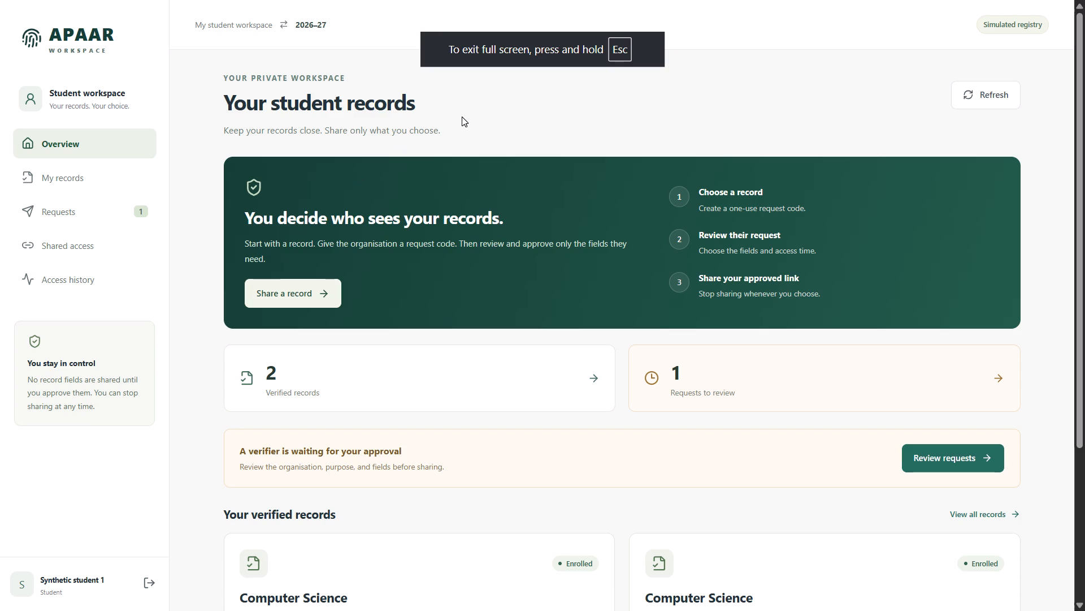
Approve the Demo admissions verifier's request, sharing the Programme field with access allowed for 5 minutes.
{"action": "left_click", "coordinate": [50, 213]}
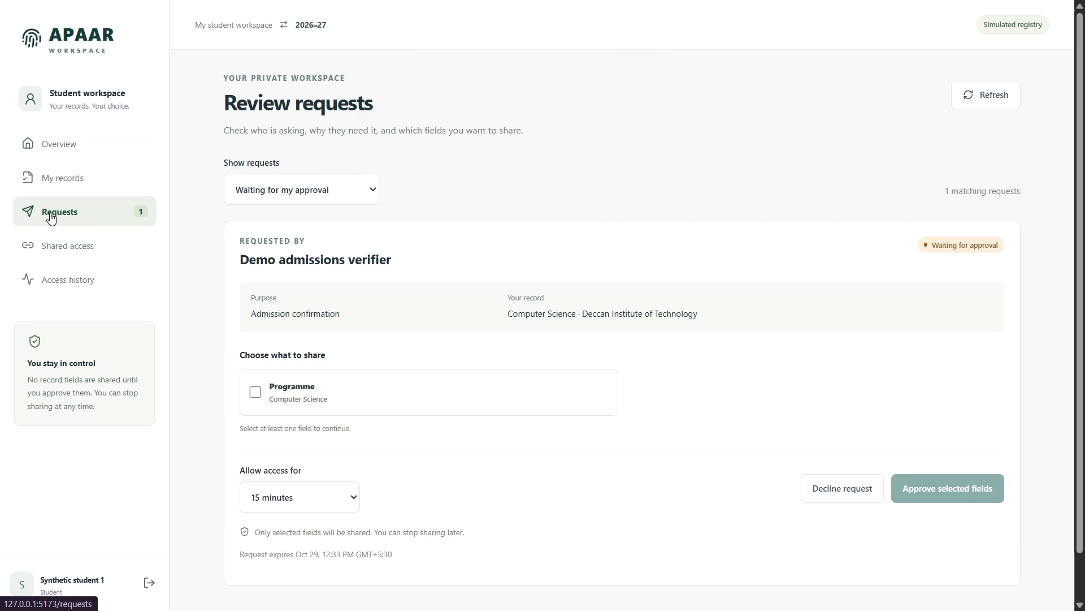
{"action": "left_click", "coordinate": [254, 398]}
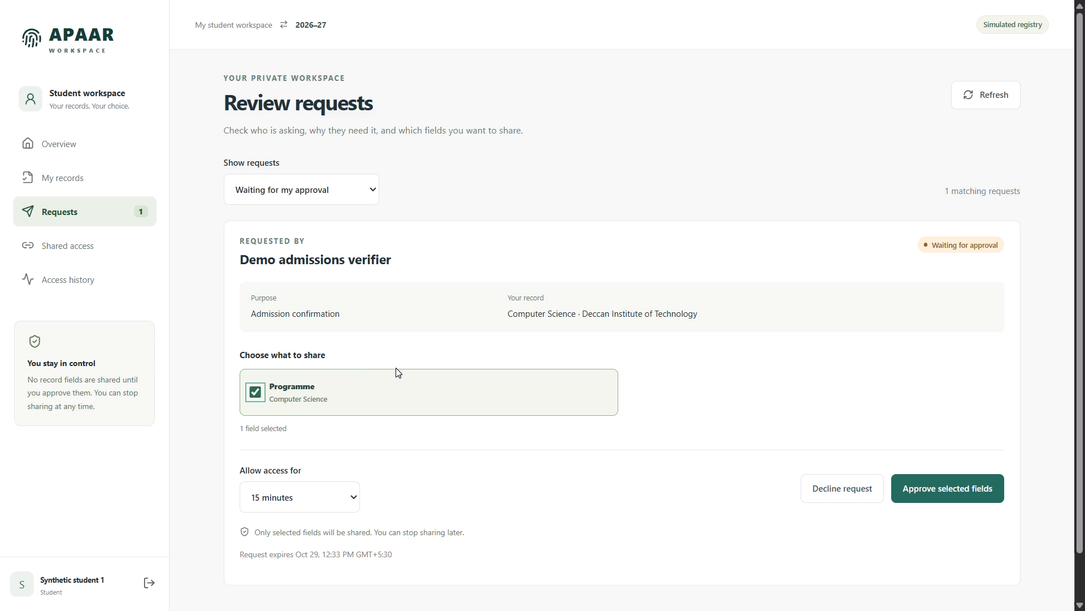
{"action": "left_click", "coordinate": [350, 505]}
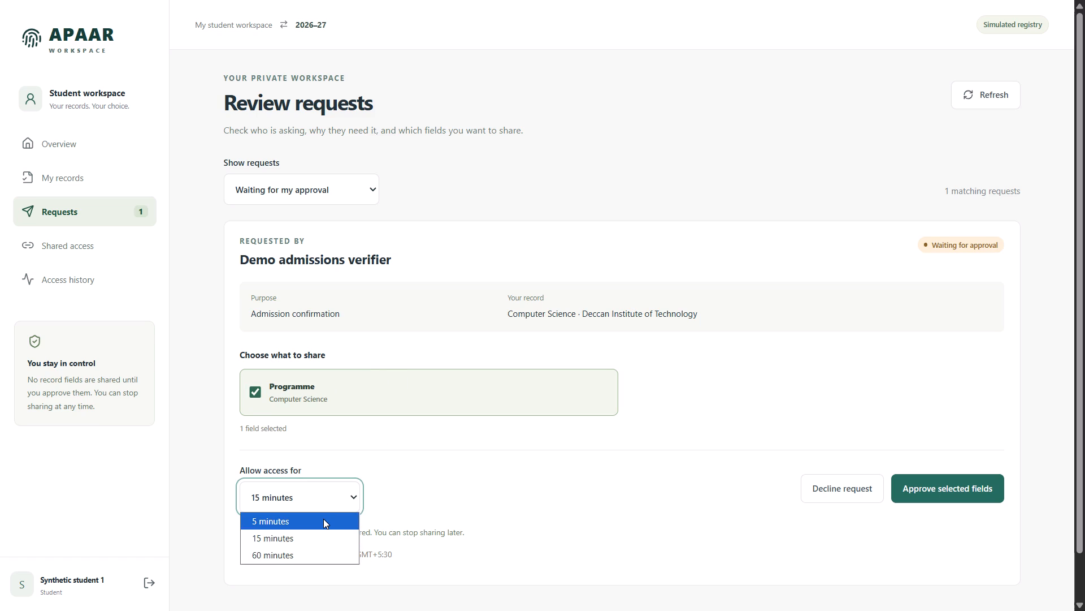
{"action": "left_click", "coordinate": [323, 519]}
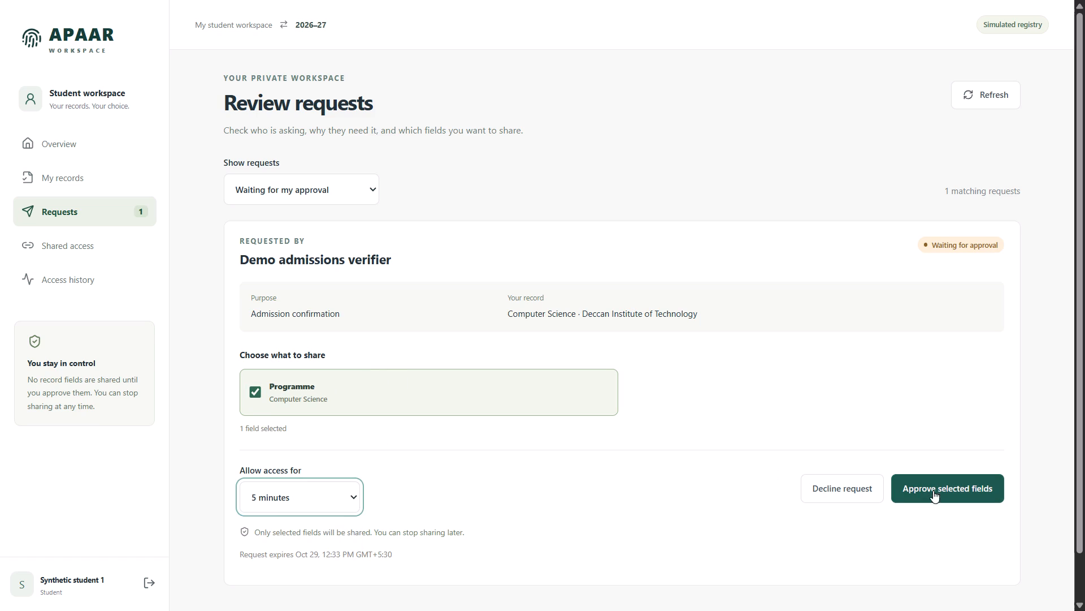
{"action": "left_click", "coordinate": [945, 496]}
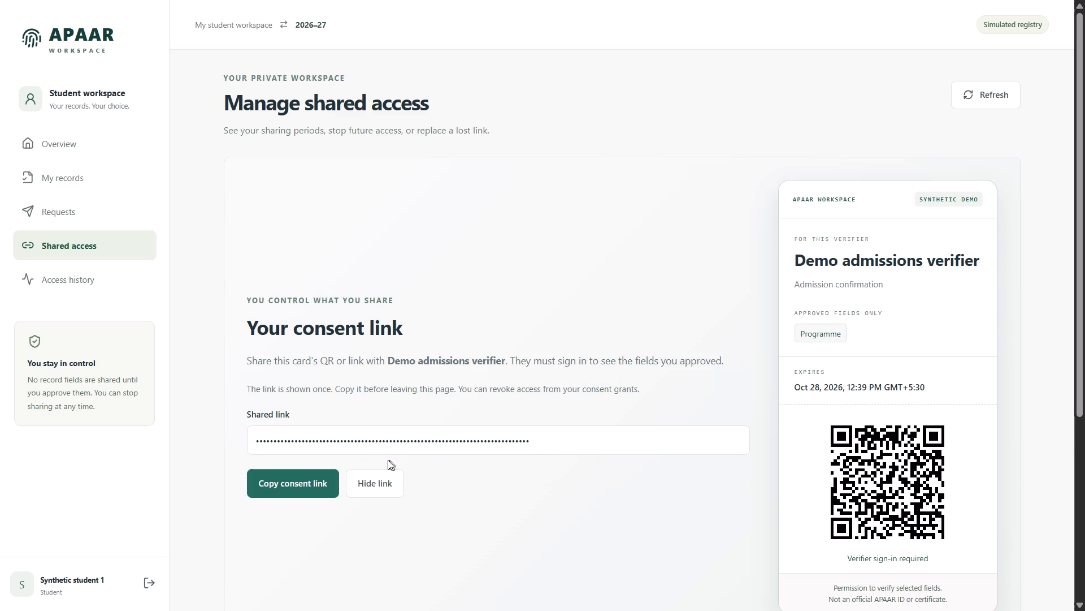
Copy the consent link for the Demo admissions verifier.
{"action": "left_click", "coordinate": [313, 480]}
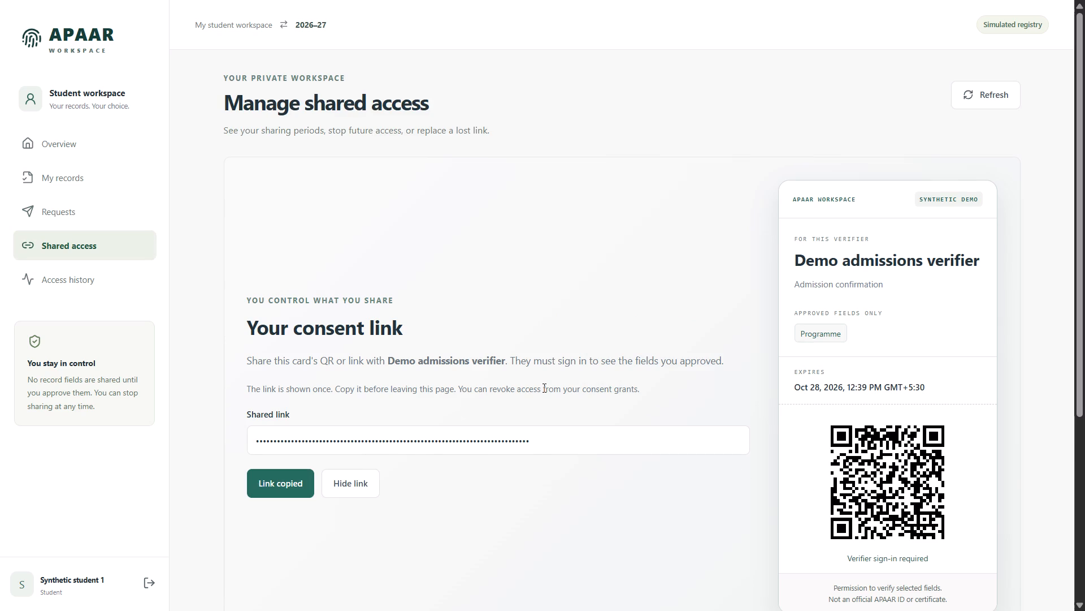
Switch to the verifier workspace in full screen and verify the approved fields using the copied student consent link.
{"action": "left_click", "coordinate": [546, 58]}
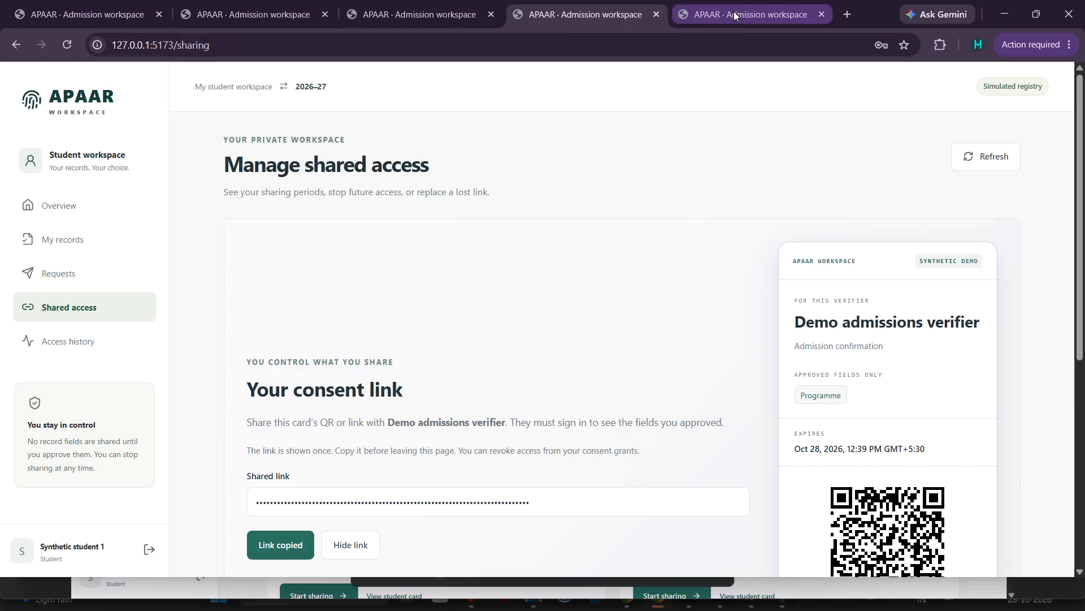
{"action": "left_click", "coordinate": [734, 11]}
{"action": "key", "text": "F11"}
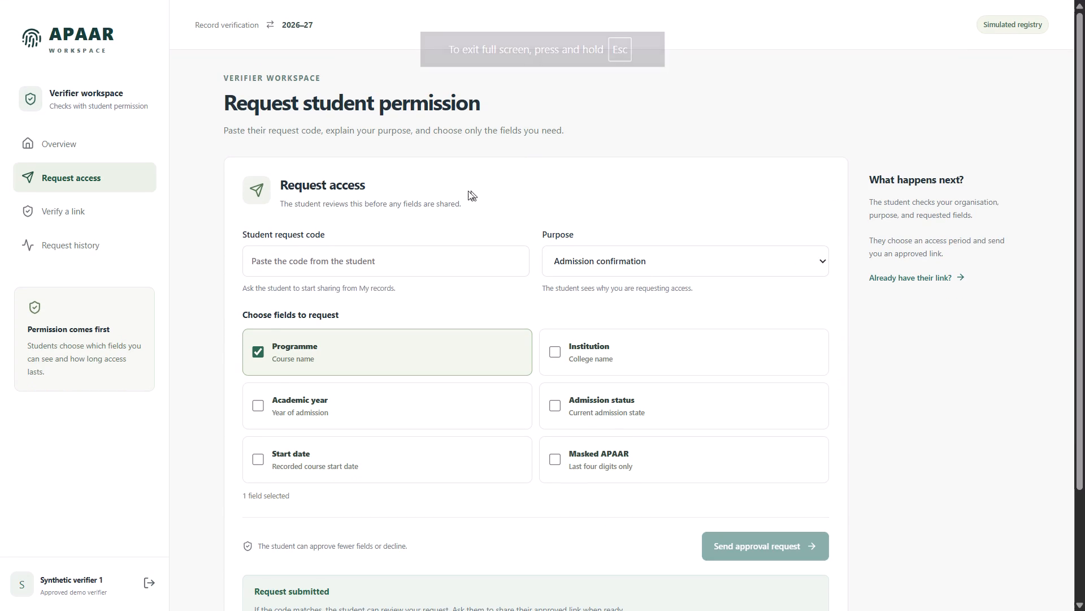
{"action": "left_click", "coordinate": [107, 213]}
{"action": "left_click", "coordinate": [317, 265]}
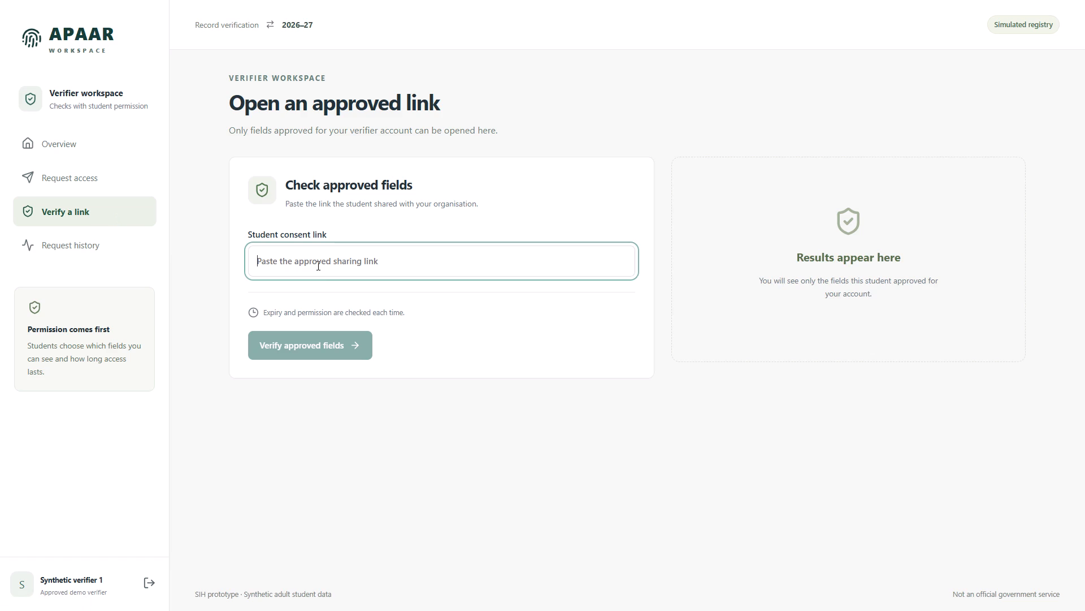
{"action": "key", "text": "ctrl+v"}
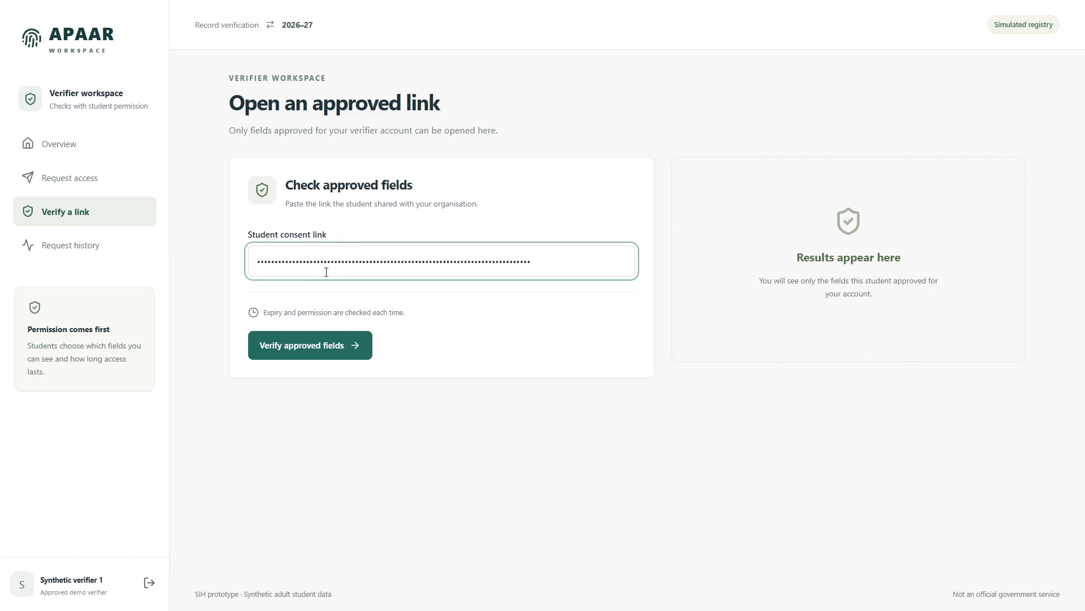
{"action": "left_click", "coordinate": [318, 354]}
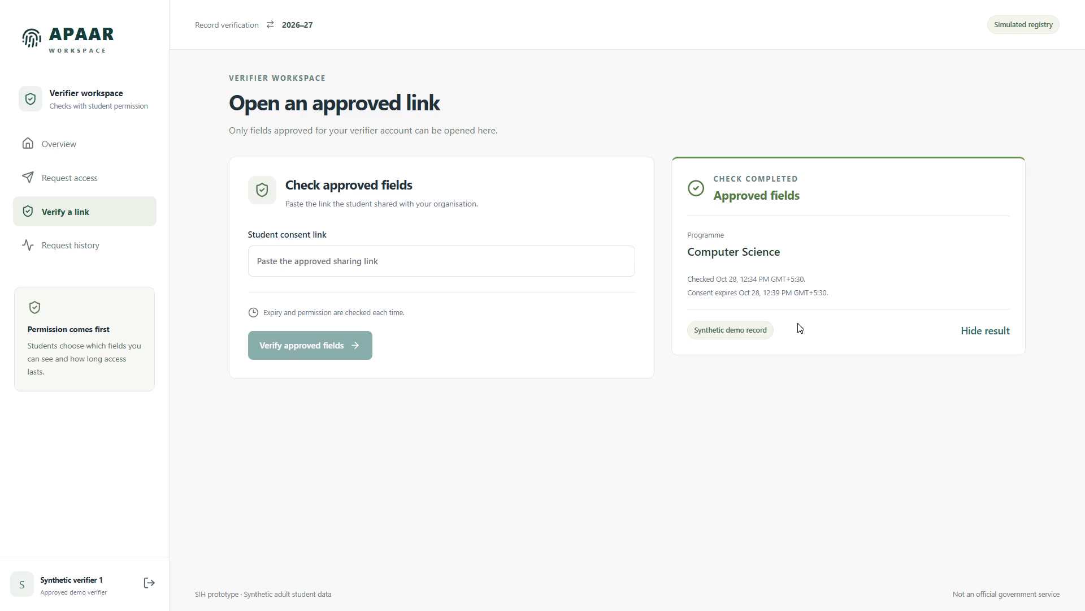
Show the verifier's Overview and Request history pages, then return to the Verify a link page.
{"action": "left_click", "coordinate": [84, 153]}
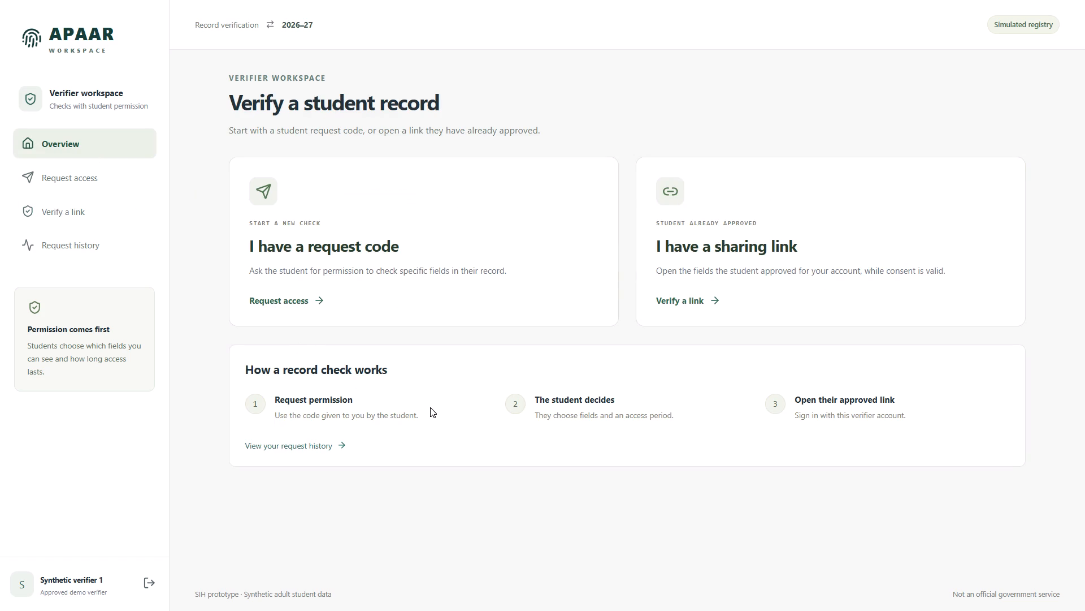
{"action": "left_click", "coordinate": [110, 233]}
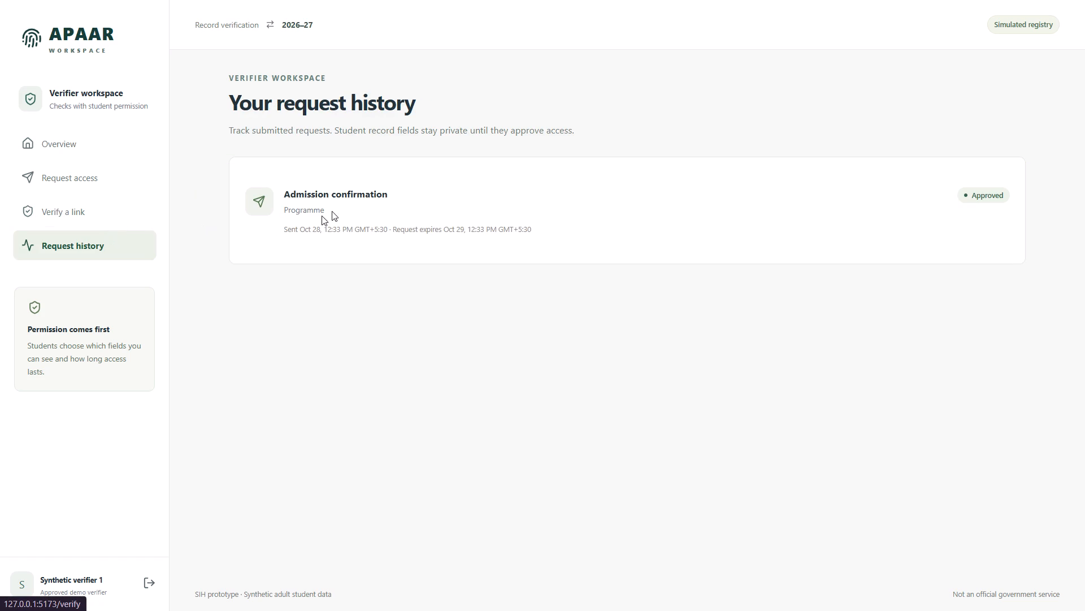
{"action": "left_click", "coordinate": [118, 209]}
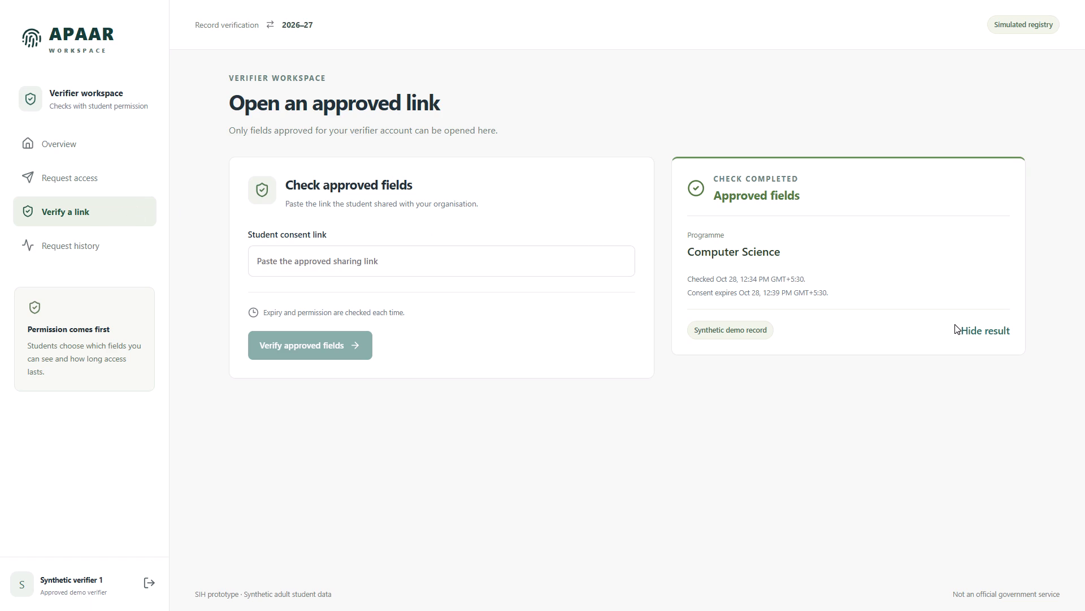
Stop the screen recording and save it as scene9 in MP4 format in the Videos folder.
{"action": "left_click", "coordinate": [494, 28]}
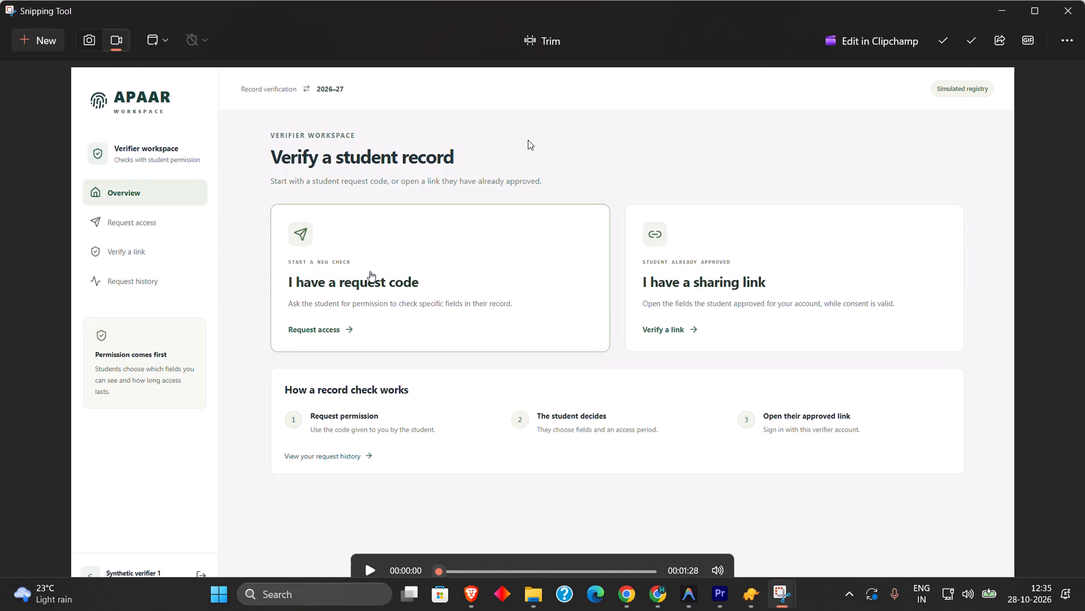
{"action": "left_click", "coordinate": [937, 47]}
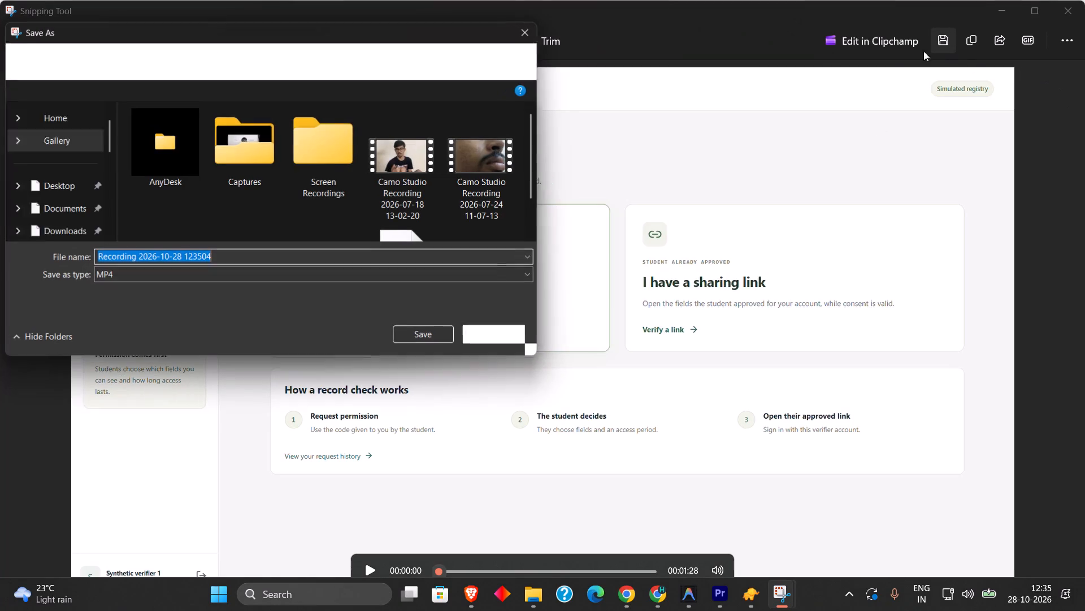
{"action": "type", "text": "sce"}
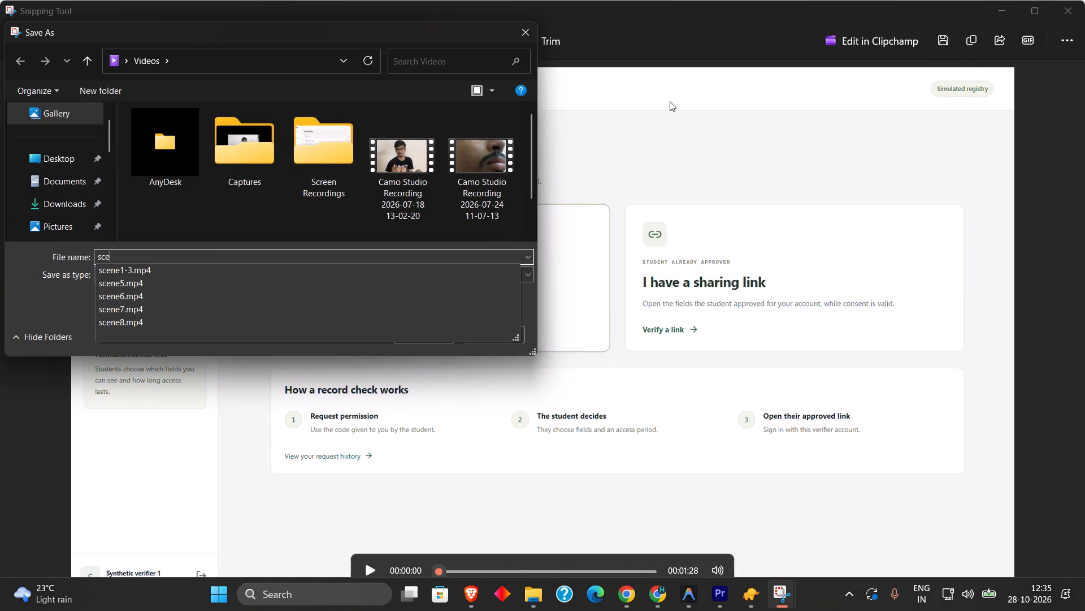
{"action": "type", "text": "ne9"}
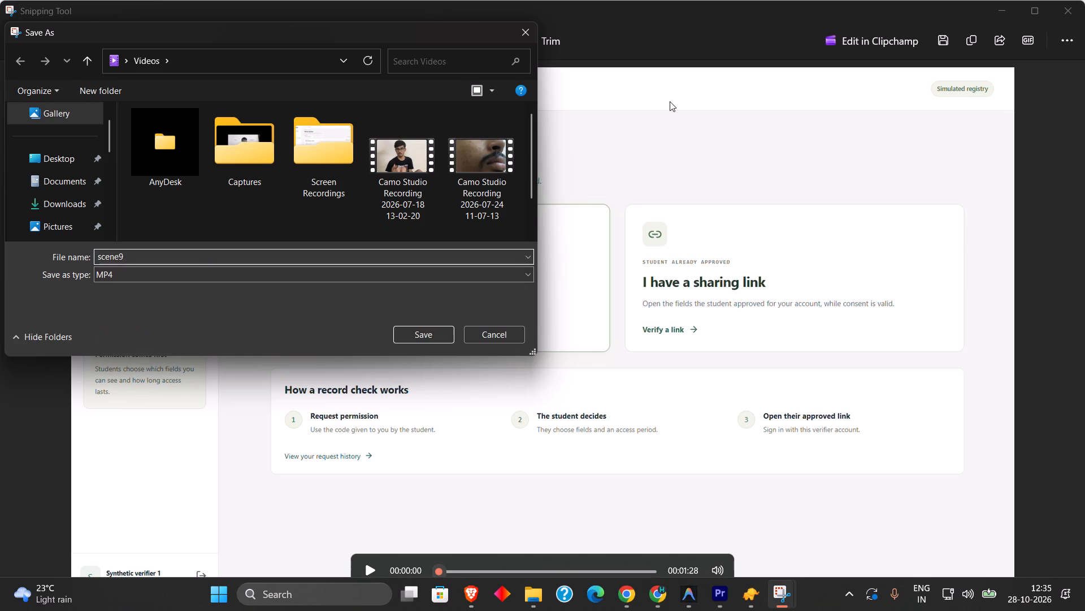
{"action": "left_click", "coordinate": [424, 342]}
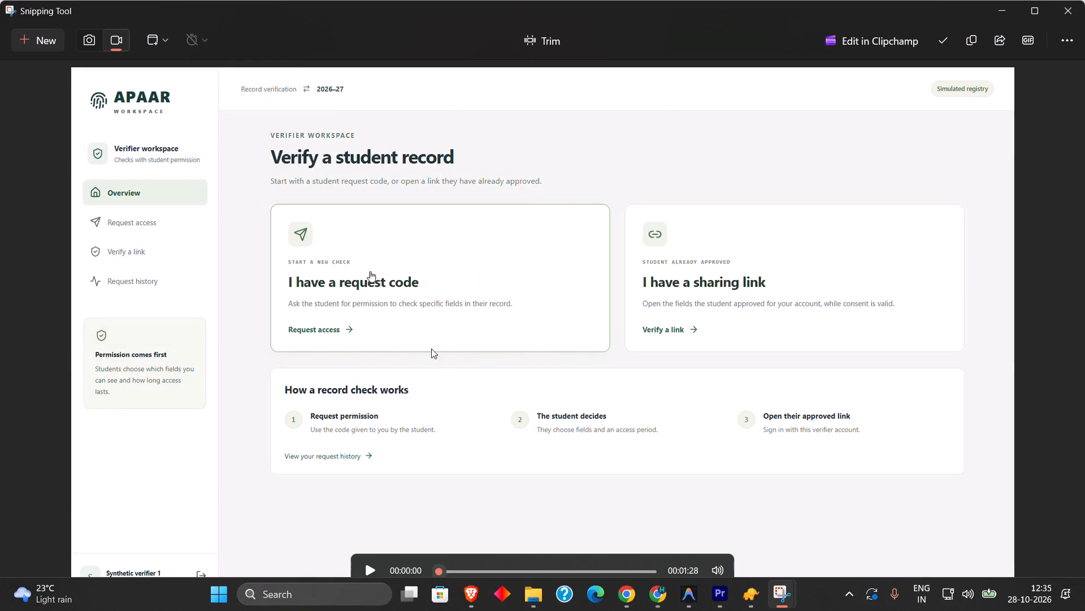
Bring the scene9 recording from File Explorer into Premiere Pro and load it in the Source monitor.
{"action": "left_click", "coordinate": [532, 595]}
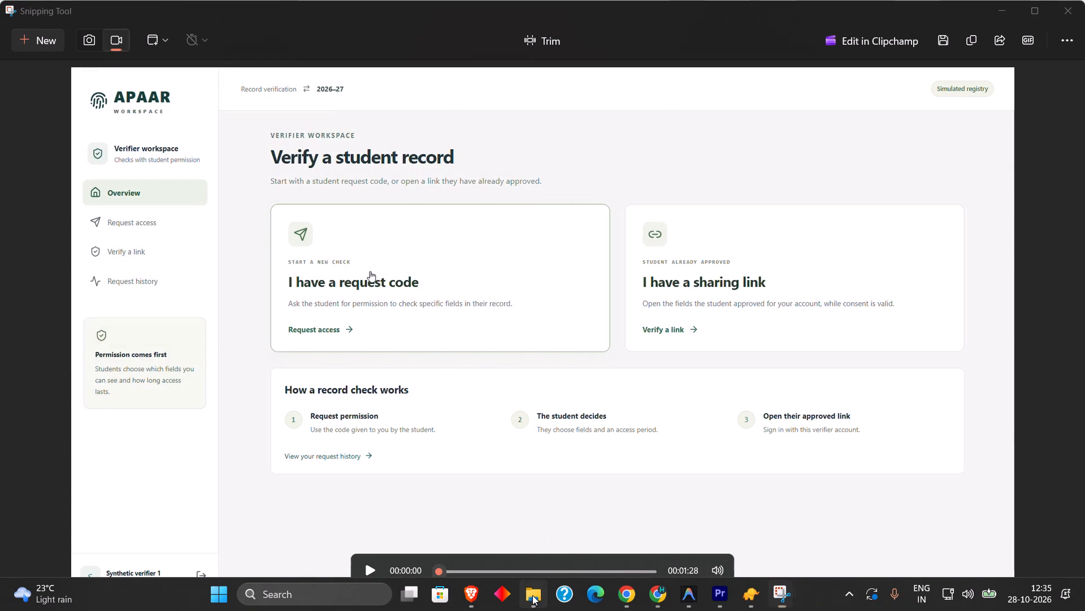
{"action": "left_click_drag", "start_coordinate": [398, 414], "coordinate": [439, 422]}
{"action": "key", "text": "alt+Tab"}
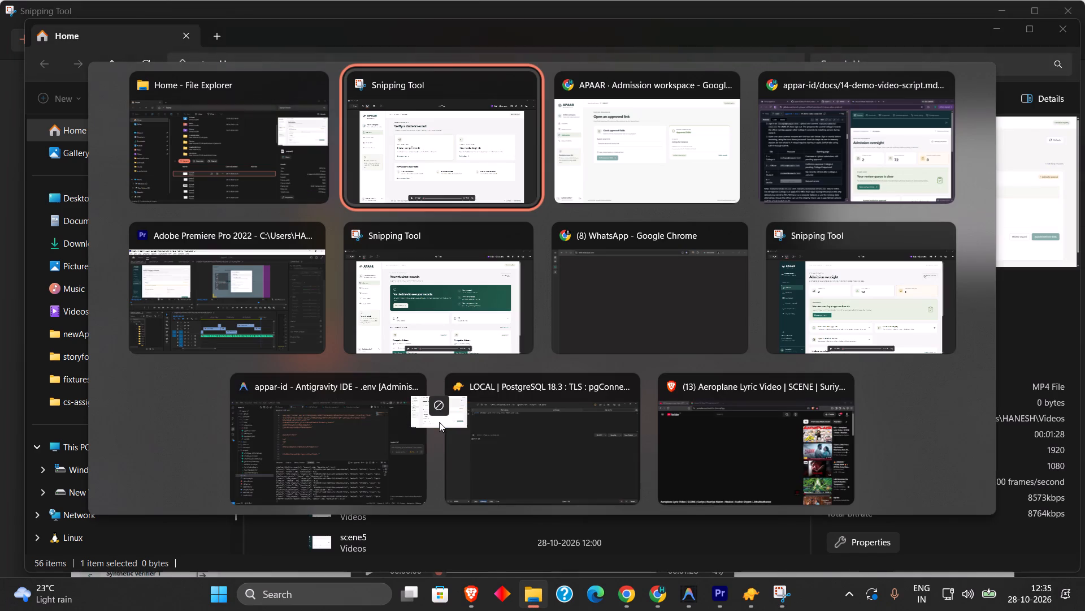
{"action": "left_click_drag", "start_coordinate": [439, 422], "coordinate": [157, 312]}
{"action": "key", "text": "alt+Tab"}
{"action": "key", "text": "alt+Tab"}
{"action": "key", "text": "alt+Tab"}
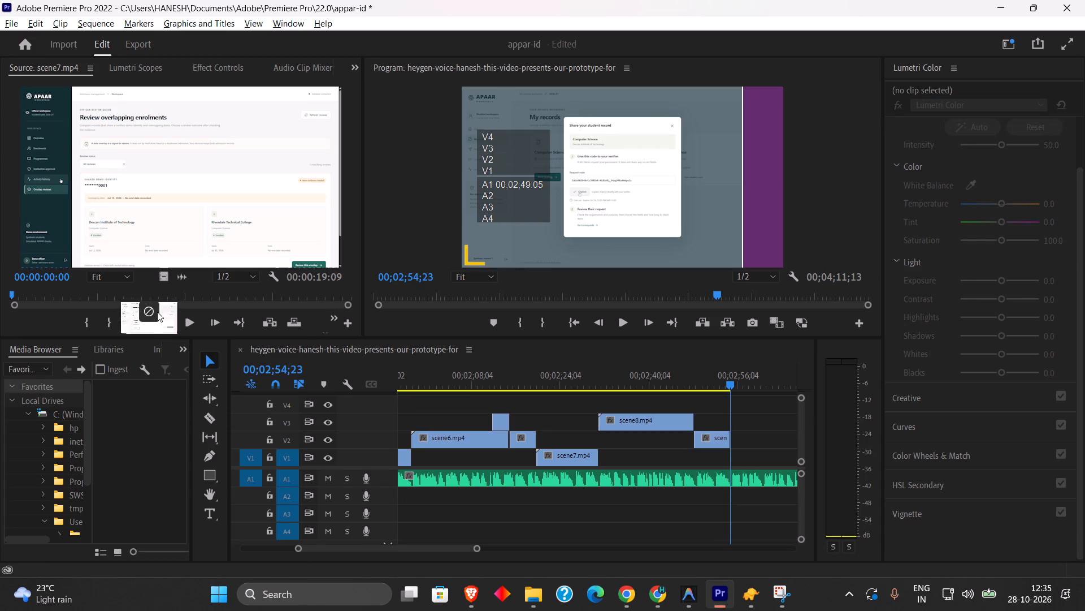
{"action": "left_click_drag", "start_coordinate": [157, 312], "coordinate": [244, 221]}
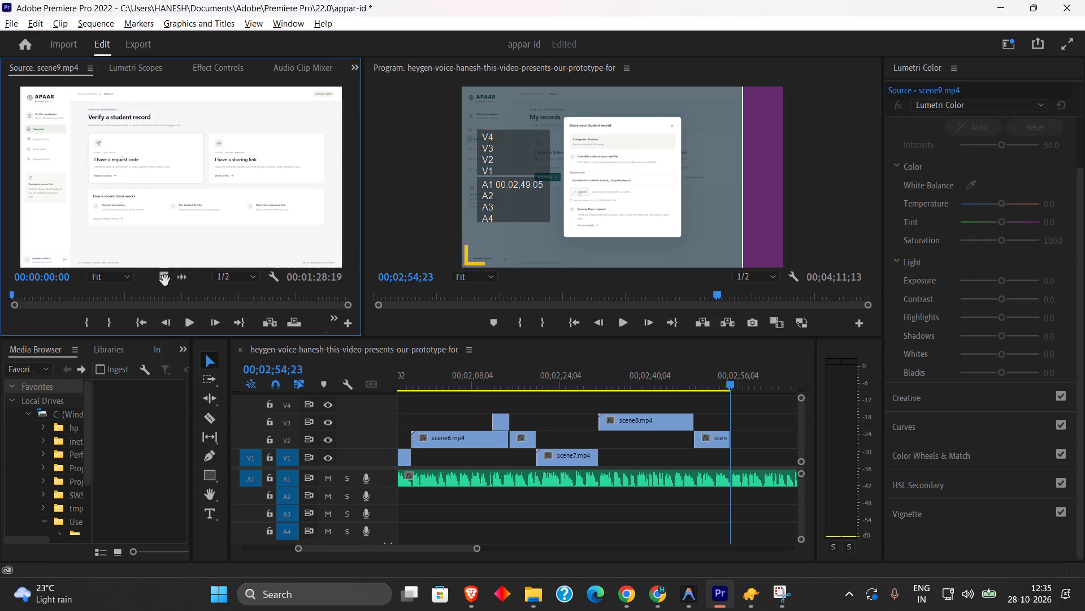
Place only the video of scene9 on track V1, starting at 00;02;54;23 where the previous clip ends.
{"action": "left_click_drag", "start_coordinate": [166, 280], "coordinate": [733, 466]}
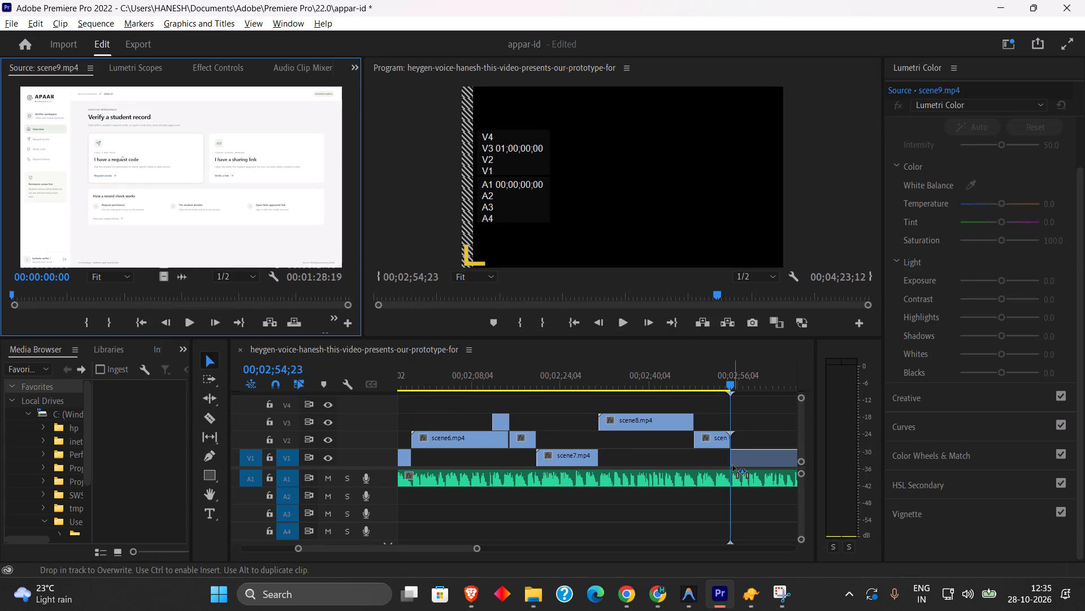
{"action": "left_click_drag", "start_coordinate": [733, 466], "coordinate": [732, 463]}
Review the opening of the scene9 clip against the voice-over around the sending of the approval request.
{"action": "left_click", "coordinate": [713, 383]}
{"action": "key", "text": "space"}
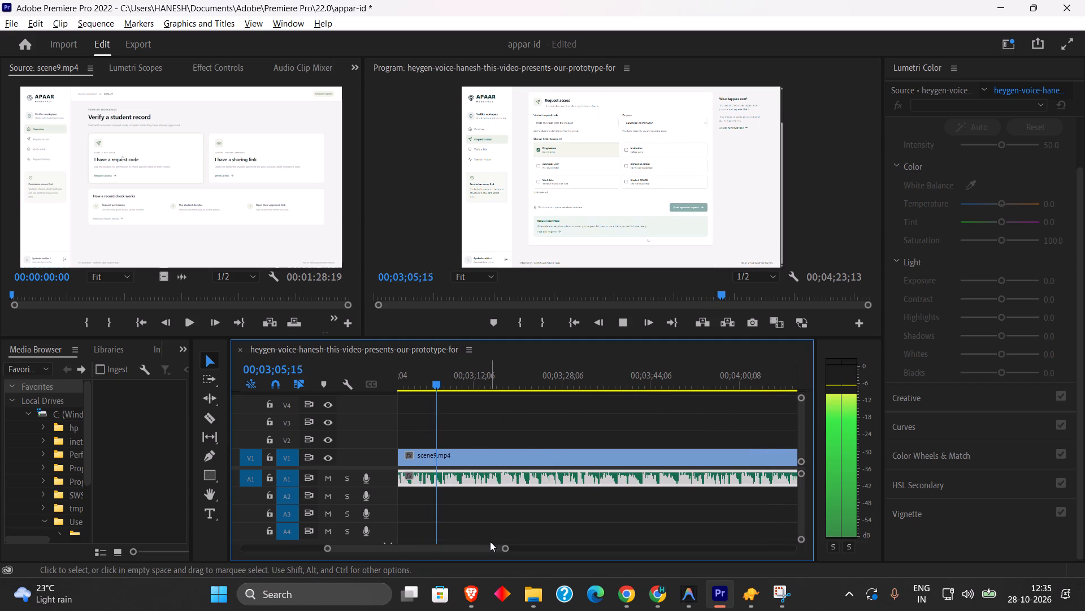
{"action": "left_click_drag", "start_coordinate": [450, 382], "coordinate": [430, 381]}
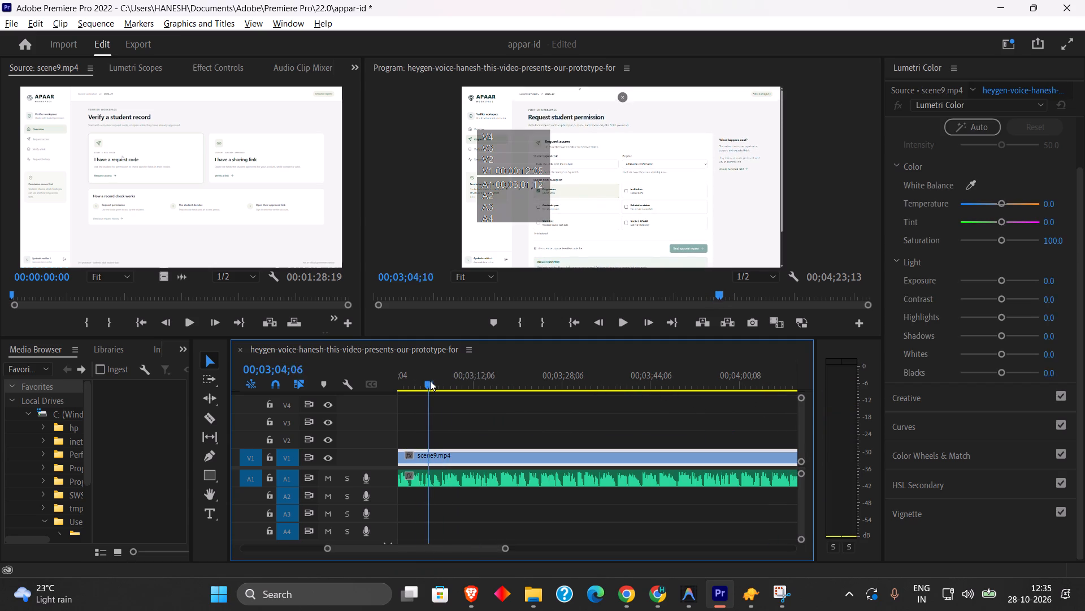
{"action": "left_click_drag", "start_coordinate": [430, 381], "coordinate": [436, 380]}
{"action": "key", "text": "space"}
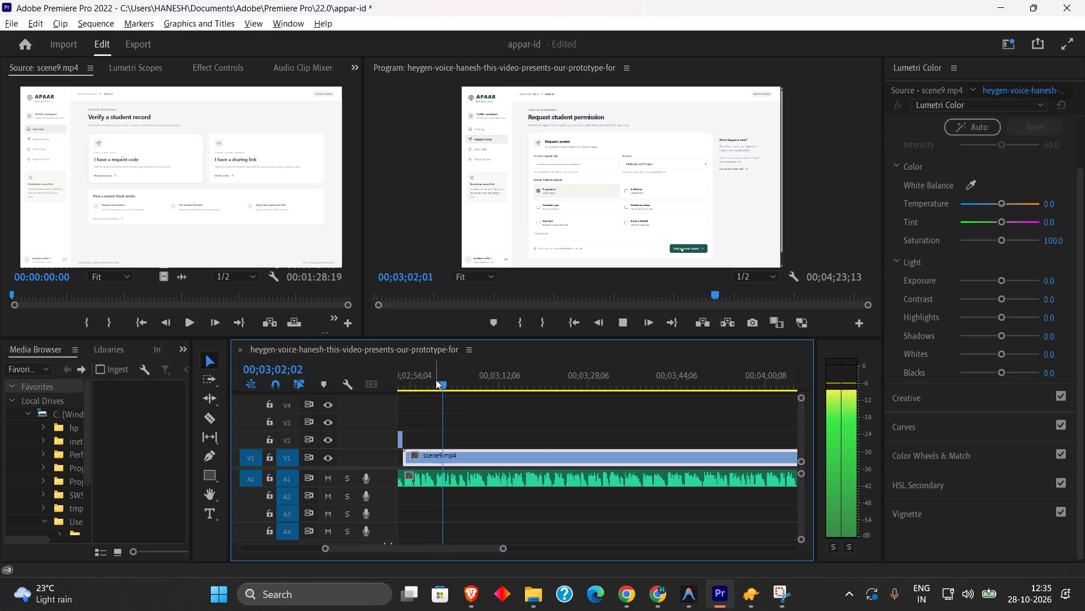
{"action": "key", "text": "space"}
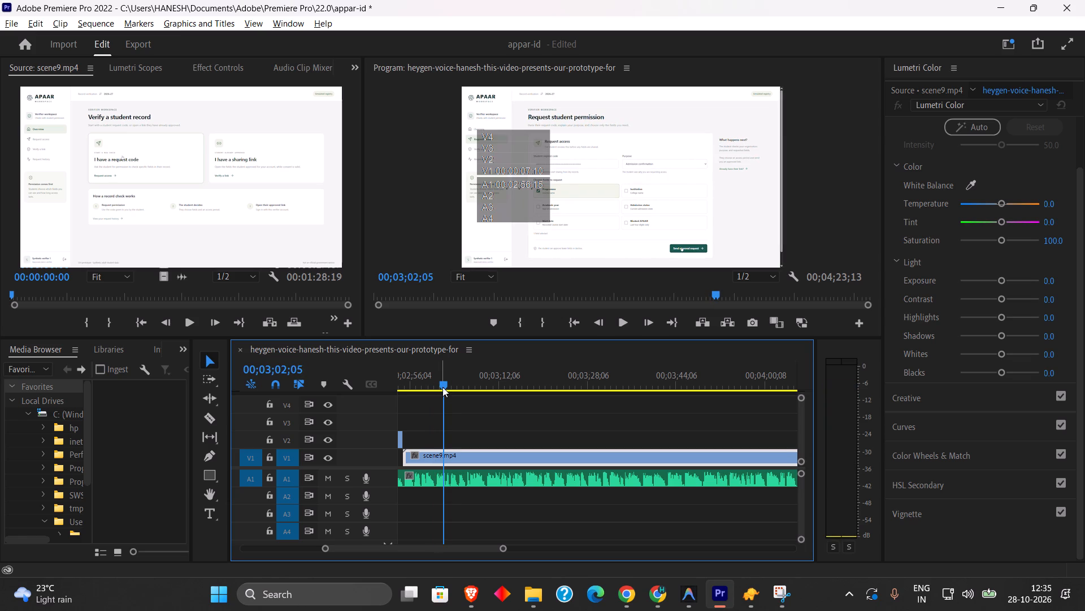
{"action": "left_click_drag", "start_coordinate": [442, 386], "coordinate": [491, 389]}
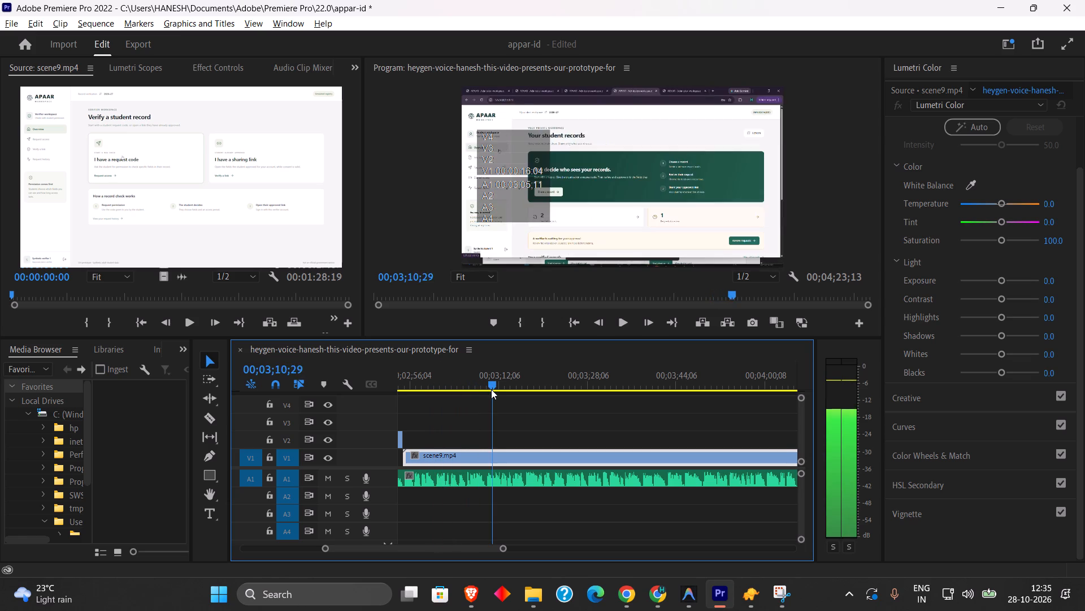
{"action": "left_click_drag", "start_coordinate": [491, 389], "coordinate": [426, 378]}
{"action": "key", "text": "space"}
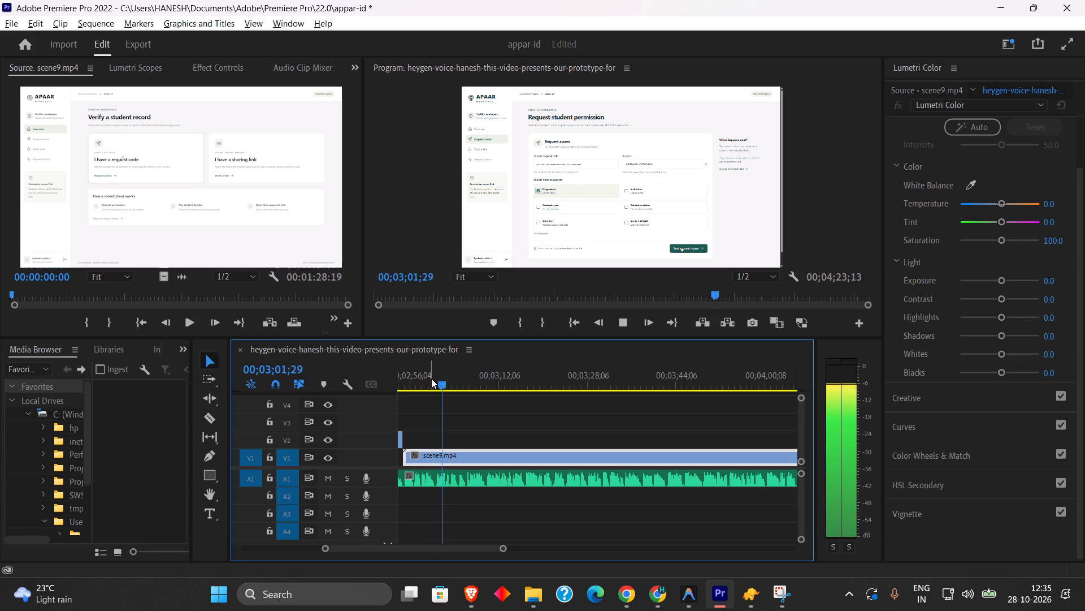
{"action": "key", "text": "space"}
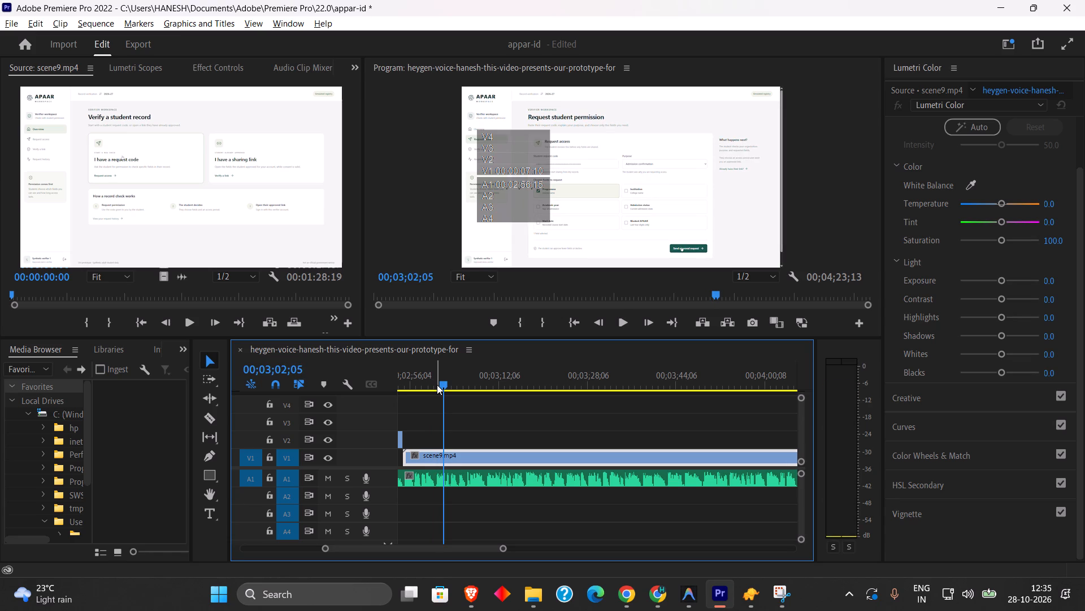
{"action": "key", "text": "space"}
Split the scene9 clip on V1 at 00;03;03;09, just after the approval request is sent.
{"action": "left_click_drag", "start_coordinate": [437, 385], "coordinate": [447, 388]}
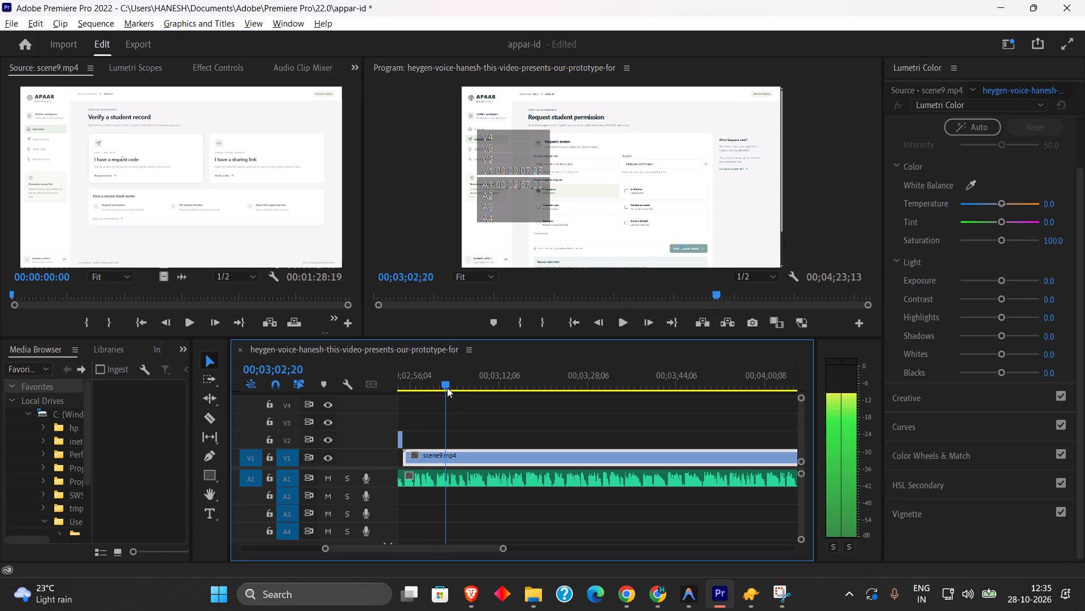
{"action": "left_click_drag", "start_coordinate": [447, 388], "coordinate": [451, 389]}
{"action": "left_click", "coordinate": [456, 455]}
{"action": "key", "text": "f"}
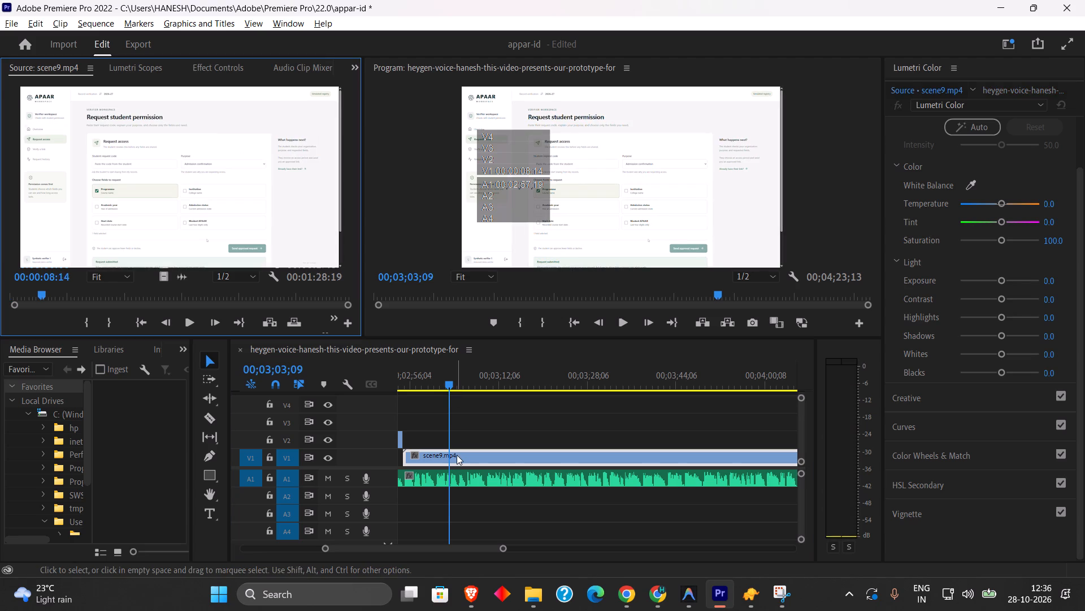
{"action": "left_click", "coordinate": [458, 456]}
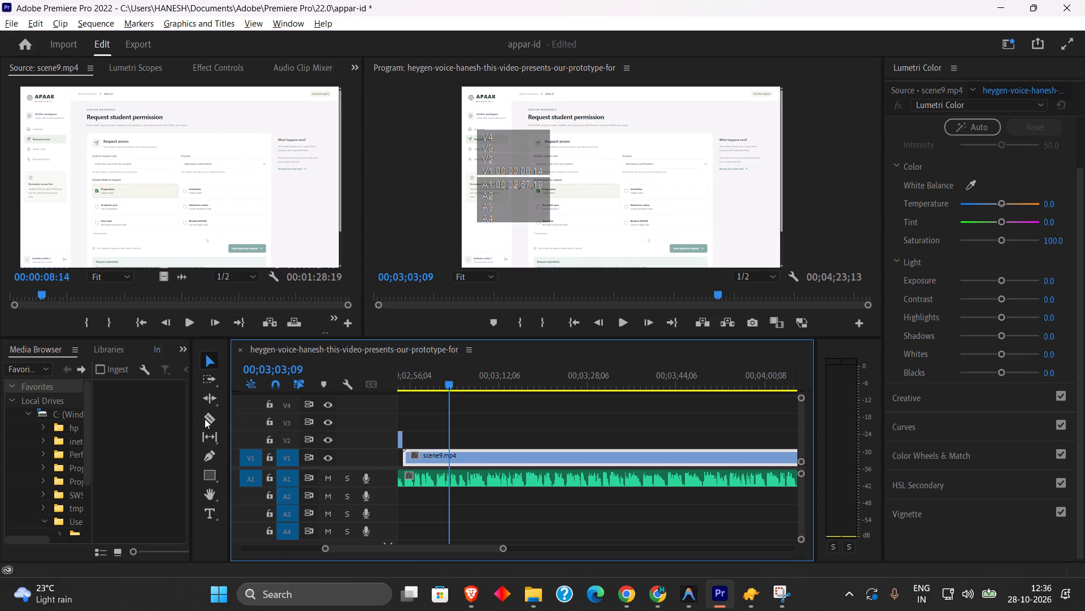
{"action": "left_click", "coordinate": [205, 419]}
{"action": "left_click", "coordinate": [450, 456]}
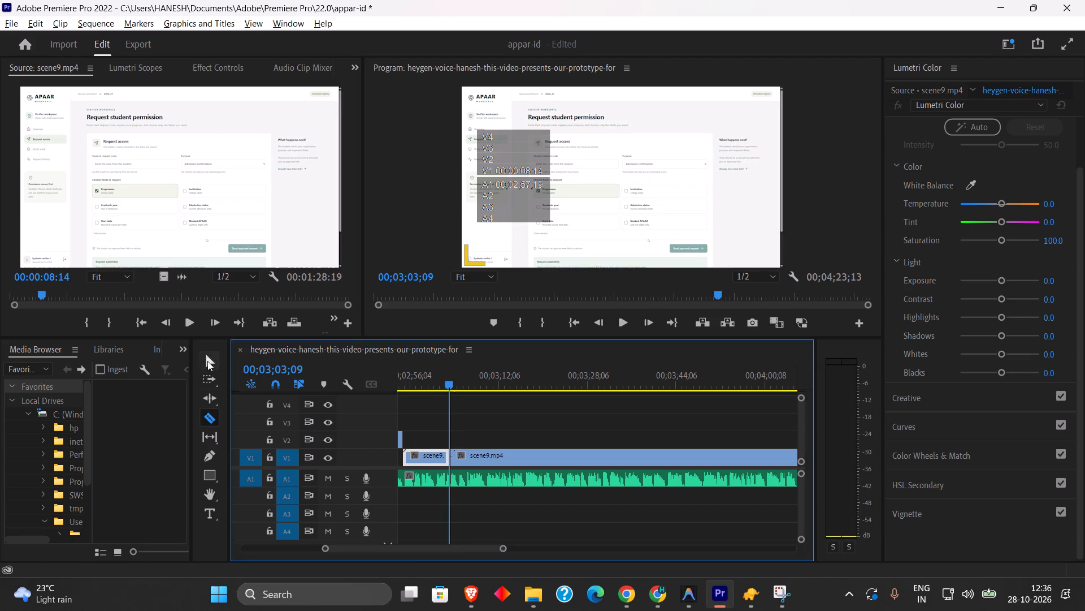
{"action": "left_click", "coordinate": [207, 361]}
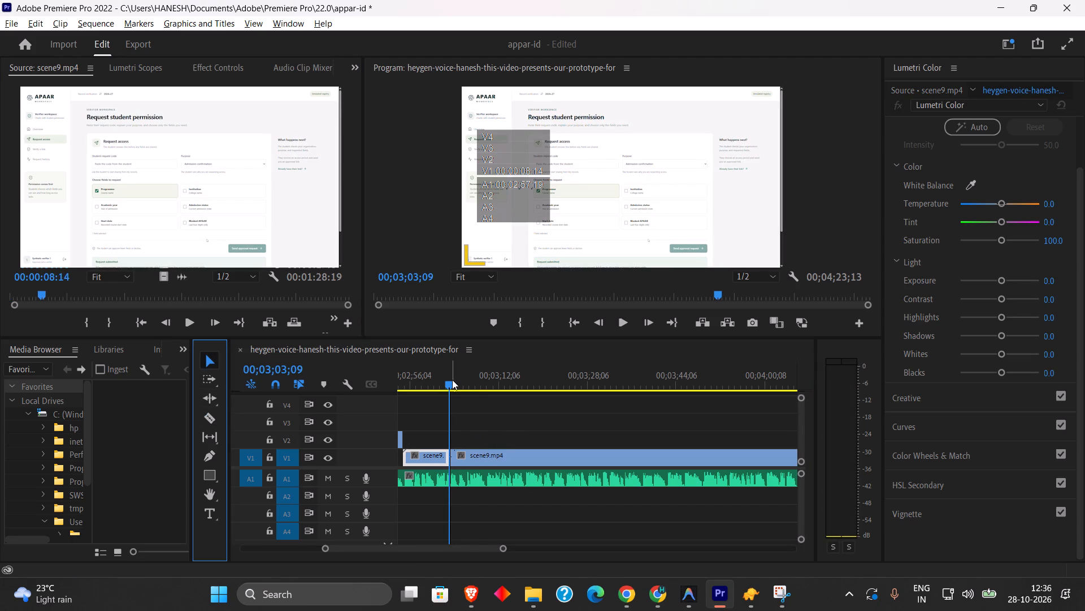
Split the remaining scene9 clip at 00;03;18;26, where the student Overview page is in full screen.
{"action": "left_click_drag", "start_coordinate": [452, 380], "coordinate": [497, 391]}
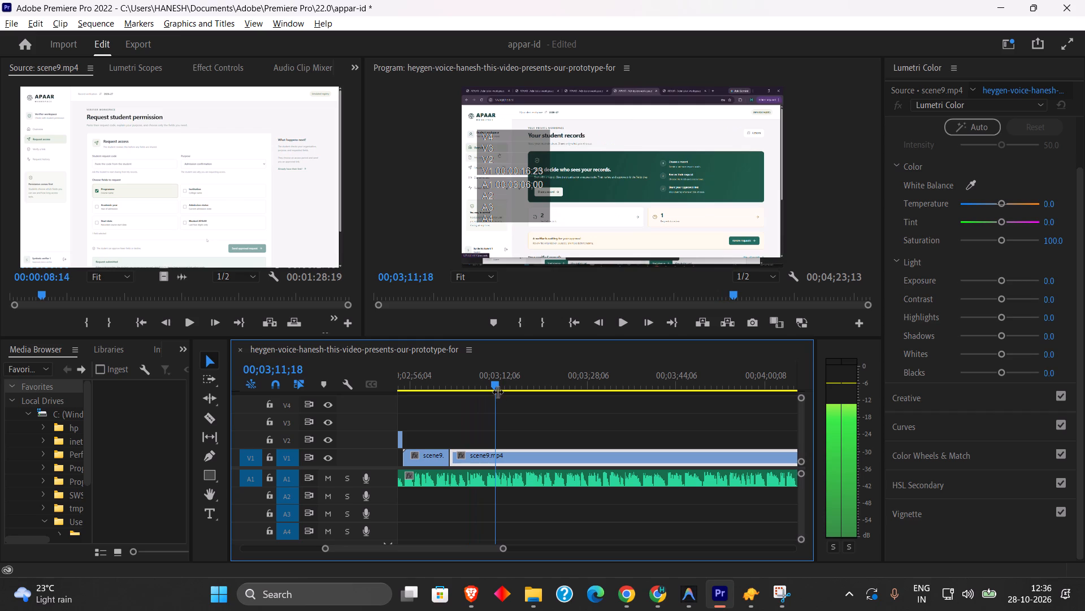
{"action": "left_click_drag", "start_coordinate": [497, 391], "coordinate": [509, 392]}
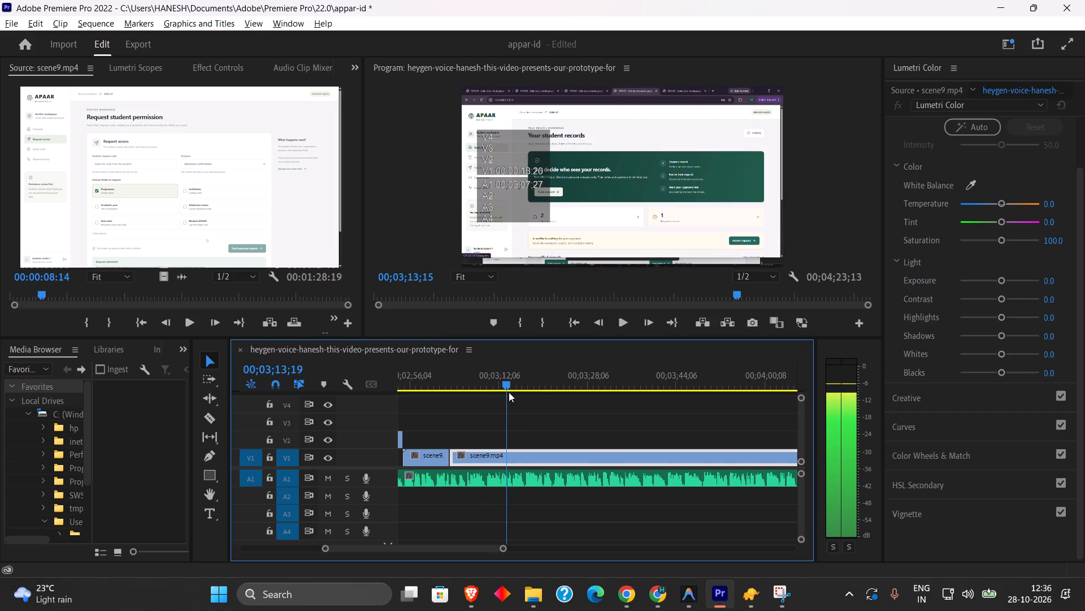
{"action": "left_click_drag", "start_coordinate": [509, 392], "coordinate": [536, 393]}
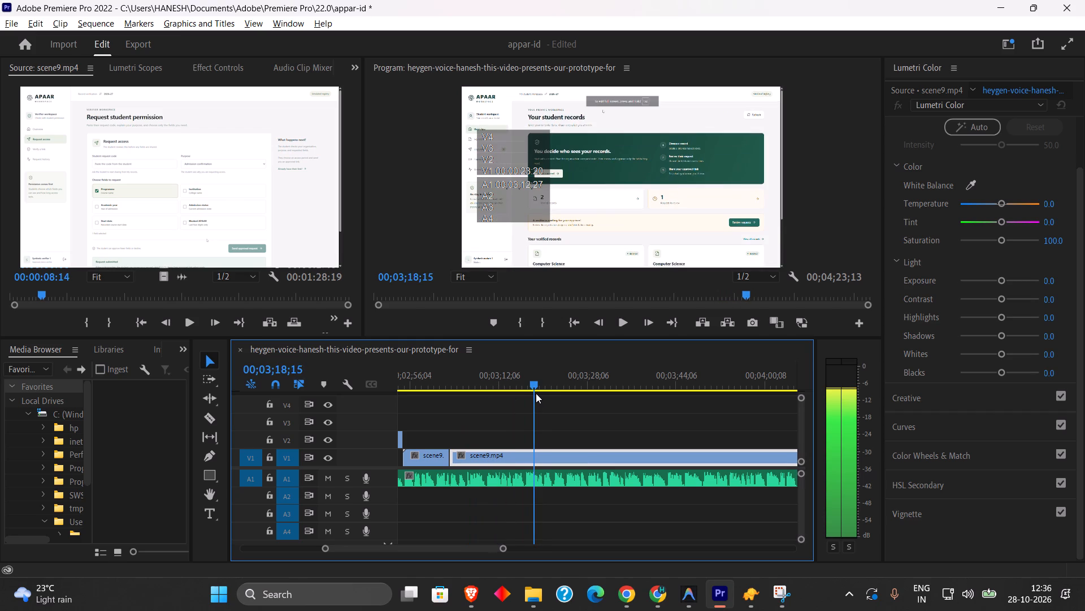
{"action": "left_click_drag", "start_coordinate": [536, 393], "coordinate": [537, 393]}
{"action": "left_click", "coordinate": [531, 454]}
{"action": "left_click", "coordinate": [213, 423]}
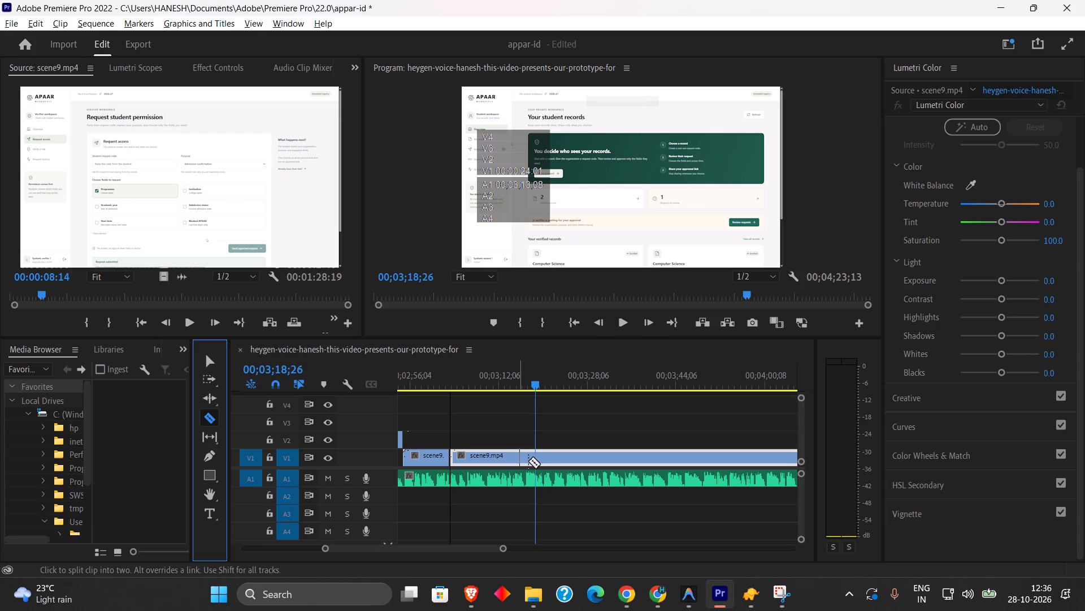
{"action": "left_click", "coordinate": [536, 458]}
{"action": "left_click", "coordinate": [217, 364]}
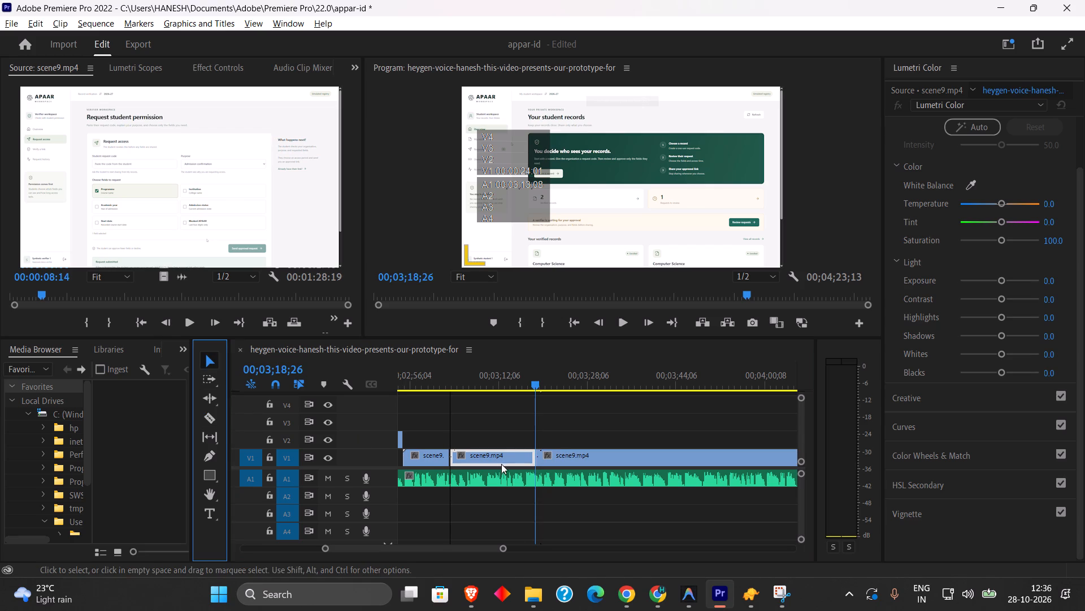
Delete the scene9 section between 00;03;03;09 and 00;03;18;26 and move the following clip to V2, starting where the first piece ends.
{"action": "key", "text": "BackSpace"}
{"action": "left_click", "coordinate": [500, 457]}
{"action": "key", "text": "BackSpace"}
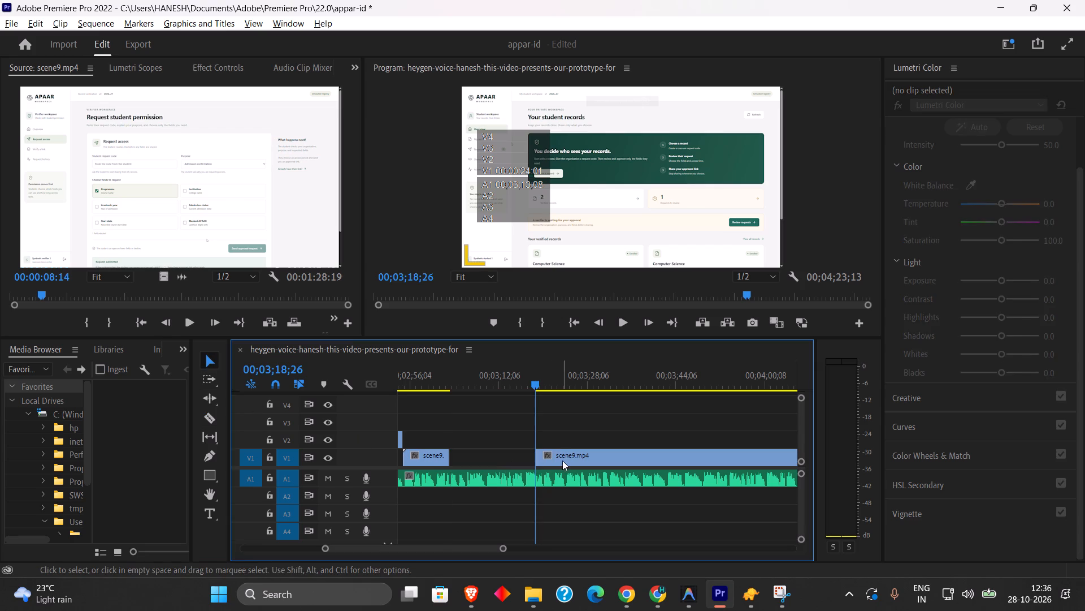
{"action": "left_click_drag", "start_coordinate": [562, 461], "coordinate": [467, 437]}
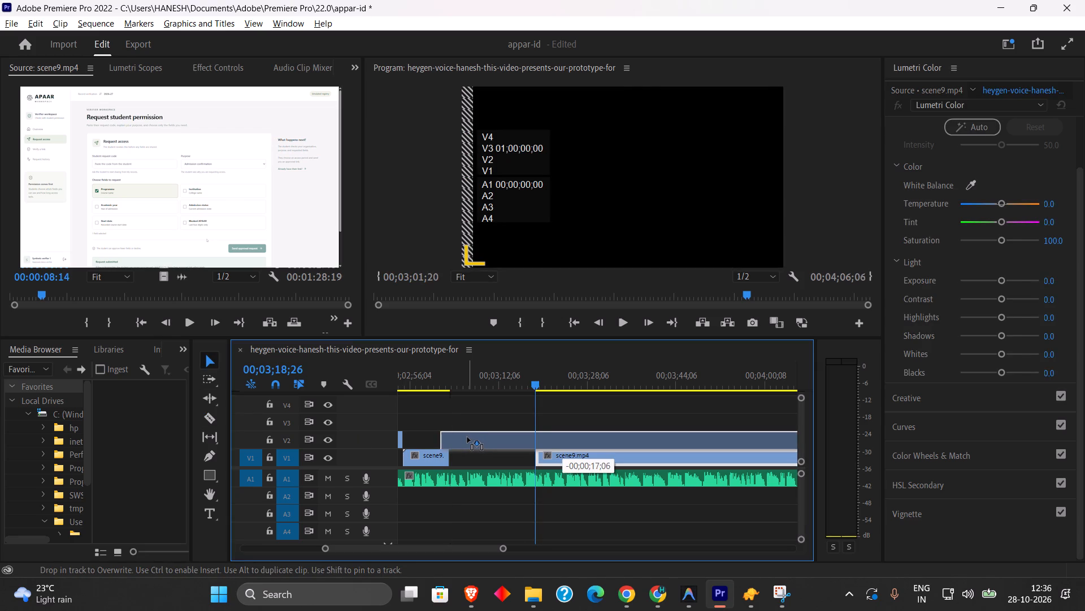
{"action": "left_click_drag", "start_coordinate": [467, 437], "coordinate": [469, 437]}
Split the first scene9 piece on V1 at 00;03;00;23, while the Request student permission page is shown.
{"action": "left_click", "coordinate": [446, 384]}
{"action": "key", "text": "space"}
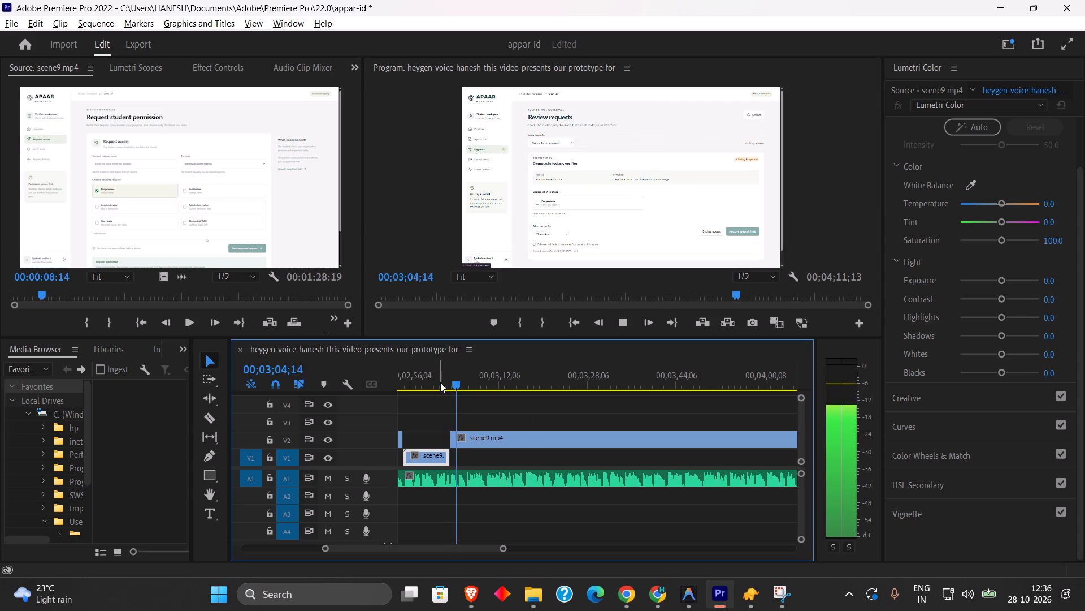
{"action": "left_click", "coordinate": [440, 382]}
{"action": "key", "text": "space"}
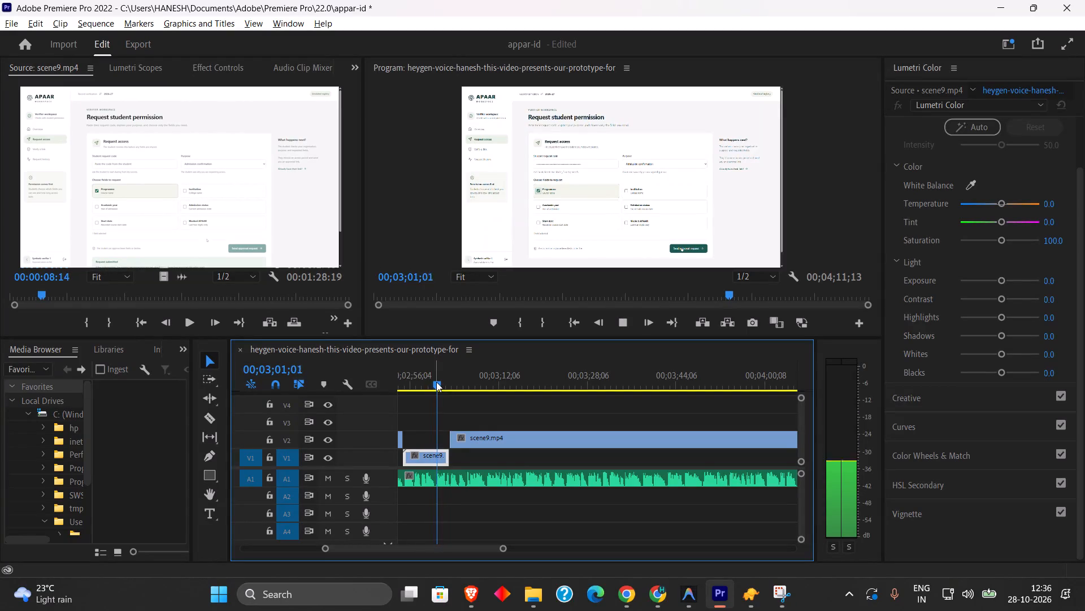
{"action": "left_click", "coordinate": [436, 382]}
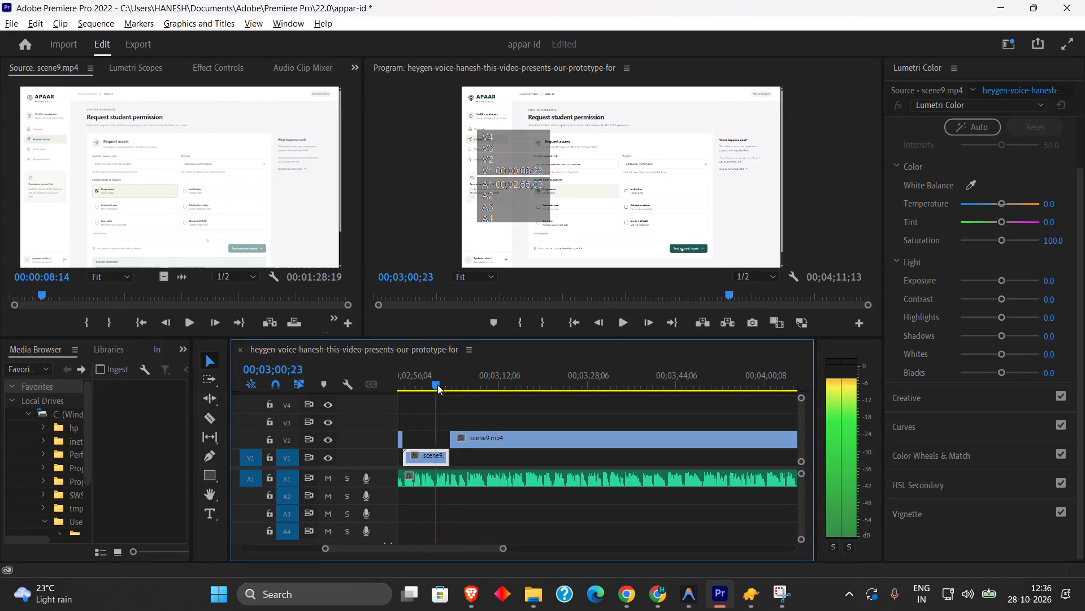
{"action": "left_click", "coordinate": [212, 423]}
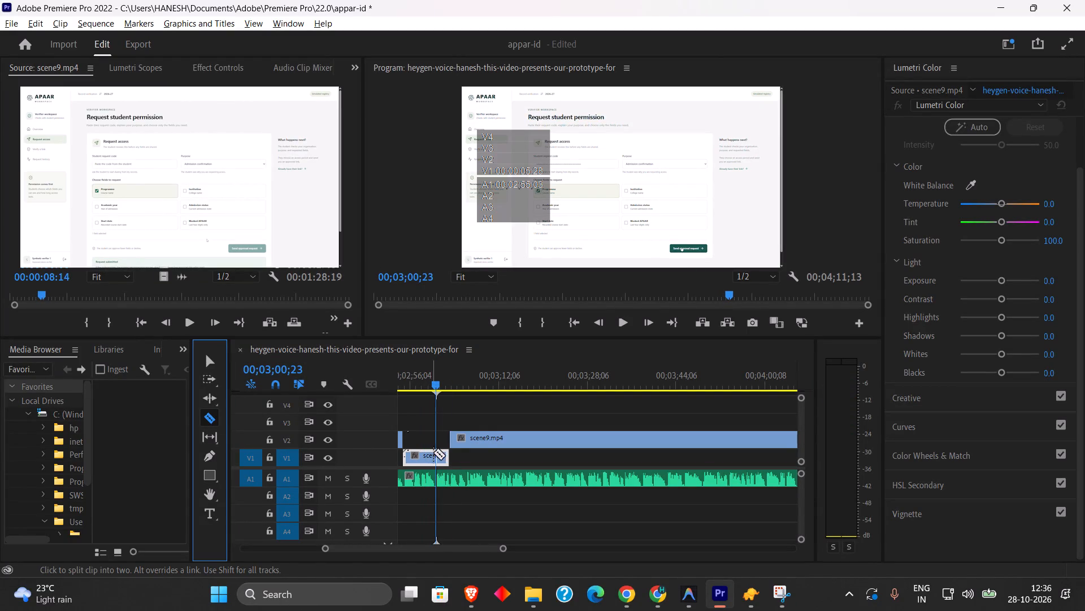
{"action": "left_click", "coordinate": [436, 453]}
{"action": "left_click", "coordinate": [205, 369]}
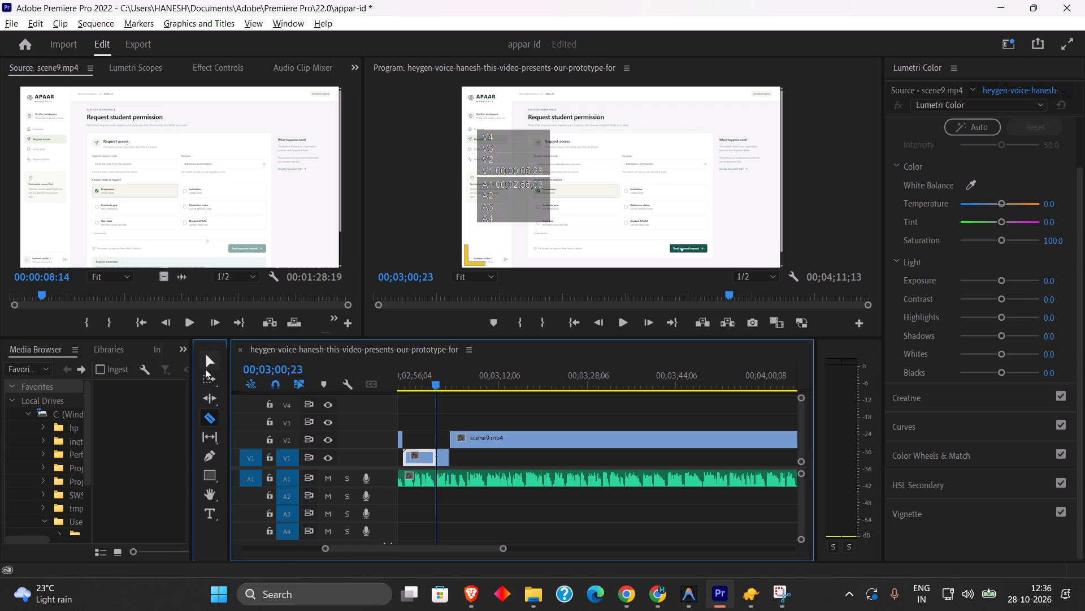
Split the short scene9 piece on V1 again at 00;03;01;27 and delete the part between the two cuts.
{"action": "left_click_drag", "start_coordinate": [437, 382], "coordinate": [445, 383]}
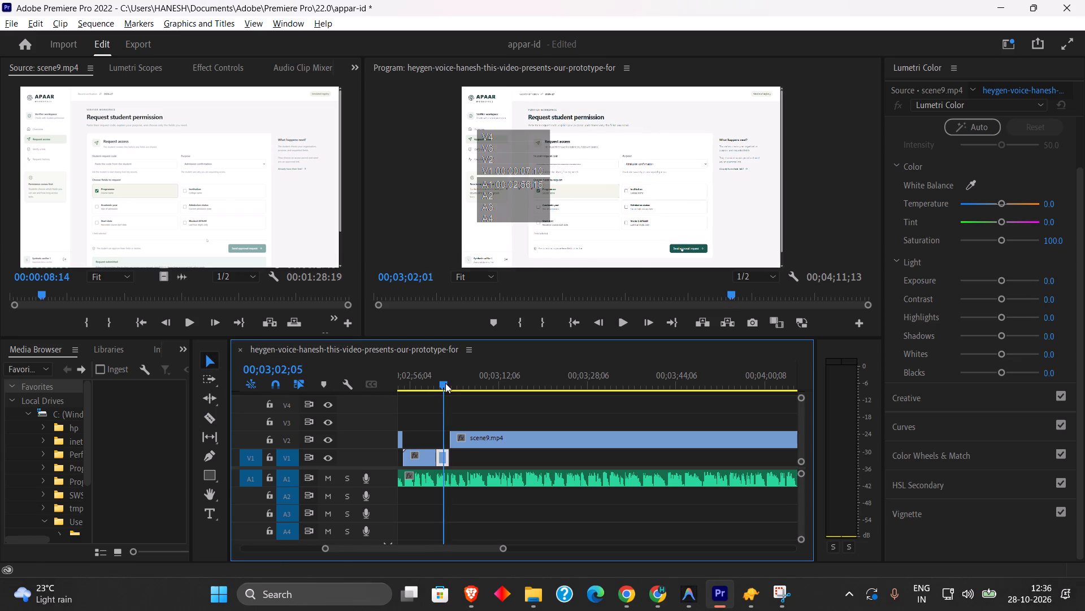
{"action": "left_click_drag", "start_coordinate": [445, 383], "coordinate": [444, 384]}
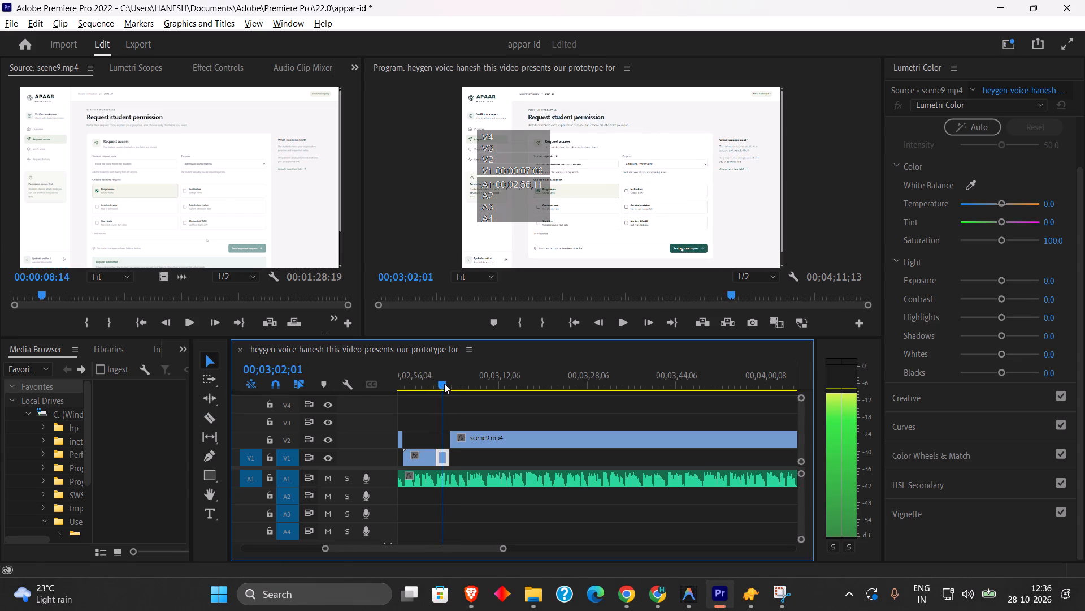
{"action": "left_click_drag", "start_coordinate": [444, 384], "coordinate": [444, 384]}
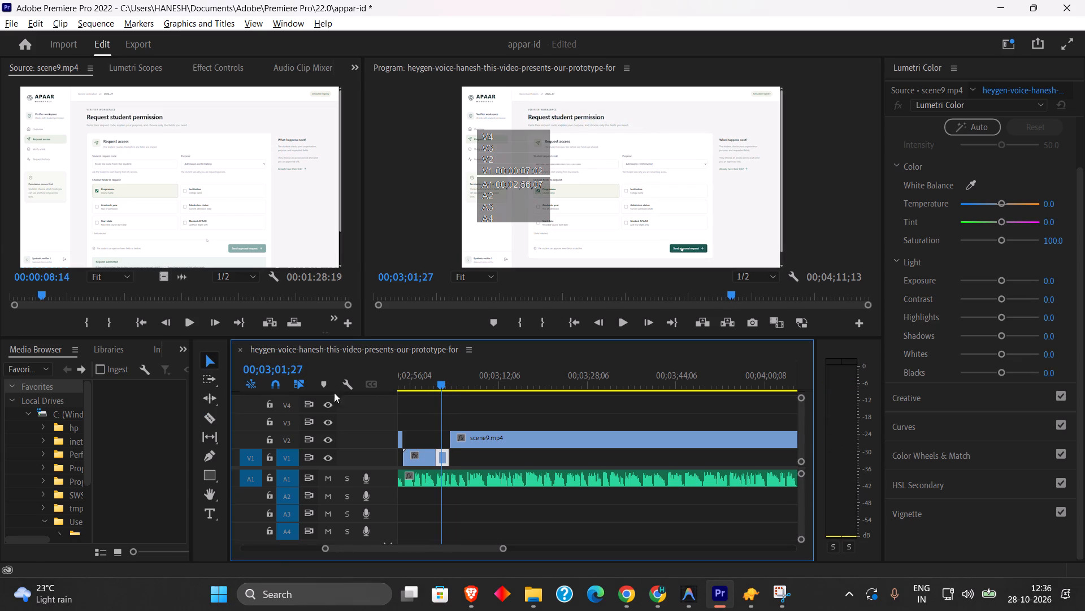
{"action": "left_click", "coordinate": [211, 418]}
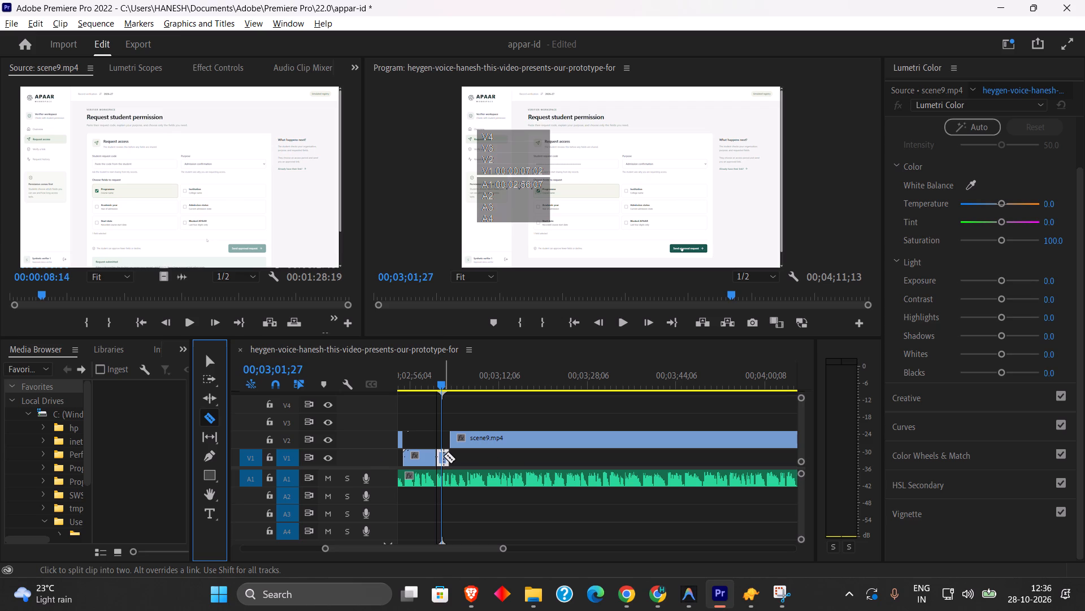
{"action": "left_click", "coordinate": [442, 455]}
{"action": "left_click", "coordinate": [211, 366]}
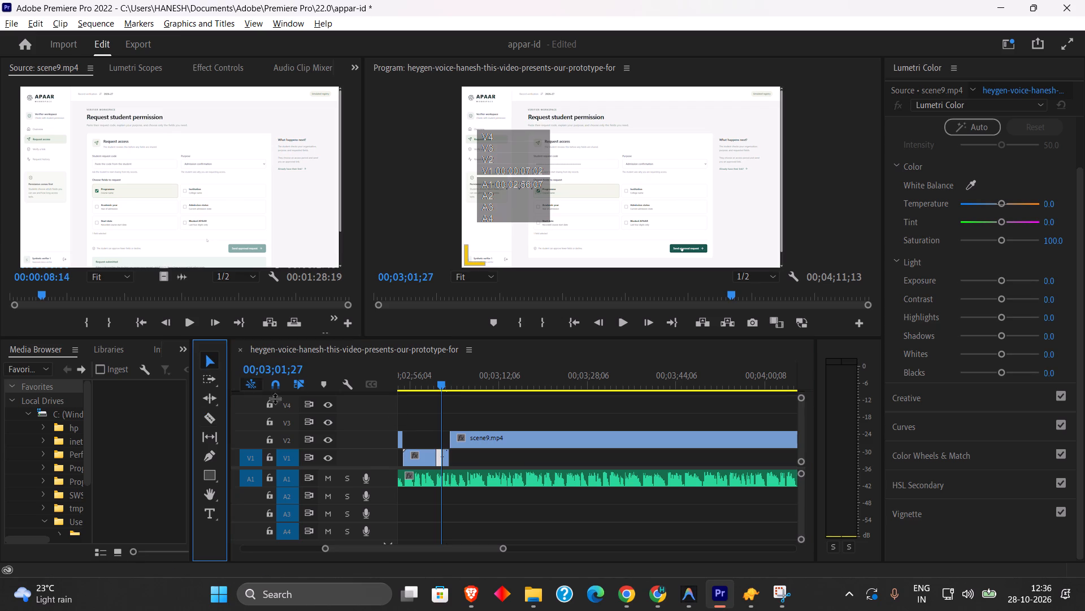
{"action": "left_click", "coordinate": [439, 463]}
{"action": "key", "text": "BackSpace"}
Close the gaps by moving the short scene9 piece to V2 at 00;03;00;23 and the long clip to V1 directly after it.
{"action": "left_click_drag", "start_coordinate": [447, 455], "coordinate": [444, 454]}
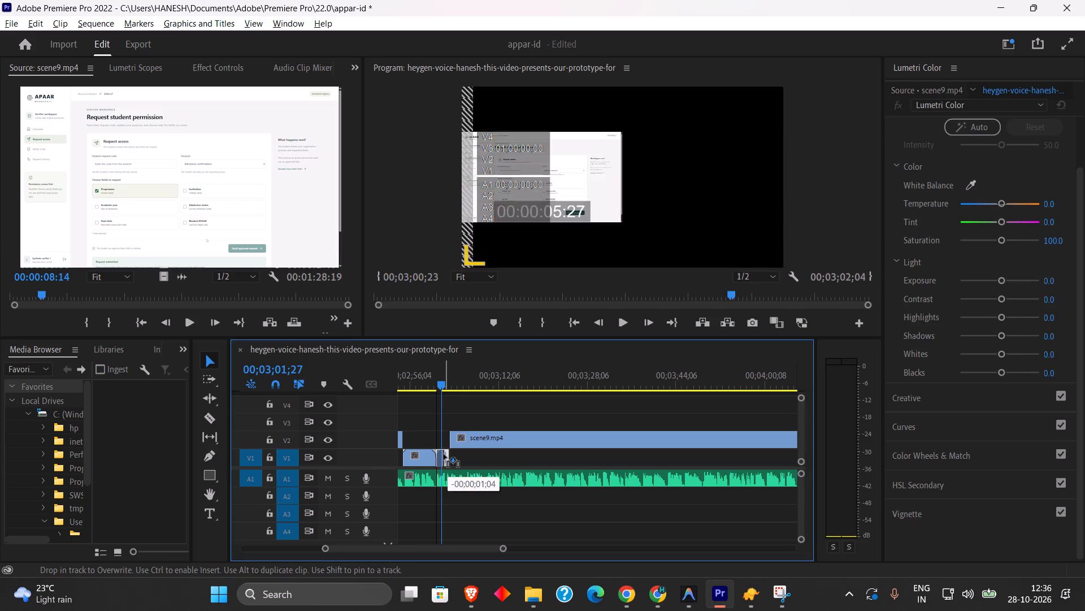
{"action": "left_click_drag", "start_coordinate": [444, 454], "coordinate": [442, 438]}
{"action": "left_click_drag", "start_coordinate": [481, 437], "coordinate": [475, 452]}
Split the long scene9 clip on V1 at 00;03;17;00, where the consent link is shown on the Manage shared access page.
{"action": "left_click", "coordinate": [427, 384]}
{"action": "key", "text": "space"}
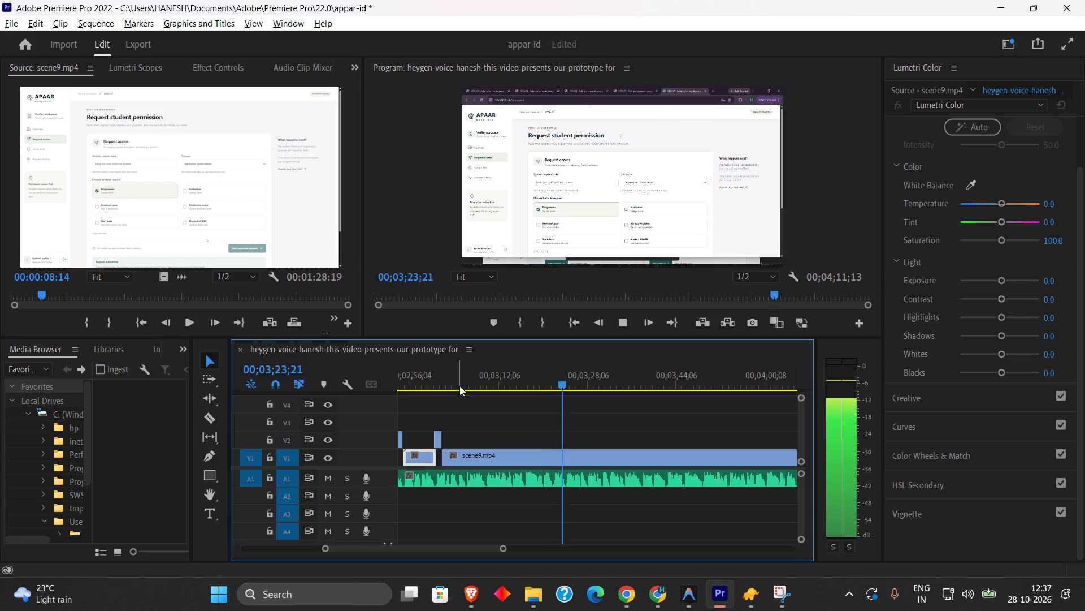
{"action": "left_click_drag", "start_coordinate": [465, 385], "coordinate": [478, 388]}
{"action": "key", "text": "space"}
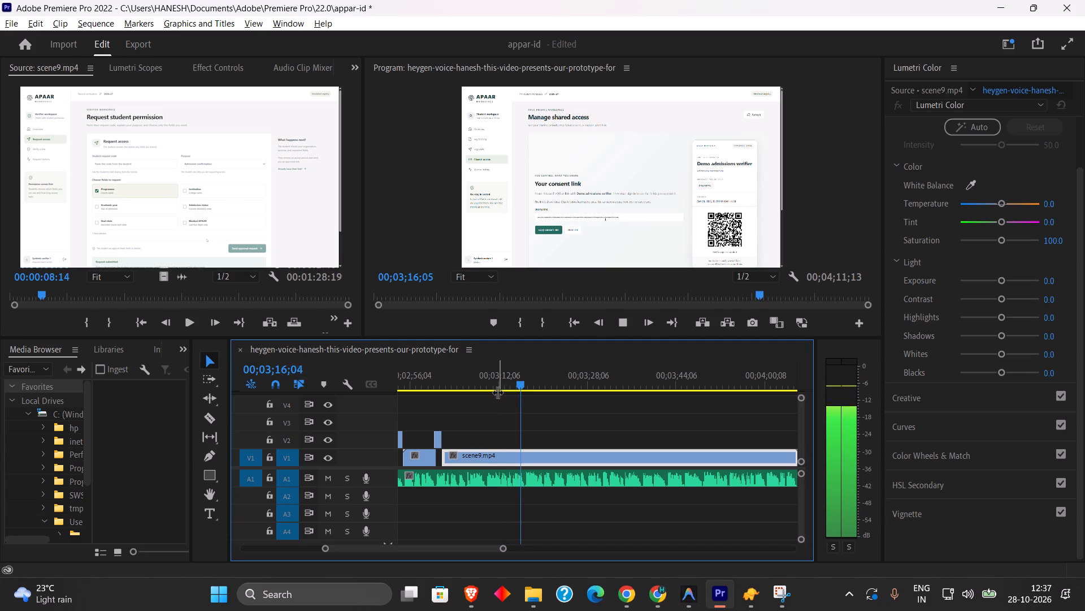
{"action": "key", "text": "space"}
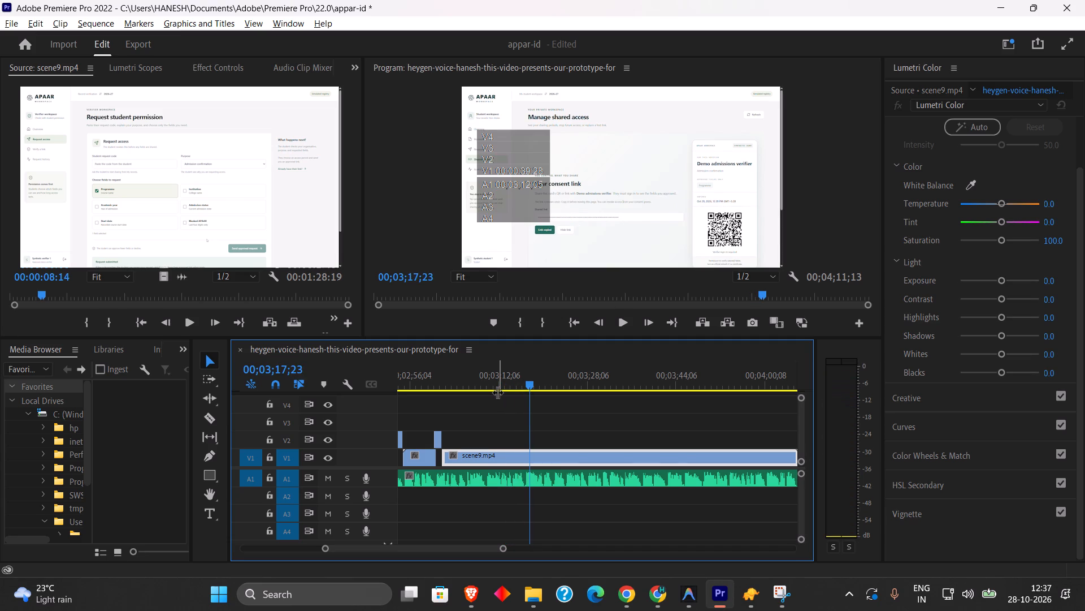
{"action": "key", "text": "space"}
{"action": "key", "text": "space"}
{"action": "left_click_drag", "start_coordinate": [498, 392], "coordinate": [509, 394]}
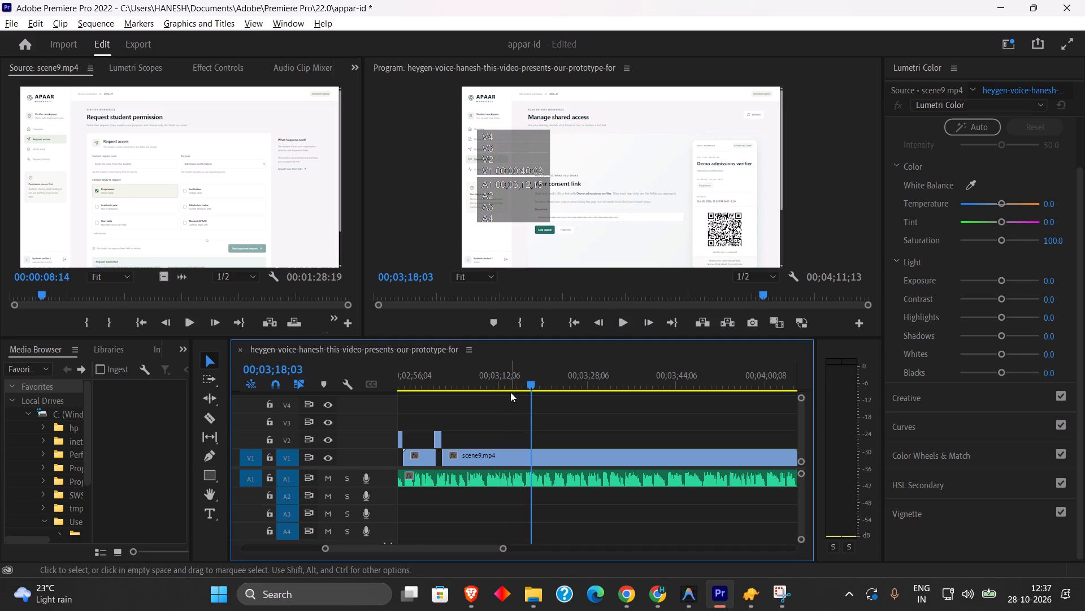
{"action": "left_click", "coordinate": [518, 385]}
{"action": "key", "text": "space"}
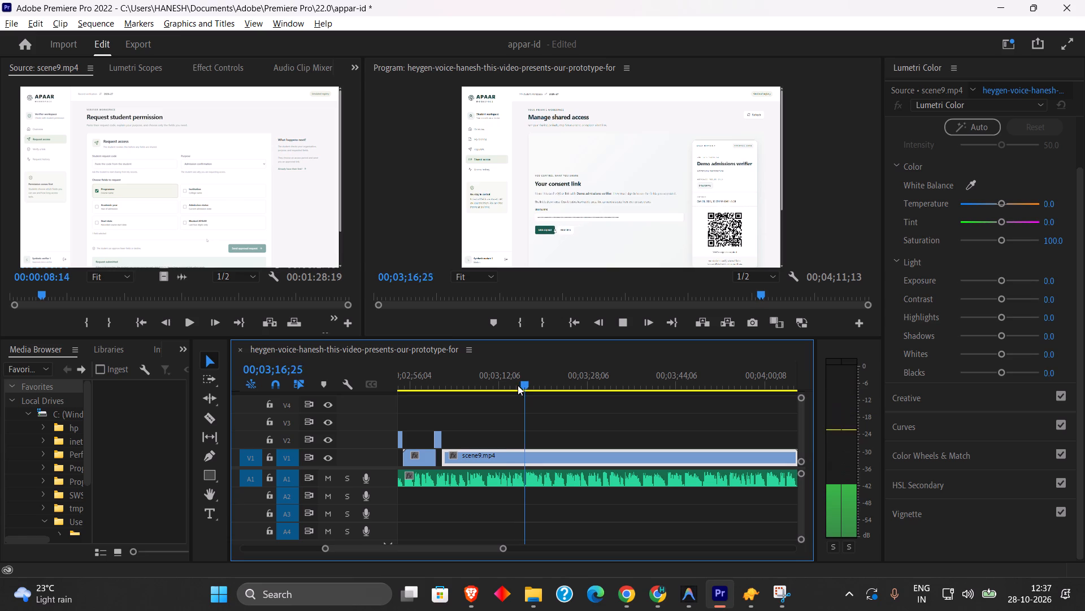
{"action": "key", "text": "space"}
{"action": "left_click", "coordinate": [211, 418]}
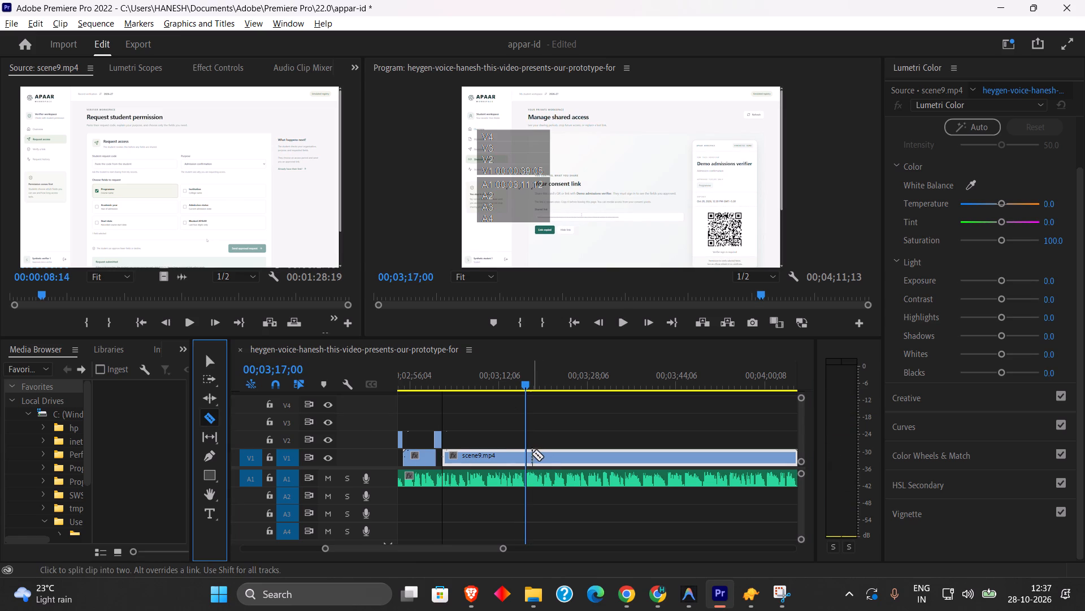
{"action": "left_click", "coordinate": [527, 452]}
{"action": "left_click", "coordinate": [211, 357]}
Review the scene9 footage after the consent link cut against the voice-over, up to the Open an approved link page.
{"action": "key", "text": "space"}
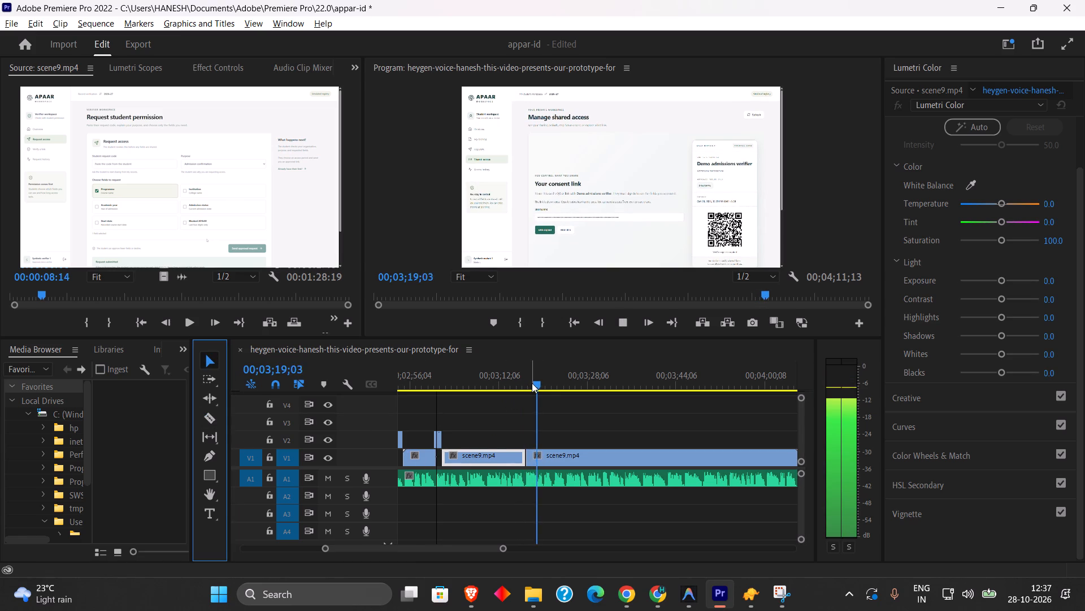
{"action": "left_click_drag", "start_coordinate": [532, 383], "coordinate": [552, 386]}
{"action": "key", "text": "space"}
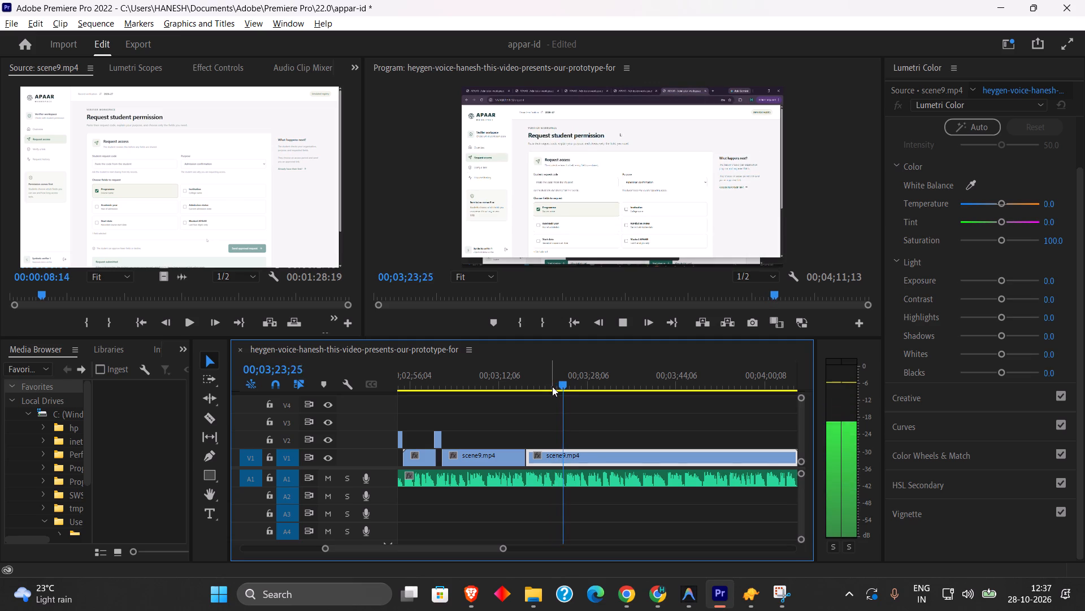
{"action": "left_click", "coordinate": [522, 377]}
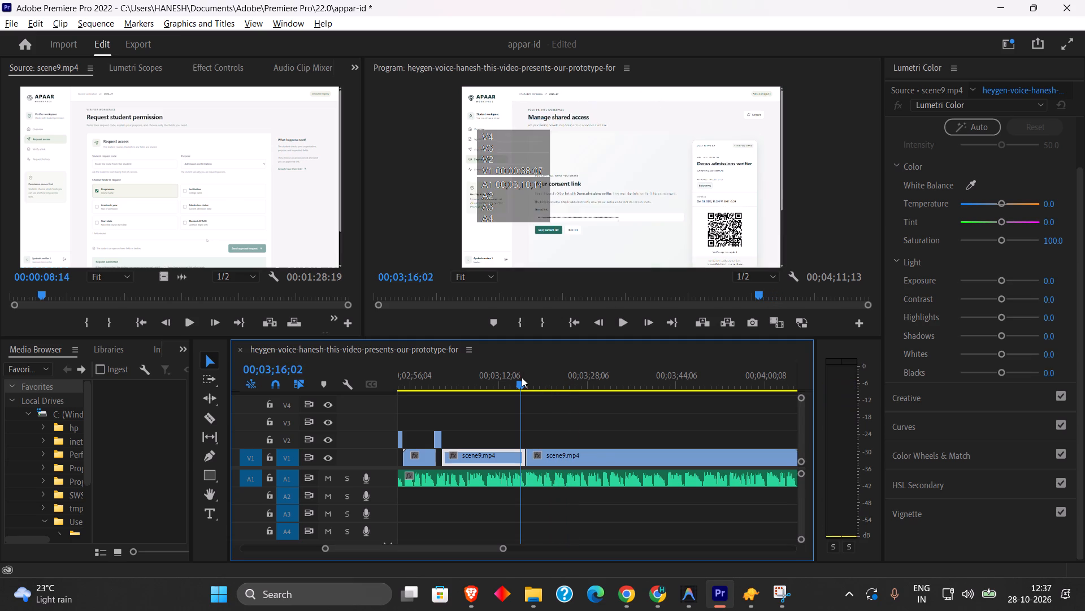
{"action": "key", "text": "space"}
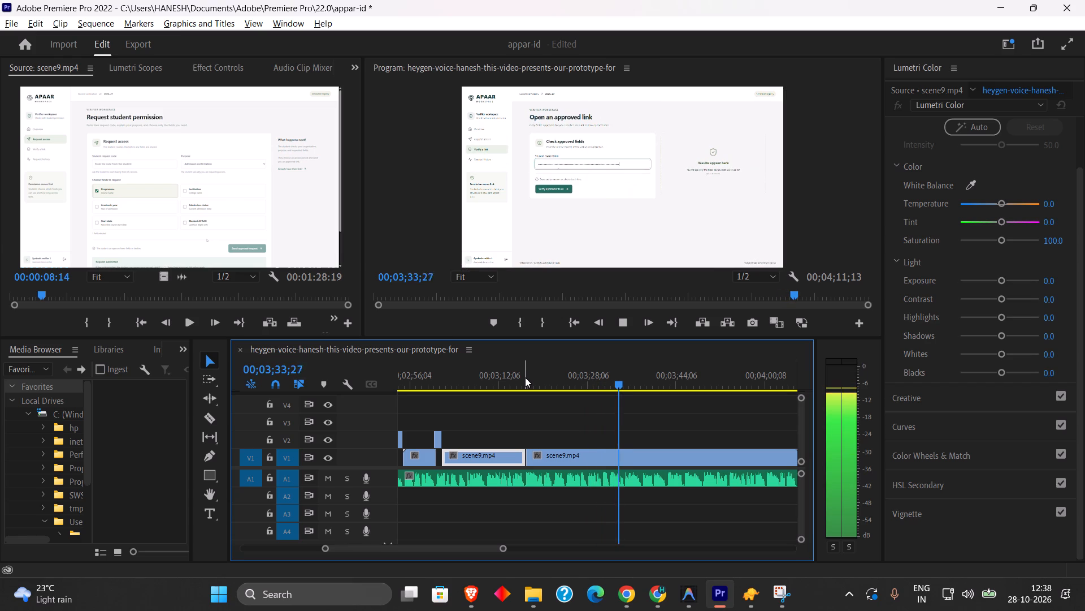
{"action": "left_click", "coordinate": [617, 321]}
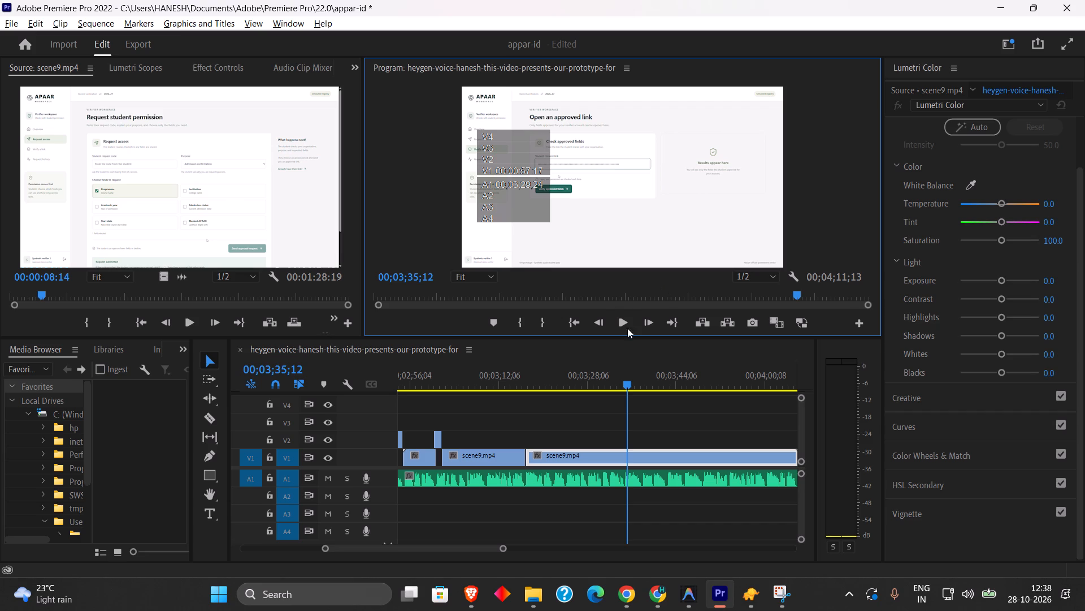
{"action": "left_click", "coordinate": [579, 380]}
{"action": "key", "text": "space"}
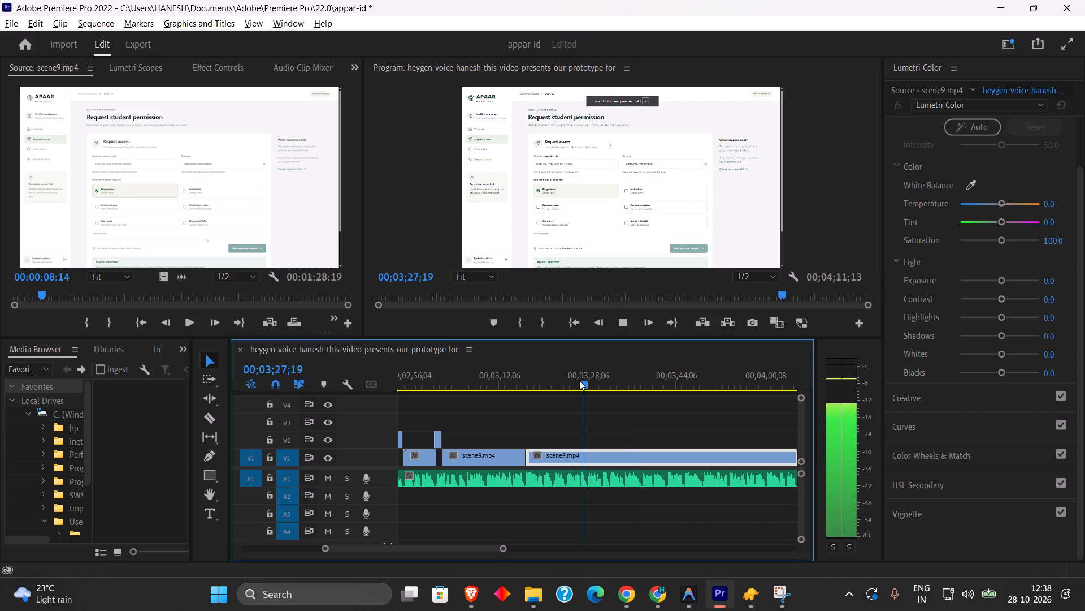
{"action": "key", "text": "space"}
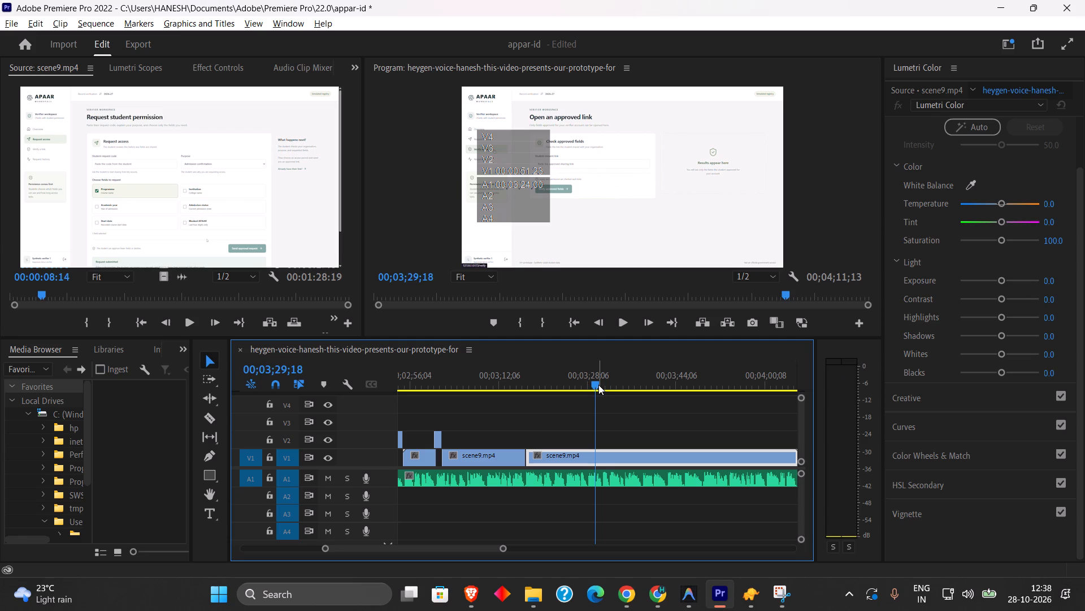
Split the voice-over on A1 at 00;03;28;02.
{"action": "left_click_drag", "start_coordinate": [598, 385], "coordinate": [590, 384]}
{"action": "left_click", "coordinate": [596, 477]}
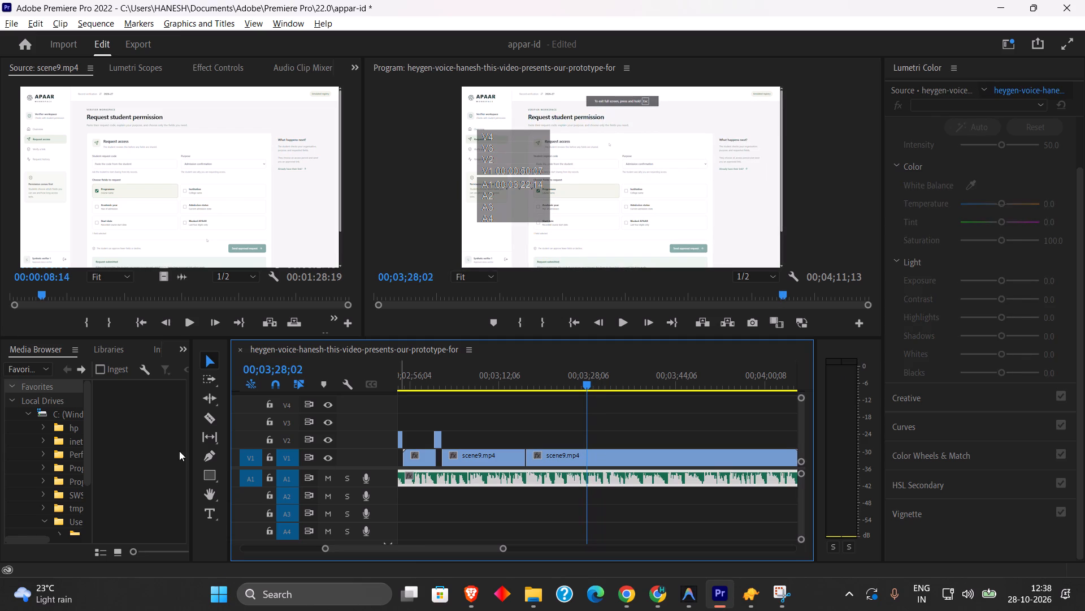
{"action": "left_click", "coordinate": [205, 424]}
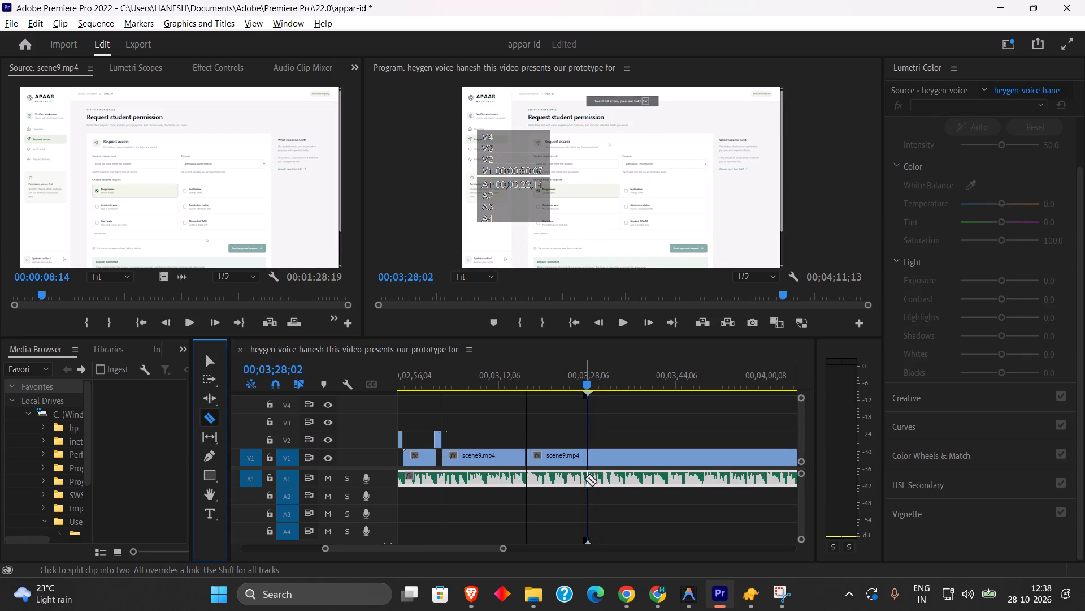
{"action": "left_click", "coordinate": [586, 479]}
{"action": "left_click", "coordinate": [214, 357]}
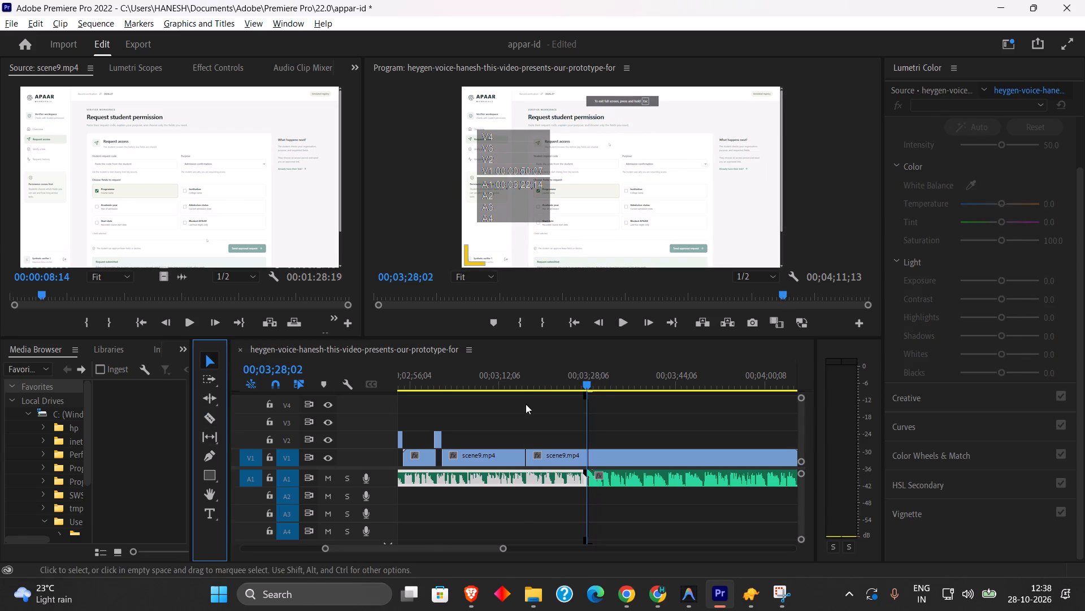
Split the last scene9 clip on V1 at 00;03;29;21, where the Open an approved link page is shown.
{"action": "left_click_drag", "start_coordinate": [540, 384], "coordinate": [524, 382]}
{"action": "key", "text": "space"}
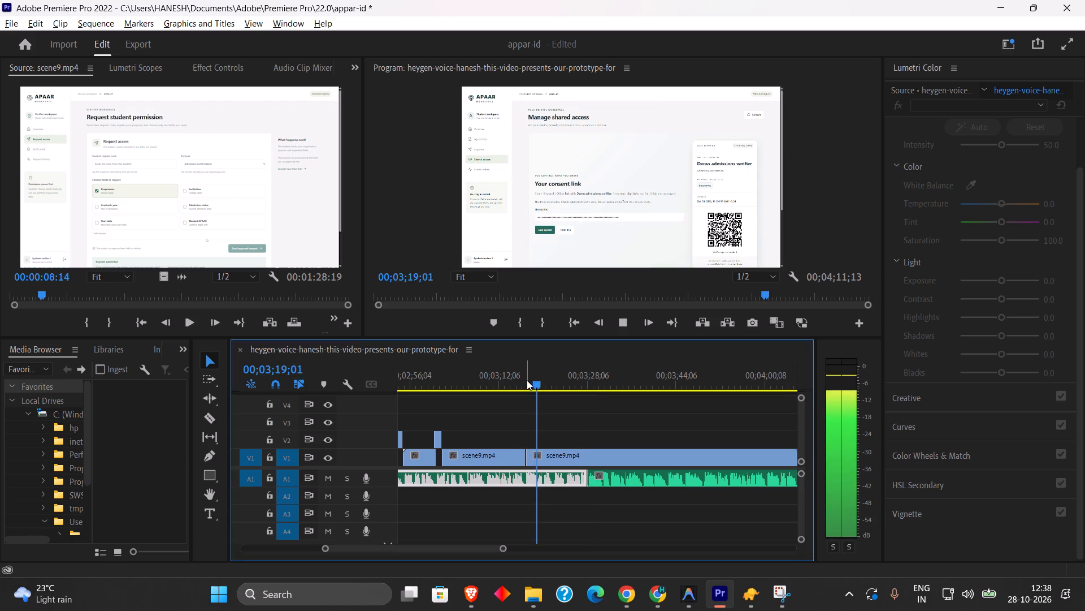
{"action": "left_click_drag", "start_coordinate": [540, 384], "coordinate": [565, 382]}
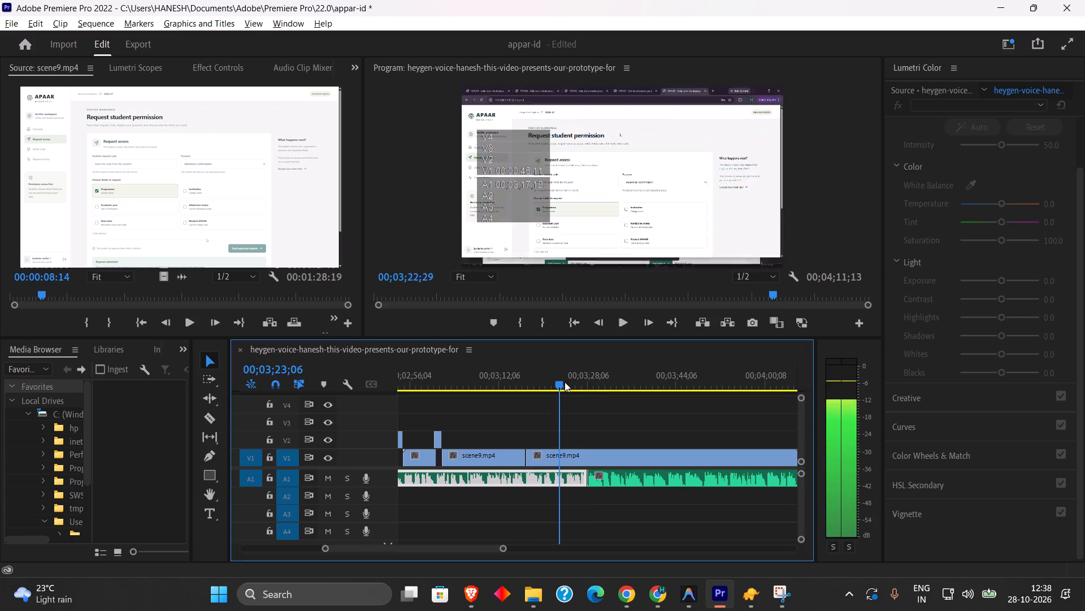
{"action": "left_click_drag", "start_coordinate": [565, 382], "coordinate": [594, 385]}
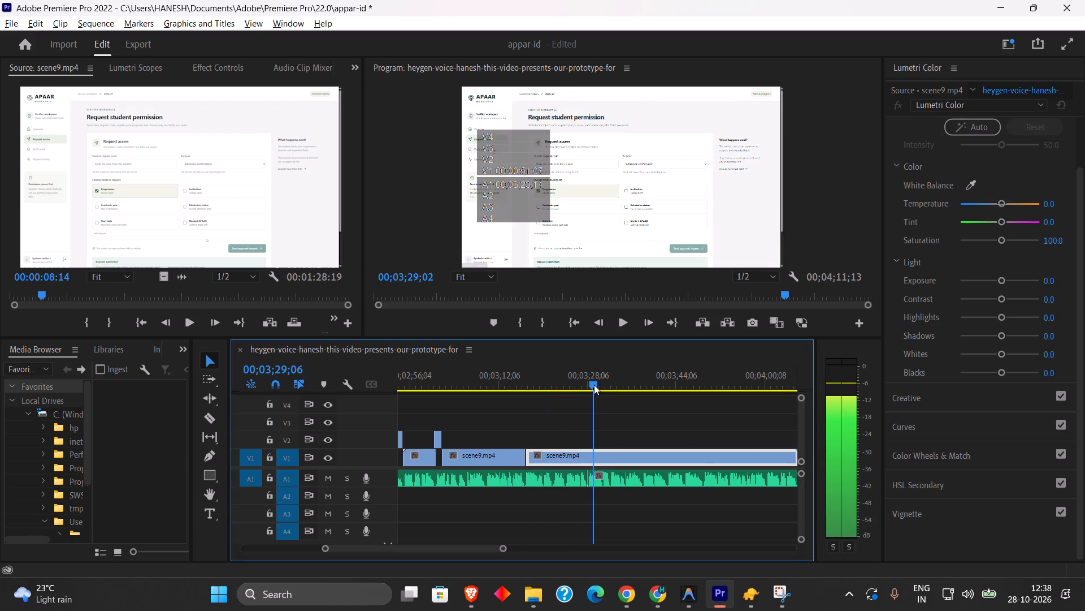
{"action": "left_click_drag", "start_coordinate": [594, 385], "coordinate": [599, 385]}
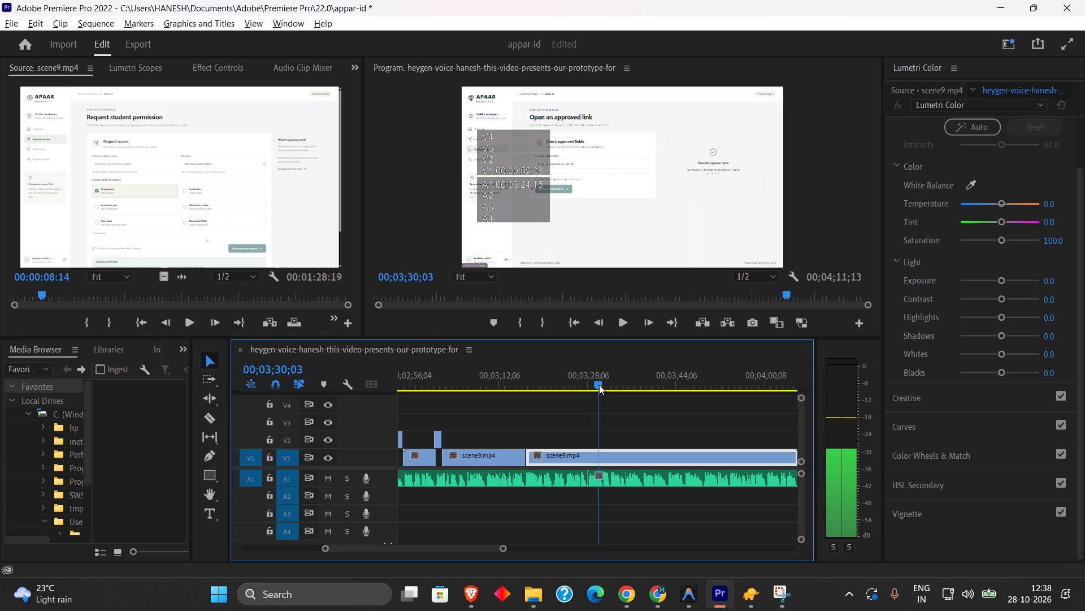
{"action": "left_click_drag", "start_coordinate": [599, 385], "coordinate": [597, 385]}
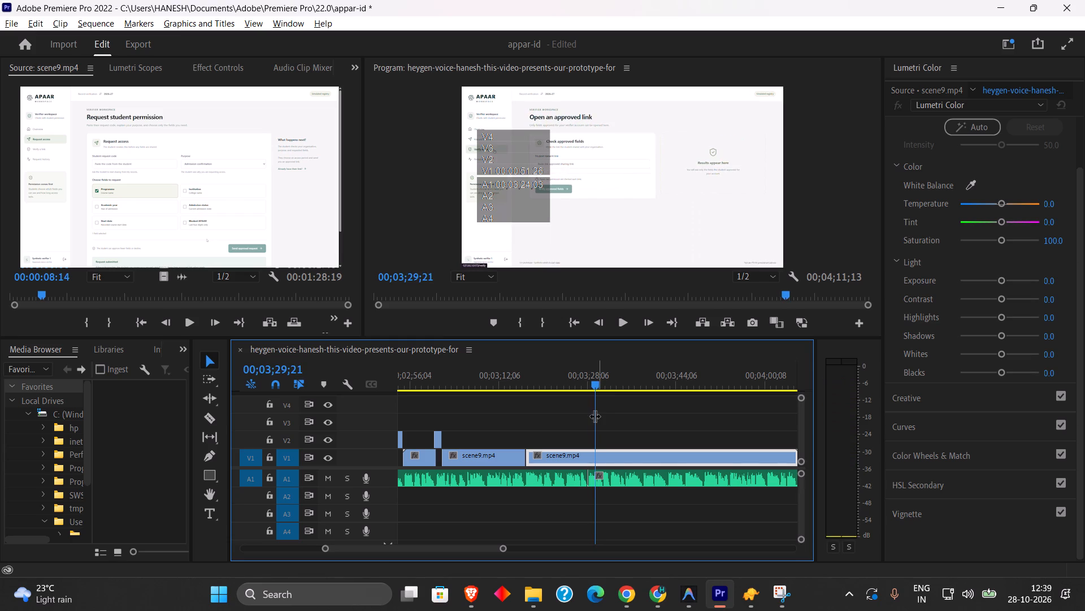
{"action": "left_click", "coordinate": [596, 459]}
{"action": "left_click", "coordinate": [210, 418]}
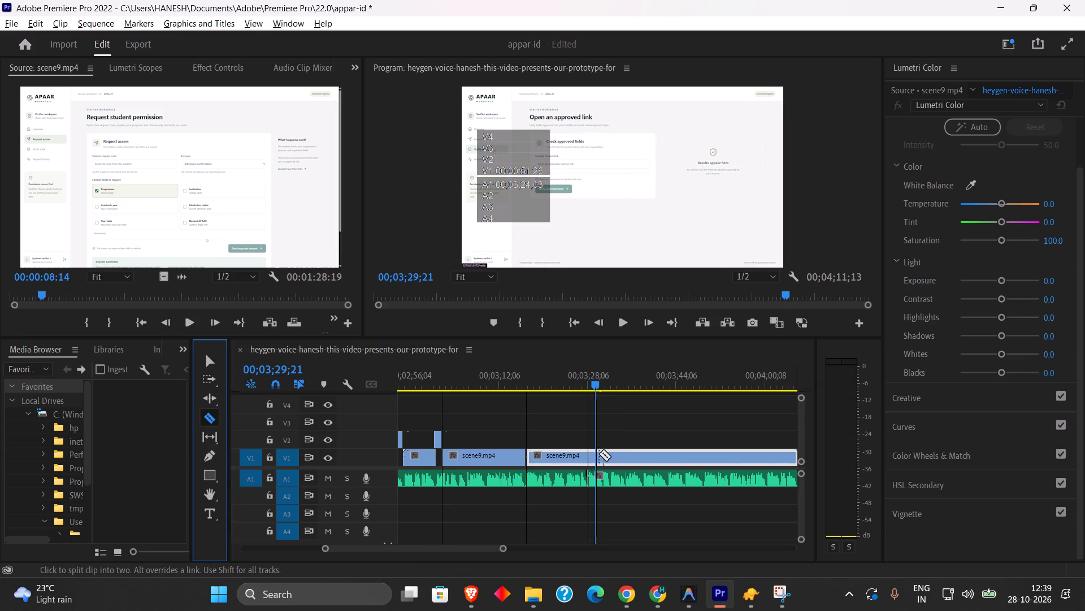
{"action": "left_click", "coordinate": [597, 454]}
{"action": "left_click", "coordinate": [206, 362]}
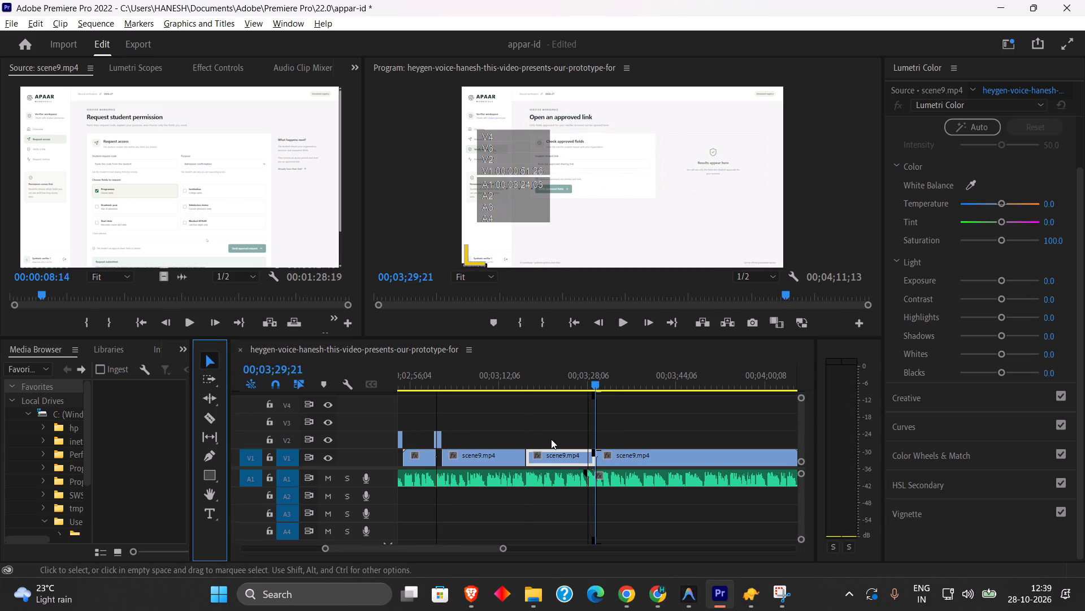
Delete the scene9 piece before the new cut and close the gap by moving the remaining clip to V2 at 00;03;17;00.
{"action": "left_click", "coordinate": [555, 455]}
{"action": "key", "text": "BackSpace"}
{"action": "left_click_drag", "start_coordinate": [631, 454], "coordinate": [570, 425]}
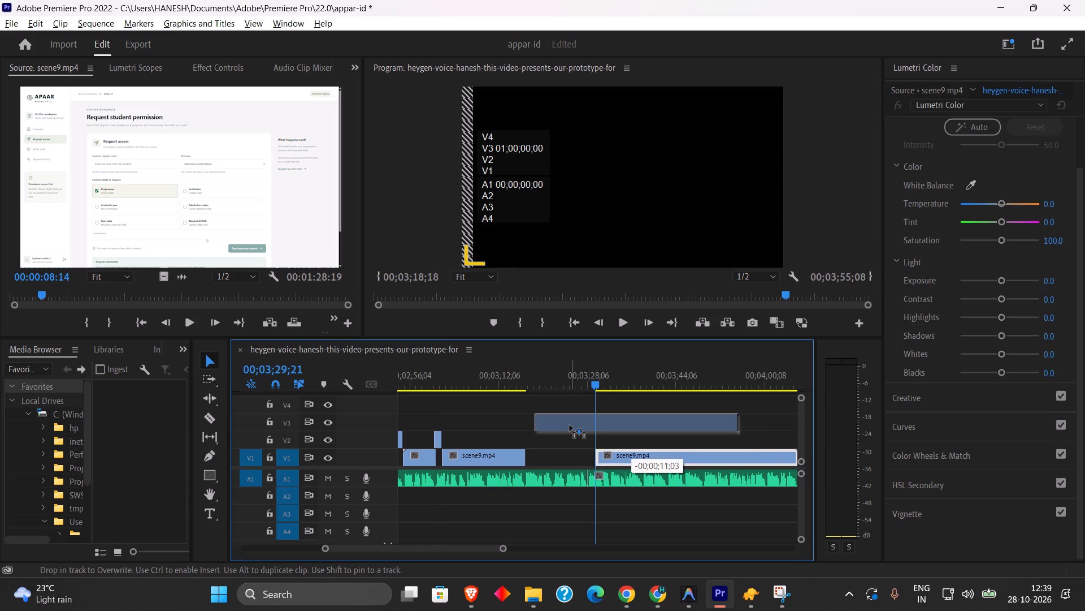
{"action": "left_click_drag", "start_coordinate": [570, 425], "coordinate": [561, 433]}
Cut the scene9 clip on V2 at 00;03;28;05, near the voice-over split, and delete the part after the cut.
{"action": "left_click", "coordinate": [519, 385]}
{"action": "key", "text": "space"}
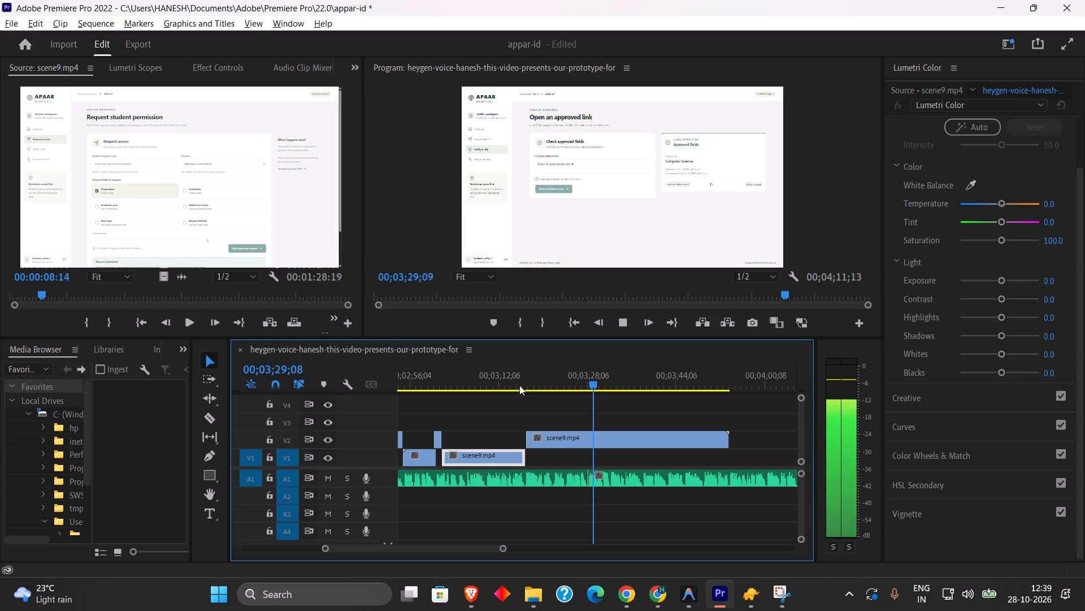
{"action": "left_click", "coordinate": [553, 383]}
{"action": "left_click", "coordinate": [591, 382]}
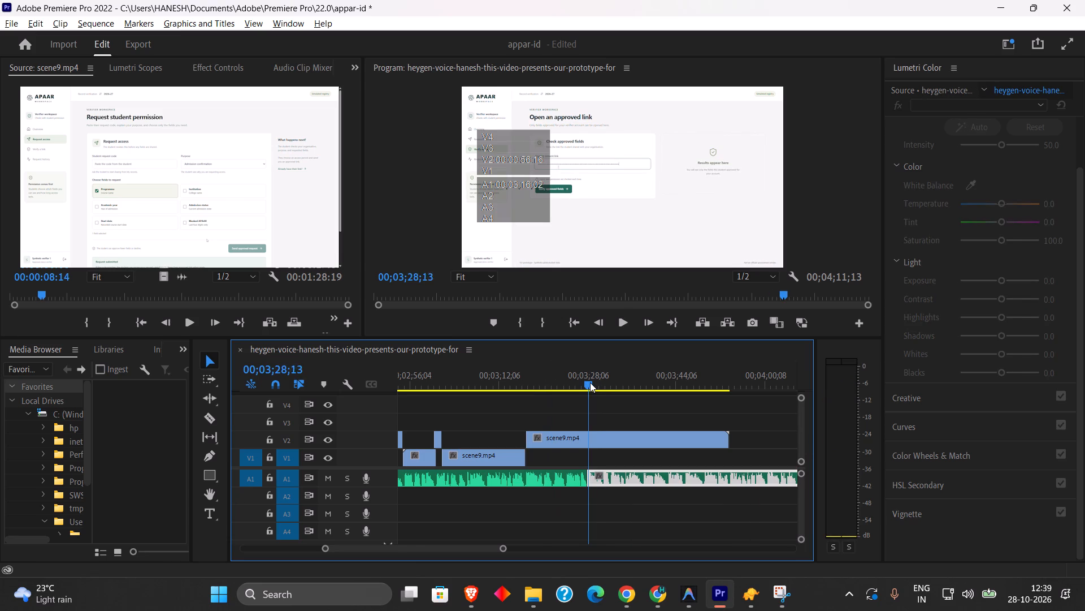
{"action": "left_click", "coordinate": [597, 434]}
{"action": "left_click", "coordinate": [212, 418]}
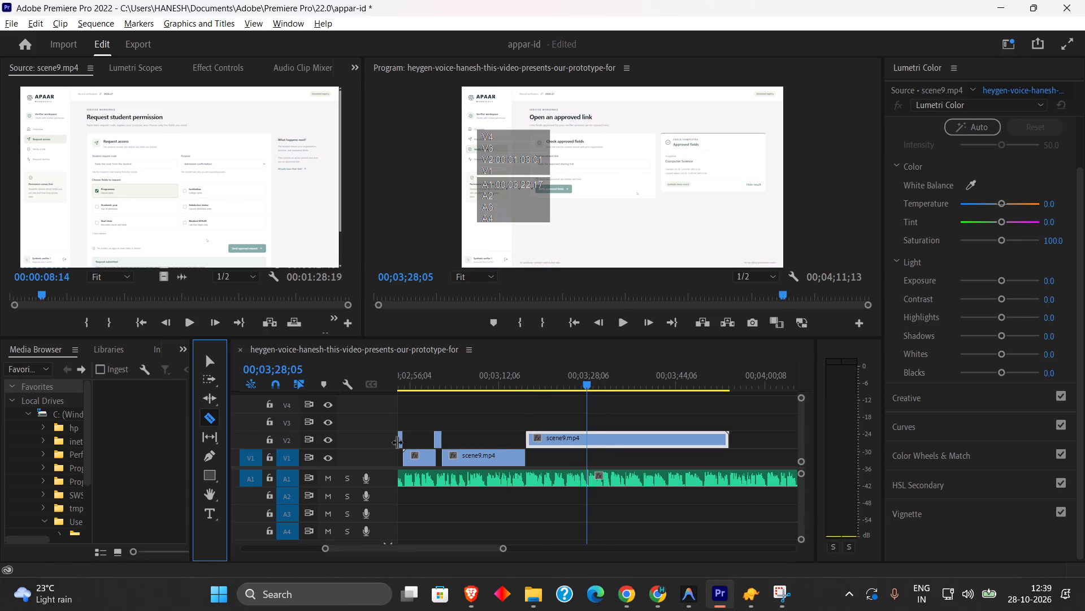
{"action": "left_click", "coordinate": [589, 440]}
{"action": "left_click", "coordinate": [219, 366]}
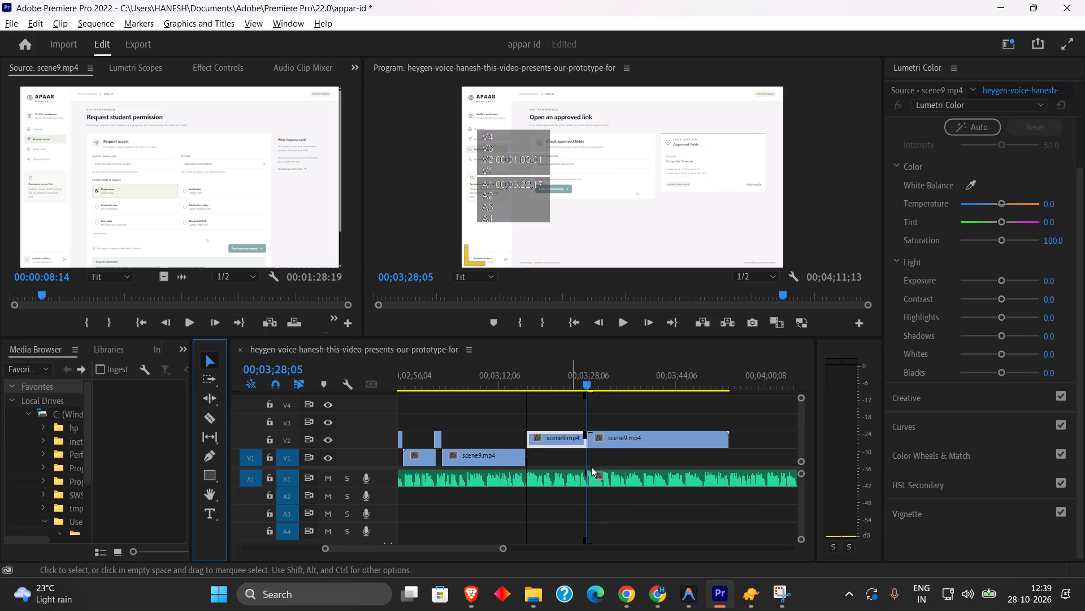
{"action": "left_click", "coordinate": [641, 444]}
{"action": "key", "text": "BackSpace"}
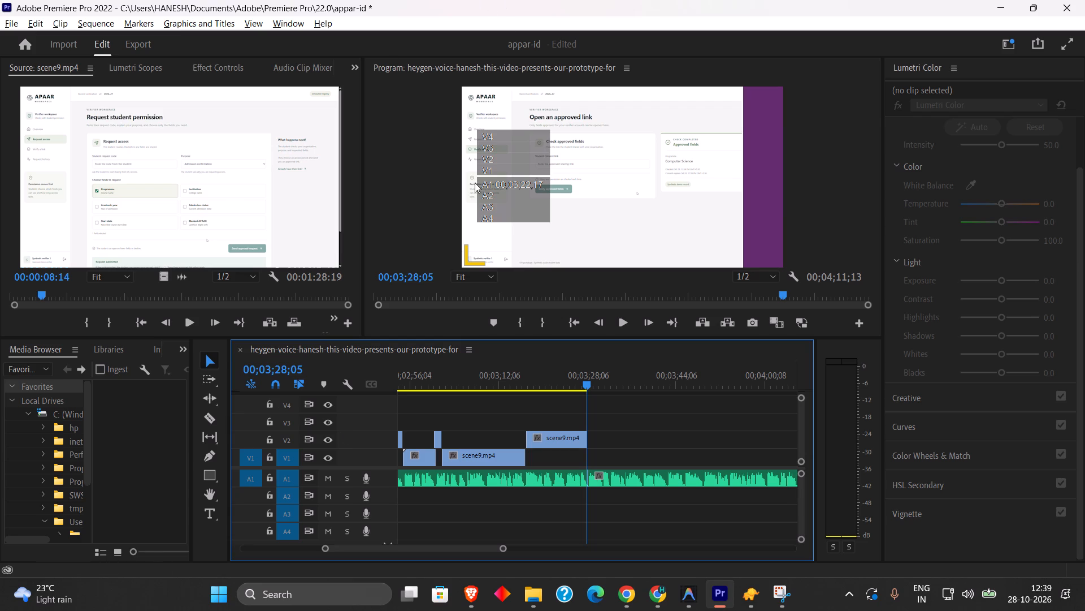
Switch to the APAAR prototype in Chrome and examine the student's Manage shared access page, including the consent link card and verifier grant.
{"action": "key", "text": "alt+Tab"}
{"action": "key", "text": "alt+Tab"}
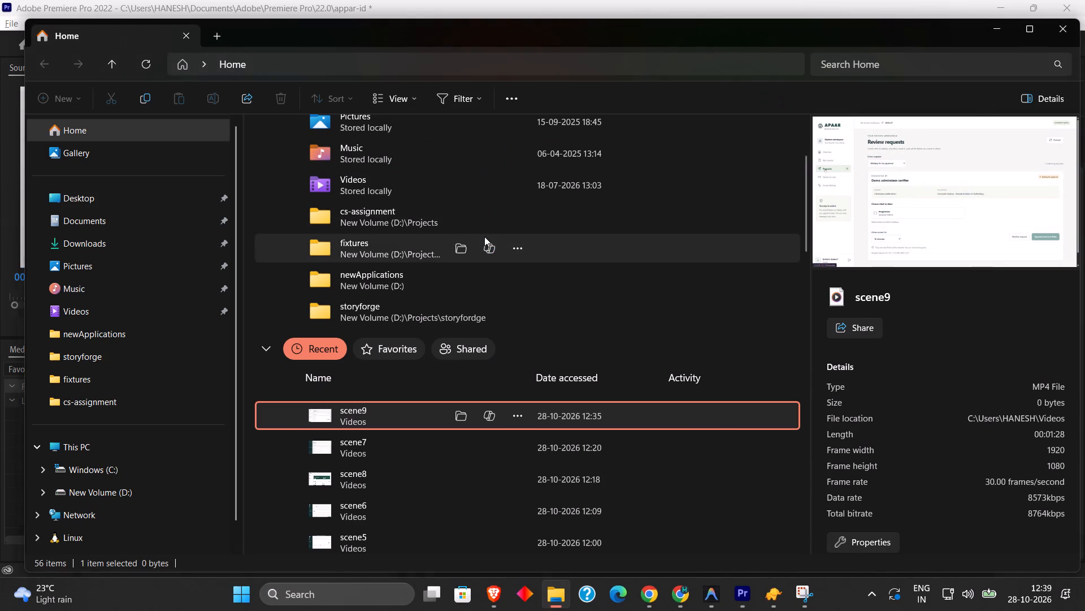
{"action": "key", "text": "alt+Tab"}
{"action": "key", "text": "alt+Tab"}
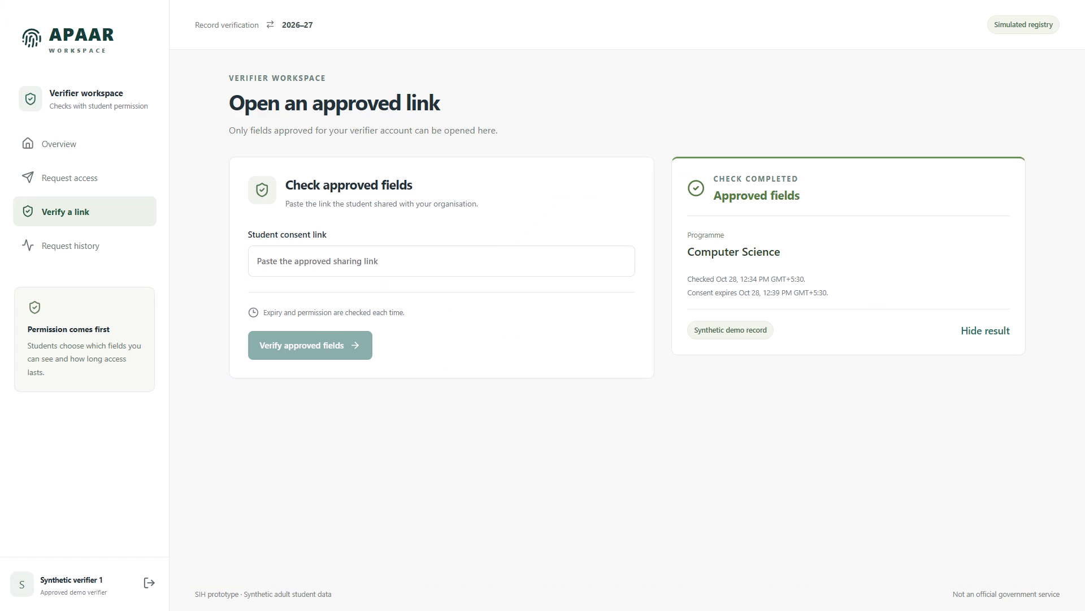
{"action": "left_click", "coordinate": [537, 49]}
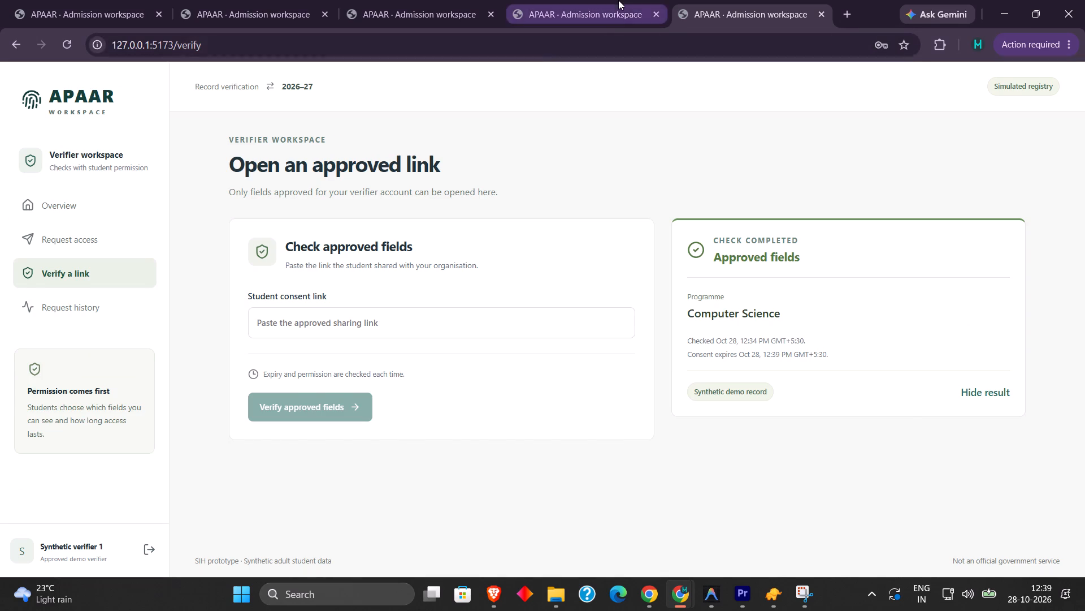
{"action": "left_click", "coordinate": [618, 0]}
{"action": "scroll", "coordinate": [438, 278], "scroll_direction": "down", "scroll_amount": 2}
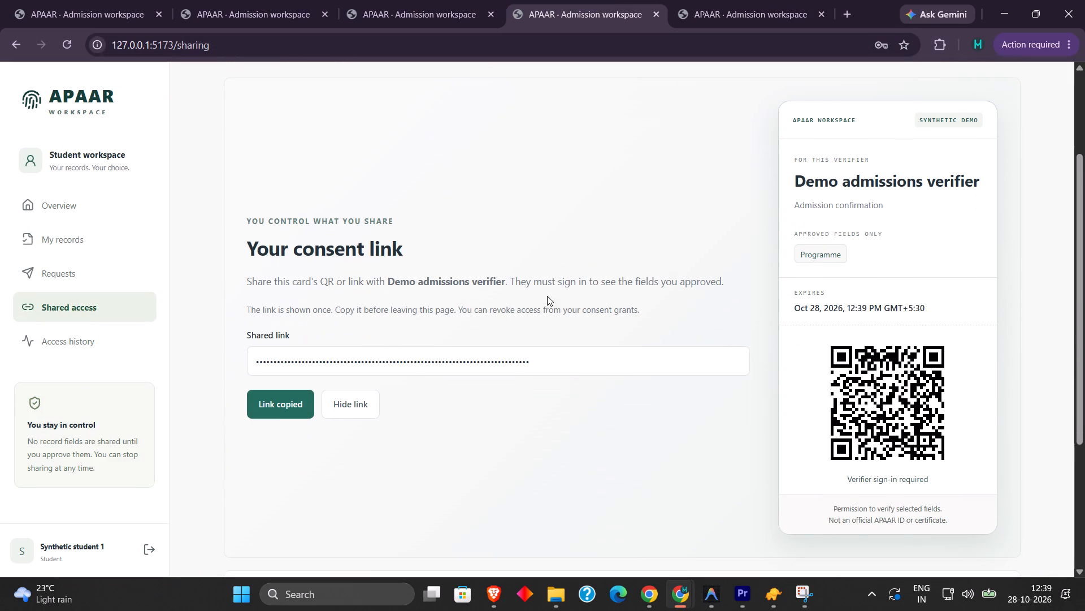
{"action": "scroll", "coordinate": [544, 289], "scroll_direction": "up", "scroll_amount": 2}
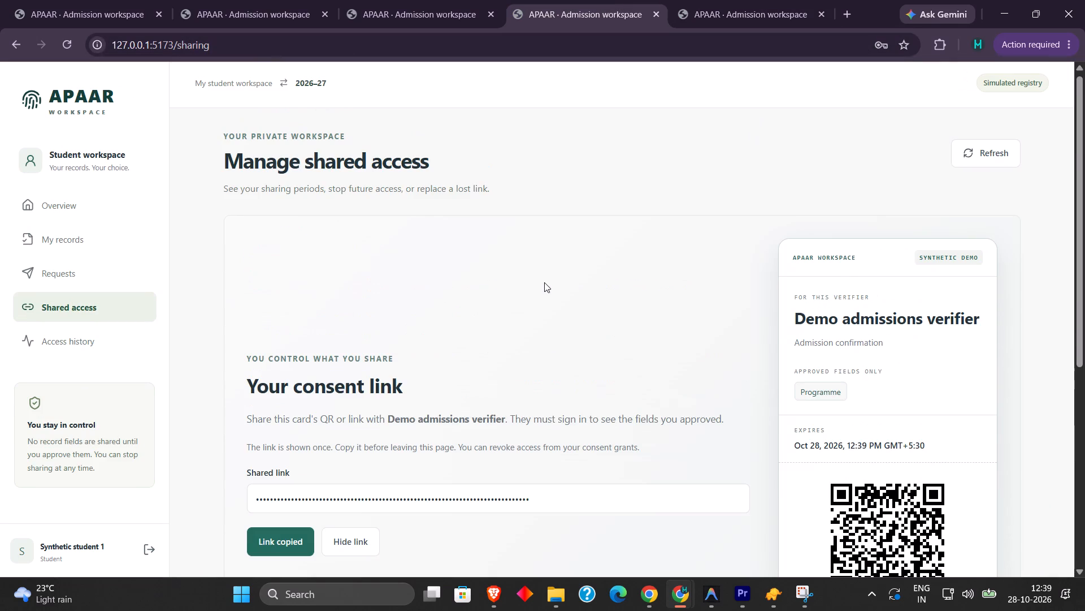
{"action": "scroll", "coordinate": [542, 281], "scroll_direction": "down", "scroll_amount": 3}
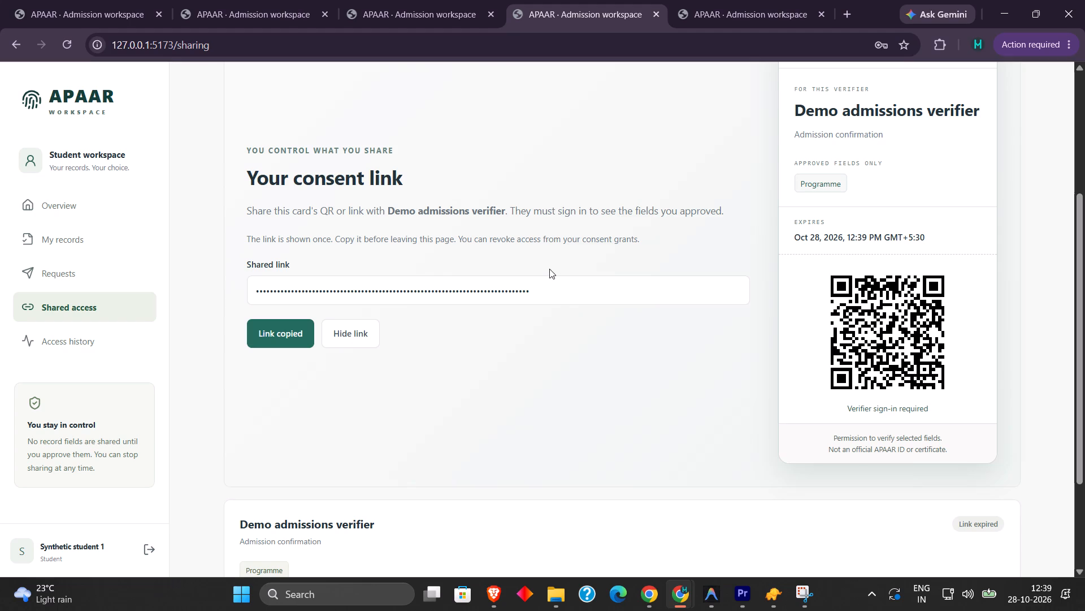
{"action": "scroll", "coordinate": [549, 270], "scroll_direction": "down", "scroll_amount": 4}
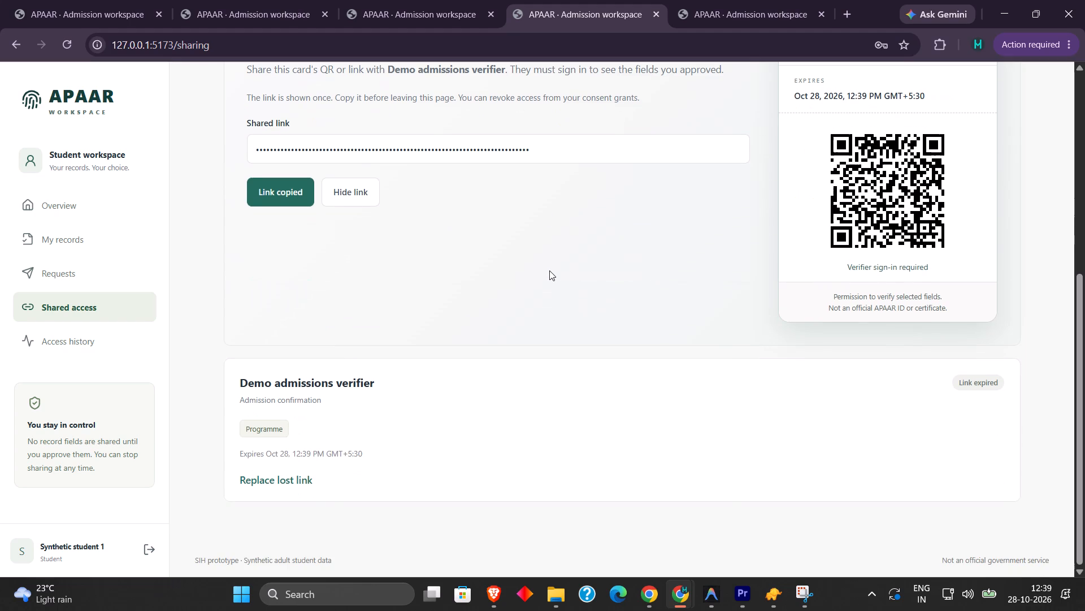
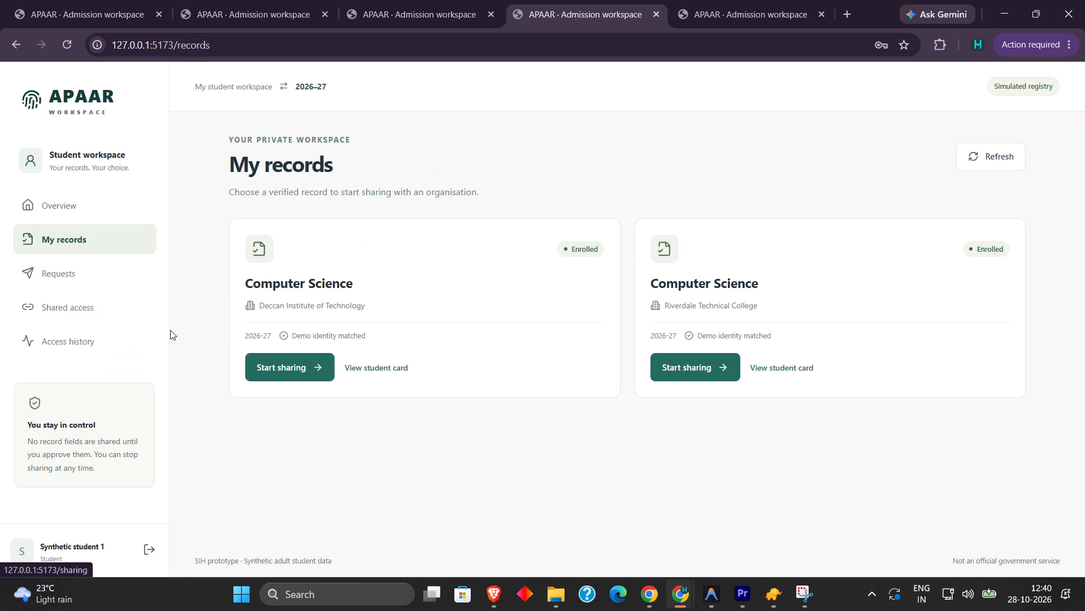
Start sharing the Deccan Institute of Technology Computer Science record, copy its request code, and return to the student's shared access page.
{"action": "left_click", "coordinate": [284, 356]}
{"action": "left_click", "coordinate": [425, 376]}
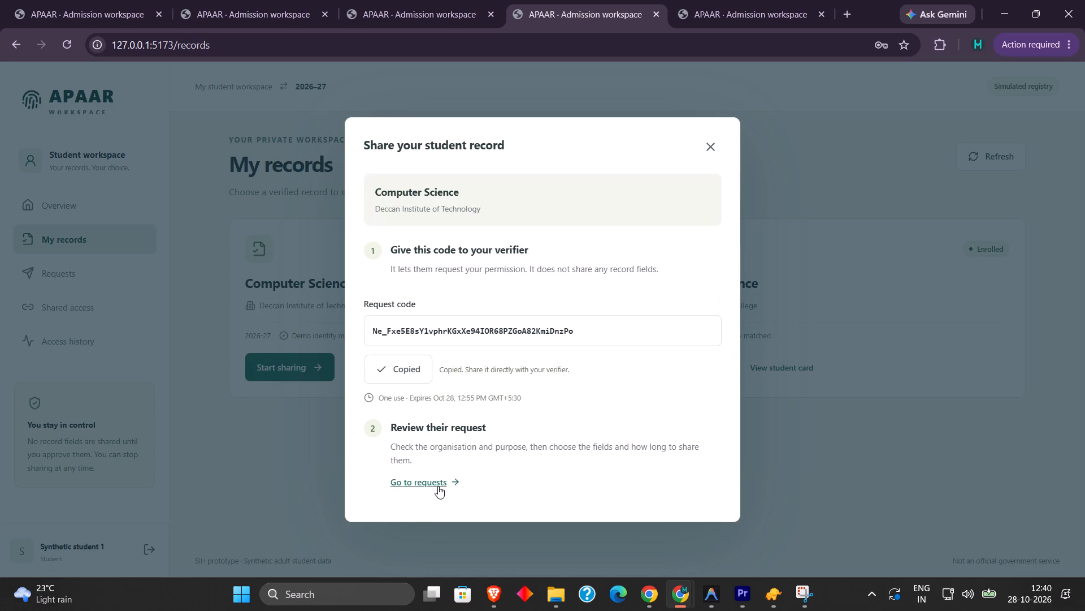
{"action": "left_click", "coordinate": [438, 486]}
{"action": "left_click", "coordinate": [92, 312]}
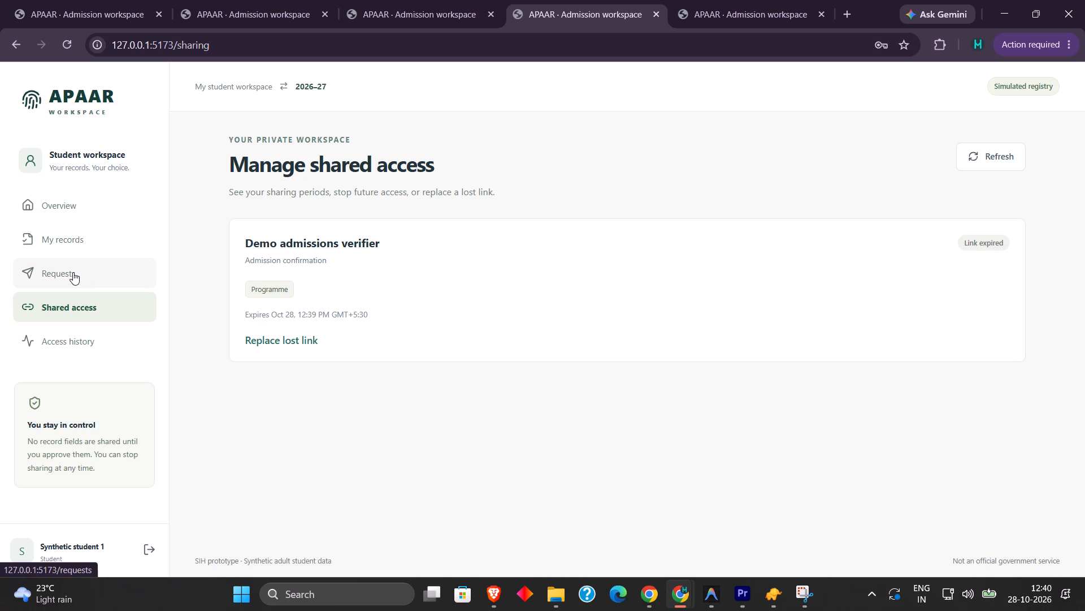
In the verifier workspace, try to verify approved fields using the copied code as the student consent link.
{"action": "left_click", "coordinate": [739, 0]}
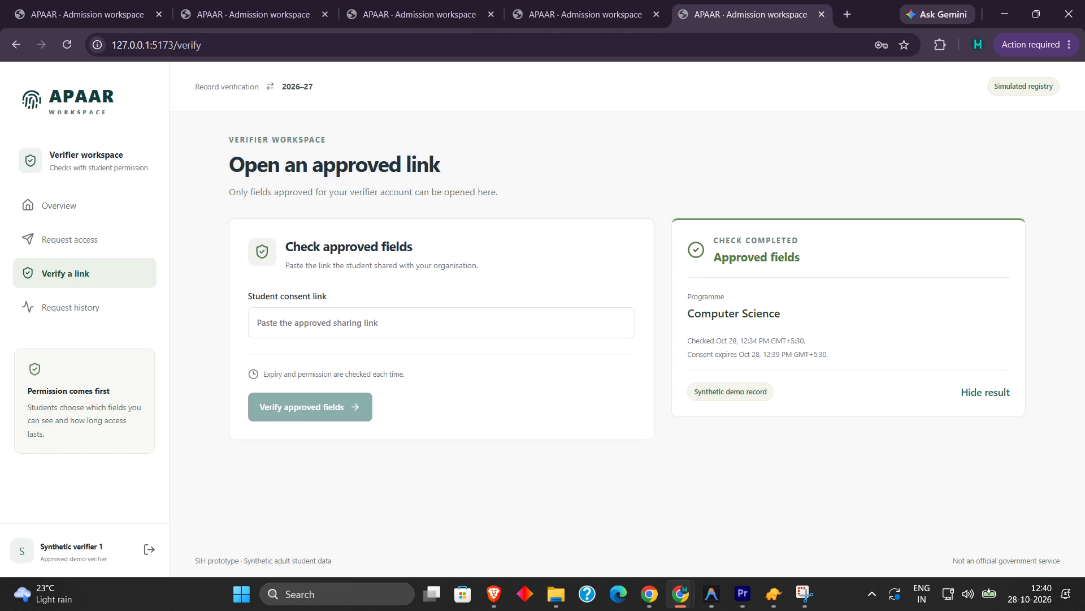
{"action": "left_click", "coordinate": [374, 331]}
{"action": "key", "text": "ctrl+v"}
{"action": "left_click", "coordinate": [348, 414]}
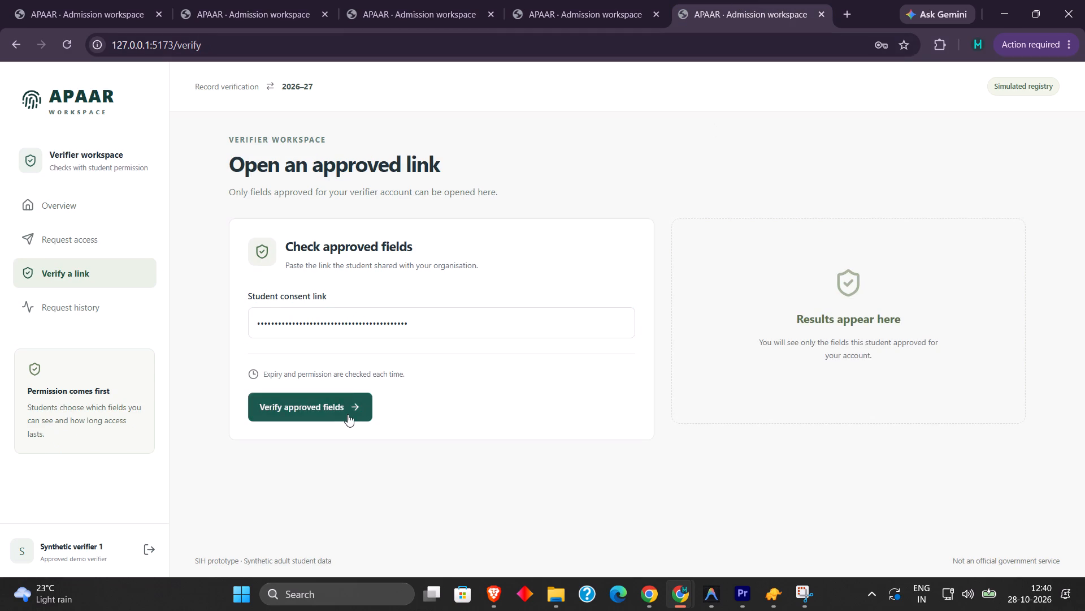
{"action": "scroll", "coordinate": [448, 403], "scroll_direction": "down", "scroll_amount": 1}
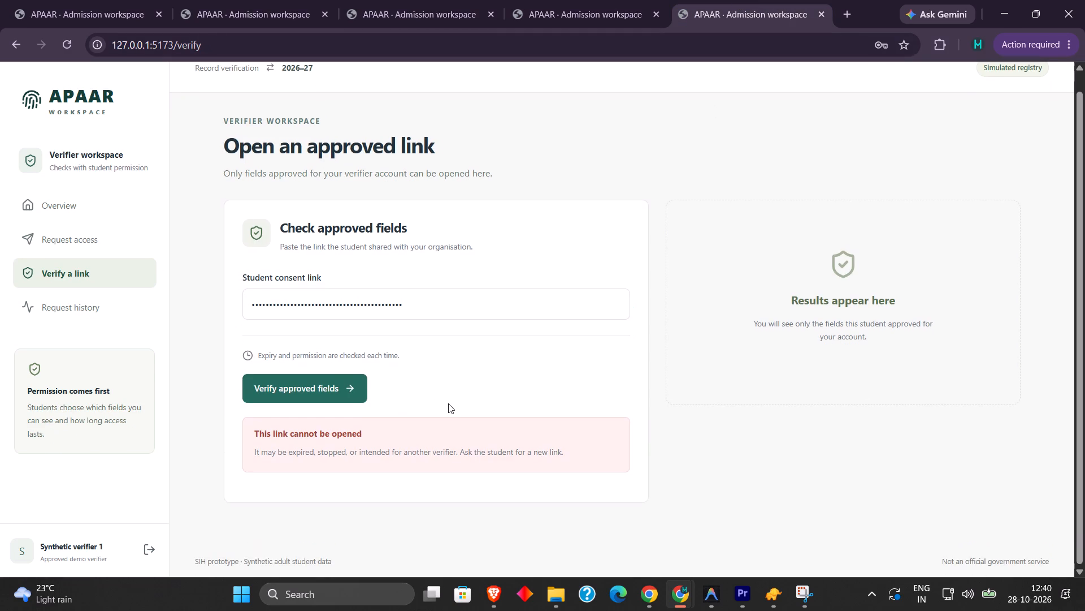
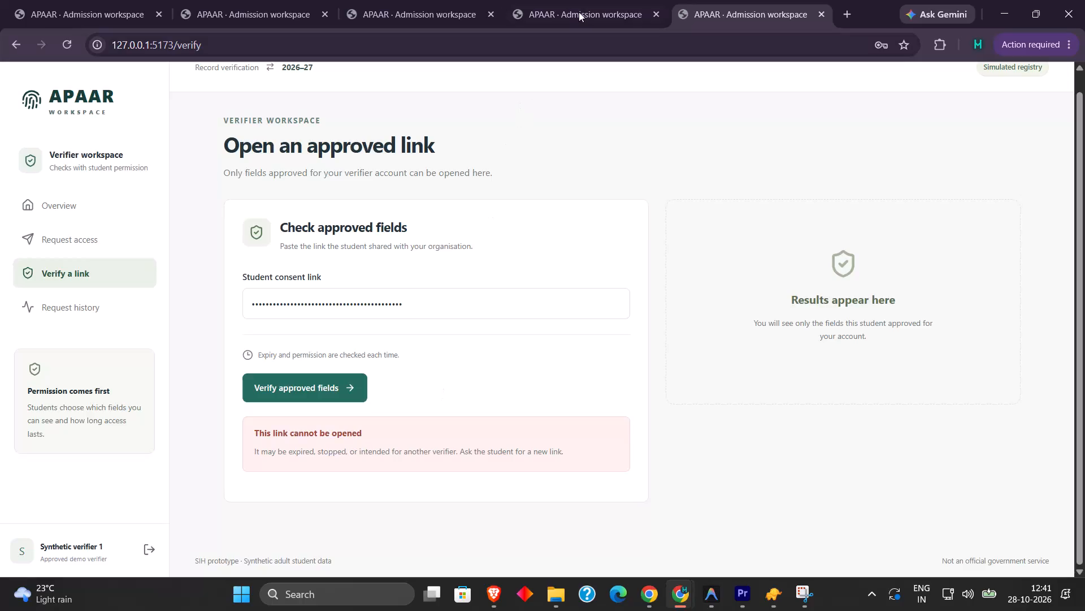
On the student's shared access page, replace the Demo admissions verifier's sharing link and copy the new consent link.
{"action": "left_click", "coordinate": [579, 12]}
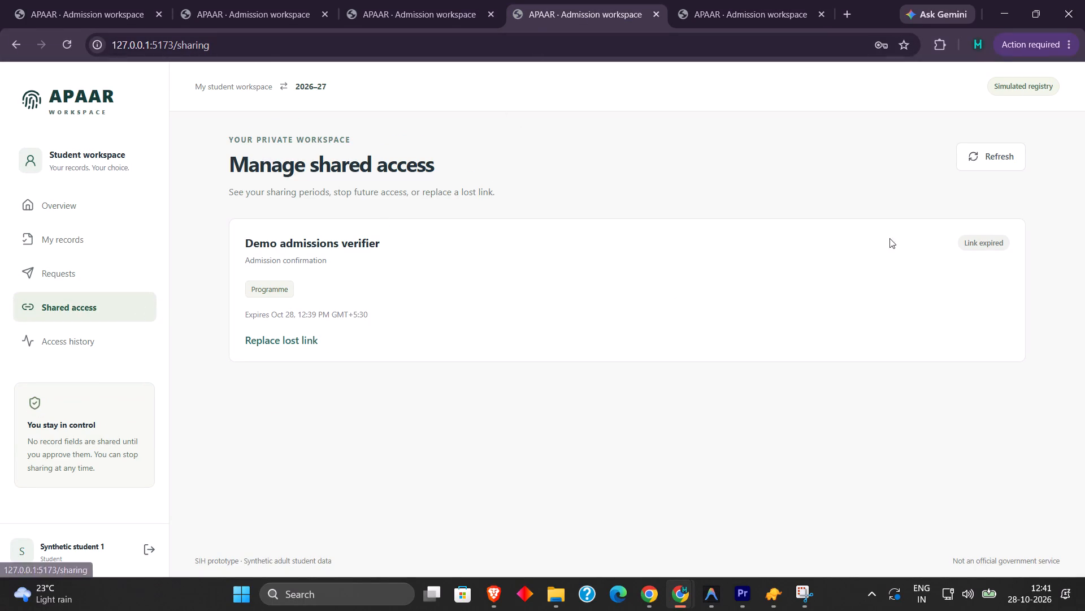
{"action": "left_click", "coordinate": [993, 163]}
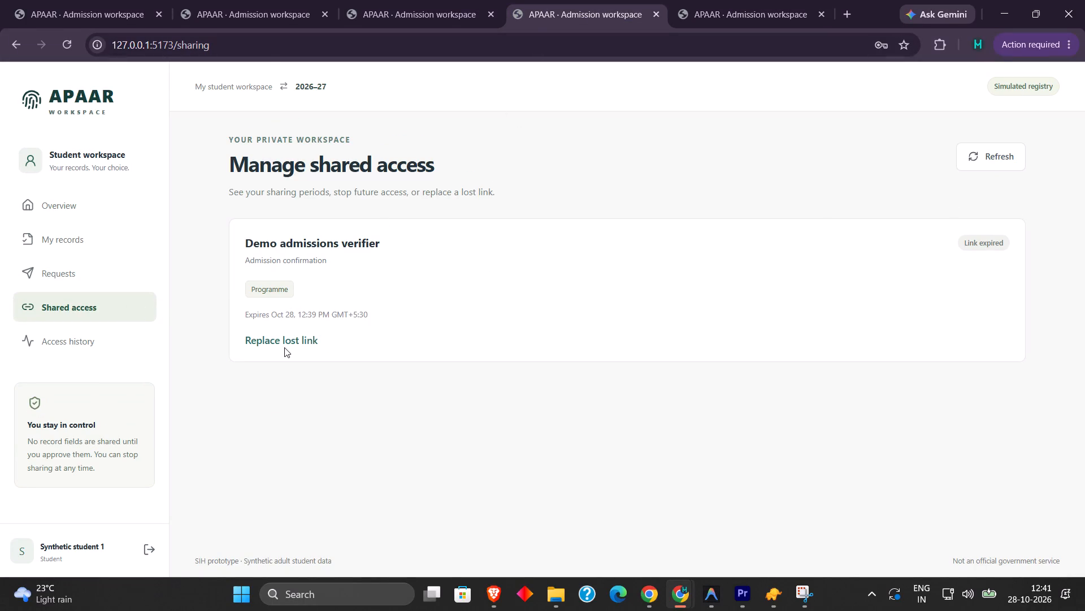
{"action": "left_click", "coordinate": [285, 341]}
{"action": "left_click", "coordinate": [668, 368]}
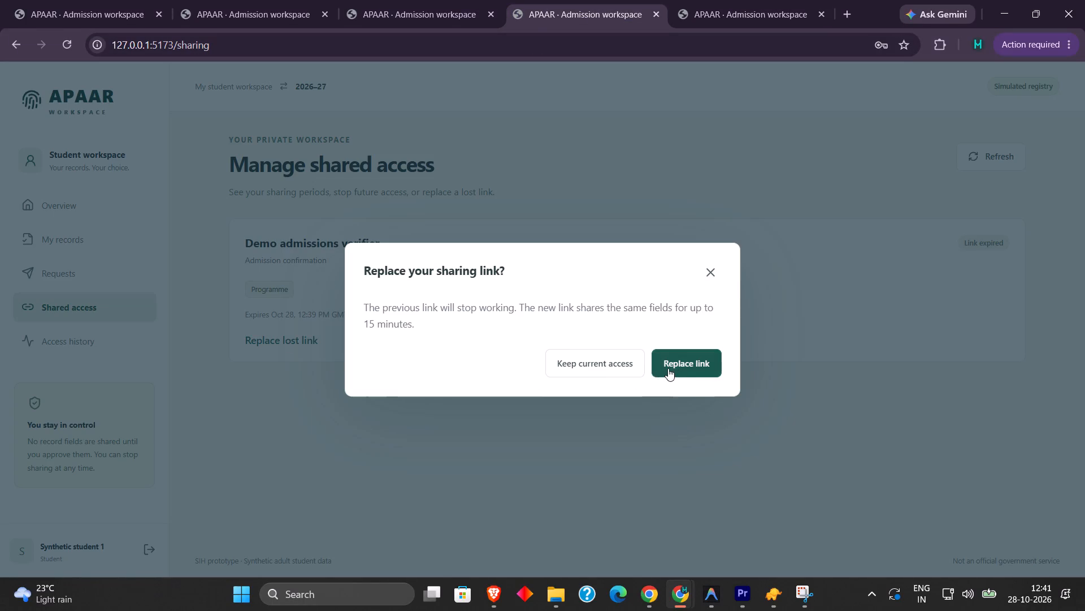
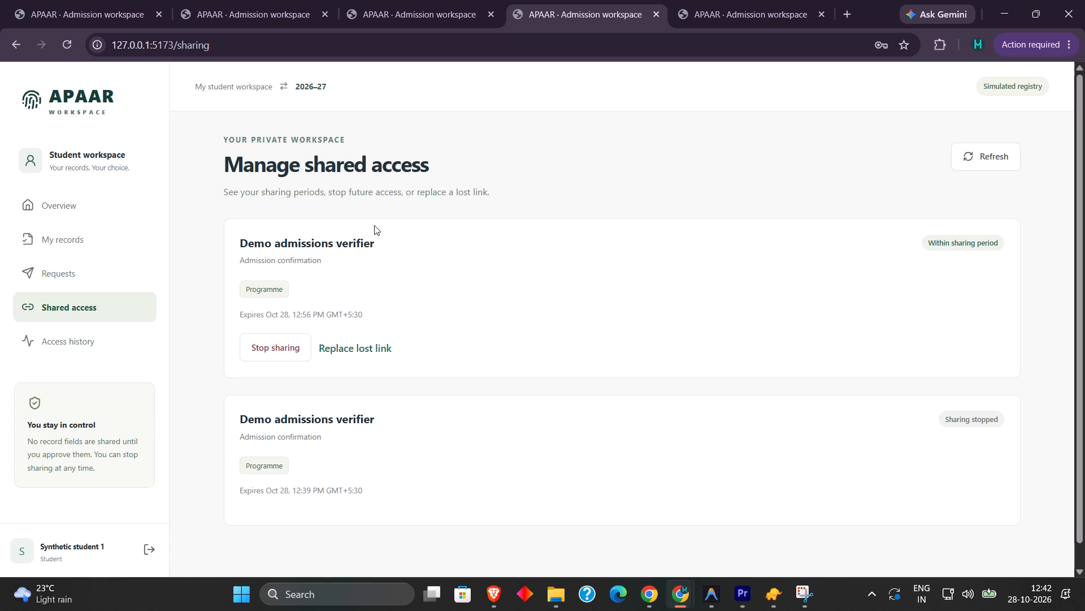
In full screen, stop the active Demo admissions verifier sharing on the student's shared access page and confirm it.
{"action": "key", "text": "F11"}
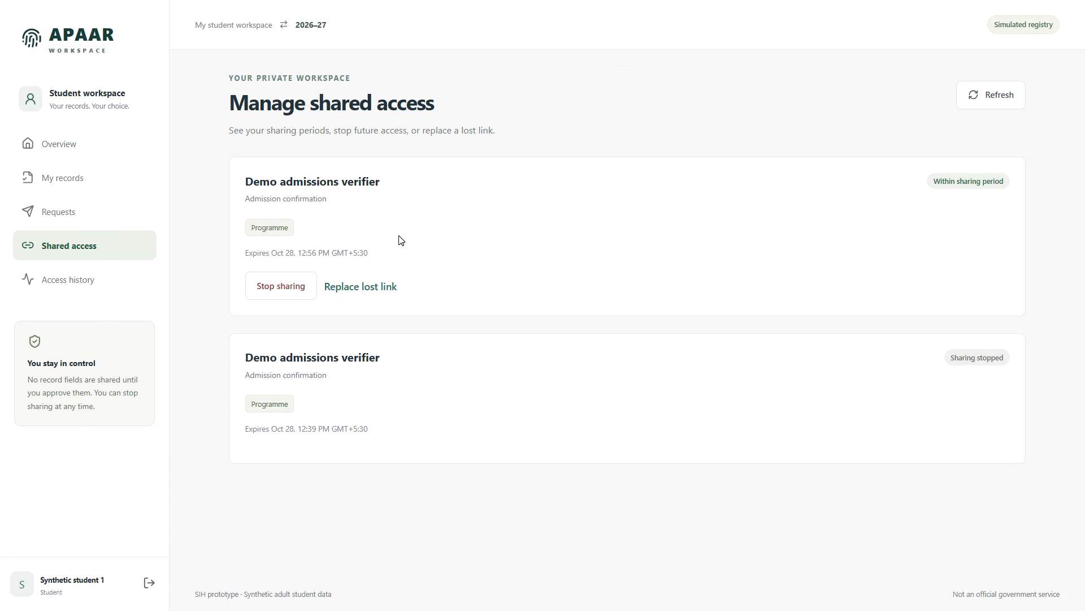
{"action": "left_click", "coordinate": [295, 281]}
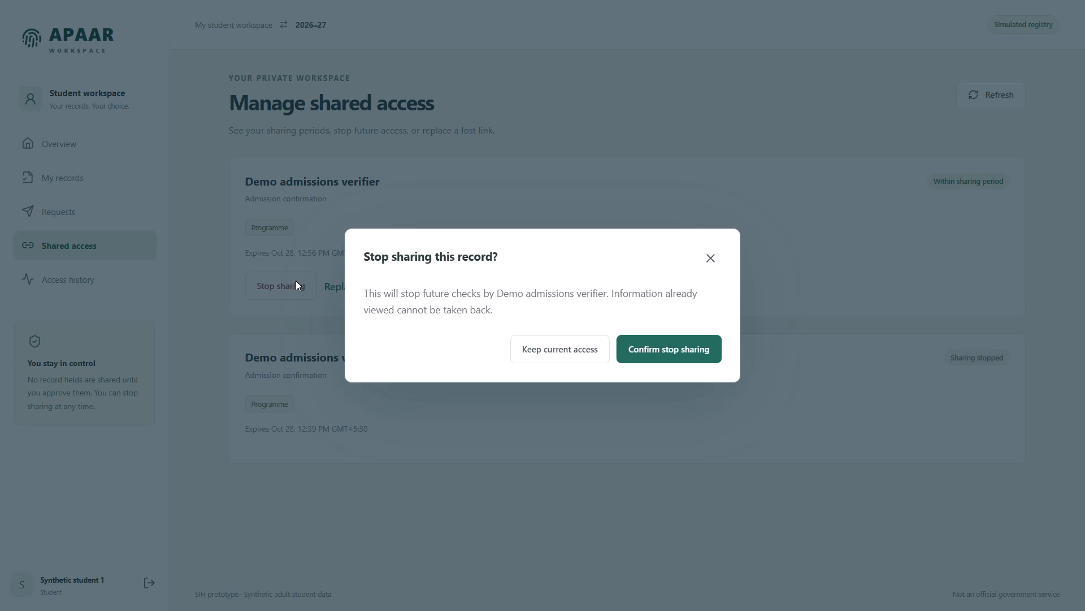
{"action": "left_click", "coordinate": [659, 348]}
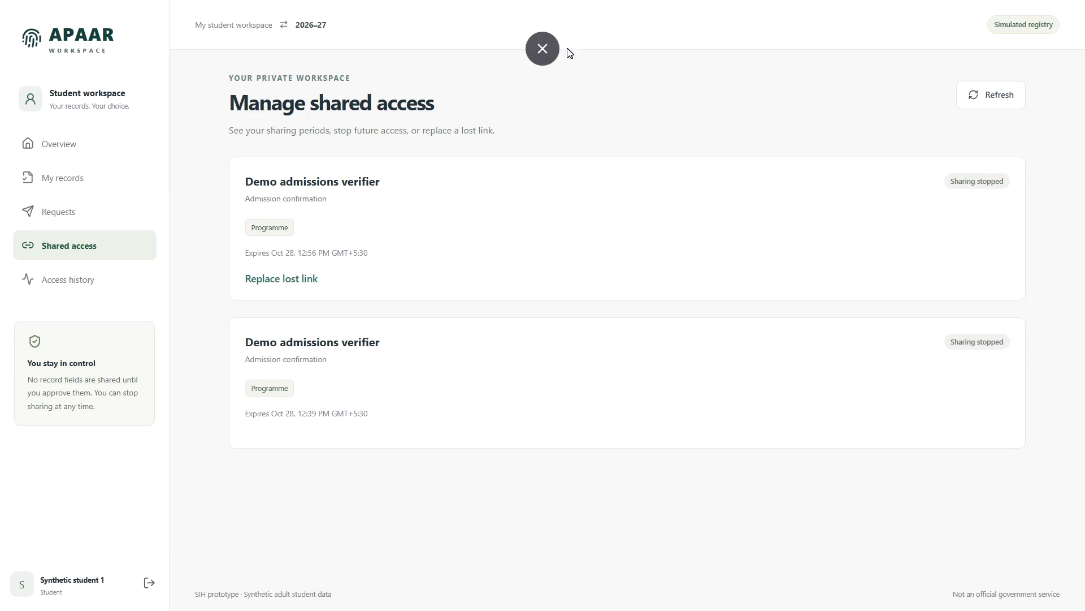
{"action": "left_click", "coordinate": [532, 54]}
On the verifier's link verification page in full screen, clear the old student consent link and revisit the page.
{"action": "left_click", "coordinate": [719, 25]}
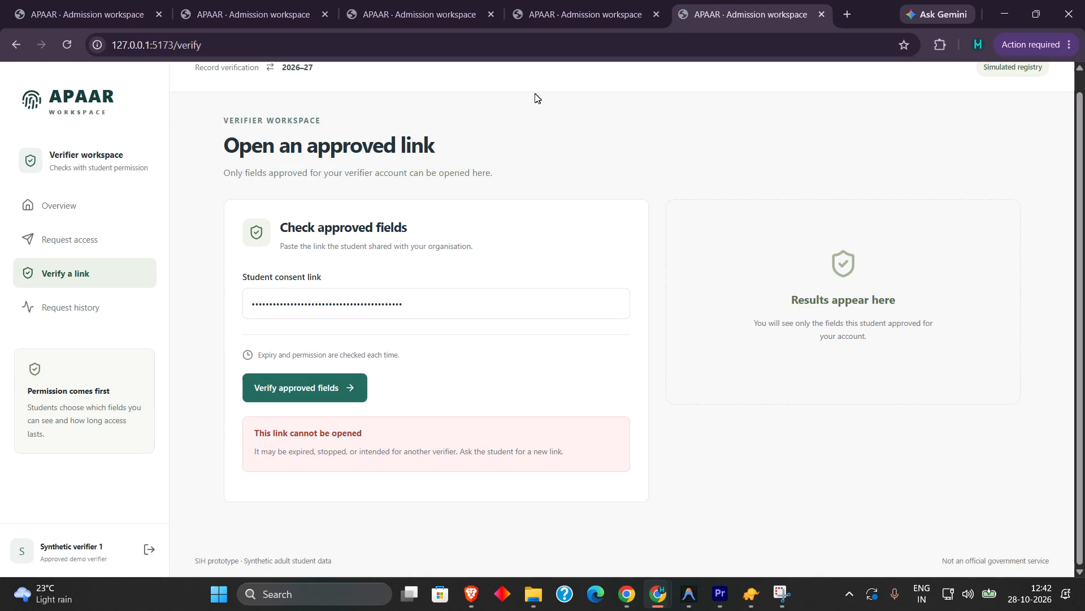
{"action": "key", "text": "F11"}
{"action": "triple_click", "coordinate": [369, 257]}
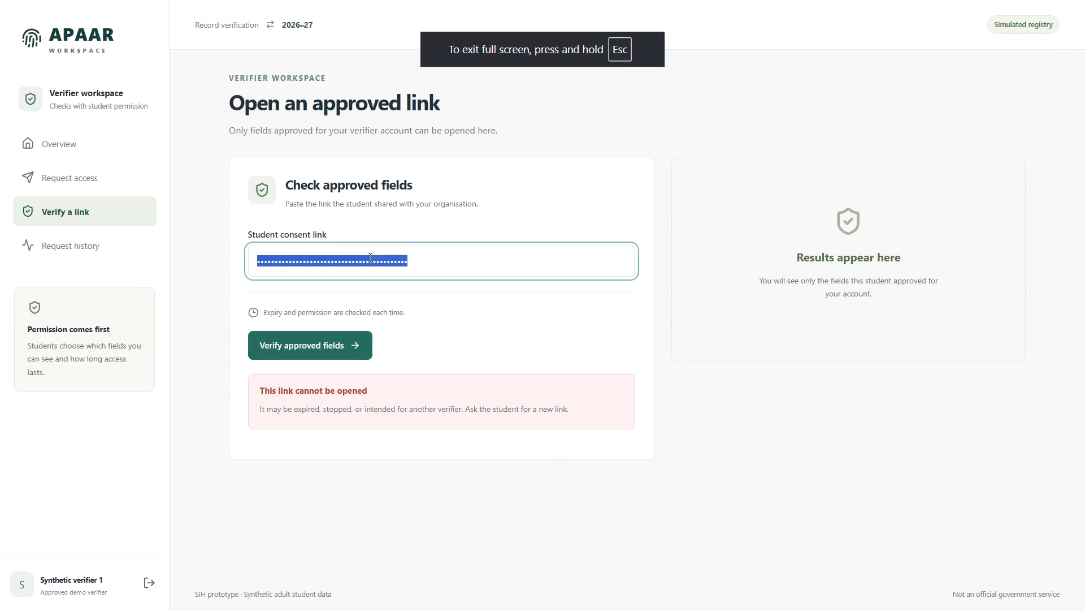
{"action": "key", "text": "BackSpace"}
{"action": "left_click", "coordinate": [118, 149]}
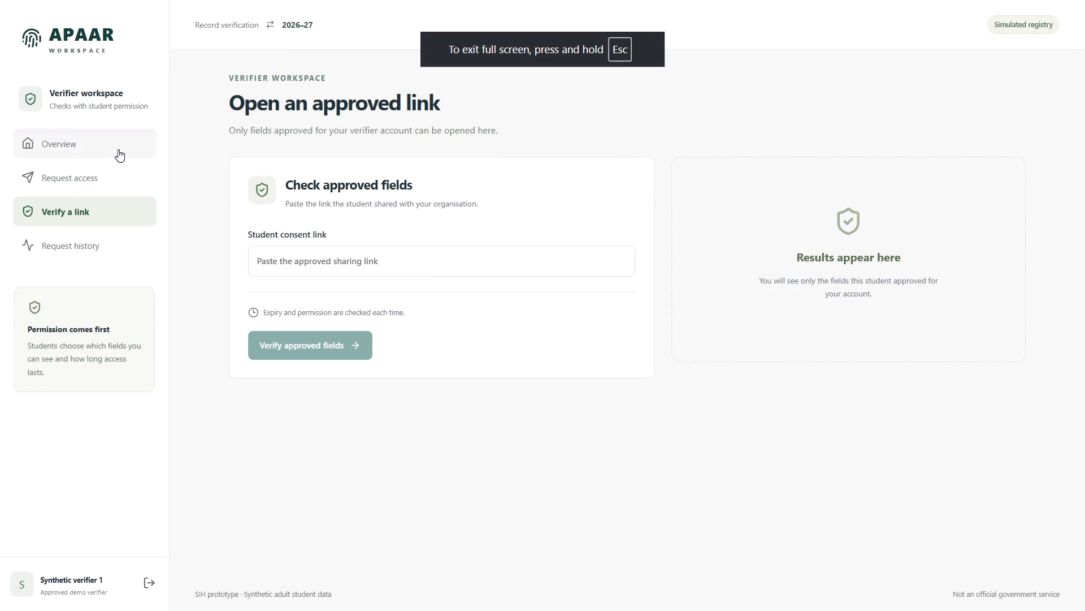
{"action": "left_click", "coordinate": [121, 217]}
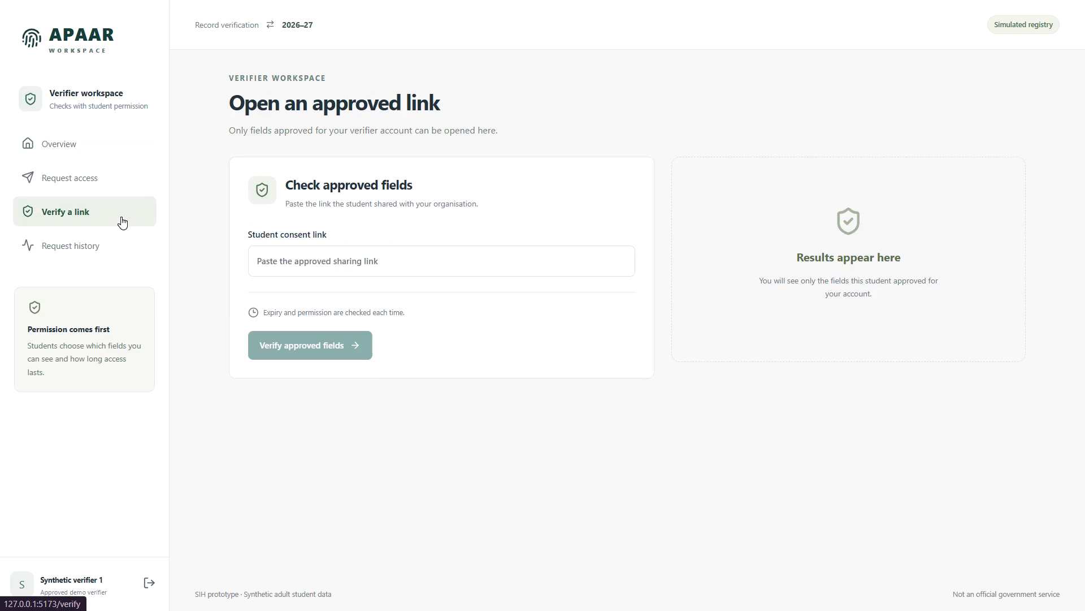
{"action": "left_click", "coordinate": [131, 149]}
{"action": "left_click", "coordinate": [111, 213]}
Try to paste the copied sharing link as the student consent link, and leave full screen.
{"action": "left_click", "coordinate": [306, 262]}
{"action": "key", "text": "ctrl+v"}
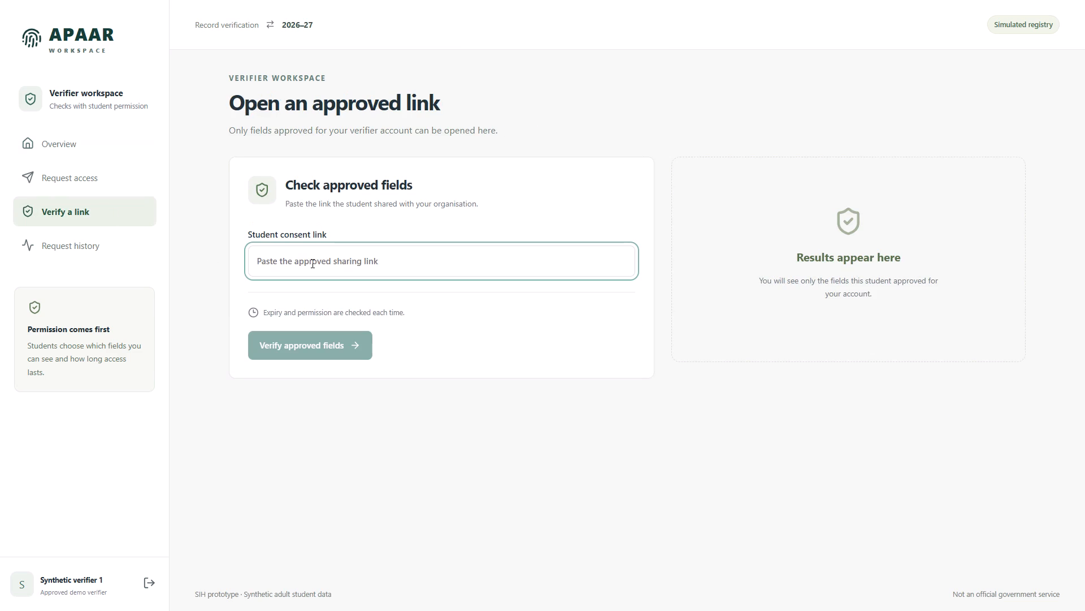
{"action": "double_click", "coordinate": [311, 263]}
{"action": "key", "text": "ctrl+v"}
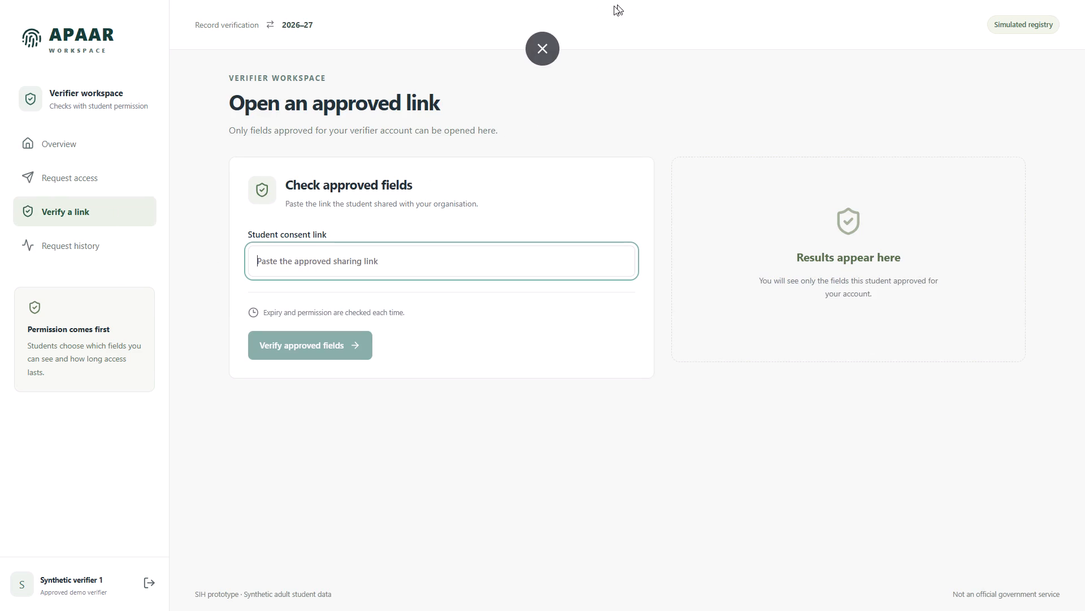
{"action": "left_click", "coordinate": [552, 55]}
Recheck the student workspace's requests and shared access pages for the Demo admissions verifier.
{"action": "left_click", "coordinate": [640, 18]}
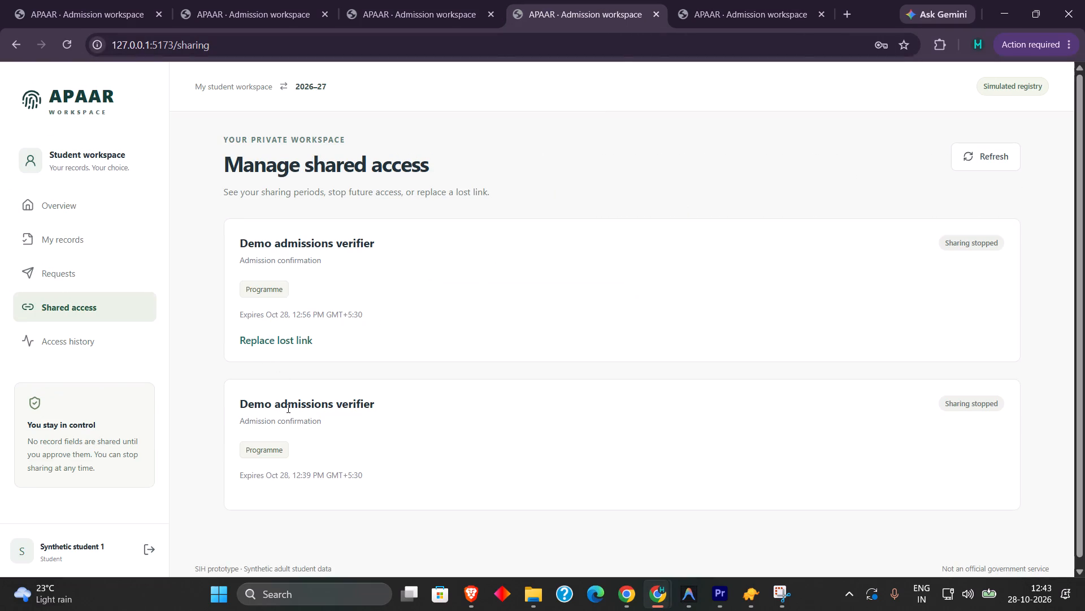
{"action": "left_click", "coordinate": [129, 274]}
{"action": "left_click", "coordinate": [114, 305]}
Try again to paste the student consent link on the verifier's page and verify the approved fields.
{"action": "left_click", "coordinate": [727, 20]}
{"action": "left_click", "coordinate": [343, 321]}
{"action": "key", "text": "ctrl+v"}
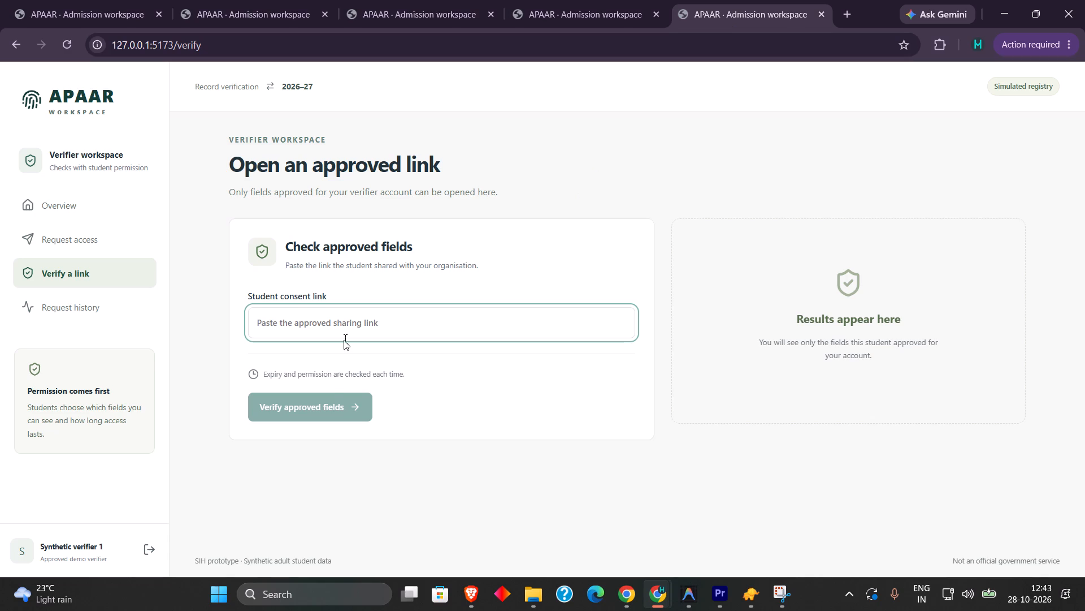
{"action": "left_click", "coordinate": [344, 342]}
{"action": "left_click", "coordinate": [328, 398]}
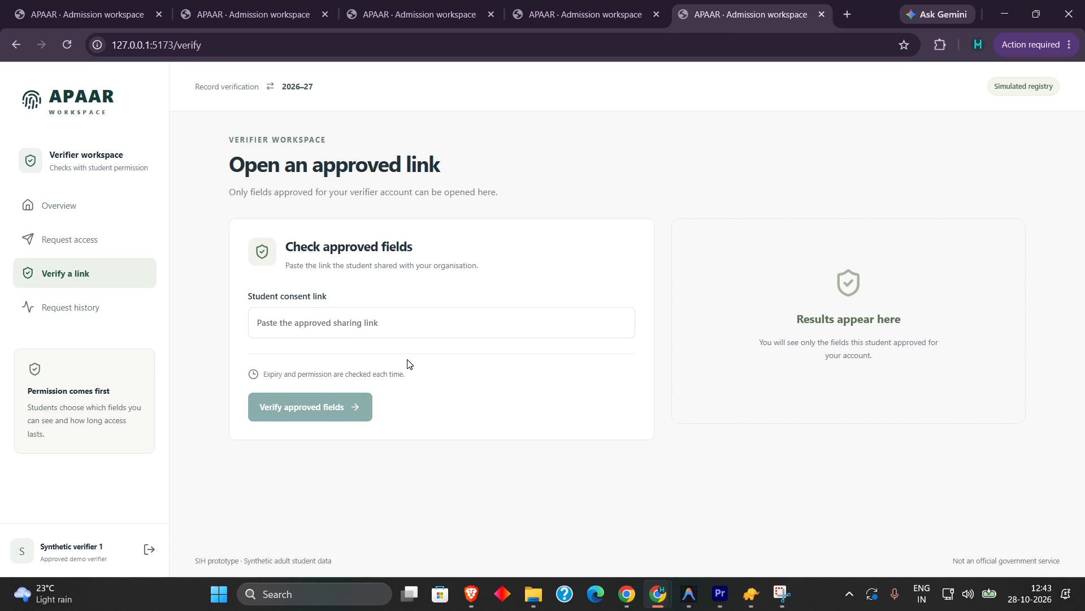
Refresh the student's shared access page and look through the student's requests and records for a sharing option.
{"action": "left_click", "coordinate": [636, 23]}
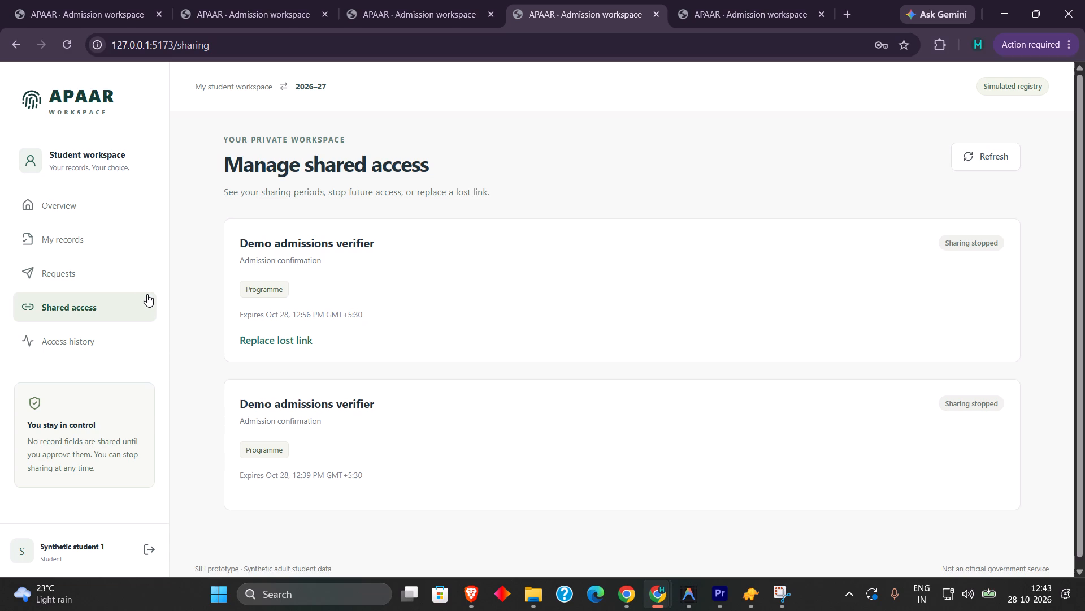
{"action": "left_click", "coordinate": [137, 275]}
{"action": "left_click", "coordinate": [133, 317]}
{"action": "left_click", "coordinate": [992, 146]}
{"action": "left_click", "coordinate": [57, 277]}
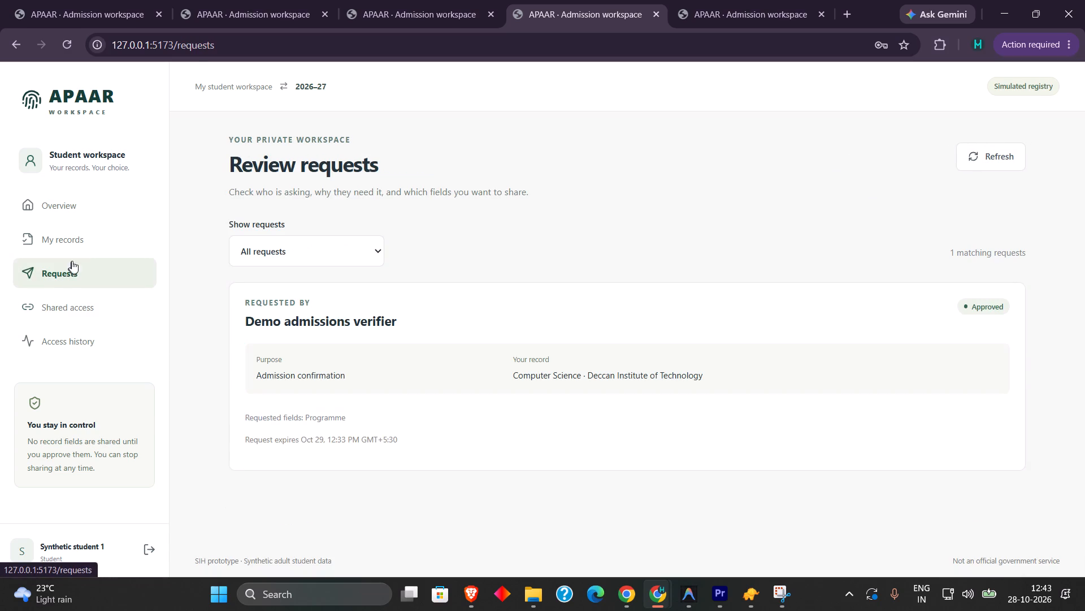
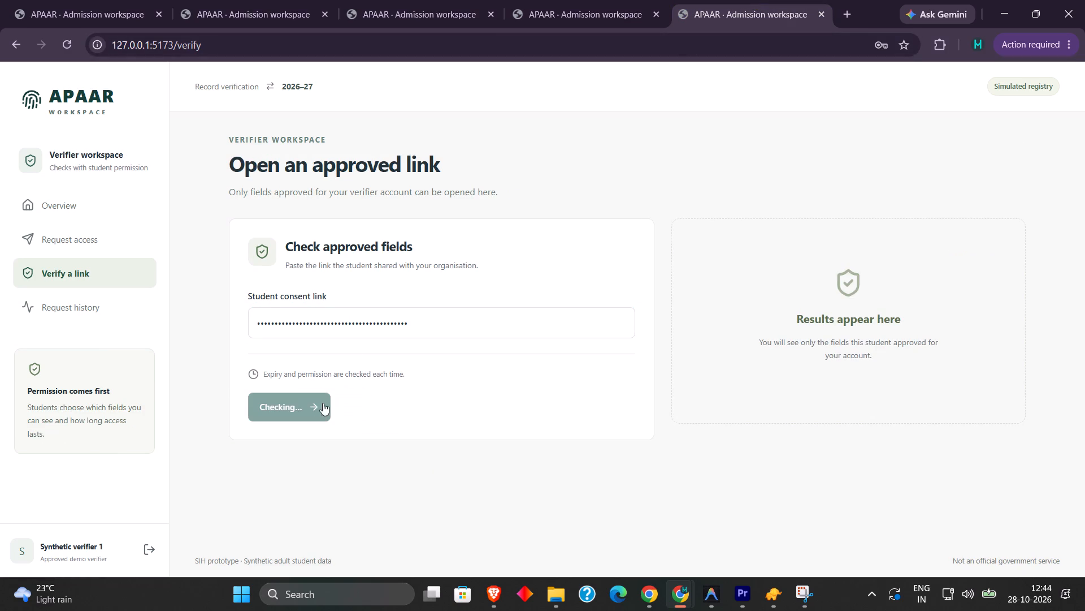
Replace the lost sharing link for the Demo admissions verifier in the student's shared access, and copy the new consent link.
{"action": "triple_click", "coordinate": [376, 321]}
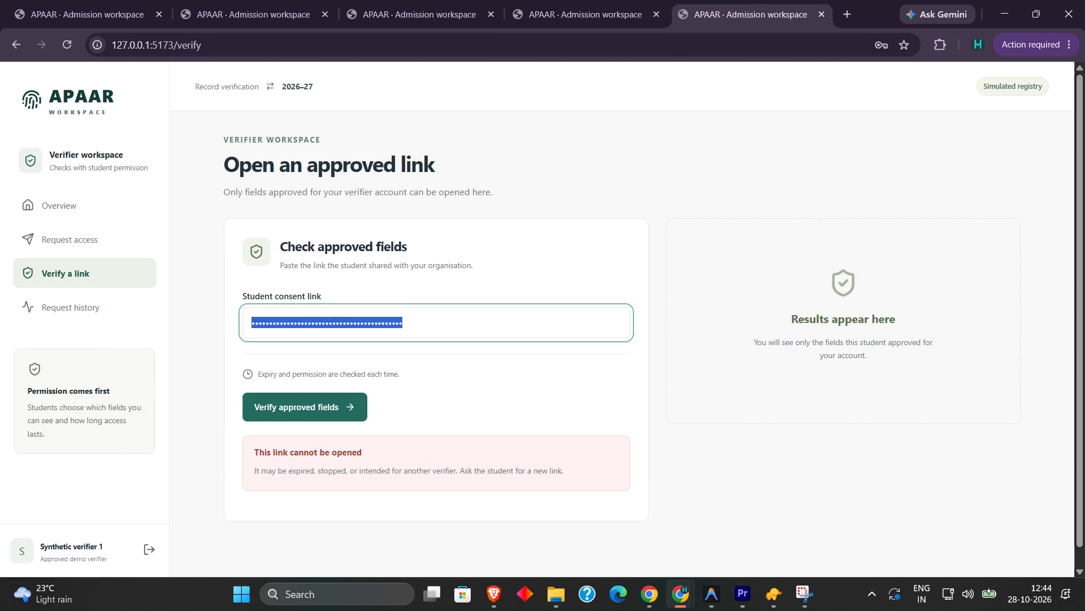
{"action": "left_click", "coordinate": [620, 21]}
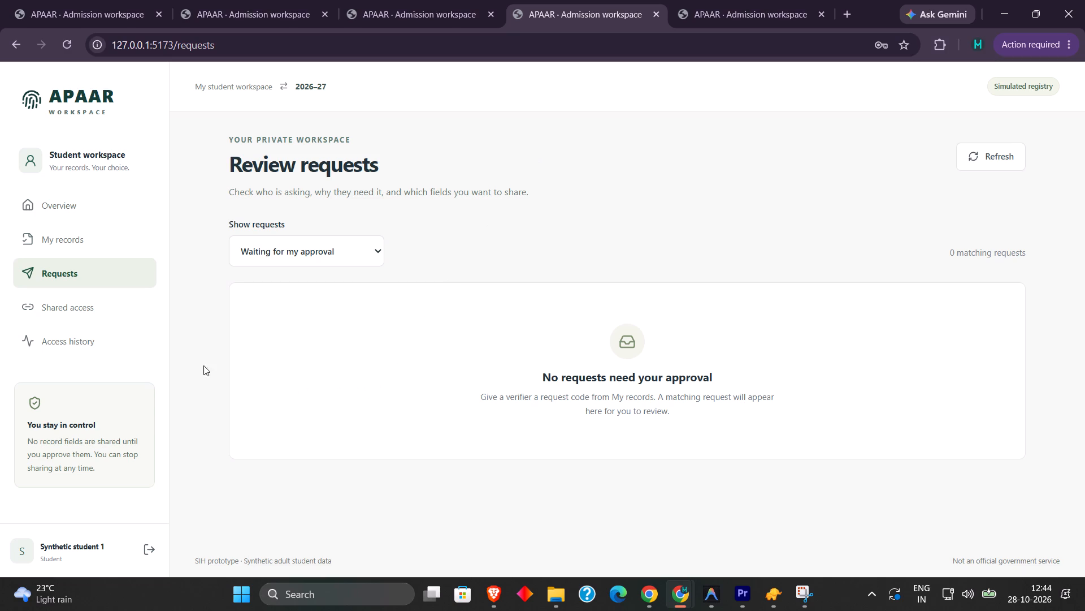
{"action": "left_click", "coordinate": [81, 312]}
{"action": "left_click", "coordinate": [250, 340]}
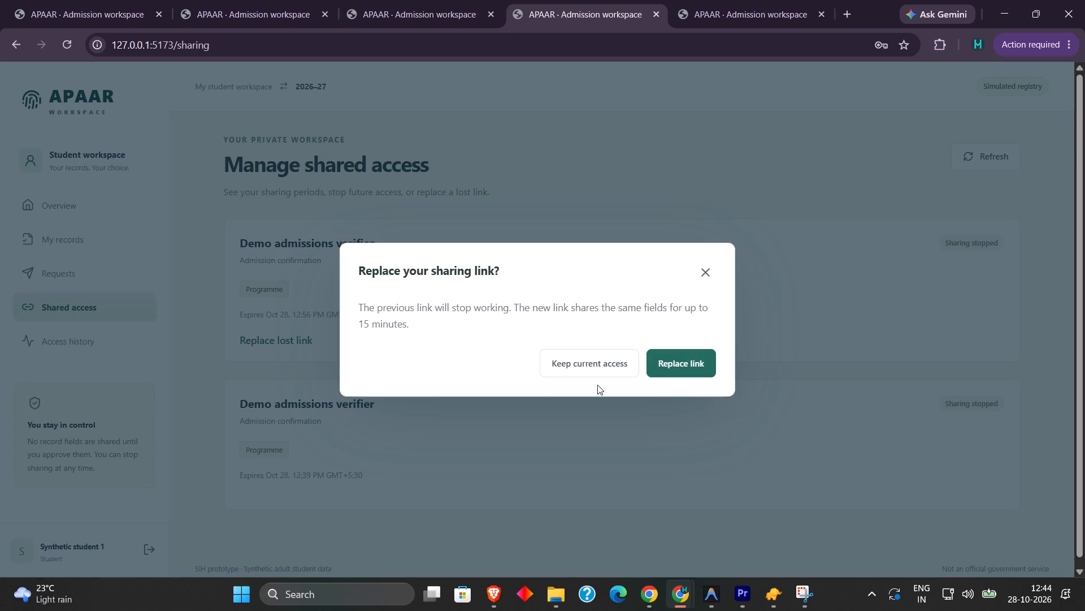
{"action": "left_click", "coordinate": [607, 371]}
{"action": "left_click", "coordinate": [290, 342]}
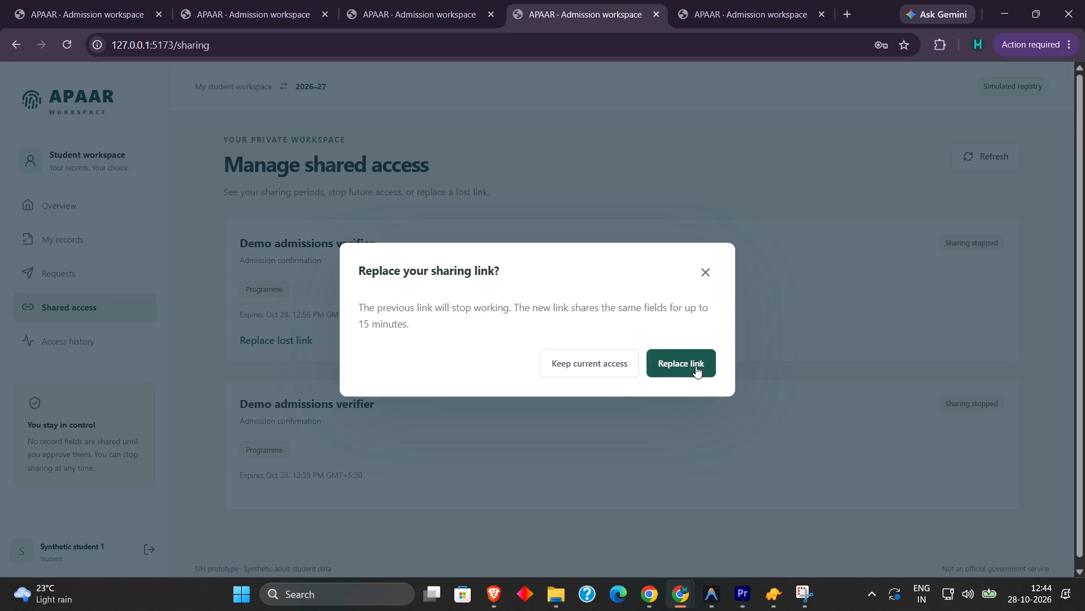
{"action": "left_click", "coordinate": [696, 366]}
{"action": "left_click", "coordinate": [271, 392]}
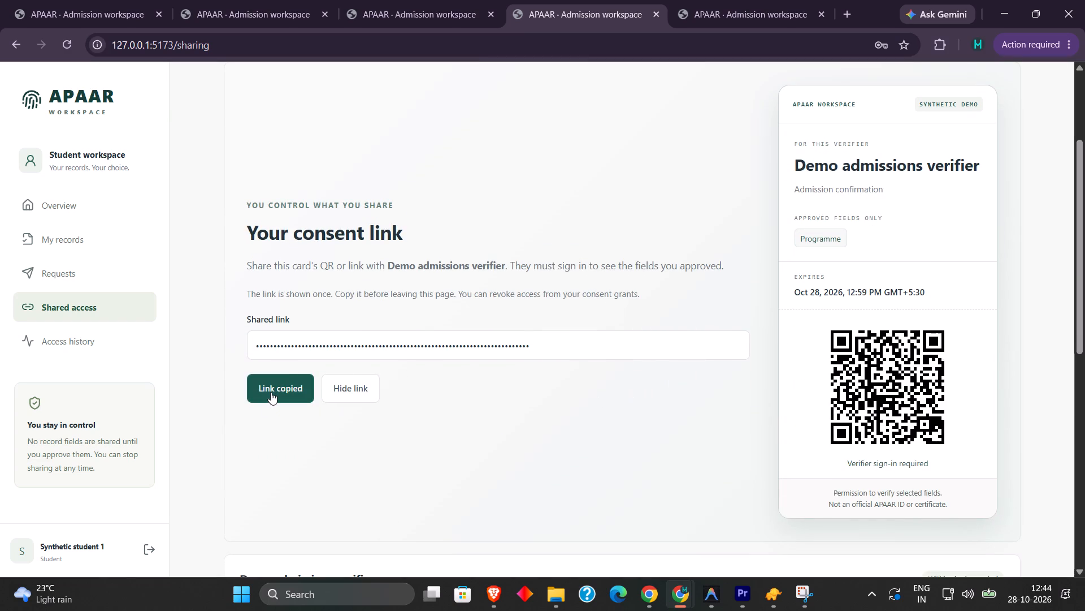
Replace the student consent link on the verifier's page with the copied link and verify the approved fields.
{"action": "left_click", "coordinate": [753, 2]}
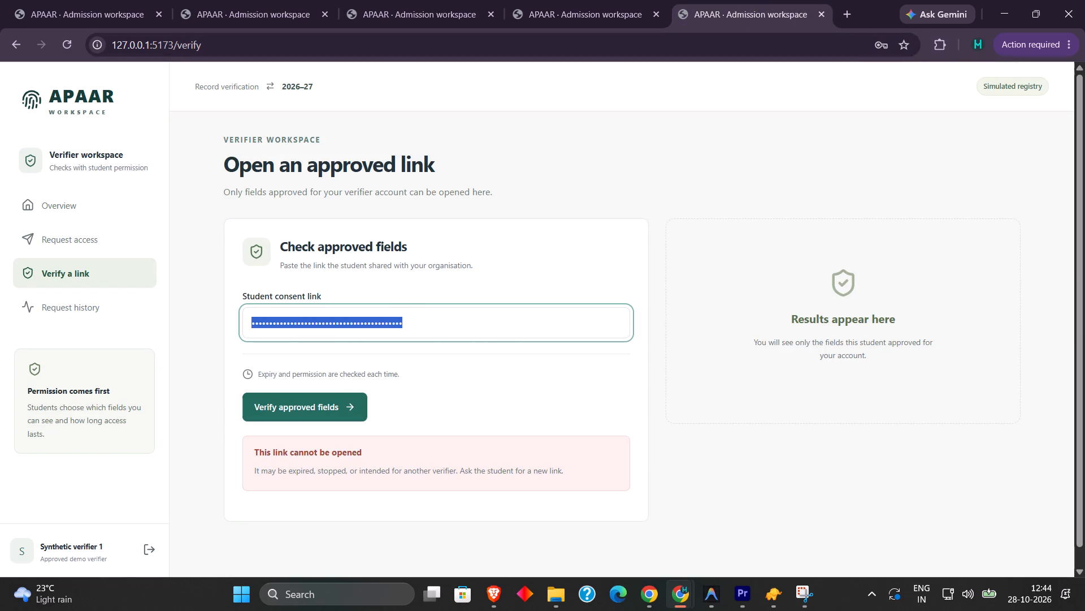
{"action": "triple_click", "coordinate": [398, 318]}
{"action": "key", "text": "ctrl+v"}
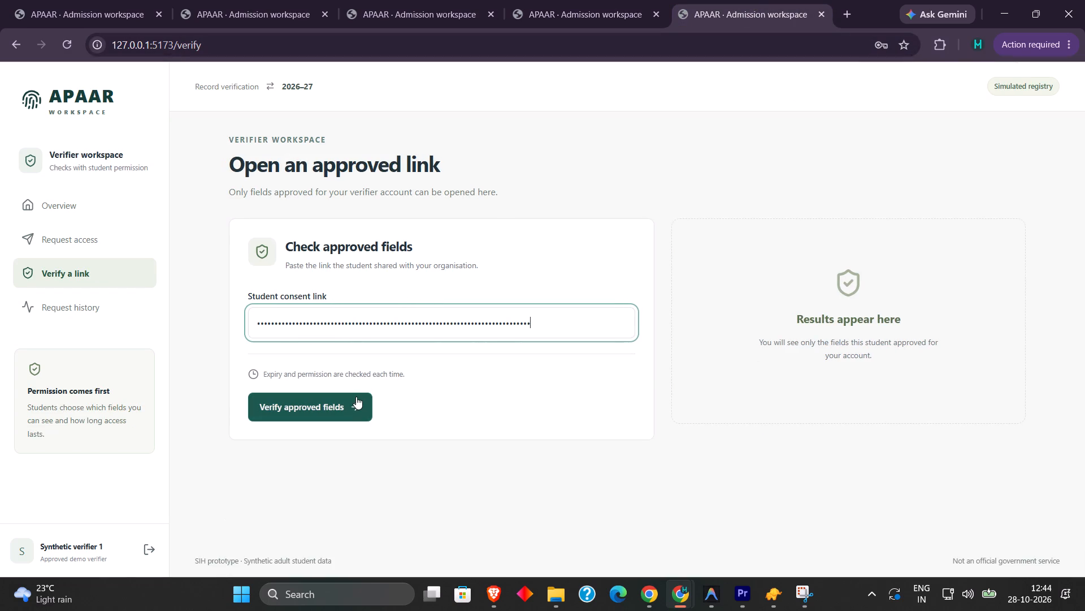
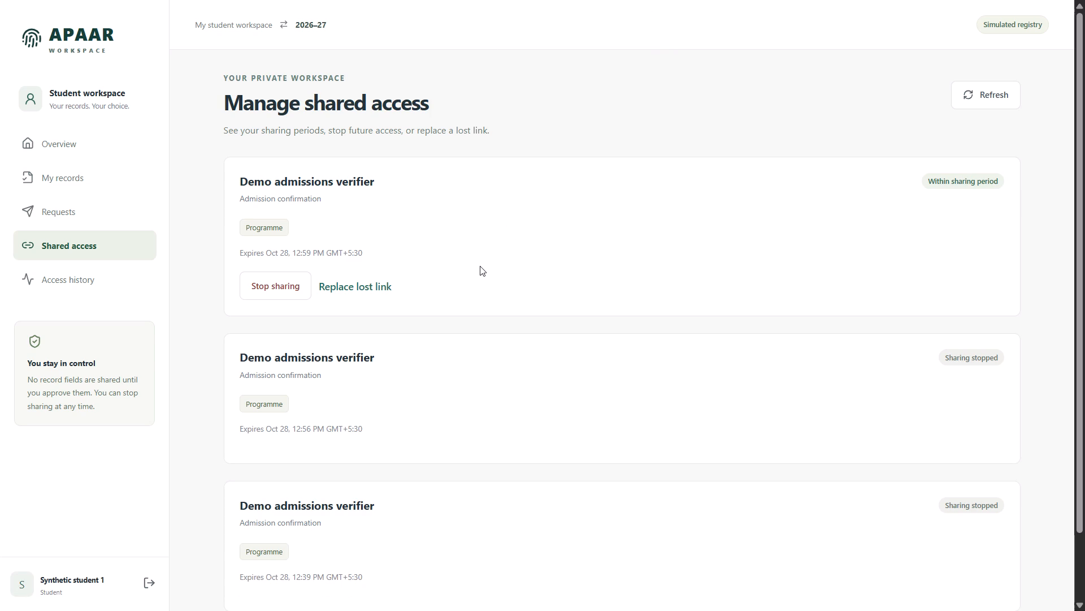
Stop sharing the student's record with the active Demo admissions verifier and confirm it.
{"action": "scroll", "coordinate": [480, 266], "scroll_direction": "up", "scroll_amount": 3}
{"action": "left_click", "coordinate": [277, 289]}
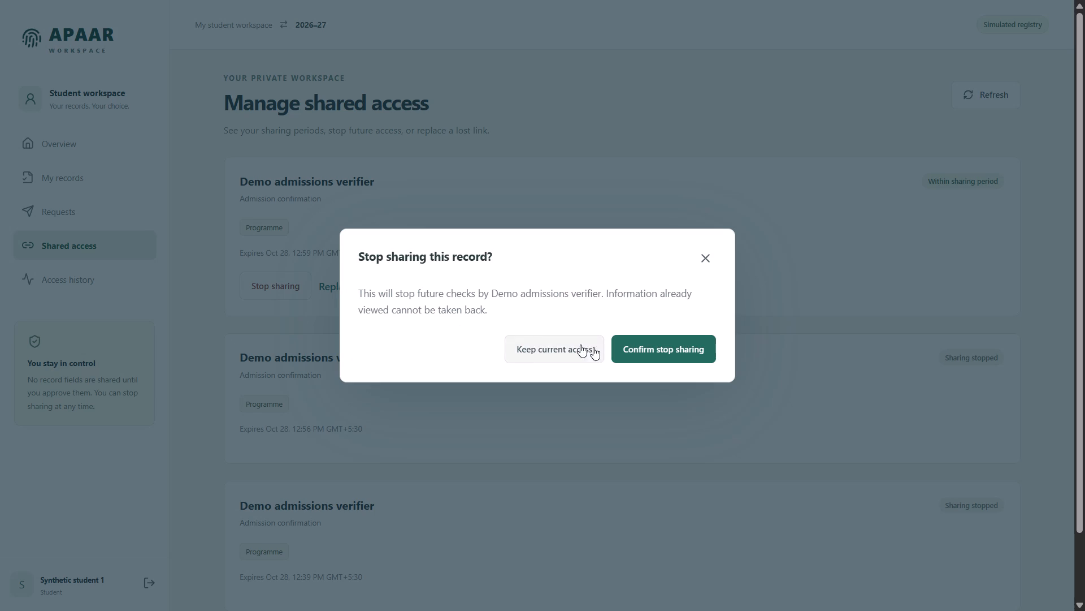
{"action": "left_click", "coordinate": [646, 342]}
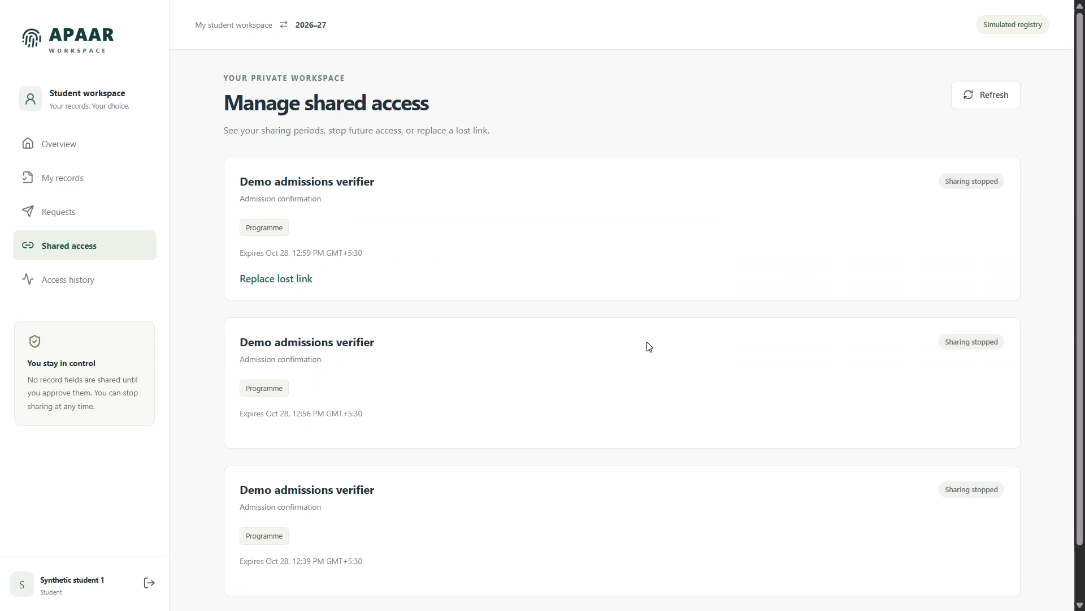
Enter the copied consent link on the verifier's page again and verify the approved fields.
{"action": "key", "text": "ctrl+Tab"}
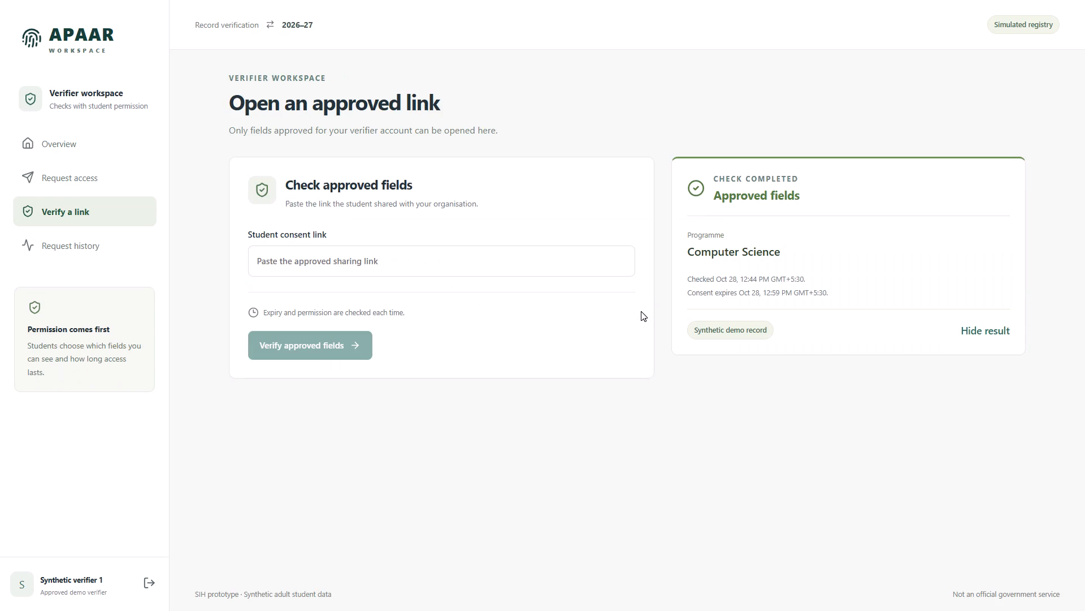
{"action": "left_click", "coordinate": [437, 265]}
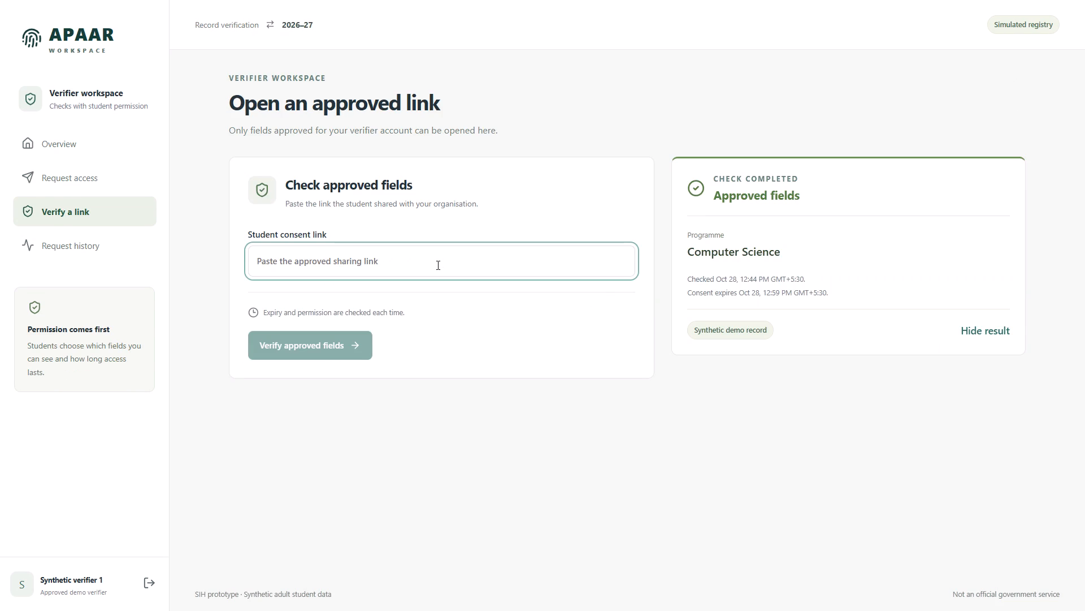
{"action": "key", "text": "ctrl+v"}
{"action": "left_click", "coordinate": [354, 337]}
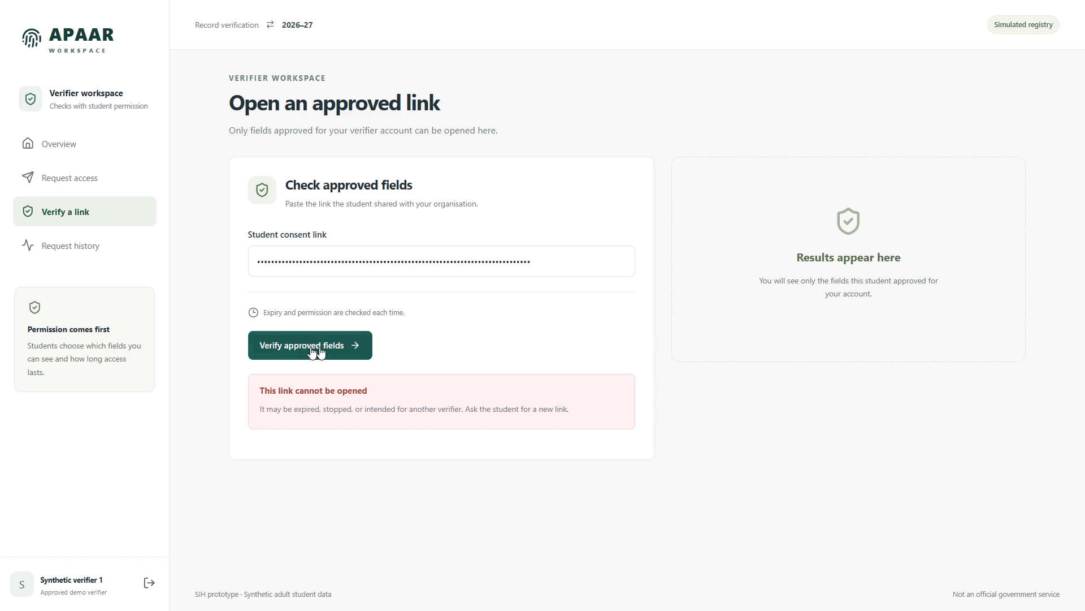
Go back to the student workspace, open the access history and refresh it.
{"action": "key", "text": "ctrl+Tab"}
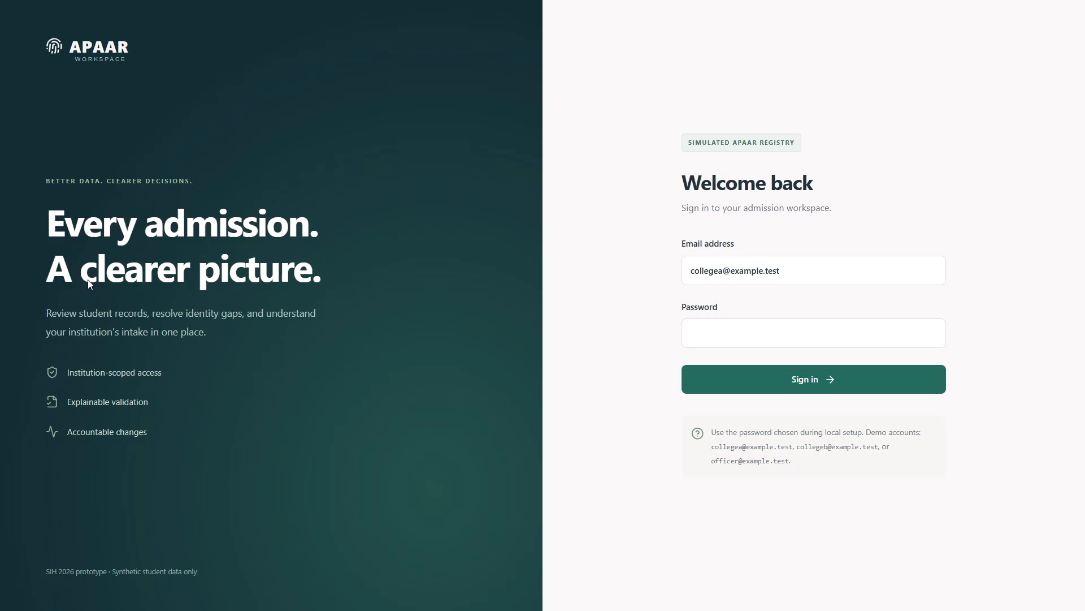
{"action": "key", "text": "ctrl+Tab"}
{"action": "key", "text": "ctrl+Tab"}
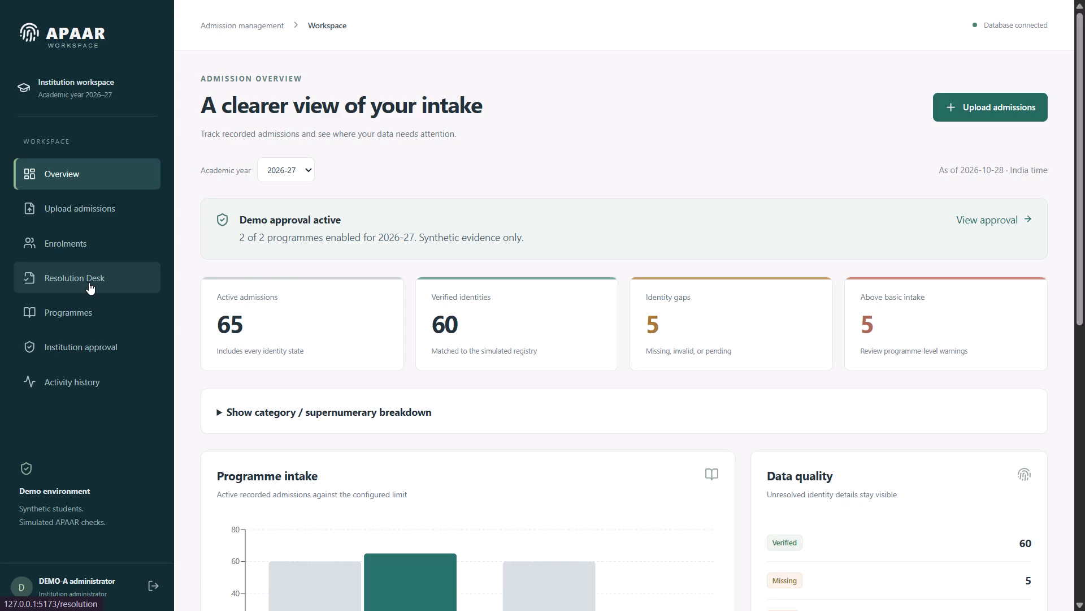
{"action": "key", "text": "ctrl+Tab"}
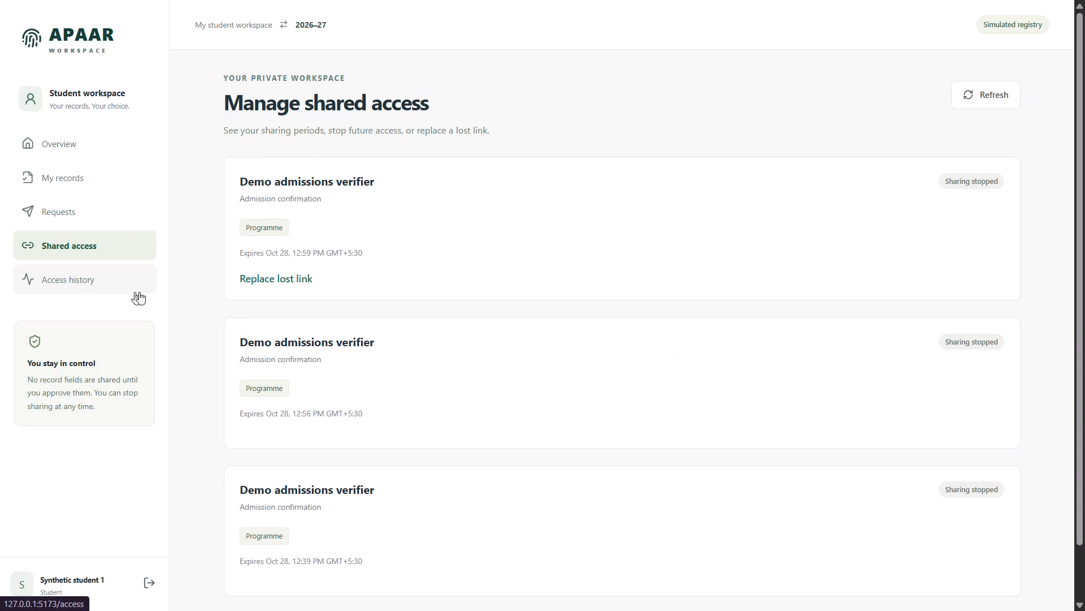
{"action": "left_click", "coordinate": [113, 277]}
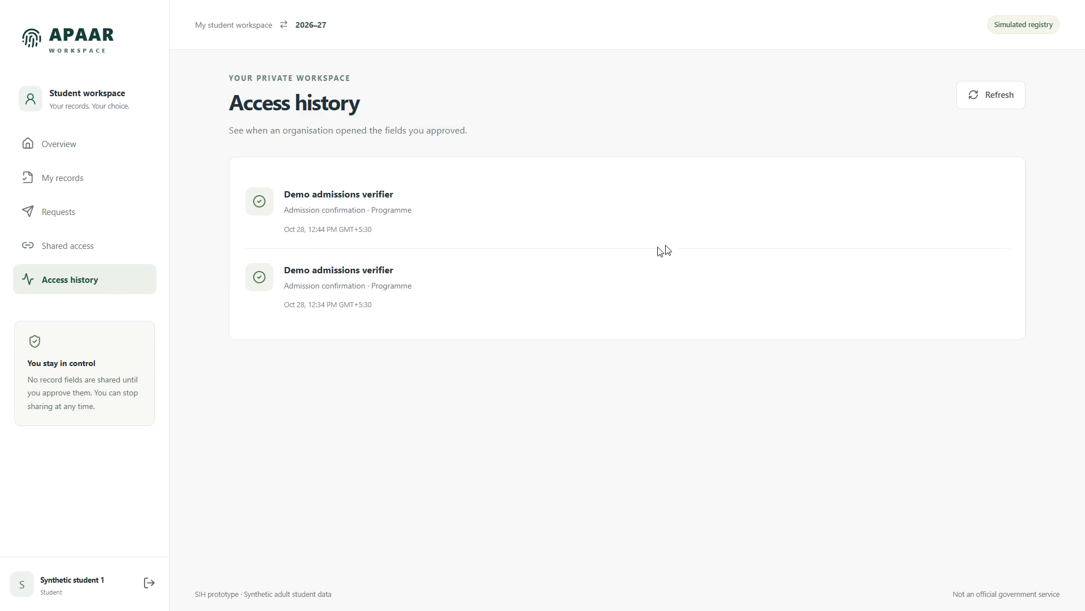
{"action": "left_click", "coordinate": [986, 91]}
Stop the screen recording and save it as scene10 in MP4 format in the Videos folder.
{"action": "left_click", "coordinate": [500, 23]}
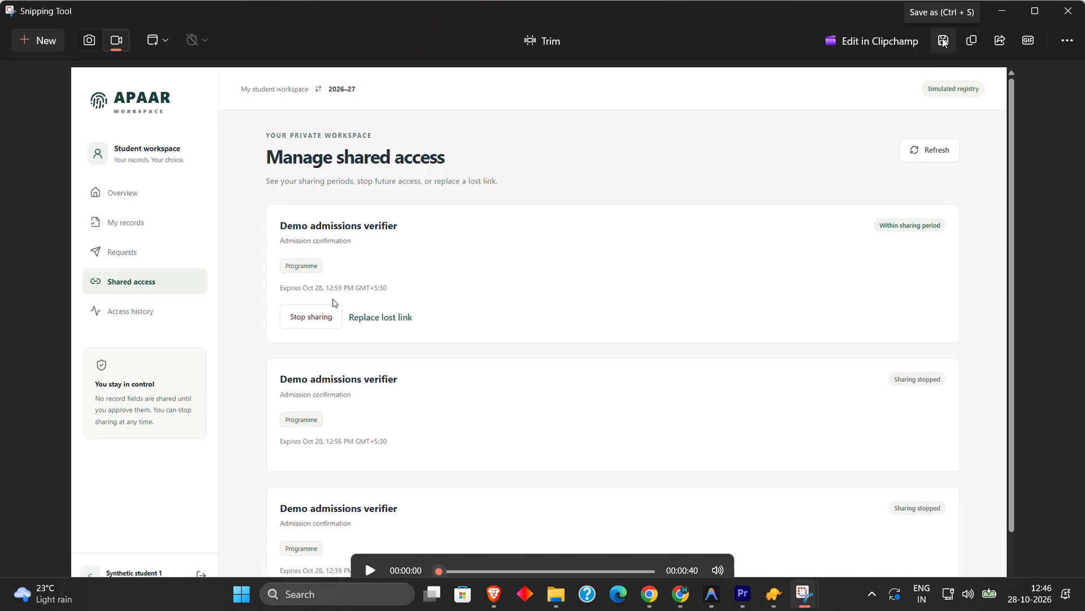
{"action": "left_click", "coordinate": [942, 38]}
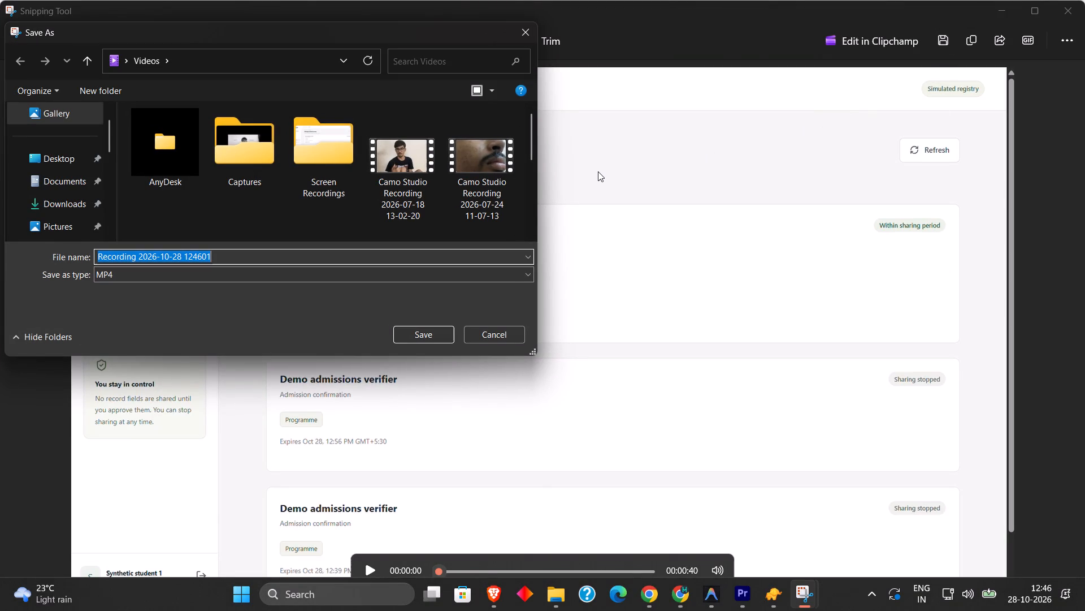
{"action": "type", "text": "sce"}
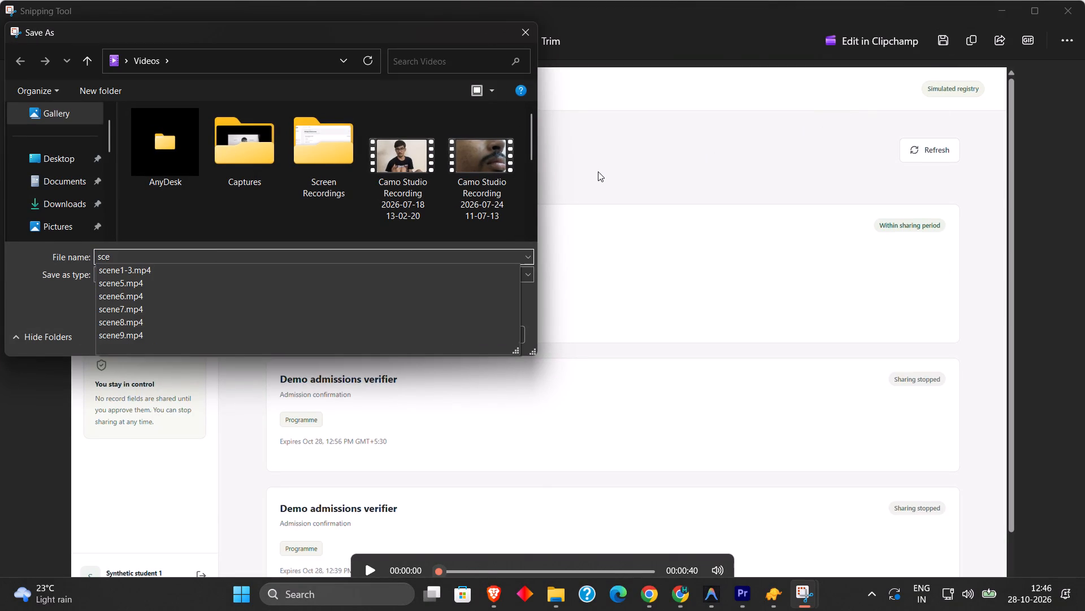
{"action": "type", "text": "ne10"}
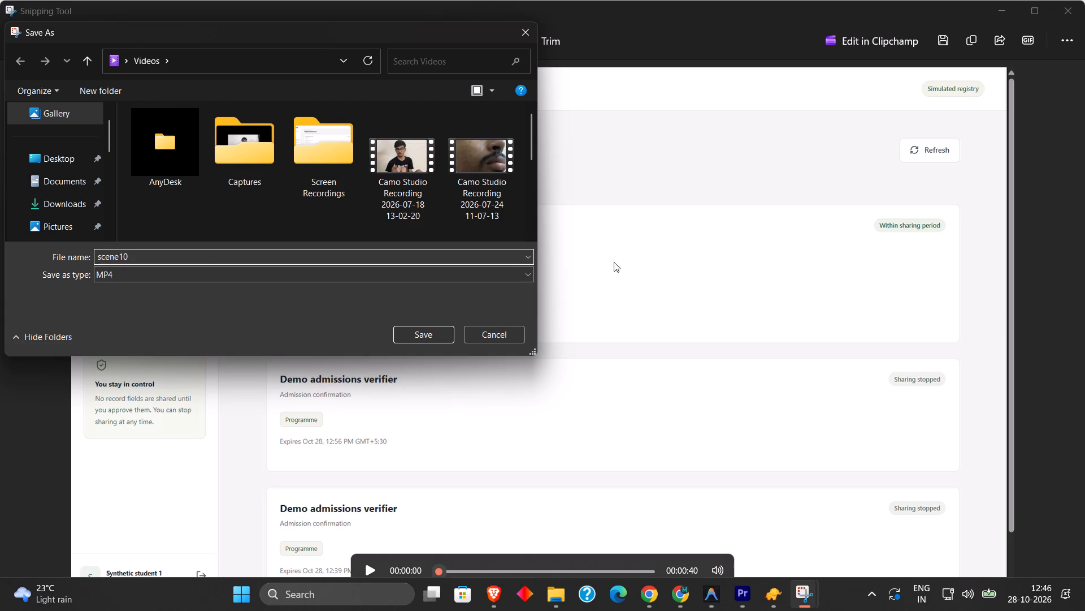
{"action": "left_click", "coordinate": [411, 329]}
Load scene10 from the recent files into Premiere Pro's Source monitor and place only its video on V1 at 00;03;28;05.
{"action": "left_click", "coordinate": [548, 604]}
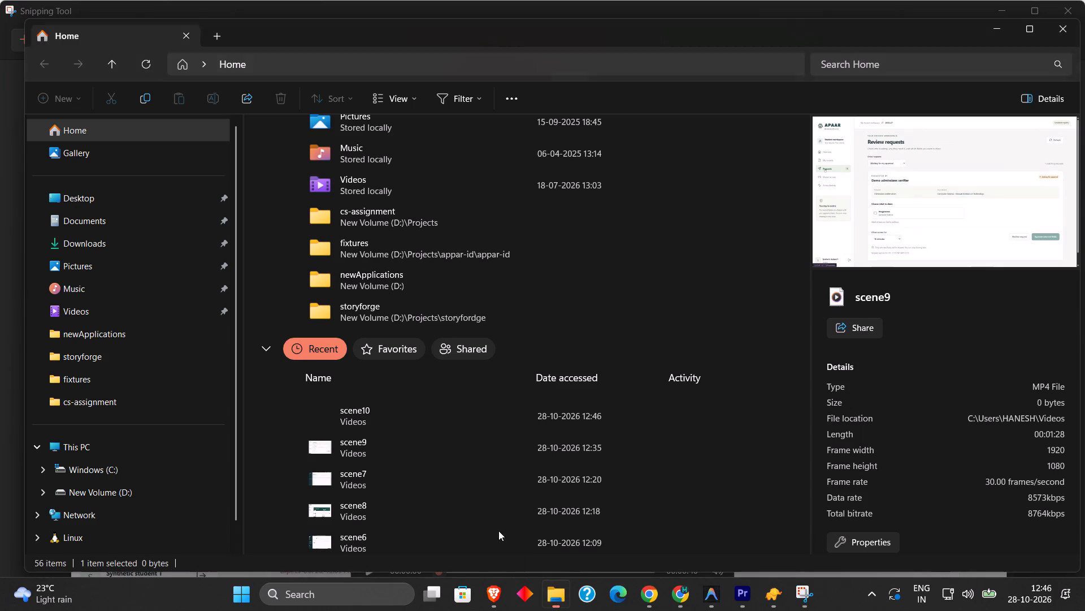
{"action": "left_click_drag", "start_coordinate": [414, 410], "coordinate": [527, 432]}
{"action": "key", "text": "alt+Tab"}
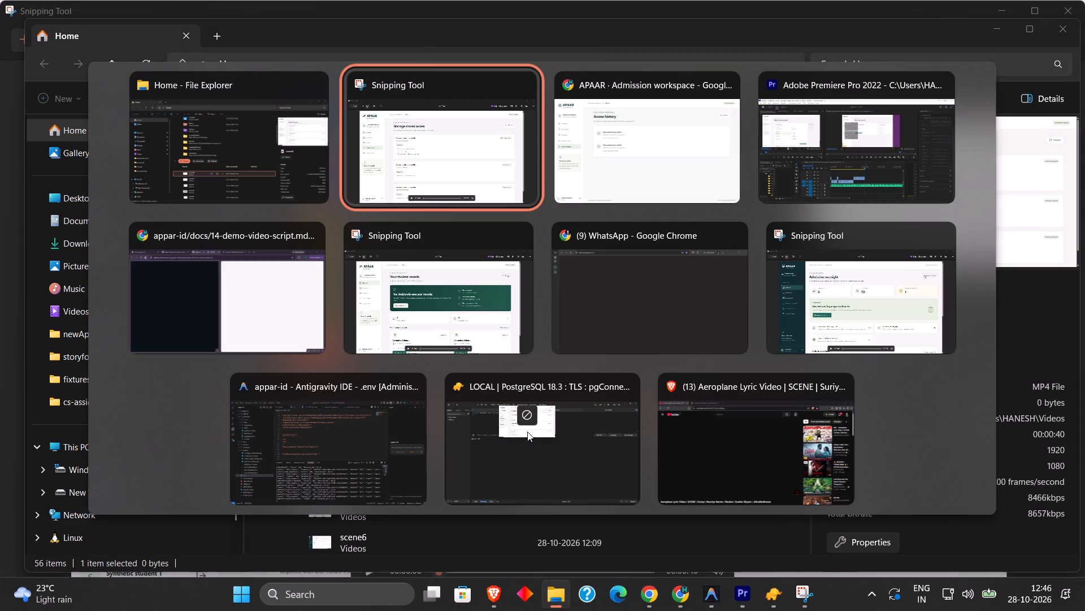
{"action": "left_click_drag", "start_coordinate": [527, 432], "coordinate": [151, 156]}
{"action": "key", "text": "alt+Tab"}
{"action": "key", "text": "alt+Tab"}
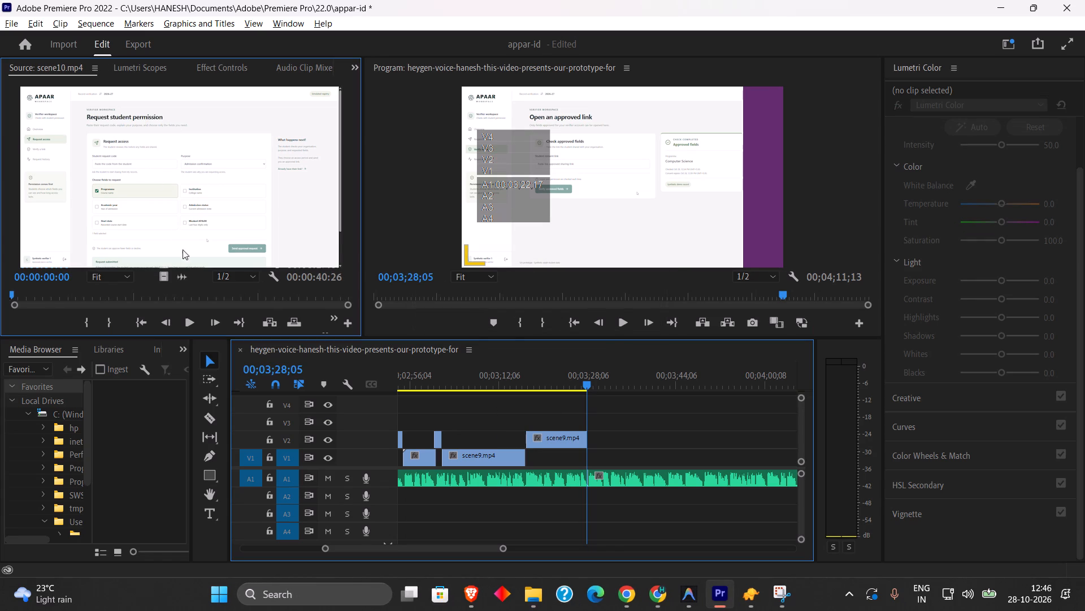
{"action": "left_click_drag", "start_coordinate": [164, 280], "coordinate": [589, 453]}
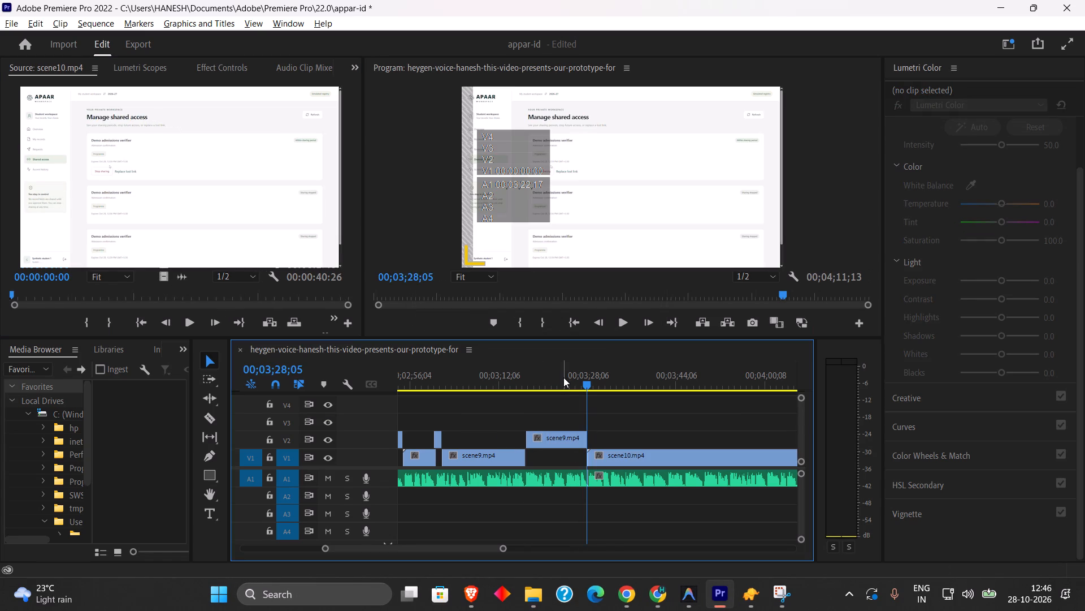
Play scene10 against the narration and split the clip on V1 at 00;03;31;29.
{"action": "left_click", "coordinate": [565, 381]}
{"action": "key", "text": "space"}
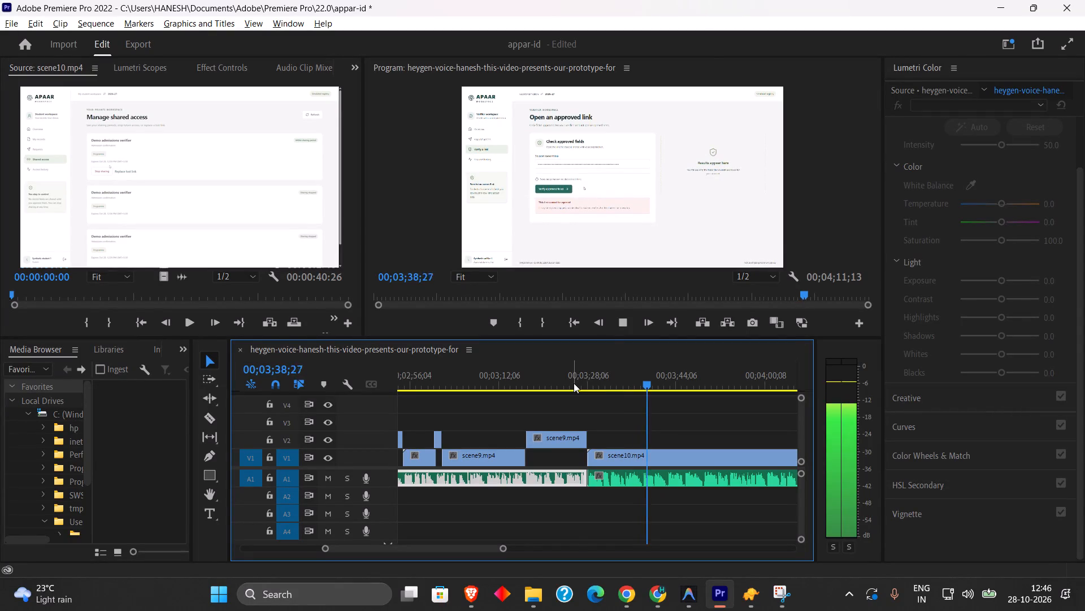
{"action": "left_click_drag", "start_coordinate": [574, 383], "coordinate": [592, 385]}
{"action": "key", "text": "space"}
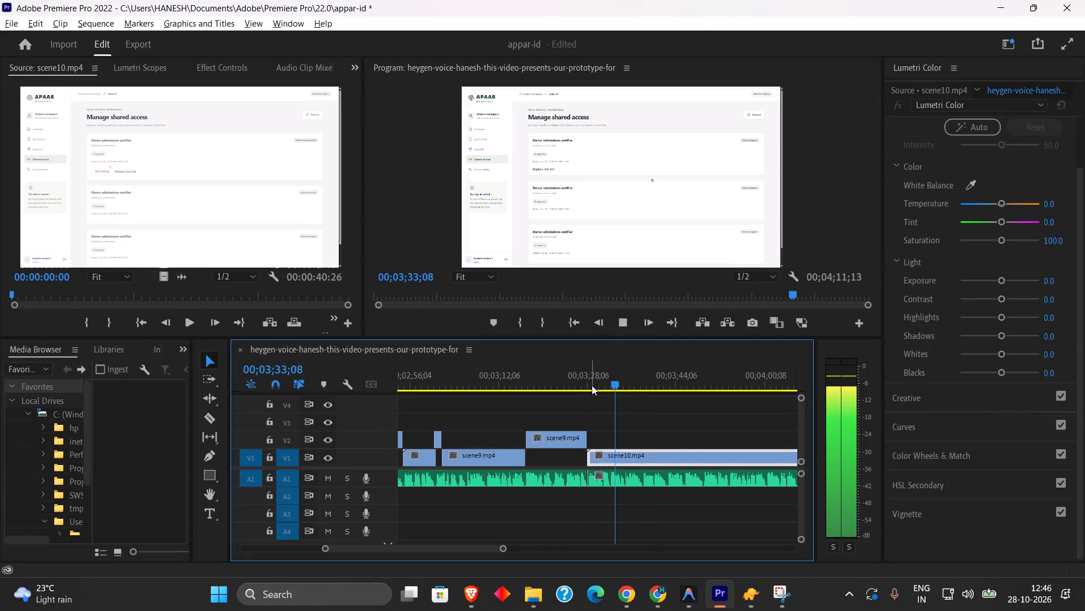
{"action": "left_click", "coordinate": [592, 385]}
{"action": "key", "text": "space"}
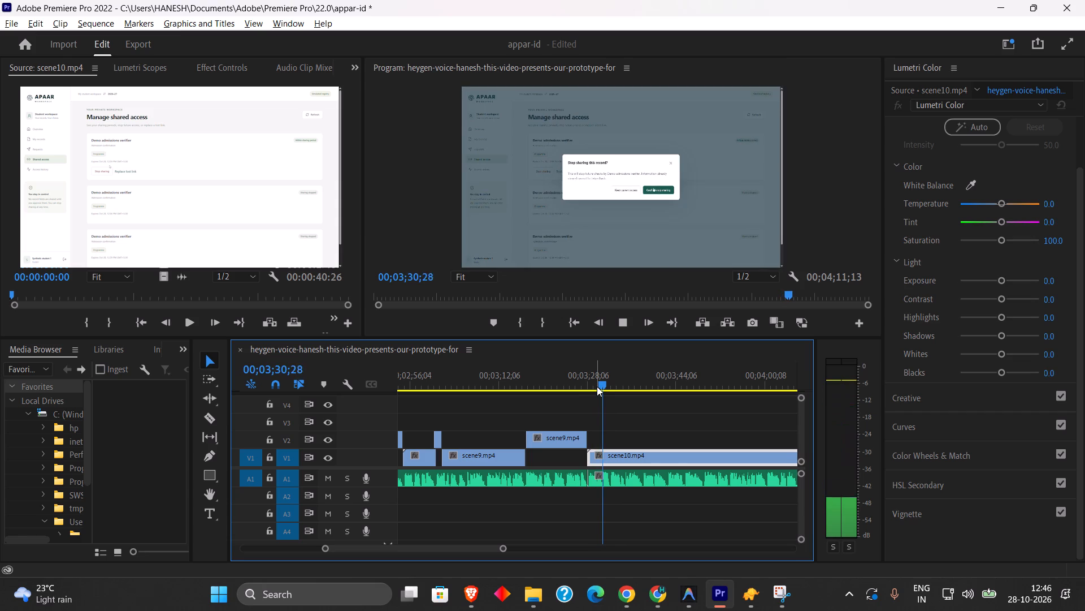
{"action": "key", "text": "space"}
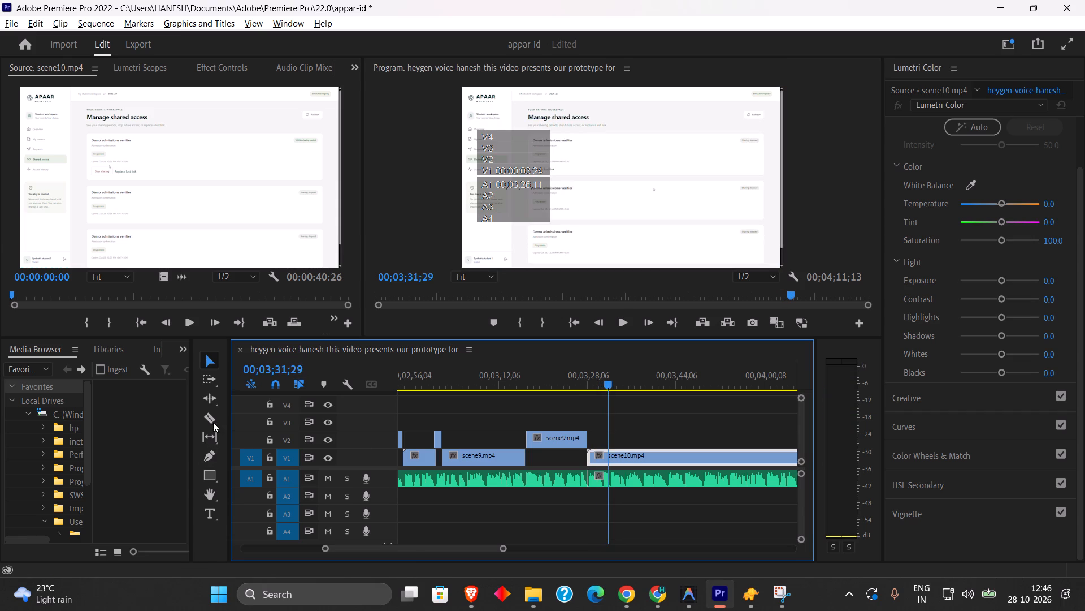
{"action": "left_click", "coordinate": [211, 421]}
{"action": "left_click", "coordinate": [609, 455]}
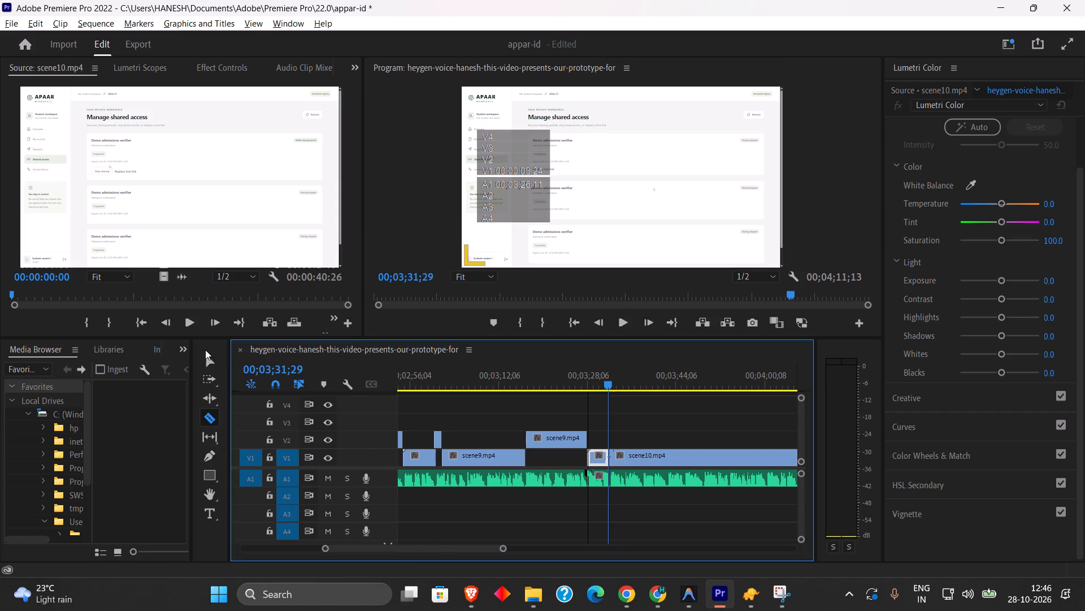
{"action": "left_click", "coordinate": [209, 362]}
Split scene10 on V1 again at 00;03;34;14 and delete the short segment between the two cuts.
{"action": "key", "text": "space"}
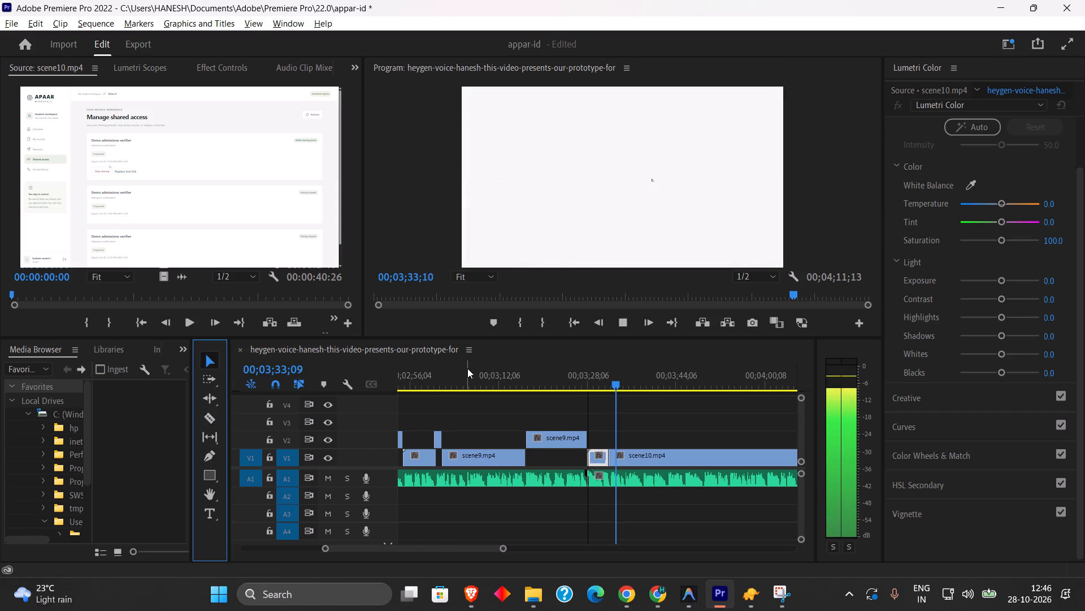
{"action": "key", "text": "space"}
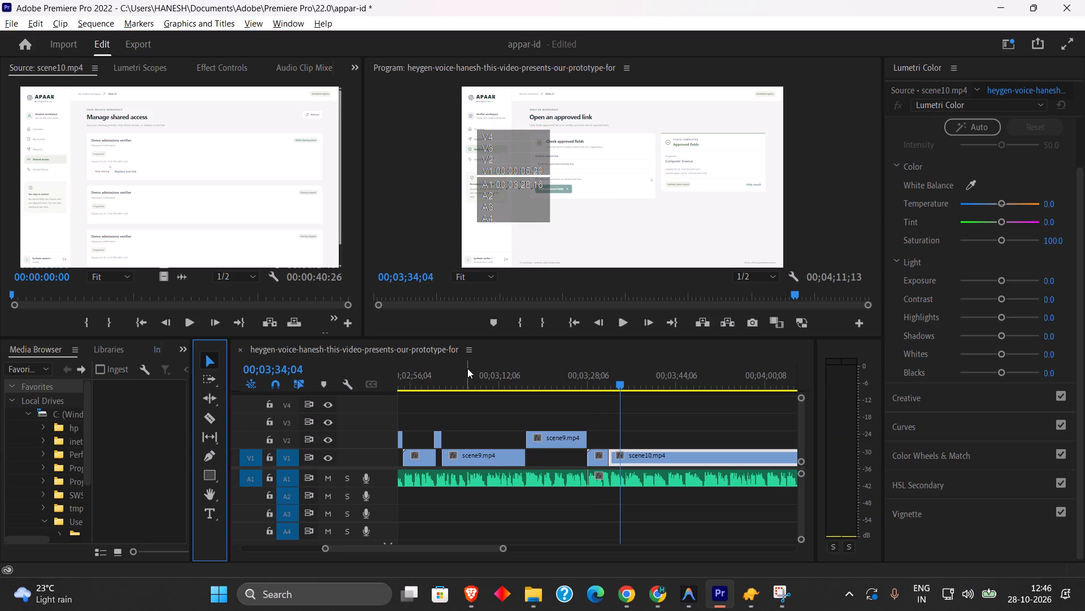
{"action": "key", "text": "space"}
{"action": "key", "text": "space"}
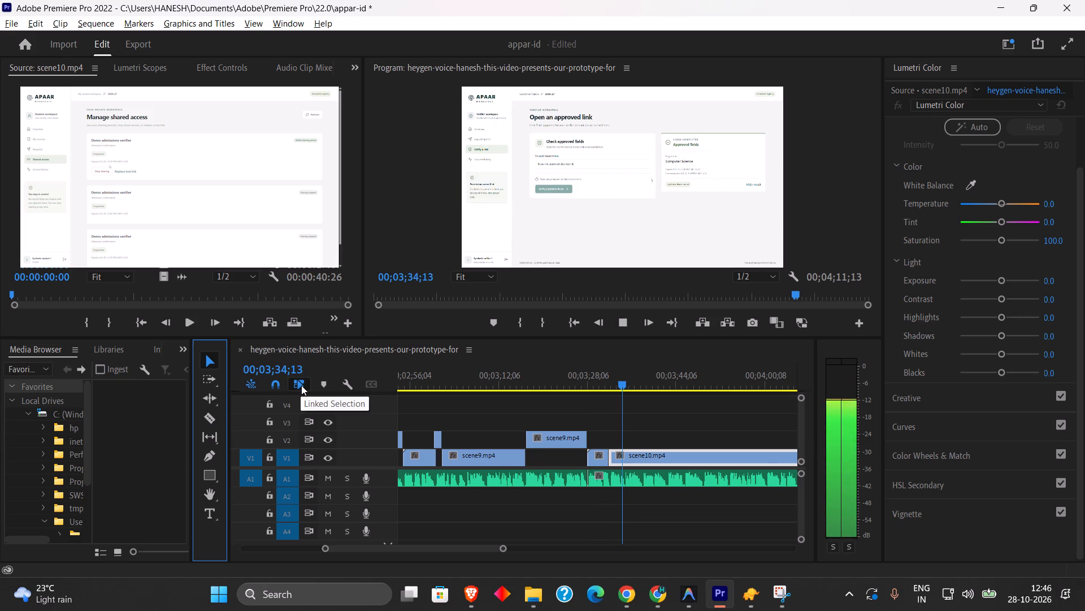
{"action": "left_click", "coordinate": [206, 420]}
{"action": "left_click", "coordinate": [623, 456]}
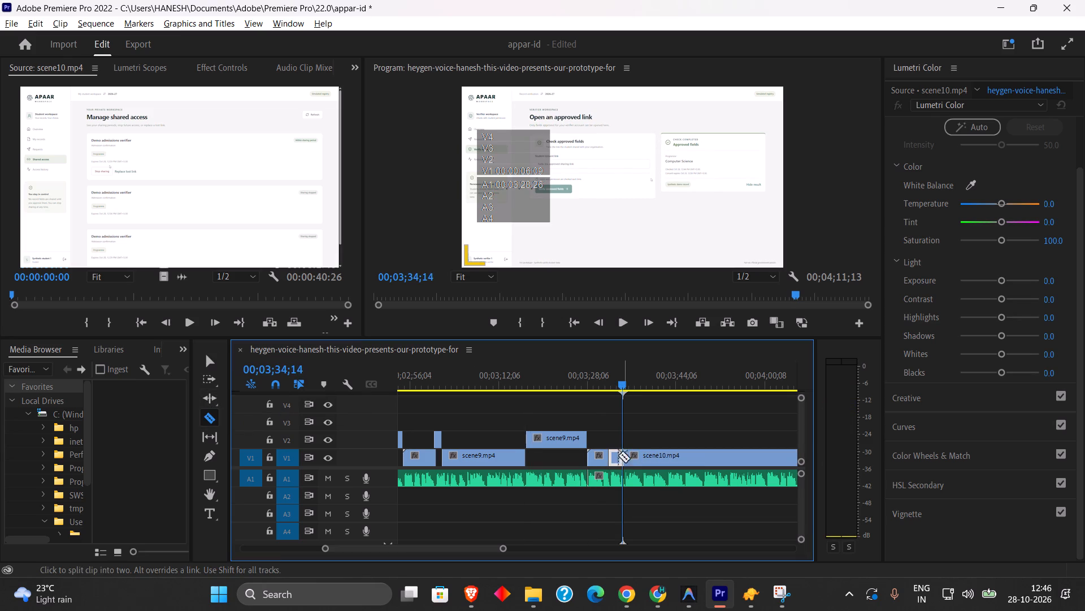
{"action": "left_click", "coordinate": [212, 361]}
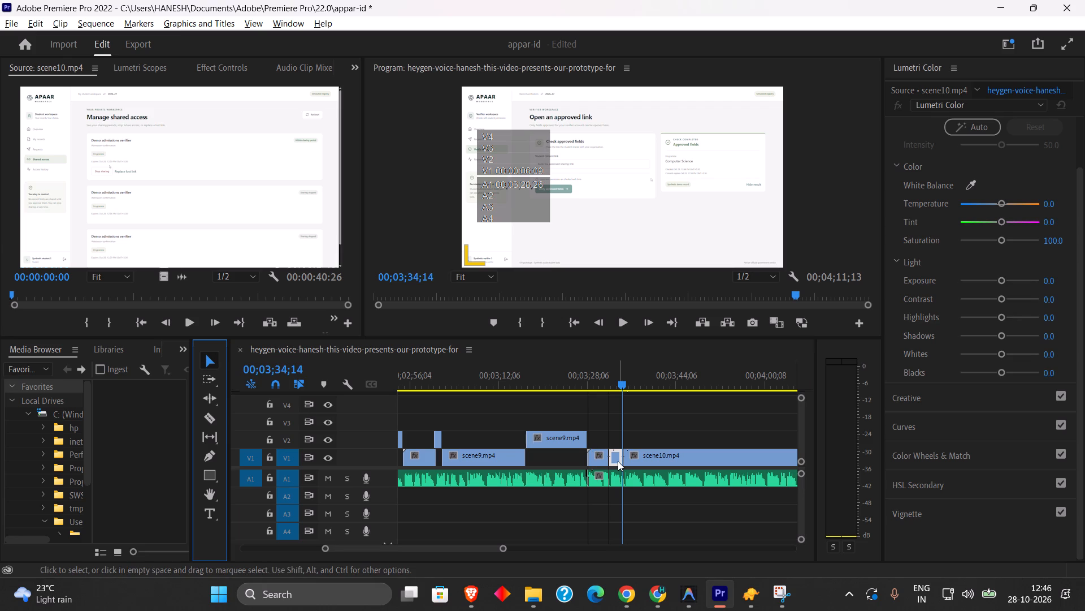
{"action": "left_click", "coordinate": [618, 461]}
{"action": "key", "text": "BackSpace"}
Move the remaining scene10 clip up to V2 so it starts where the first V1 segment ends.
{"action": "left_click_drag", "start_coordinate": [640, 464], "coordinate": [609, 437]}
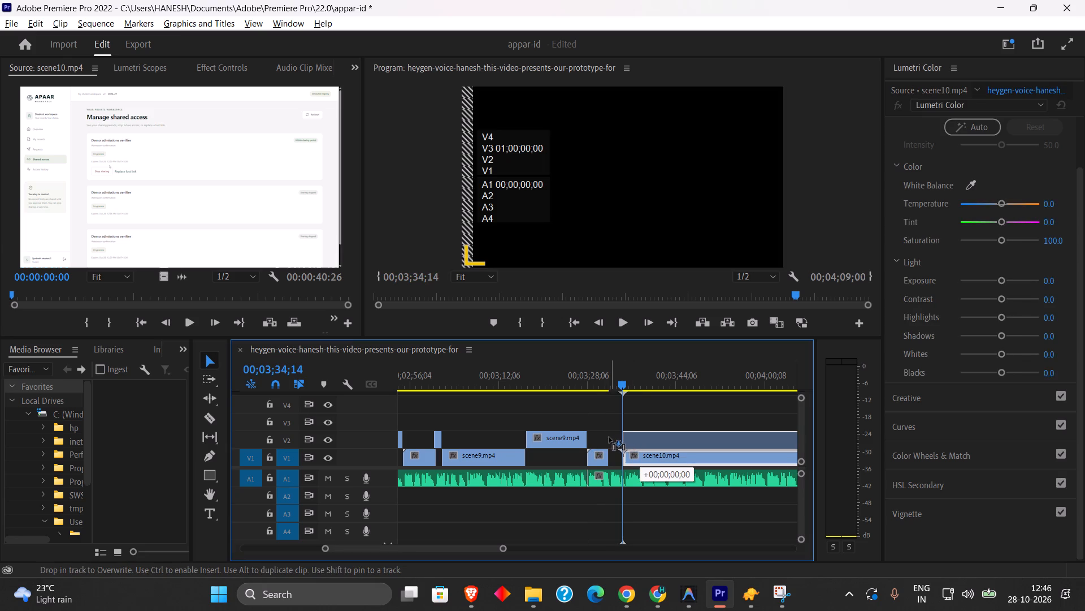
{"action": "left_click_drag", "start_coordinate": [609, 437], "coordinate": [608, 437]}
{"action": "left_click_drag", "start_coordinate": [648, 439], "coordinate": [626, 439]}
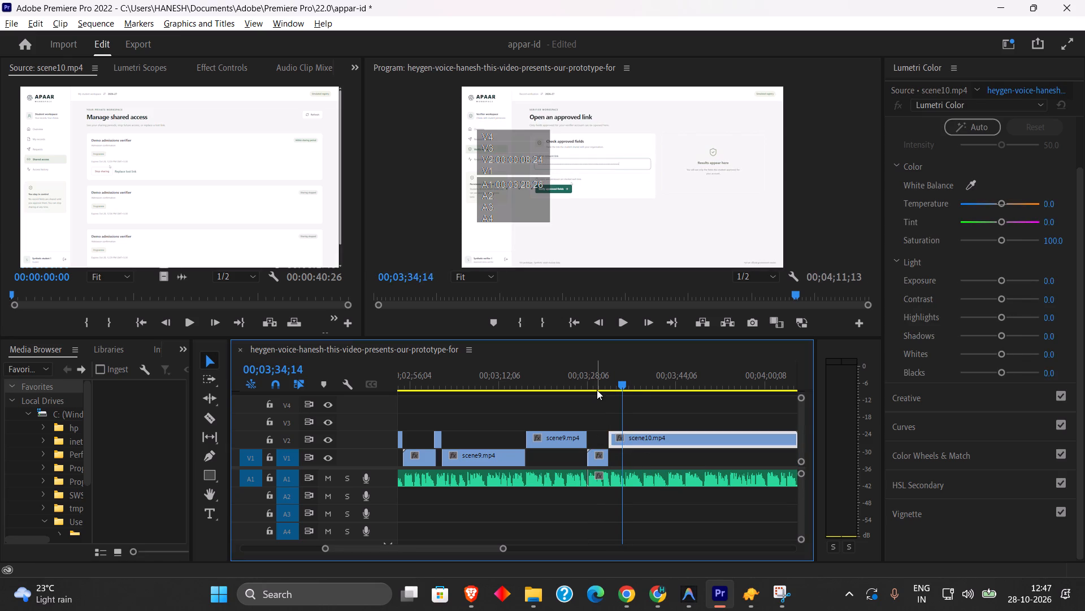
Play back the joined scene10 segments and split the V2 clip at 00;03;35;05.
{"action": "left_click", "coordinate": [600, 385]}
{"action": "key", "text": "space"}
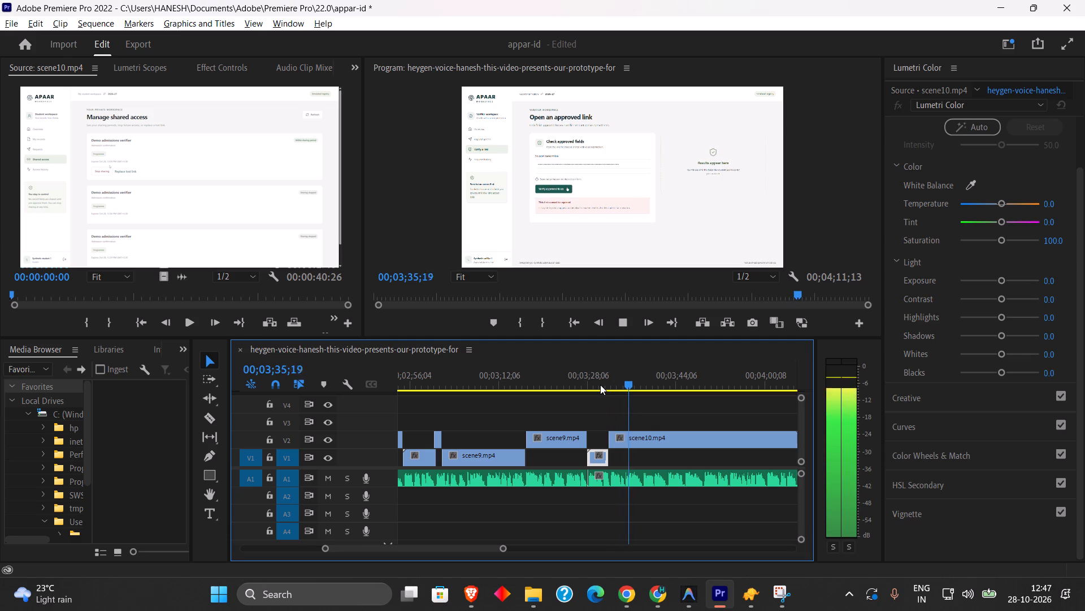
{"action": "key", "text": "space"}
{"action": "key", "text": "space"}
{"action": "left_click", "coordinate": [621, 382]}
{"action": "key", "text": "space"}
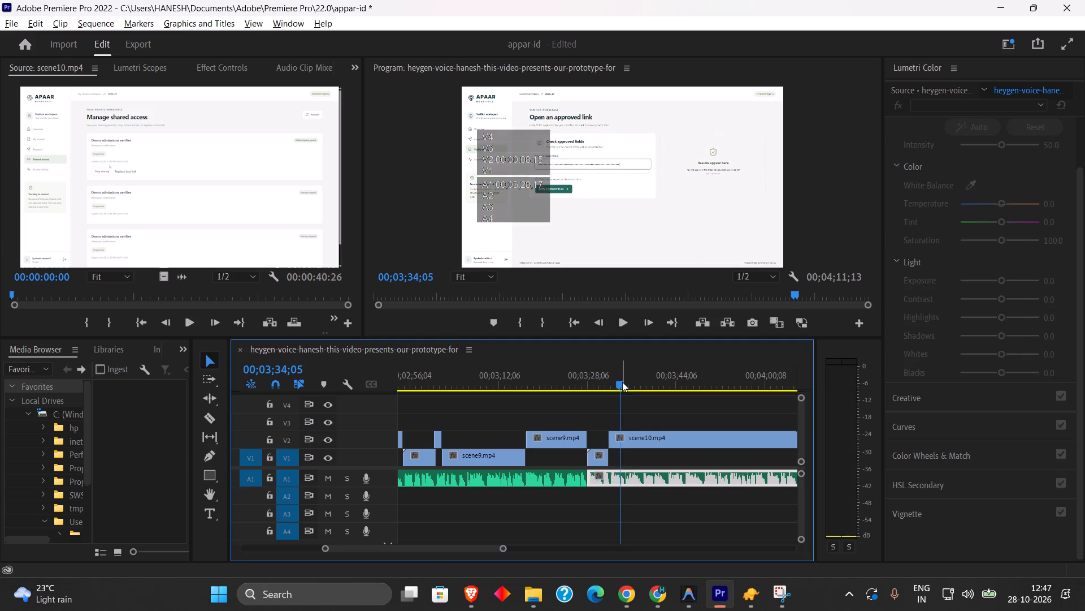
{"action": "key", "text": "space"}
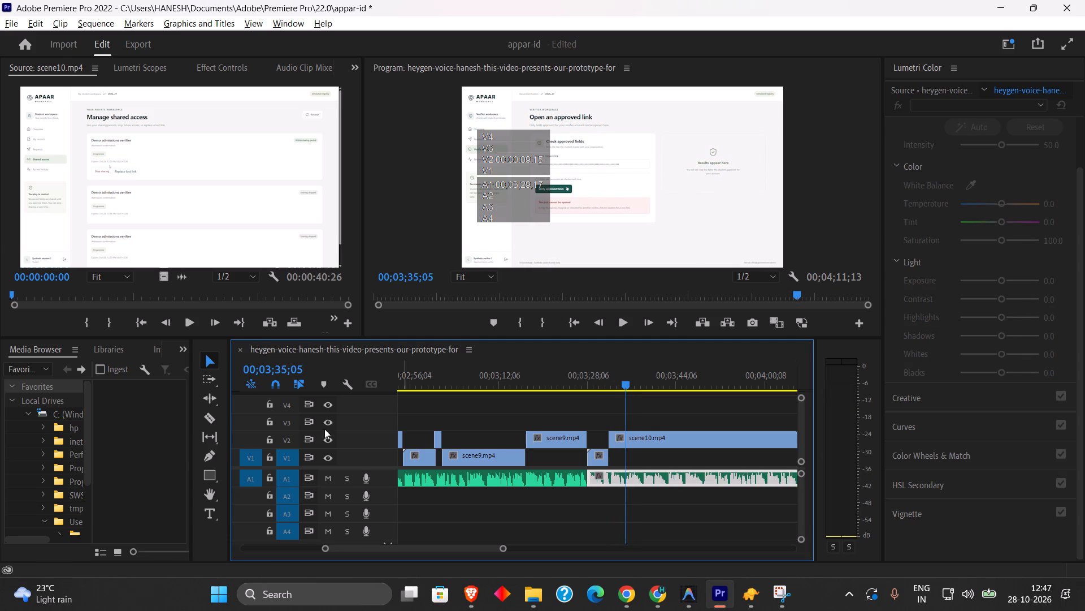
{"action": "left_click", "coordinate": [205, 421]}
{"action": "left_click", "coordinate": [626, 436]}
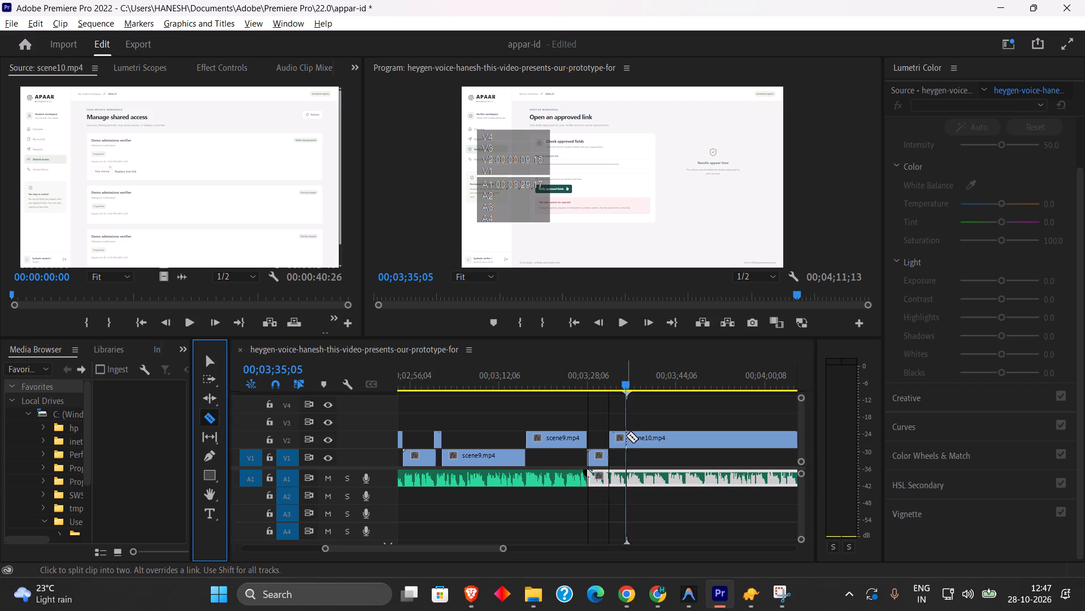
Scrub through scene10 on V2 and split the clip at 00;03;49;10.
{"action": "left_click", "coordinate": [205, 364]}
{"action": "key", "text": "space"}
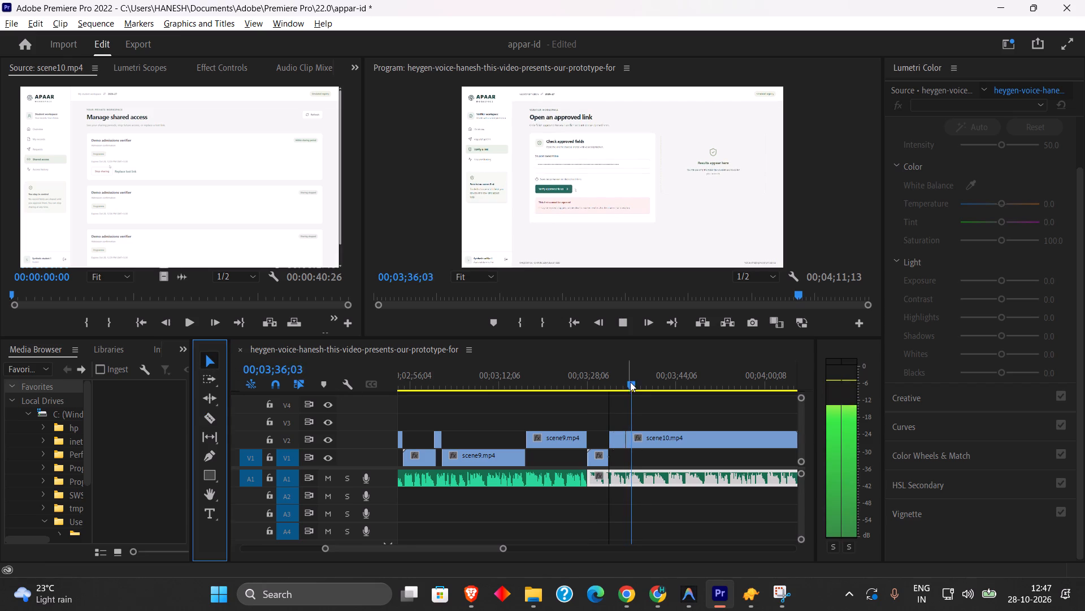
{"action": "left_click_drag", "start_coordinate": [632, 382], "coordinate": [661, 386]}
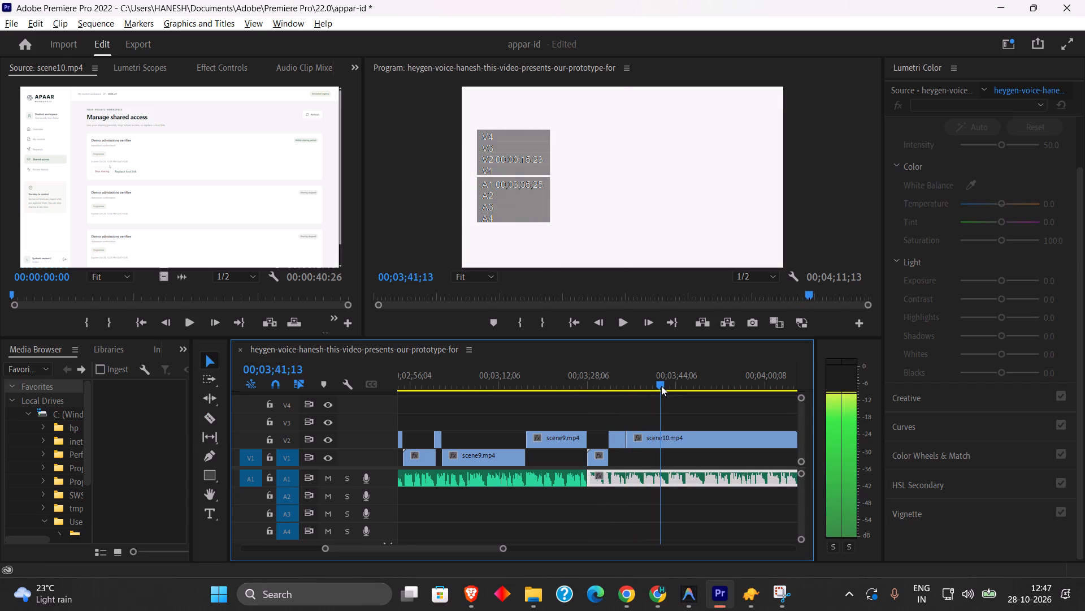
{"action": "left_click_drag", "start_coordinate": [661, 386], "coordinate": [674, 390]}
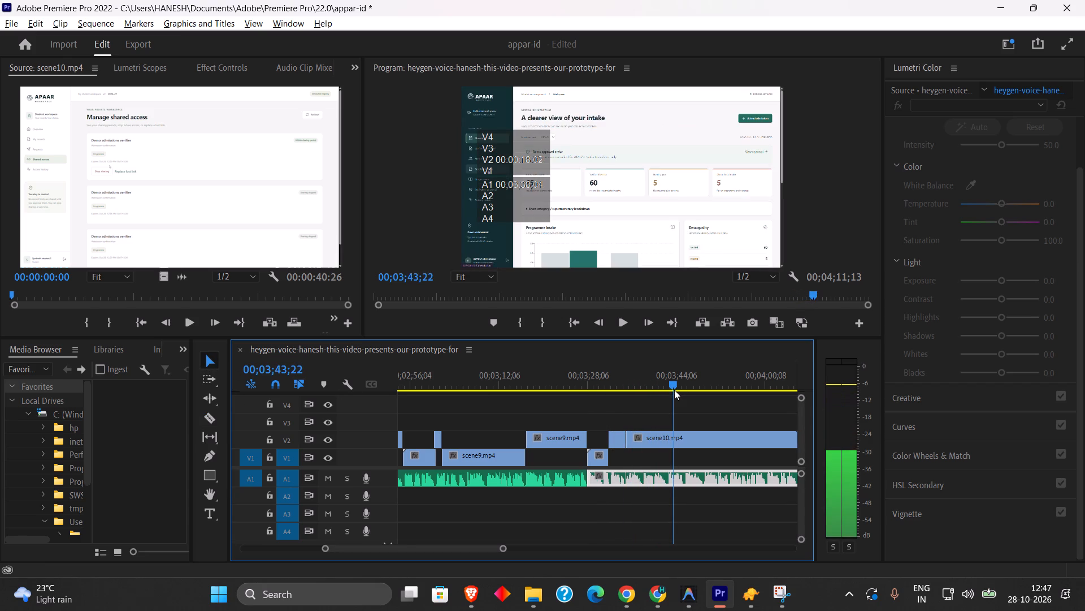
{"action": "left_click_drag", "start_coordinate": [674, 390], "coordinate": [693, 390]}
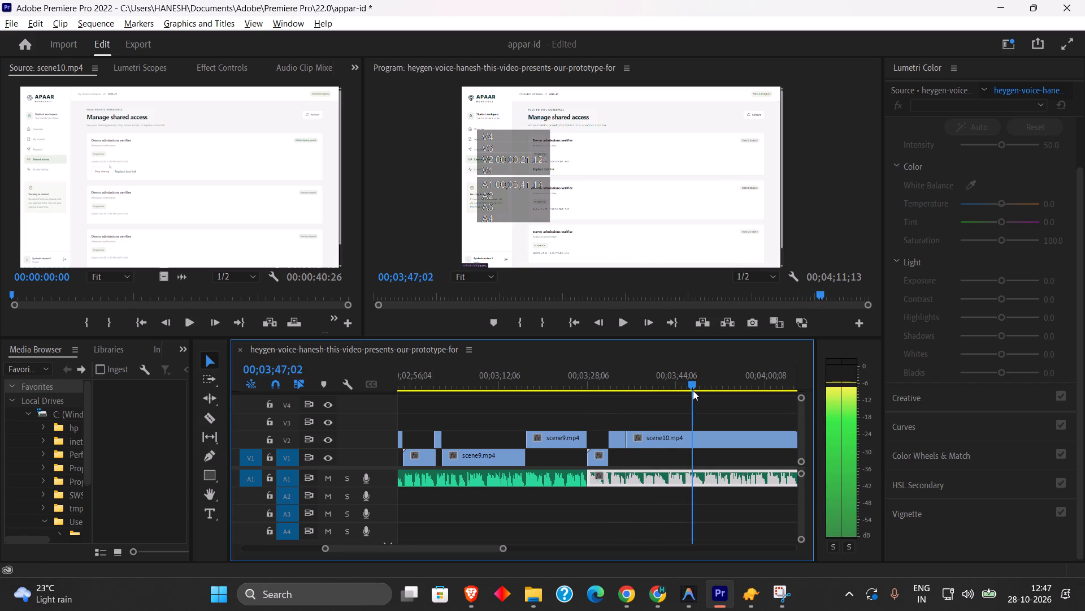
{"action": "left_click_drag", "start_coordinate": [693, 390], "coordinate": [705, 391]}
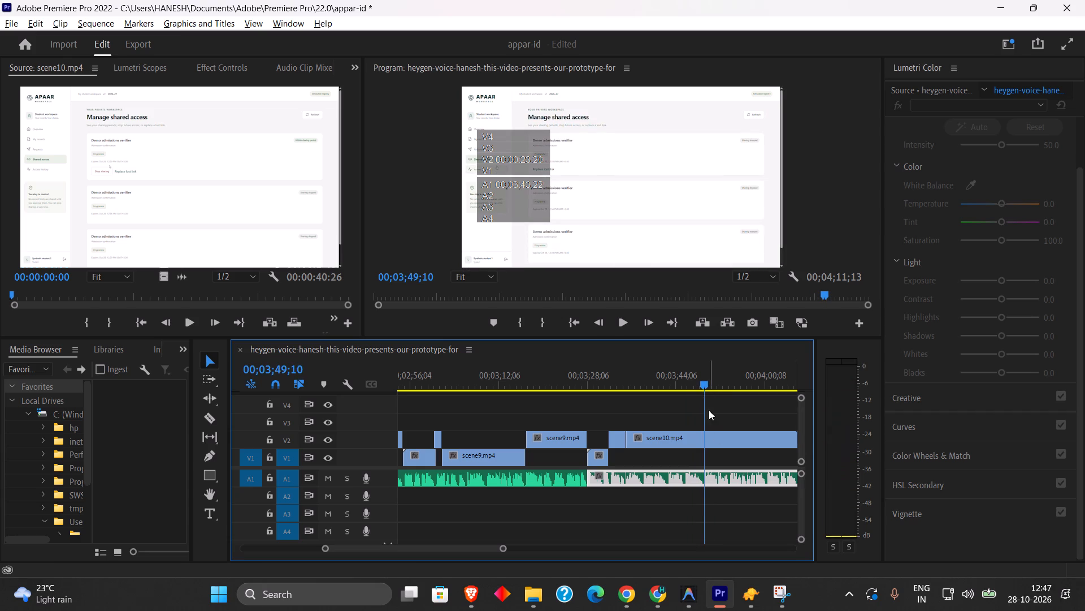
{"action": "left_click", "coordinate": [704, 440]}
{"action": "left_click", "coordinate": [222, 419]}
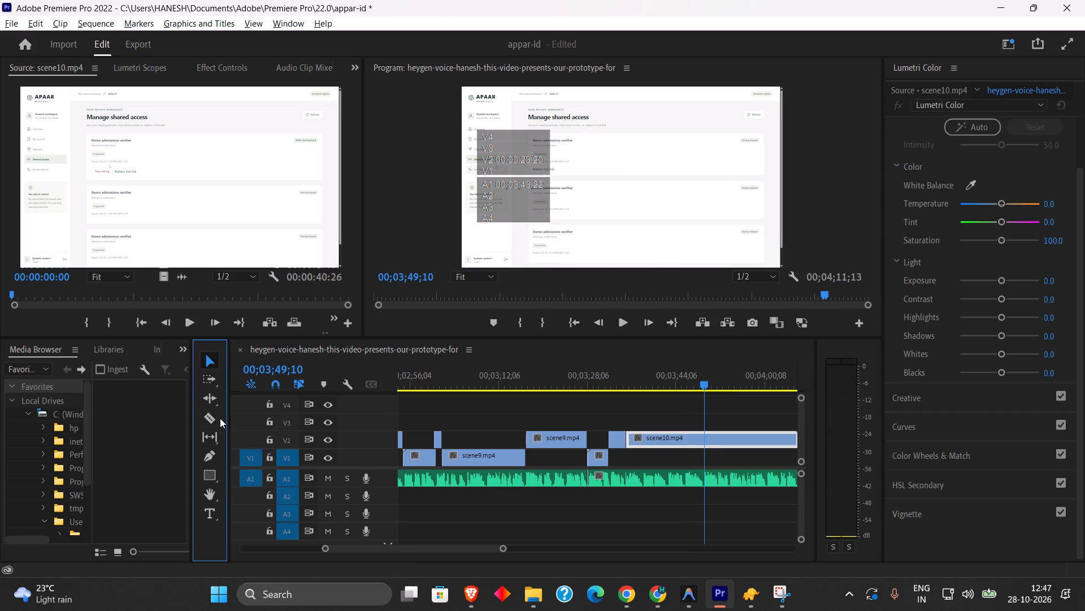
{"action": "left_click", "coordinate": [220, 418]}
{"action": "left_click", "coordinate": [205, 425]}
{"action": "left_click", "coordinate": [705, 436]}
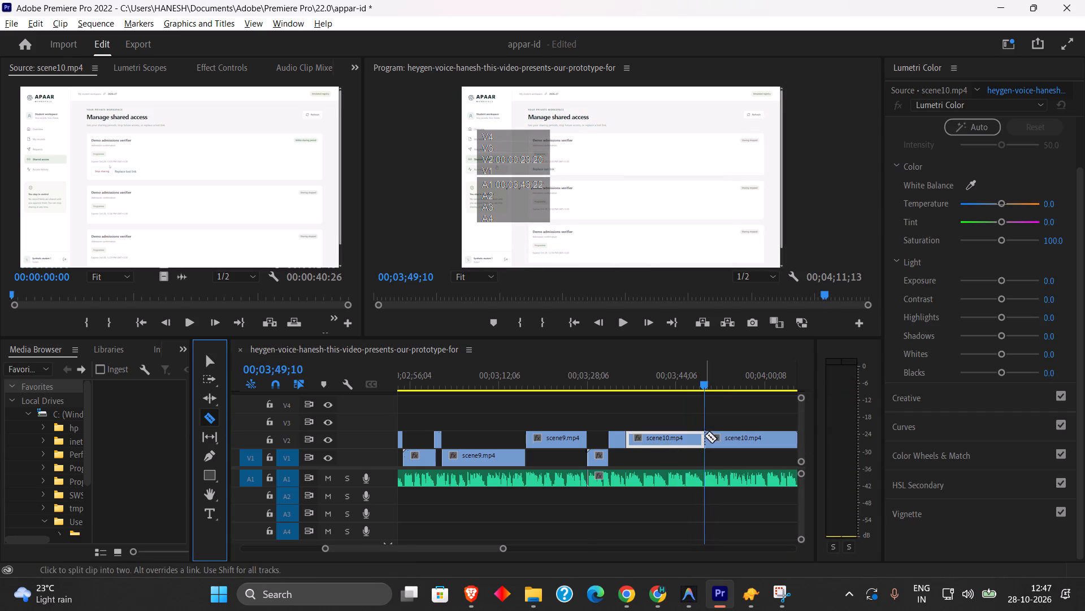
Delete the scene10 segment on V2 between the cuts at 00;03;35;05 and 00;03;49;10.
{"action": "left_click", "coordinate": [215, 361]}
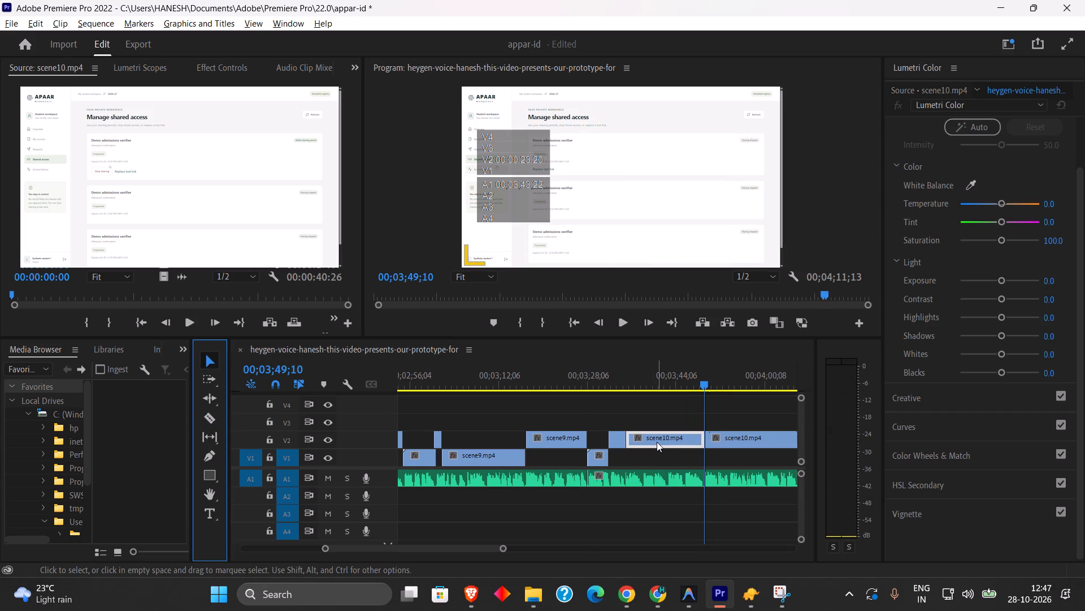
{"action": "key", "text": "BackSpace"}
{"action": "left_click", "coordinate": [665, 442]}
{"action": "key", "text": "BackSpace"}
Move the remaining scene10 clip down to V1 so it starts at 00;03;35;05, where the short V2 segment ends.
{"action": "left_click_drag", "start_coordinate": [752, 441], "coordinate": [675, 466]}
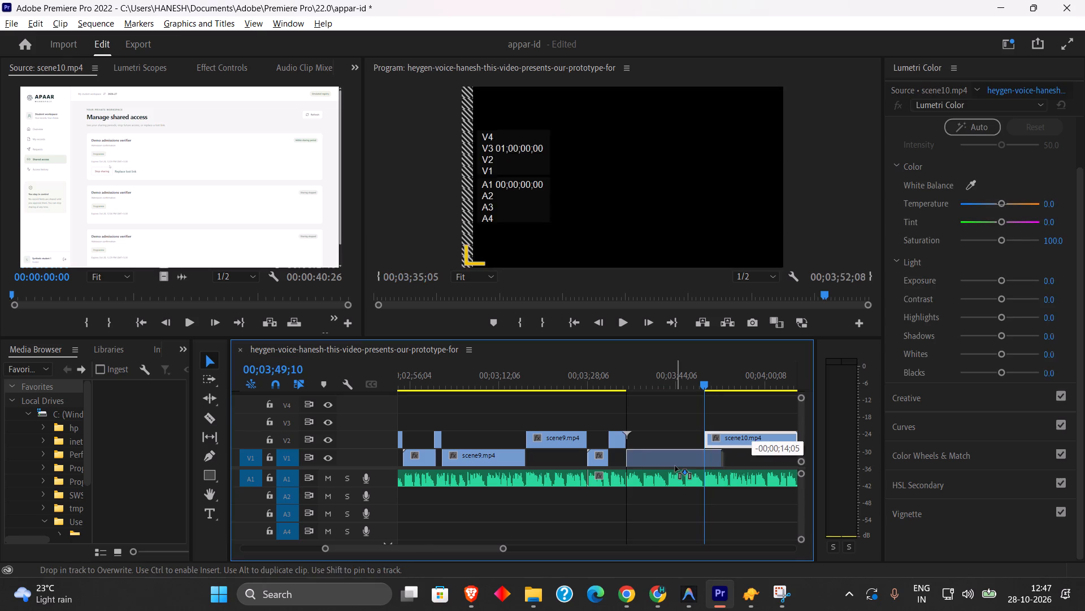
{"action": "left_click_drag", "start_coordinate": [675, 466], "coordinate": [675, 467]}
Play back the short scene10 segment on V2 and extend its end past the start of the V1 clip.
{"action": "left_click", "coordinate": [611, 386]}
{"action": "key", "text": "space"}
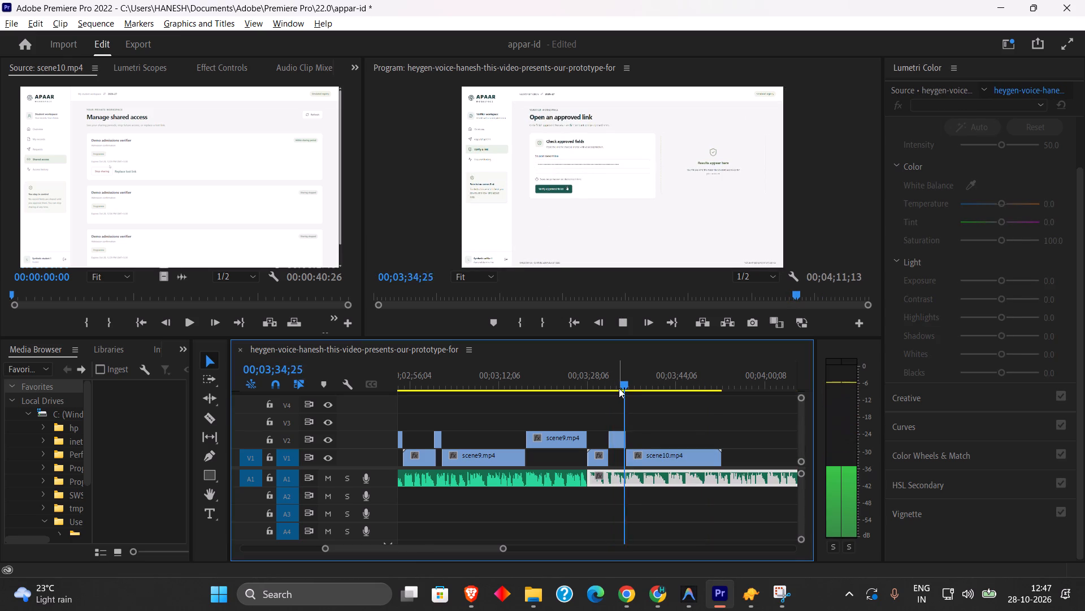
{"action": "left_click_drag", "start_coordinate": [617, 382], "coordinate": [610, 381]}
{"action": "key", "text": "space"}
{"action": "key", "text": "space"}
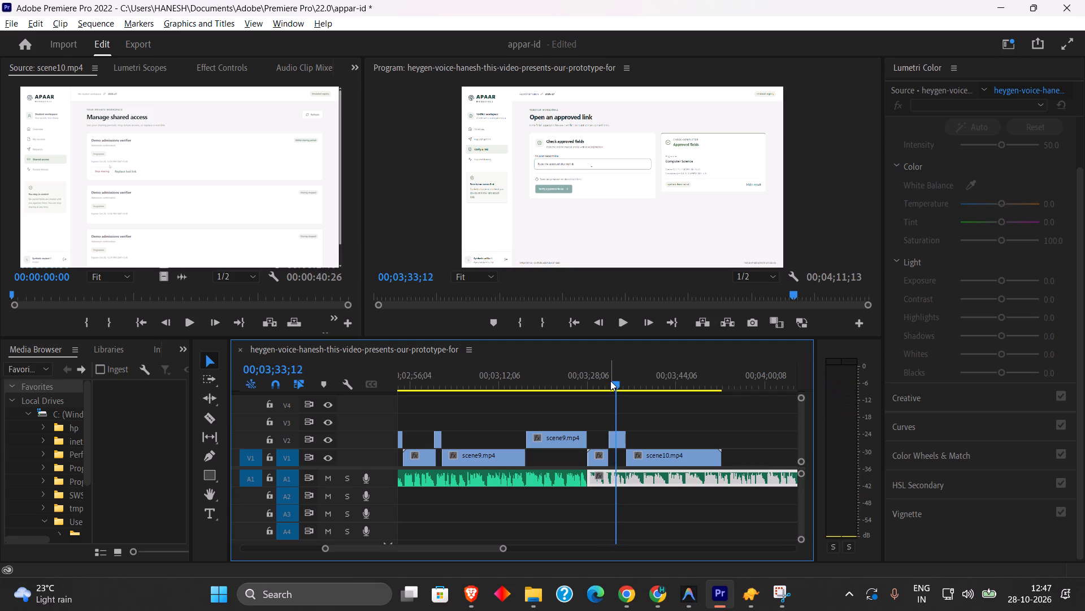
{"action": "key", "text": "space"}
{"action": "key", "text": "space"}
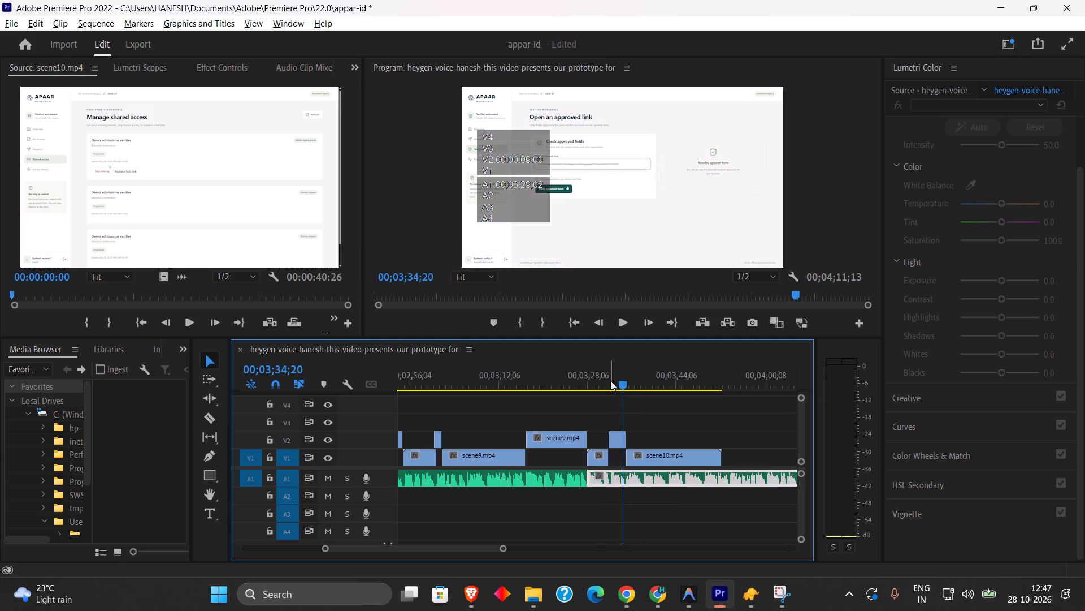
{"action": "left_click", "coordinate": [619, 439]}
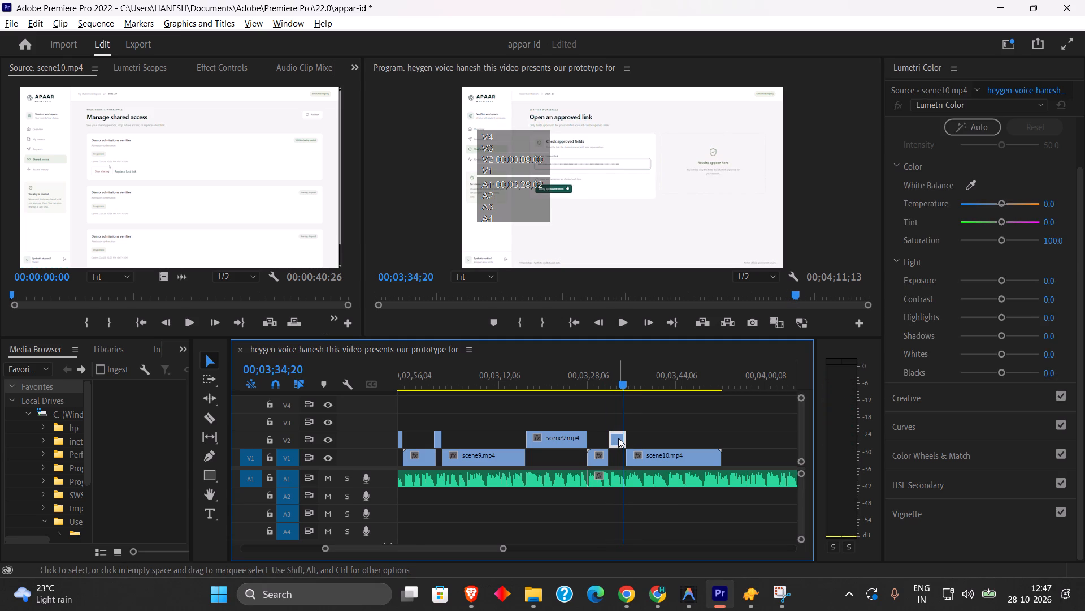
{"action": "left_click_drag", "start_coordinate": [626, 440], "coordinate": [635, 442]}
Trim the short V2 segment's start to 00;03;33;20 and move it back to start where the first scene10 segment on V1 ends.
{"action": "key", "text": "space"}
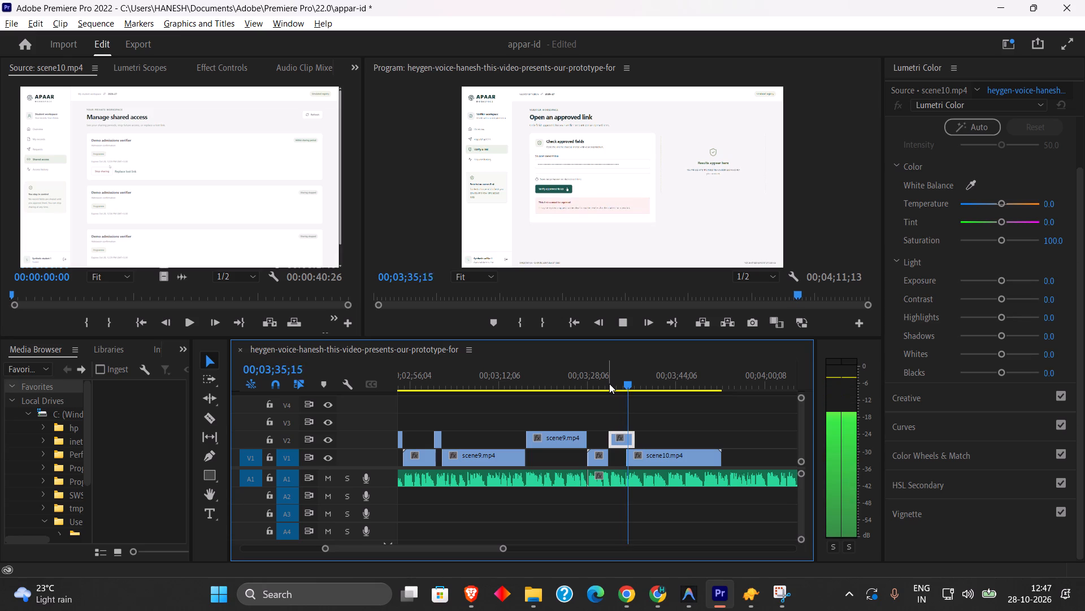
{"action": "left_click_drag", "start_coordinate": [609, 384], "coordinate": [615, 385]}
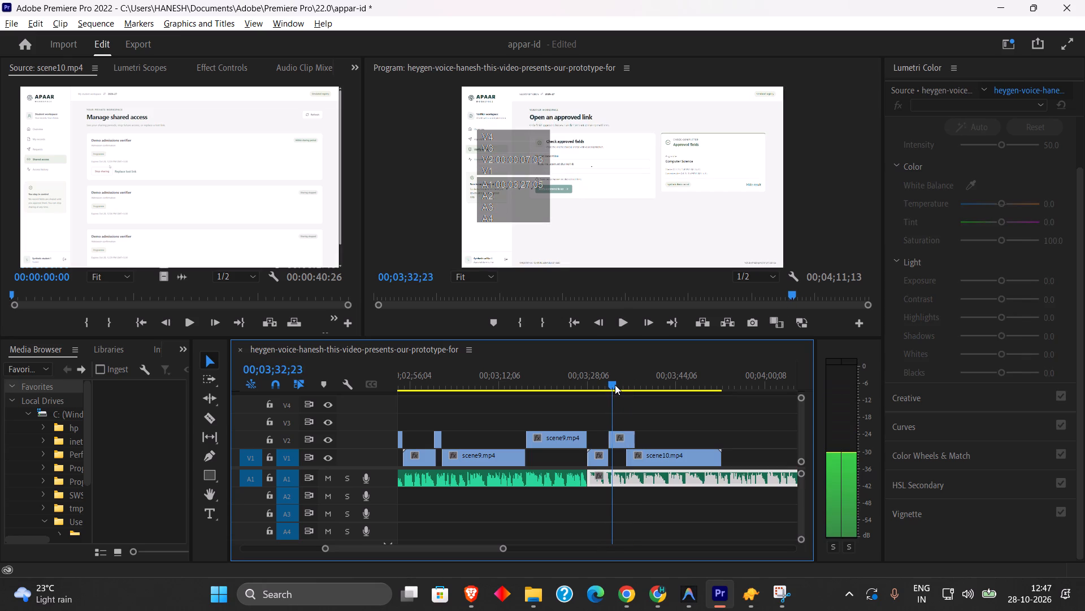
{"action": "left_click_drag", "start_coordinate": [615, 385], "coordinate": [622, 388]}
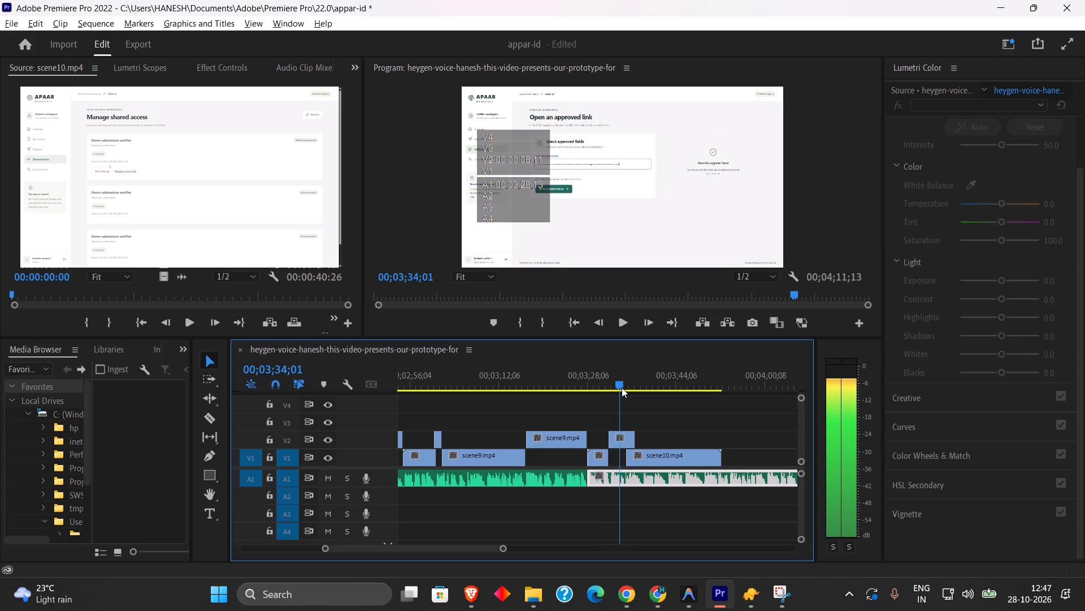
{"action": "left_click_drag", "start_coordinate": [622, 388], "coordinate": [620, 388]}
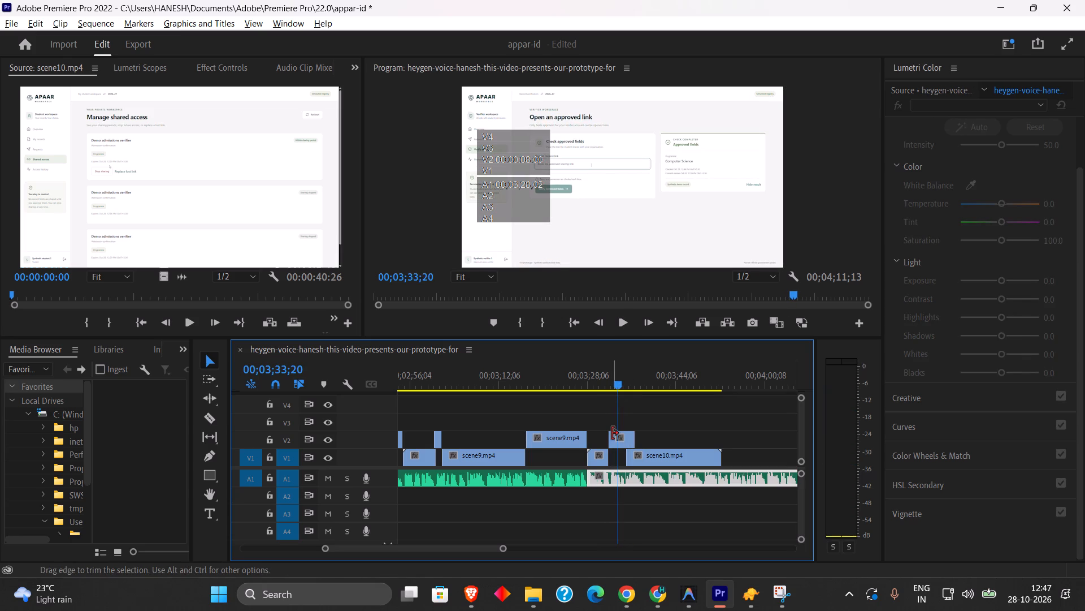
{"action": "left_click_drag", "start_coordinate": [609, 437], "coordinate": [615, 440]}
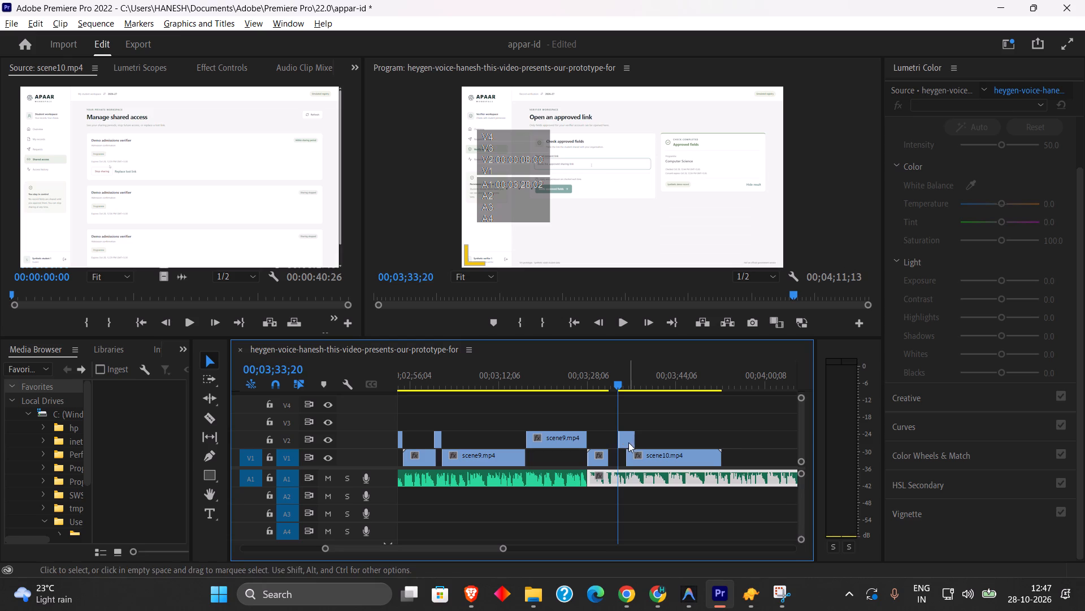
{"action": "left_click_drag", "start_coordinate": [628, 439], "coordinate": [622, 439]}
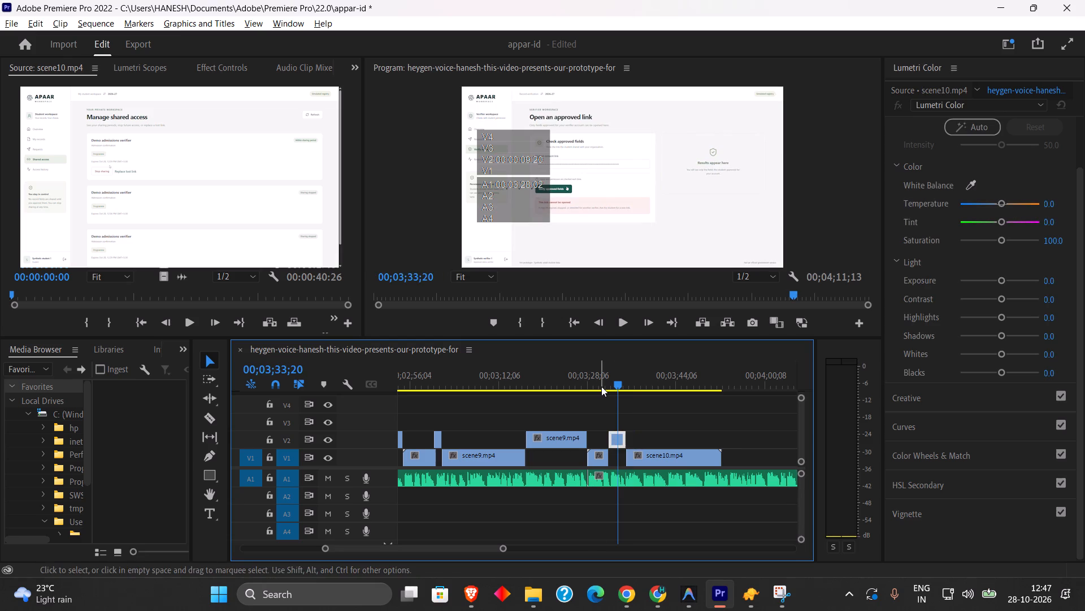
Play the scene10 segments against the narration and split the last V1 clip at 00;03;49;07.
{"action": "left_click", "coordinate": [601, 386]}
{"action": "key", "text": "space"}
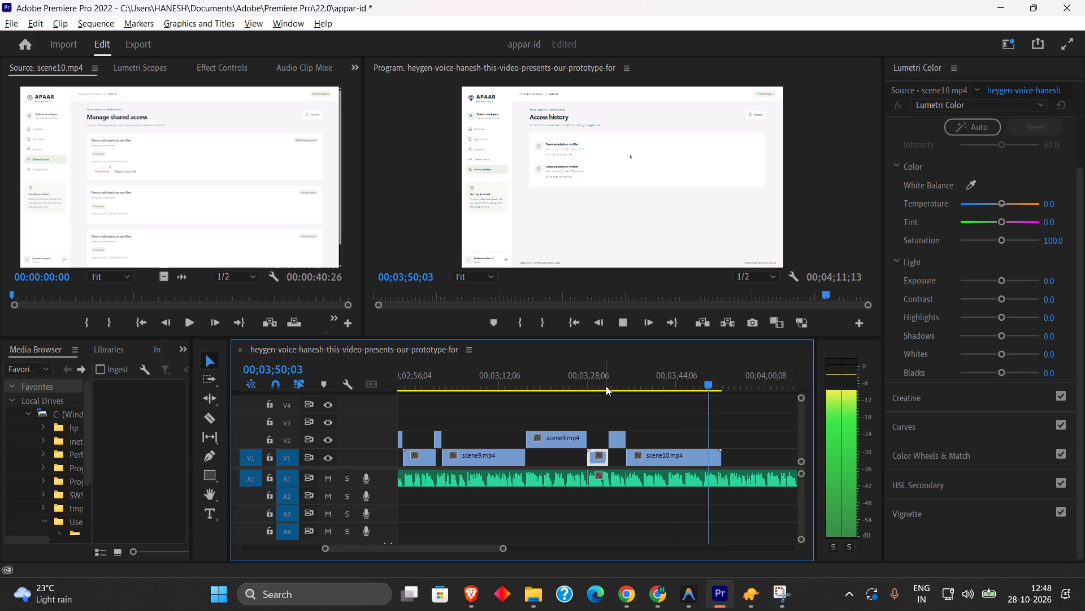
{"action": "left_click_drag", "start_coordinate": [693, 380], "coordinate": [705, 384]}
{"action": "left_click", "coordinate": [689, 451]}
{"action": "left_click", "coordinate": [207, 414]}
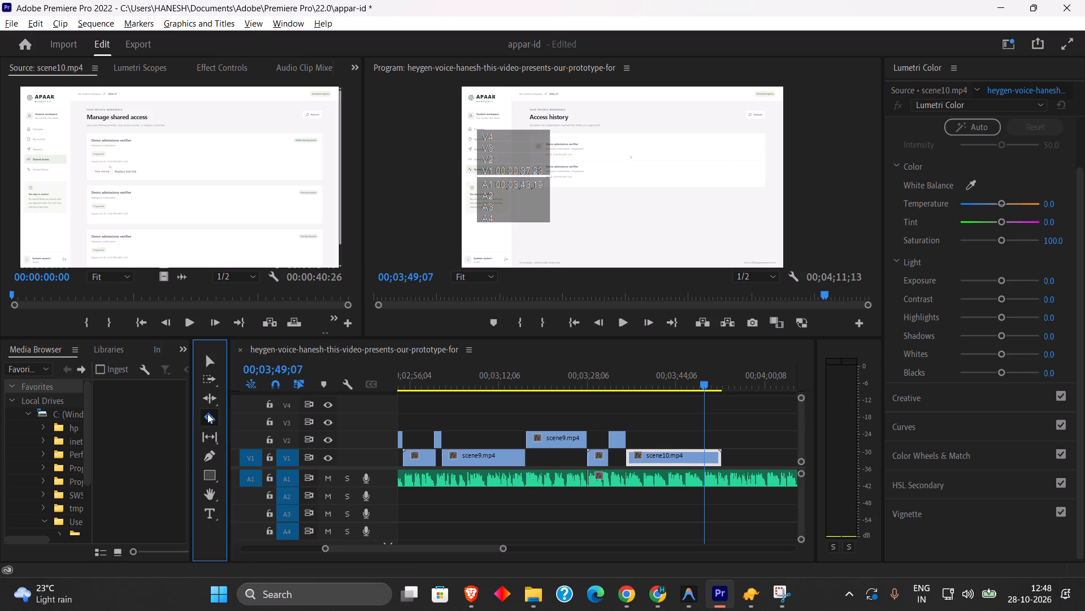
{"action": "left_click", "coordinate": [702, 455]}
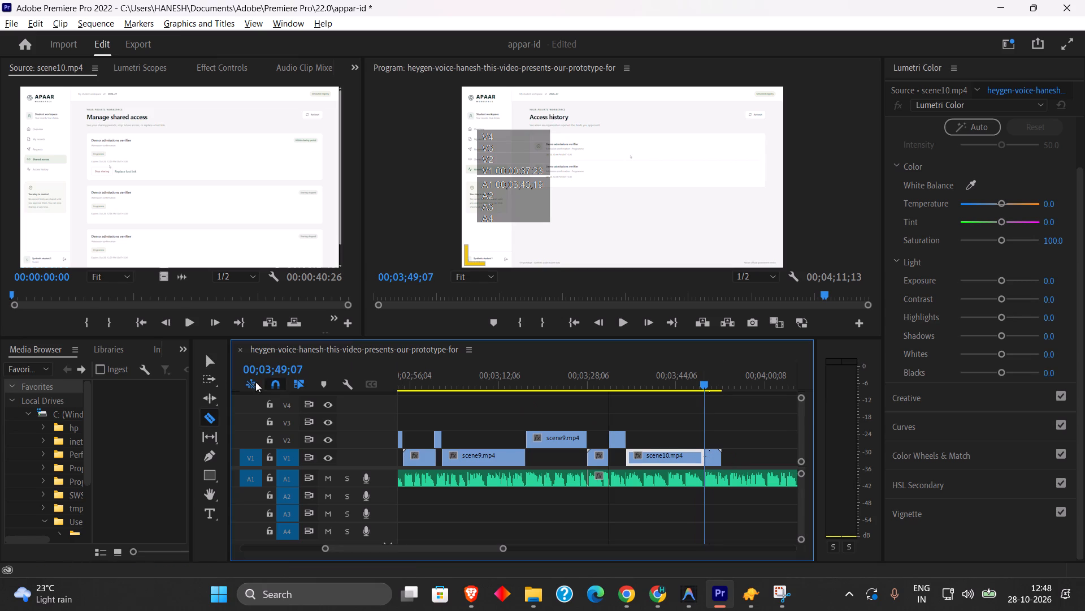
Delete the leftover scene10 tail on V1 after the cut at 00;03;49;07.
{"action": "left_click", "coordinate": [214, 362]}
{"action": "left_click", "coordinate": [714, 459]}
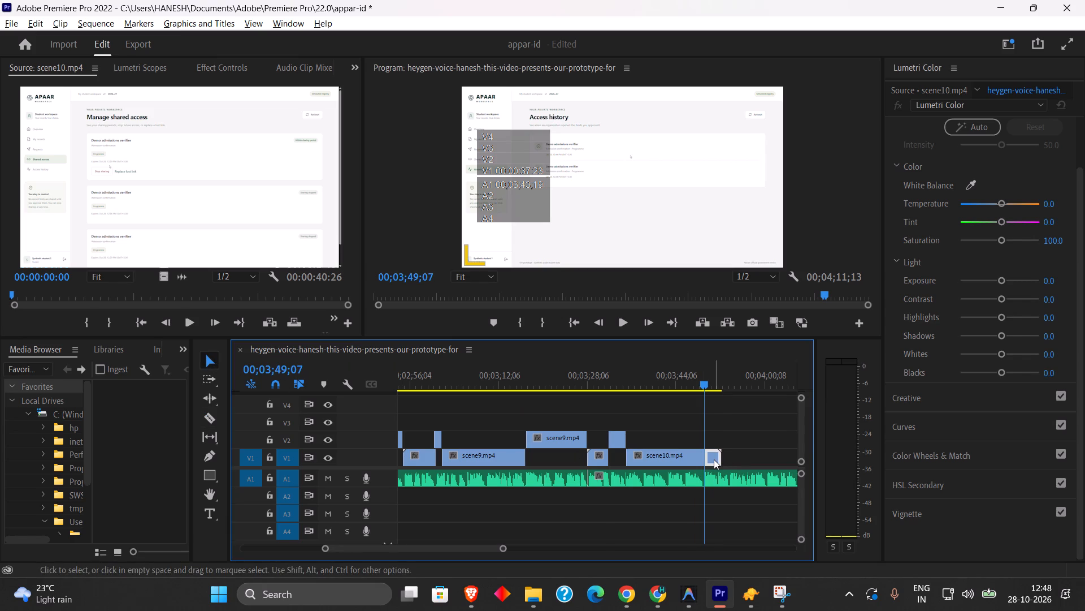
{"action": "key", "text": "BackSpace"}
Play the sequence from the last scene10 clip through to the end of the narration and show more of the timeline.
{"action": "left_click", "coordinate": [652, 382]}
{"action": "key", "text": "space"}
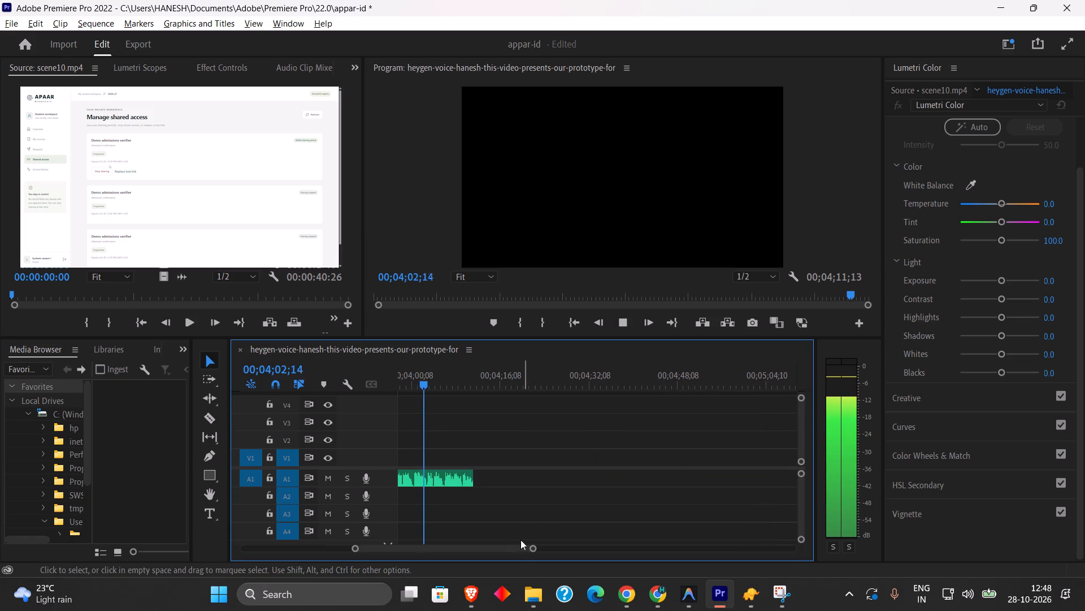
{"action": "left_click_drag", "start_coordinate": [535, 549], "coordinate": [597, 551]}
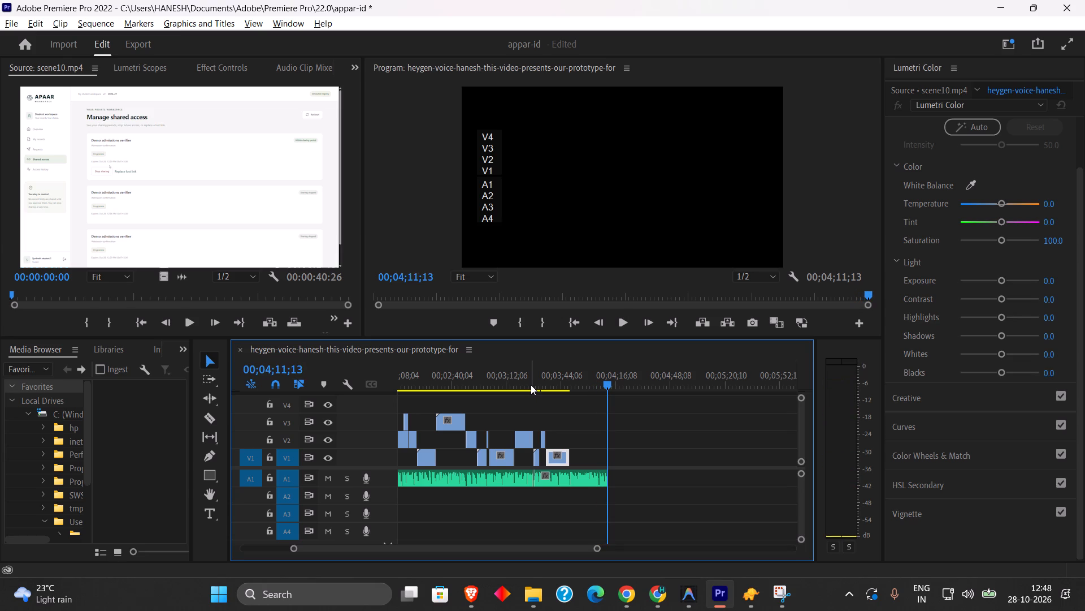
Play the final seconds of the A1 narration, past the last scene10 clip, from about 00;04;04;08.
{"action": "left_click_drag", "start_coordinate": [533, 381], "coordinate": [594, 390]}
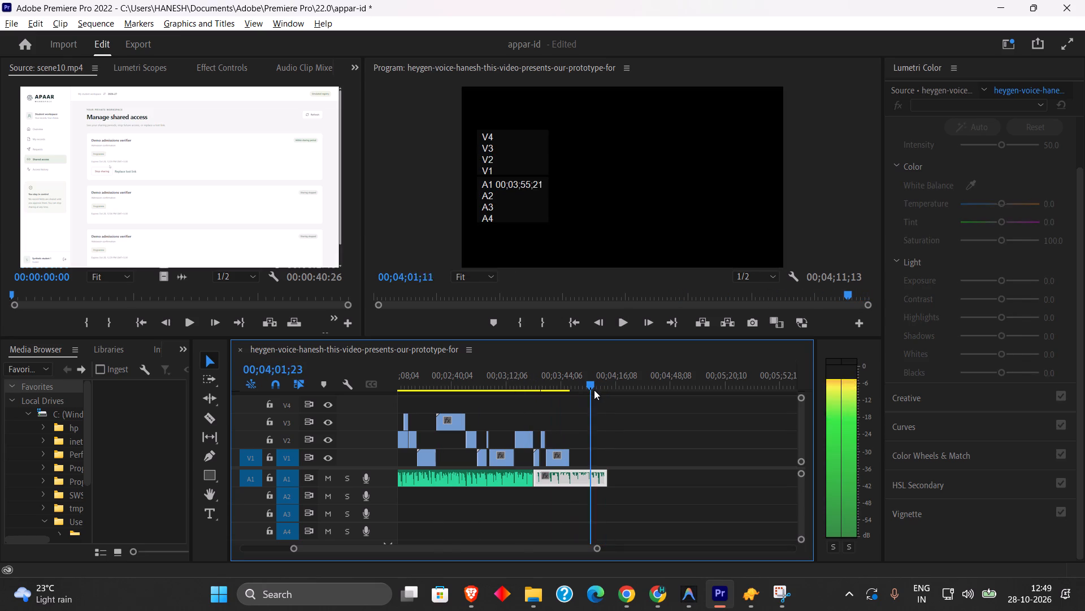
{"action": "left_click_drag", "start_coordinate": [594, 390], "coordinate": [596, 390]}
{"action": "left_click_drag", "start_coordinate": [594, 551], "coordinate": [551, 546]}
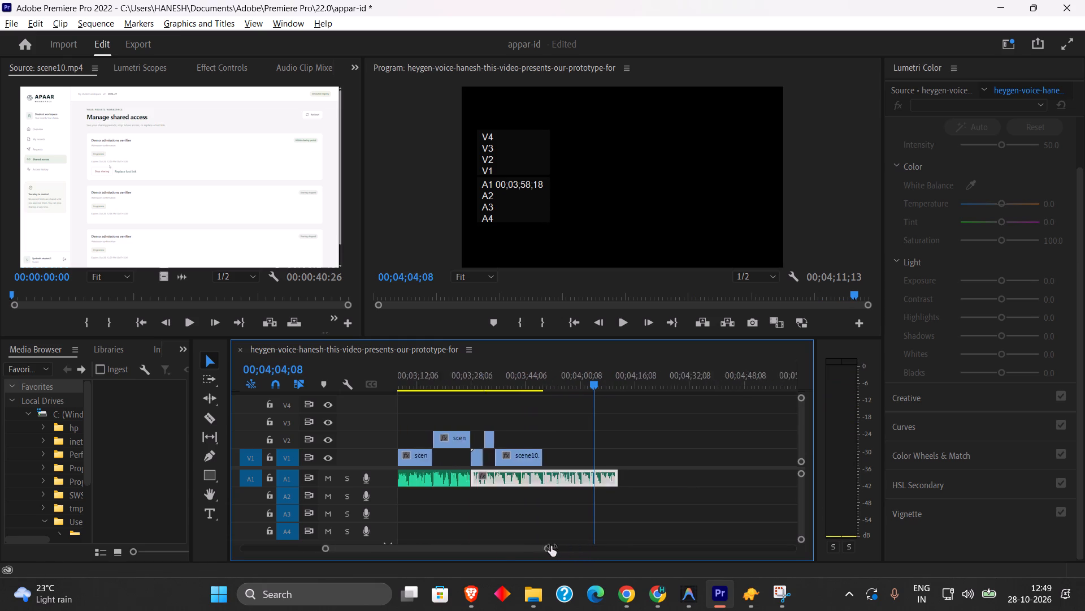
{"action": "left_click_drag", "start_coordinate": [551, 546], "coordinate": [501, 549]}
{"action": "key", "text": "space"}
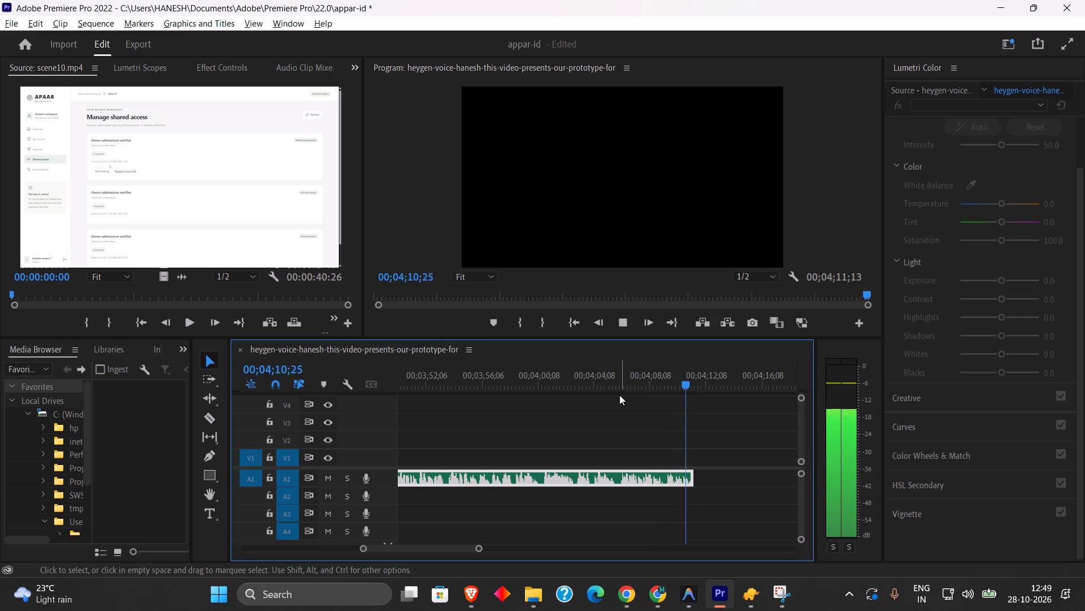
Return to the start of the sequence at 00;00;00;00 and play the video from the opening title.
{"action": "left_click", "coordinate": [578, 320]}
{"action": "left_click", "coordinate": [624, 332]}
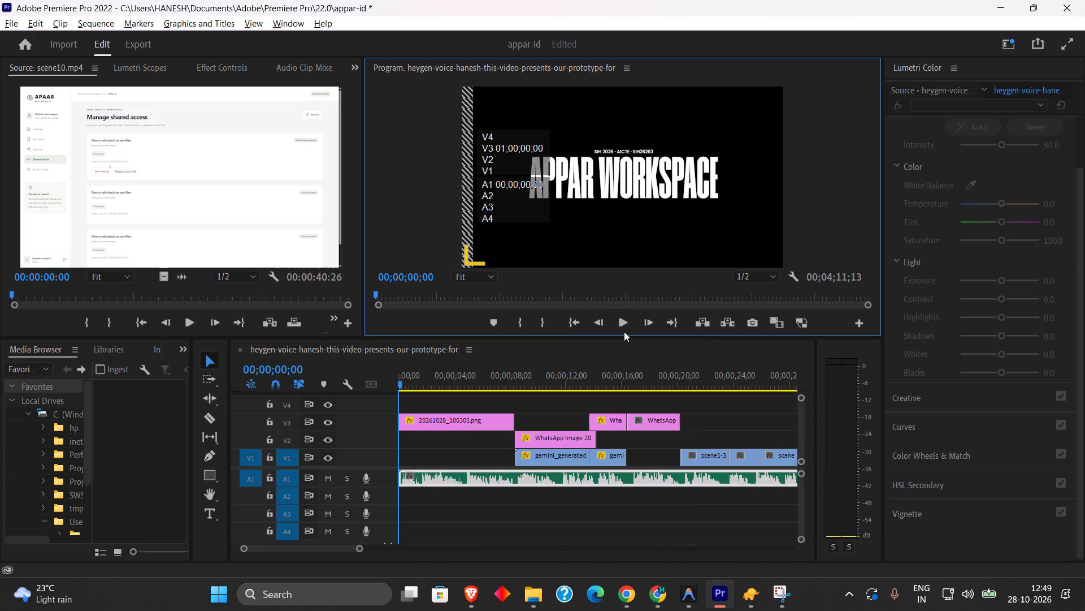
{"action": "left_click", "coordinate": [624, 328]}
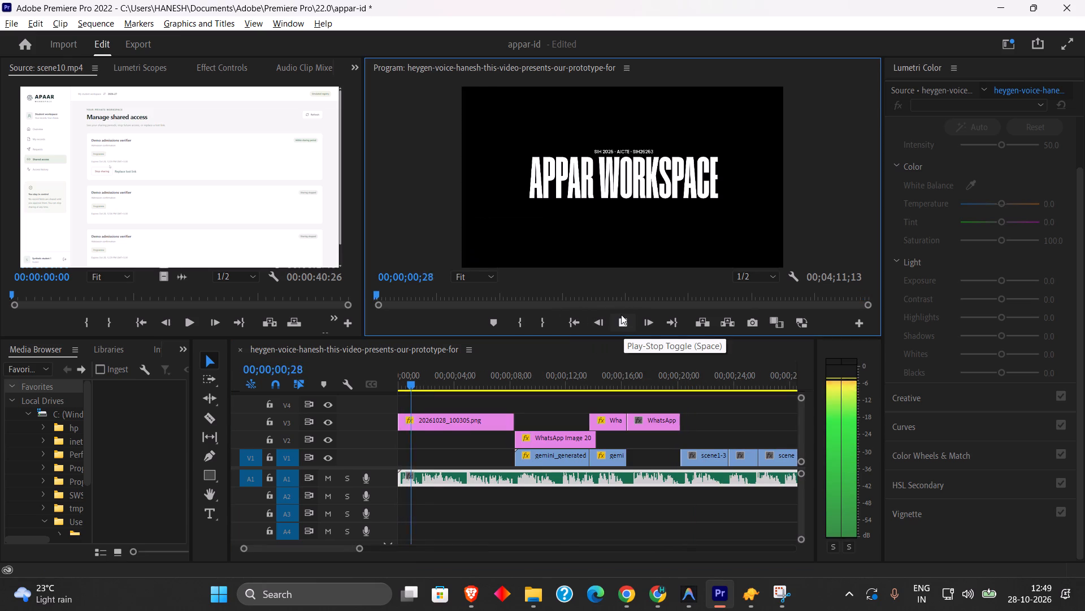
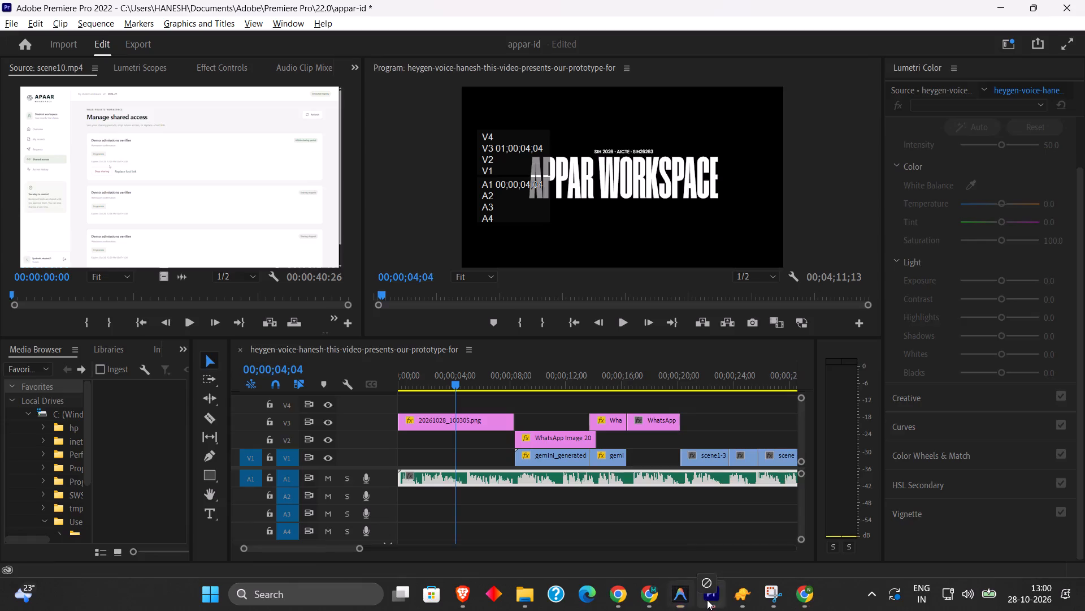
{"action": "left_click_drag", "start_coordinate": [707, 600], "coordinate": [789, 431]}
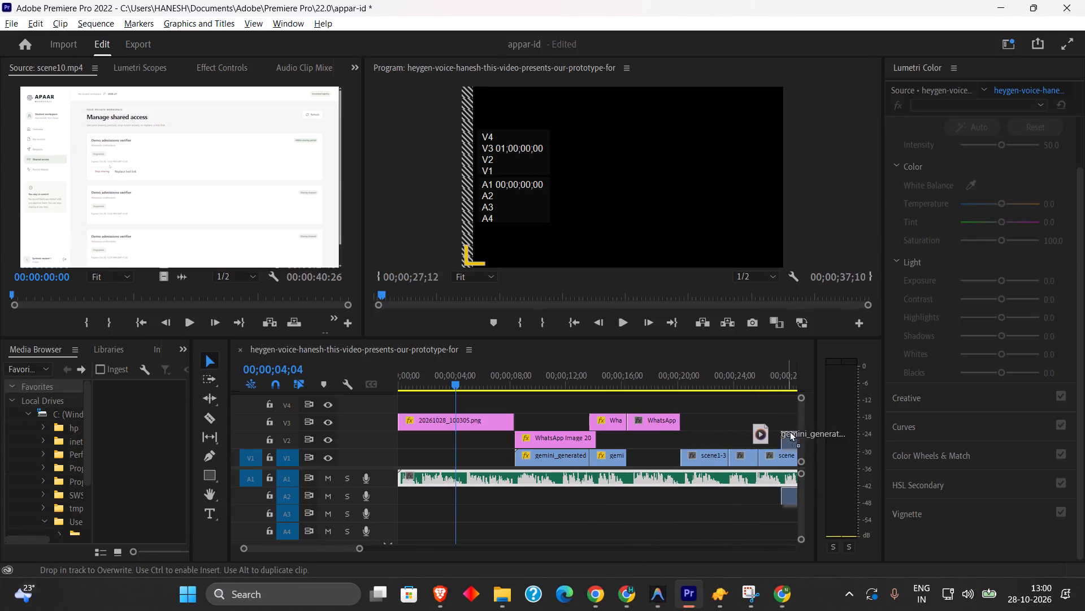
{"action": "left_click_drag", "start_coordinate": [789, 431], "coordinate": [804, 431]}
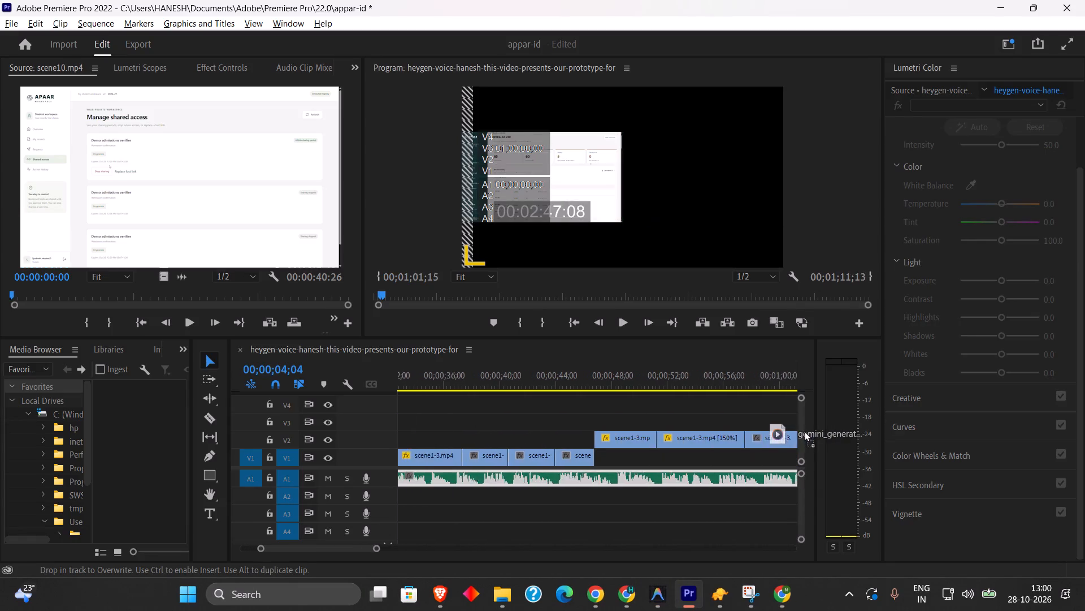
{"action": "left_click_drag", "start_coordinate": [804, 431], "coordinate": [134, 178]}
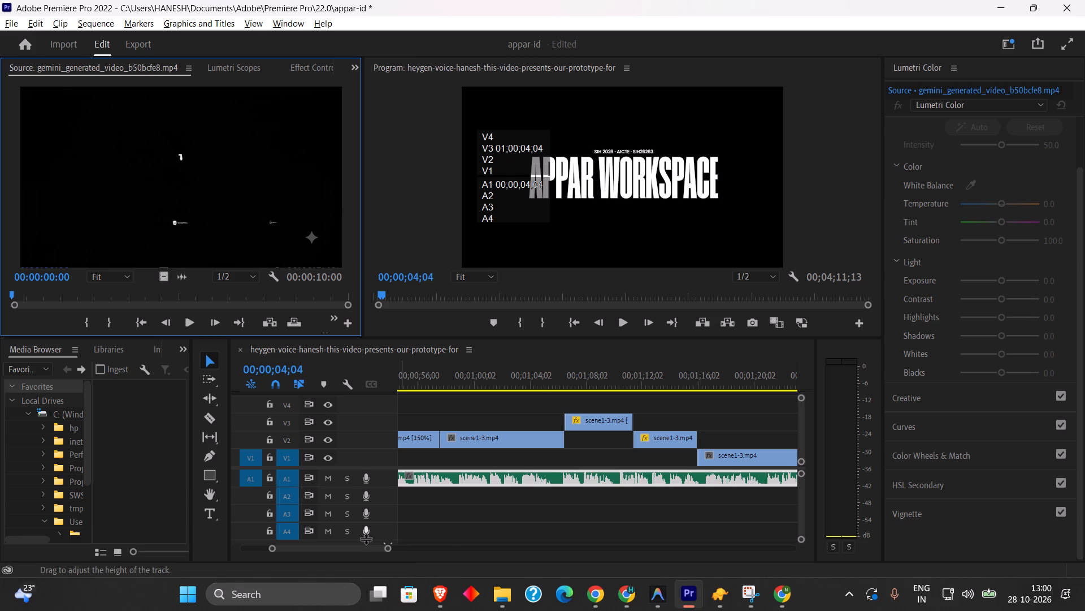
Place only the video of the Gemini animation on track V2, starting where scene10.mp4 ends at about 00;03;49;07.
{"action": "left_click_drag", "start_coordinate": [384, 548], "coordinate": [542, 558]}
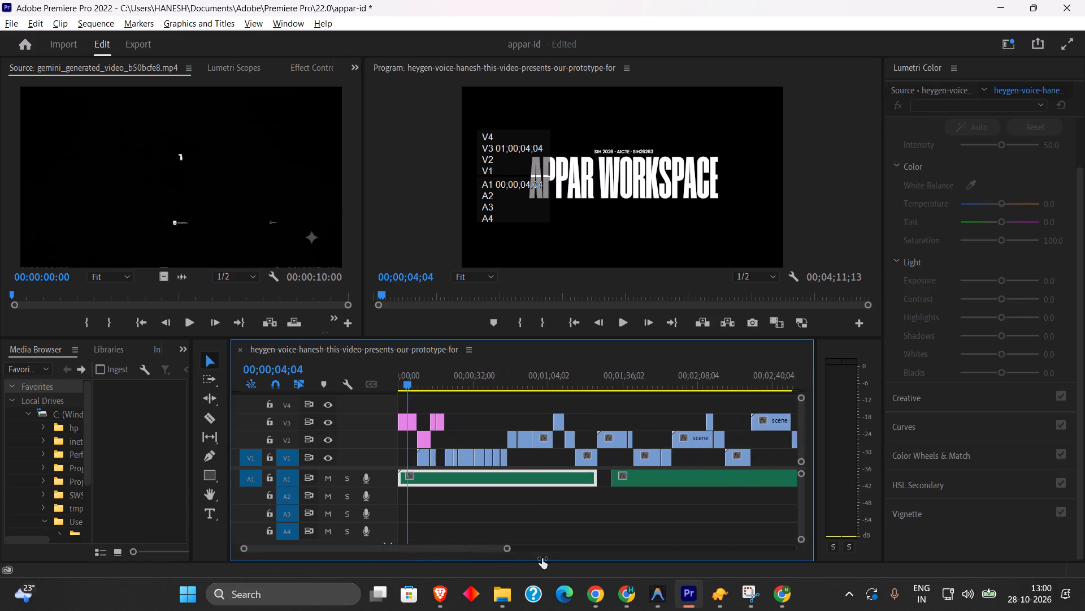
{"action": "left_click_drag", "start_coordinate": [542, 558], "coordinate": [559, 558]}
{"action": "left_click_drag", "start_coordinate": [743, 385], "coordinate": [748, 388]}
{"action": "left_click_drag", "start_coordinate": [564, 552], "coordinate": [450, 560]}
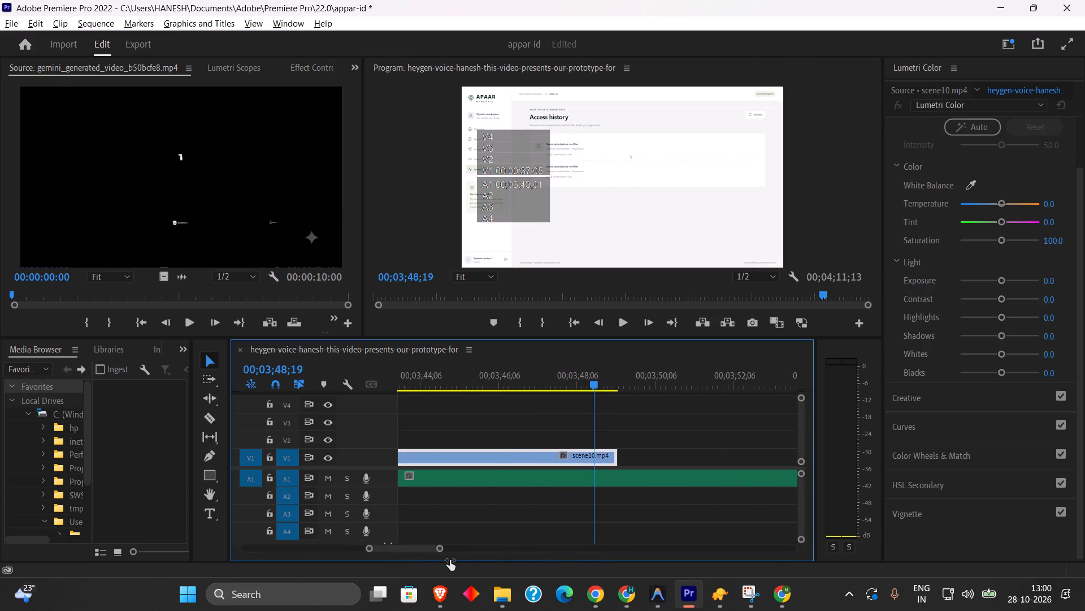
{"action": "left_click_drag", "start_coordinate": [450, 560], "coordinate": [458, 561]}
{"action": "left_click_drag", "start_coordinate": [594, 382], "coordinate": [605, 384]}
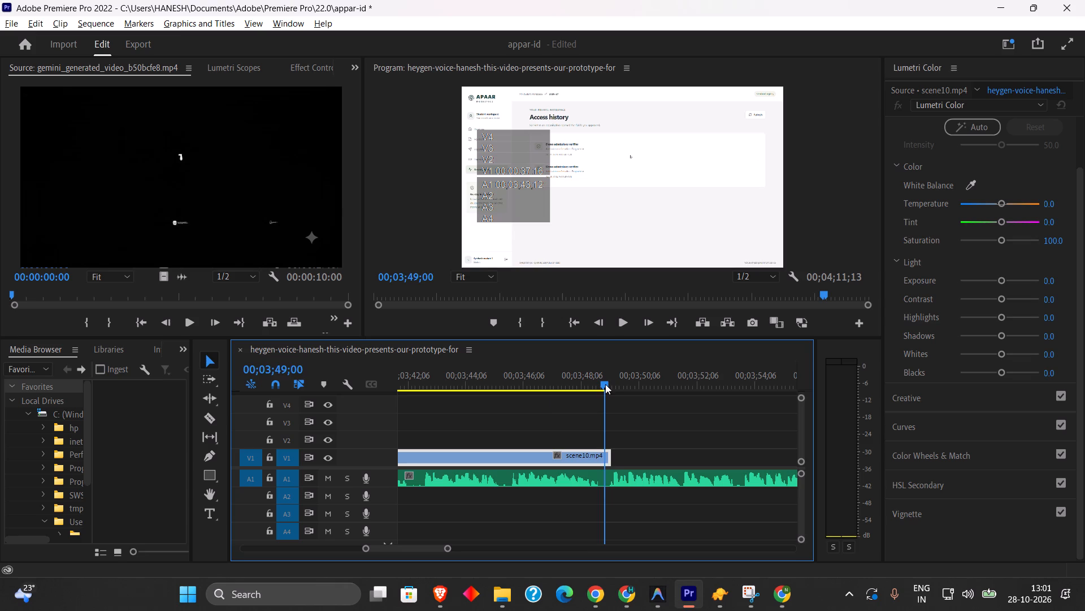
{"action": "left_click_drag", "start_coordinate": [605, 384], "coordinate": [611, 386]}
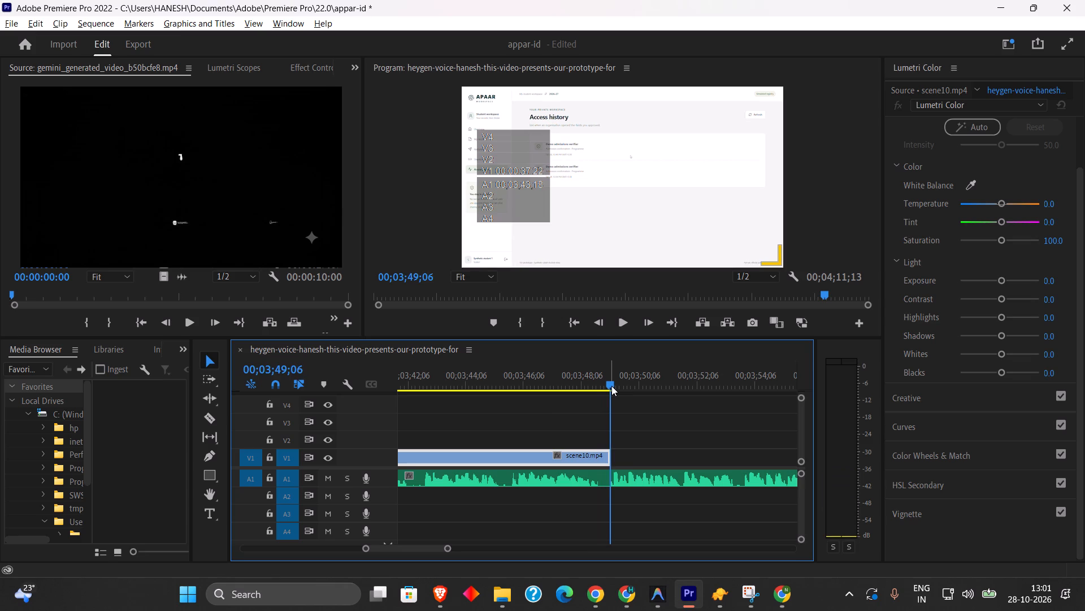
{"action": "key", "text": "space"}
{"action": "left_click", "coordinate": [609, 379]}
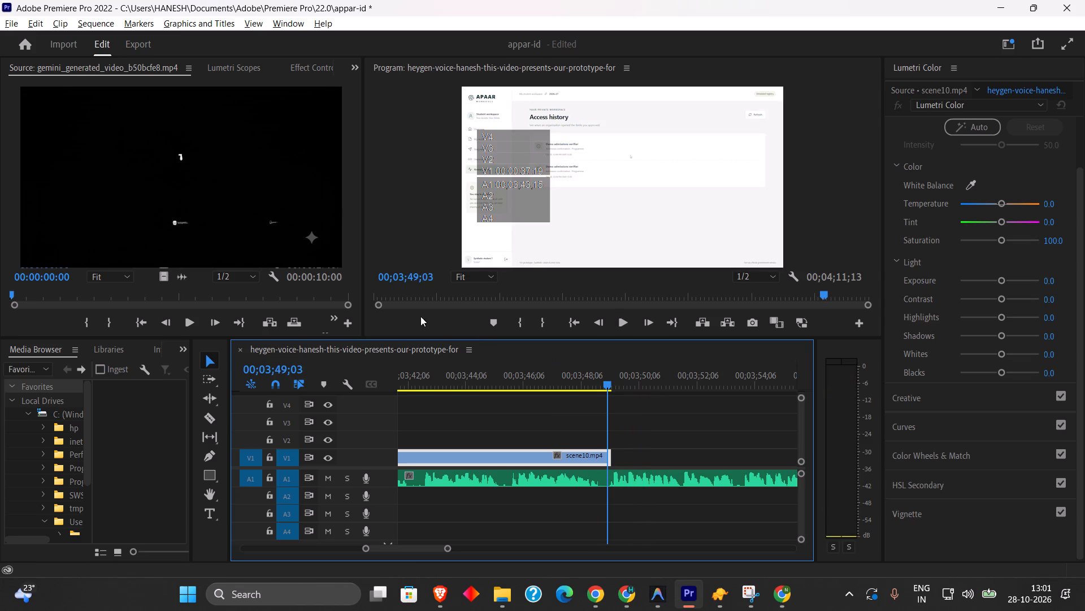
{"action": "left_click_drag", "start_coordinate": [167, 277], "coordinate": [611, 438]}
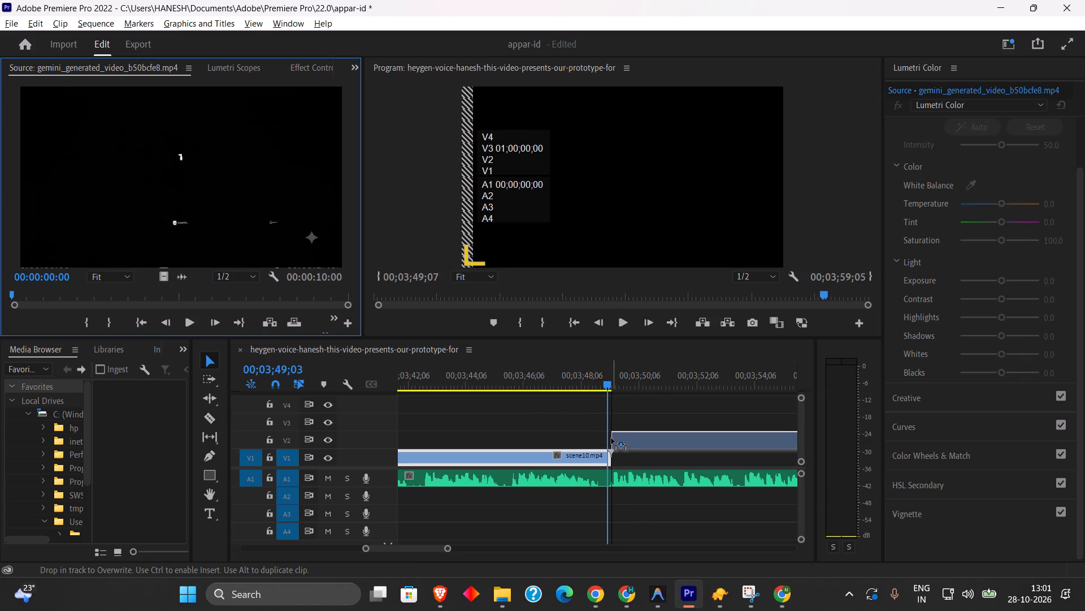
{"action": "left_click_drag", "start_coordinate": [611, 438], "coordinate": [611, 434]}
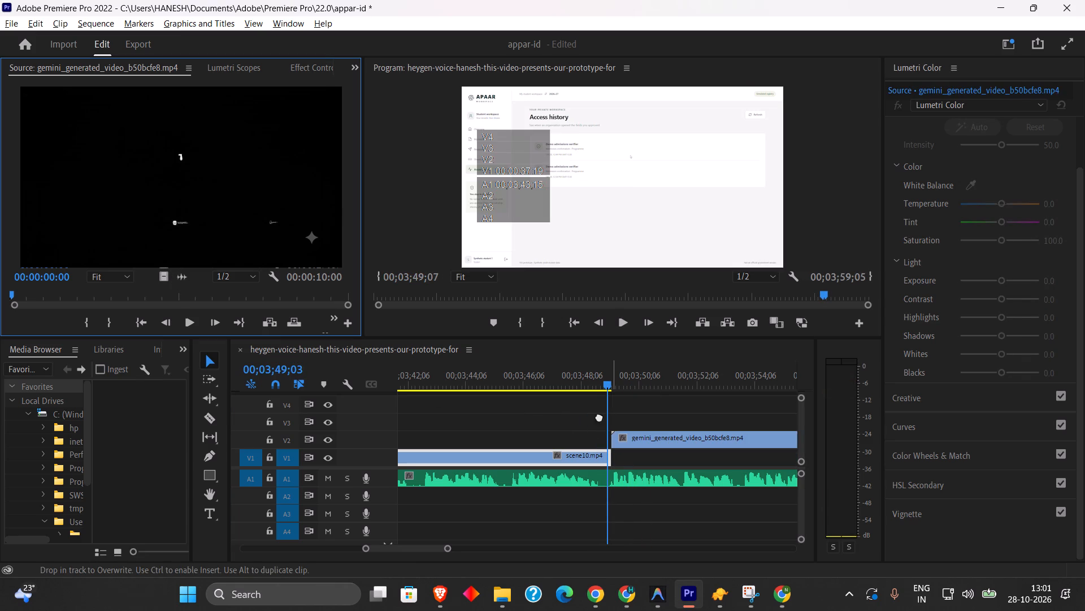
Play the sequence across the scene10.mp4 transition to check the animation's timing against the narration.
{"action": "left_click", "coordinate": [591, 375]}
{"action": "key", "text": "space"}
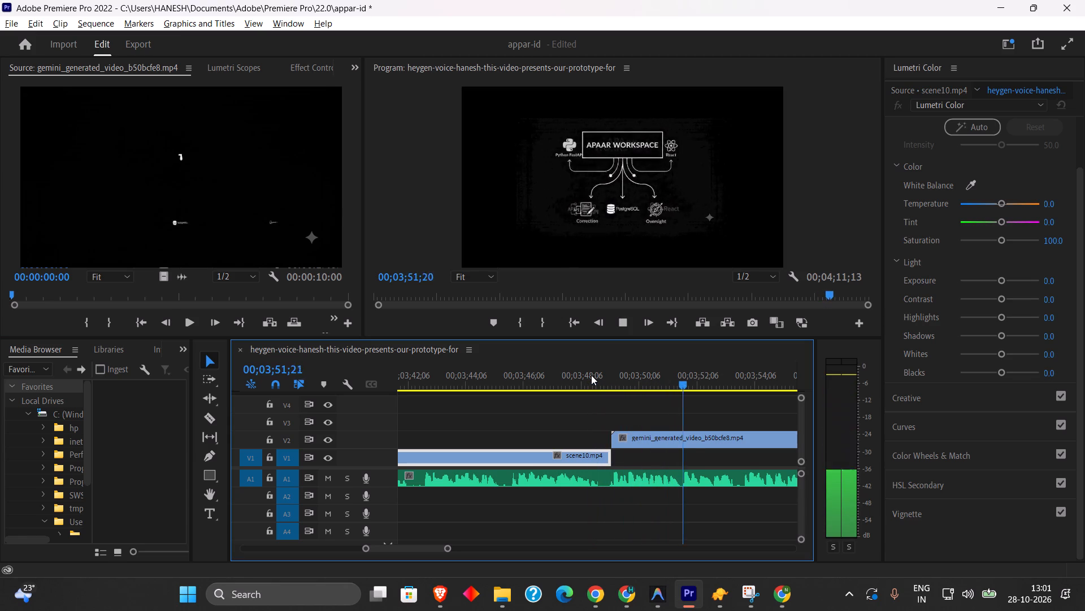
{"action": "left_click_drag", "start_coordinate": [601, 384], "coordinate": [609, 386]}
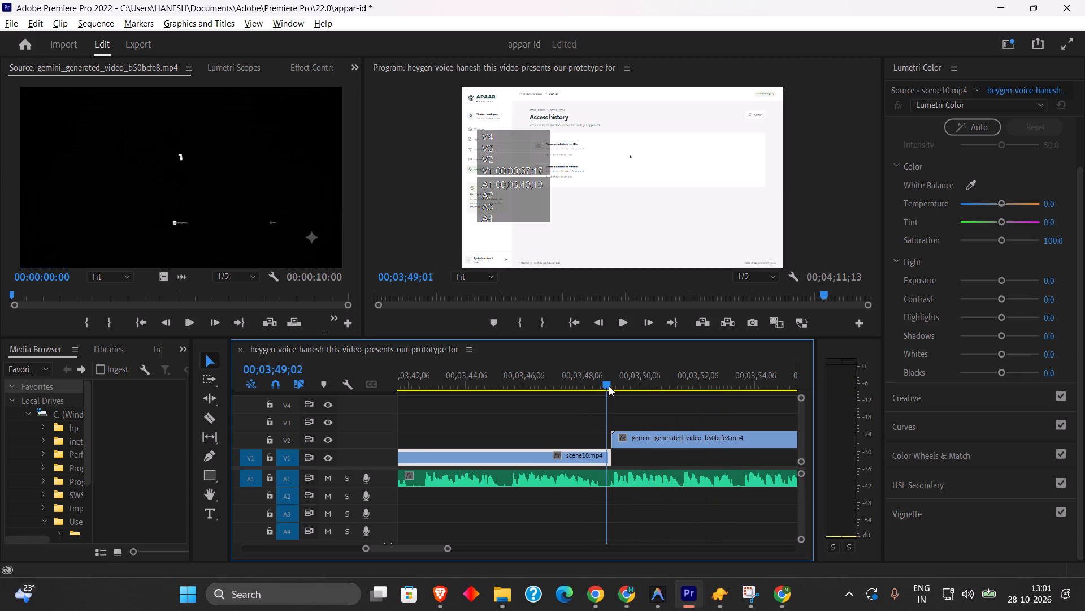
{"action": "left_click_drag", "start_coordinate": [609, 386], "coordinate": [648, 394]}
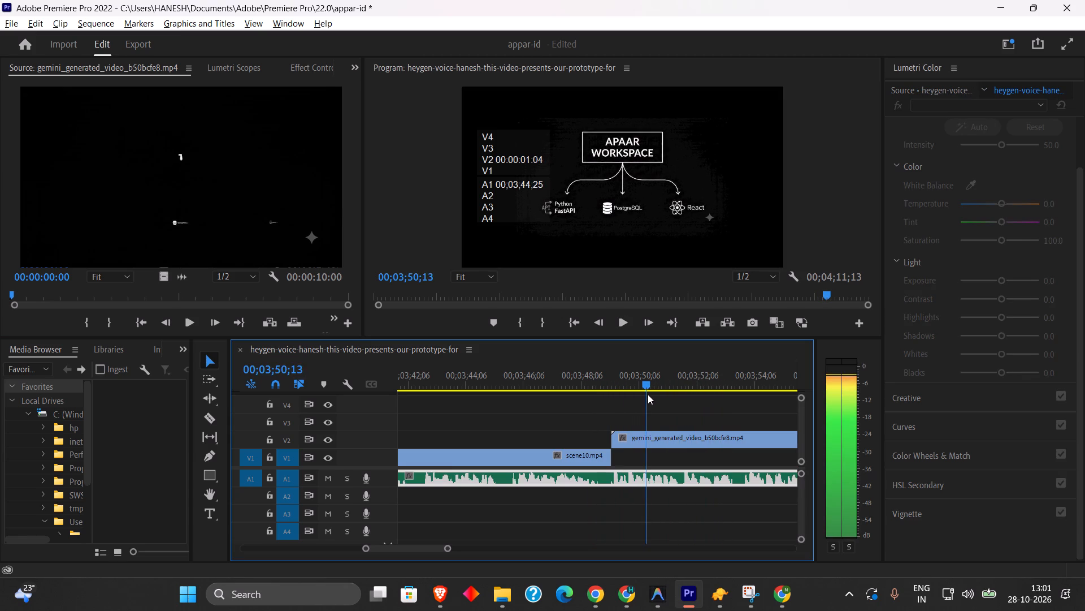
{"action": "left_click_drag", "start_coordinate": [648, 394], "coordinate": [669, 397]}
{"action": "key", "text": "space"}
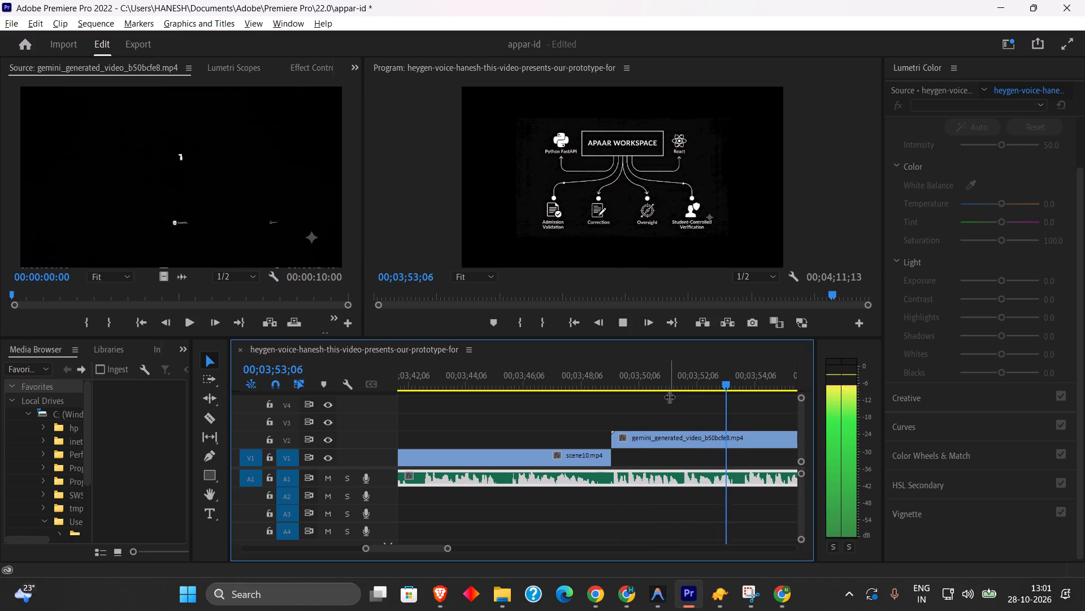
{"action": "key", "text": "space"}
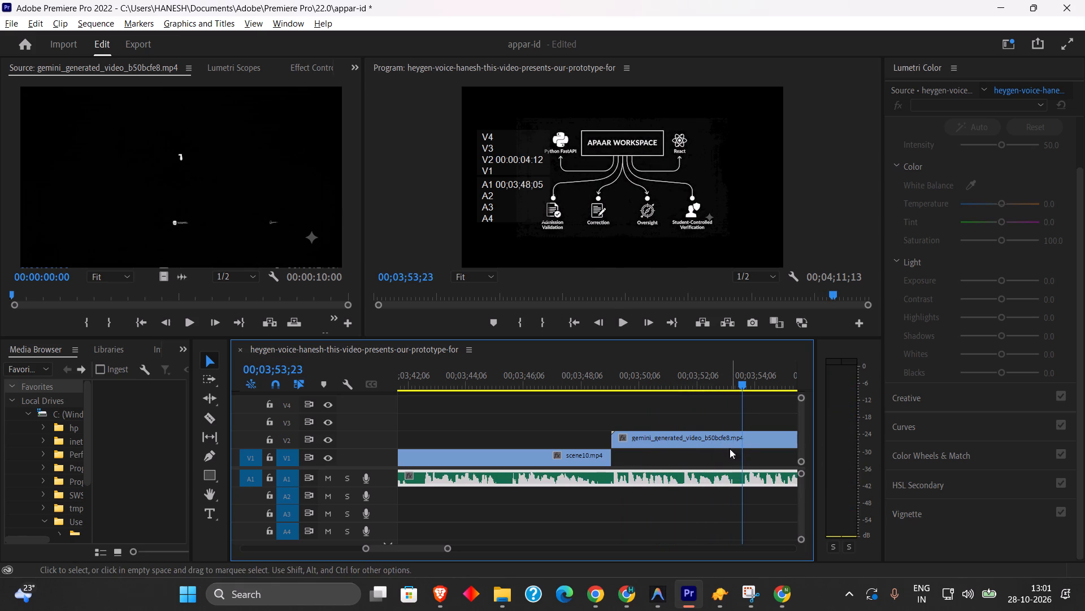
Split the Gemini animation clip on V2 at 00;03;51;08, just before the tech-stack diagram changes.
{"action": "left_click_drag", "start_coordinate": [654, 386], "coordinate": [643, 385]}
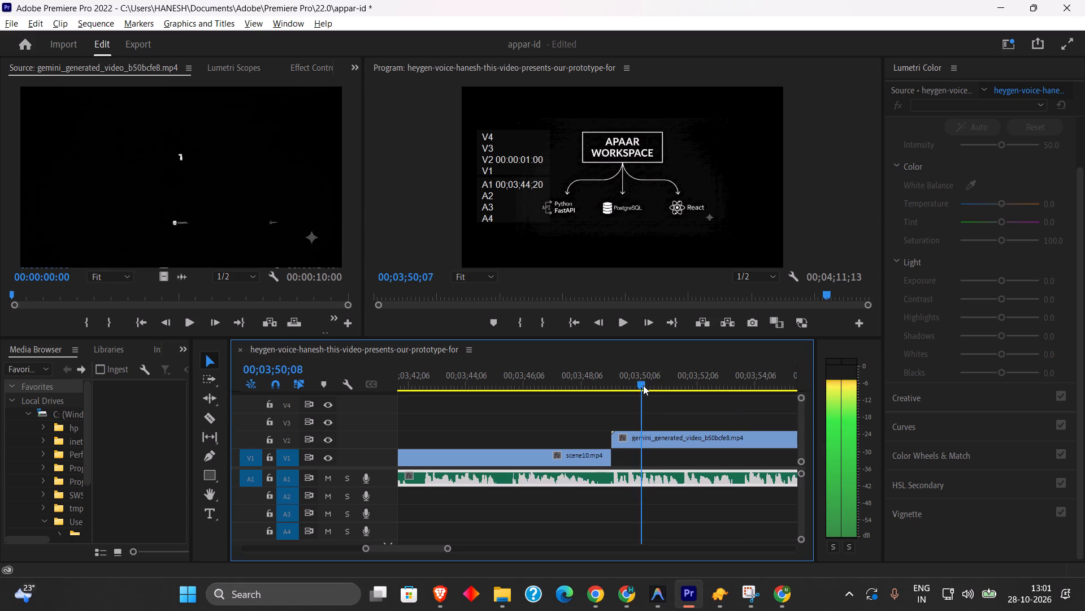
{"action": "left_click_drag", "start_coordinate": [643, 385], "coordinate": [667, 396]}
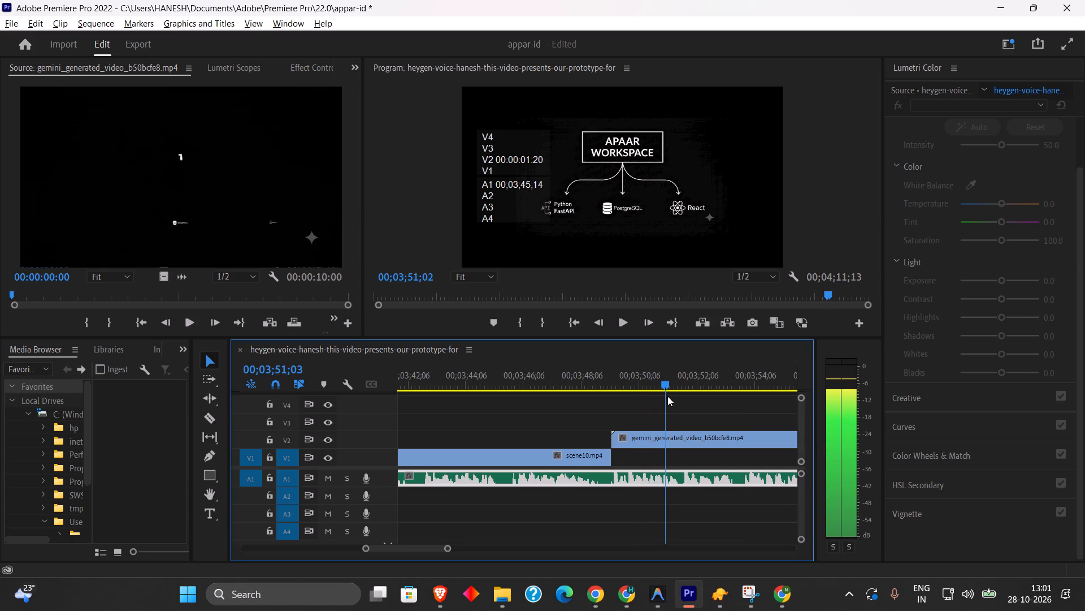
{"action": "left_click_drag", "start_coordinate": [667, 396], "coordinate": [677, 398]}
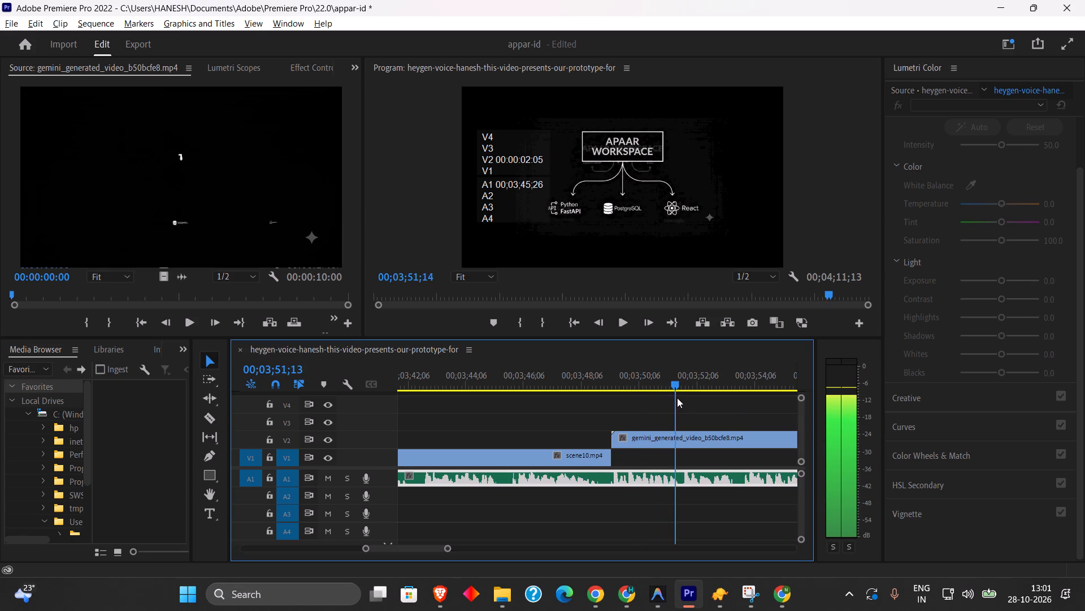
{"action": "left_click_drag", "start_coordinate": [677, 398], "coordinate": [667, 397]}
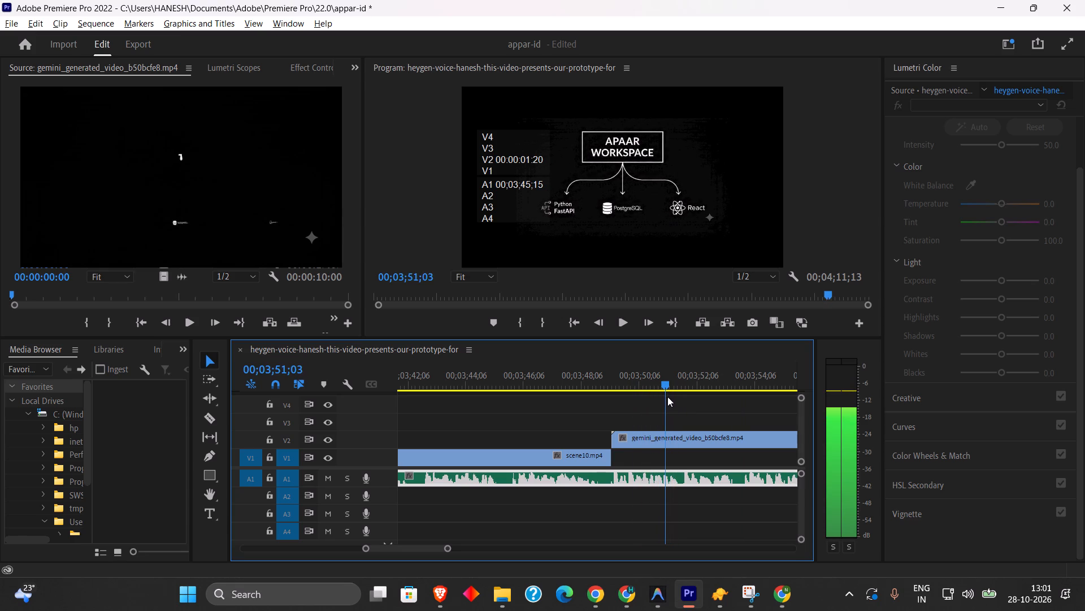
{"action": "left_click_drag", "start_coordinate": [667, 397], "coordinate": [672, 397]}
{"action": "left_click", "coordinate": [682, 437]}
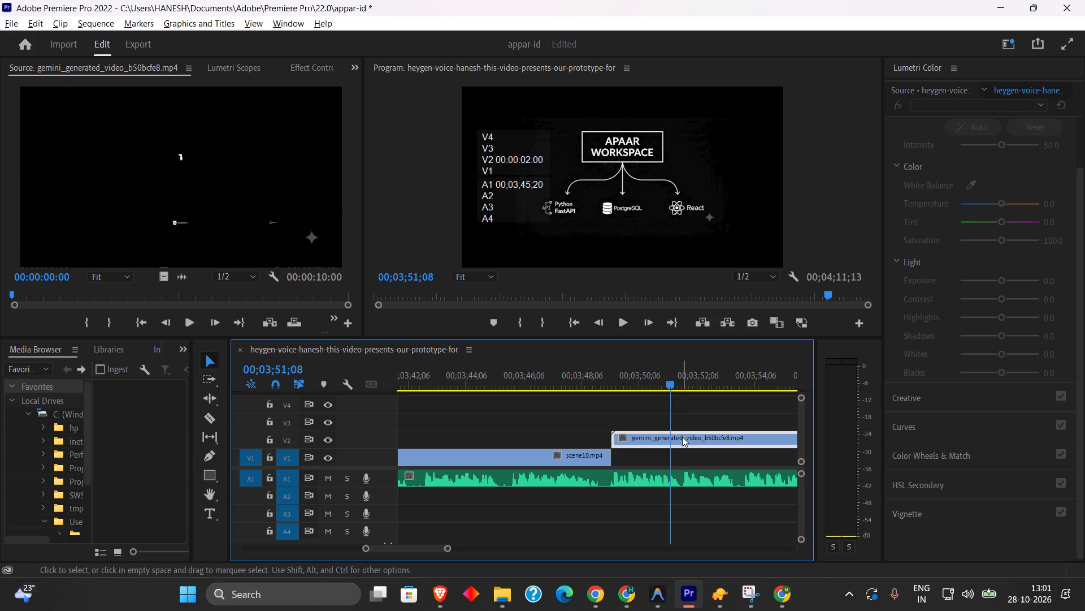
{"action": "left_click", "coordinate": [211, 420]}
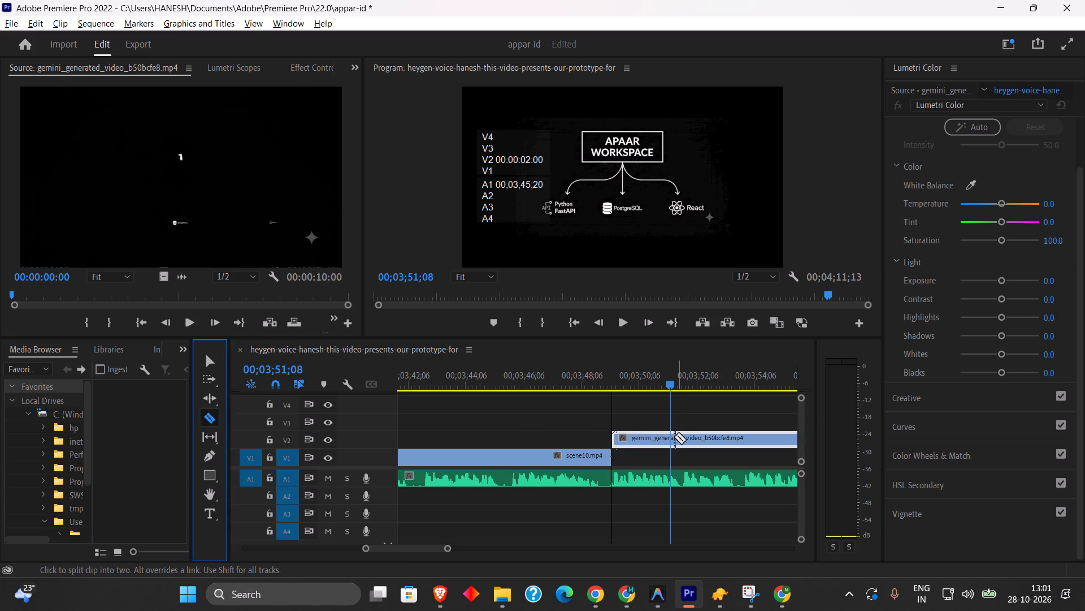
{"action": "left_click", "coordinate": [671, 437]}
{"action": "left_click", "coordinate": [206, 368]}
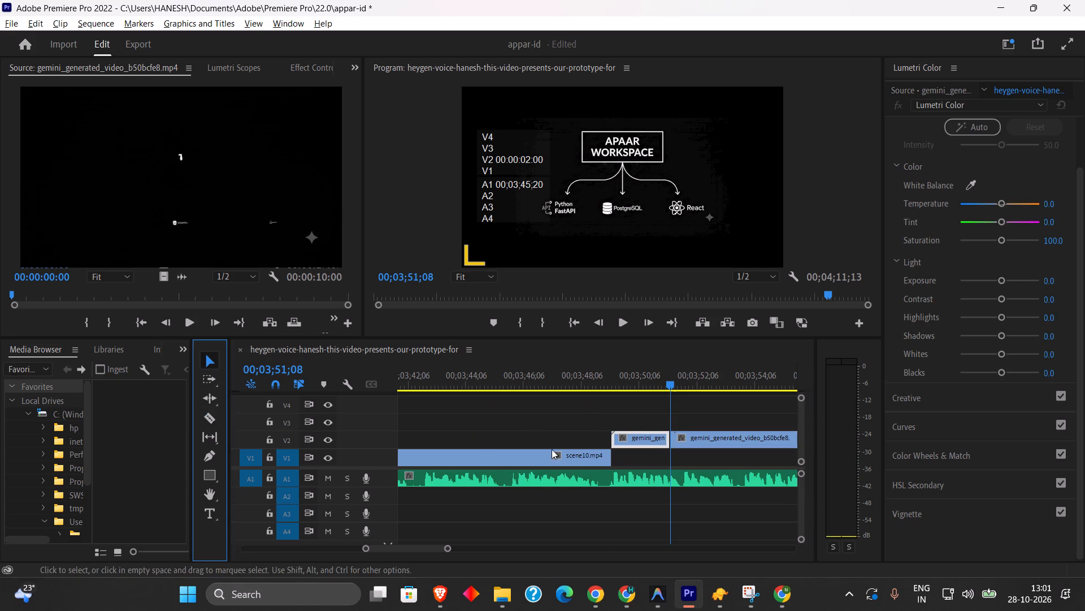
Set the speed of the first segment of the Gemini animation to 20%.
{"action": "right_click", "coordinate": [628, 442]}
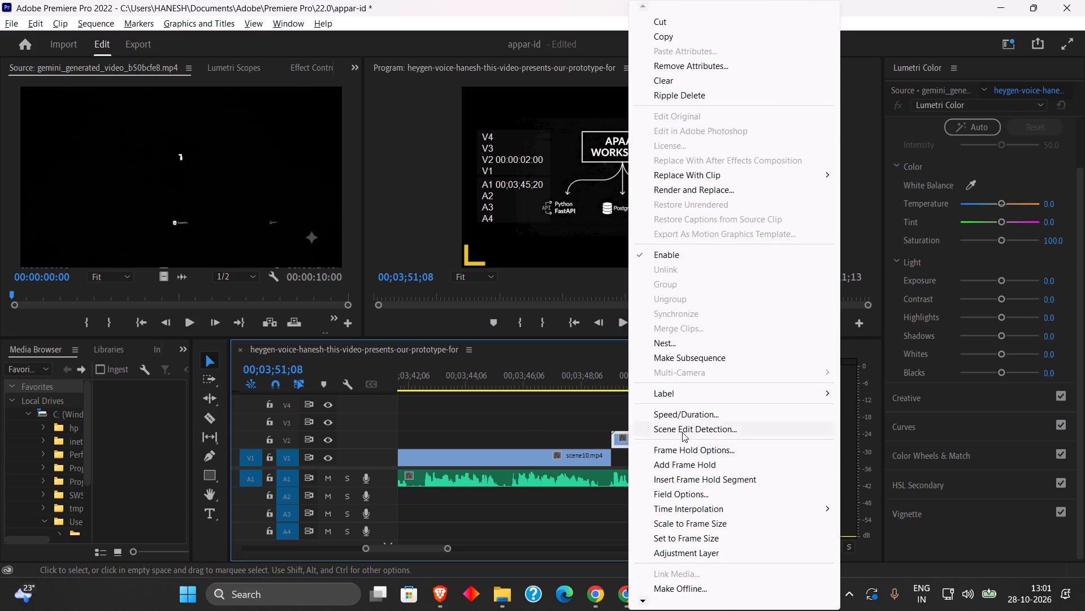
{"action": "left_click", "coordinate": [685, 419]}
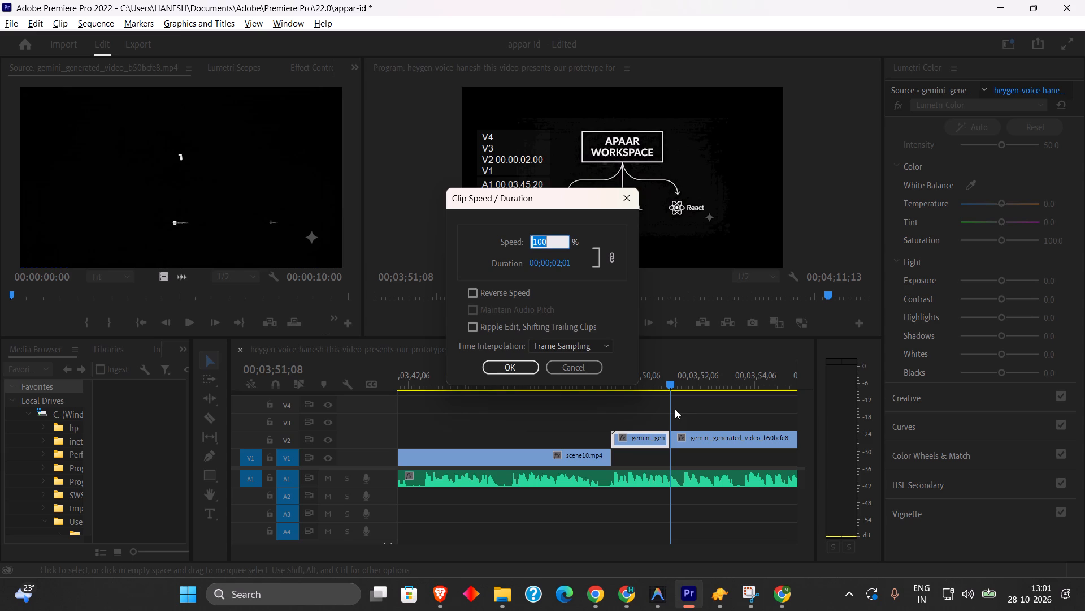
{"action": "type", "text": "20"}
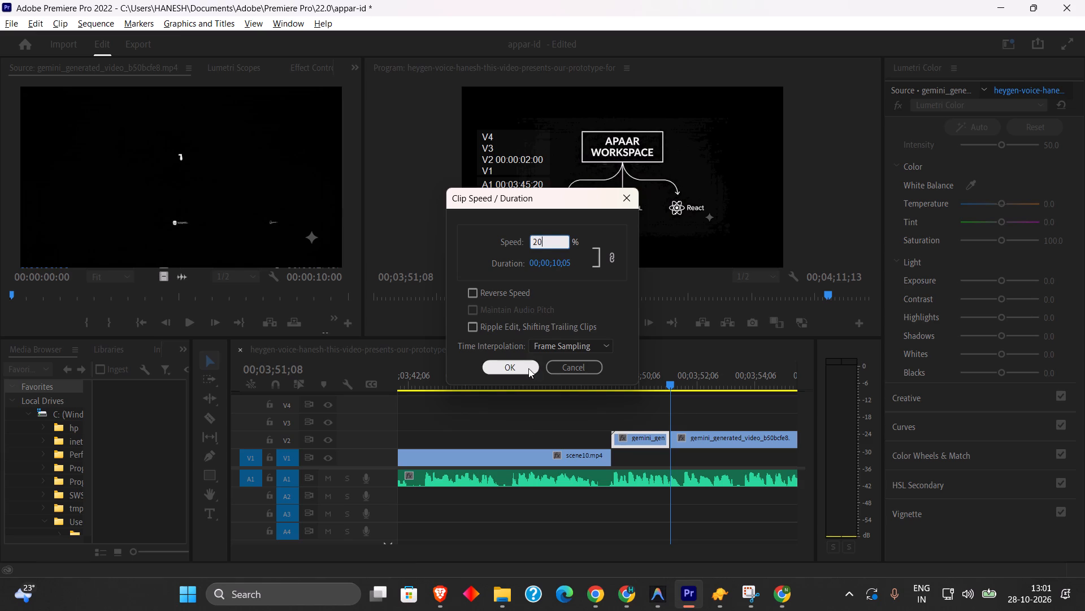
{"action": "left_click", "coordinate": [528, 368]}
Shift the second animation segment forward by about 2 seconds on V2, leaving a gap, and play from the first segment.
{"action": "left_click_drag", "start_coordinate": [693, 441], "coordinate": [733, 442]}
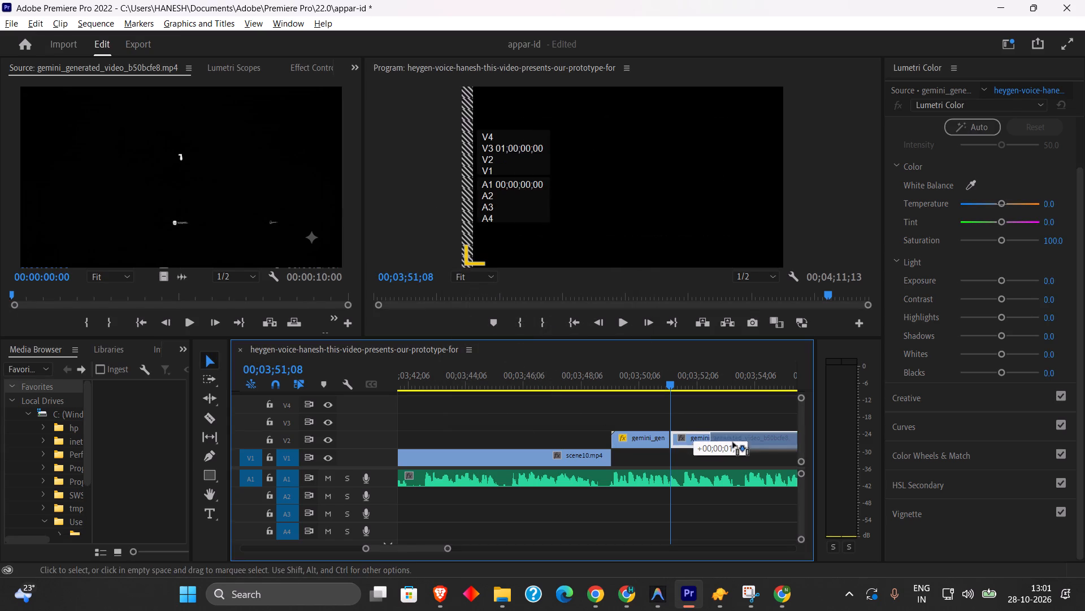
{"action": "left_click_drag", "start_coordinate": [733, 442], "coordinate": [748, 442]}
{"action": "left_click", "coordinate": [623, 384]}
{"action": "key", "text": "space"}
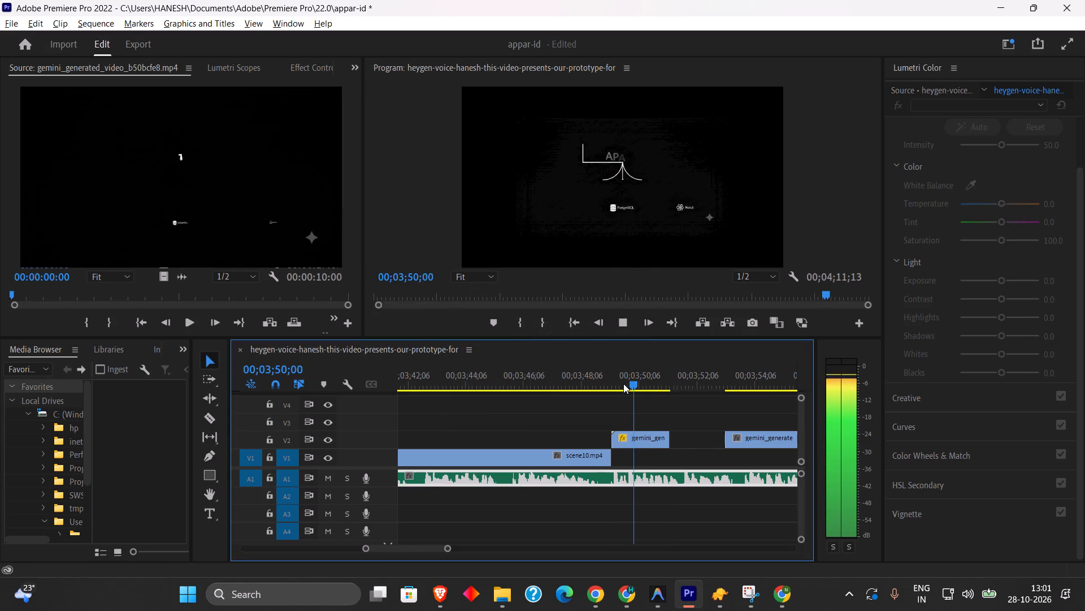
Undo the second Gemini segment's shift and the first segment's speed change on V2.
{"action": "left_click_drag", "start_coordinate": [623, 384], "coordinate": [593, 384]}
{"action": "key", "text": "space"}
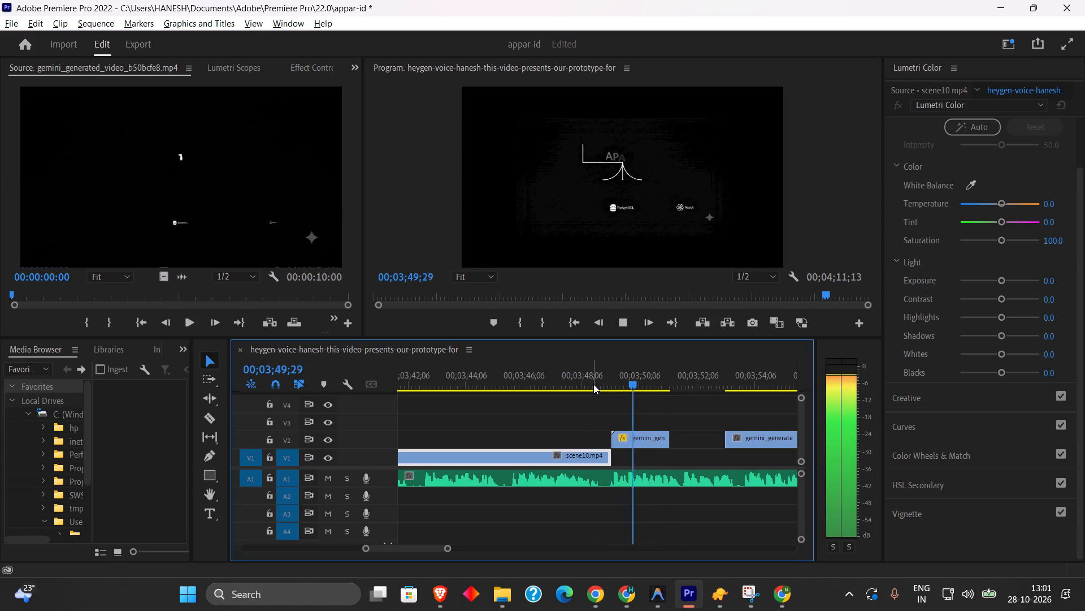
{"action": "key", "text": "ctrl+z"}
{"action": "key", "text": "ctrl+z"}
Play the first Gemini segment repeatedly from about 00;03;49;15 to check its timing against the narration.
{"action": "left_click", "coordinate": [620, 381]}
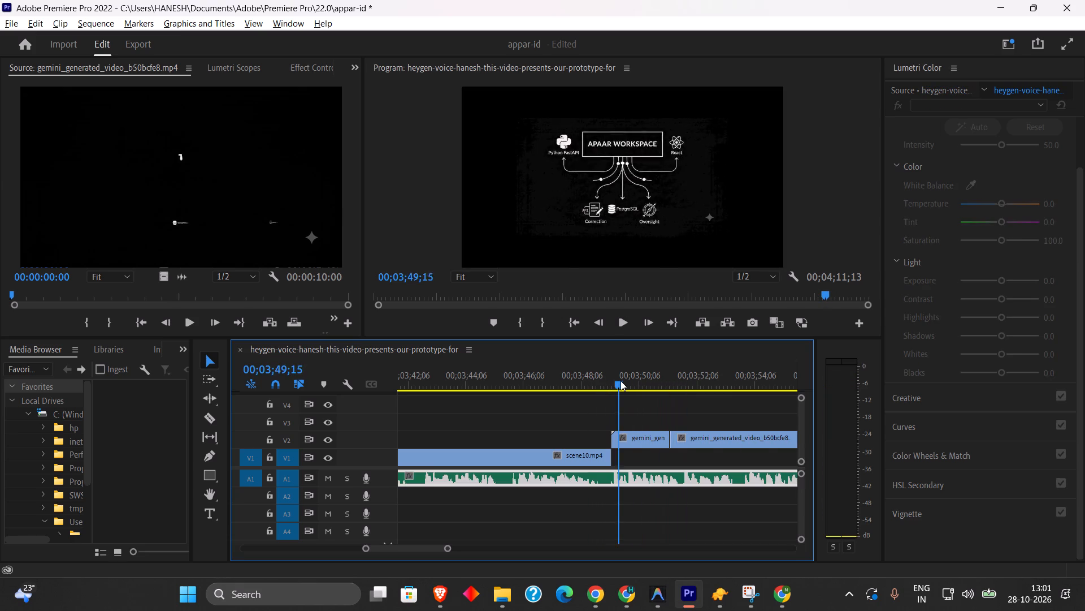
{"action": "key", "text": "space"}
{"action": "key", "text": "space"}
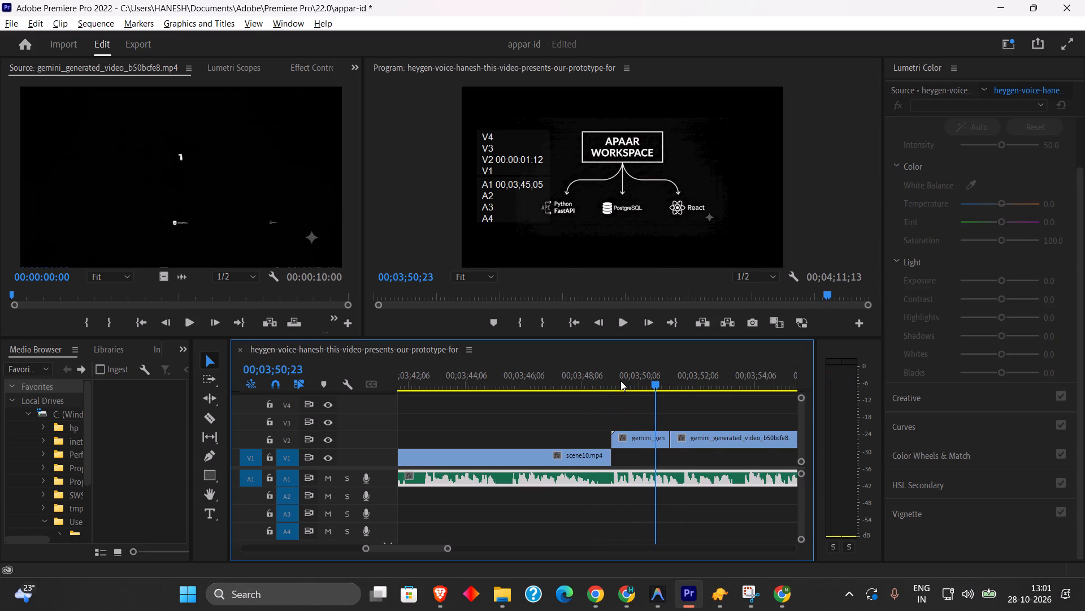
{"action": "key", "text": "space"}
{"action": "key", "text": "space"}
{"action": "left_click", "coordinate": [620, 381]}
{"action": "key", "text": "space"}
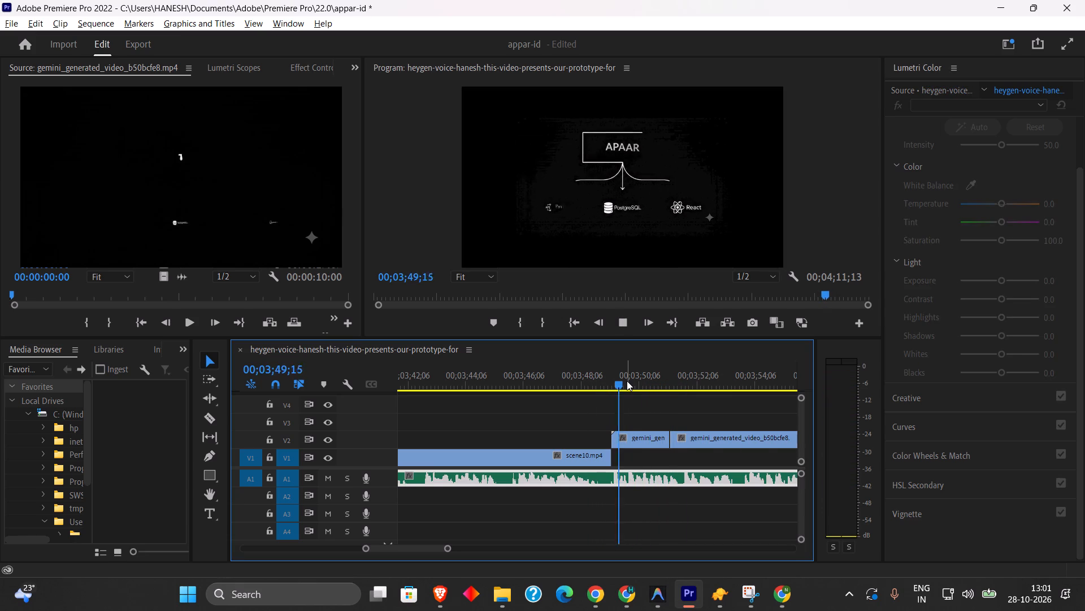
{"action": "key", "text": "space"}
{"action": "key", "text": "space"}
{"action": "key", "text": "space"}
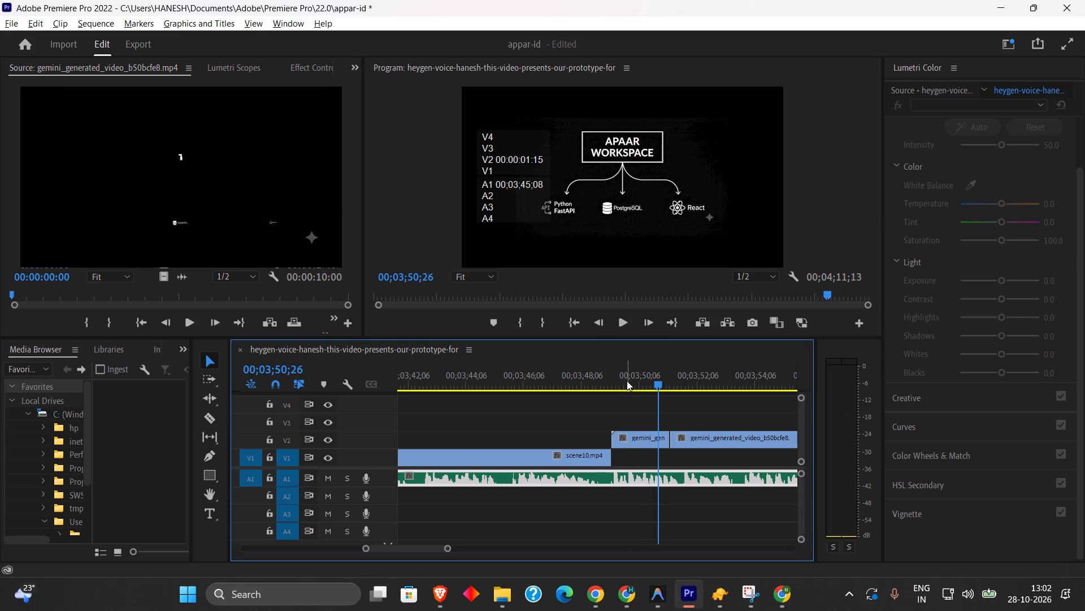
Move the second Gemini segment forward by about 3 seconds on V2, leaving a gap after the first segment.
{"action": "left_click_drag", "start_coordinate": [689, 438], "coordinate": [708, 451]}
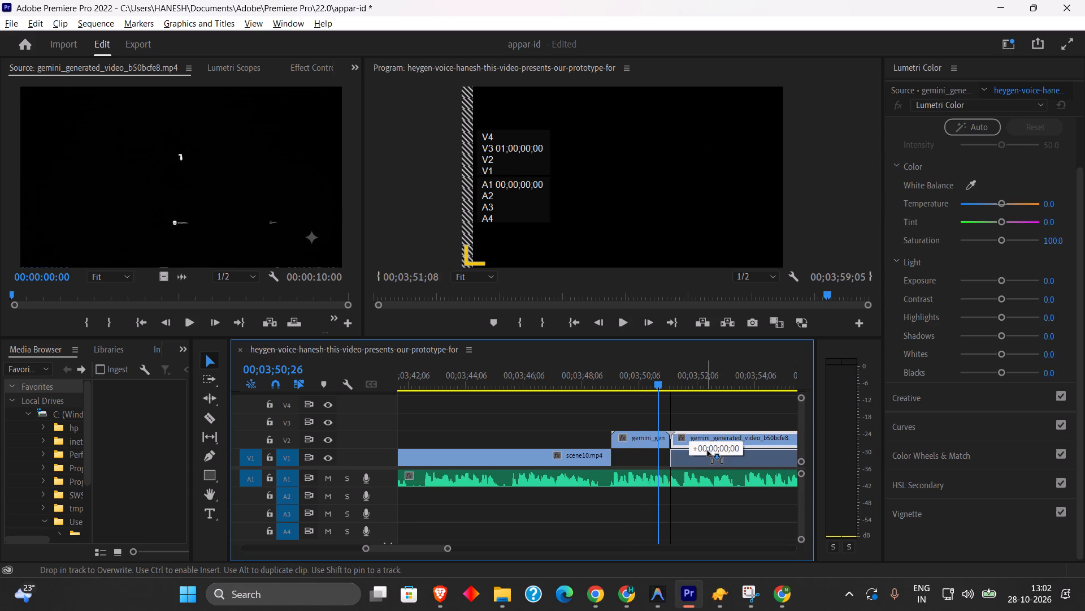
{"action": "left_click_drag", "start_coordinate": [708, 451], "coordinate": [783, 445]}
Replay the end of the first Gemini segment from about 00;03;50;22 to examine the frame before the gap.
{"action": "left_click", "coordinate": [659, 438]}
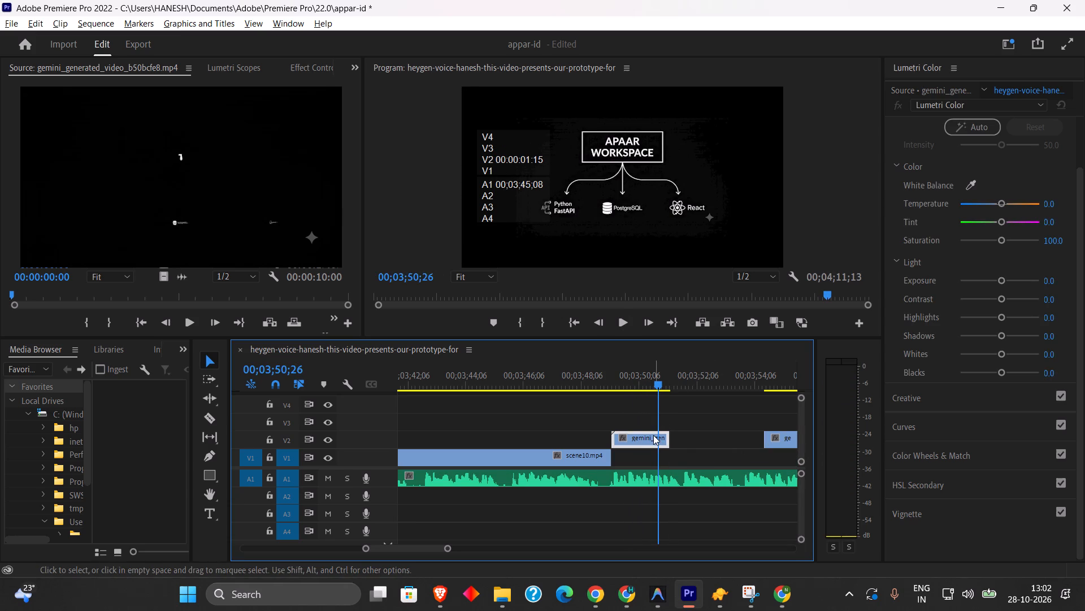
{"action": "key", "text": "space"}
{"action": "left_click", "coordinate": [656, 385]}
{"action": "key", "text": "space"}
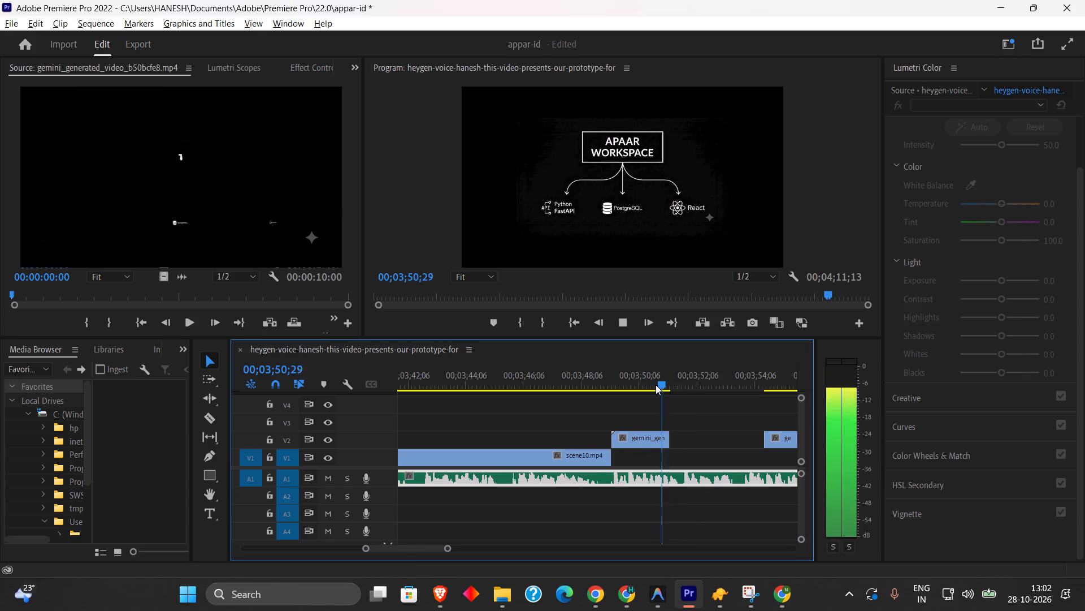
{"action": "key", "text": "space"}
{"action": "left_click", "coordinate": [656, 385]}
{"action": "key", "text": "space"}
{"action": "key", "text": "space"}
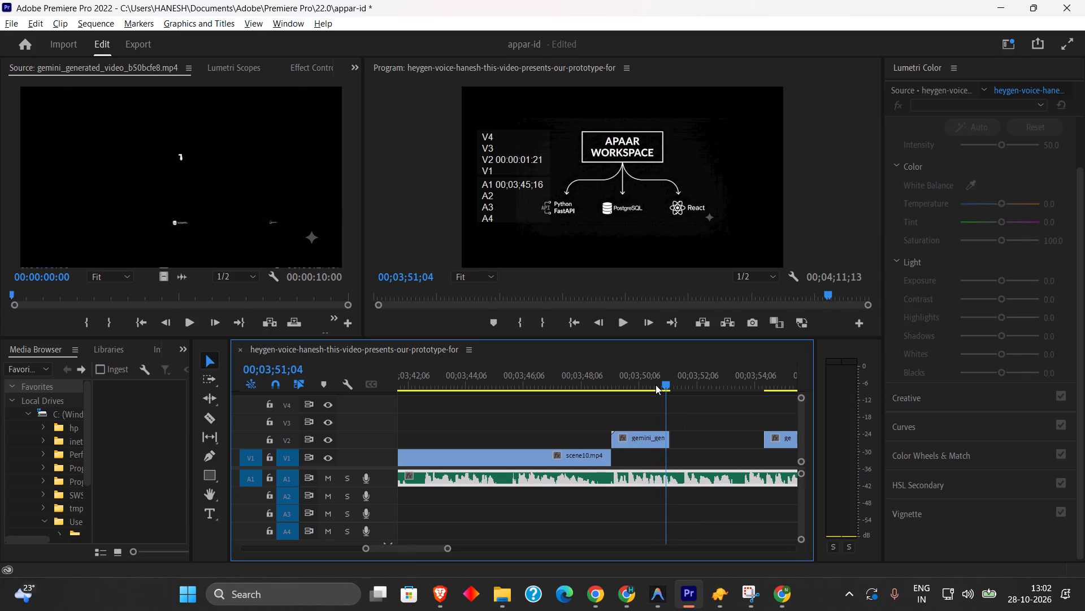
{"action": "key", "text": "space"}
{"action": "key", "text": "space"}
{"action": "left_click", "coordinate": [656, 386]}
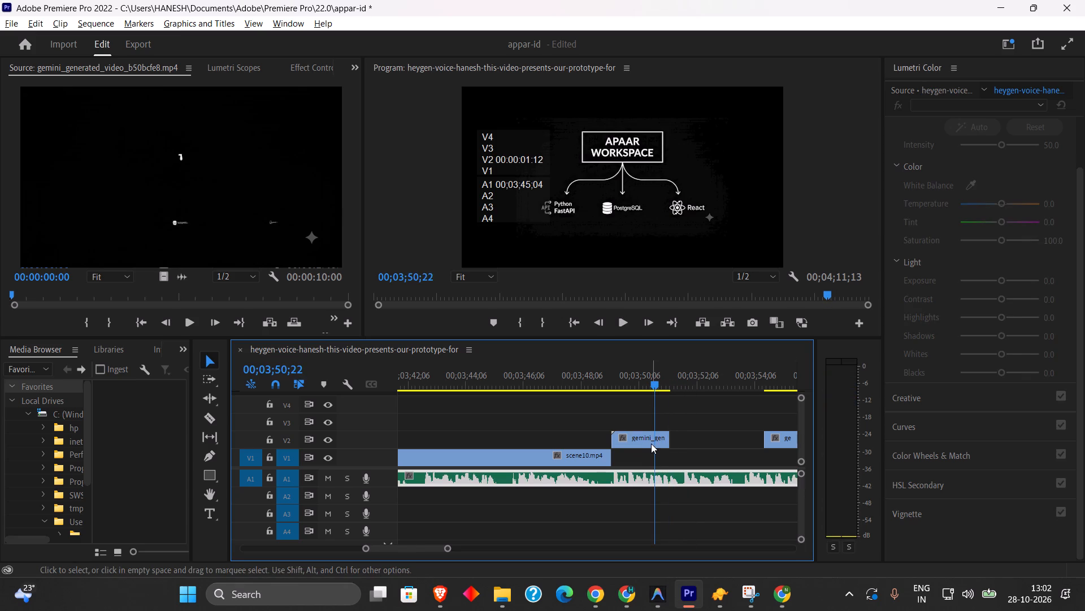
Undo the second segment's shift and the split, rejoining the Gemini animation into a single clip on V2.
{"action": "double_click", "coordinate": [651, 442]}
{"action": "double_click", "coordinate": [672, 211]}
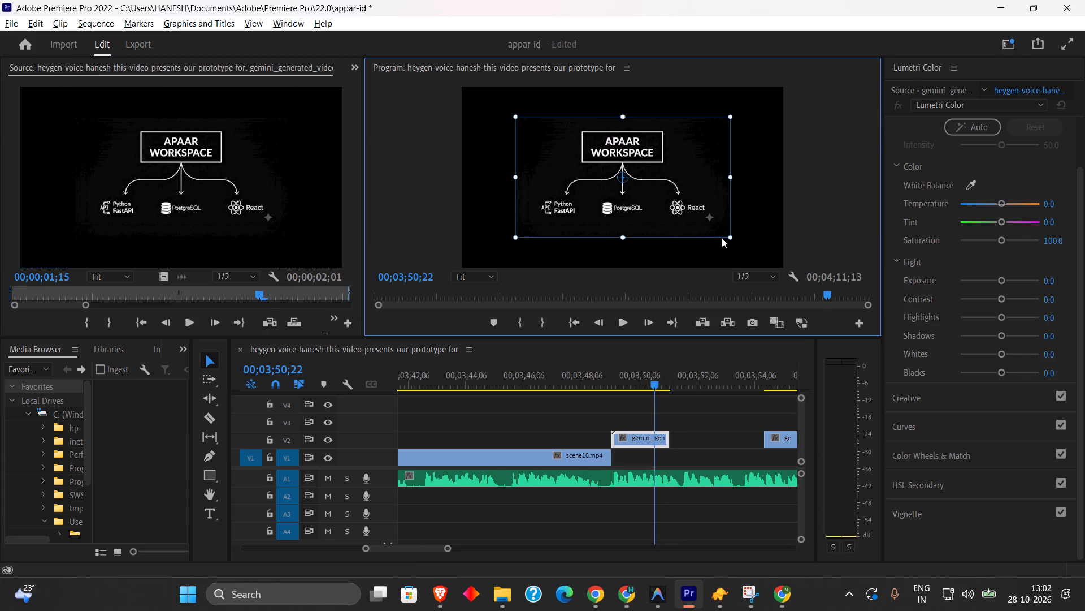
{"action": "left_click", "coordinate": [728, 238]}
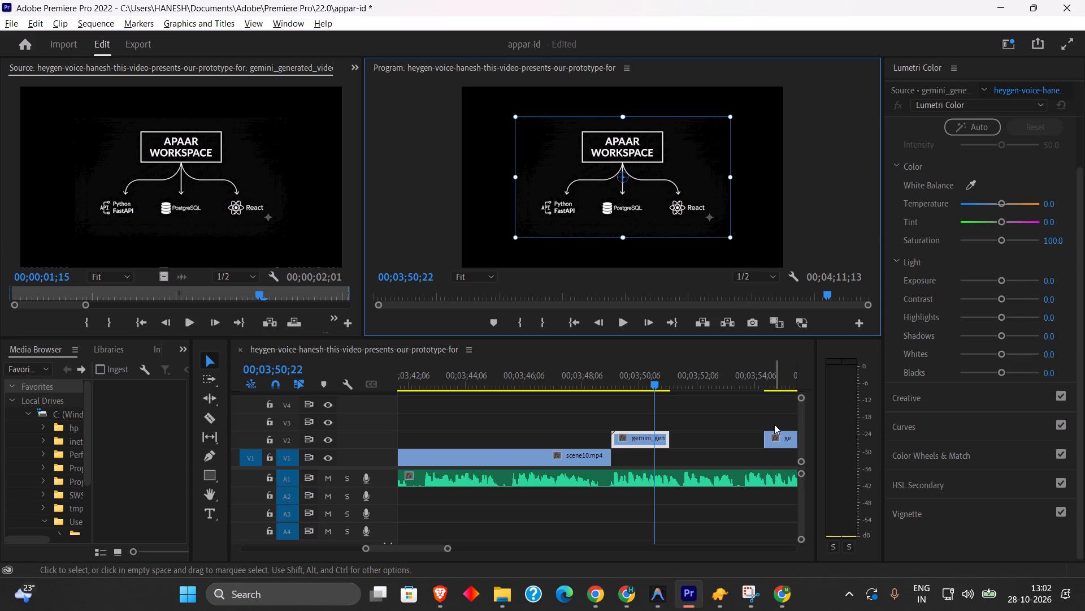
{"action": "key", "text": "ctrl+z"}
{"action": "key", "text": "ctrl+z"}
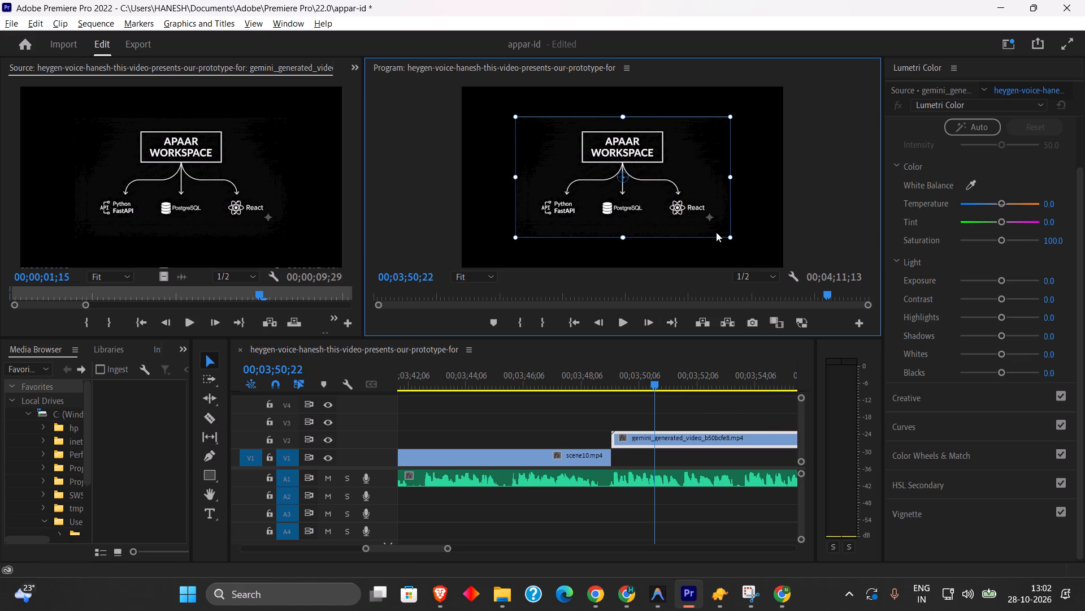
Scale up the Gemini animation in the program frame to about 90% of the frame's width, keeping it centred.
{"action": "left_click_drag", "start_coordinate": [730, 237], "coordinate": [770, 261]}
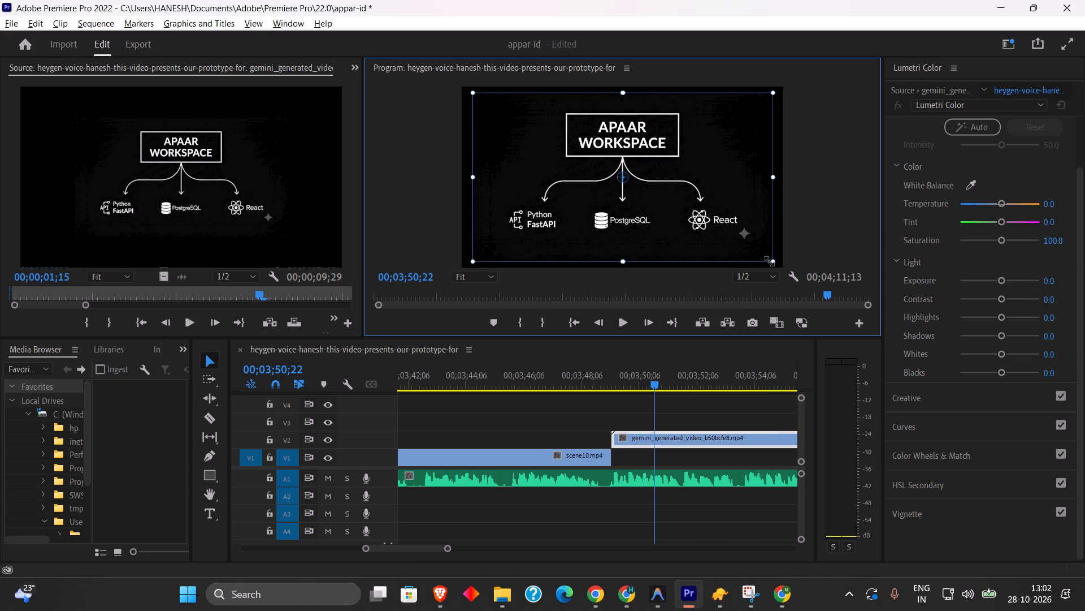
{"action": "left_click_drag", "start_coordinate": [770, 261], "coordinate": [759, 259]}
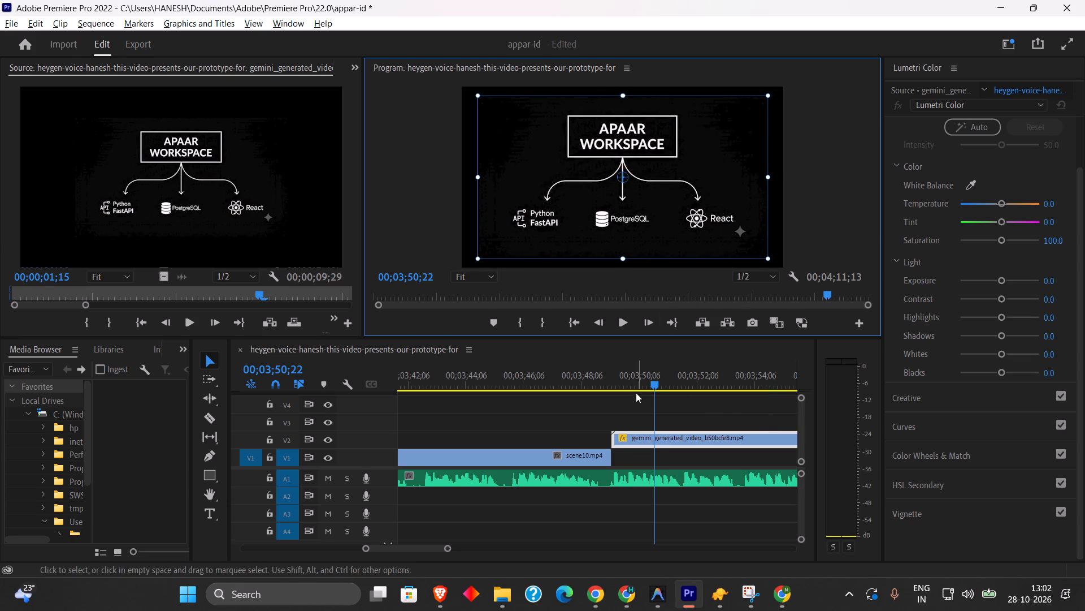
Open the first WhatsApp Image clip on V3, around 00;00;15;00 near the sequence's start, in the source view.
{"action": "left_click_drag", "start_coordinate": [433, 548], "coordinate": [416, 550]}
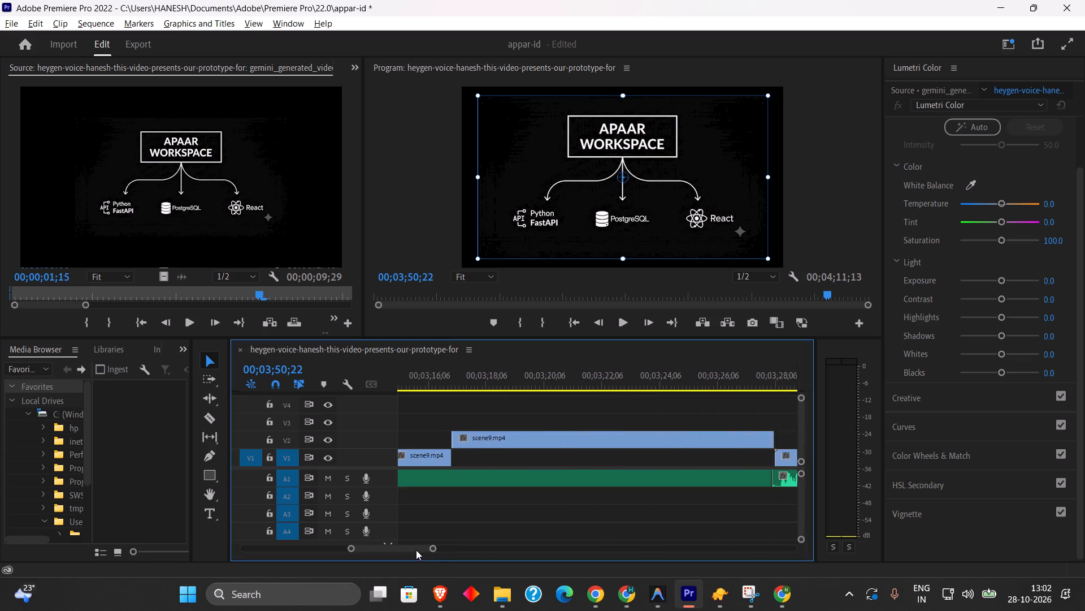
{"action": "left_click_drag", "start_coordinate": [416, 550], "coordinate": [317, 567]}
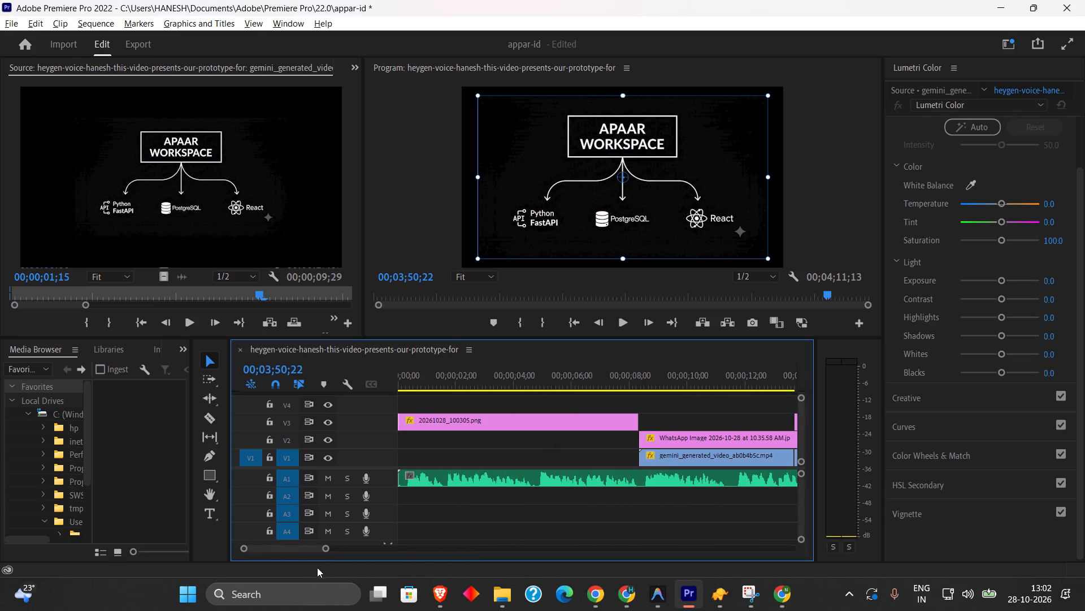
{"action": "left_click_drag", "start_coordinate": [317, 567], "coordinate": [318, 568]}
{"action": "left_click", "coordinate": [498, 419]}
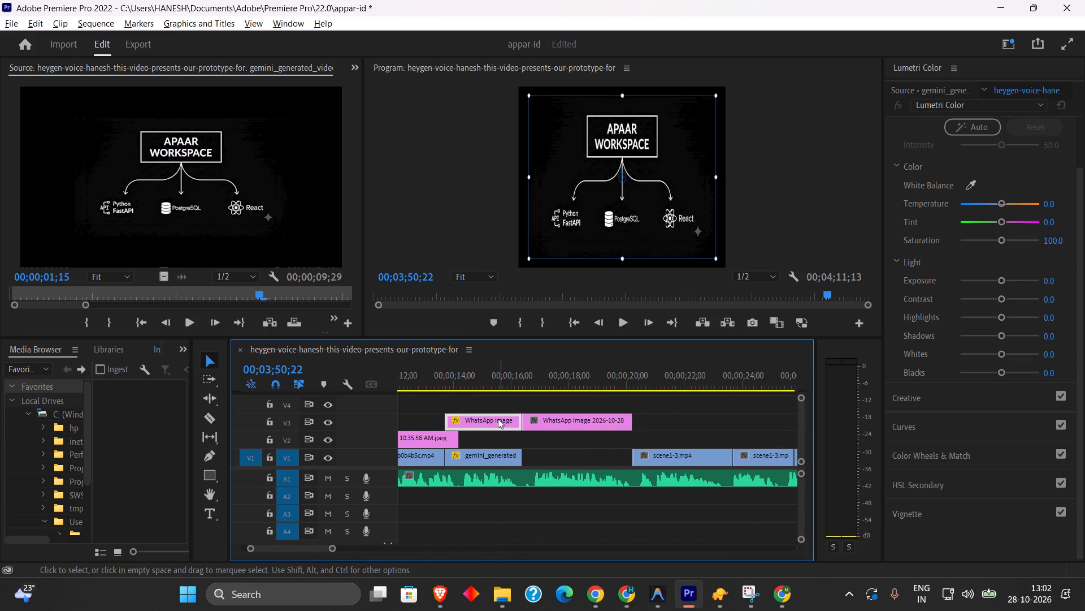
{"action": "double_click", "coordinate": [498, 419]}
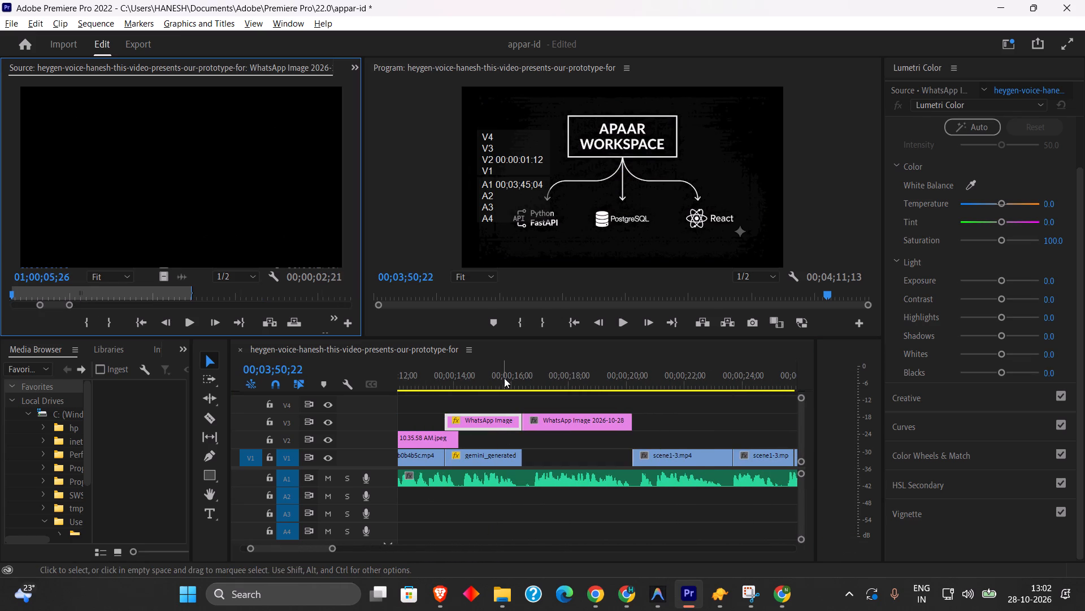
Copy the first WhatsApp Image clip on V3, at about 00;00;14;00 near the sequence's start.
{"action": "left_click_drag", "start_coordinate": [504, 369], "coordinate": [426, 389]}
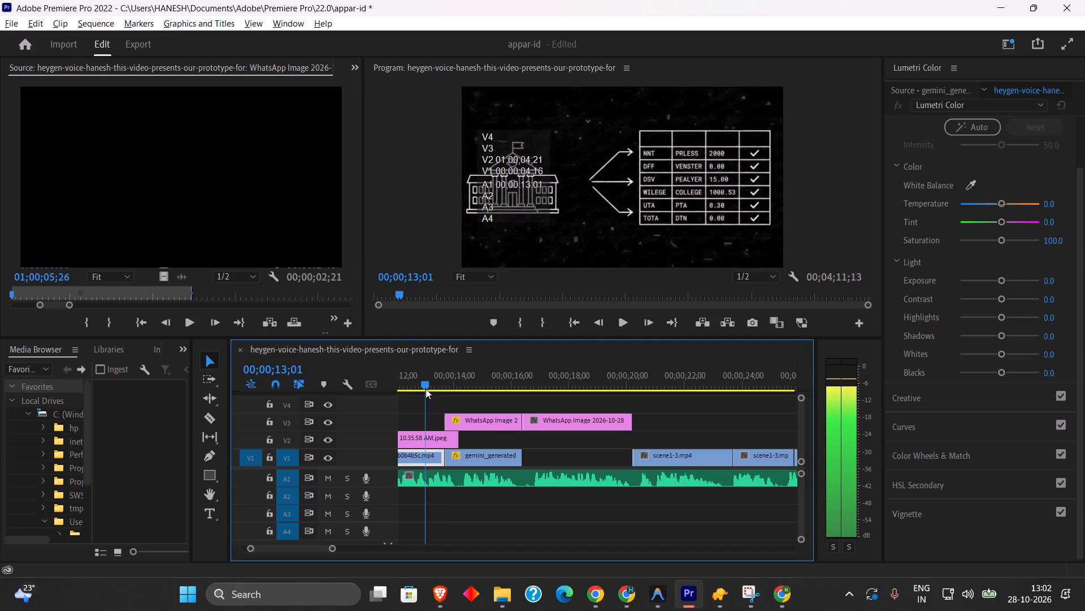
{"action": "left_click_drag", "start_coordinate": [426, 389], "coordinate": [455, 396]}
{"action": "left_click", "coordinate": [459, 420]}
{"action": "right_click", "coordinate": [459, 420]}
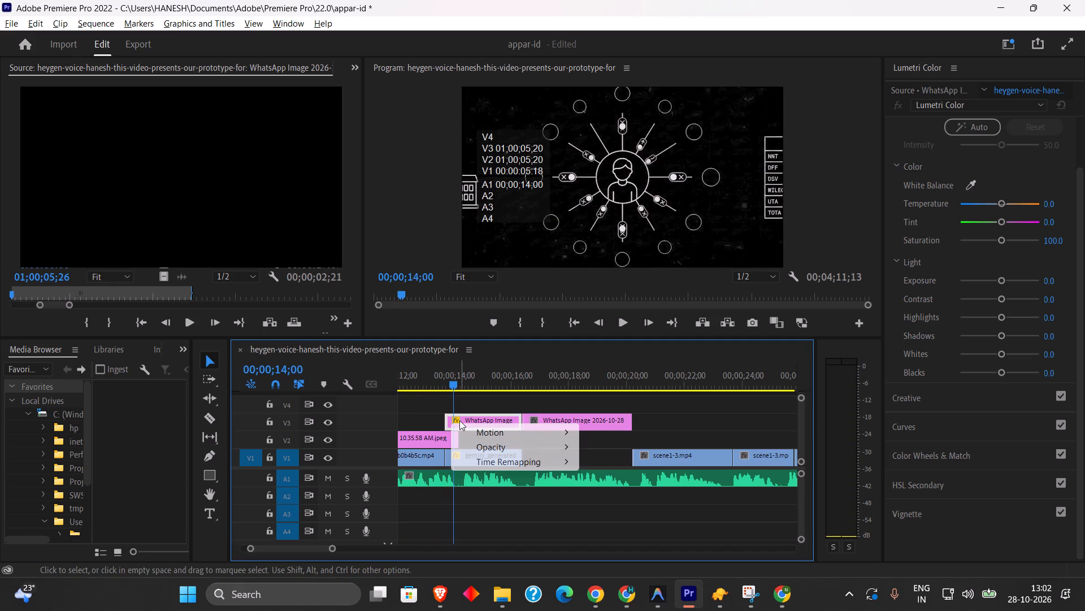
{"action": "double_click", "coordinate": [463, 416]}
{"action": "right_click", "coordinate": [466, 427]}
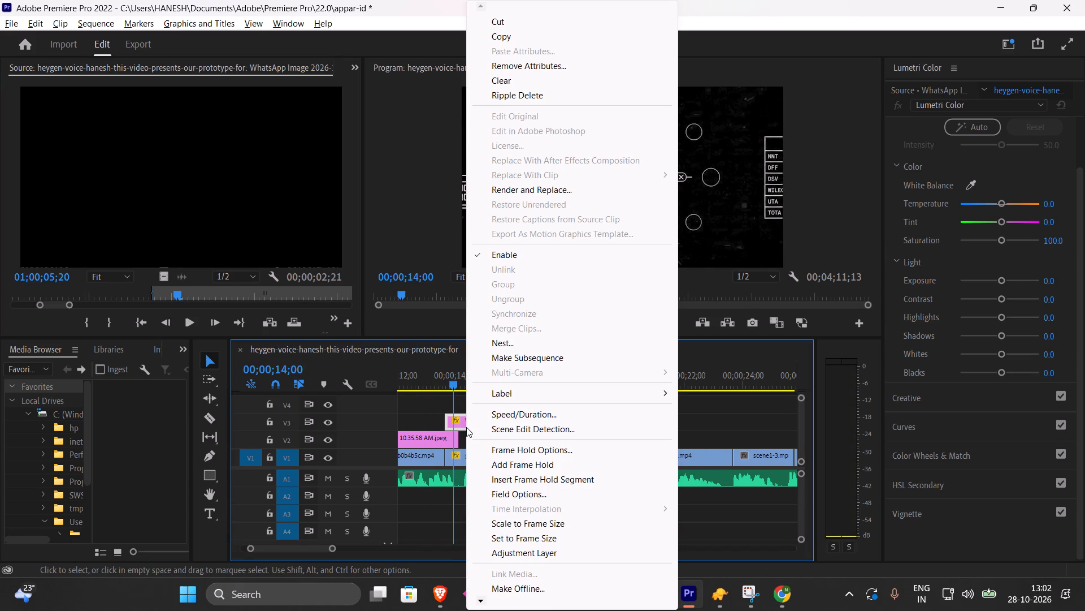
{"action": "left_click", "coordinate": [532, 41]}
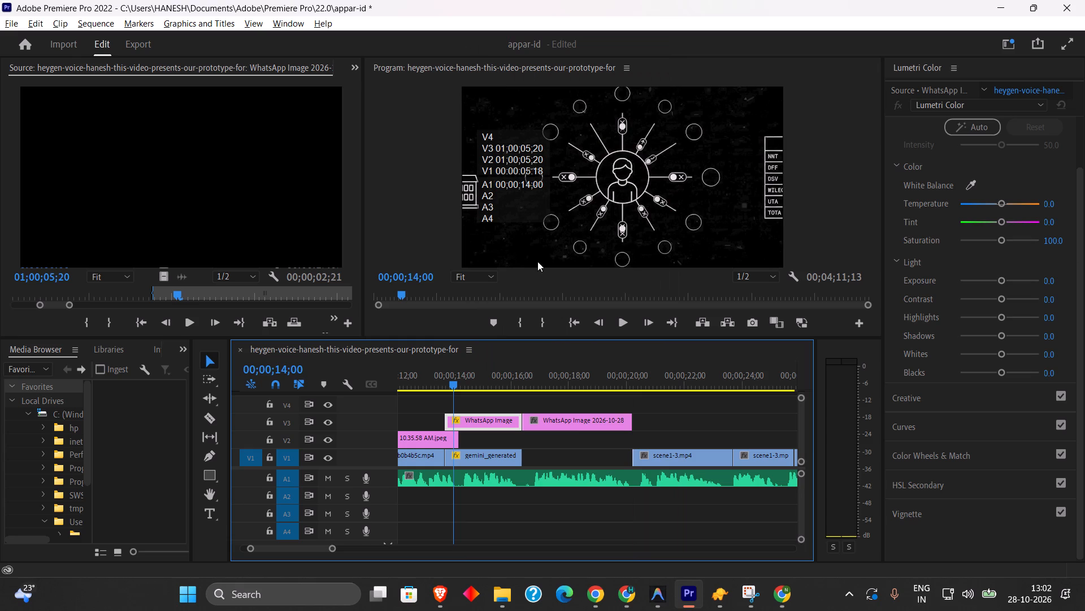
Paste the copied WhatsApp Image clip on V3 at 00;03;49;07, over the start of the Gemini animation.
{"action": "left_click_drag", "start_coordinate": [521, 375], "coordinate": [824, 388]}
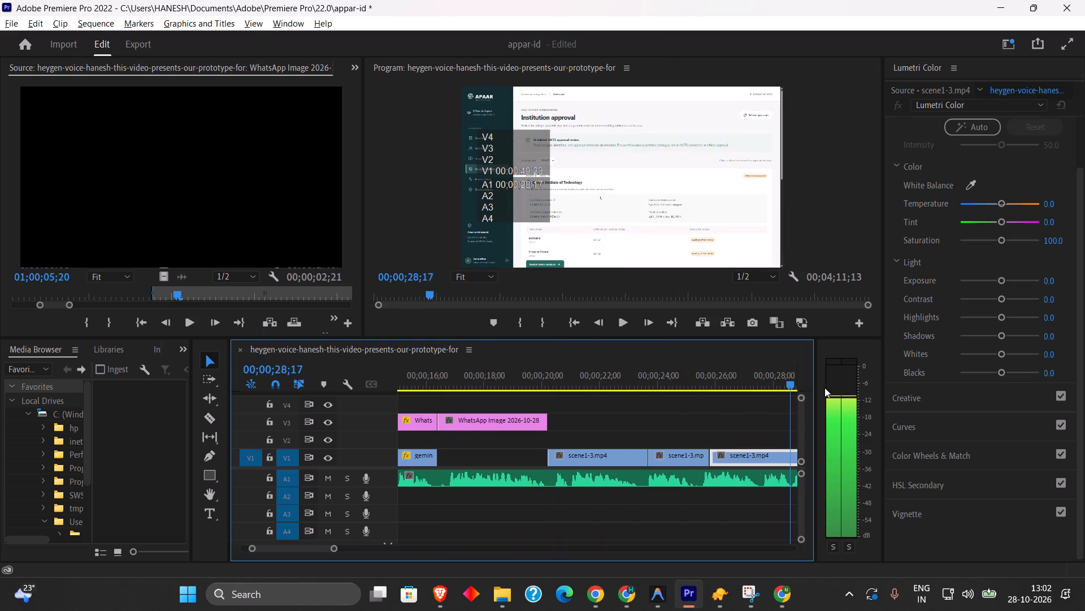
{"action": "left_click_drag", "start_coordinate": [824, 388], "coordinate": [843, 388]}
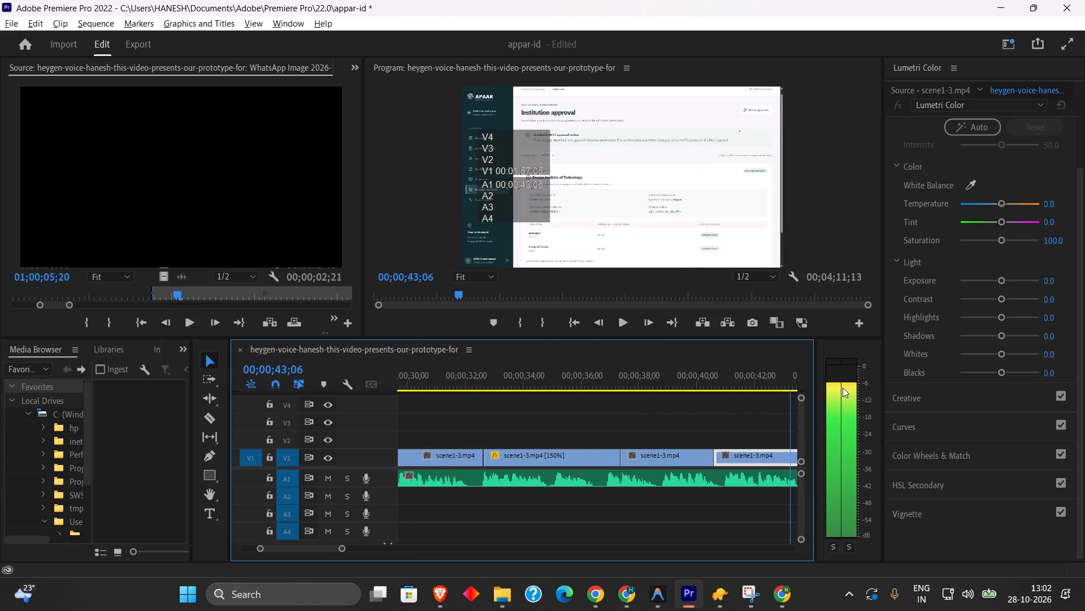
{"action": "left_click_drag", "start_coordinate": [843, 388], "coordinate": [842, 388]}
{"action": "left_click_drag", "start_coordinate": [305, 547], "coordinate": [359, 547]}
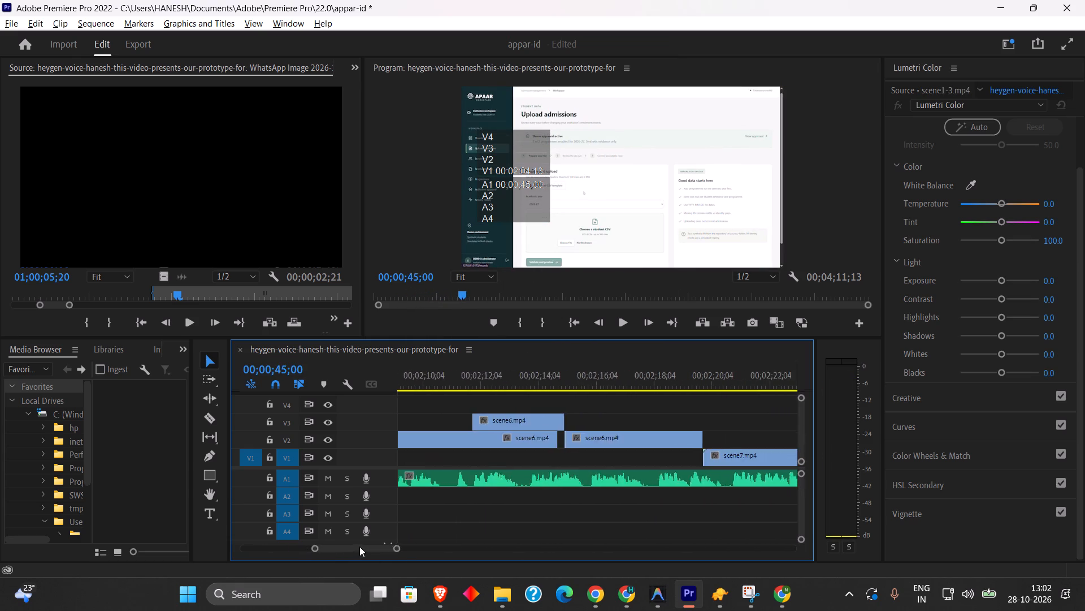
{"action": "left_click_drag", "start_coordinate": [359, 547], "coordinate": [412, 540]}
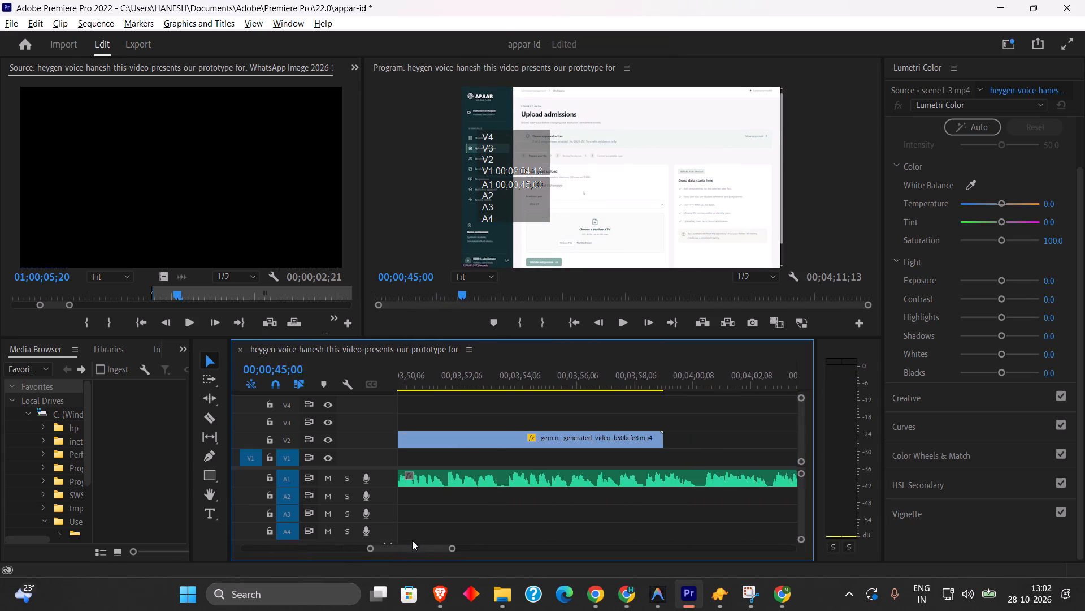
{"action": "left_click_drag", "start_coordinate": [412, 540], "coordinate": [412, 540]}
{"action": "left_click", "coordinate": [504, 372]}
{"action": "left_click", "coordinate": [495, 376]}
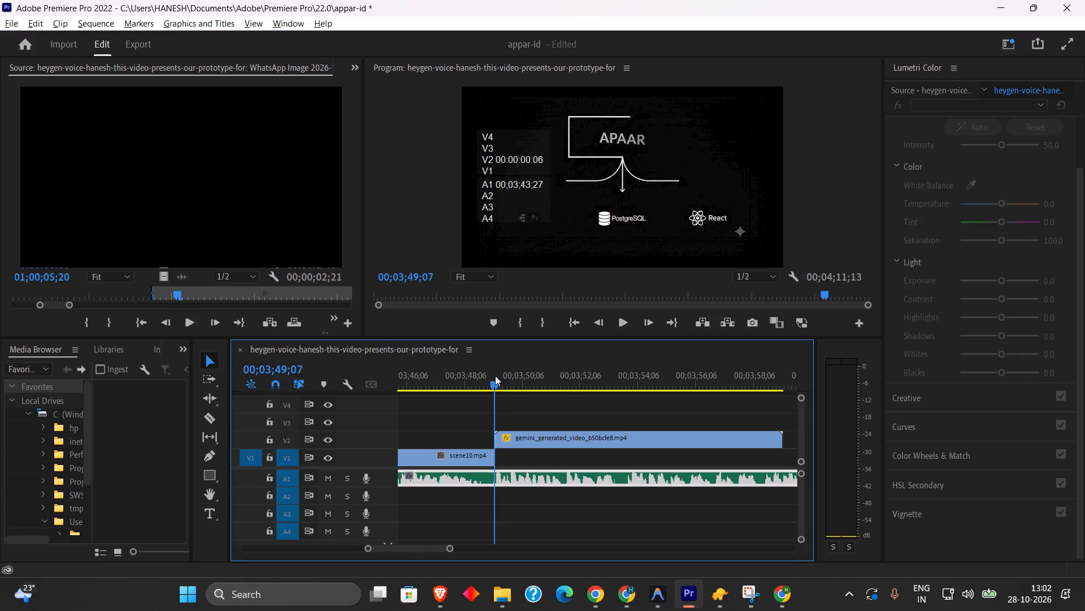
{"action": "key", "text": "ctrl+v"}
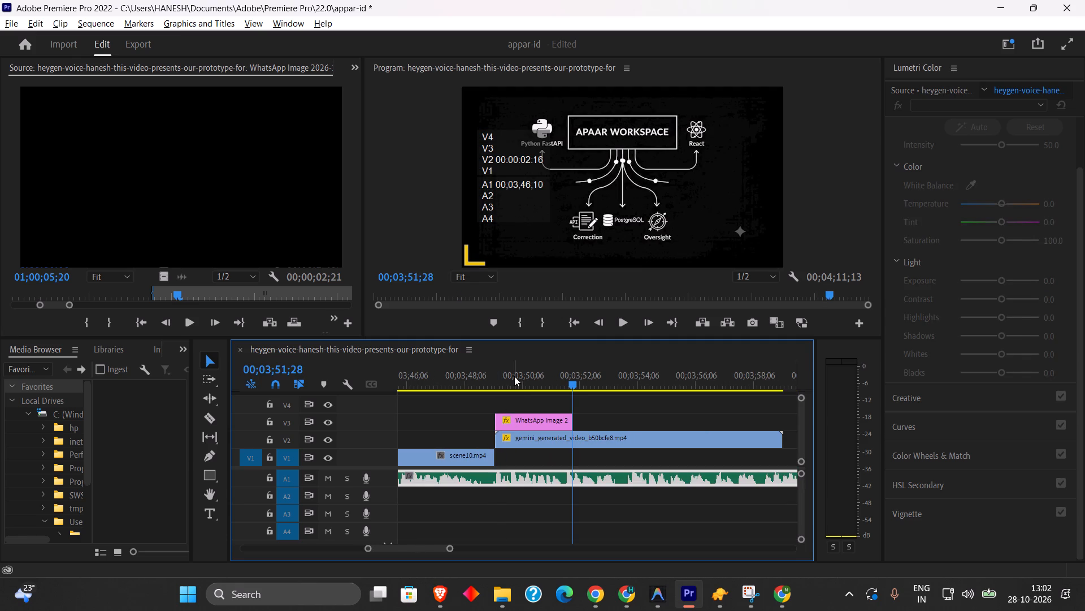
Play the sequence from about 00;03;49;07 to 00;03;50;01 to examine the pasted image over the Gemini animation.
{"action": "left_click_drag", "start_coordinate": [514, 376], "coordinate": [492, 377]}
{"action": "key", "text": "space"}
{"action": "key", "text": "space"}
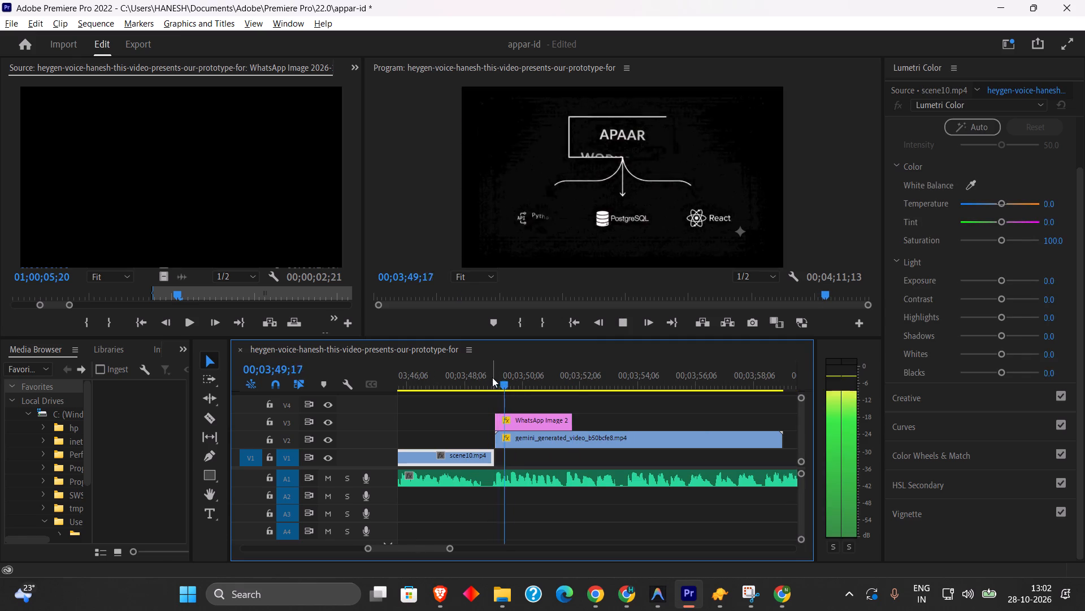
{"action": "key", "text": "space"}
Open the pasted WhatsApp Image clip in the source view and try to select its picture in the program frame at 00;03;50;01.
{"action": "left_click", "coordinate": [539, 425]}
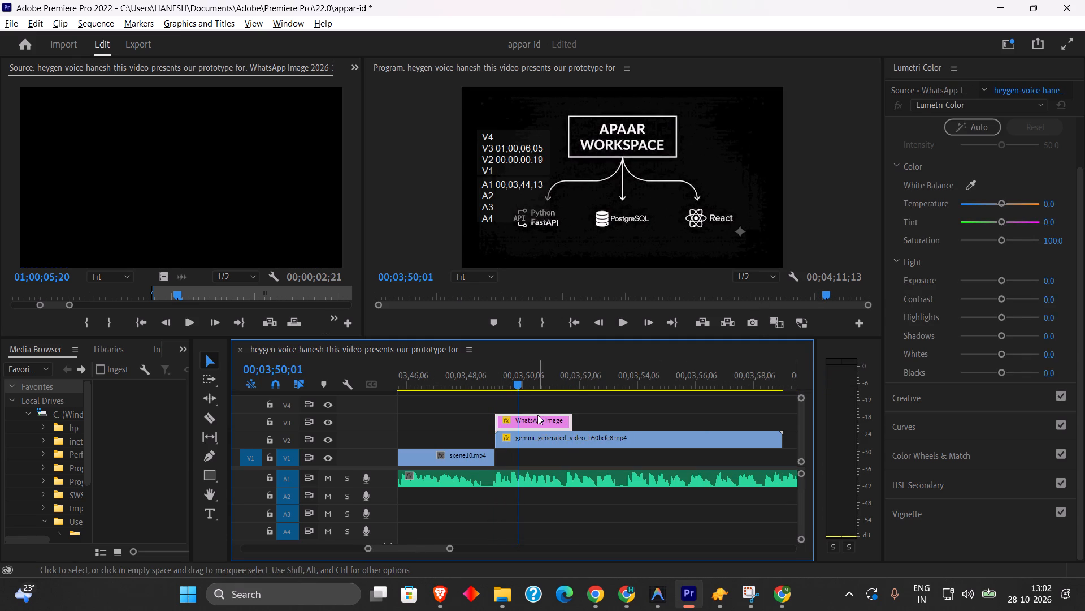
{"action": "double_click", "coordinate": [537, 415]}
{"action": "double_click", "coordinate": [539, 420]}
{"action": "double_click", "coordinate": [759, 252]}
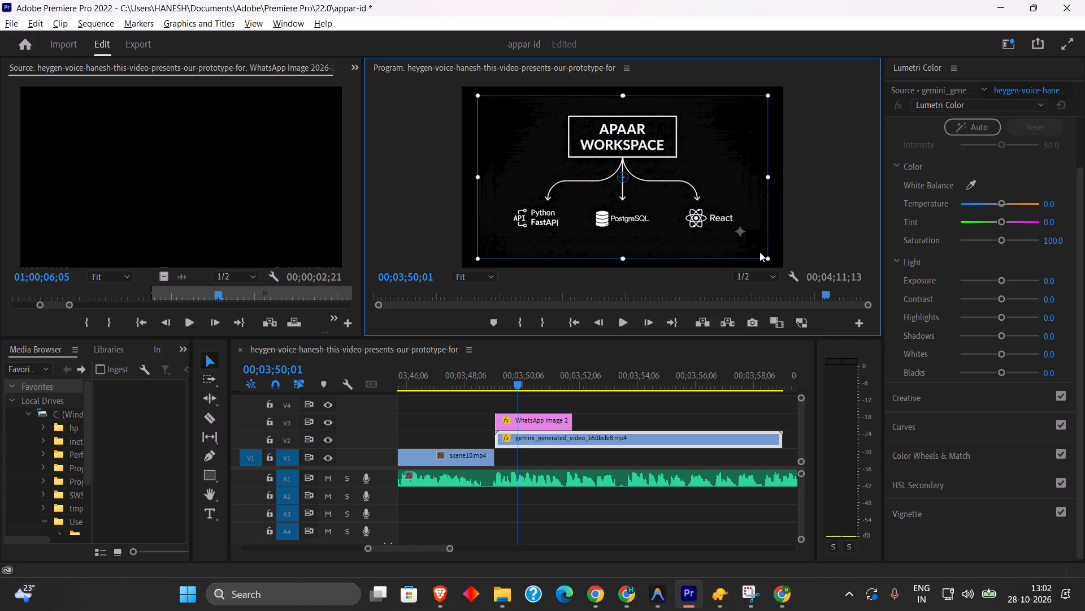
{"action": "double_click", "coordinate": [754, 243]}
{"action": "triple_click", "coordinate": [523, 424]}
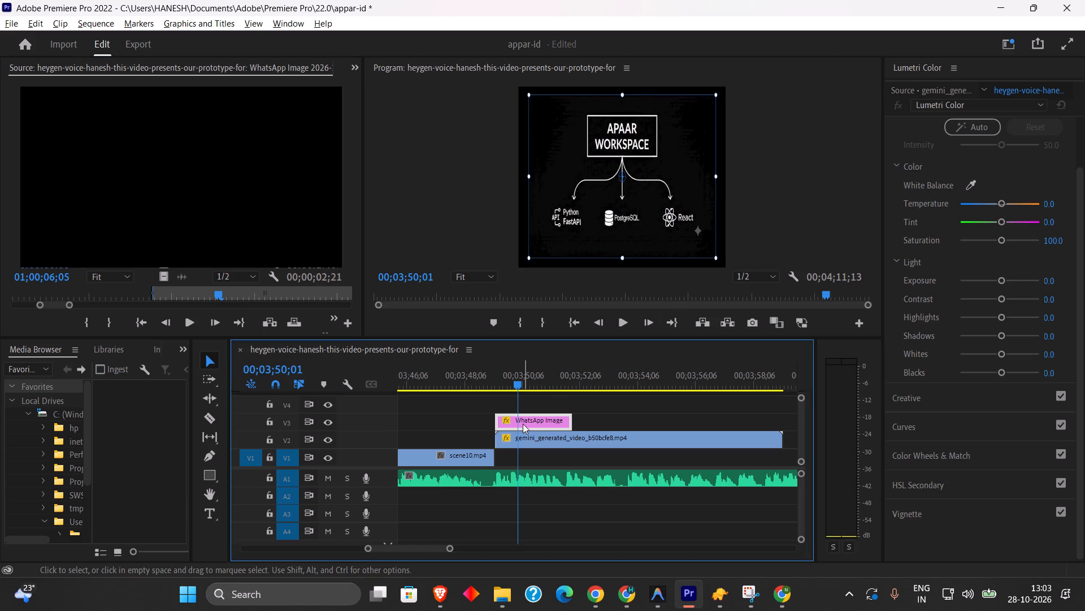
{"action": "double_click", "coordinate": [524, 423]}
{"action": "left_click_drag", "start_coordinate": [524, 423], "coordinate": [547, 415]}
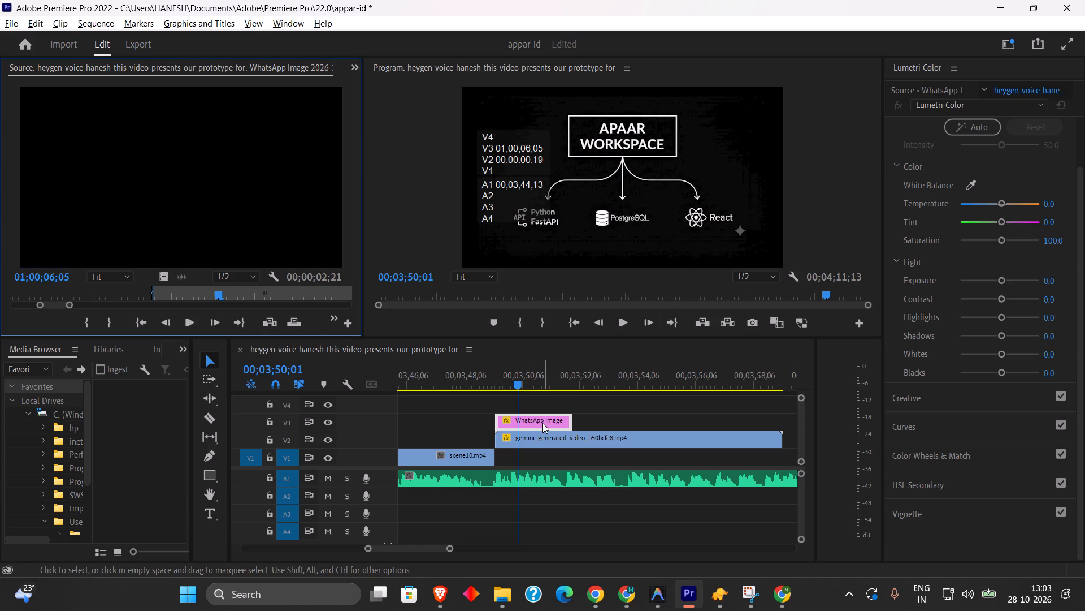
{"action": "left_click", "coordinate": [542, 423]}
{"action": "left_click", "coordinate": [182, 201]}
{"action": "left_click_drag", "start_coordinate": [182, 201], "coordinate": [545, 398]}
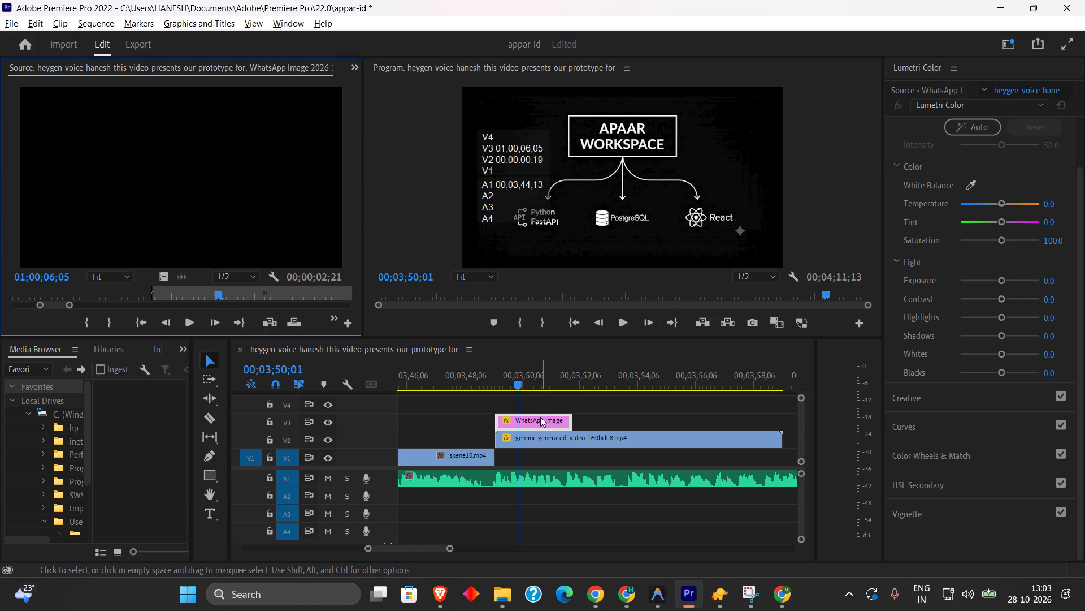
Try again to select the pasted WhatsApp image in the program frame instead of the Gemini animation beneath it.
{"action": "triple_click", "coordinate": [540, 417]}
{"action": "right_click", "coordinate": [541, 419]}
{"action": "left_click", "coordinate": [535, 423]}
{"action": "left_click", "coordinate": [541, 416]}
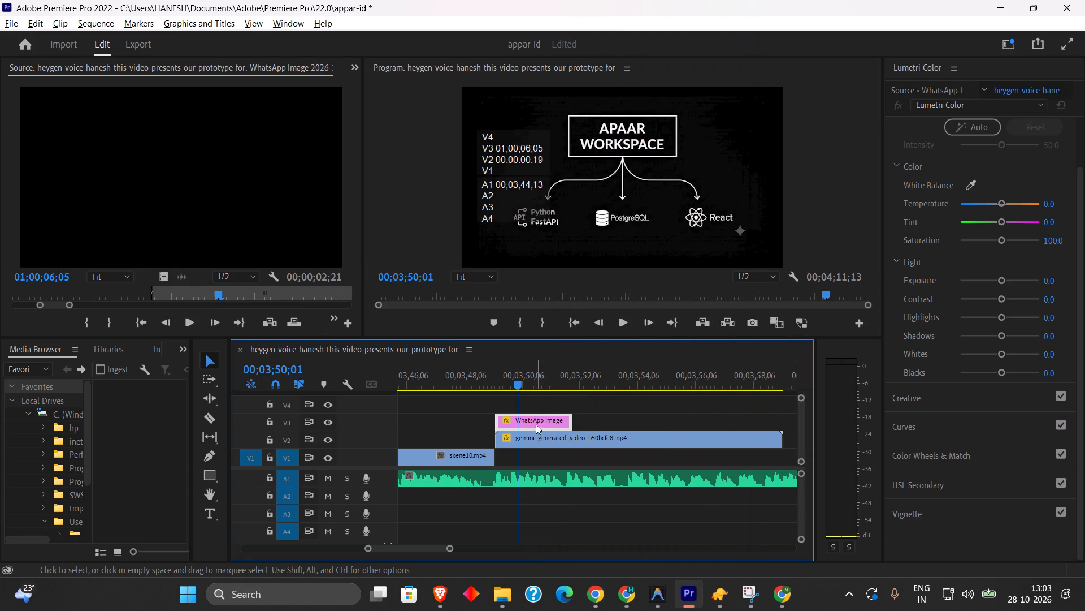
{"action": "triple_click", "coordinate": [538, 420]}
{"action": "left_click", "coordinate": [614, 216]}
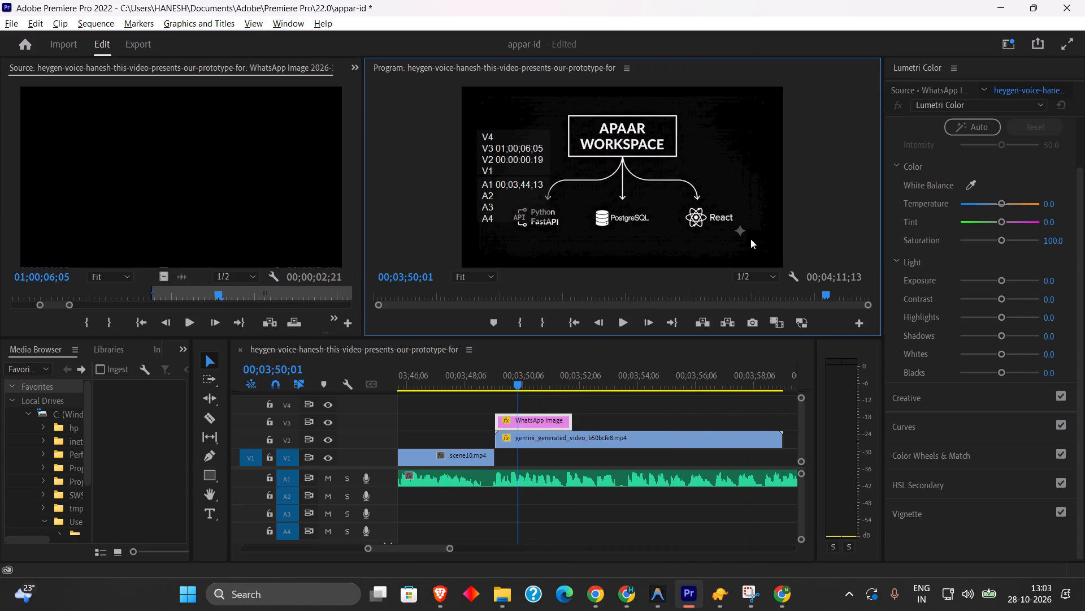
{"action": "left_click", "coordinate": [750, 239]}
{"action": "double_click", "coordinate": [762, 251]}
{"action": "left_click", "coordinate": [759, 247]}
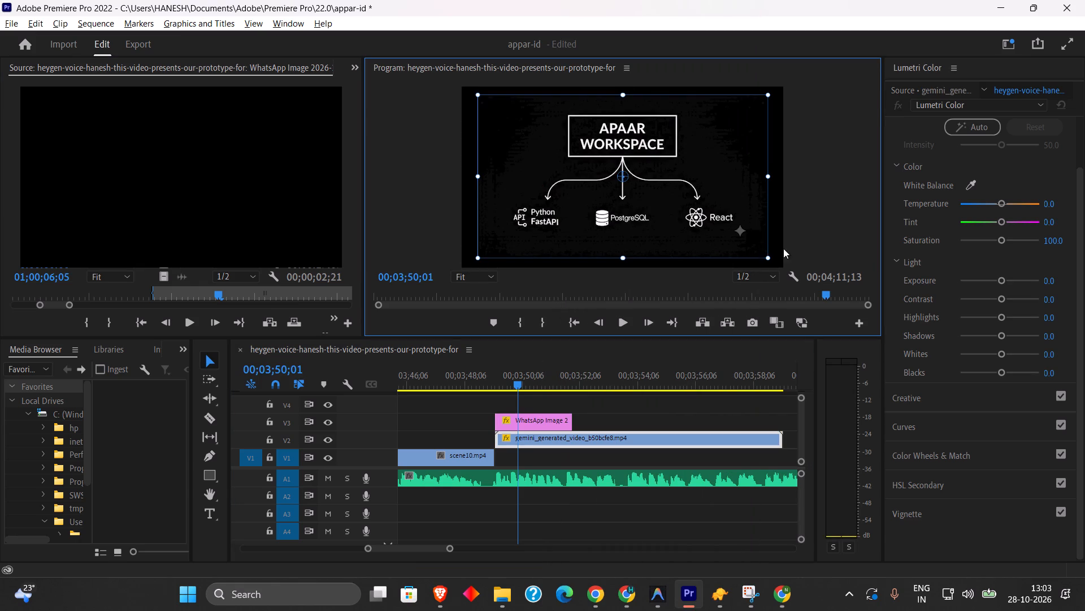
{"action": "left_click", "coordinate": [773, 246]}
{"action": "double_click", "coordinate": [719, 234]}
Move the pasted WhatsApp Image clip on V3 about two seconds later, starting at about 00;03;51;10 above the Gemini animation.
{"action": "triple_click", "coordinate": [555, 423]}
{"action": "left_click_drag", "start_coordinate": [554, 421], "coordinate": [614, 419]}
{"action": "triple_click", "coordinate": [597, 421]}
{"action": "left_click", "coordinate": [594, 420]}
{"action": "left_click_drag", "start_coordinate": [594, 420], "coordinate": [598, 419]}
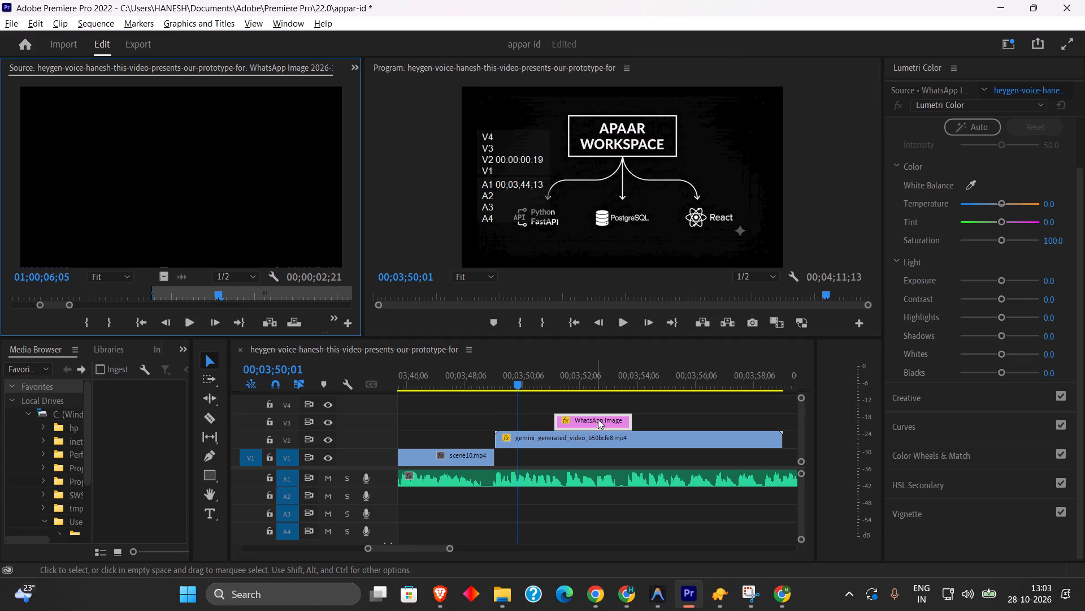
{"action": "left_click_drag", "start_coordinate": [598, 419], "coordinate": [644, 406]}
{"action": "left_click", "coordinate": [606, 416]}
{"action": "left_click_drag", "start_coordinate": [605, 417], "coordinate": [603, 440]}
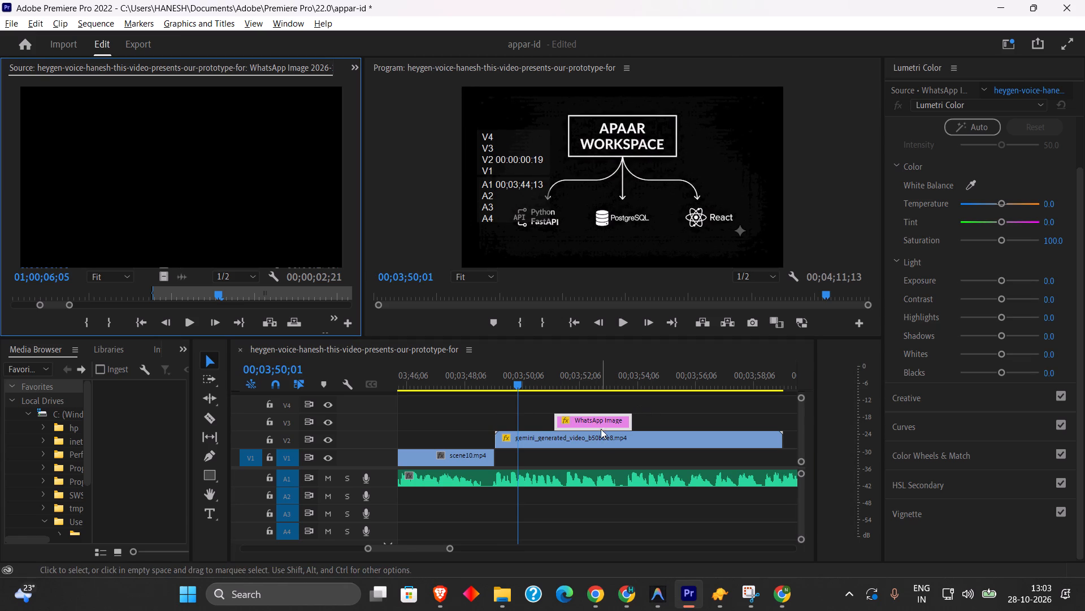
{"action": "left_click", "coordinate": [598, 415]}
{"action": "right_click", "coordinate": [596, 421]}
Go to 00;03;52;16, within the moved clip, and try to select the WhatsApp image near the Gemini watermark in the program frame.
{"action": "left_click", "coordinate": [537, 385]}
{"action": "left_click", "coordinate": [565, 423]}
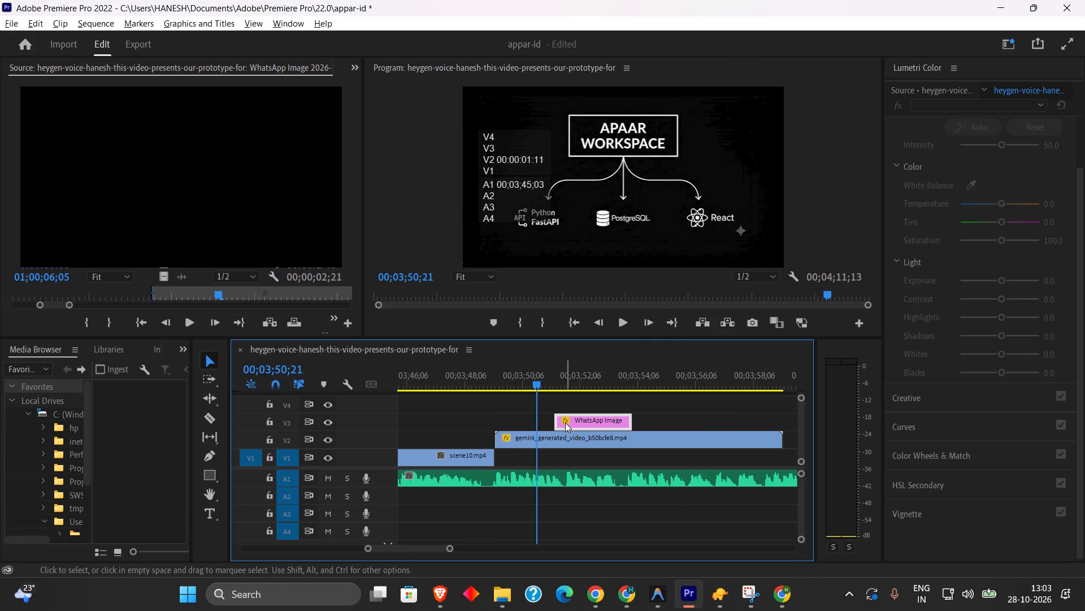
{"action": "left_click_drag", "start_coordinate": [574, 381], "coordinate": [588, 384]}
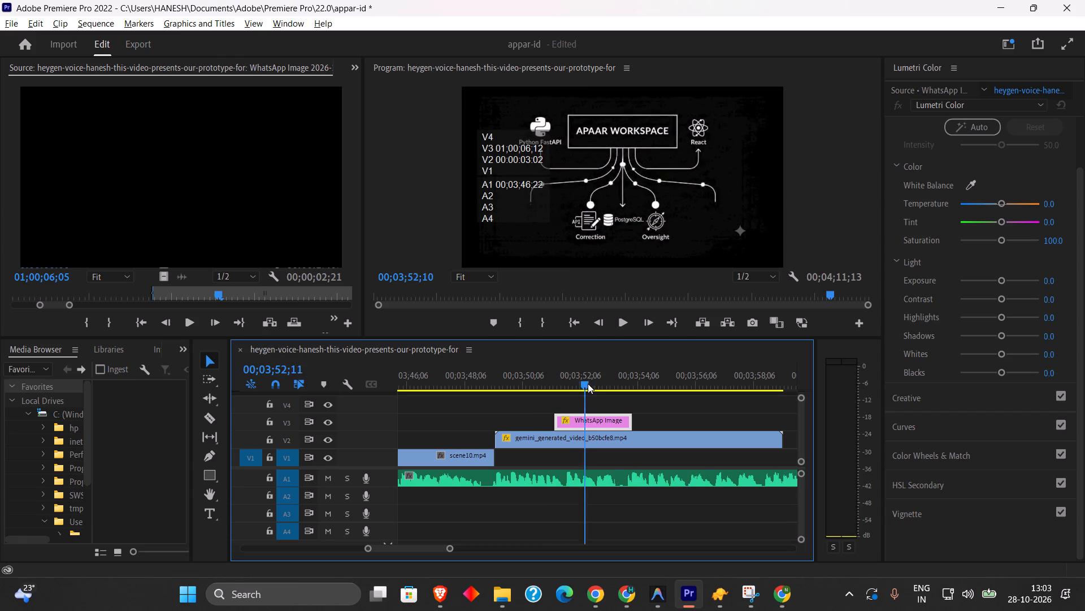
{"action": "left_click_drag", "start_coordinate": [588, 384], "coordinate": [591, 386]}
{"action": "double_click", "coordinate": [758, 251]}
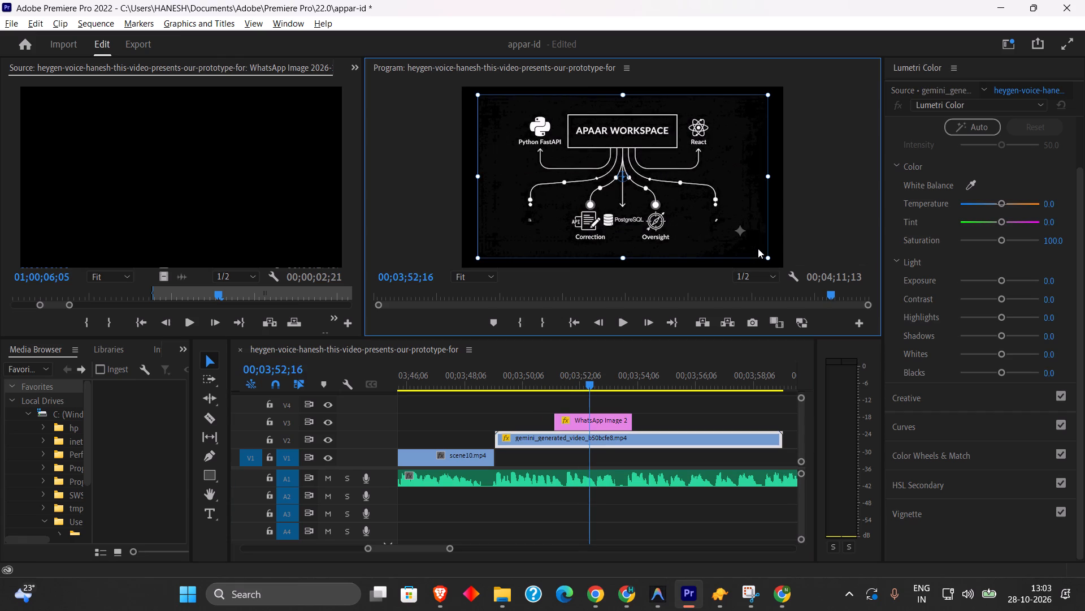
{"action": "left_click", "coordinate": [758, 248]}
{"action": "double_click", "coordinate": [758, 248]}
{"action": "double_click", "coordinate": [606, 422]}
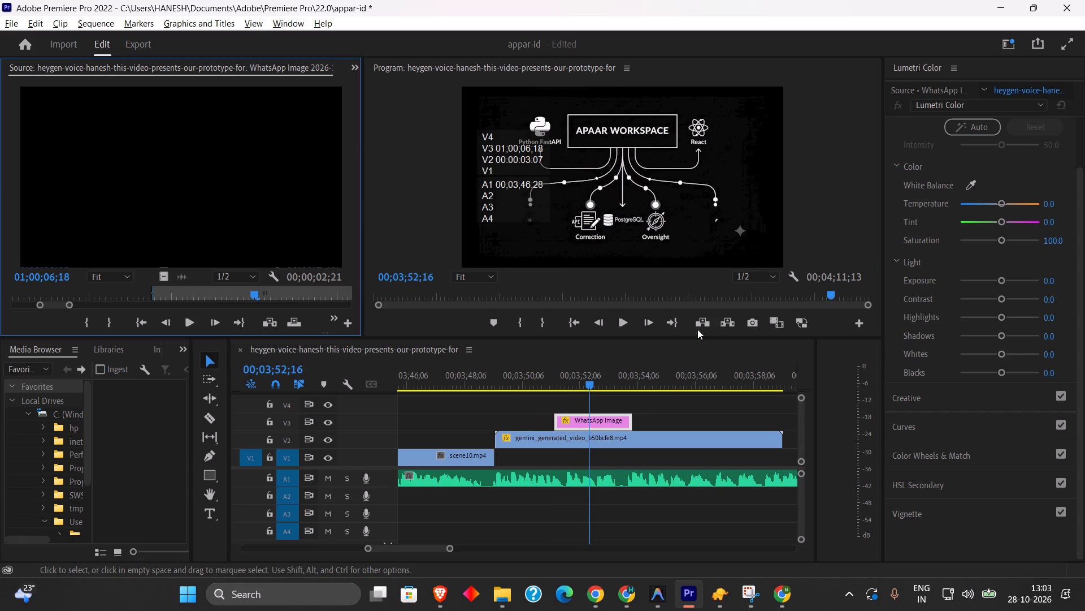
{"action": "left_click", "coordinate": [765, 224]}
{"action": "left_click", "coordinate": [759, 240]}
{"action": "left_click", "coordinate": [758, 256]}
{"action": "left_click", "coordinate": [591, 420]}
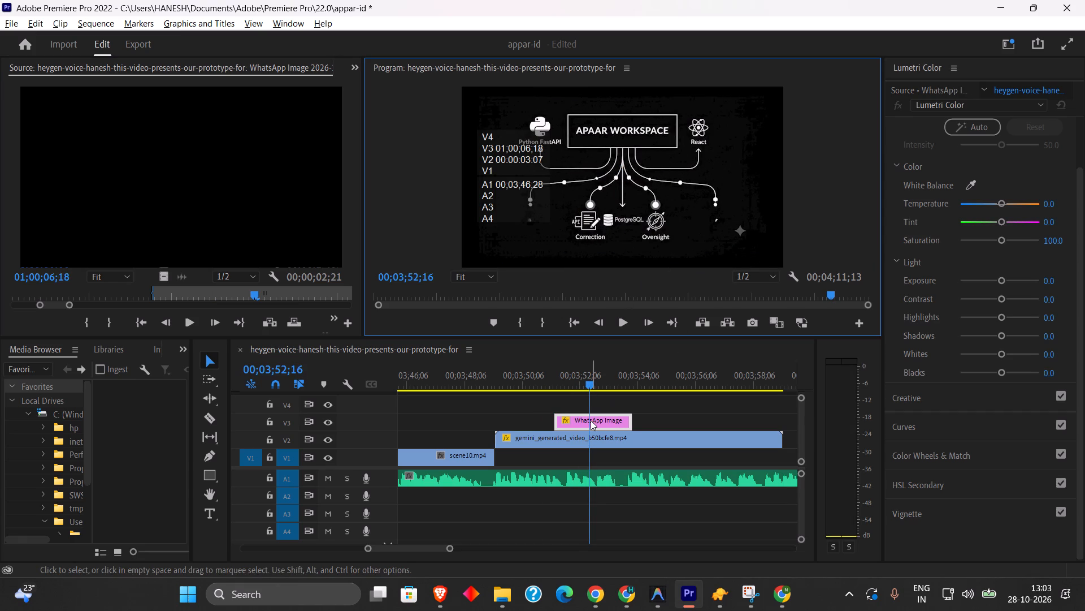
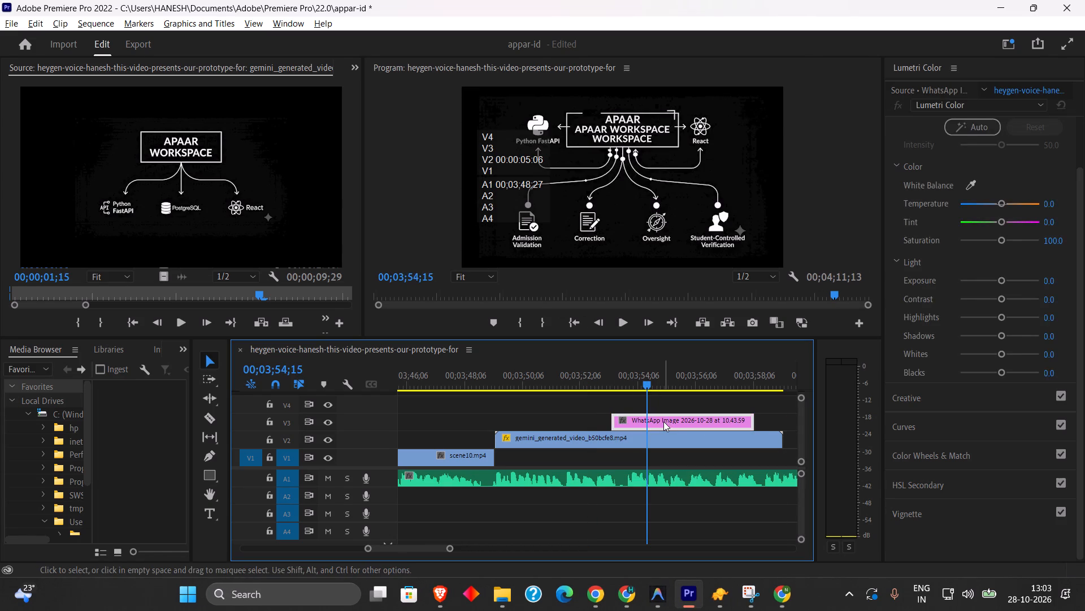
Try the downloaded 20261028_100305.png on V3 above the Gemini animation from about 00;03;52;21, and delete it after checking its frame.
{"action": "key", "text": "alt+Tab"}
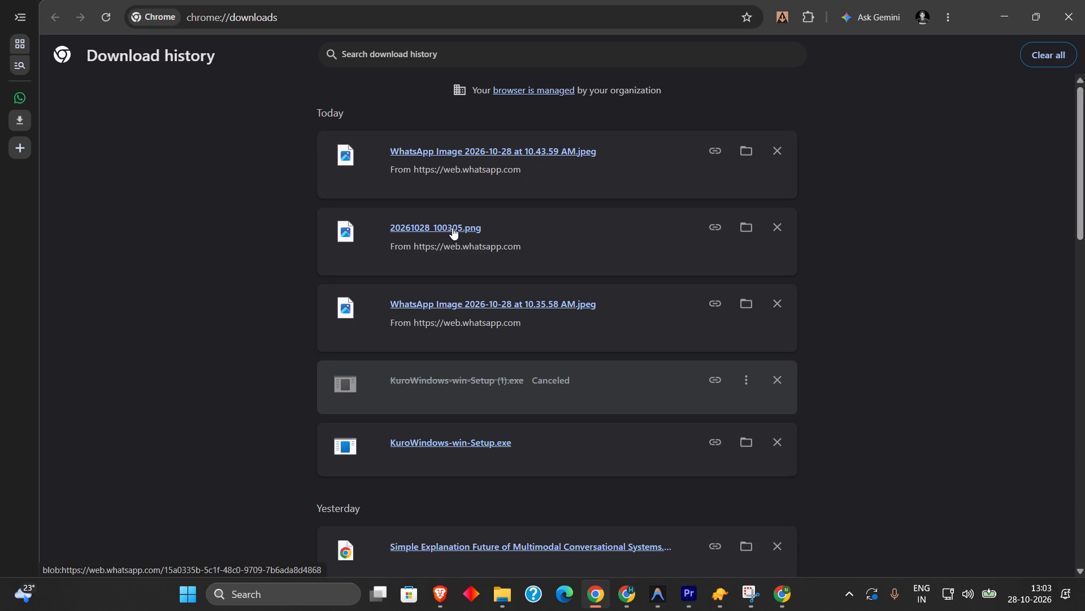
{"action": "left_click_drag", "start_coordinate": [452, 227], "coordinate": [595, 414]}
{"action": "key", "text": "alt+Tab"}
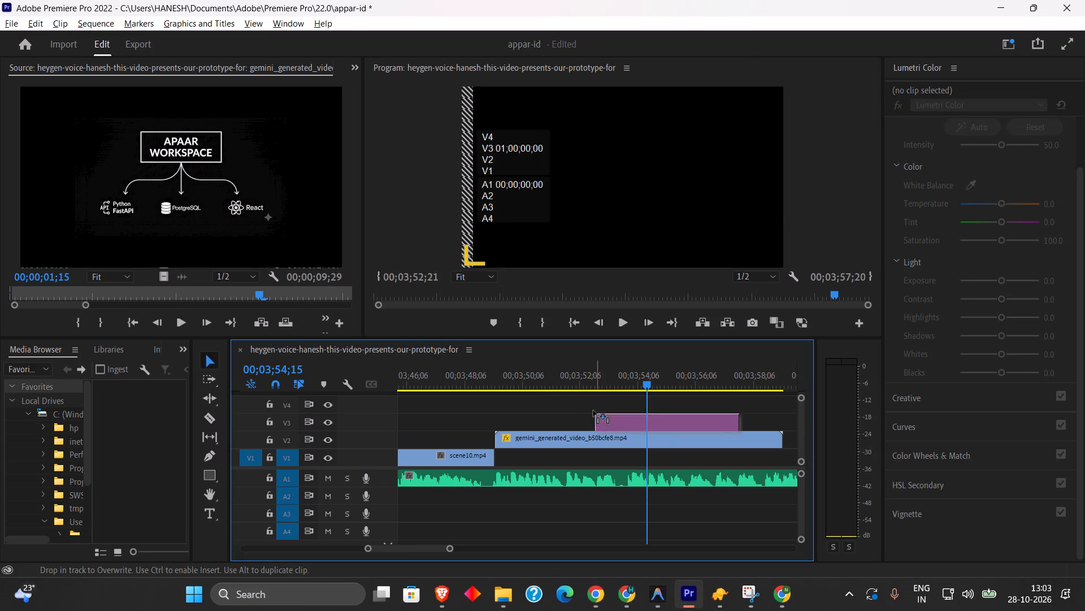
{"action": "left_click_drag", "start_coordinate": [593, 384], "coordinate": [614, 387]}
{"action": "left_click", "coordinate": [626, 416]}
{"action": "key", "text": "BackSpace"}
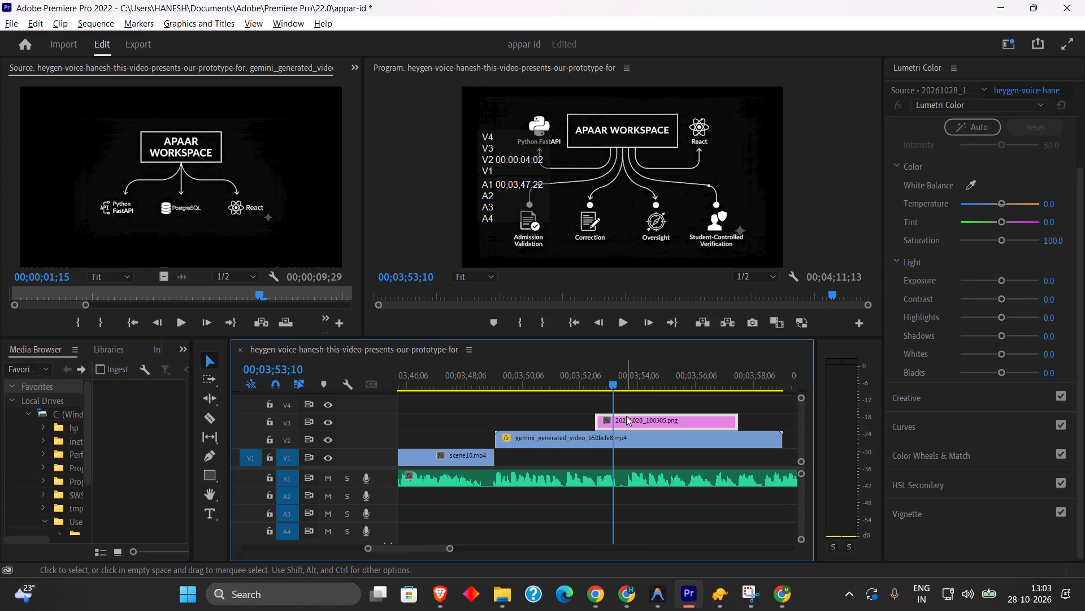
Add the downloaded WhatsApp Image 2026-10-28 at 10.35.58 to V3 above the Gemini animation, starting at about 00;03;52;15.
{"action": "key", "text": "alt+Tab"}
{"action": "left_click_drag", "start_coordinate": [502, 305], "coordinate": [505, 393]}
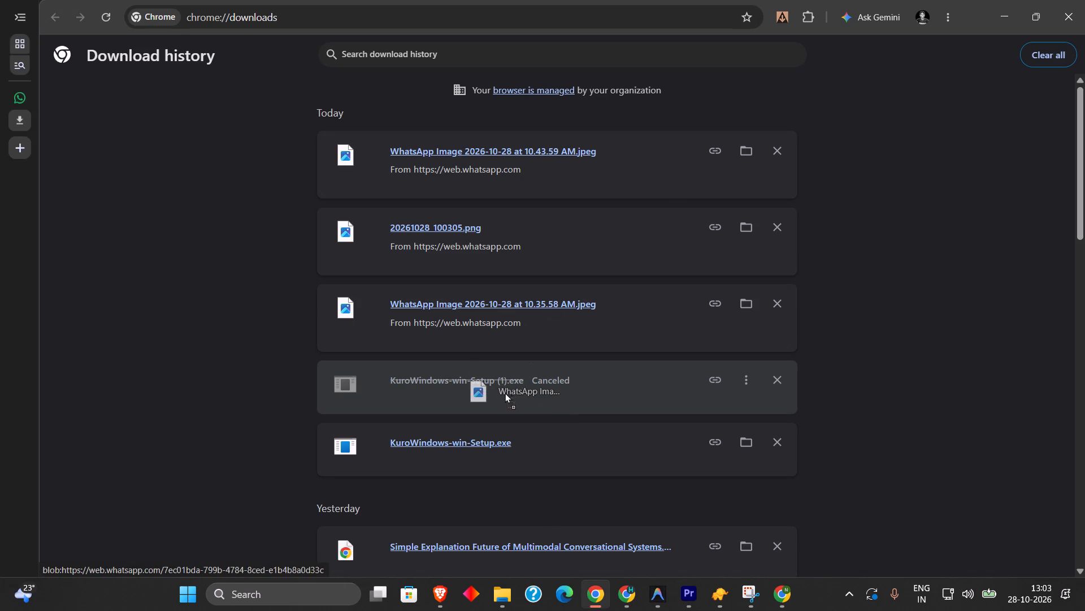
{"action": "left_click_drag", "start_coordinate": [505, 393], "coordinate": [589, 419]}
{"action": "key", "text": "alt+Tab"}
{"action": "left_click", "coordinate": [589, 381]}
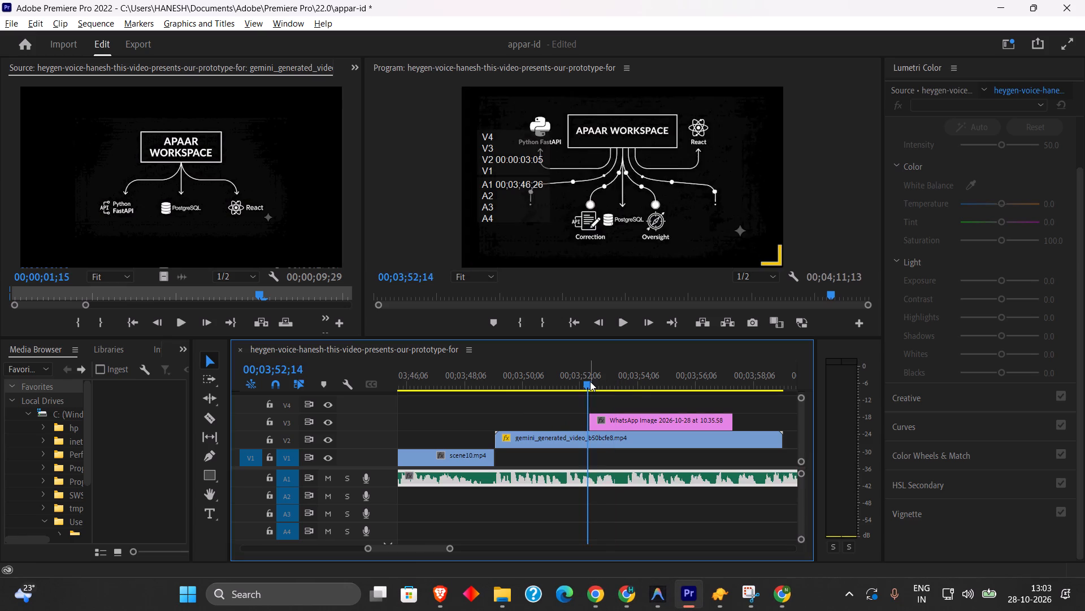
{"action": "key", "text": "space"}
{"action": "left_click", "coordinate": [590, 381]}
Shift the WhatsApp image clip earlier on V3 so it starts together with the Gemini animation clip on V2.
{"action": "double_click", "coordinate": [607, 420]}
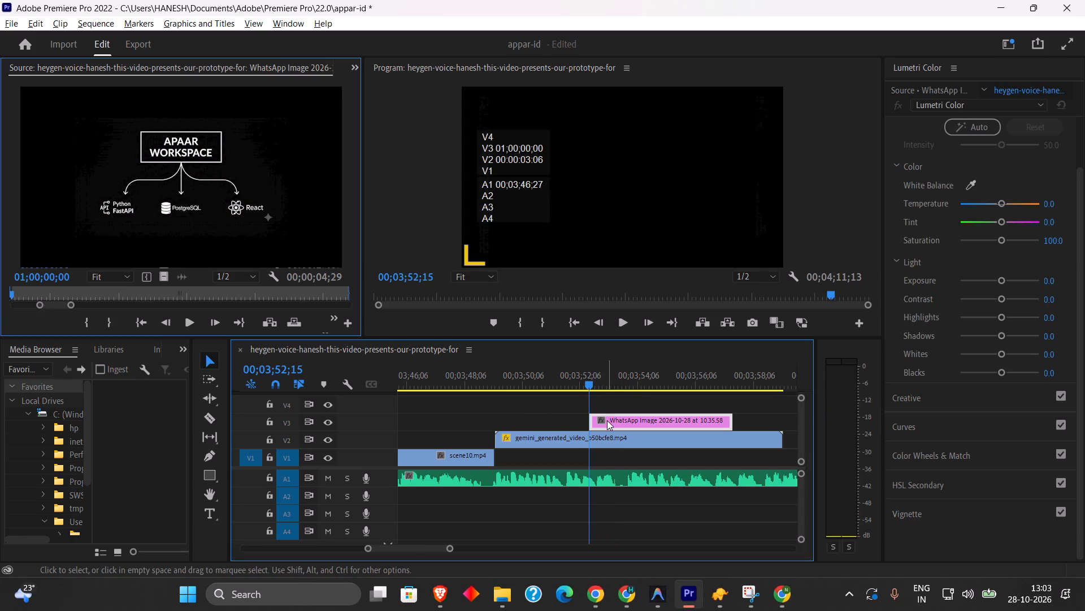
{"action": "left_click_drag", "start_coordinate": [613, 388], "coordinate": [587, 387]}
{"action": "left_click", "coordinate": [614, 410]}
{"action": "triple_click", "coordinate": [615, 416]}
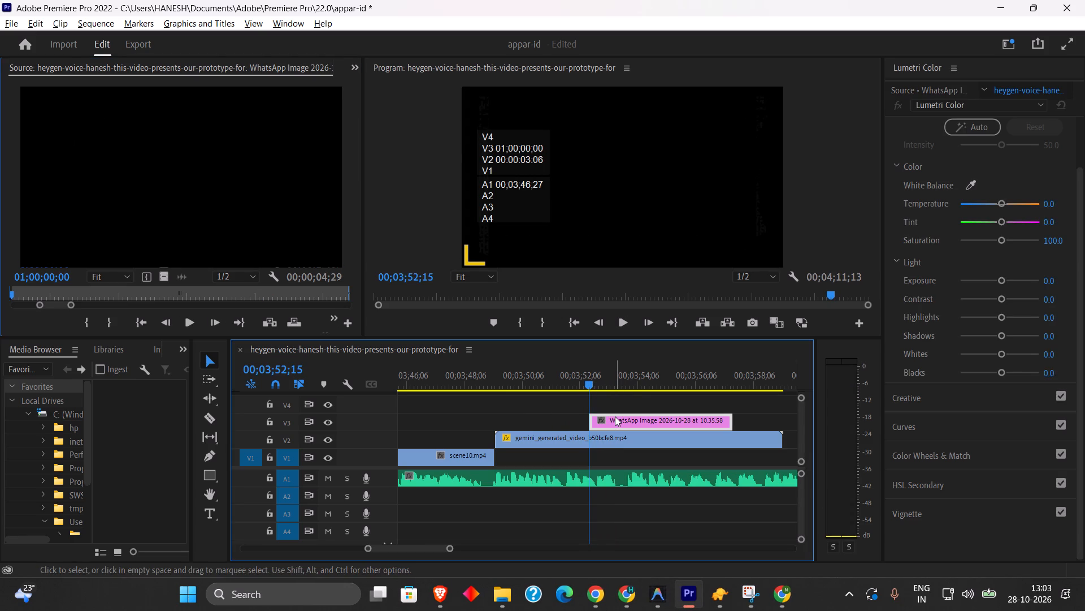
{"action": "left_click", "coordinate": [644, 184]}
{"action": "left_click_drag", "start_coordinate": [613, 424], "coordinate": [523, 415]}
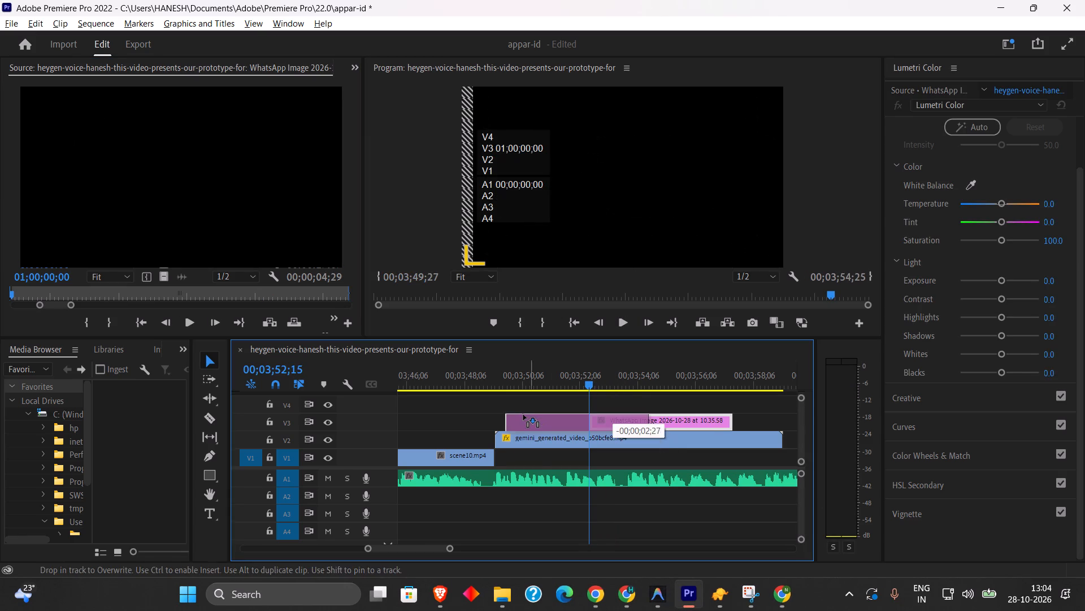
{"action": "left_click_drag", "start_coordinate": [523, 415], "coordinate": [522, 413]}
At 00;03;49;13, move the black WhatsApp image up in the program frame until its lower edge is near mid-height.
{"action": "left_click", "coordinate": [514, 372]}
{"action": "left_click_drag", "start_coordinate": [511, 381], "coordinate": [499, 381]}
{"action": "triple_click", "coordinate": [623, 166]}
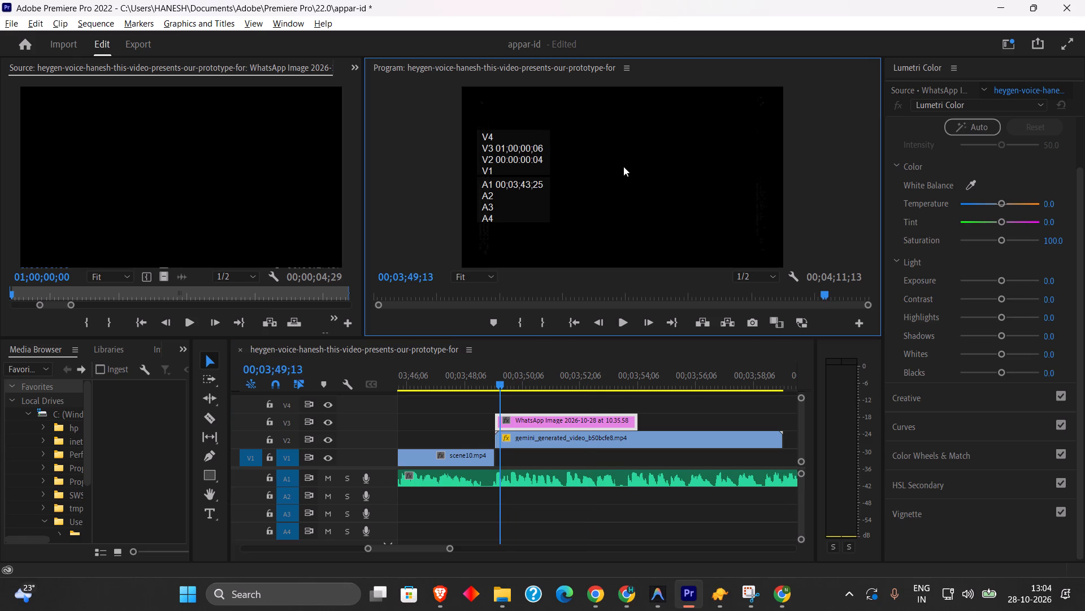
{"action": "left_click_drag", "start_coordinate": [692, 223], "coordinate": [675, 97]}
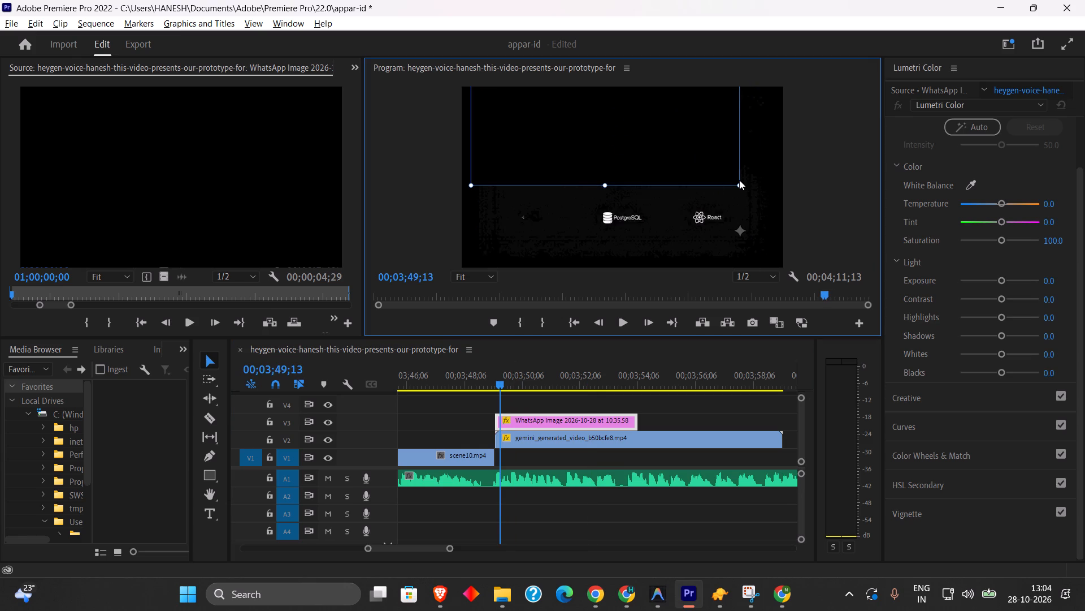
Scale down the WhatsApp image on V3 to about 40% of the frame's width, keeping the Gemini animation in its original position.
{"action": "left_click_drag", "start_coordinate": [739, 180], "coordinate": [734, 173]}
{"action": "key", "text": "ctrl+z"}
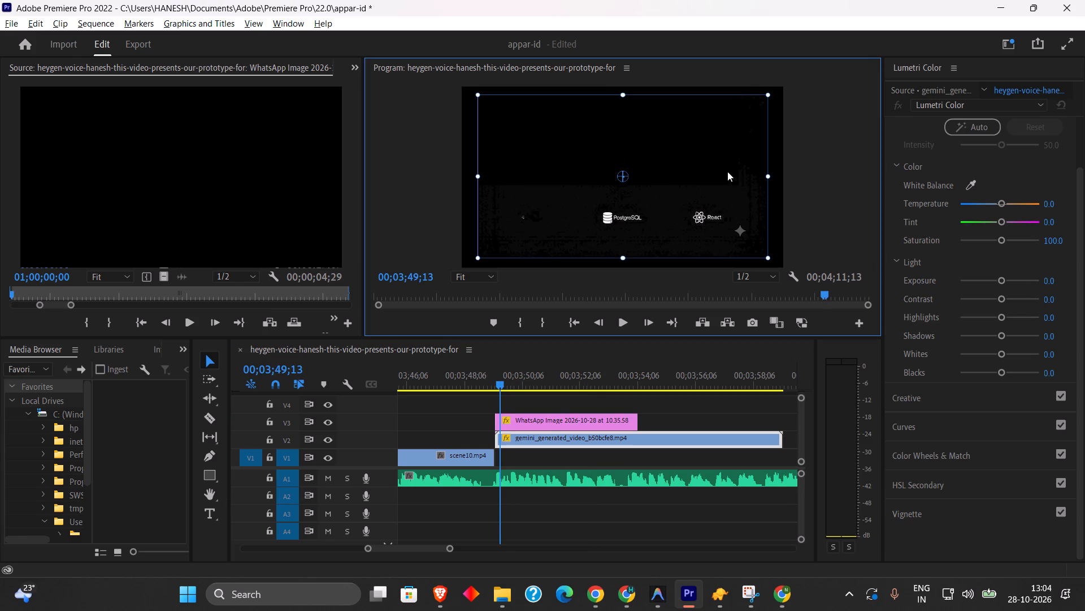
{"action": "left_click", "coordinate": [698, 149]}
{"action": "left_click", "coordinate": [556, 416]}
{"action": "double_click", "coordinate": [667, 145]}
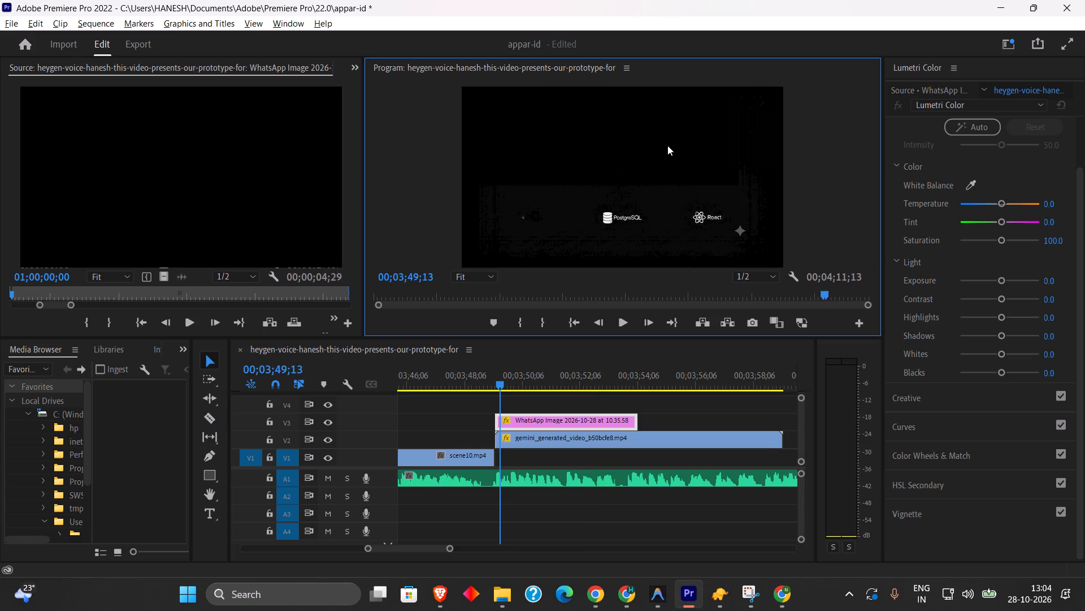
{"action": "left_click", "coordinate": [741, 187]}
{"action": "left_click_drag", "start_coordinate": [738, 186], "coordinate": [682, 133]}
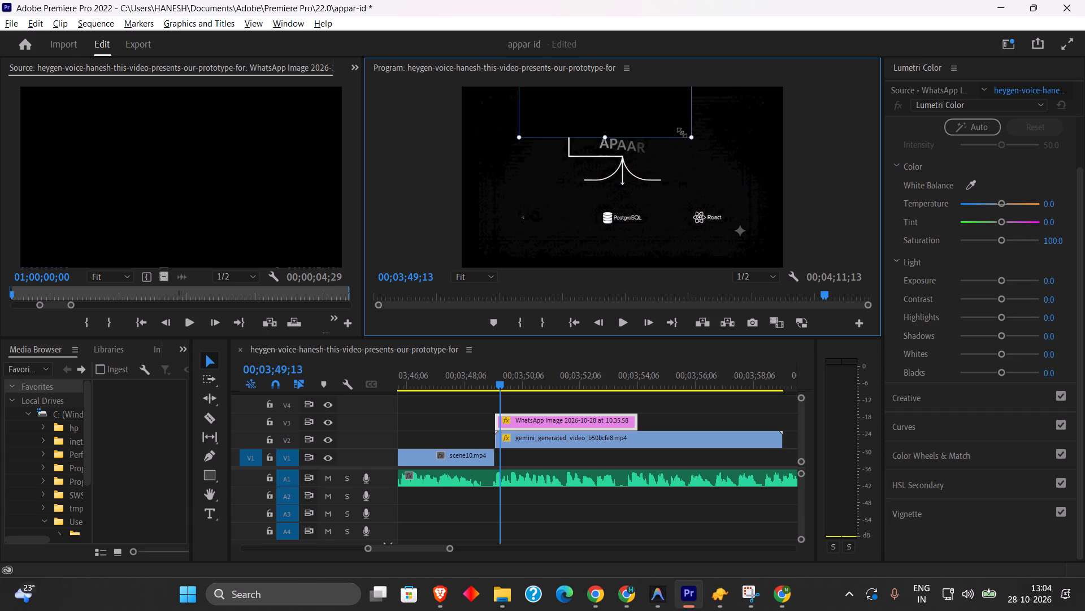
{"action": "left_click_drag", "start_coordinate": [682, 133], "coordinate": [665, 117]}
Move the WhatsApp image down over the right half of the APAAR title box, leaving the Gemini animation's placement as it was.
{"action": "left_click_drag", "start_coordinate": [628, 96], "coordinate": [687, 192]}
{"action": "left_click", "coordinate": [730, 210]}
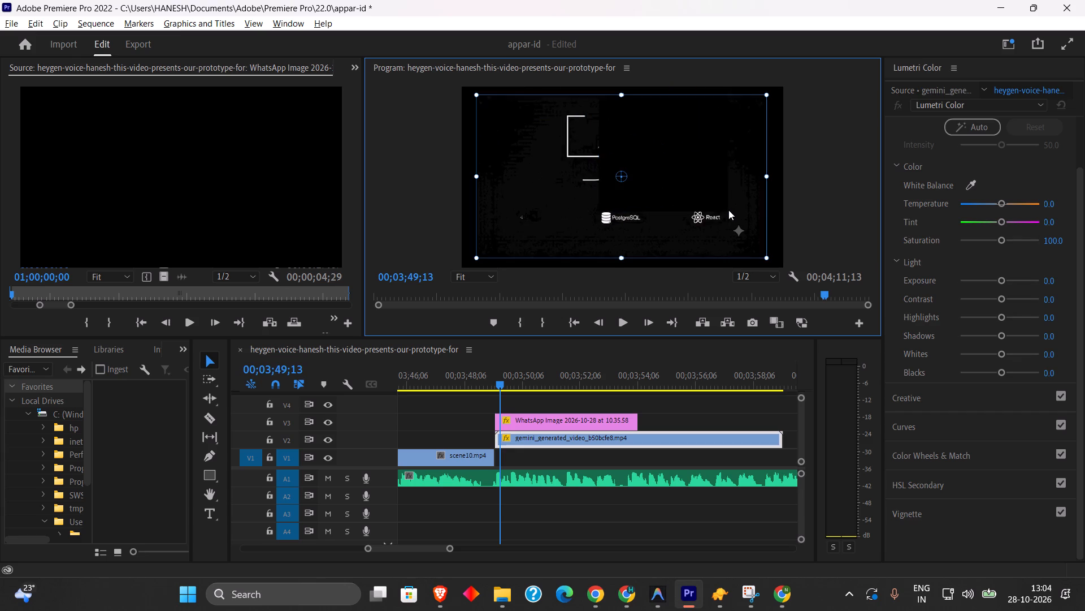
{"action": "key", "text": "ctrl+z"}
Scale down the WhatsApp image further to a small black square about 12% of the frame's width.
{"action": "double_click", "coordinate": [691, 180]}
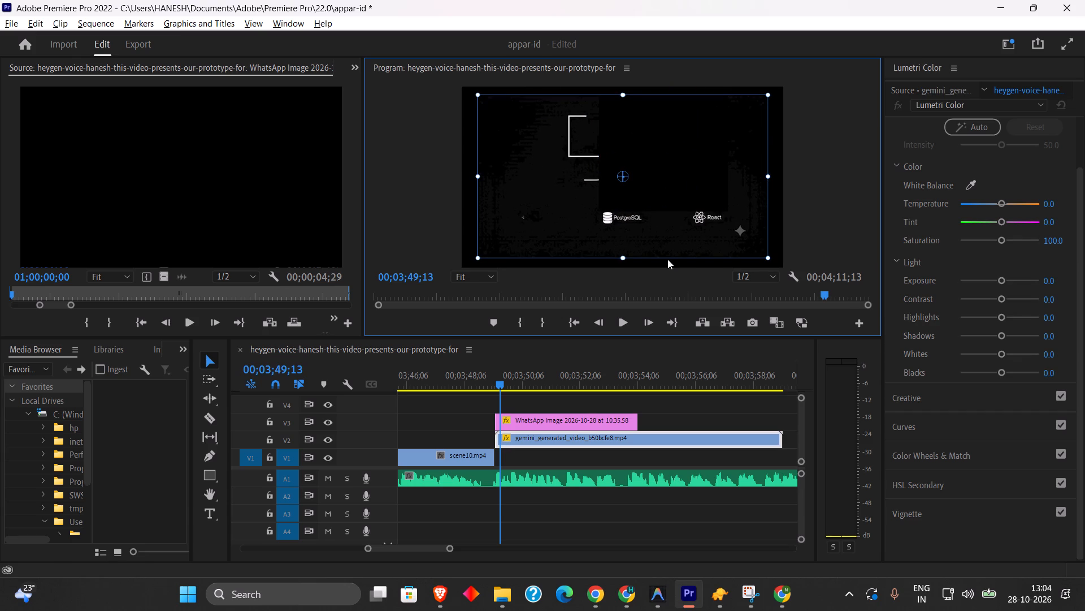
{"action": "left_click", "coordinate": [578, 420]}
{"action": "double_click", "coordinate": [691, 181]}
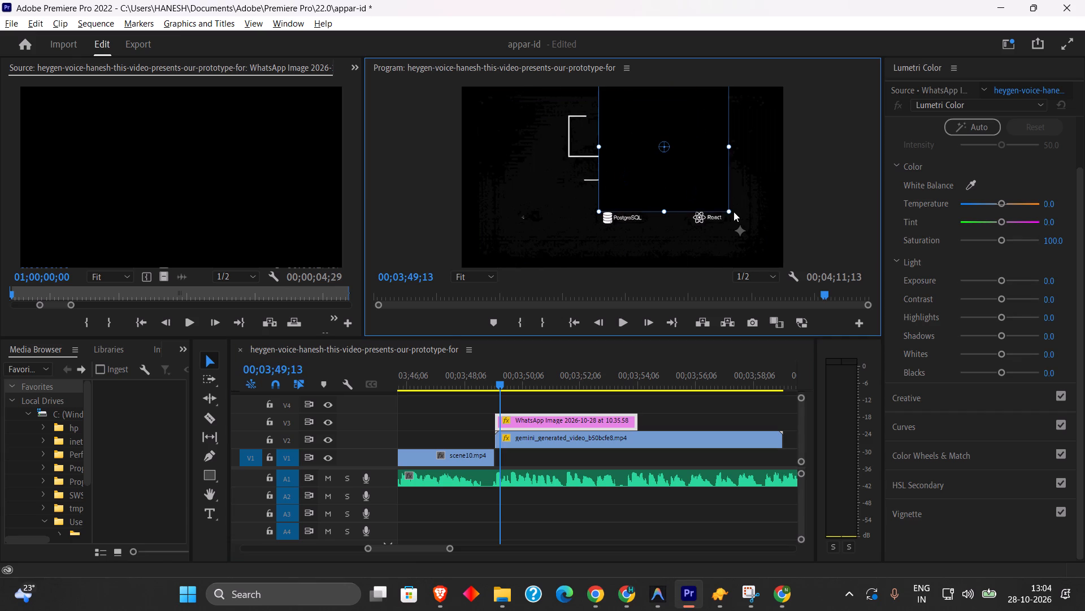
{"action": "left_click_drag", "start_coordinate": [730, 212], "coordinate": [682, 163]}
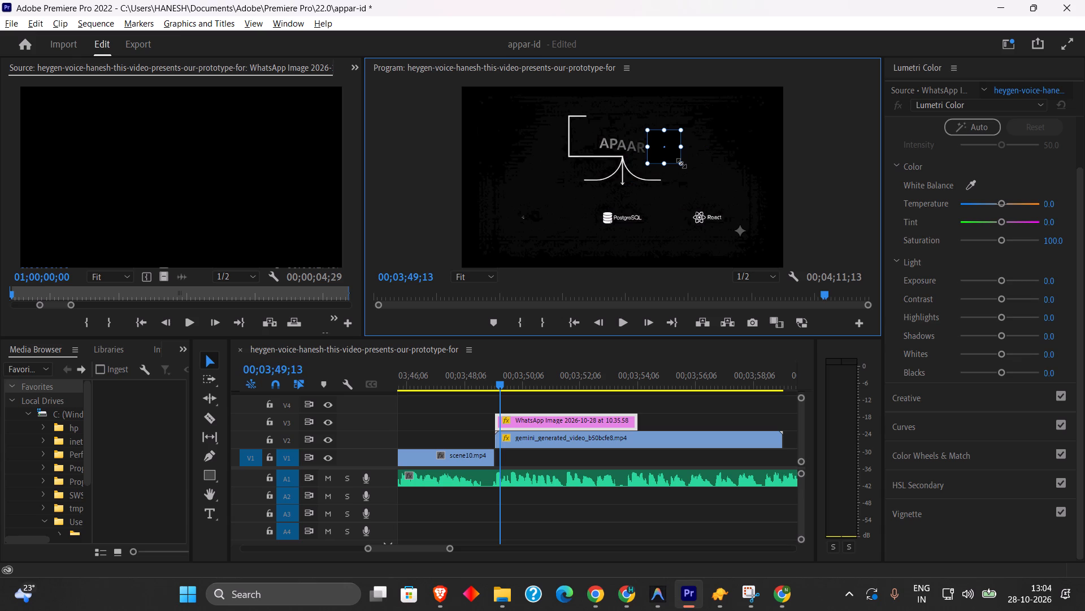
{"action": "left_click", "coordinate": [682, 163]}
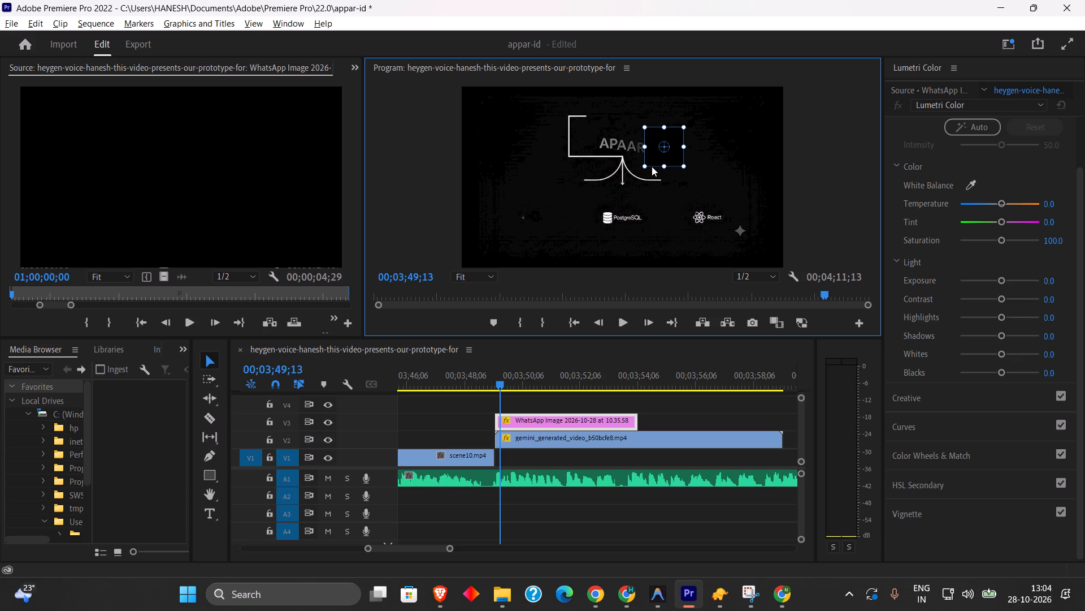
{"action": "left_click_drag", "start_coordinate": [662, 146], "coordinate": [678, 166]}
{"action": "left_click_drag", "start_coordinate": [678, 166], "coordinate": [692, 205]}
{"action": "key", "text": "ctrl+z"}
Move the black WhatsApp image overlay onto the sparkle watermark in the frame's lower-right corner, rotate it about 45 degrees and shrink it to the mark's size.
{"action": "left_click_drag", "start_coordinate": [672, 157], "coordinate": [744, 238]}
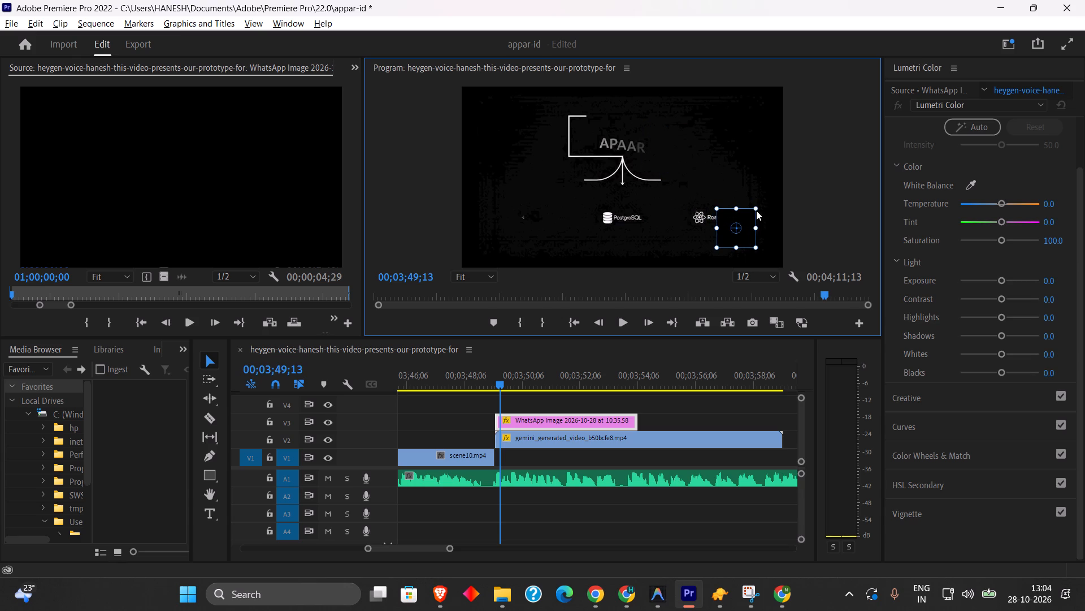
{"action": "left_click", "coordinate": [756, 206]}
{"action": "left_click_drag", "start_coordinate": [756, 206], "coordinate": [762, 230]}
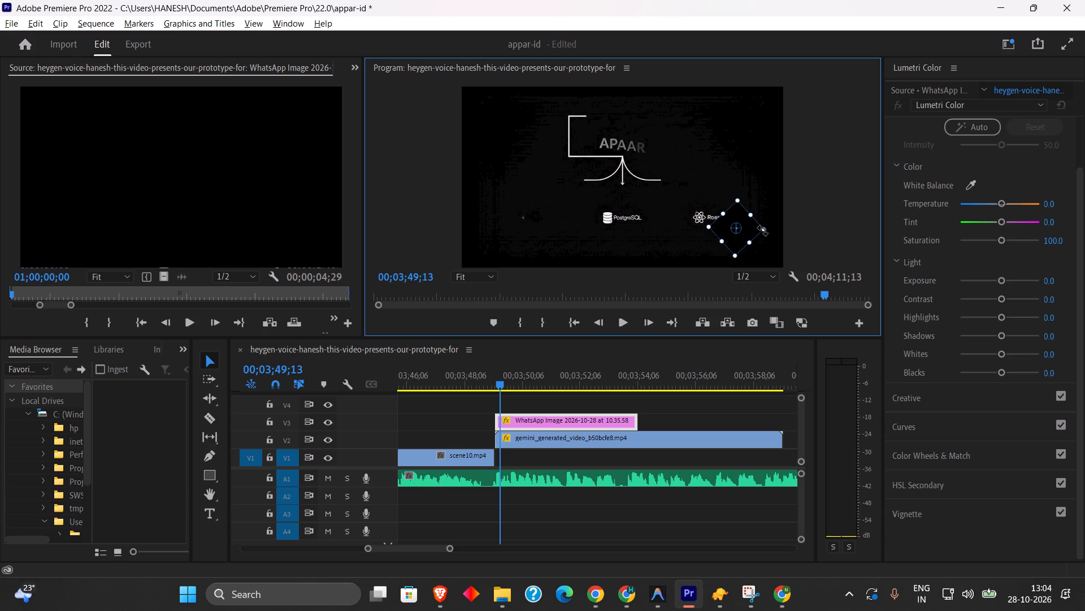
{"action": "left_click_drag", "start_coordinate": [762, 230], "coordinate": [763, 226]}
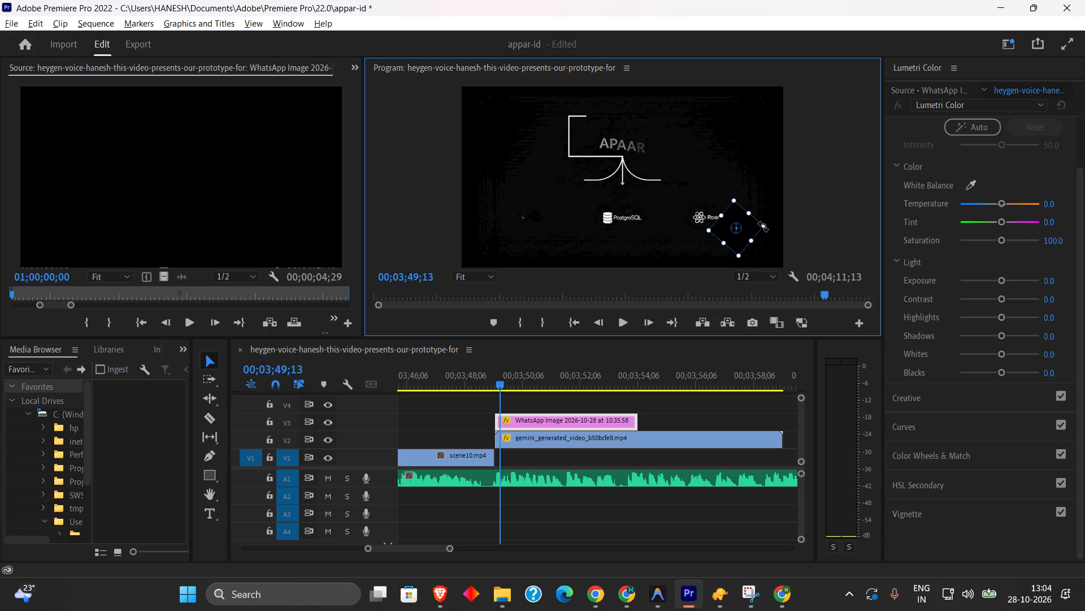
{"action": "left_click_drag", "start_coordinate": [763, 226], "coordinate": [761, 227]}
{"action": "left_click_drag", "start_coordinate": [764, 226], "coordinate": [757, 226]}
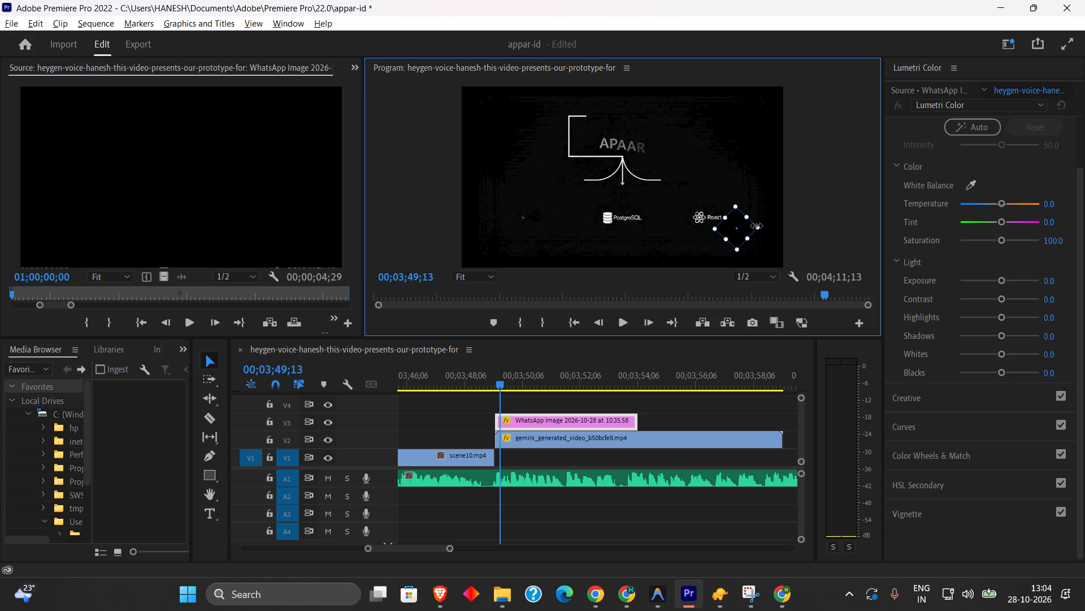
{"action": "left_click_drag", "start_coordinate": [757, 226], "coordinate": [744, 226]}
{"action": "left_click", "coordinate": [728, 303]}
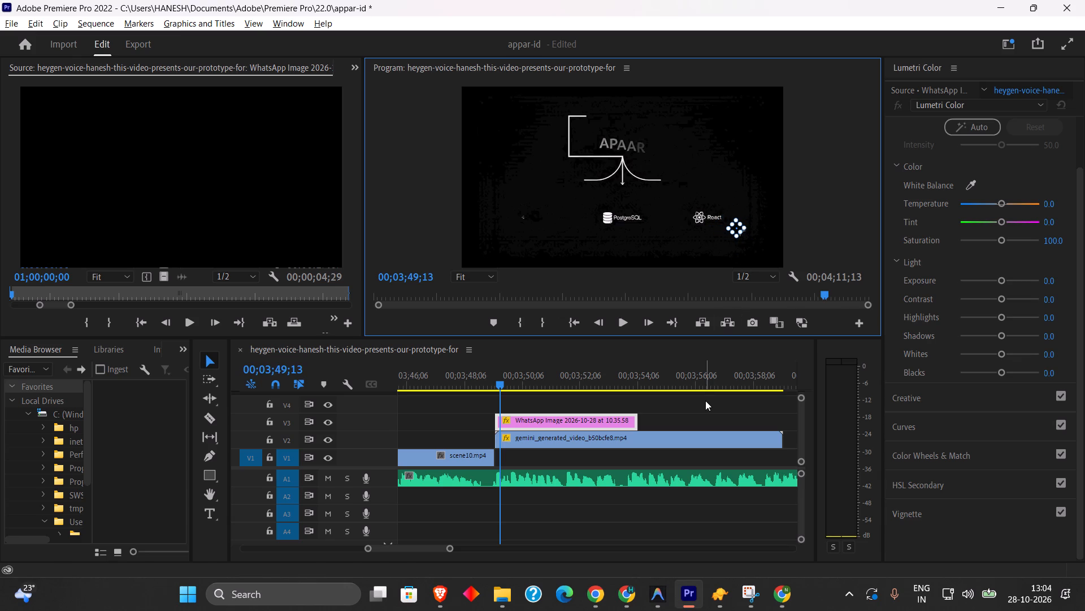
{"action": "left_click", "coordinate": [705, 403]}
{"action": "left_click", "coordinate": [736, 222]}
{"action": "double_click", "coordinate": [735, 226]}
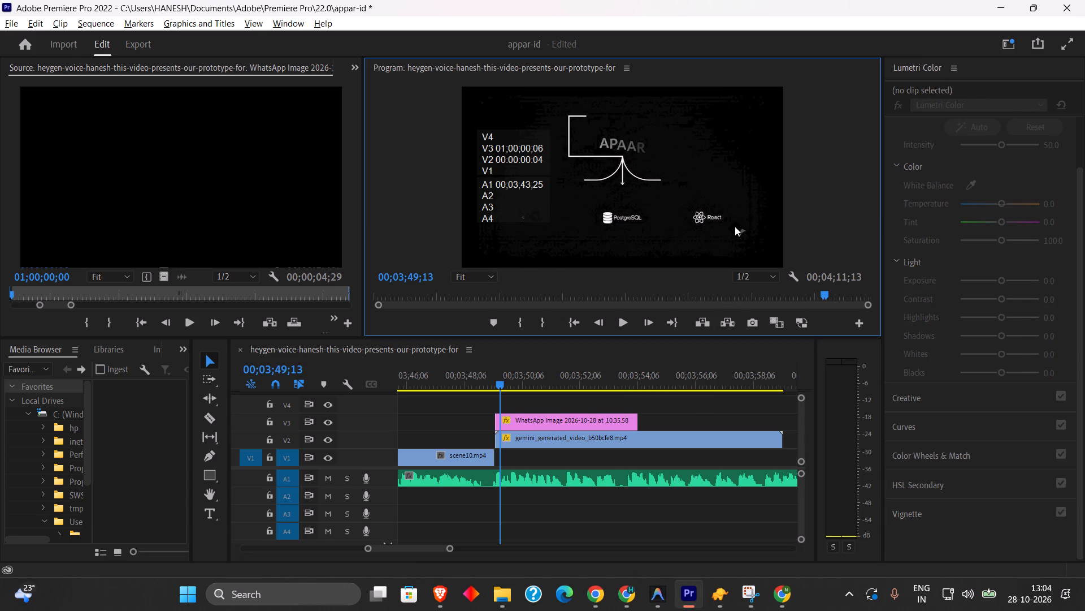
{"action": "left_click_drag", "start_coordinate": [735, 227], "coordinate": [740, 229]}
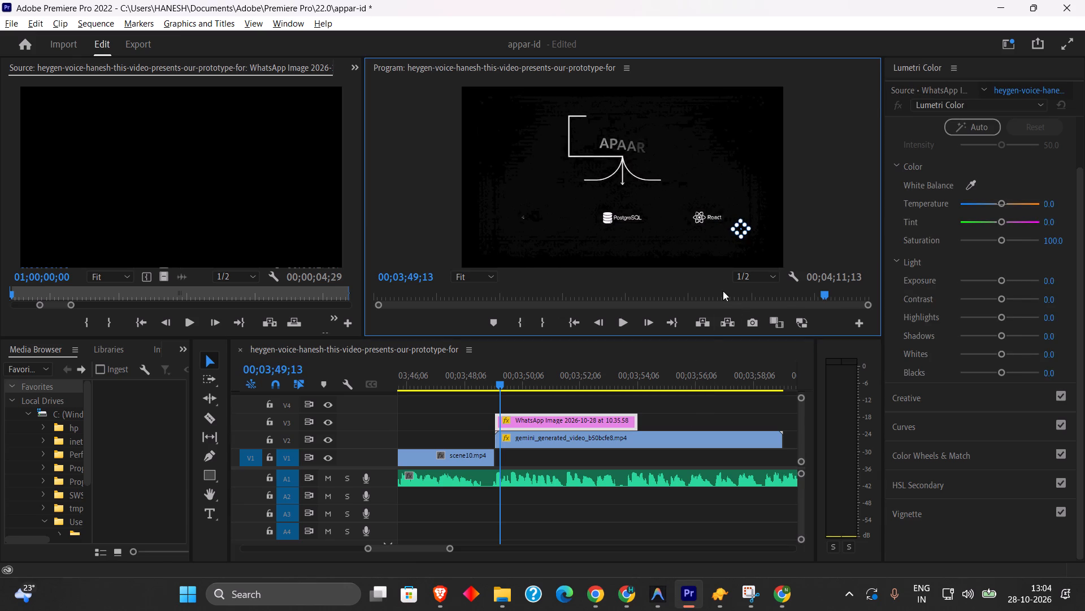
Play back the APAAR Workspace diagram section, starting shortly before the overlay image, to check how the sparkle watermark is covered.
{"action": "left_click", "coordinate": [676, 381]}
{"action": "left_click", "coordinate": [566, 382]}
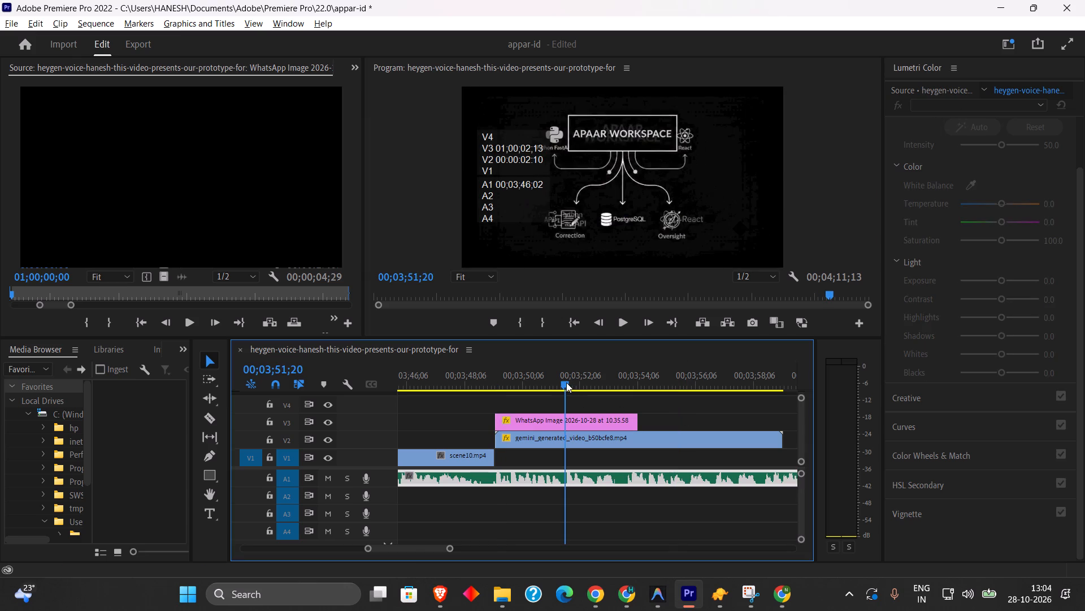
{"action": "key", "text": "space"}
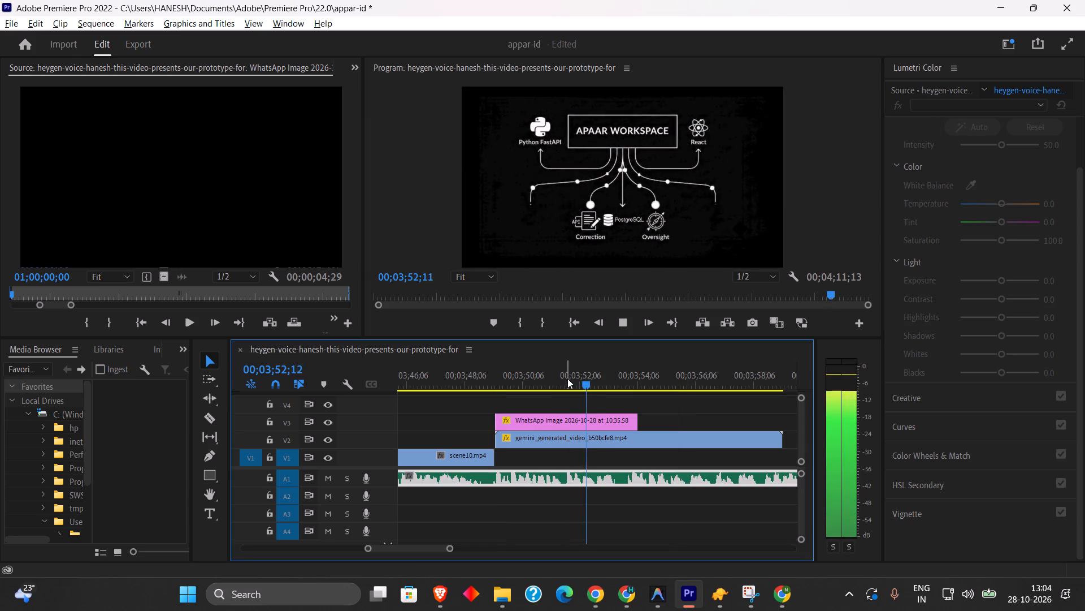
{"action": "key", "text": "space"}
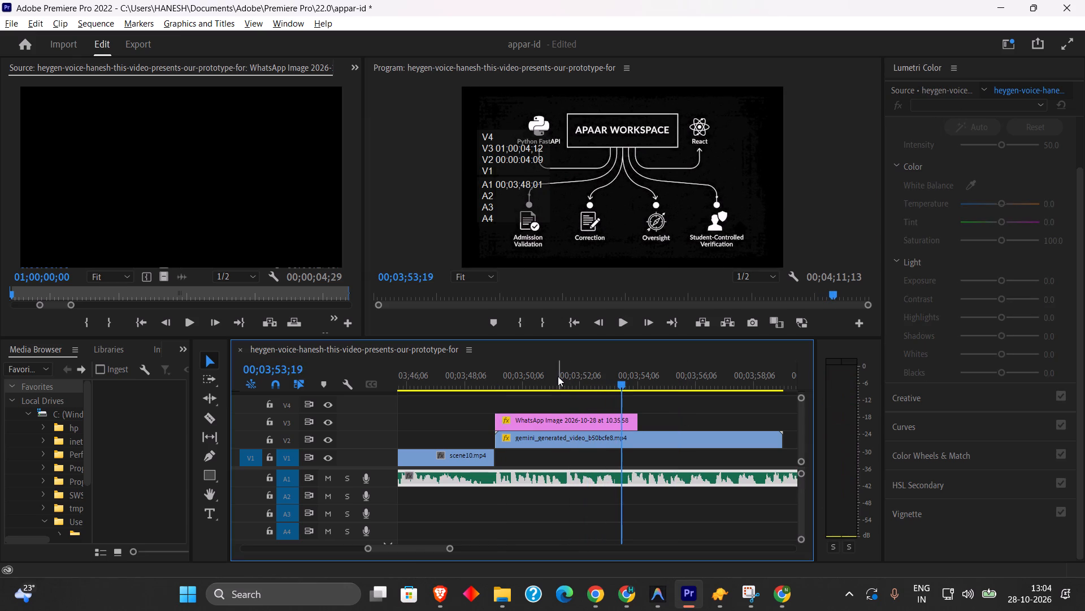
{"action": "key", "text": "space"}
{"action": "left_click_drag", "start_coordinate": [550, 376], "coordinate": [542, 378]}
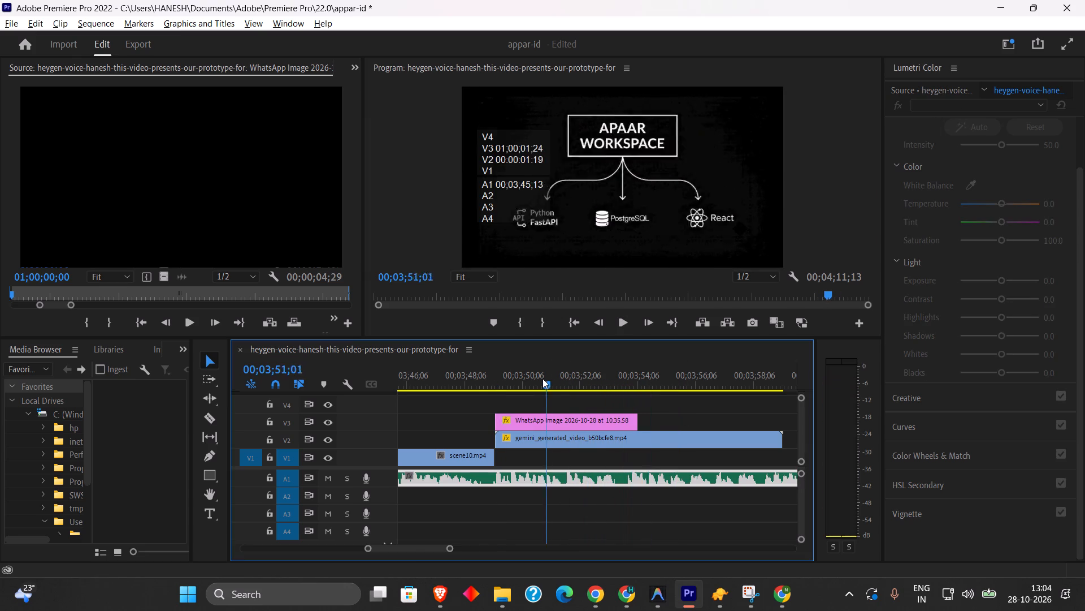
{"action": "left_click_drag", "start_coordinate": [542, 378], "coordinate": [480, 382]}
{"action": "key", "text": "space"}
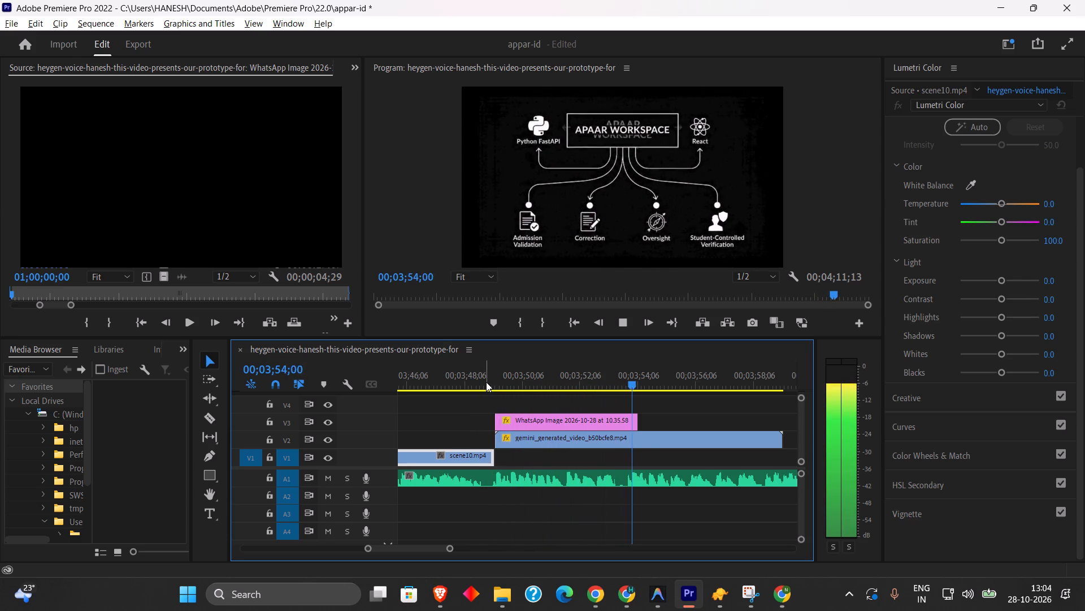
{"action": "key", "text": "space"}
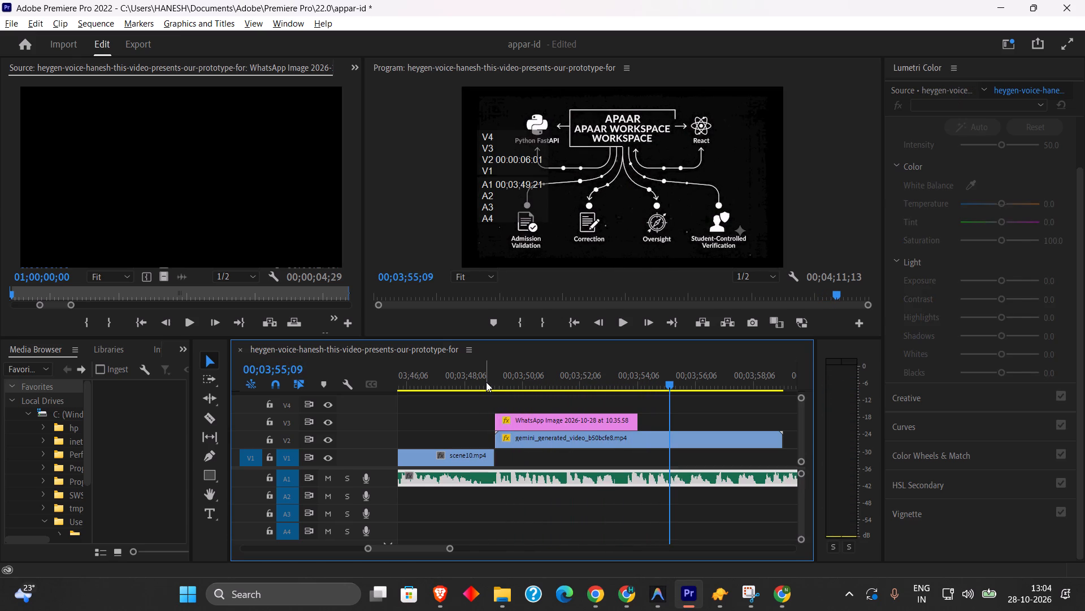
Extend the end of the WhatsApp image clip on V3 to match the end of the gemini_generated_video clip on V2.
{"action": "left_click_drag", "start_coordinate": [637, 421], "coordinate": [778, 427]}
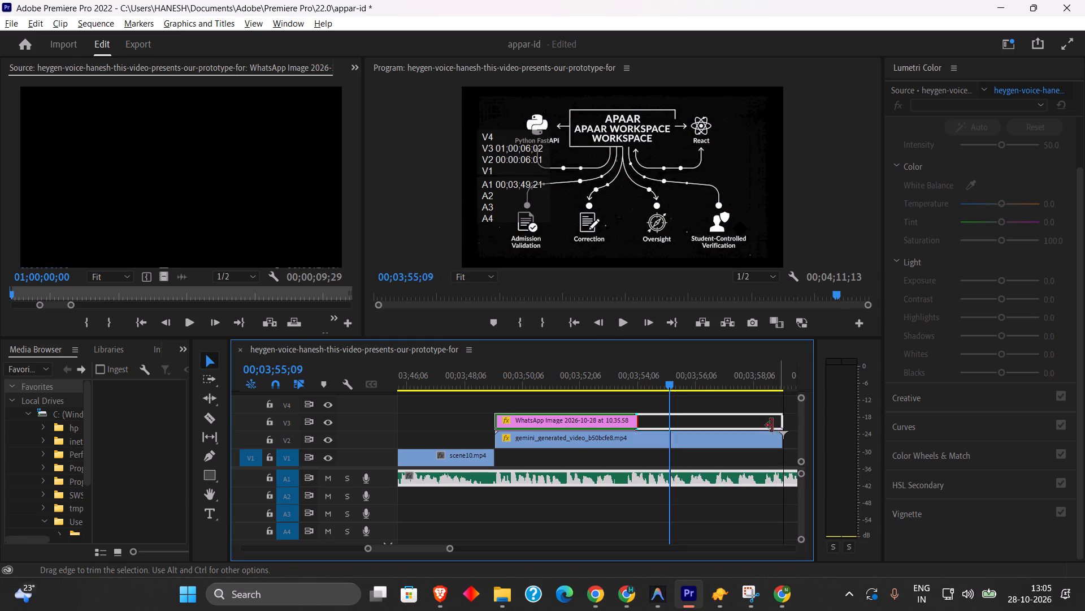
Play back the extended overlay section through to the end of the gemini_generated_video clip to check the watermark cover.
{"action": "left_click", "coordinate": [695, 375]}
{"action": "key", "text": "space"}
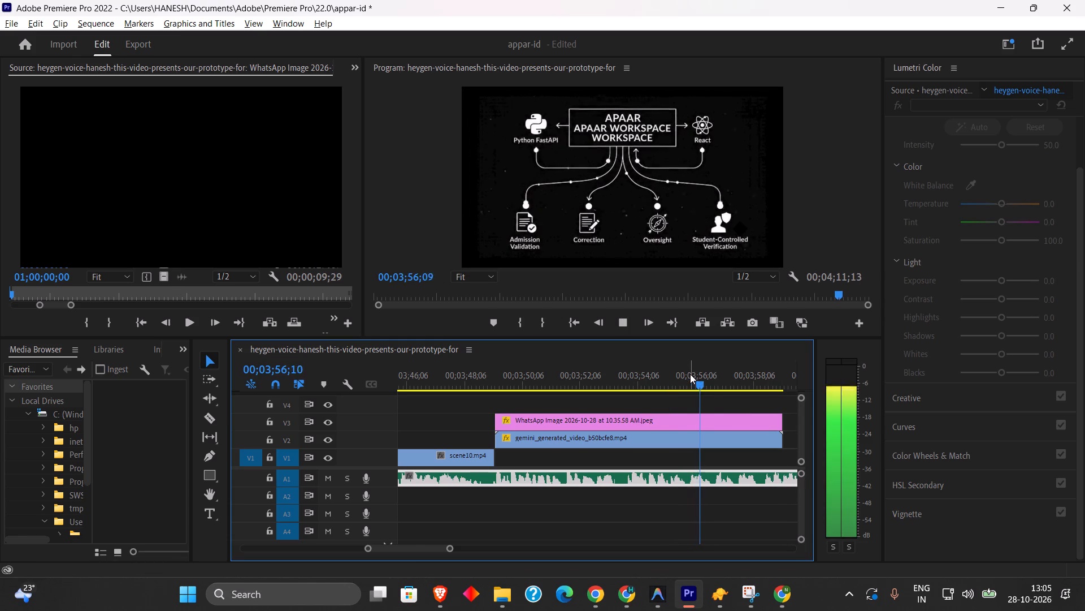
{"action": "left_click", "coordinate": [656, 370]}
{"action": "left_click", "coordinate": [600, 366]}
{"action": "key", "text": "space"}
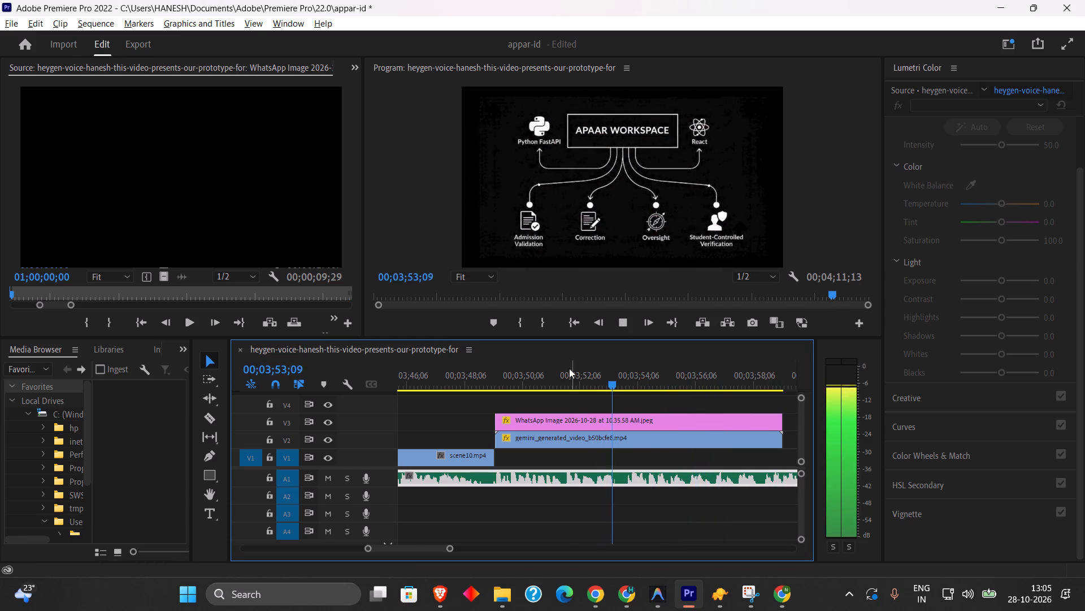
{"action": "left_click", "coordinate": [569, 368]}
{"action": "key", "text": "space"}
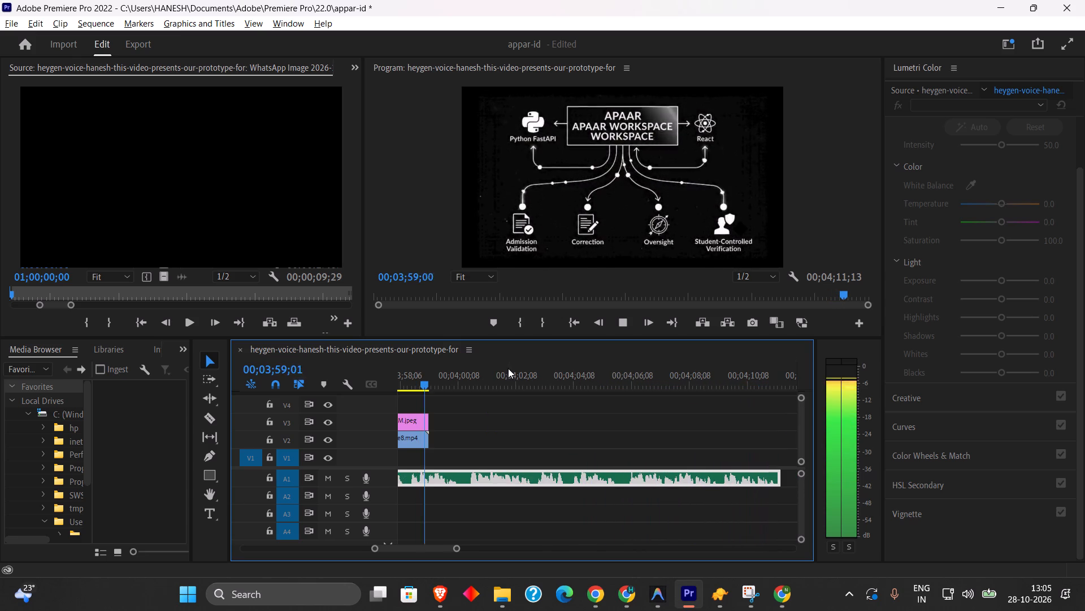
{"action": "key", "text": "space"}
Replay the opening of the gemini_generated_video clip to examine the timing of its first diagram against the narration.
{"action": "left_click_drag", "start_coordinate": [465, 385], "coordinate": [379, 385]}
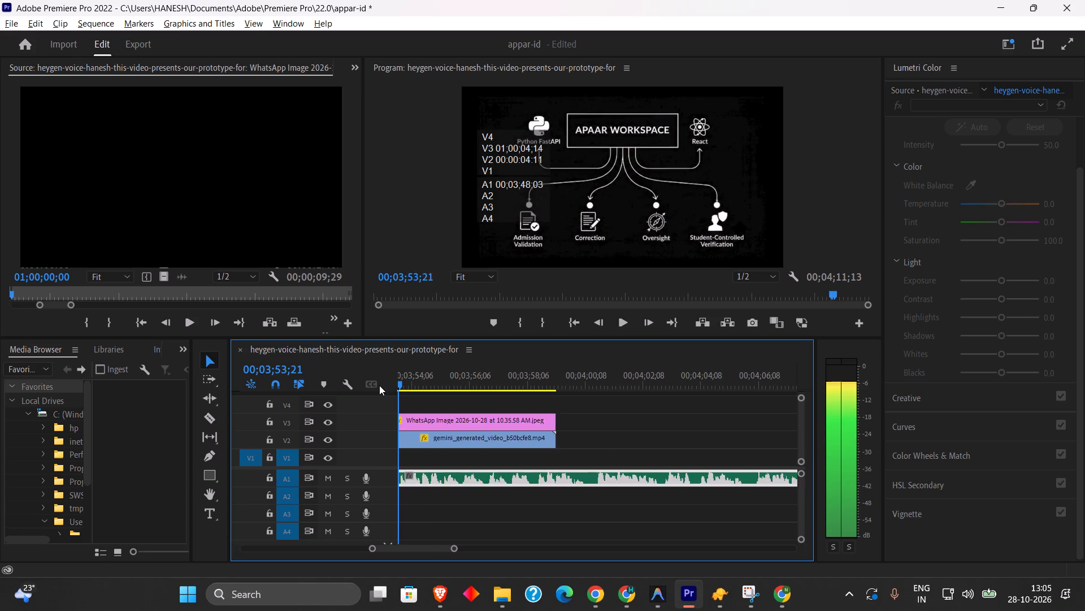
{"action": "left_click_drag", "start_coordinate": [379, 385], "coordinate": [390, 380]}
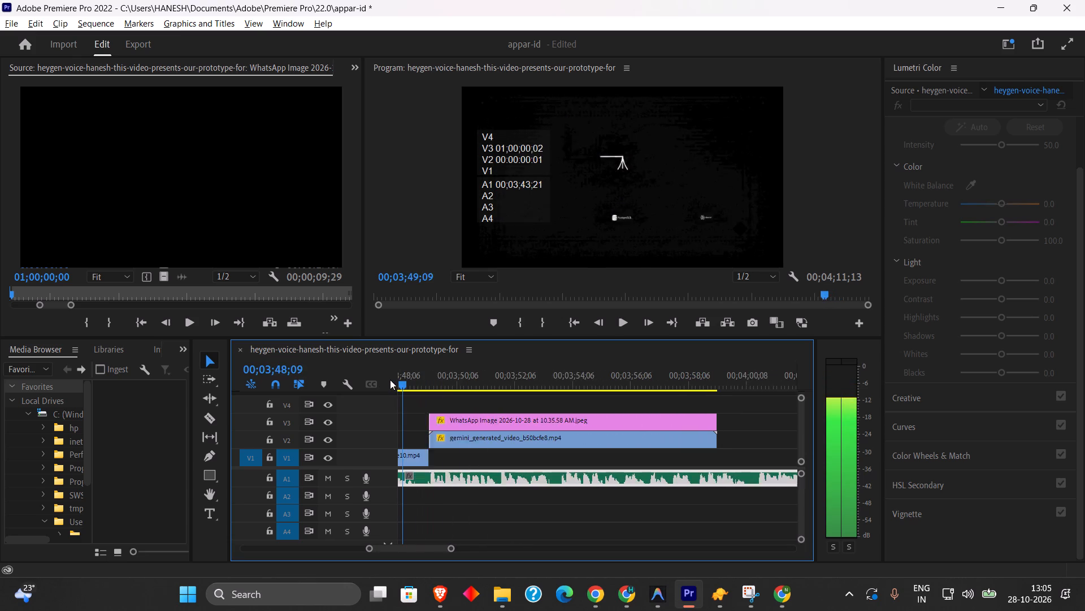
{"action": "left_click_drag", "start_coordinate": [390, 380], "coordinate": [435, 380]}
{"action": "key", "text": "space"}
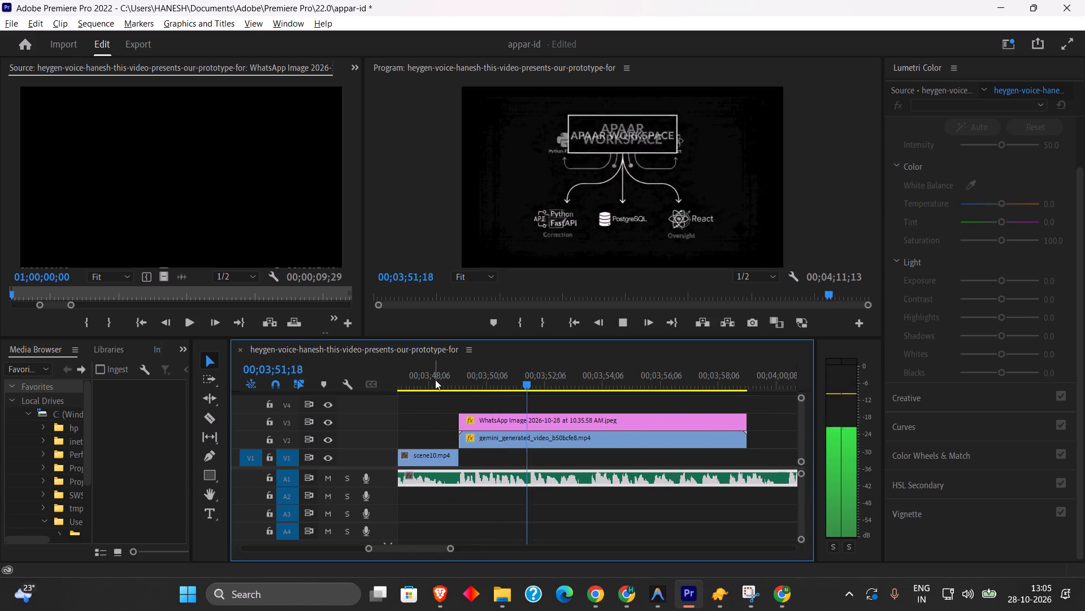
{"action": "key", "text": "space"}
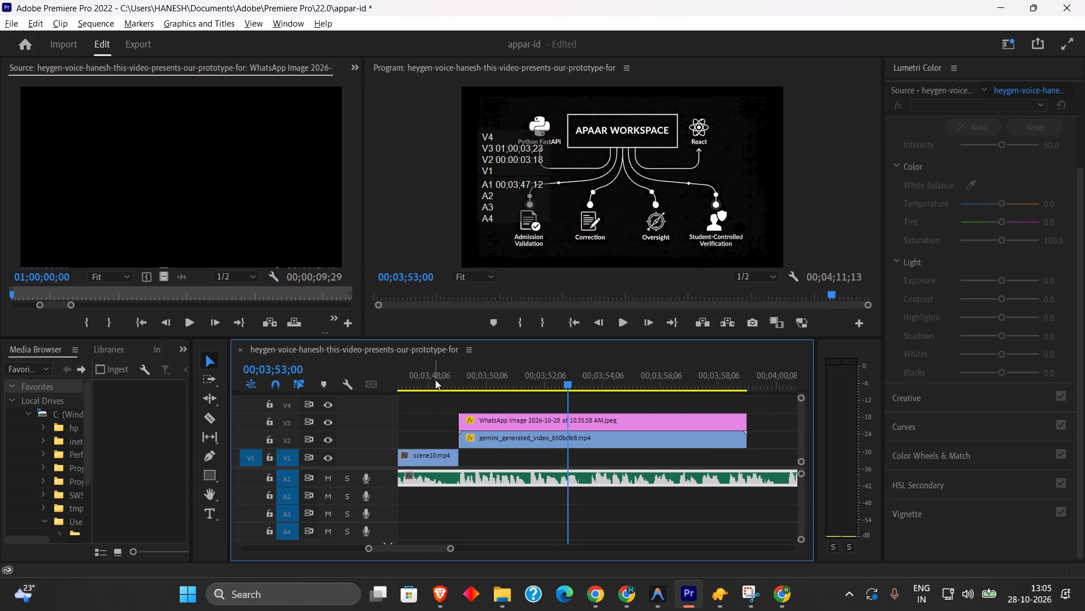
{"action": "left_click_drag", "start_coordinate": [489, 381], "coordinate": [458, 379]}
{"action": "key", "text": "space"}
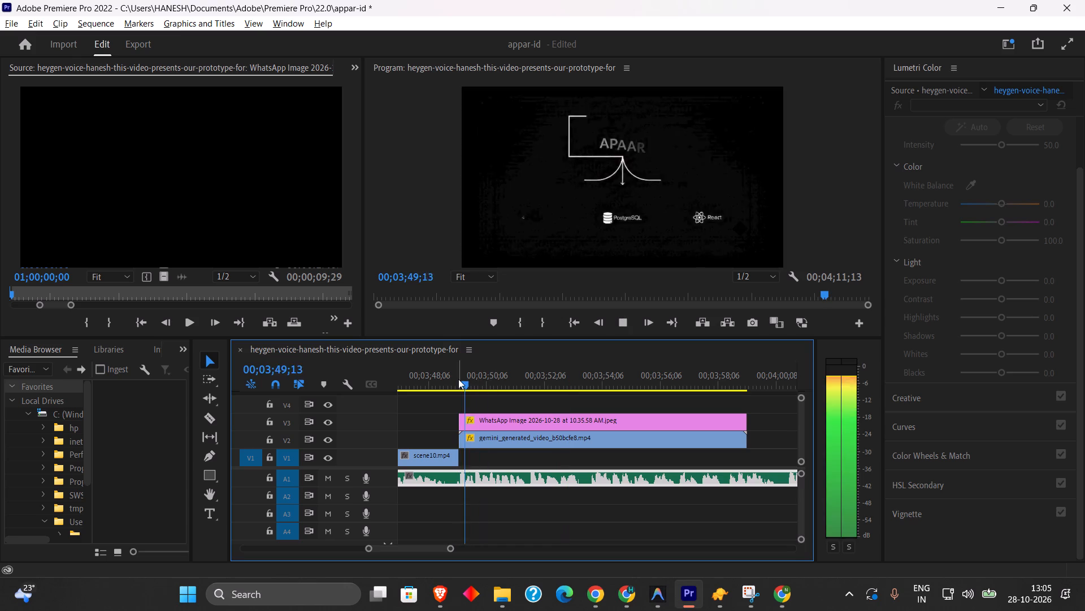
{"action": "key", "text": "space"}
{"action": "key", "text": "space"}
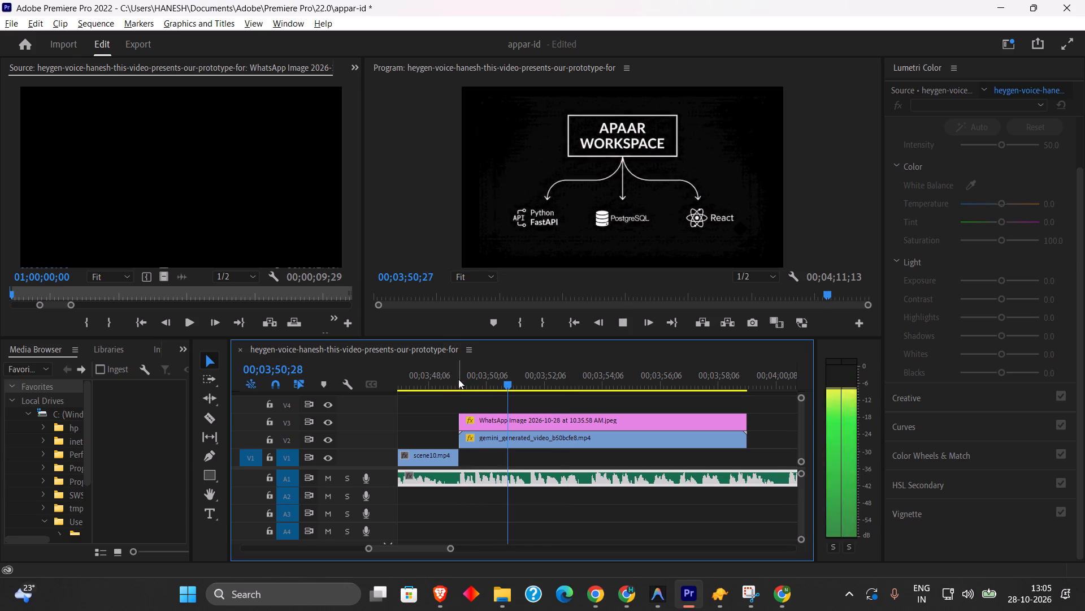
{"action": "key", "text": "space"}
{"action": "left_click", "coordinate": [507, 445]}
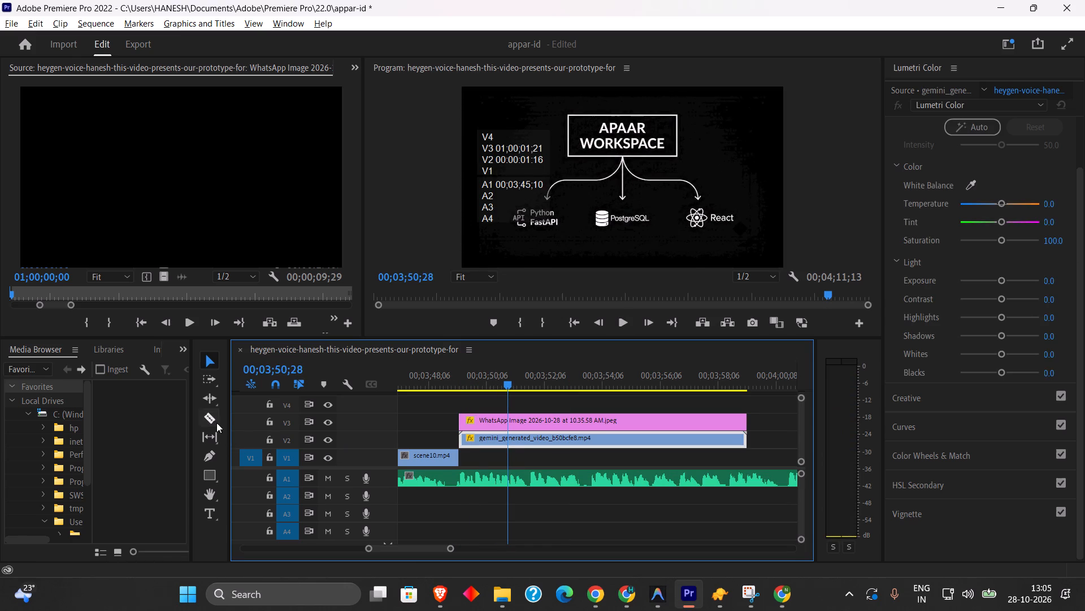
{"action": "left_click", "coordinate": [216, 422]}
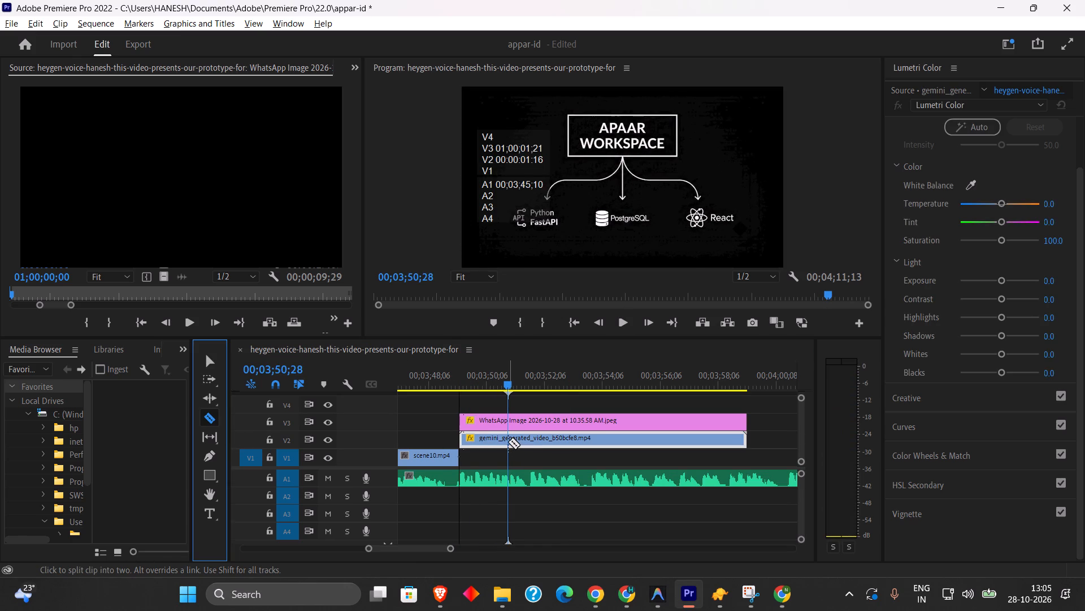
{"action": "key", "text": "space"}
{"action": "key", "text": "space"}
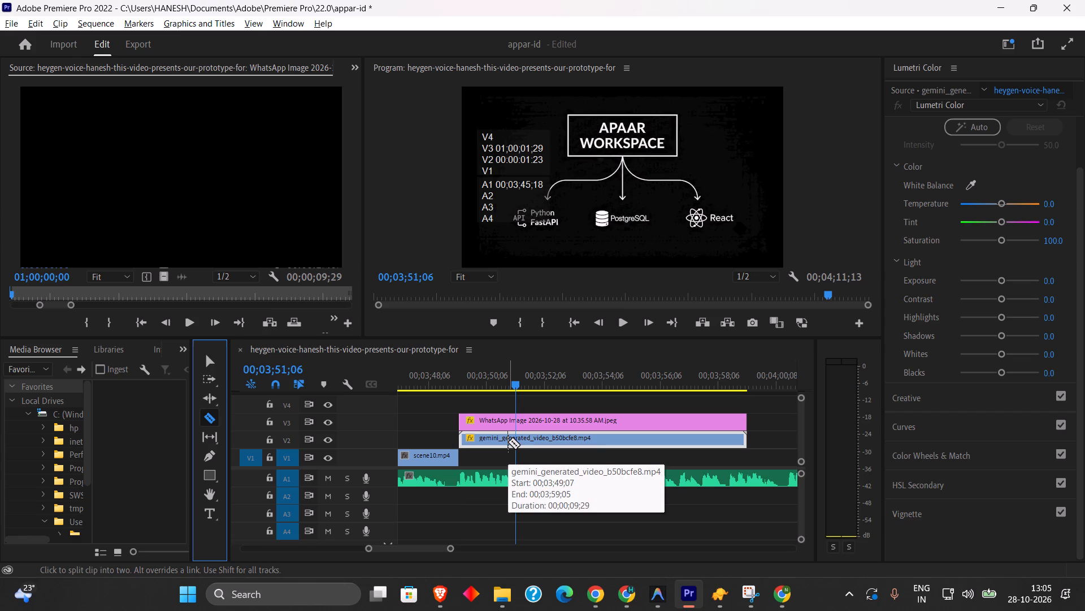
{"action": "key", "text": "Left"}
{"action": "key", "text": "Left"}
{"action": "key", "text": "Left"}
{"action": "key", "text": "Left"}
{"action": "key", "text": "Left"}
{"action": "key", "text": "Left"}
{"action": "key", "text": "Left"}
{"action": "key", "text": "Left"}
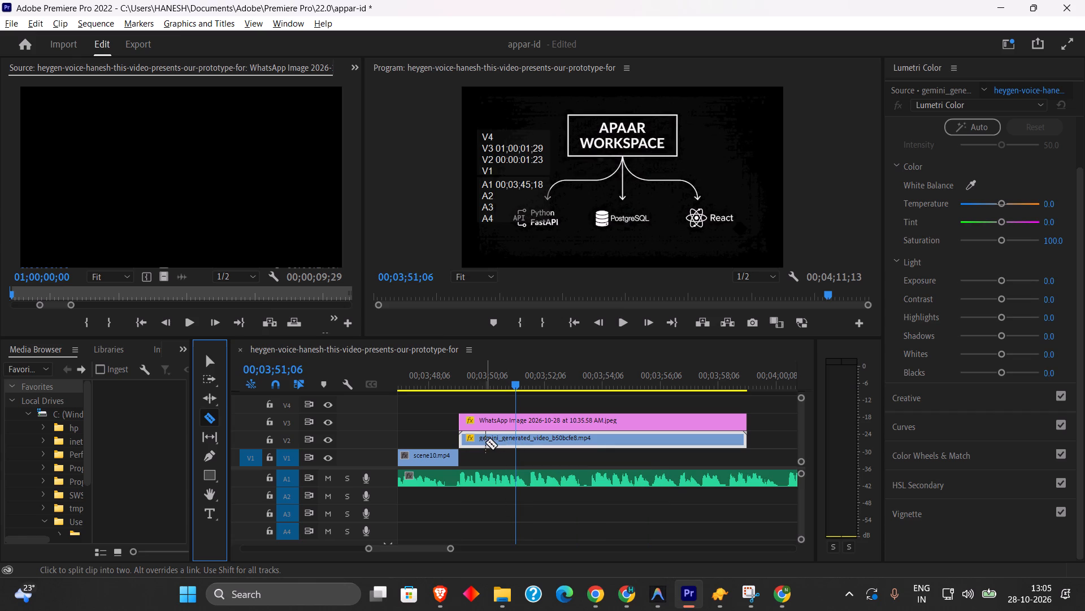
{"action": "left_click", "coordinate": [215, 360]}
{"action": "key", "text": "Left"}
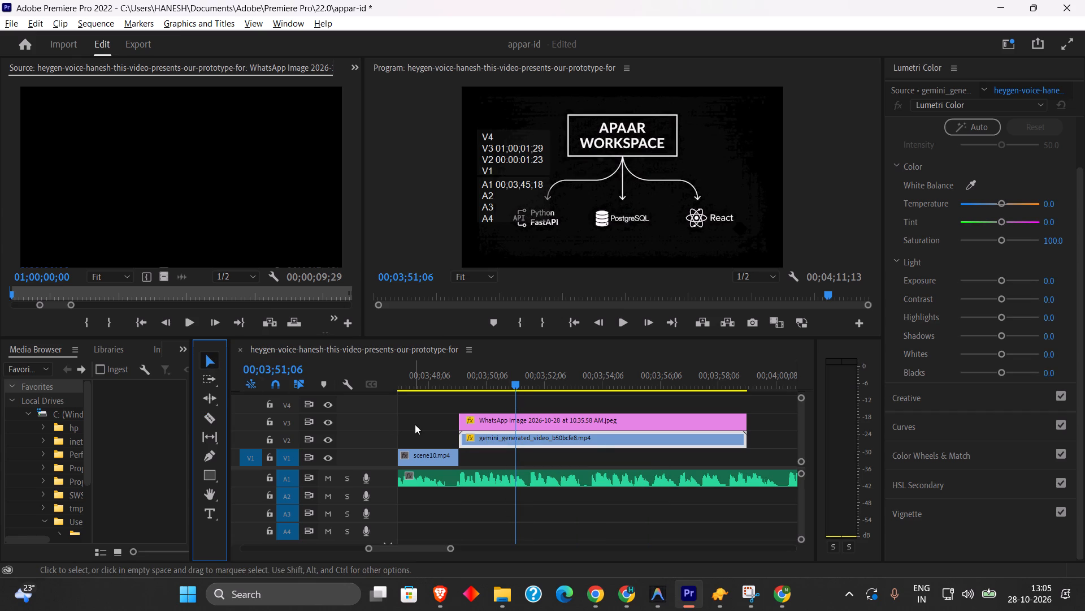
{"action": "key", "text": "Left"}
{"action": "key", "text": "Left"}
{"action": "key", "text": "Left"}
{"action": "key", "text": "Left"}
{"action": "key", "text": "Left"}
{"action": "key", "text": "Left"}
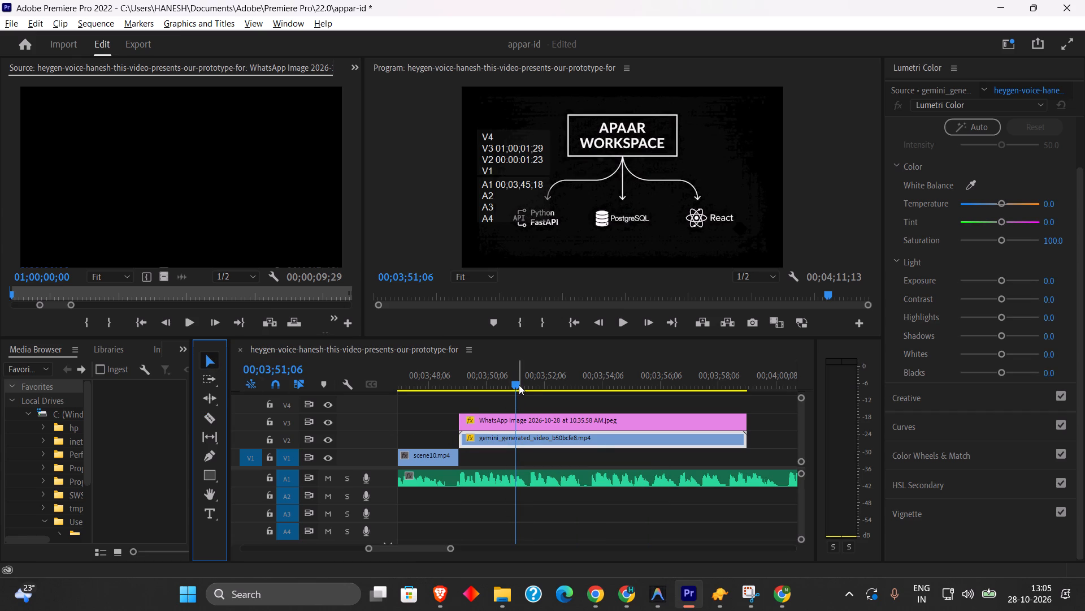
Split the gemini_generated_video clip on V2 at 00;03;51;00 with the Razor tool.
{"action": "left_click_drag", "start_coordinate": [514, 382], "coordinate": [517, 384]}
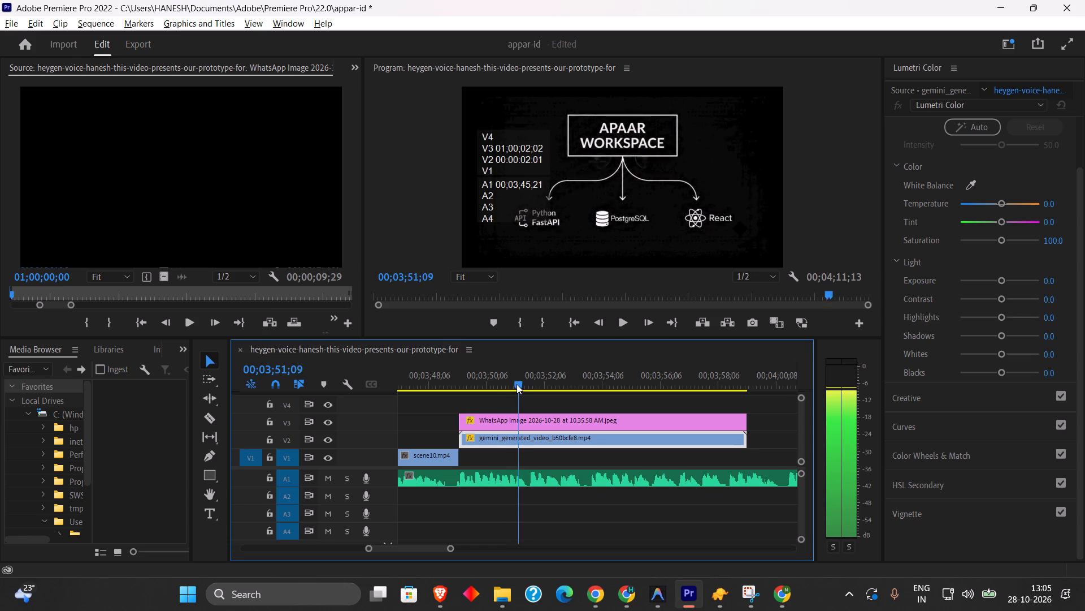
{"action": "left_click_drag", "start_coordinate": [517, 384], "coordinate": [508, 384]}
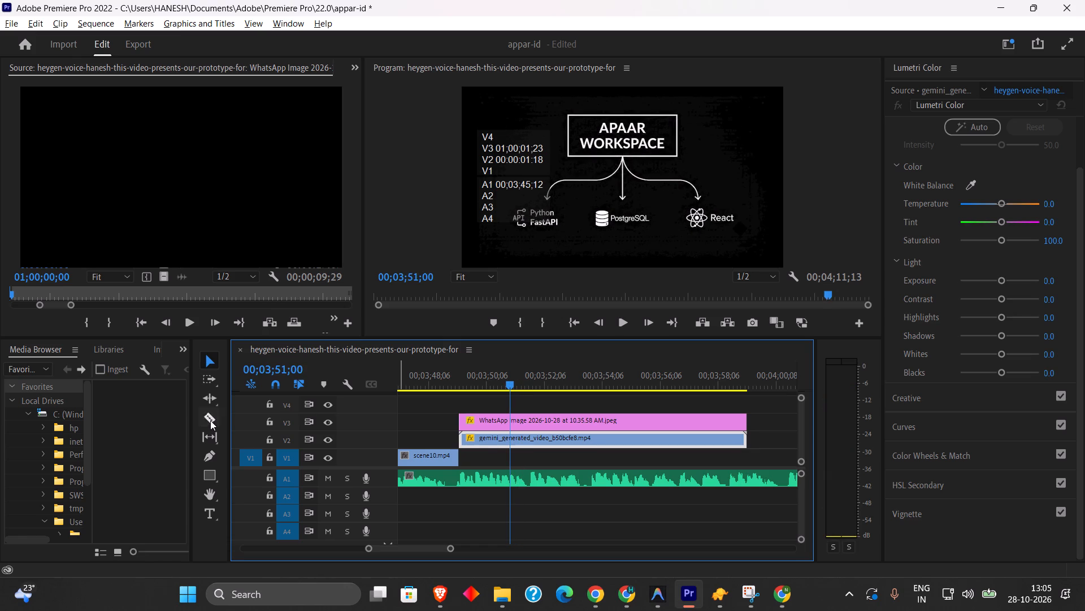
{"action": "left_click", "coordinate": [210, 420]}
{"action": "left_click", "coordinate": [510, 441]}
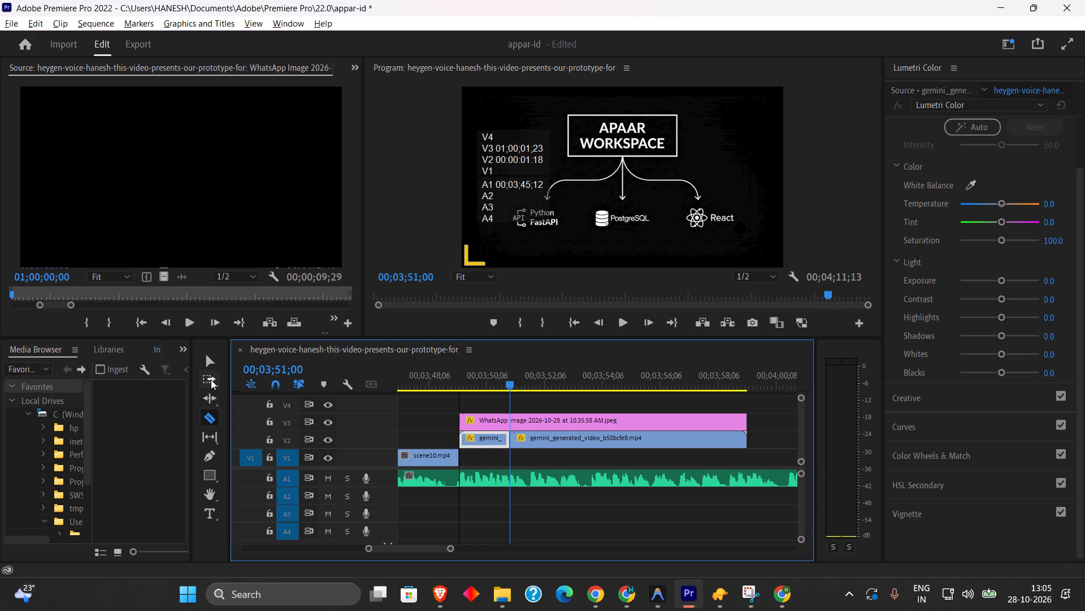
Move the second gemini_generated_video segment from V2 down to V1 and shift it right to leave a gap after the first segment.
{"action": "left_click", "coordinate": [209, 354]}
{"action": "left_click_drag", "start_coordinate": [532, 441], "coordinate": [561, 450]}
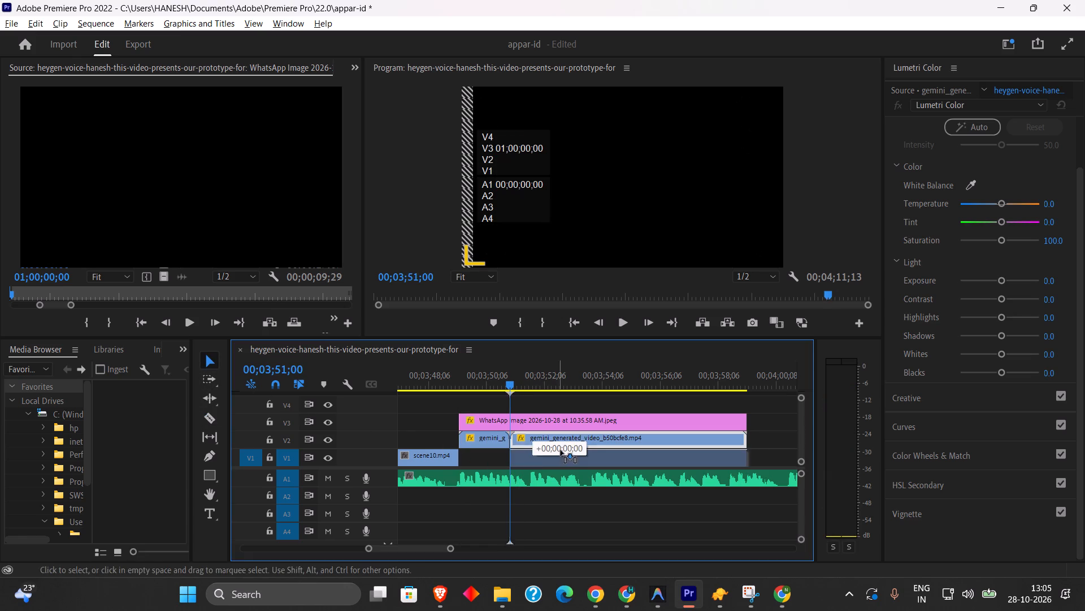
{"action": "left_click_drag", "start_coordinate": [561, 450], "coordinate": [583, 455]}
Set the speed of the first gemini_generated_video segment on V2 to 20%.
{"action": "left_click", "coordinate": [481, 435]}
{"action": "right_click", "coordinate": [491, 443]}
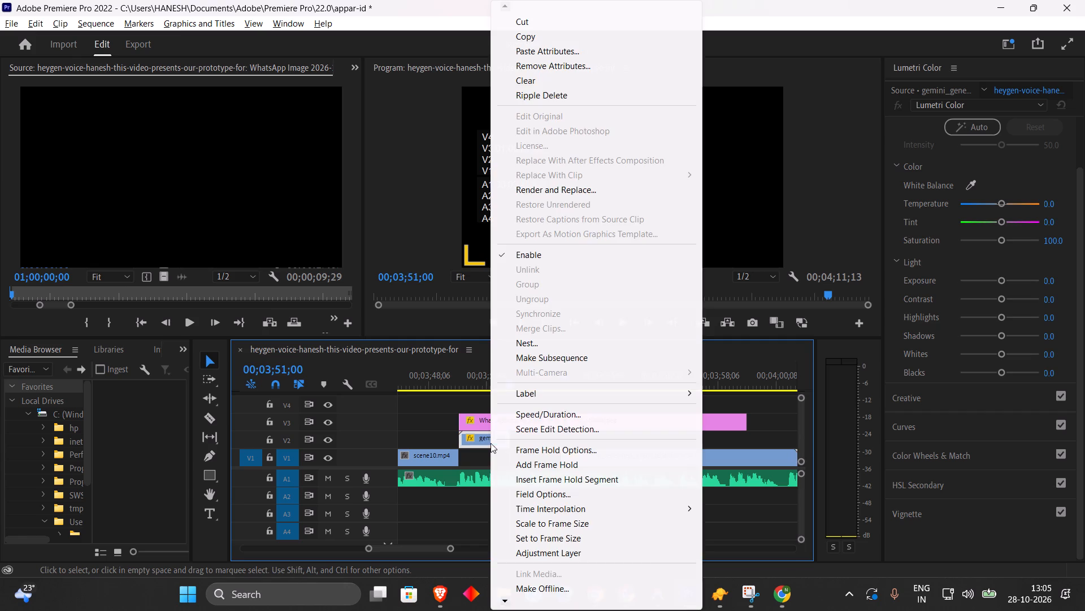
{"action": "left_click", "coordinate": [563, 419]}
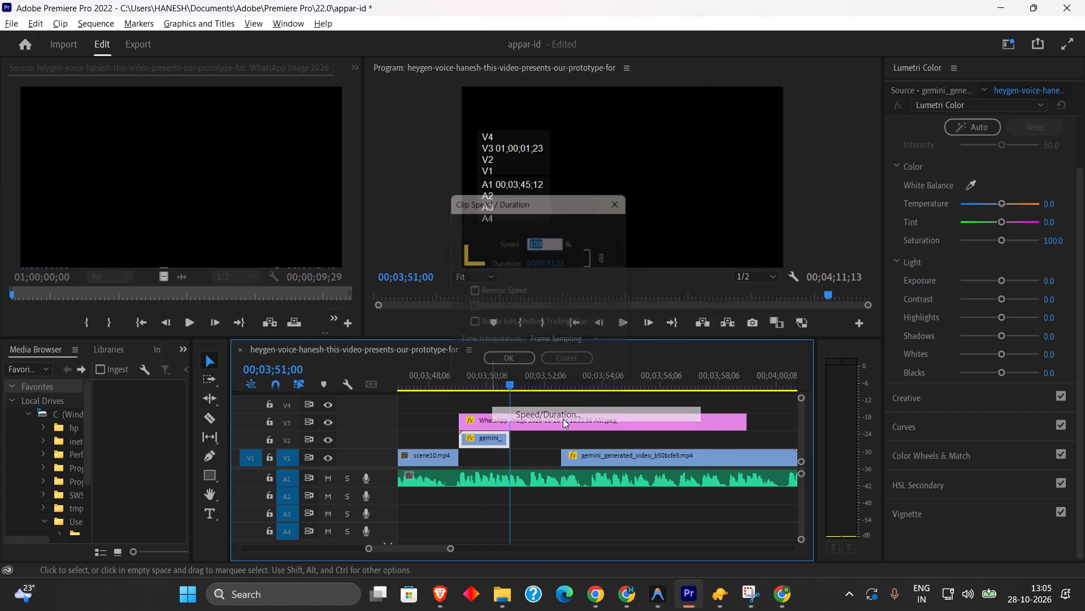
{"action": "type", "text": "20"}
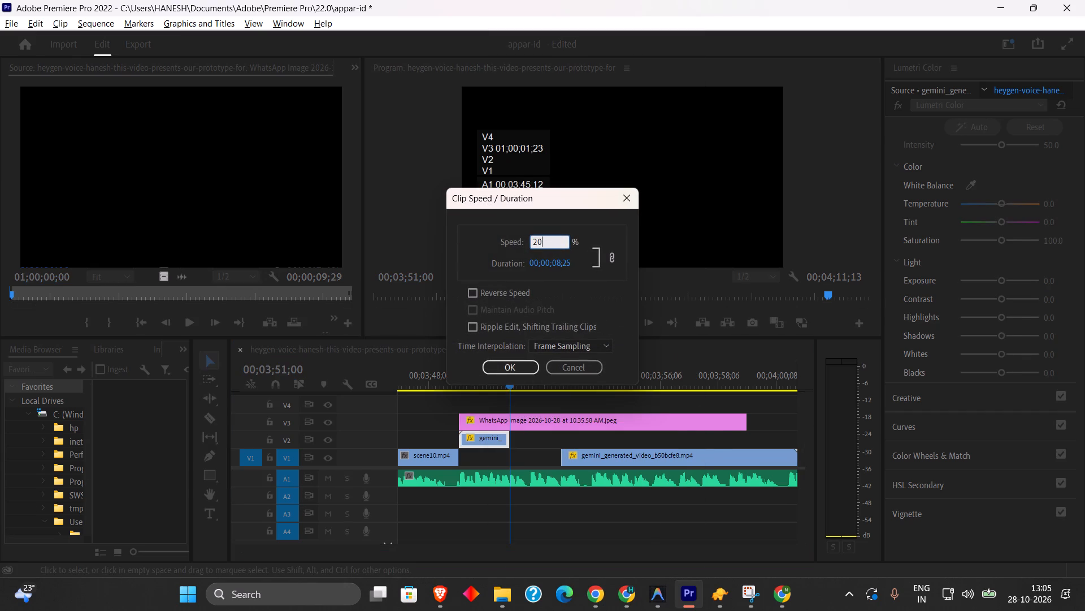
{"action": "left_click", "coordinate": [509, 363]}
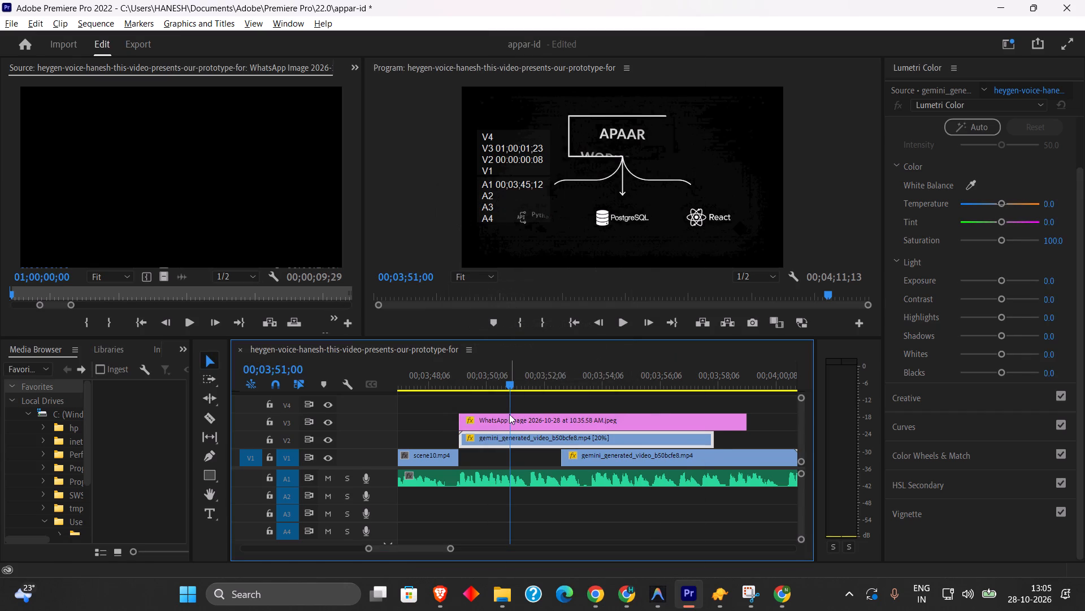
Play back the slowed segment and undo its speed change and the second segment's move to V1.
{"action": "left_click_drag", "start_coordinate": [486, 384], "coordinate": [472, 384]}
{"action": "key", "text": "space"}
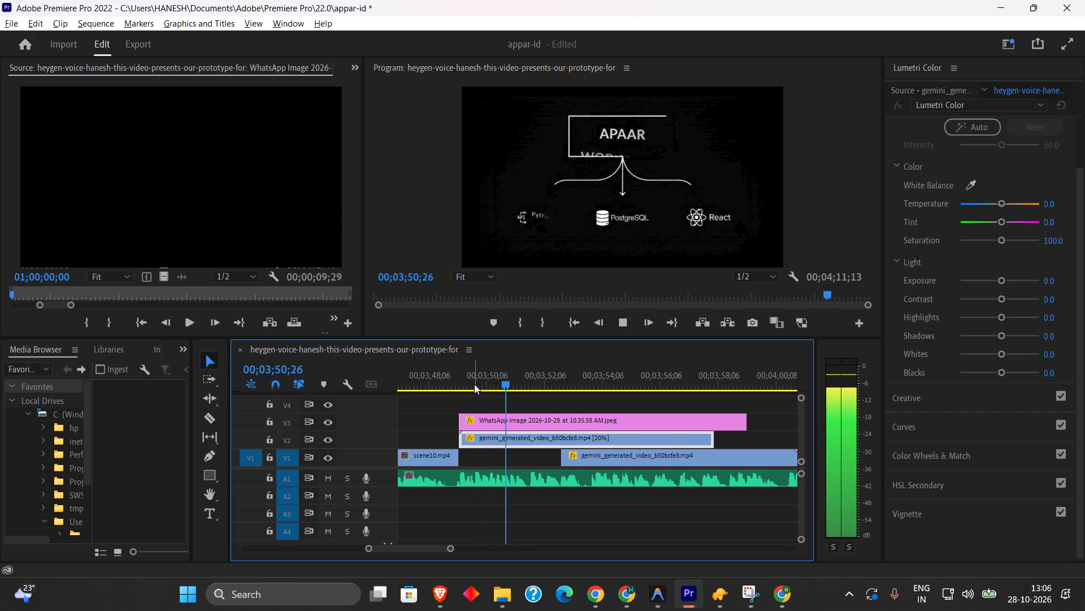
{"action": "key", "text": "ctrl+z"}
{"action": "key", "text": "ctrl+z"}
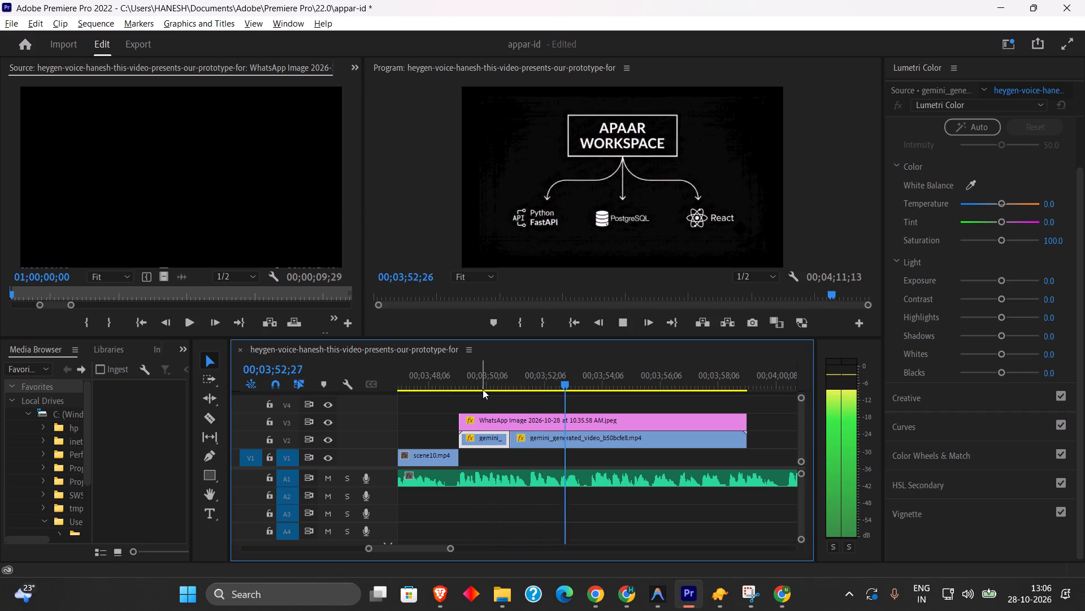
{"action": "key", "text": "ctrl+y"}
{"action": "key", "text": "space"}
Move the second gemini_generated_video segment from V2 to V1, starting at about 00;03;54;00 to match the narration.
{"action": "left_click_drag", "start_coordinate": [501, 377], "coordinate": [494, 375]}
{"action": "left_click_drag", "start_coordinate": [567, 437], "coordinate": [592, 453]}
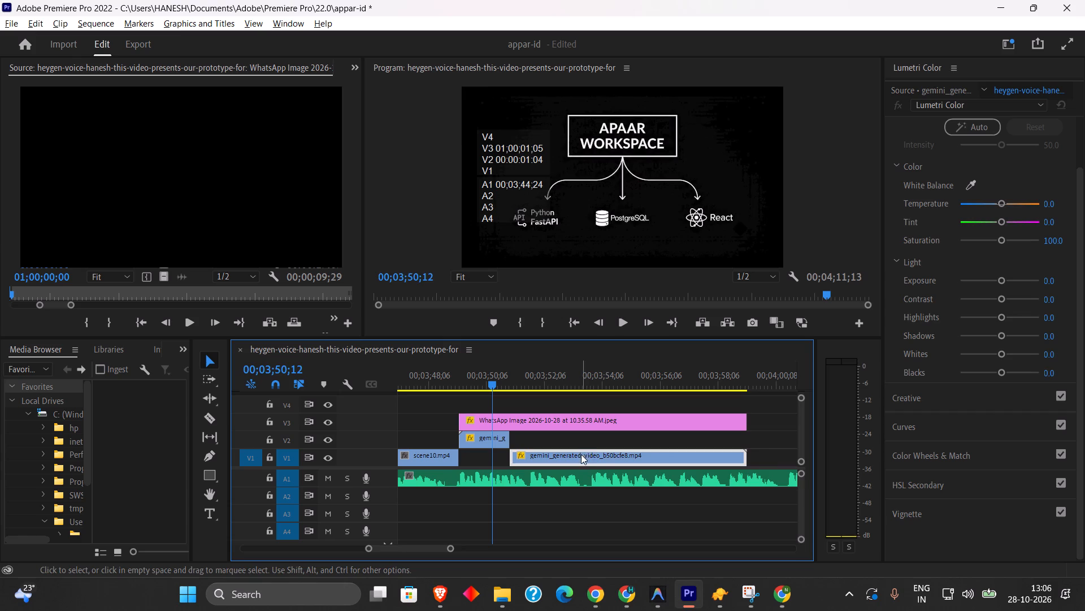
{"action": "left_click_drag", "start_coordinate": [581, 454], "coordinate": [628, 458]}
{"action": "left_click", "coordinate": [463, 379]}
{"action": "key", "text": "space"}
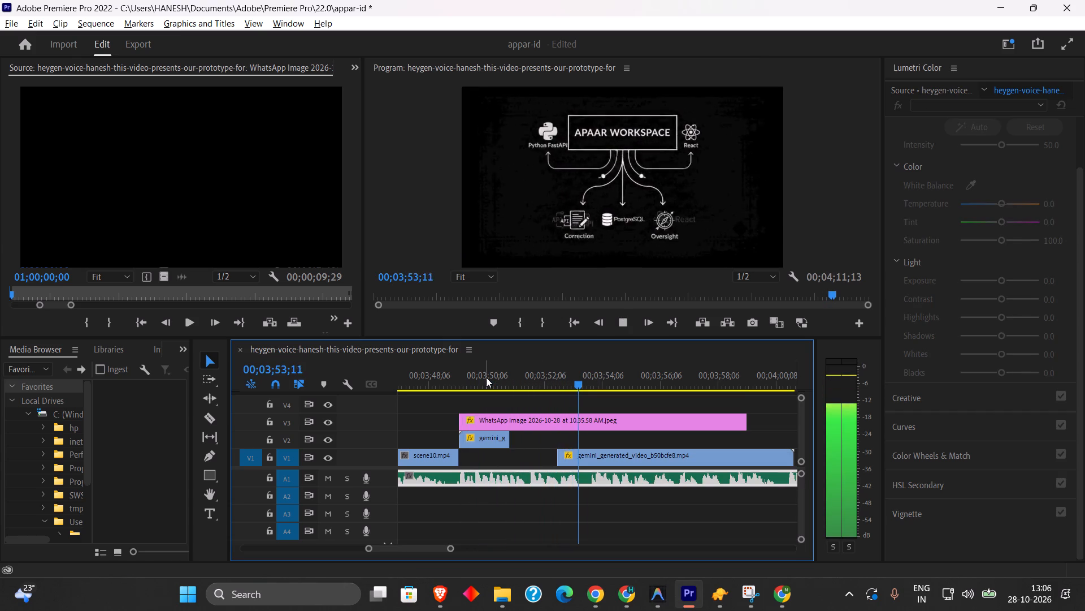
{"action": "key", "text": "space"}
{"action": "left_click_drag", "start_coordinate": [627, 457], "coordinate": [656, 457]}
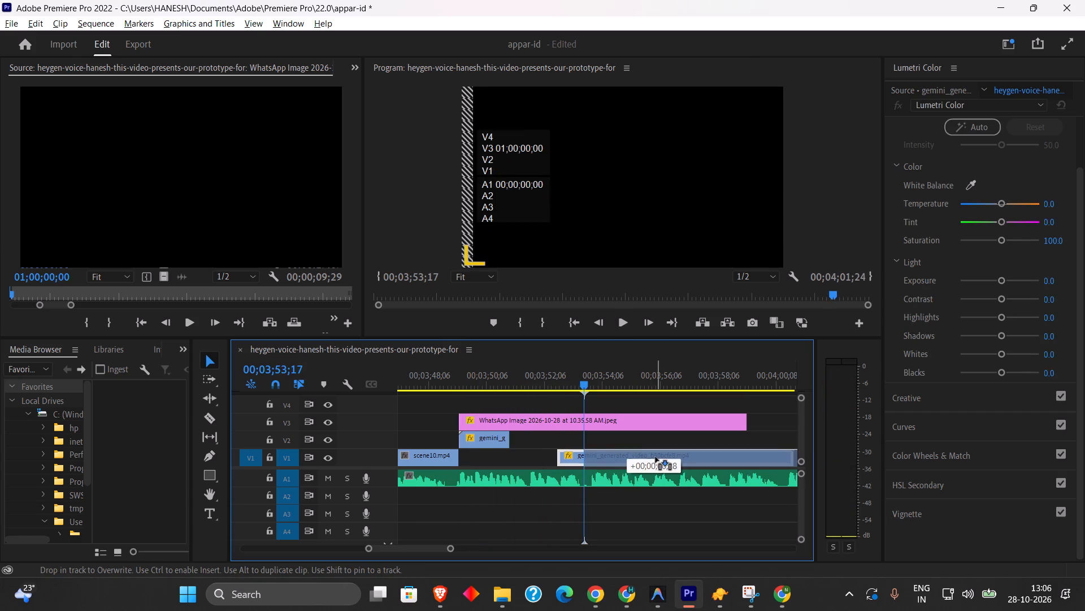
{"action": "left_click_drag", "start_coordinate": [656, 457], "coordinate": [662, 455]}
{"action": "left_click_drag", "start_coordinate": [662, 455], "coordinate": [665, 455]}
Replay the first gemini_generated_video segment and the start of the second to examine the gap between them against the narration.
{"action": "key", "text": "space"}
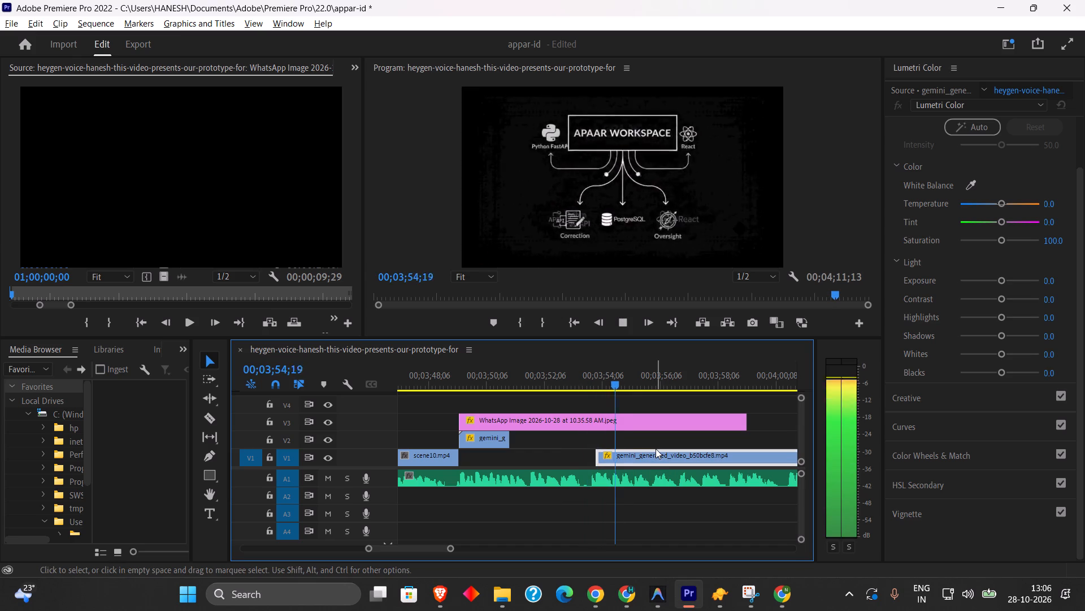
{"action": "left_click_drag", "start_coordinate": [593, 381], "coordinate": [531, 384]}
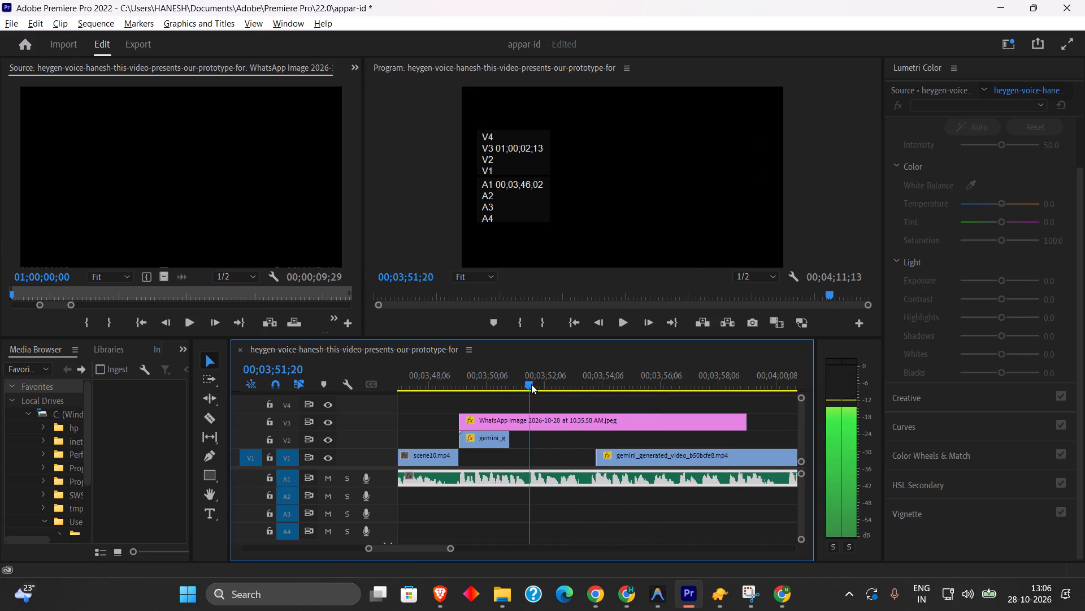
{"action": "left_click_drag", "start_coordinate": [531, 384], "coordinate": [500, 383]}
{"action": "key", "text": "space"}
{"action": "left_click", "coordinate": [498, 382]}
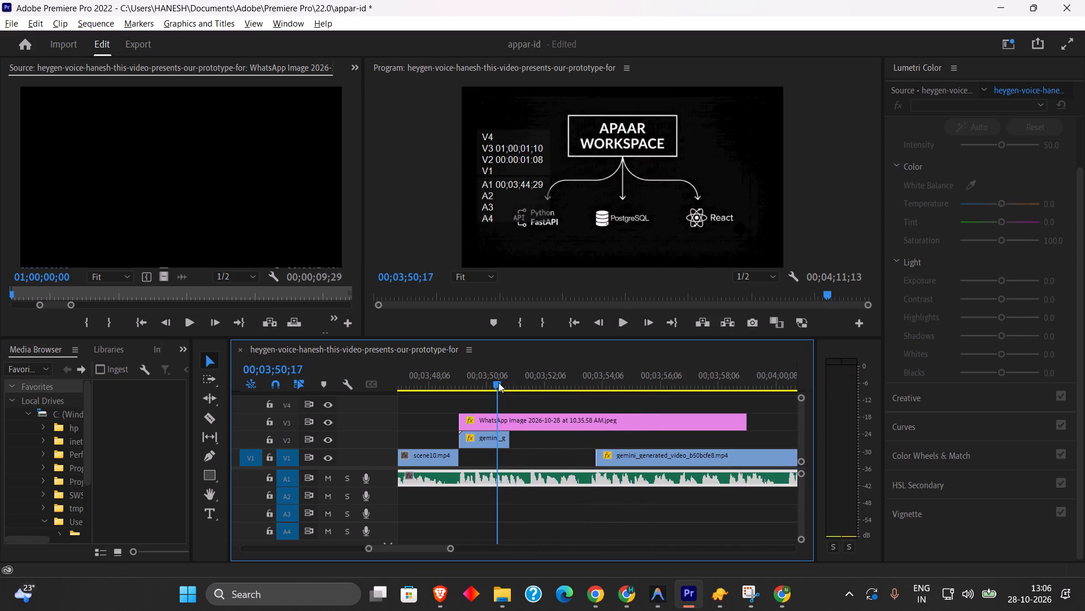
{"action": "key", "text": "space"}
{"action": "left_click", "coordinate": [476, 381]}
{"action": "key", "text": "space"}
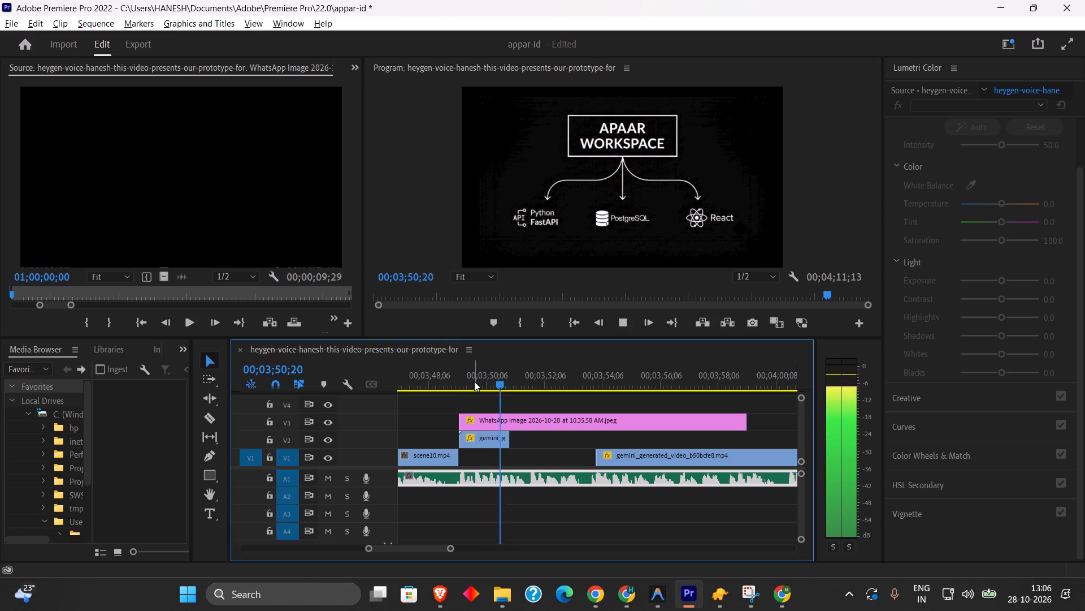
{"action": "key", "text": "space"}
{"action": "key", "text": "space"}
{"action": "key", "text": "space"}
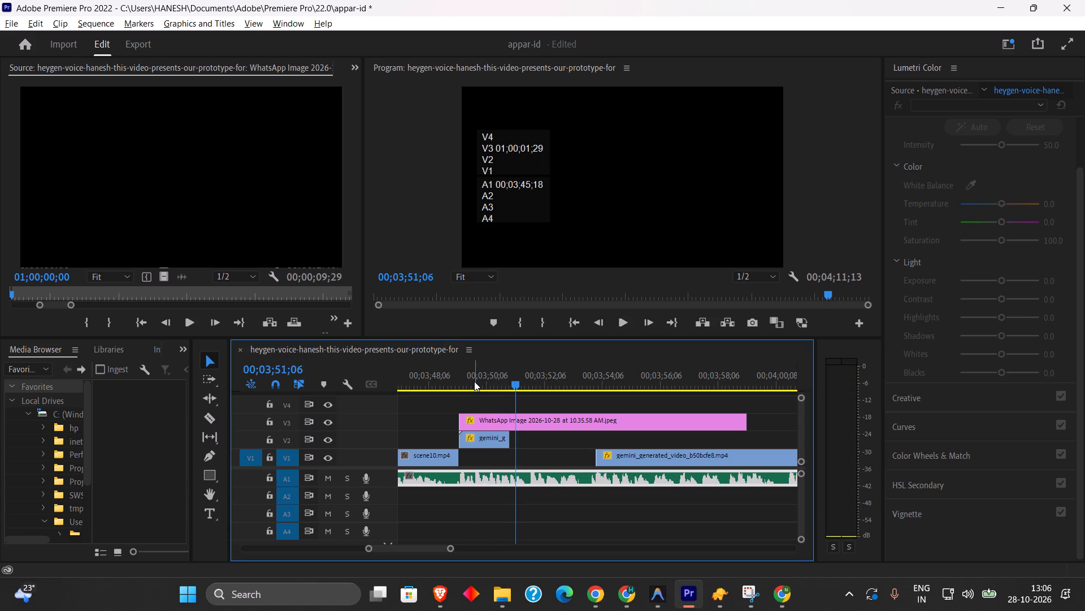
Place the playhead at 00;03;50;27, near the end of the first gemini_generated_video segment.
{"action": "left_click", "coordinate": [474, 381]}
{"action": "left_click_drag", "start_coordinate": [493, 388], "coordinate": [509, 390]}
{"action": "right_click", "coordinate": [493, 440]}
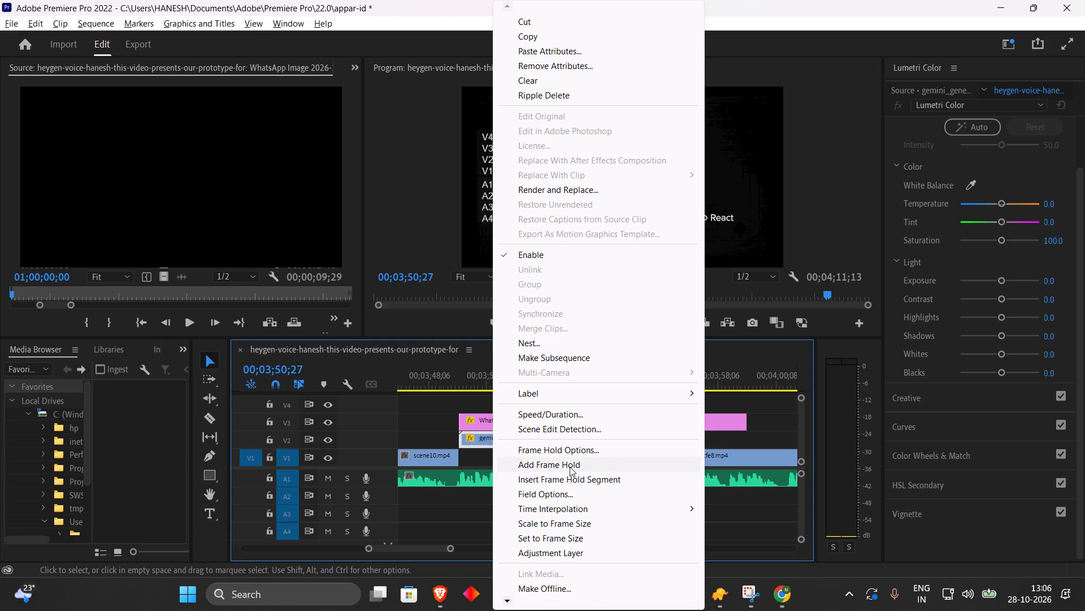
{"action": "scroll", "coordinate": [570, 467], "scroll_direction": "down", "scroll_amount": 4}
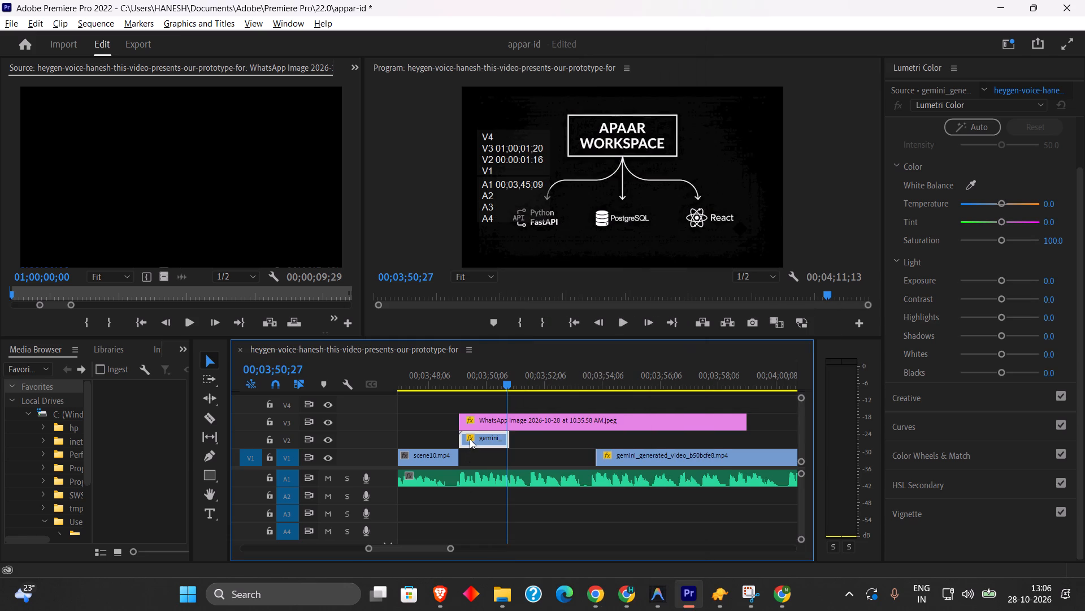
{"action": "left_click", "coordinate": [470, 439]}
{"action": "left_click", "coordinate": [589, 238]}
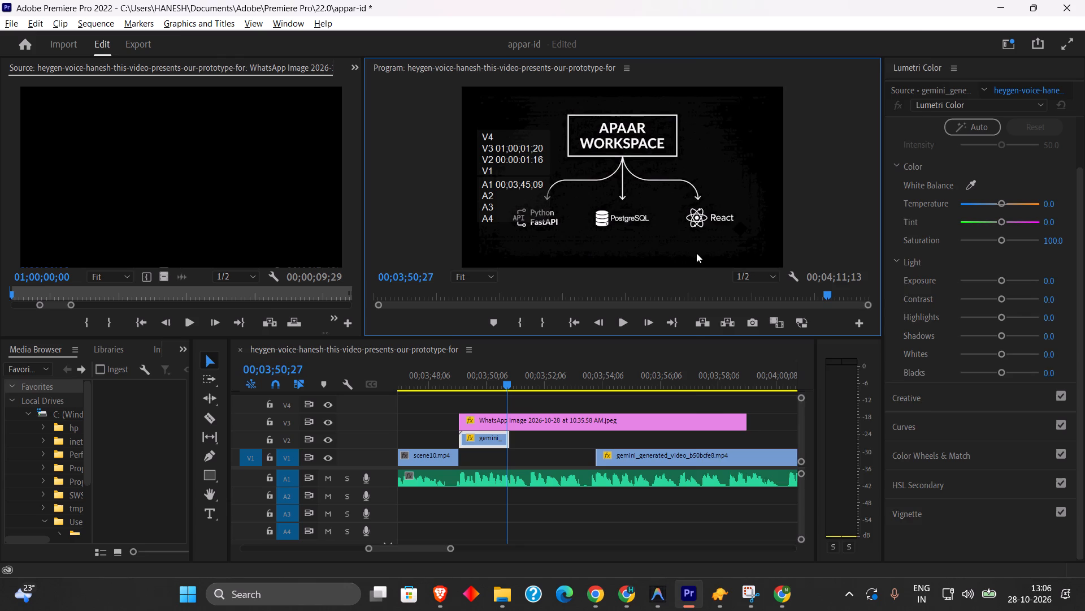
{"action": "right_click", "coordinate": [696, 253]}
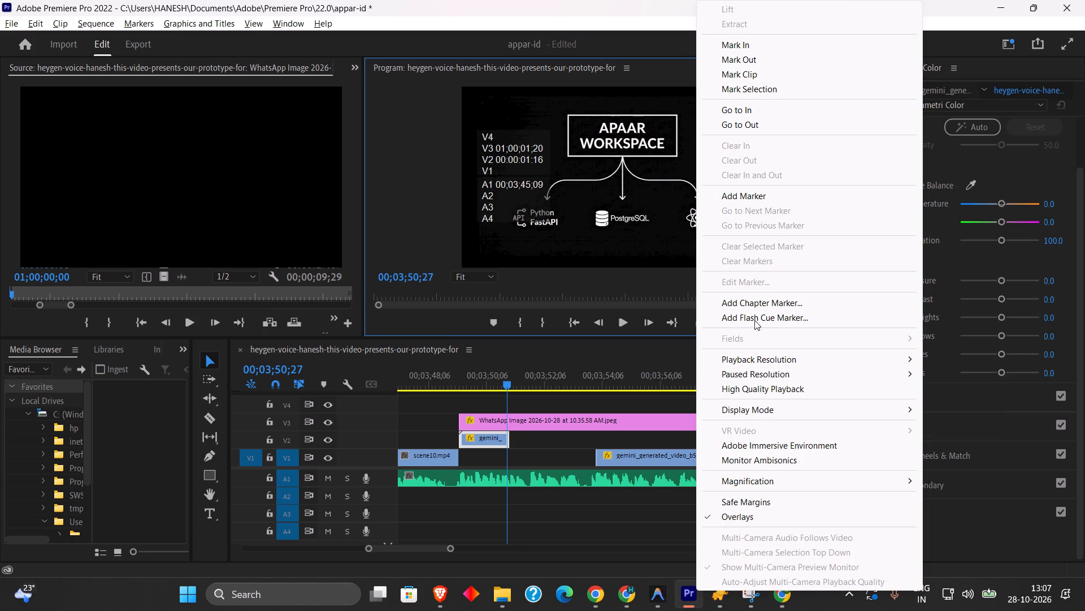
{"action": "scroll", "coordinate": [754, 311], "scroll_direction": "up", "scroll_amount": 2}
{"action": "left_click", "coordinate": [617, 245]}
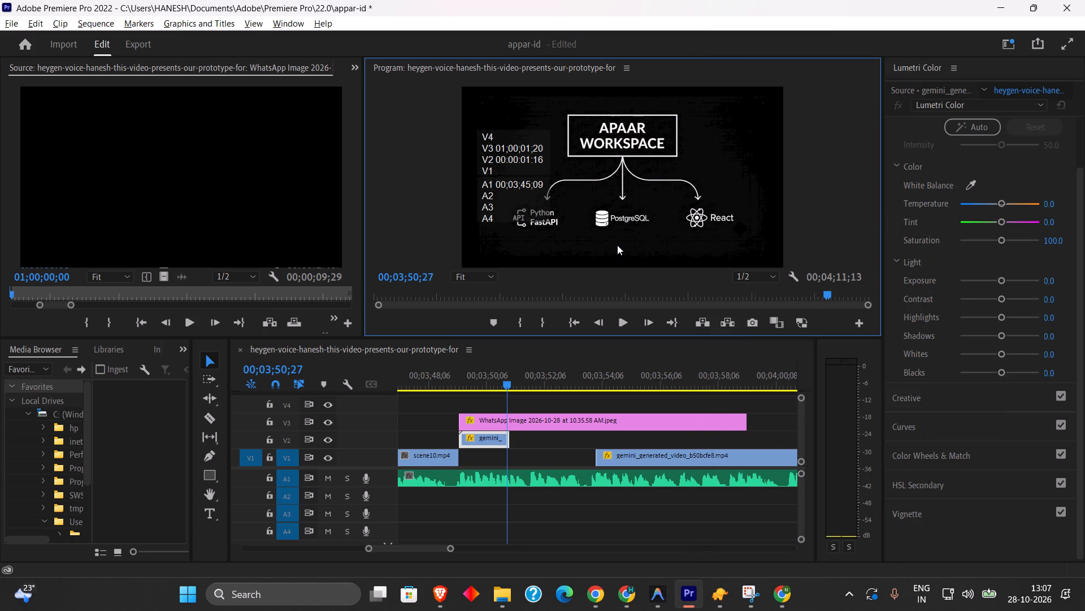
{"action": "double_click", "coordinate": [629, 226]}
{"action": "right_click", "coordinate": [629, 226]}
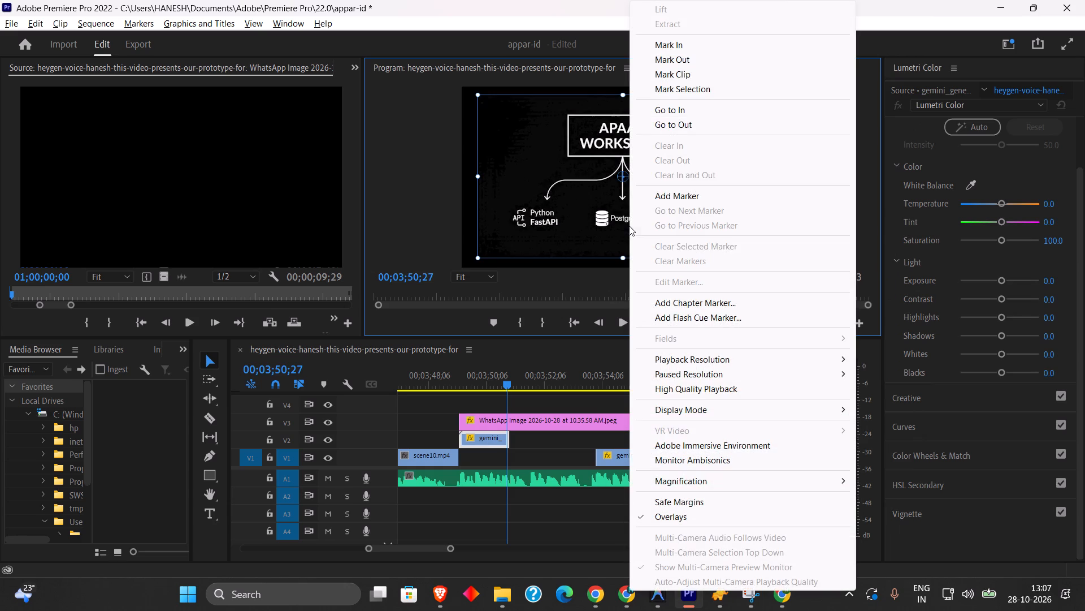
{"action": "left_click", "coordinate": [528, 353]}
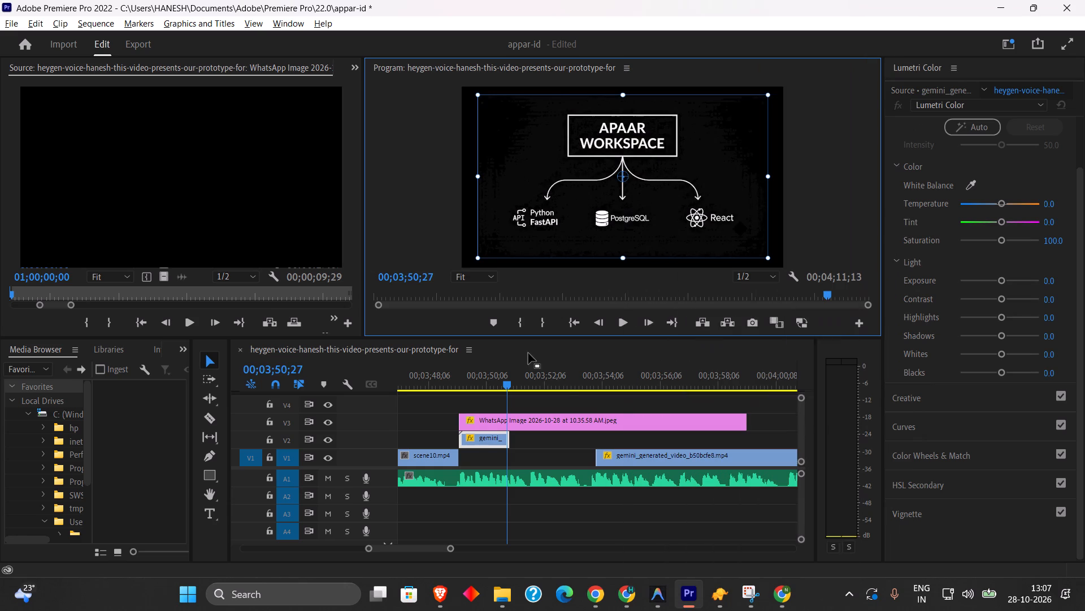
Export the frame at 00;03;50;27 as a BMP still into the Documents\Adobe\Premiere Pro\22.0 folder.
{"action": "left_click", "coordinate": [754, 324]}
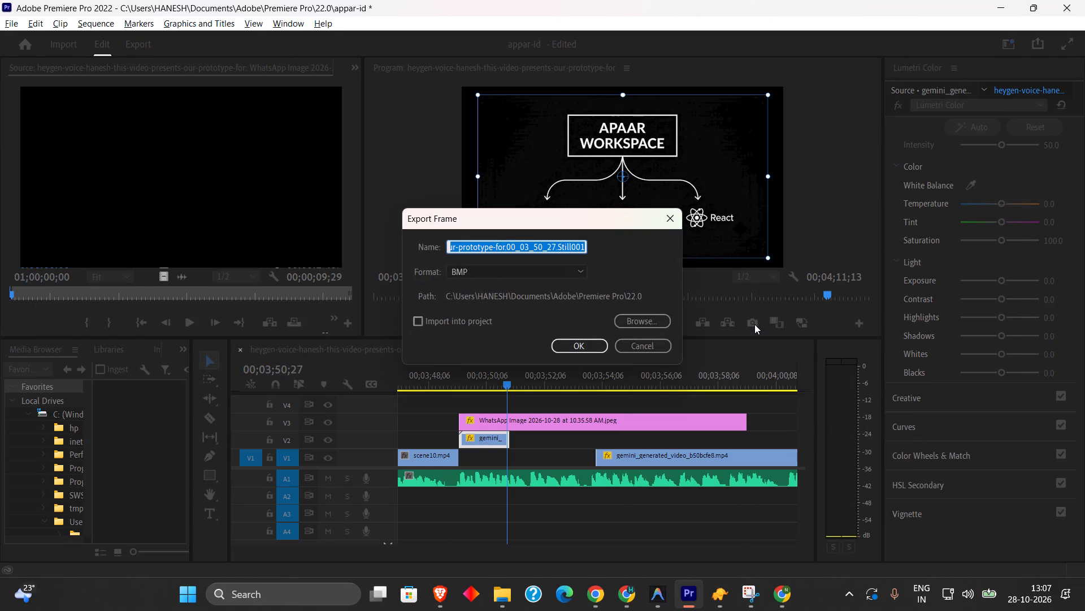
{"action": "left_click", "coordinate": [591, 341]}
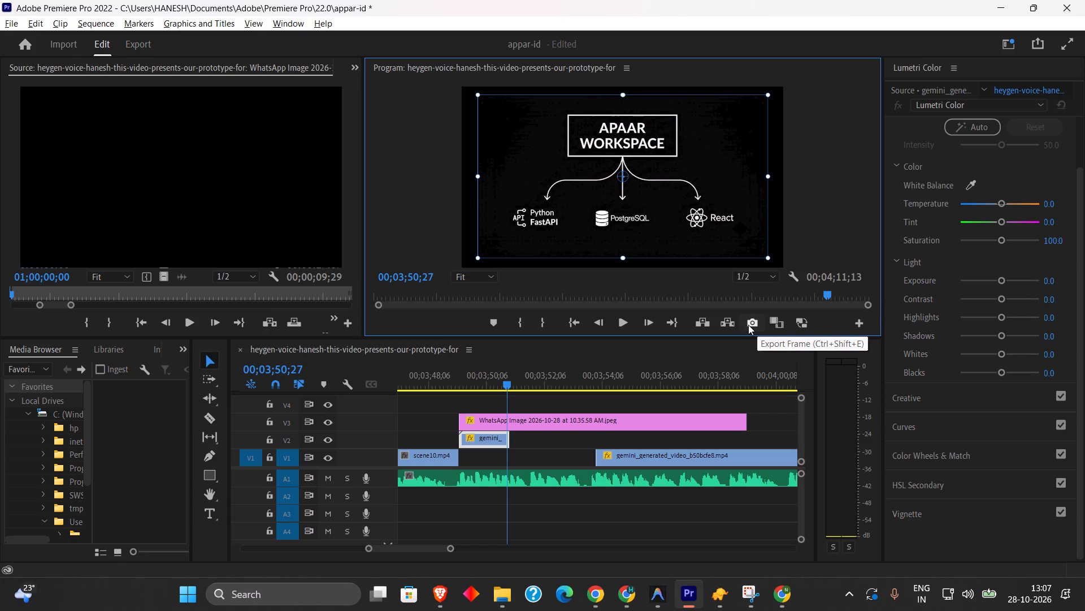
Switch to File Explorer and look for the exported still in the C: drive's Windows folder, the D: drive and the Desktop.
{"action": "left_click", "coordinate": [513, 598]}
{"action": "scroll", "coordinate": [418, 445], "scroll_direction": "up", "scroll_amount": 2}
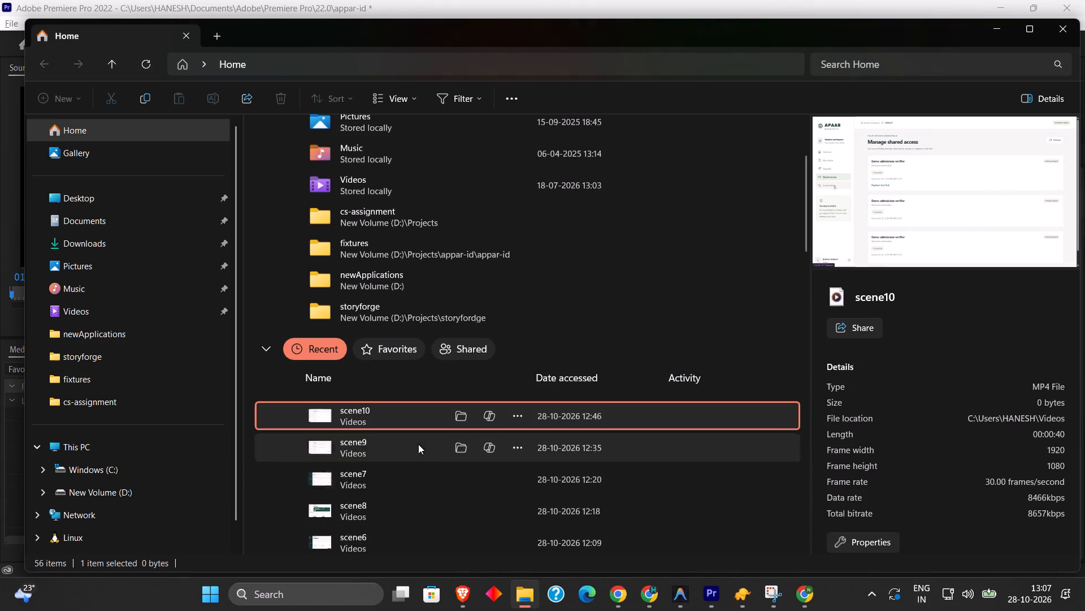
{"action": "scroll", "coordinate": [418, 444], "scroll_direction": "up", "scroll_amount": 1}
{"action": "scroll", "coordinate": [383, 390], "scroll_direction": "up", "scroll_amount": 3}
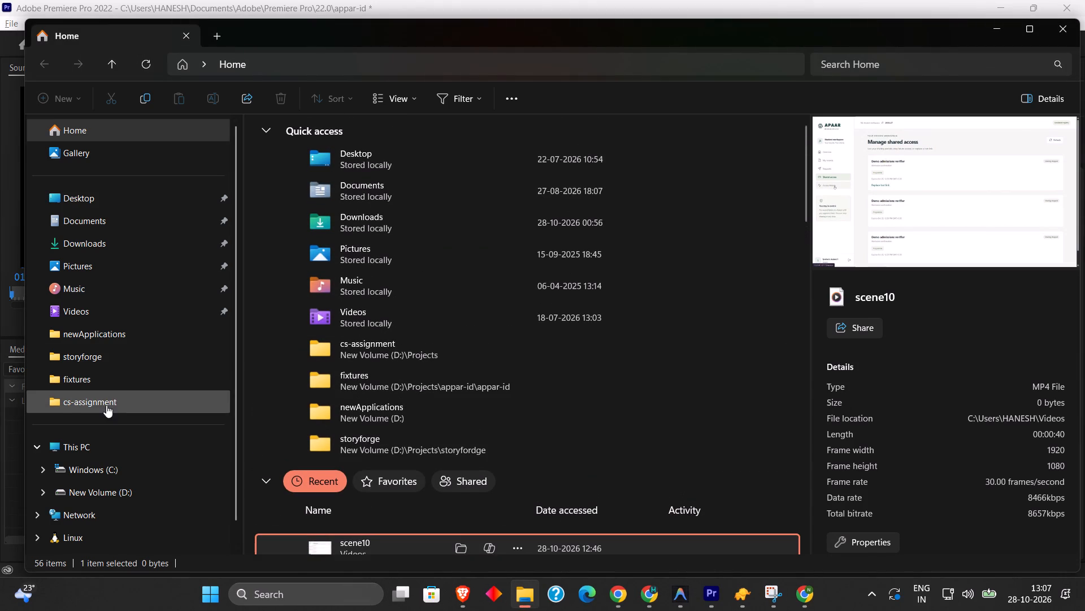
{"action": "double_click", "coordinate": [108, 471]}
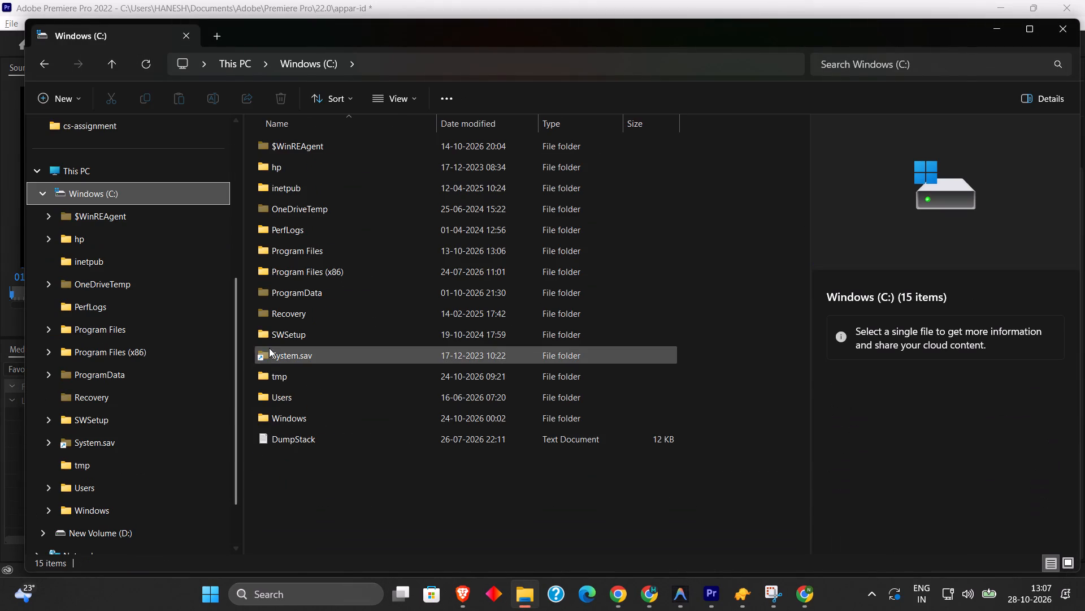
{"action": "double_click", "coordinate": [319, 421]}
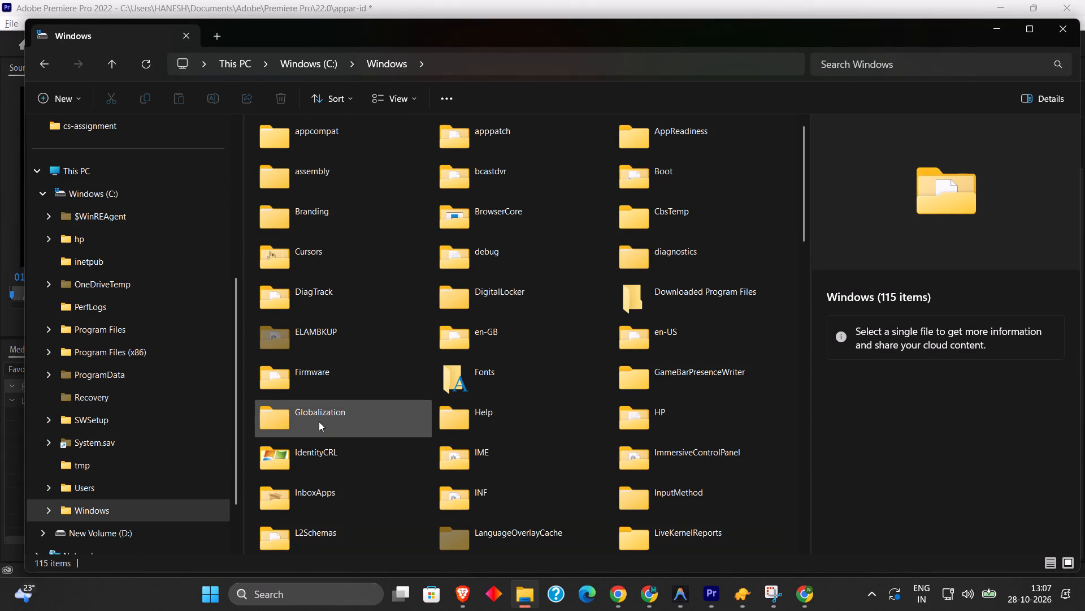
{"action": "scroll", "coordinate": [458, 362], "scroll_direction": "down", "scroll_amount": 3}
{"action": "scroll", "coordinate": [458, 362], "scroll_direction": "up", "scroll_amount": 3}
{"action": "scroll", "coordinate": [136, 506], "scroll_direction": "down", "scroll_amount": 3}
{"action": "left_click", "coordinate": [121, 468]}
{"action": "scroll", "coordinate": [110, 364], "scroll_direction": "up", "scroll_amount": 4}
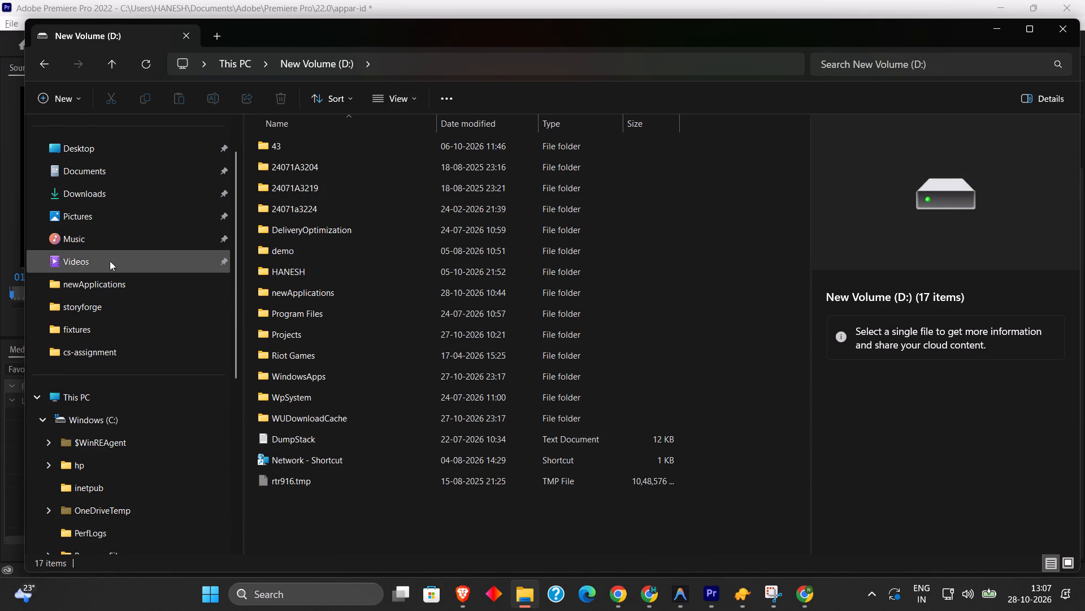
{"action": "left_click", "coordinate": [123, 147]}
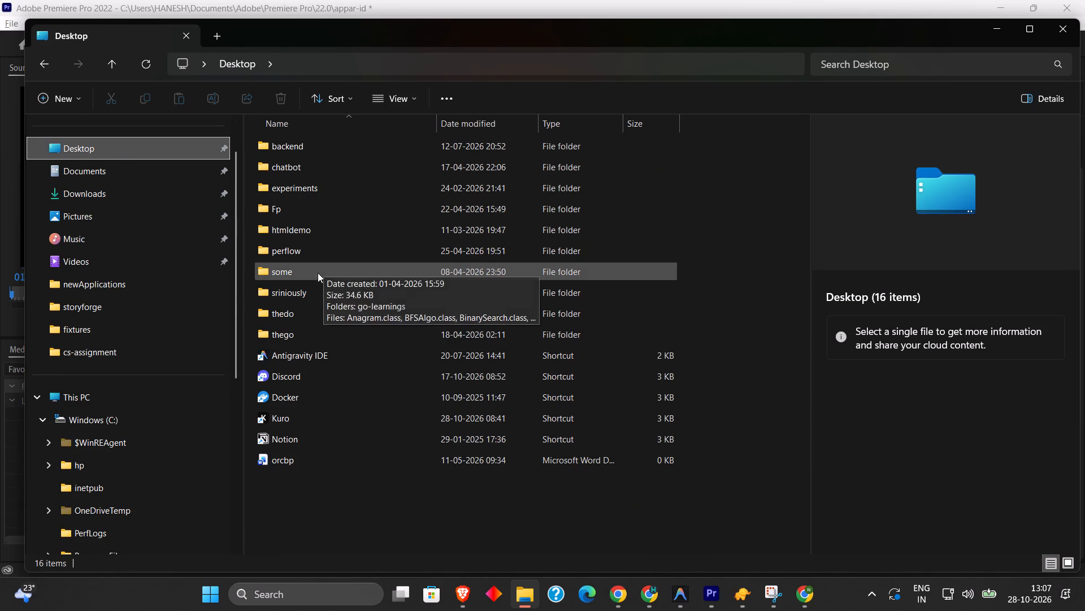
Look for the exported still in the user's home folder on the C: drive and in its Desktop folder.
{"action": "left_click", "coordinate": [142, 424]}
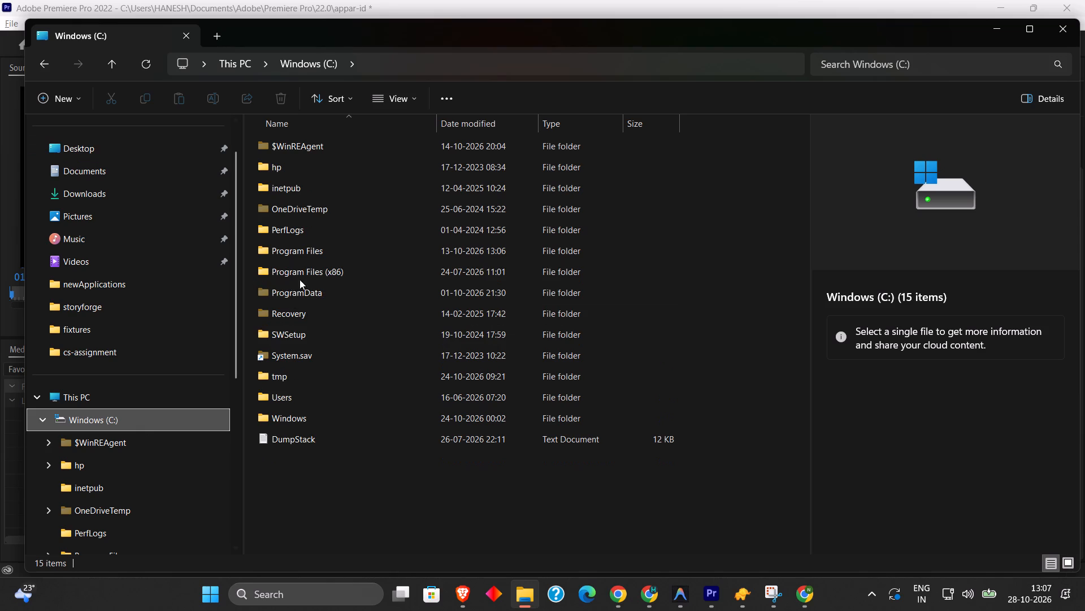
{"action": "double_click", "coordinate": [292, 394]}
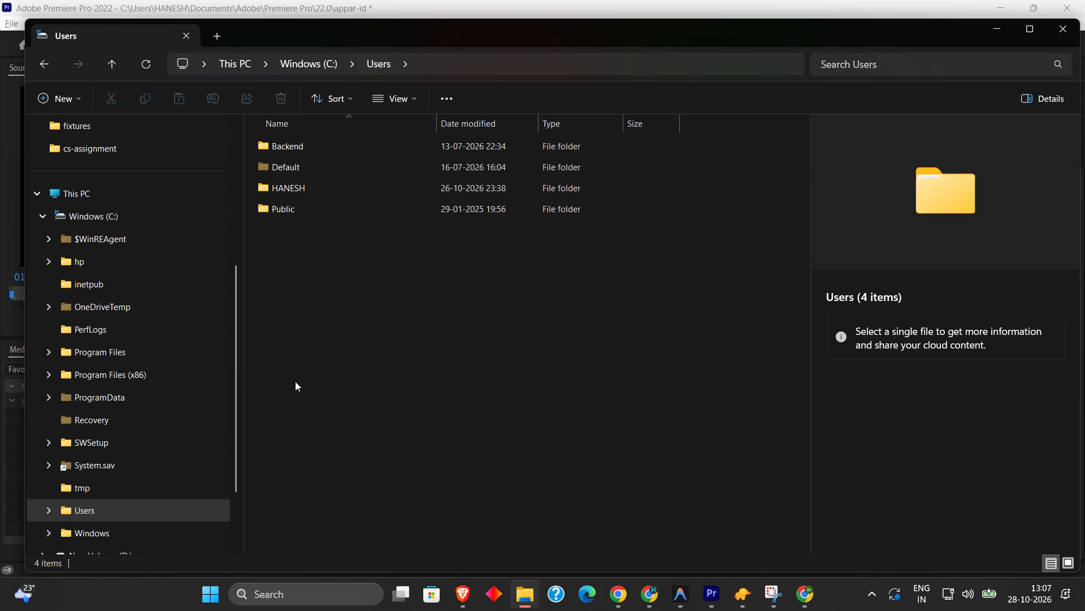
{"action": "double_click", "coordinate": [313, 195]}
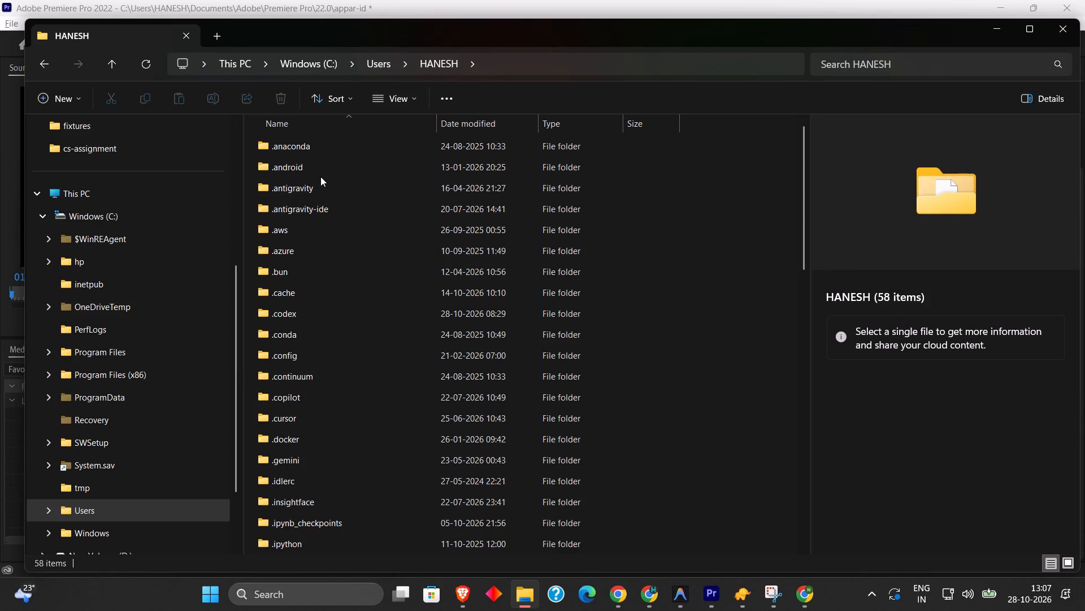
{"action": "scroll", "coordinate": [329, 284], "scroll_direction": "down", "scroll_amount": 5}
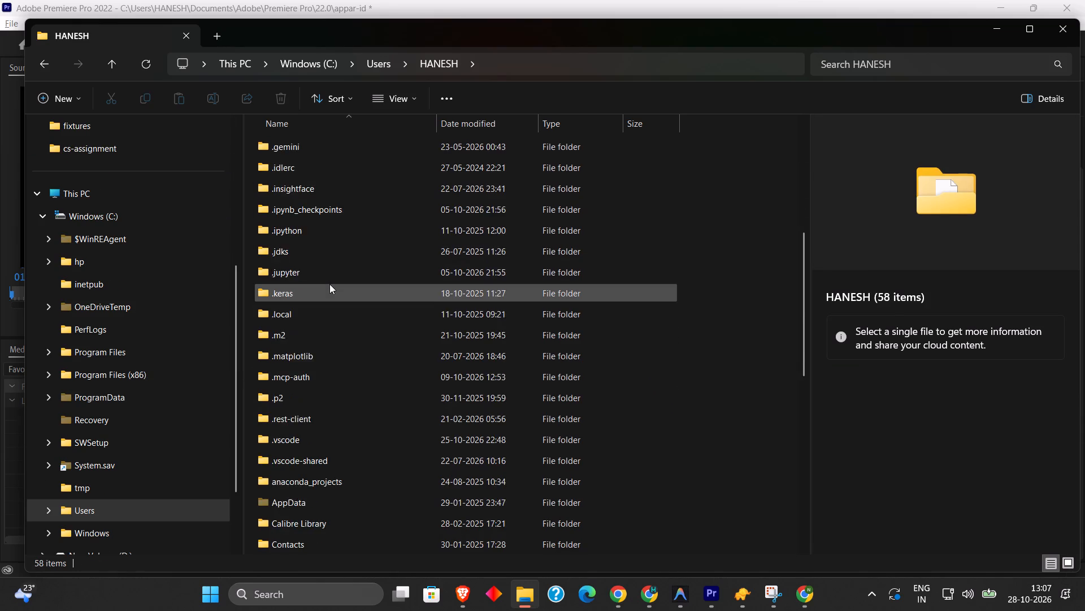
{"action": "scroll", "coordinate": [329, 284], "scroll_direction": "down", "scroll_amount": 6}
{"action": "scroll", "coordinate": [329, 284], "scroll_direction": "up", "scroll_amount": 1}
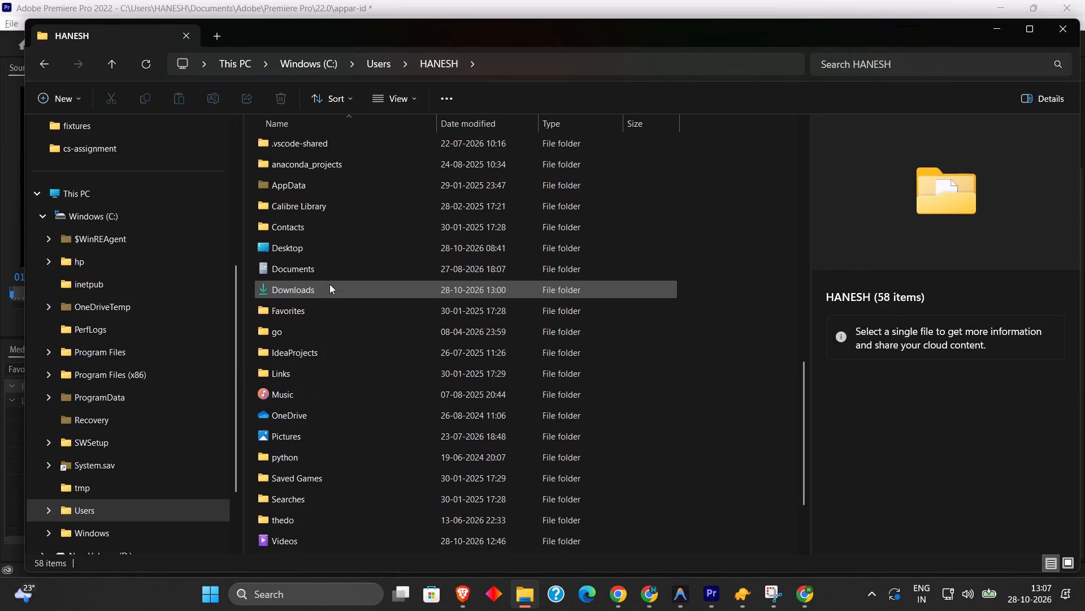
{"action": "scroll", "coordinate": [329, 284], "scroll_direction": "up", "scroll_amount": 1}
{"action": "scroll", "coordinate": [329, 284], "scroll_direction": "down", "scroll_amount": 3}
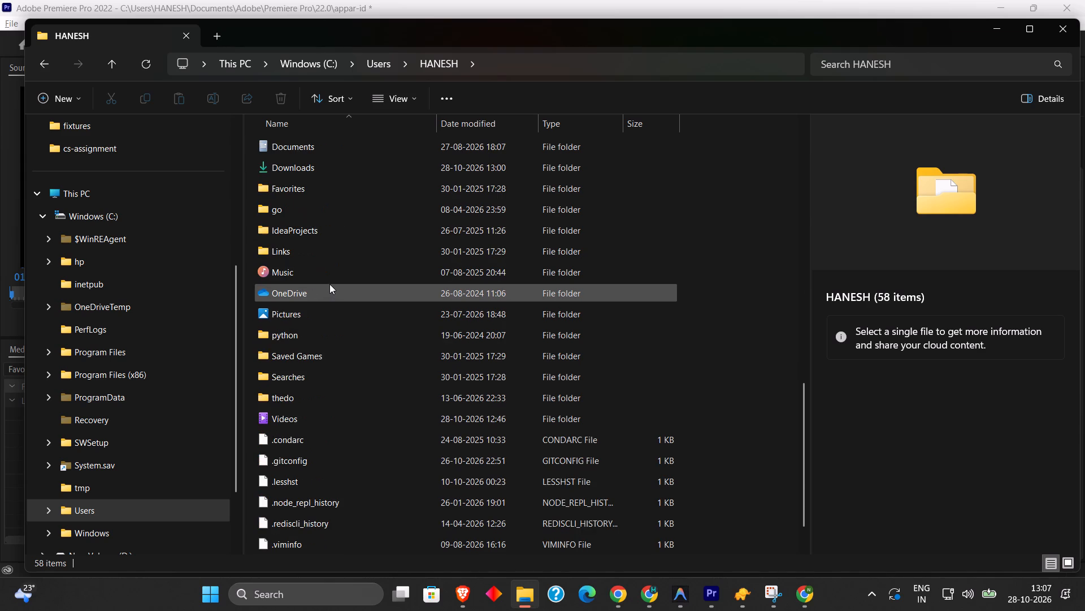
{"action": "scroll", "coordinate": [329, 284], "scroll_direction": "down", "scroll_amount": 3}
{"action": "scroll", "coordinate": [329, 284], "scroll_direction": "up", "scroll_amount": 2}
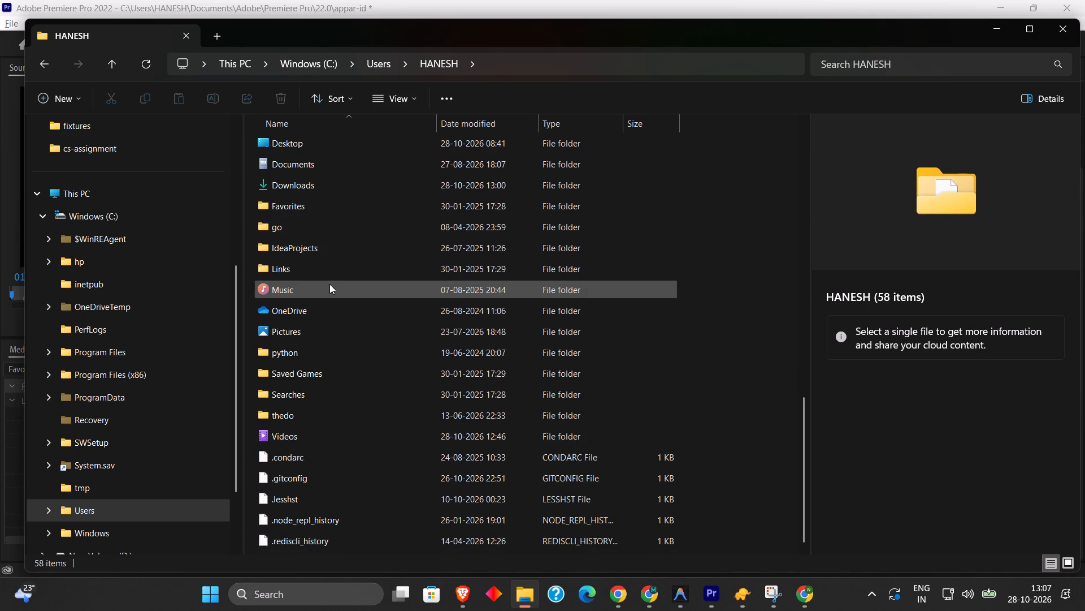
{"action": "scroll", "coordinate": [329, 284], "scroll_direction": "up", "scroll_amount": 2}
{"action": "double_click", "coordinate": [315, 336]}
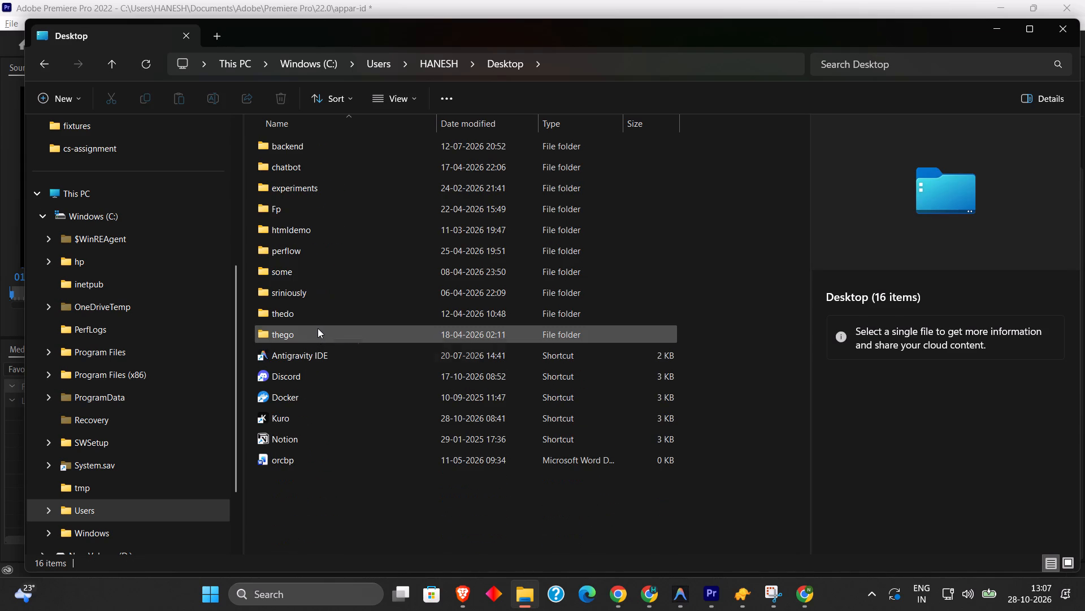
Check the Downloads folder for the exported still.
{"action": "scroll", "coordinate": [196, 335], "scroll_direction": "up", "scroll_amount": 7}
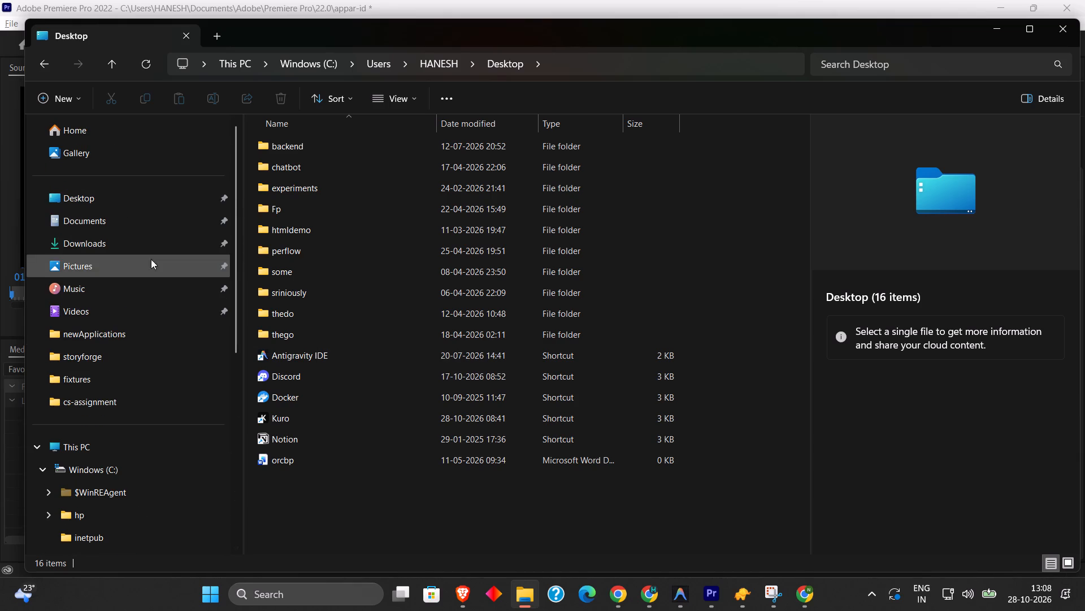
{"action": "left_click", "coordinate": [148, 251]}
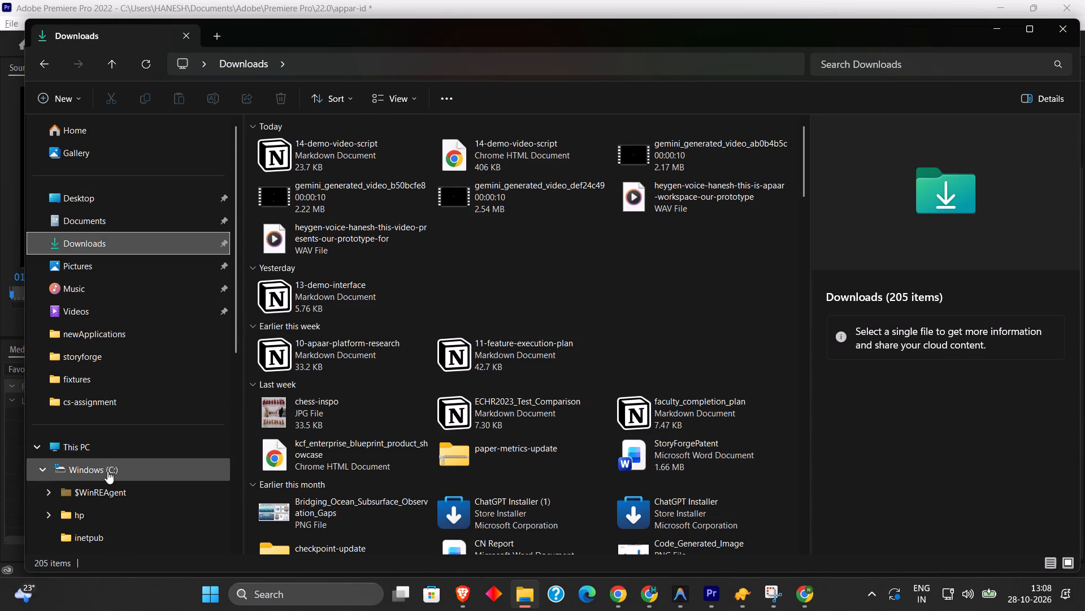
{"action": "scroll", "coordinate": [102, 507], "scroll_direction": "down", "scroll_amount": 3}
{"action": "scroll", "coordinate": [235, 438], "scroll_direction": "down", "scroll_amount": 3}
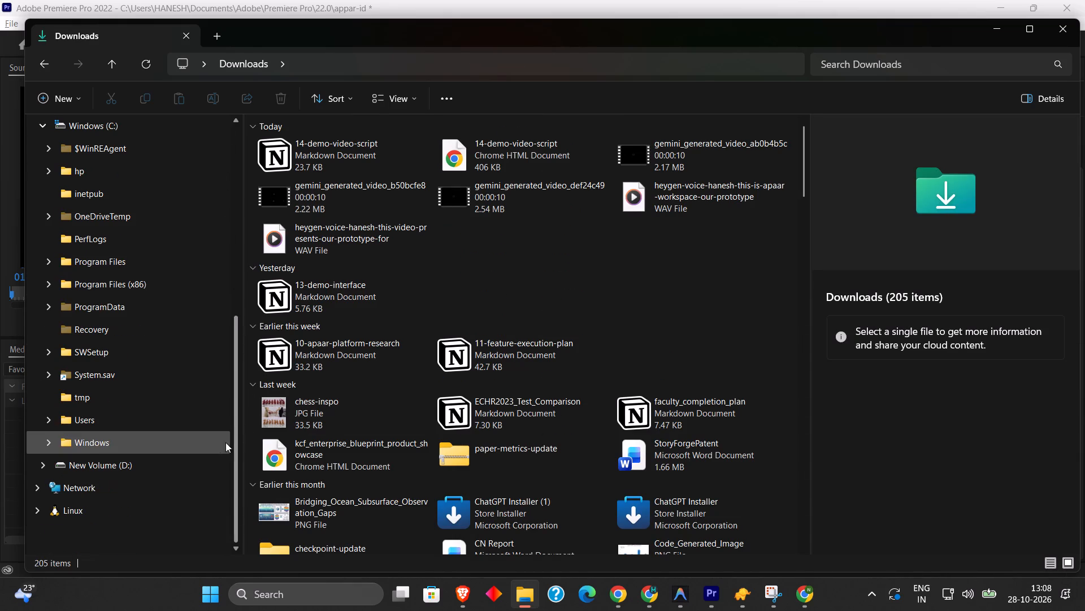
Search the user's home folder on C: for "adobe" and open the Adobe\Premiere Pro\22.0 folder from the results.
{"action": "left_click", "coordinate": [105, 421]}
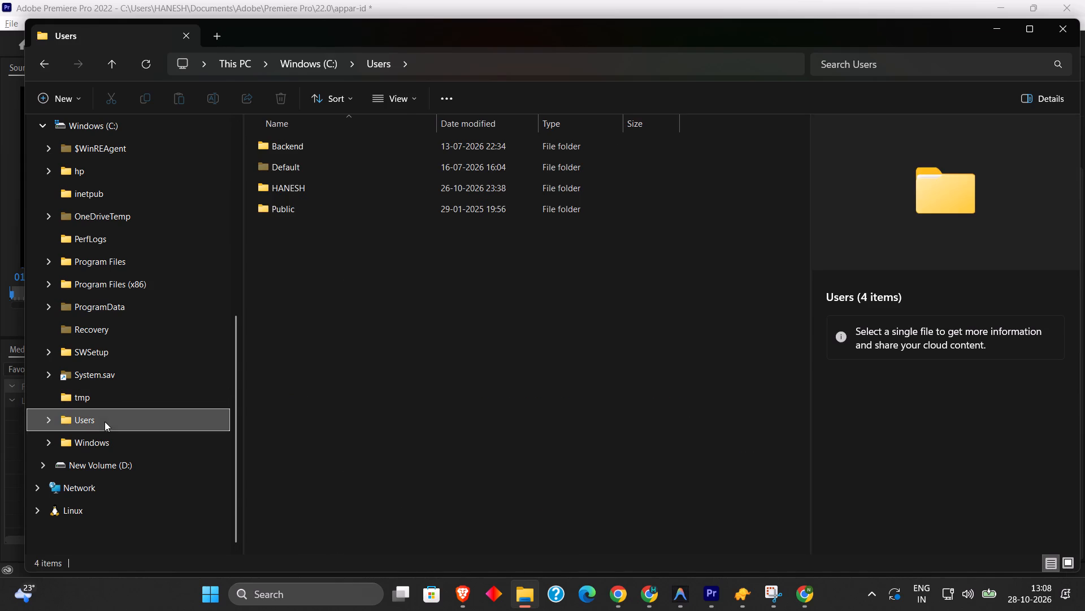
{"action": "double_click", "coordinate": [388, 190]}
{"action": "scroll", "coordinate": [381, 245], "scroll_direction": "down", "scroll_amount": 1}
{"action": "scroll", "coordinate": [381, 246], "scroll_direction": "up", "scroll_amount": 2}
{"action": "left_click", "coordinate": [856, 69]}
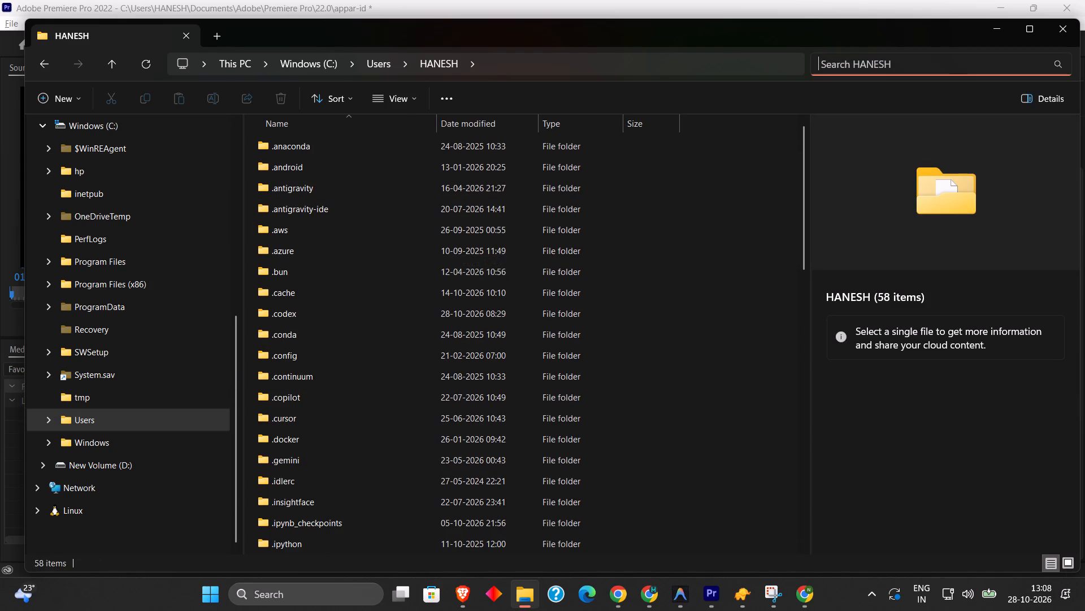
{"action": "type", "text": "adone"}
{"action": "key", "text": "BackSpace"}
{"action": "key", "text": "BackSpace"}
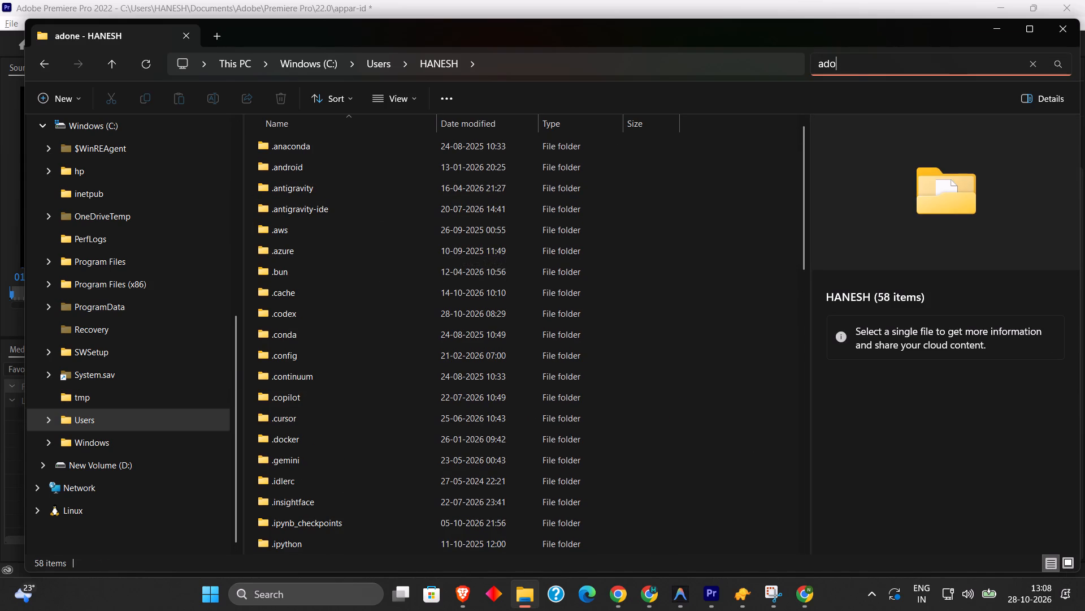
{"action": "type", "text": "be"}
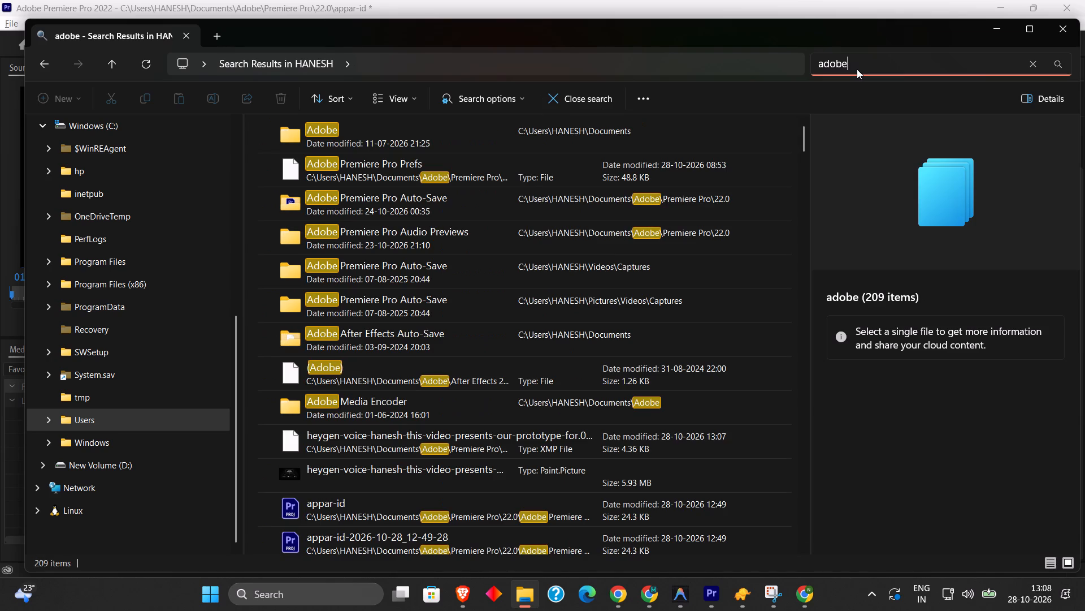
{"action": "double_click", "coordinate": [371, 133]}
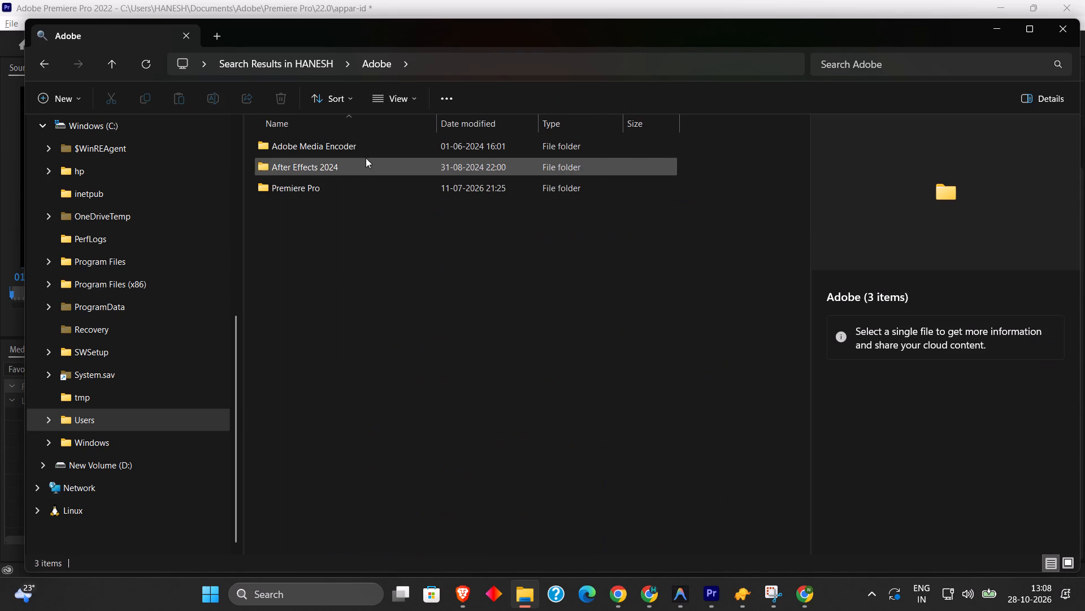
{"action": "double_click", "coordinate": [351, 192]}
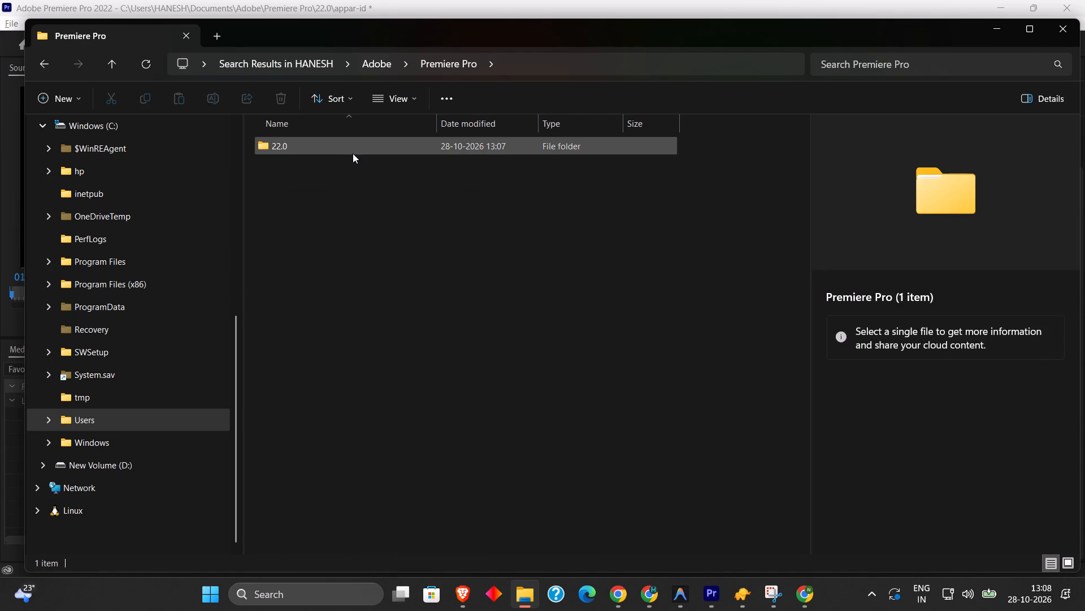
{"action": "double_click", "coordinate": [353, 148]}
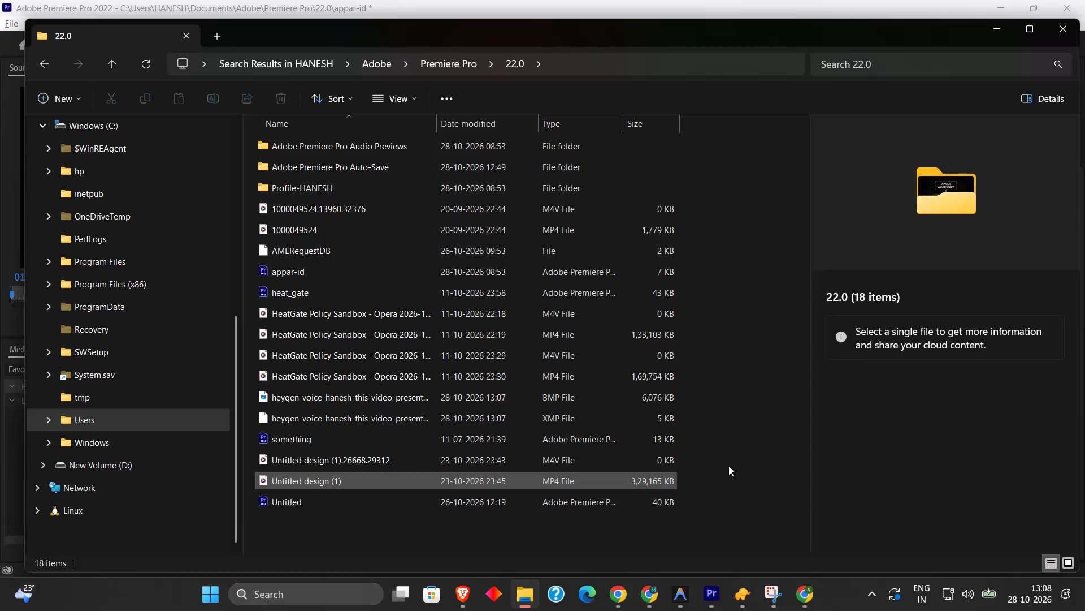
Check the profile, Auto-Save and Audio Previews subfolders of 22.0 for the exported still, and close File Explorer.
{"action": "double_click", "coordinate": [312, 191]}
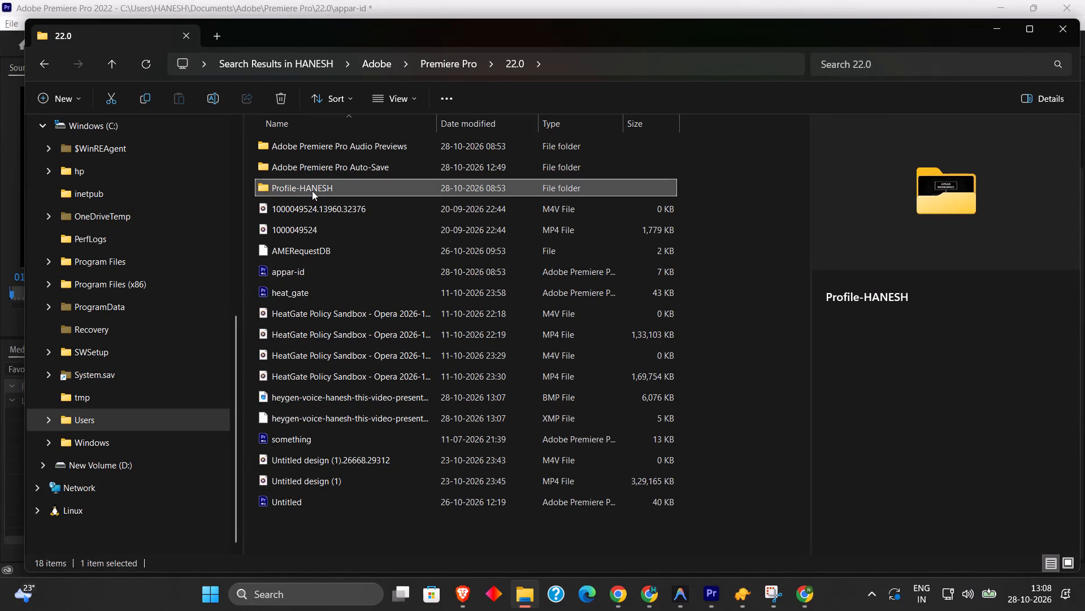
{"action": "left_click", "coordinate": [333, 332]}
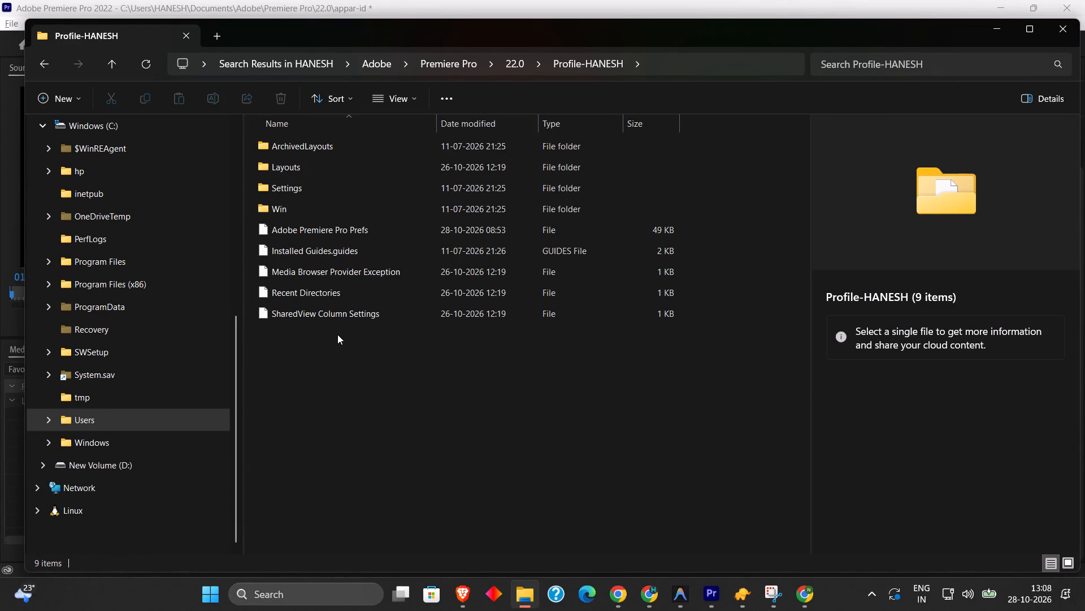
{"action": "double_click", "coordinate": [331, 165]}
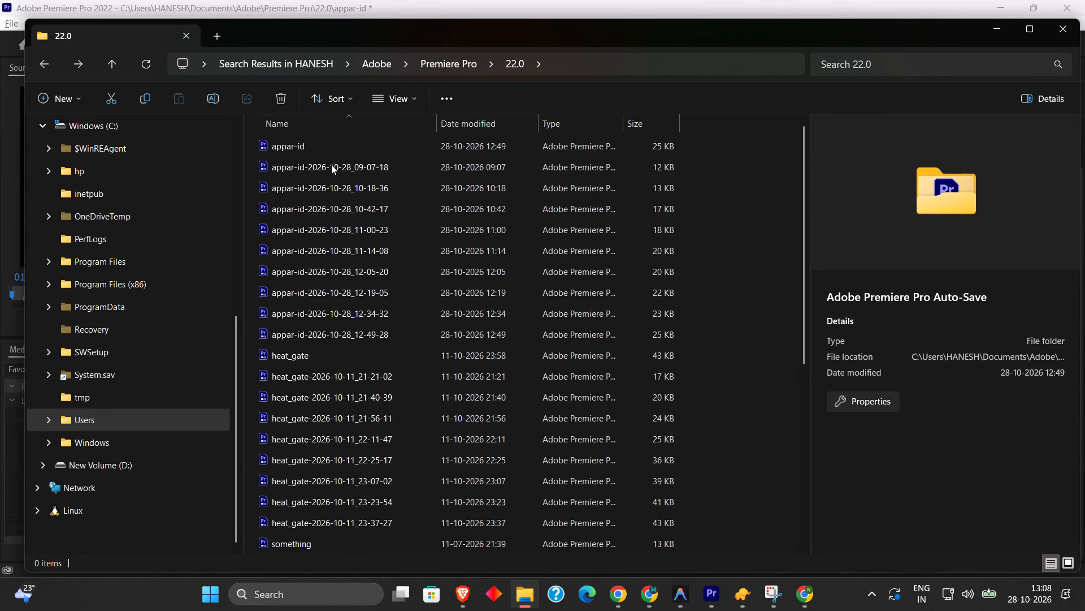
{"action": "left_click", "coordinate": [331, 165]}
{"action": "double_click", "coordinate": [327, 149]}
{"action": "left_click", "coordinate": [328, 200]}
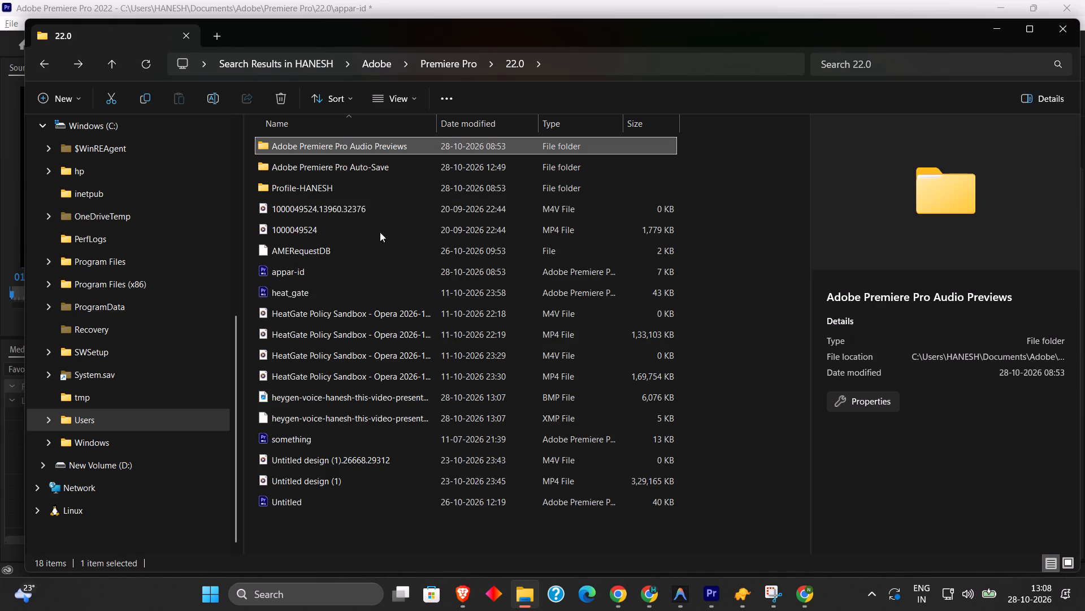
{"action": "left_click", "coordinate": [1070, 35]}
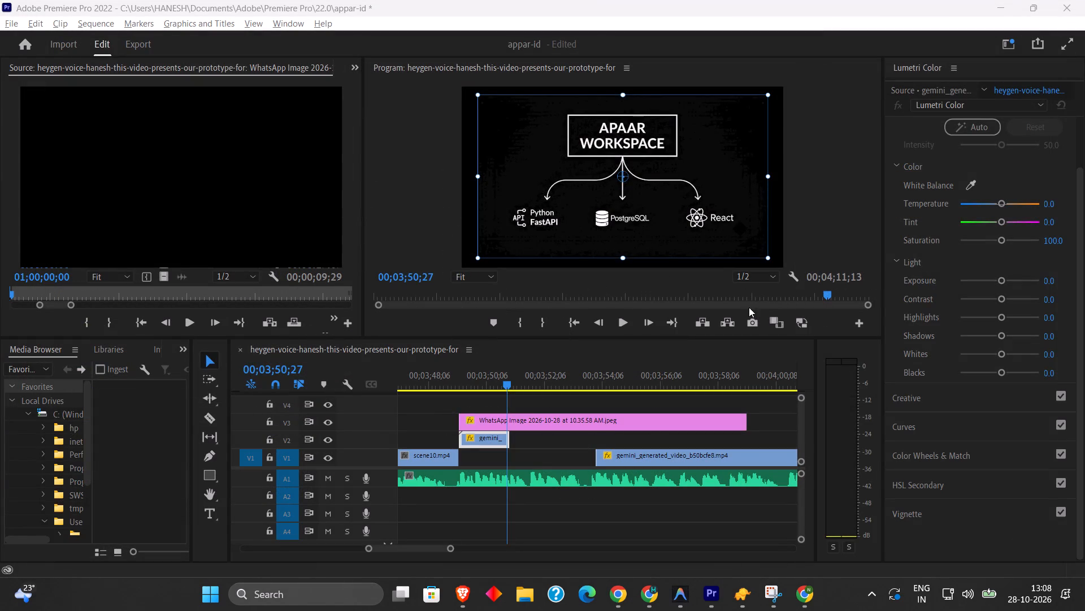
Export the frame at 00;03;50;27 again as a BMP still into the Documents\Adobe\Premiere Pro\22.0 folder.
{"action": "left_click", "coordinate": [748, 322]}
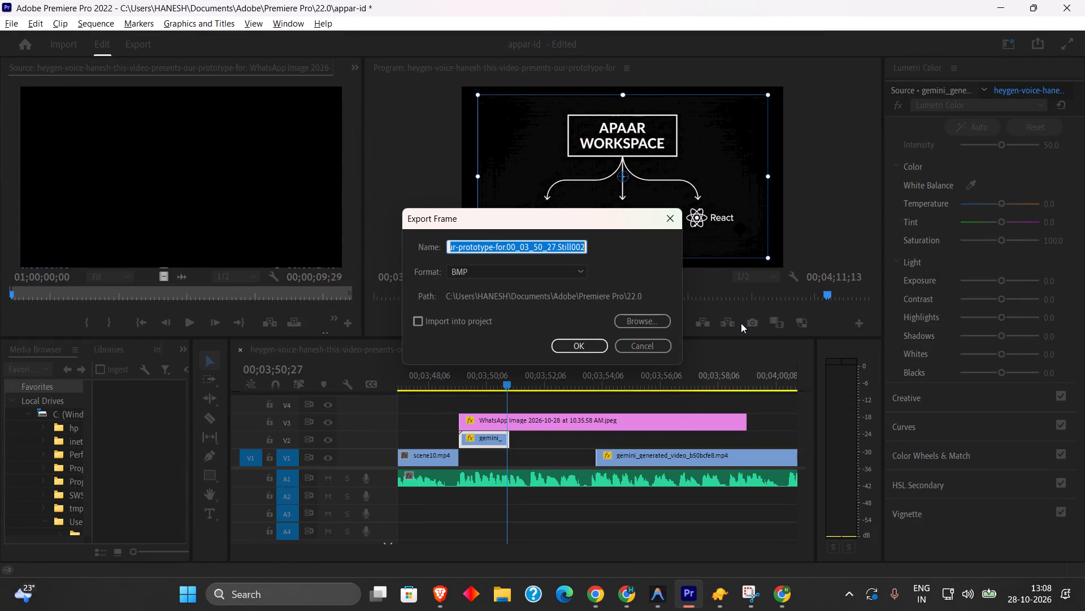
{"action": "triple_click", "coordinate": [560, 293]}
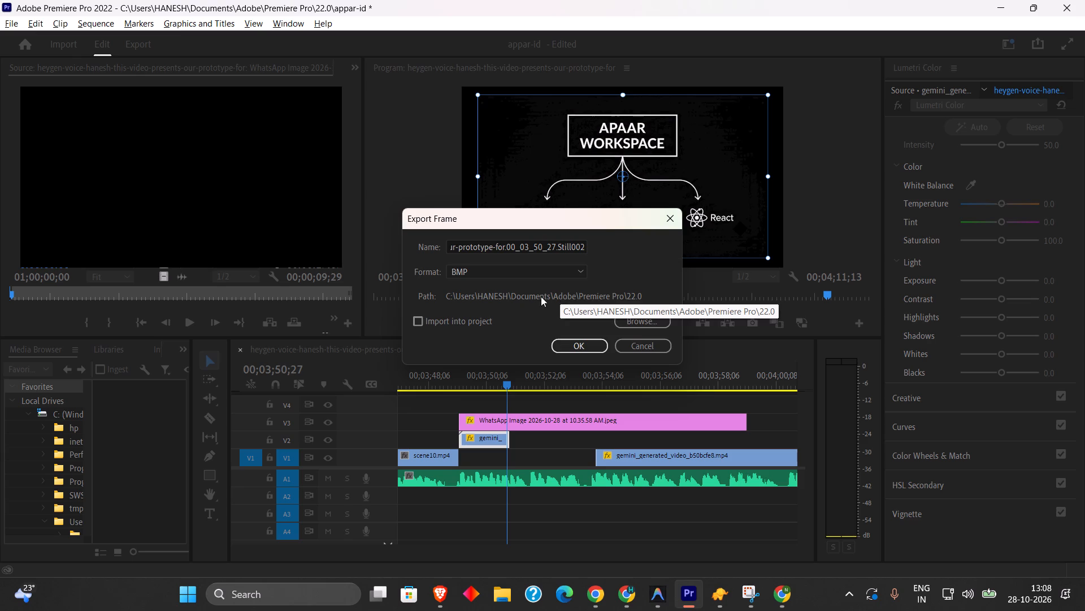
{"action": "left_click_drag", "start_coordinate": [527, 244], "coordinate": [430, 239]}
{"action": "left_click", "coordinate": [531, 315]}
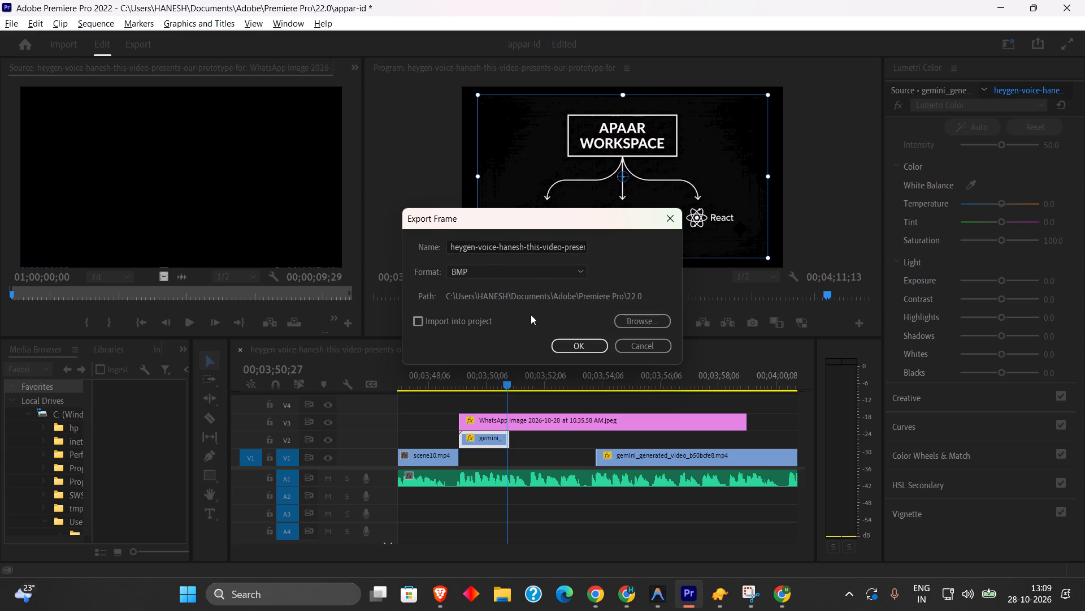
{"action": "left_click", "coordinate": [583, 344]}
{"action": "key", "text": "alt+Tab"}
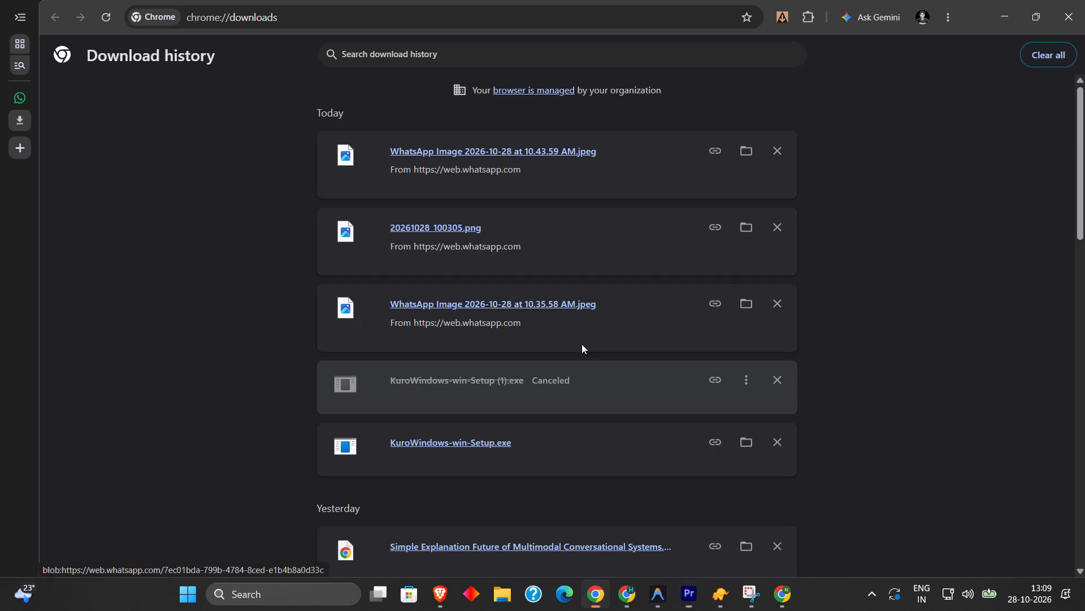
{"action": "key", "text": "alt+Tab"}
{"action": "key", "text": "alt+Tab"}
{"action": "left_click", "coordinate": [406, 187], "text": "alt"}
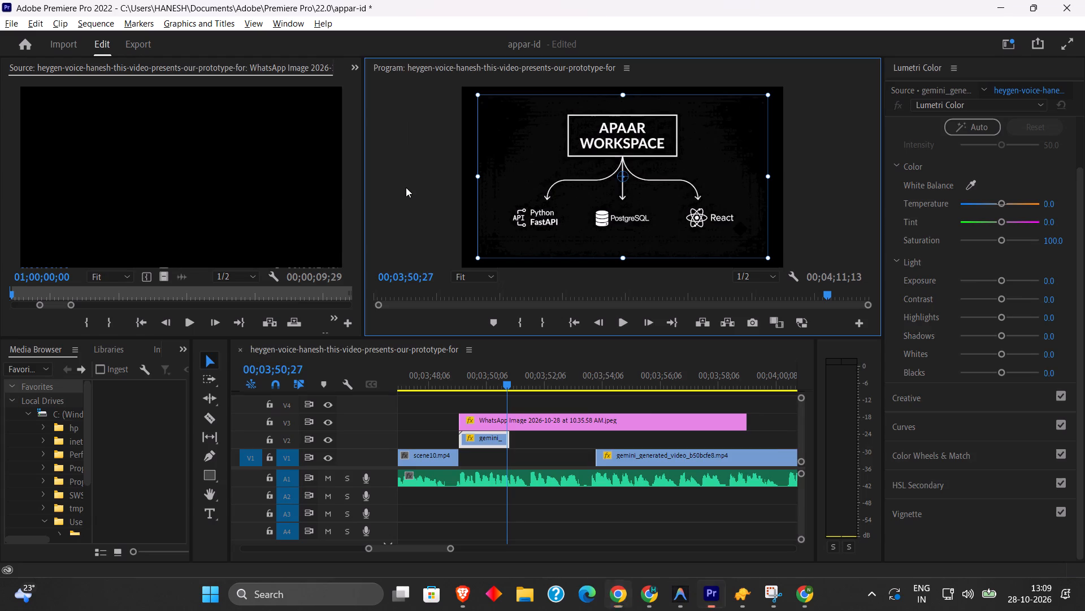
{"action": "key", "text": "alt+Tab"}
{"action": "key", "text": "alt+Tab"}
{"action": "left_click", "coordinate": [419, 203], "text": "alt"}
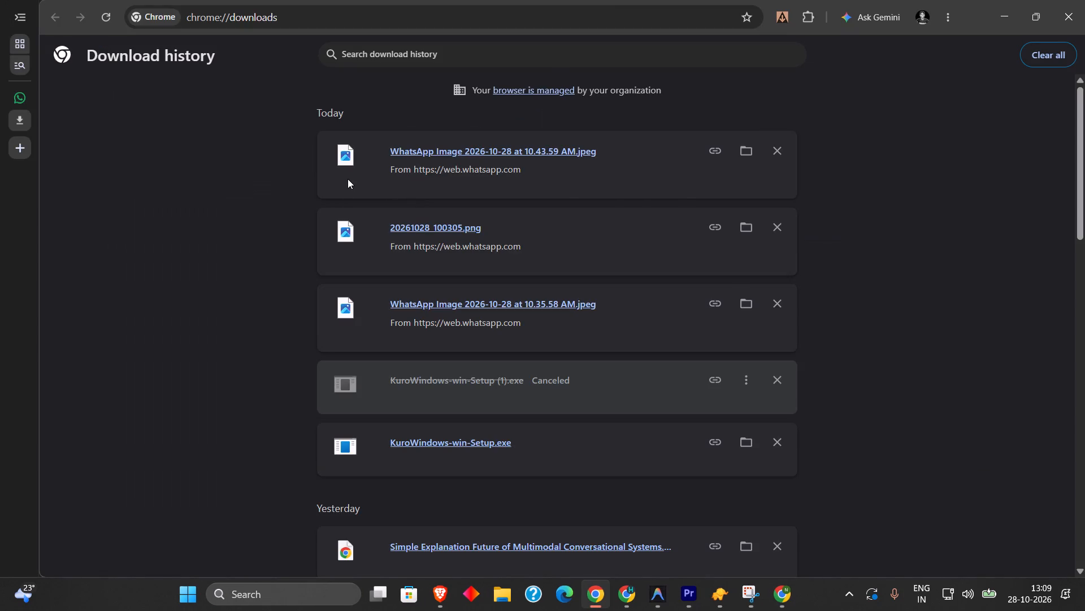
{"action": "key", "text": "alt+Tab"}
In File Explorer, search the user's home folder on C: for "adobe" and open the Adobe folder from the results.
{"action": "left_click", "coordinate": [502, 591]}
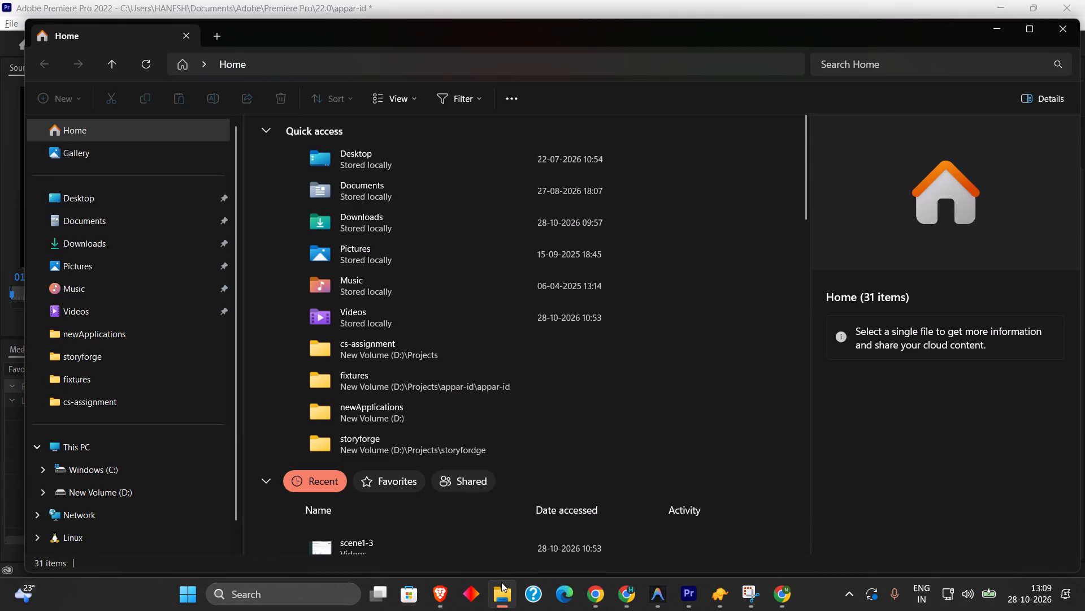
{"action": "double_click", "coordinate": [141, 474]}
{"action": "double_click", "coordinate": [288, 391]}
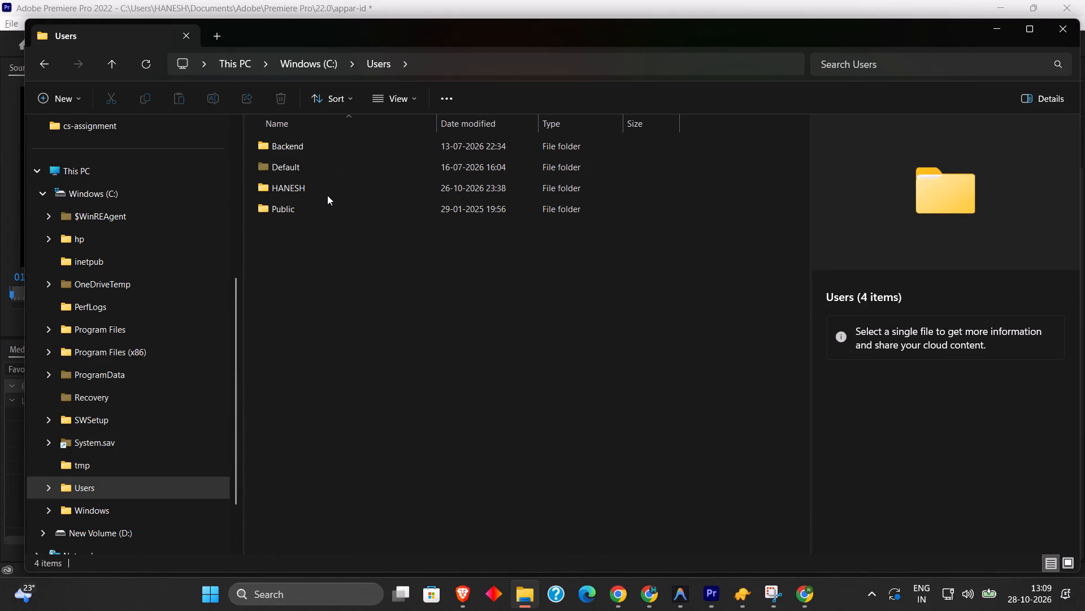
{"action": "double_click", "coordinate": [324, 214]}
{"action": "left_click", "coordinate": [313, 320]}
{"action": "double_click", "coordinate": [313, 191]}
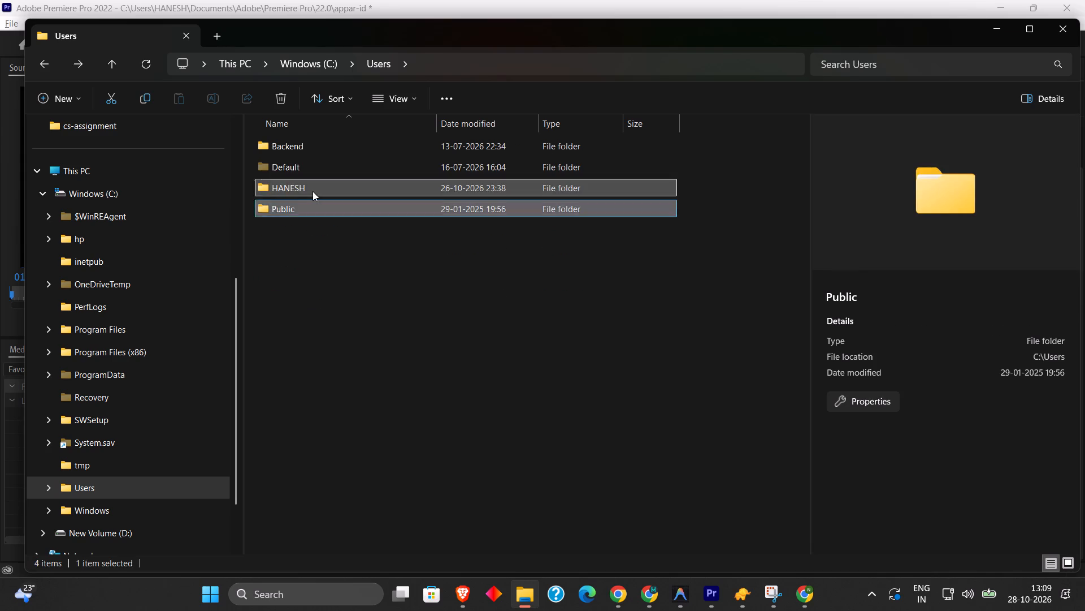
{"action": "scroll", "coordinate": [331, 285], "scroll_direction": "down", "scroll_amount": 10}
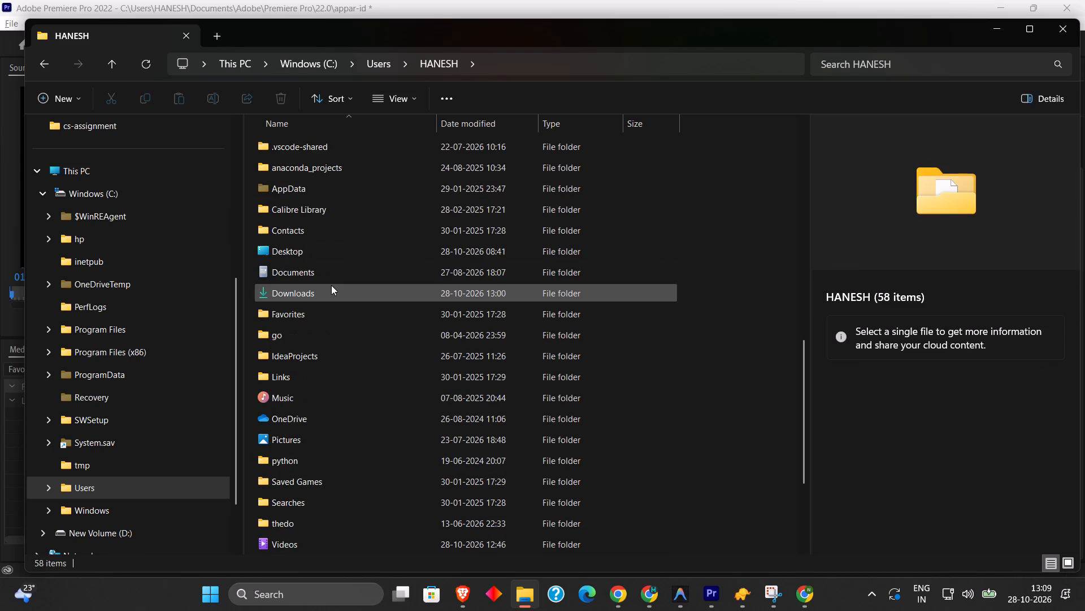
{"action": "scroll", "coordinate": [331, 285], "scroll_direction": "down", "scroll_amount": 11}
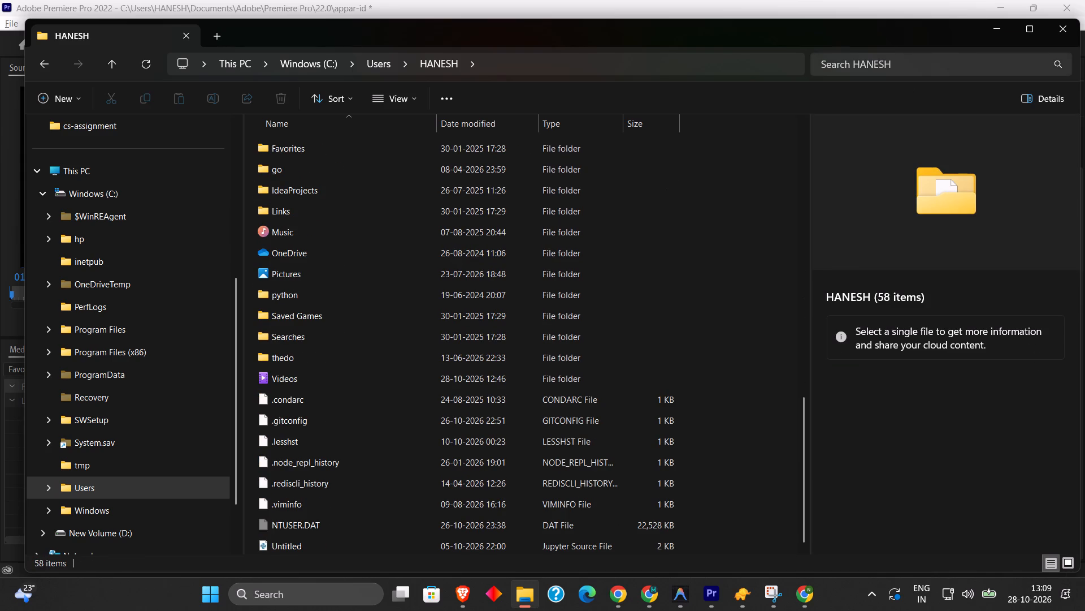
{"action": "left_click", "coordinate": [932, 66]}
{"action": "type", "text": "adobe"}
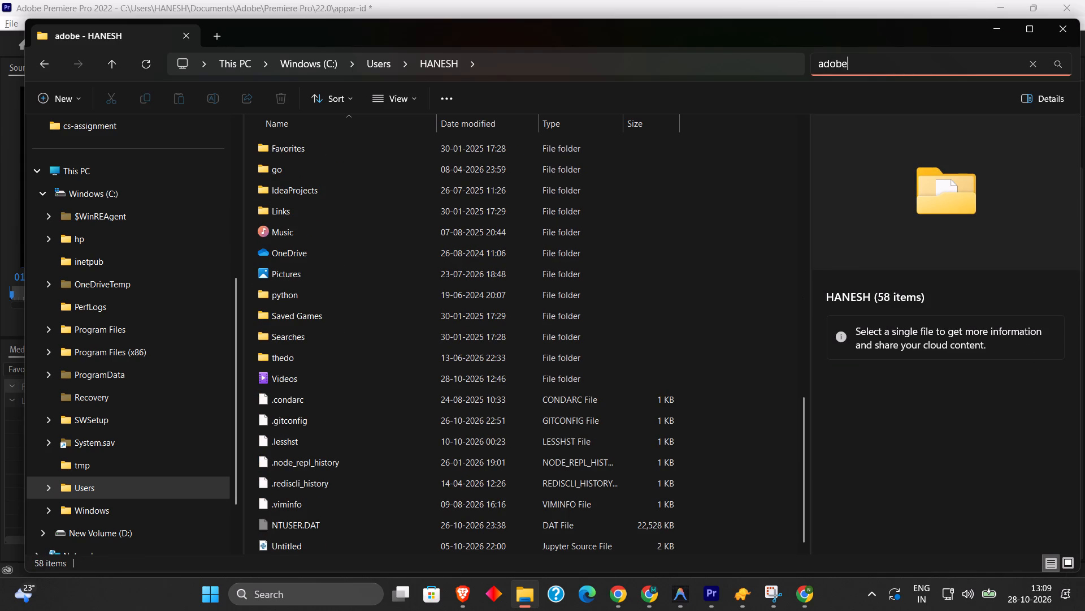
{"action": "double_click", "coordinate": [556, 125]}
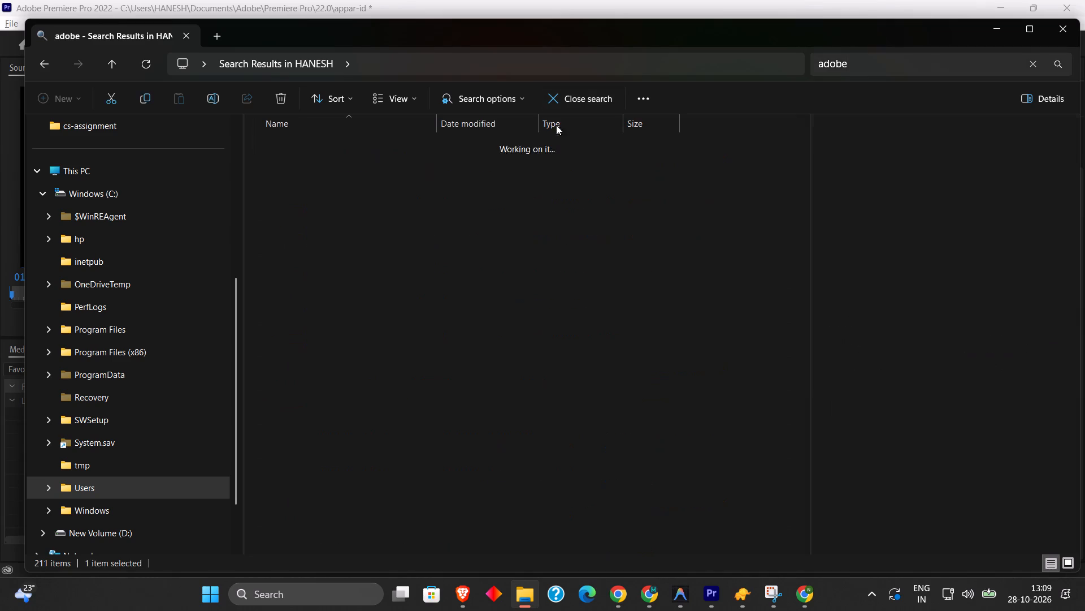
{"action": "left_click", "coordinate": [353, 184]}
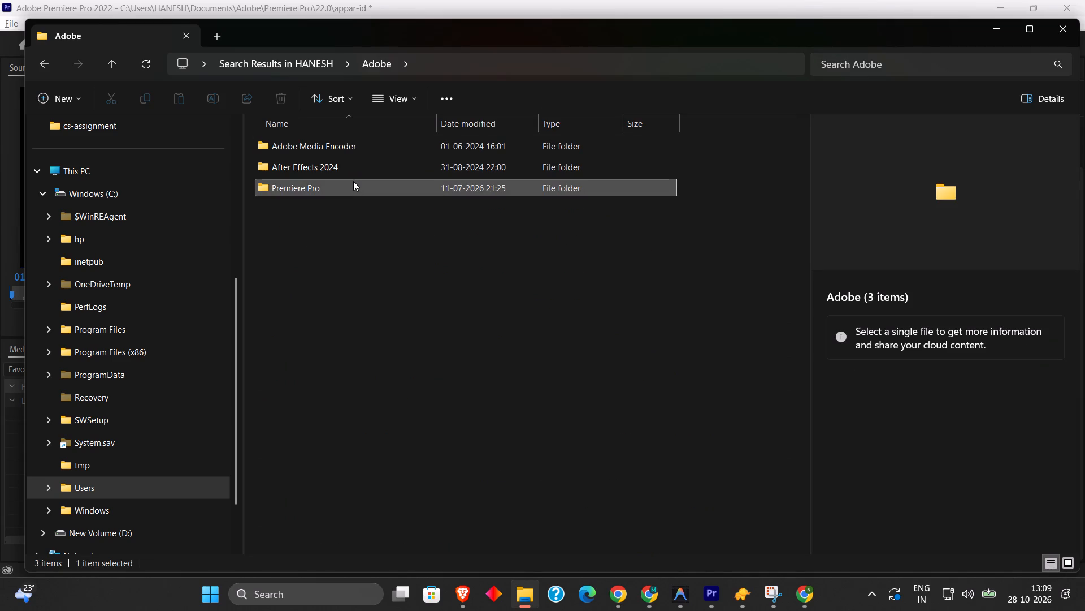
Start another frame export at 00;03;50;27 in Premiere Pro and open its destination folder, Premiere Pro\22.0, in File Explorer.
{"action": "key", "text": "alt+Tab"}
{"action": "left_click", "coordinate": [749, 320]}
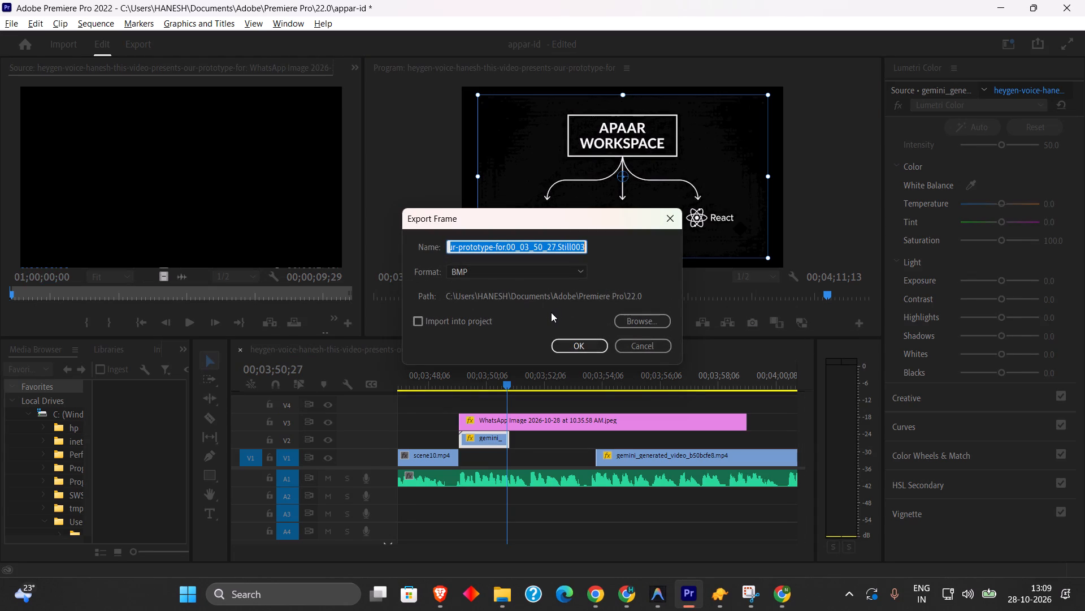
{"action": "key", "text": "alt+Tab"}
{"action": "double_click", "coordinate": [371, 185]}
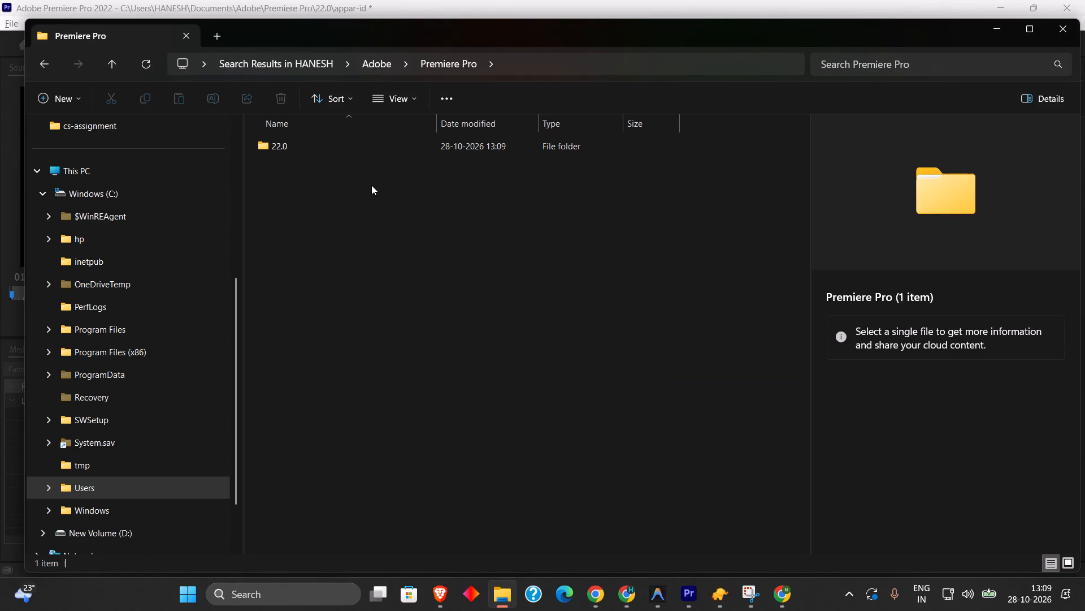
{"action": "double_click", "coordinate": [350, 143]}
Compare the still's name in the Export Frame dialog with the files in the 22.0 folder.
{"action": "key", "text": "alt+Tab"}
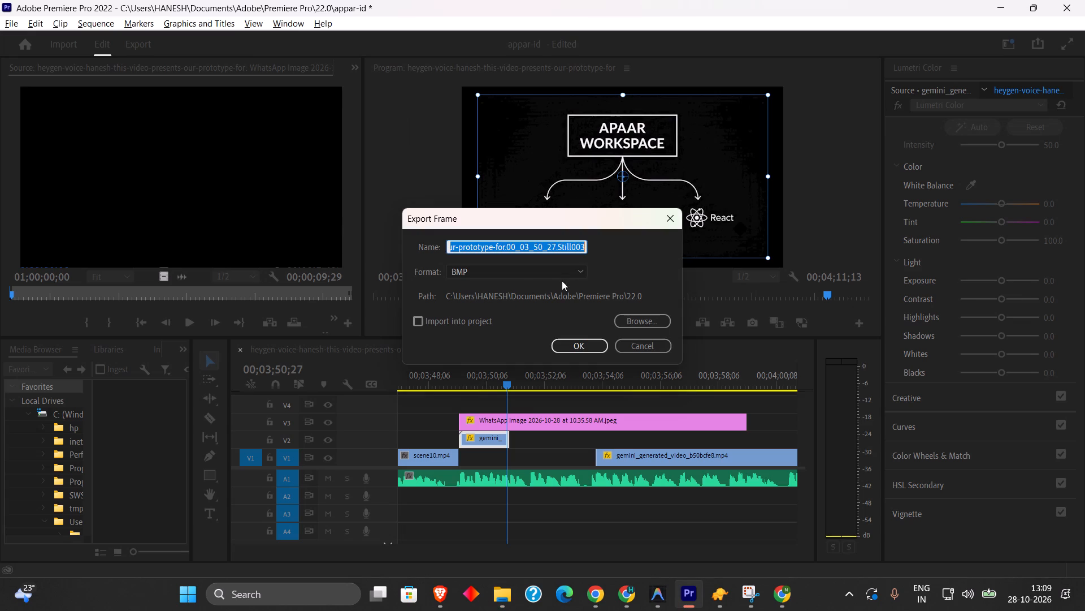
{"action": "left_click", "coordinate": [554, 249]}
{"action": "key", "text": "Left"}
{"action": "key", "text": "Left"}
{"action": "key", "text": "Left"}
{"action": "key", "text": "Left"}
{"action": "key", "text": "Left"}
{"action": "key", "text": "Left"}
{"action": "key", "text": "Left"}
{"action": "key", "text": "Left"}
{"action": "key", "text": "Left"}
{"action": "key", "text": "Left"}
{"action": "key", "text": "Left"}
{"action": "key", "text": "Left"}
{"action": "key", "text": "Left"}
{"action": "key", "text": "Left"}
{"action": "key", "text": "Left"}
{"action": "key", "text": "Left"}
{"action": "key", "text": "Left"}
{"action": "key", "text": "Left"}
{"action": "key", "text": "Left"}
{"action": "key", "text": "Left"}
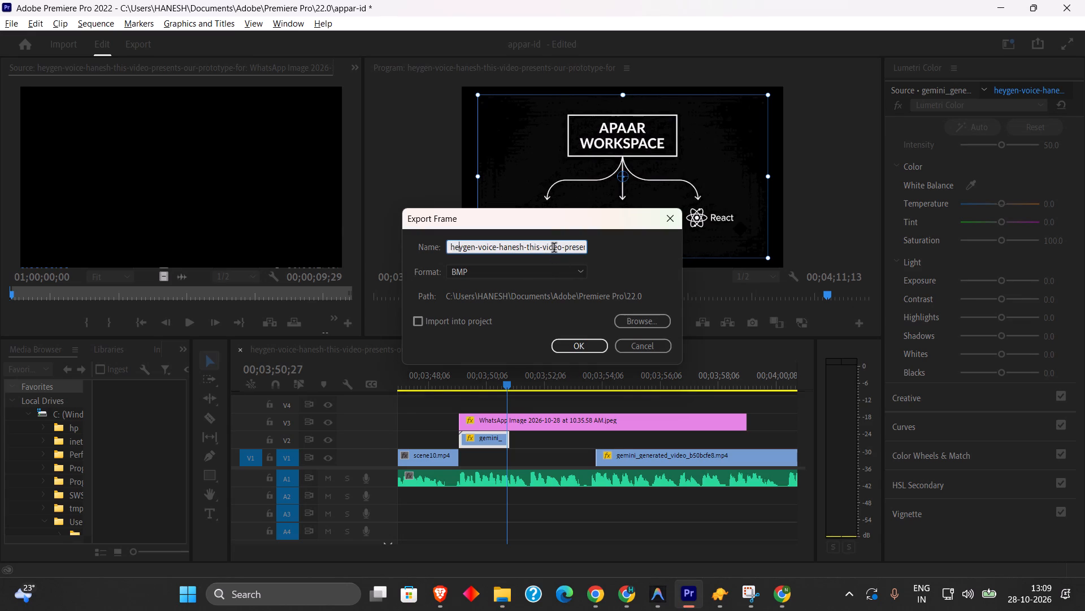
{"action": "key", "text": "alt+Tab"}
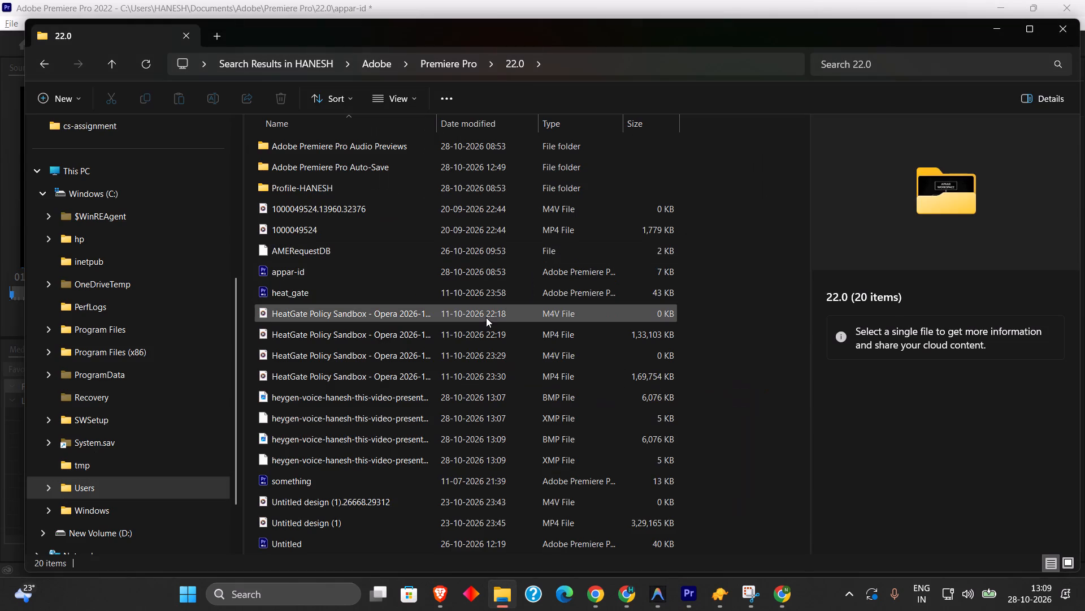
{"action": "scroll", "coordinate": [481, 316], "scroll_direction": "down", "scroll_amount": 3}
{"action": "key", "text": "alt+Tab"}
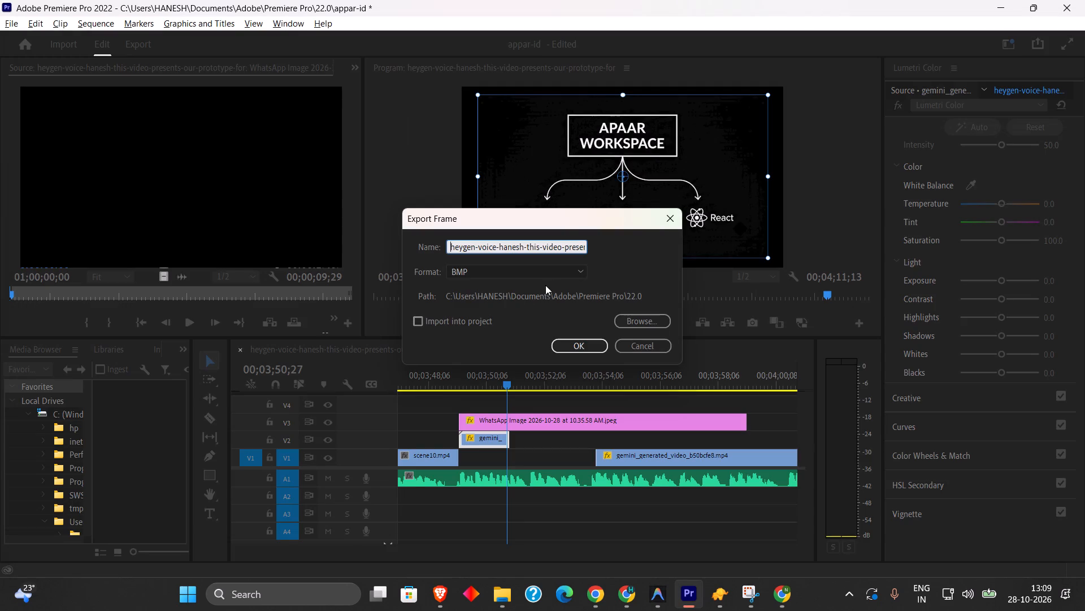
Export the frame at 00;03;50;27 as a PNG still into the Premiere Pro\22.0 folder.
{"action": "left_click", "coordinate": [542, 271]}
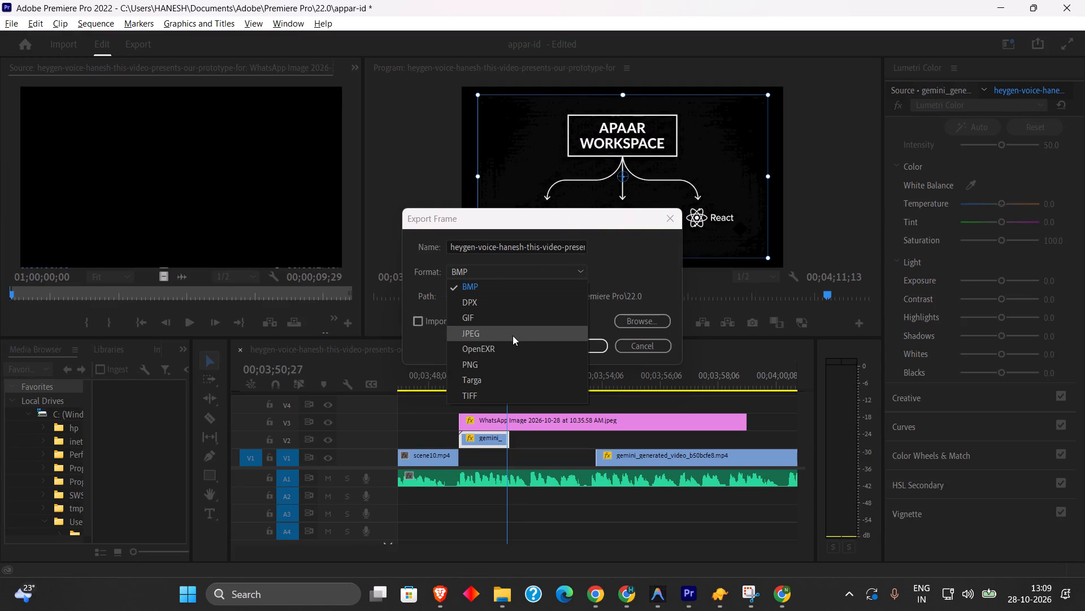
{"action": "left_click", "coordinate": [496, 371]}
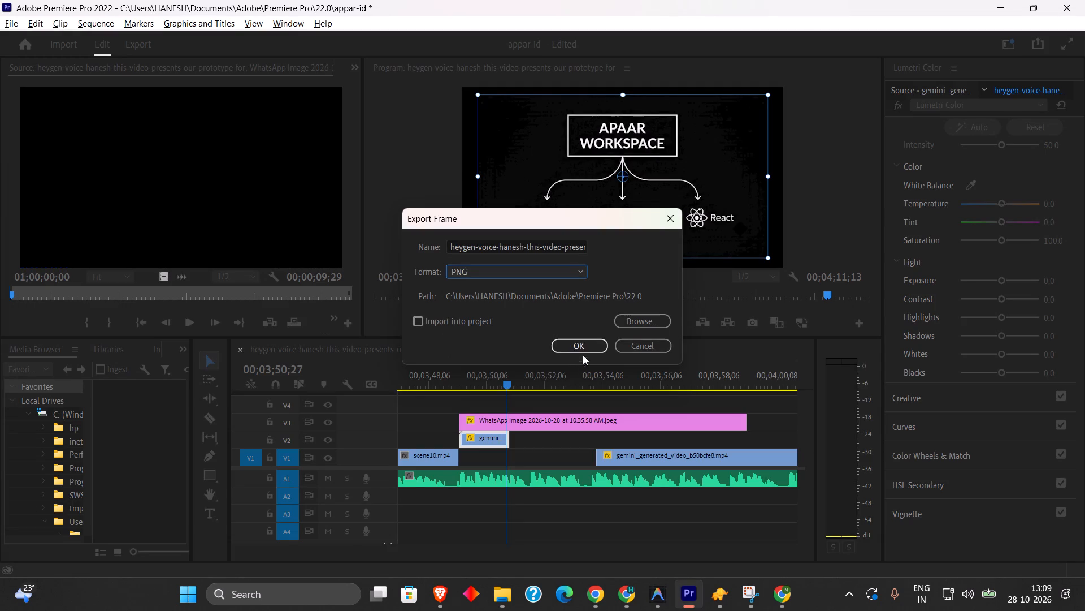
{"action": "left_click", "coordinate": [587, 338]}
{"action": "left_click", "coordinate": [587, 345]}
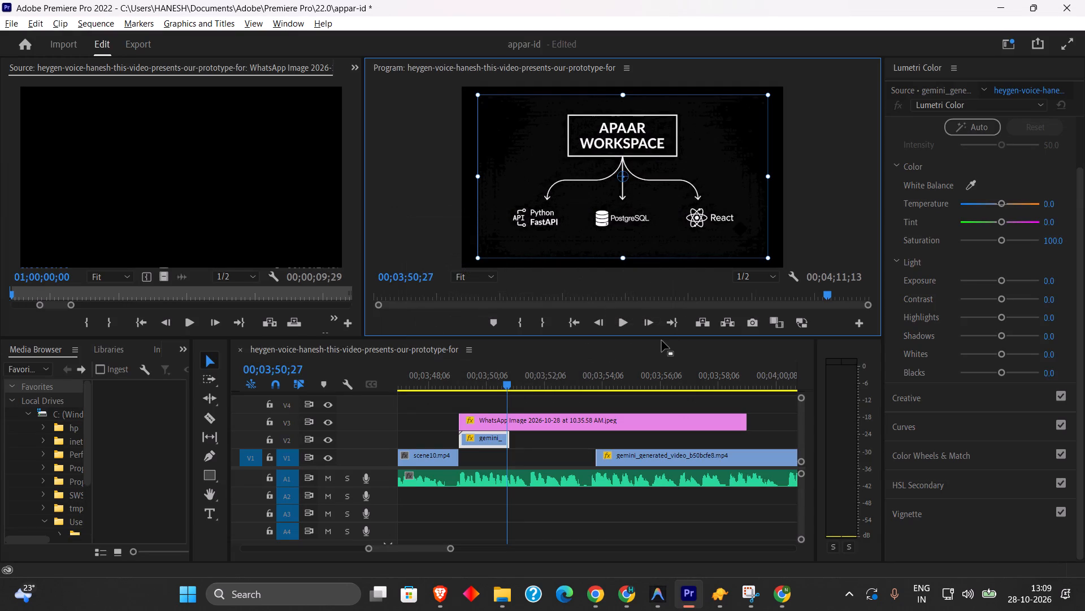
Place the exported PNG on V2 directly after the gemini clip and trim its end to the start of gemini_generated_video_b50bcfe8.mp4 on V1.
{"action": "key", "text": "alt+Tab"}
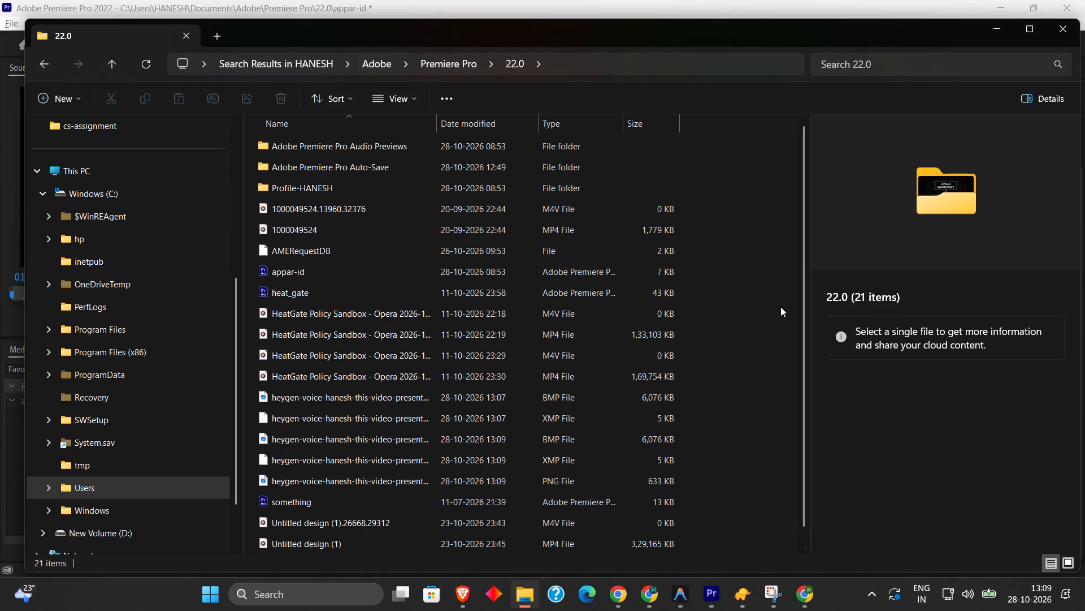
{"action": "scroll", "coordinate": [780, 307], "scroll_direction": "down", "scroll_amount": 4}
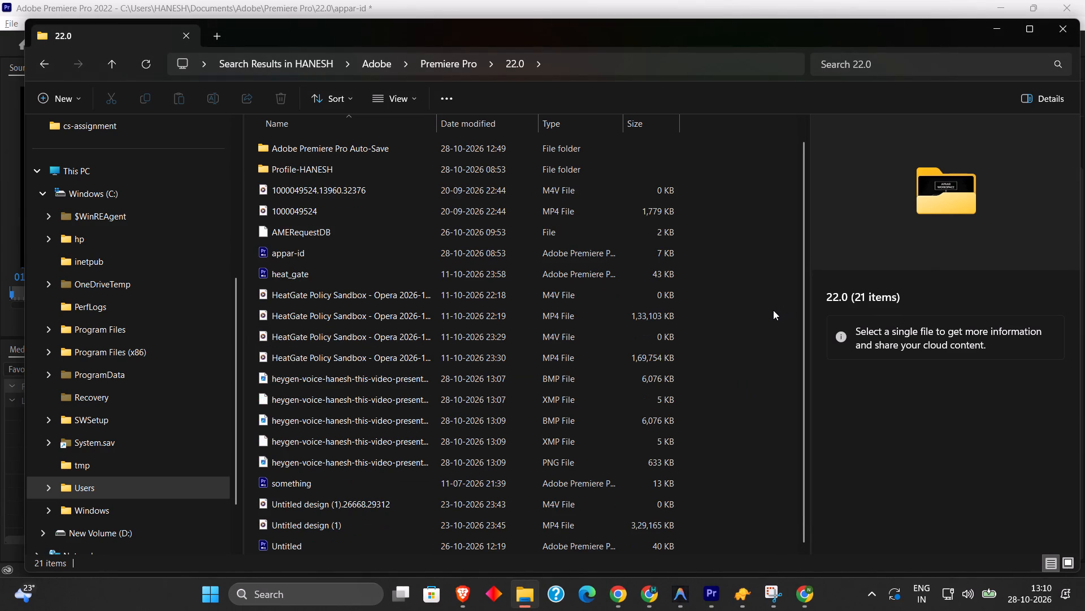
{"action": "left_click_drag", "start_coordinate": [385, 458], "coordinate": [536, 451]}
{"action": "key", "text": "alt+Tab"}
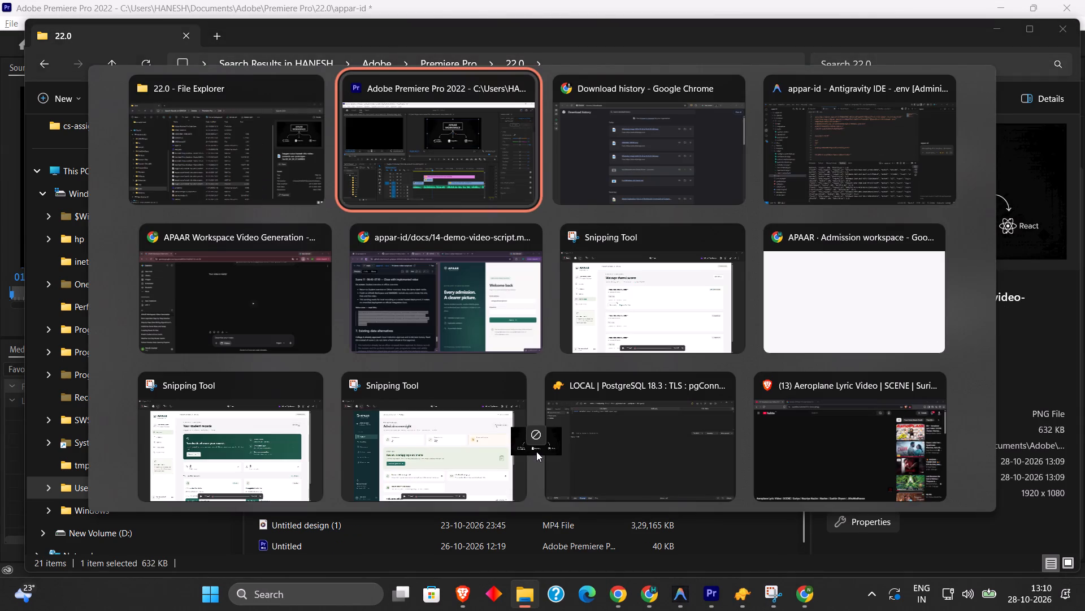
{"action": "left_click_drag", "start_coordinate": [536, 451], "coordinate": [523, 445]}
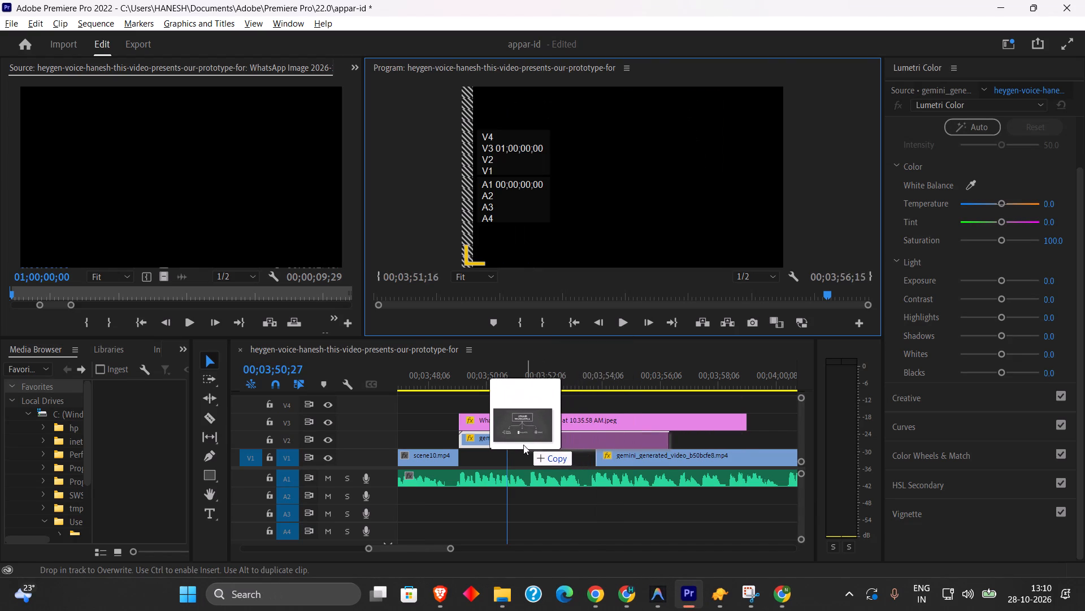
{"action": "left_click_drag", "start_coordinate": [523, 445], "coordinate": [519, 441]}
{"action": "left_click_drag", "start_coordinate": [545, 437], "coordinate": [542, 438]}
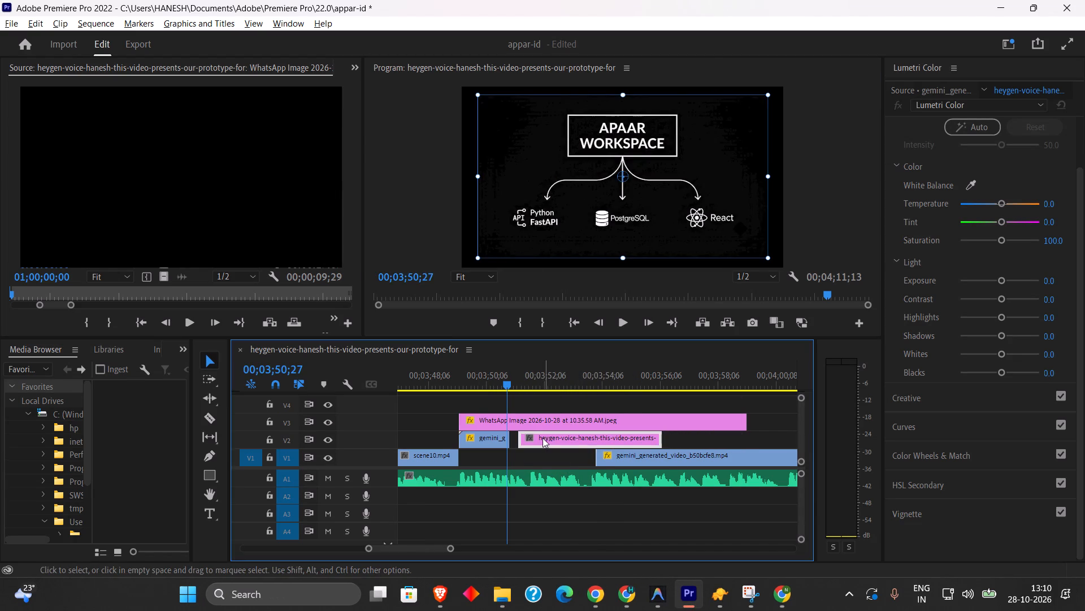
{"action": "left_click_drag", "start_coordinate": [542, 438], "coordinate": [535, 437]}
{"action": "left_click_drag", "start_coordinate": [651, 440], "coordinate": [594, 436]}
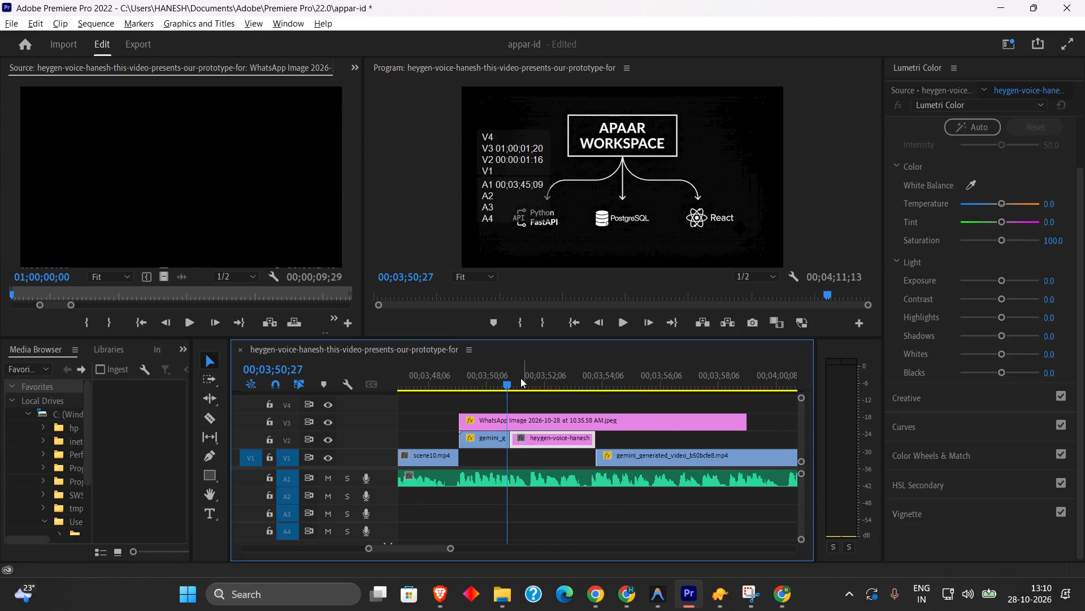
Play the sequence from just before the PNG still through the second APAAR Workspace diagram clip.
{"action": "left_click_drag", "start_coordinate": [520, 378], "coordinate": [496, 383]}
{"action": "key", "text": "space"}
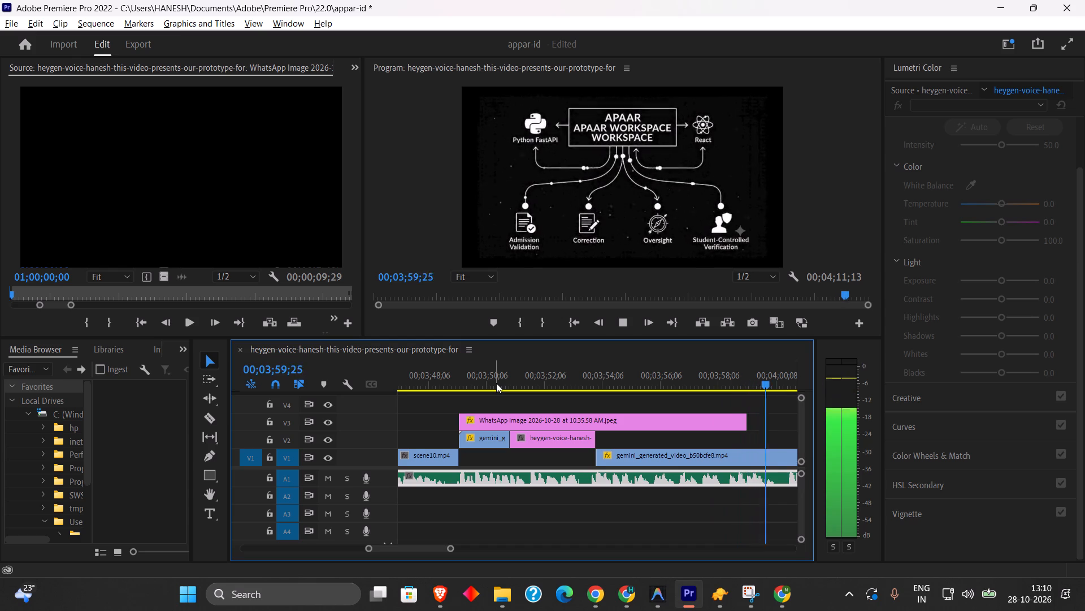
{"action": "left_click", "coordinate": [419, 386]}
Extend the WhatsApp image overlay on V3 to the end of gemini_generated_video_b50bcfe8.mp4 on V1.
{"action": "left_click", "coordinate": [436, 548]}
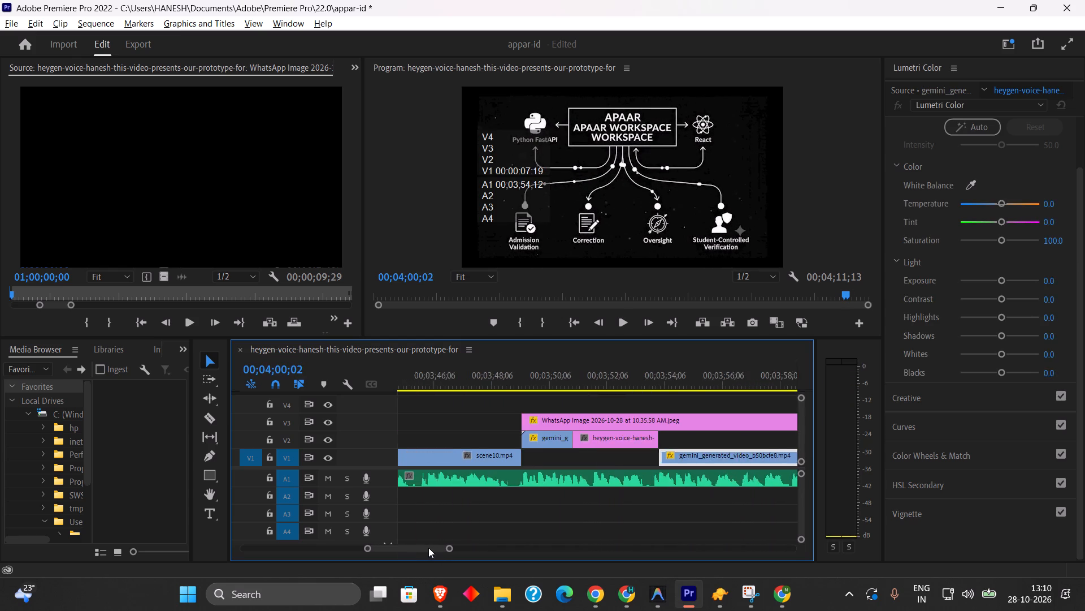
{"action": "left_click_drag", "start_coordinate": [511, 421], "coordinate": [585, 429]}
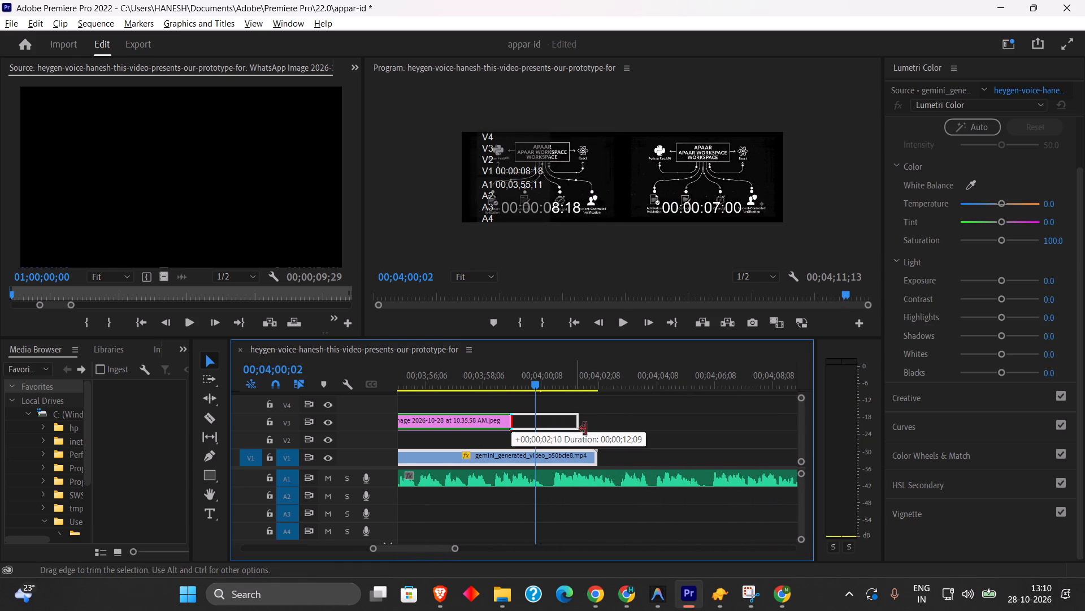
{"action": "left_click_drag", "start_coordinate": [585, 429], "coordinate": [594, 429]}
Play back the voiceover around 00;04;00 and trim the V3 WhatsApp image and the V1 gemini clip to end at 00;04;00;13.
{"action": "left_click", "coordinate": [549, 379]}
{"action": "key", "text": "space"}
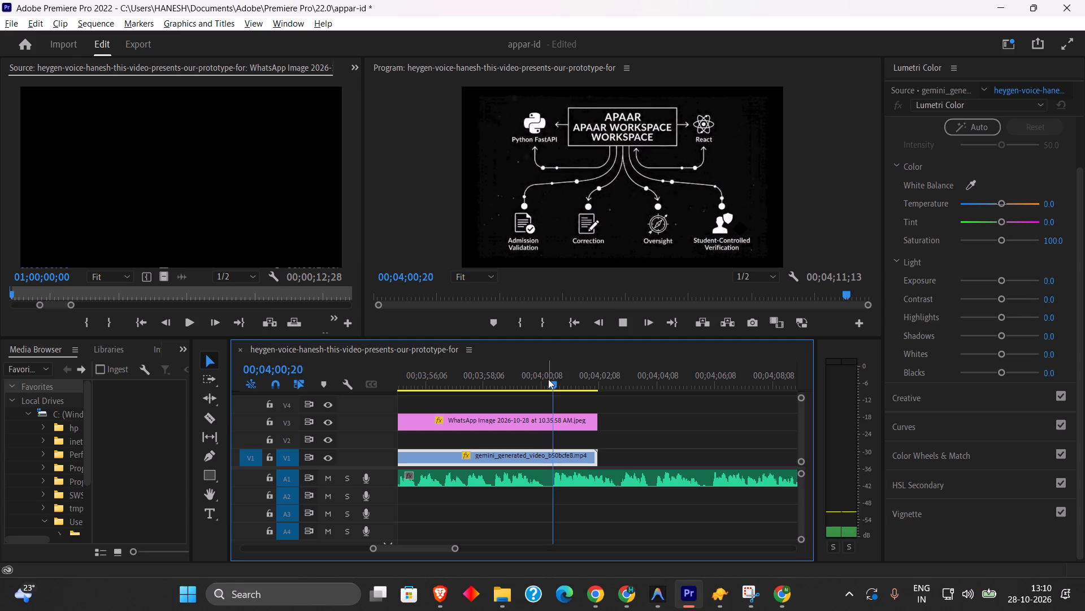
{"action": "key", "text": "space"}
{"action": "left_click_drag", "start_coordinate": [538, 378], "coordinate": [512, 383]}
{"action": "key", "text": "space"}
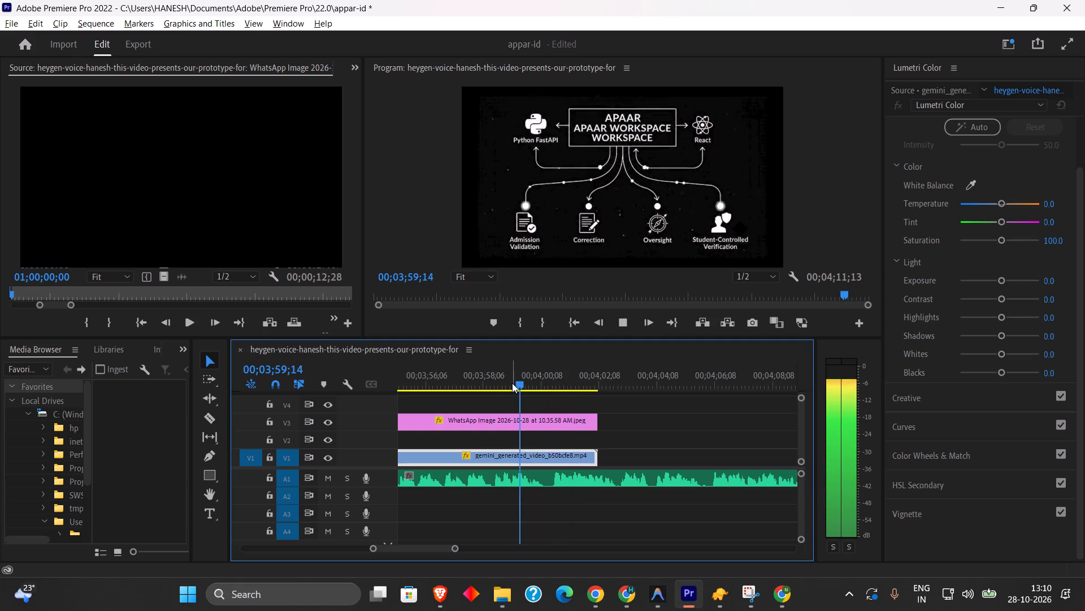
{"action": "key", "text": "space"}
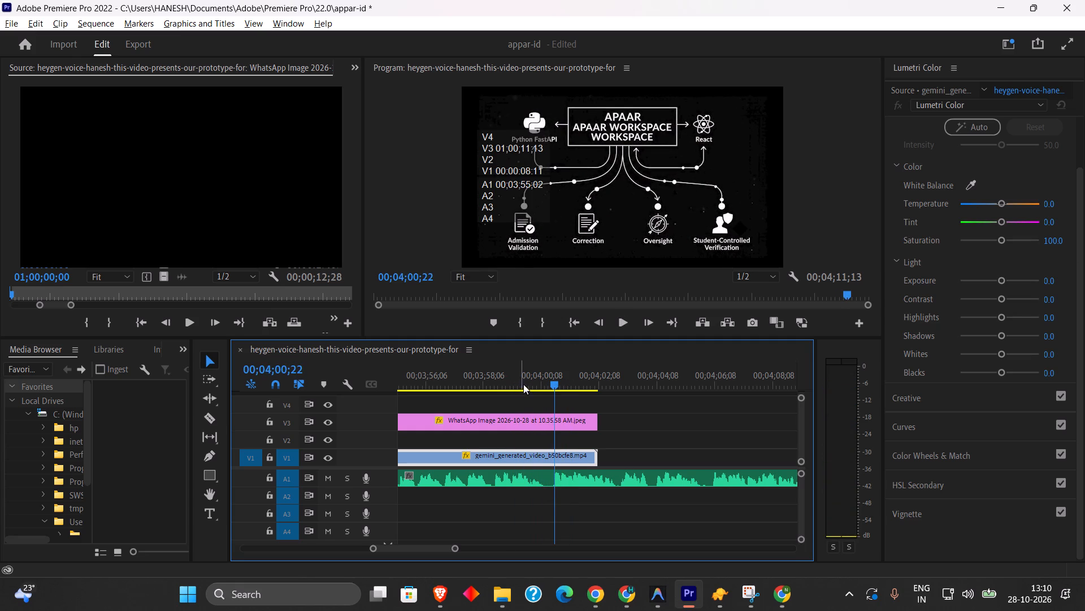
{"action": "left_click_drag", "start_coordinate": [530, 382], "coordinate": [547, 386]}
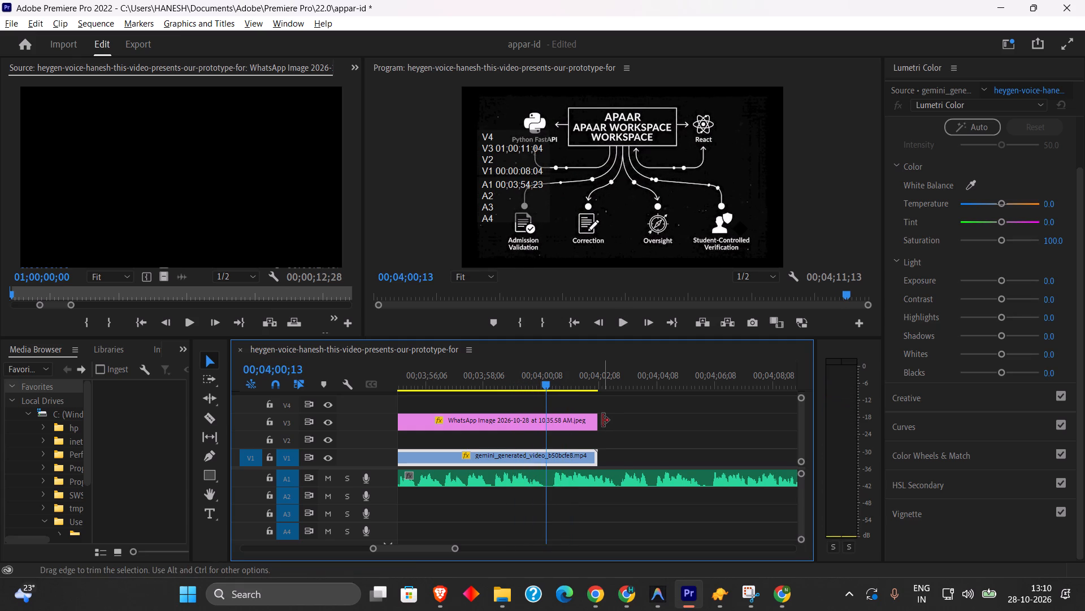
{"action": "left_click_drag", "start_coordinate": [597, 420], "coordinate": [547, 419]}
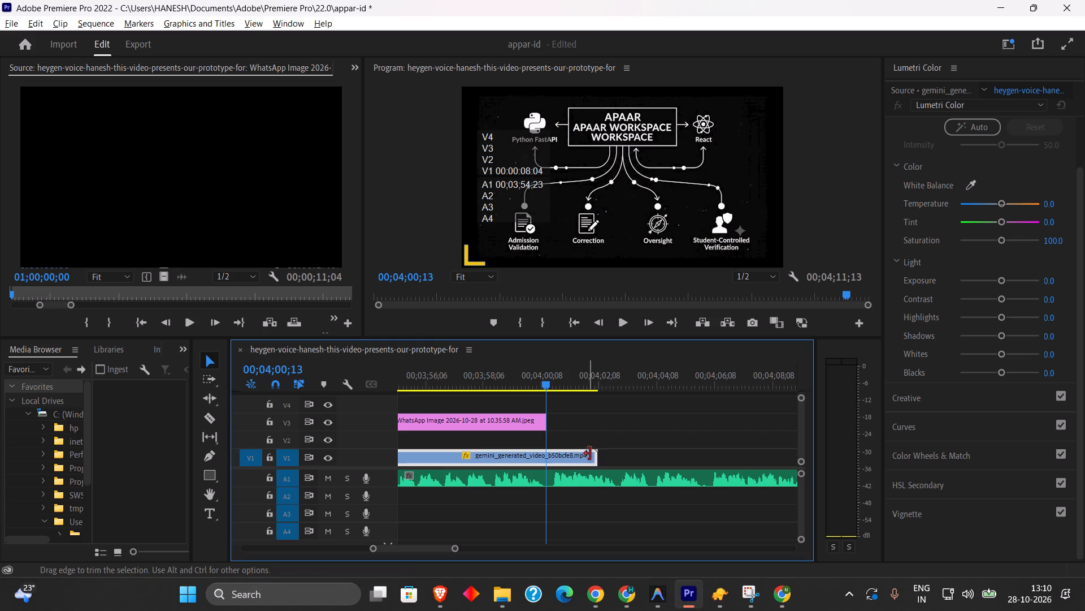
{"action": "left_click_drag", "start_coordinate": [598, 458], "coordinate": [546, 452]}
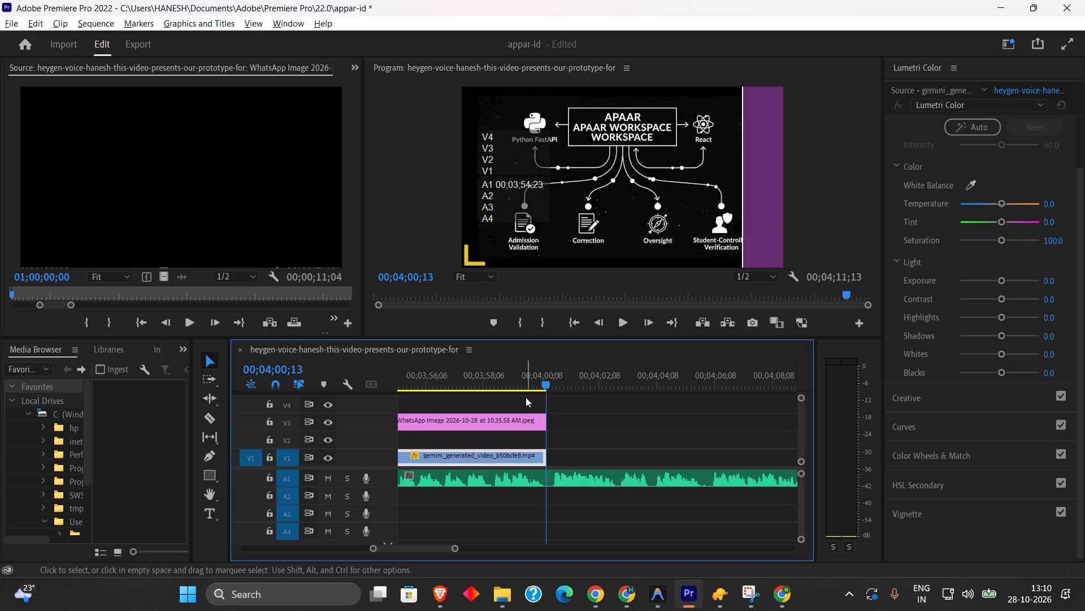
{"action": "left_click", "coordinate": [527, 381]}
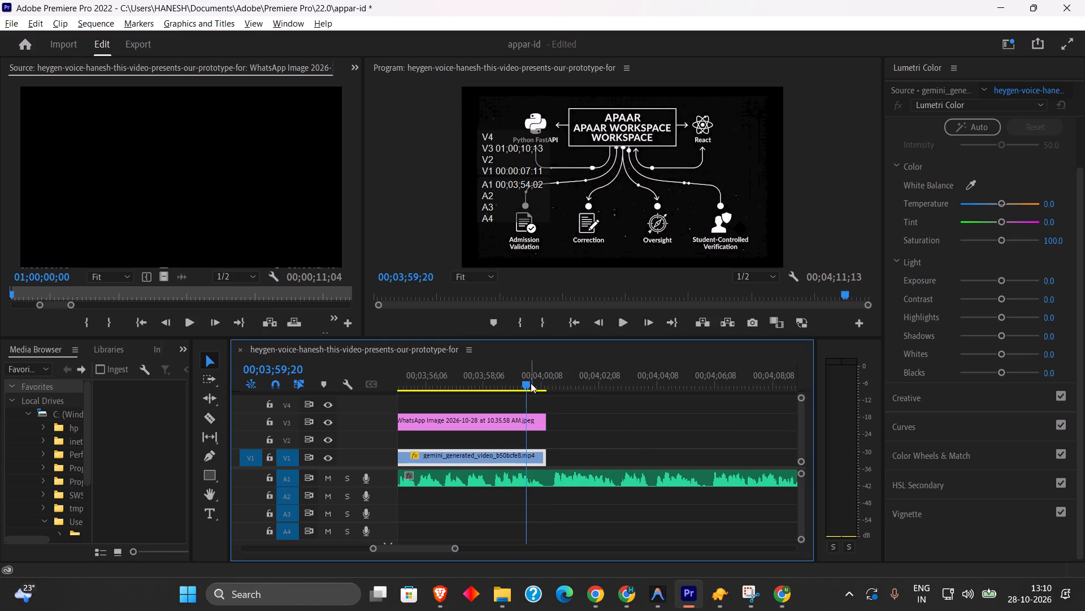
{"action": "key", "text": "alt+Tab"}
{"action": "key", "text": "alt+Tab"}
{"action": "key", "text": "alt+Tab"}
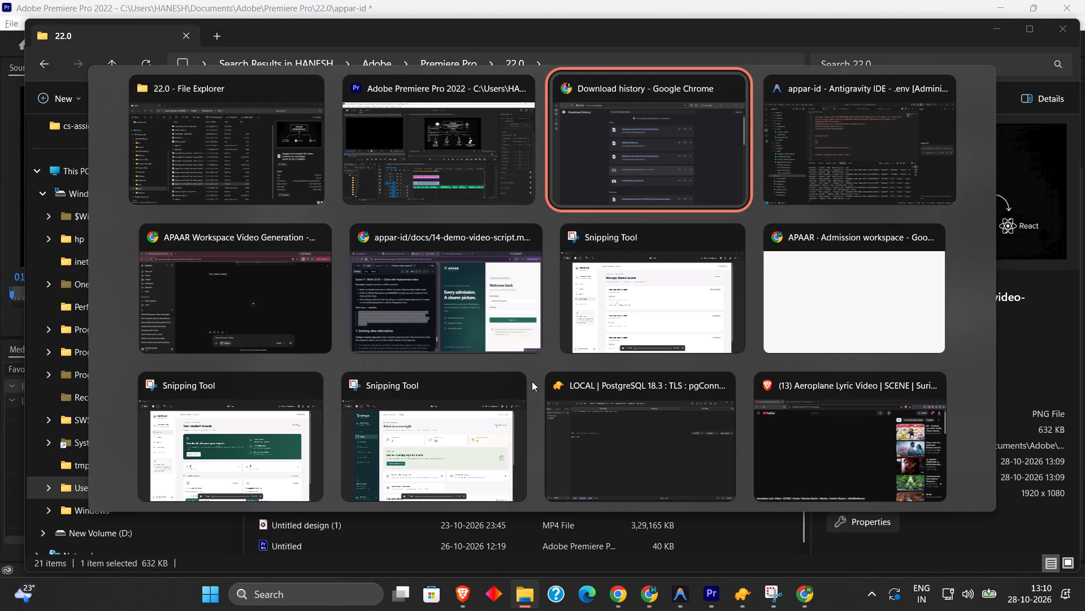
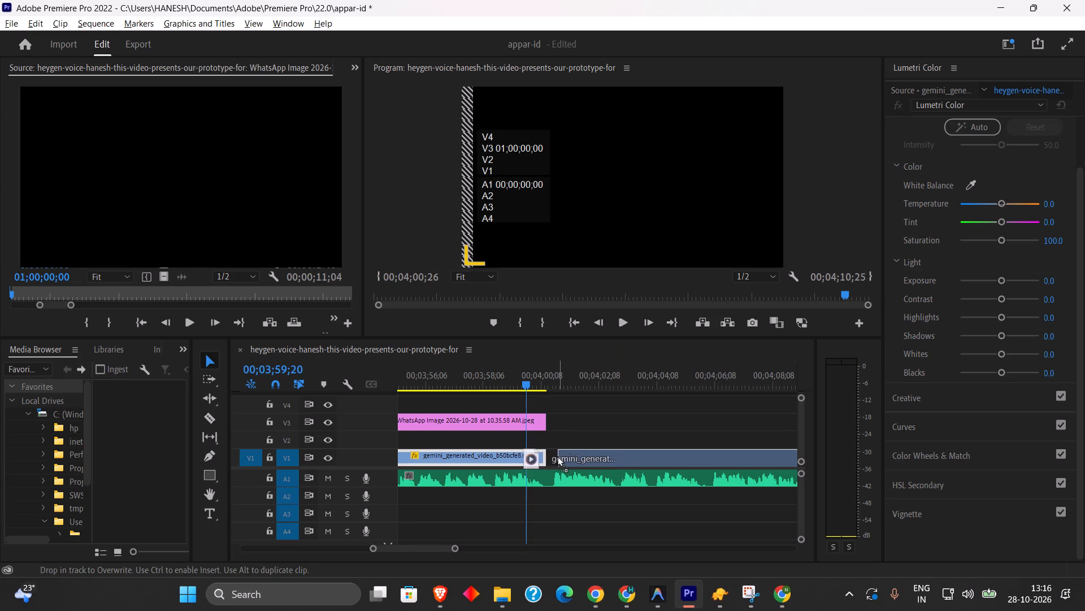
{"action": "left_click_drag", "start_coordinate": [557, 456], "coordinate": [549, 456]}
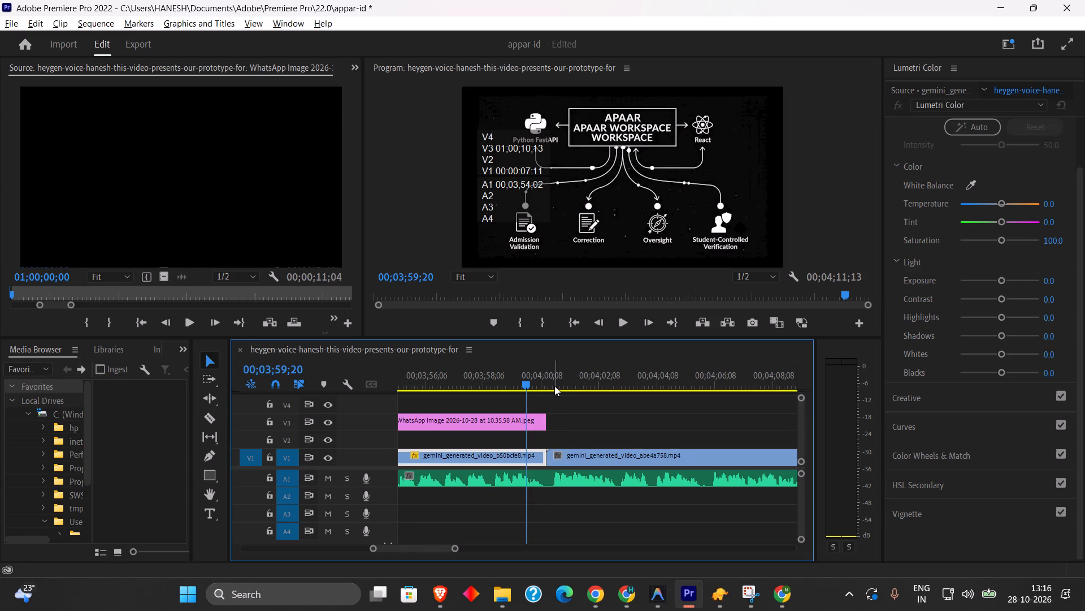
Scale up the Prototype Response clip in the Program monitor so it nearly fills the frame.
{"action": "key", "text": "space"}
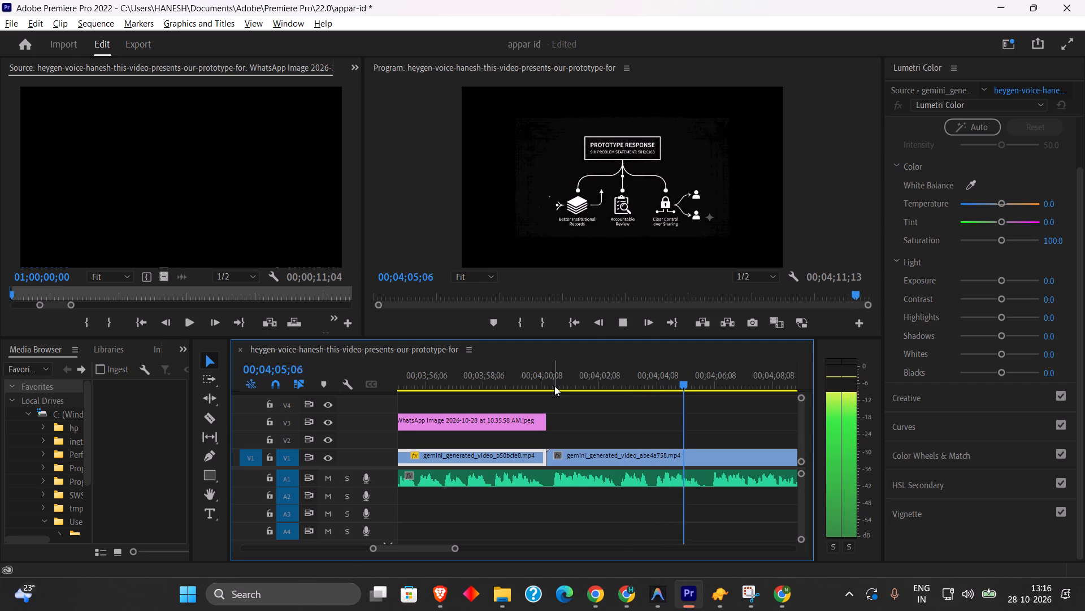
{"action": "double_click", "coordinate": [563, 460]}
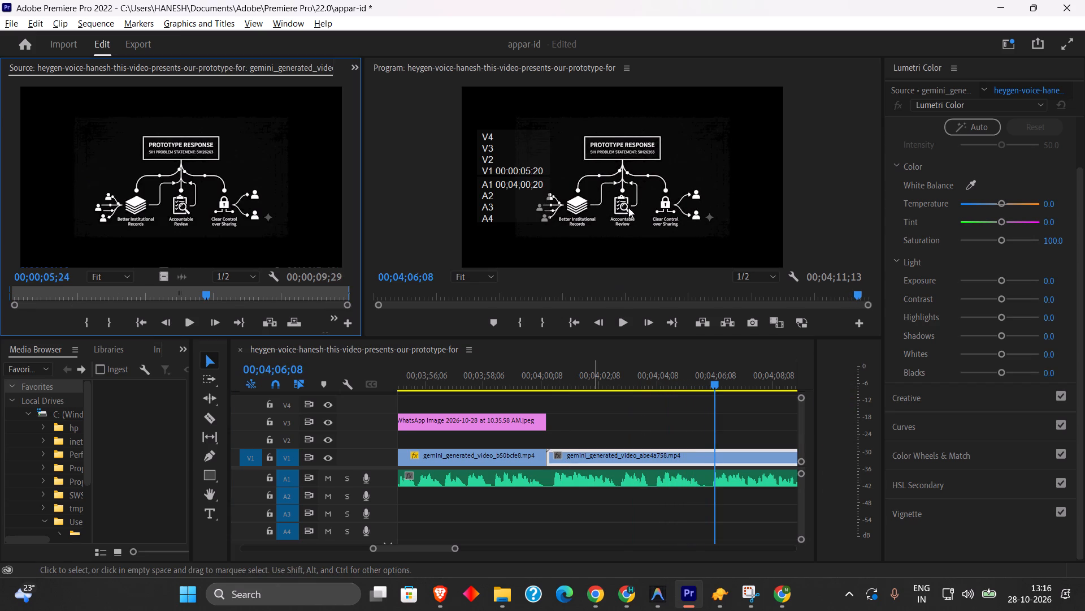
{"action": "double_click", "coordinate": [633, 175]}
{"action": "left_click_drag", "start_coordinate": [729, 238], "coordinate": [747, 248]}
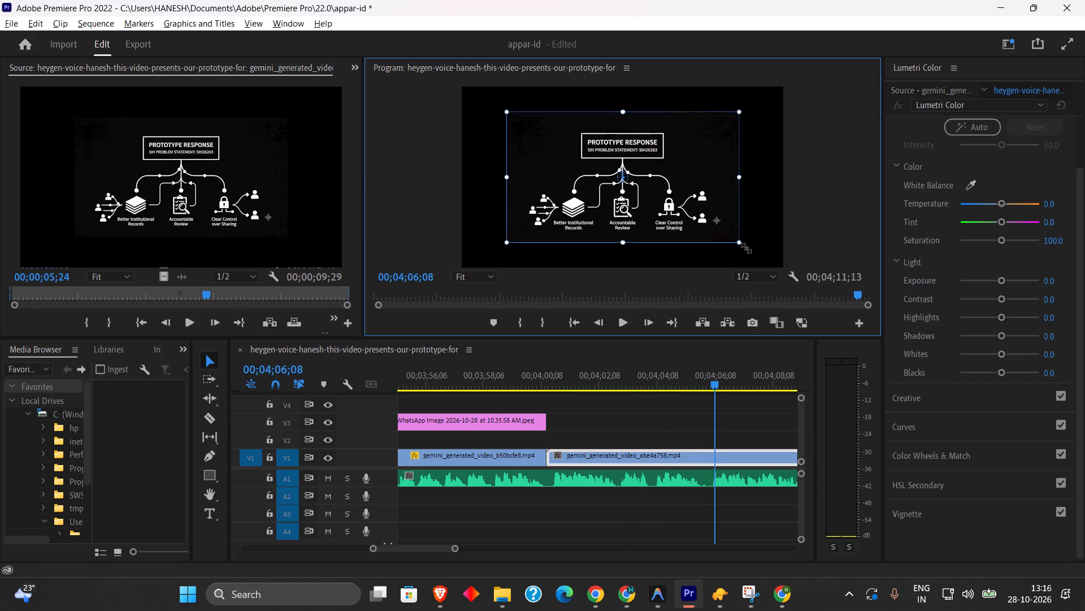
{"action": "left_click_drag", "start_coordinate": [747, 248], "coordinate": [769, 263]}
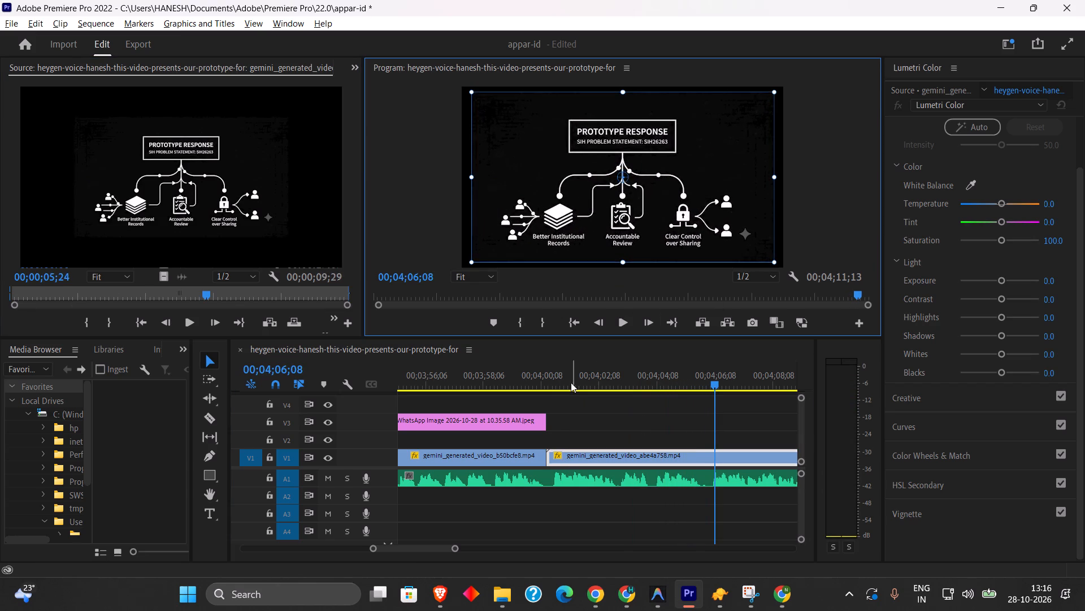
Play through the closing section and extend the Prototype Response clip's end toward the voice-over's end, to its 10-second media limit.
{"action": "left_click", "coordinate": [540, 377]}
{"action": "key", "text": "space"}
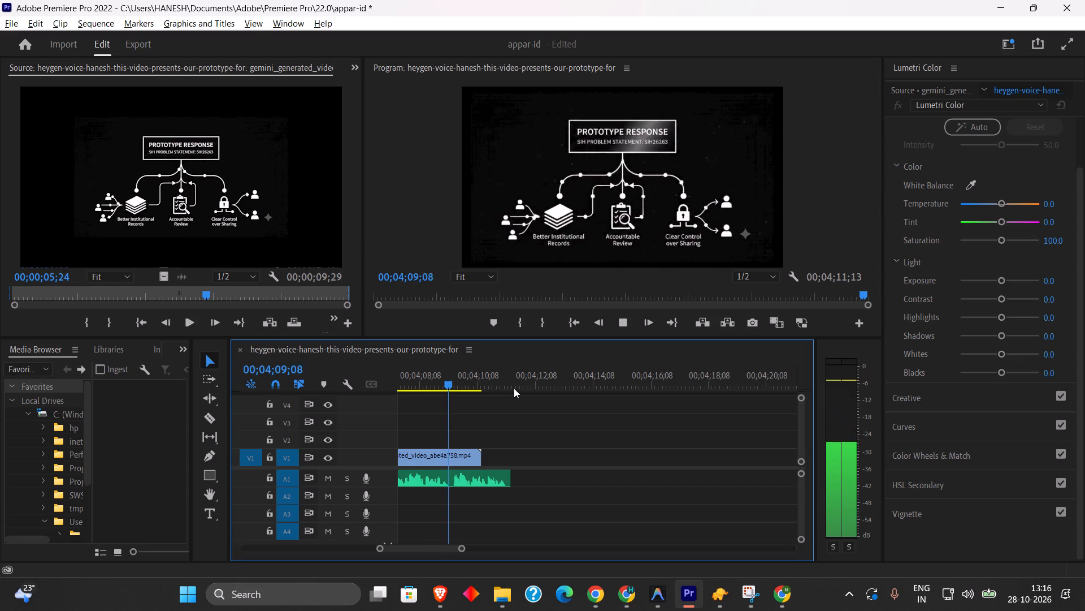
{"action": "left_click", "coordinate": [447, 382]}
{"action": "left_click_drag", "start_coordinate": [479, 459], "coordinate": [509, 462]}
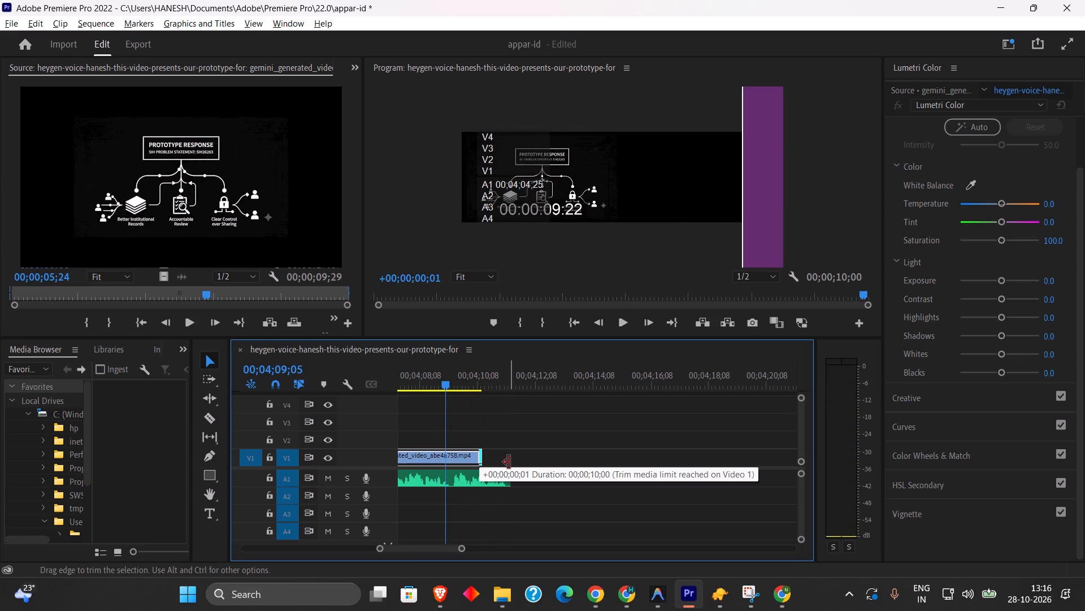
{"action": "left_click_drag", "start_coordinate": [509, 462], "coordinate": [507, 461]}
{"action": "left_click_drag", "start_coordinate": [483, 453], "coordinate": [507, 459]}
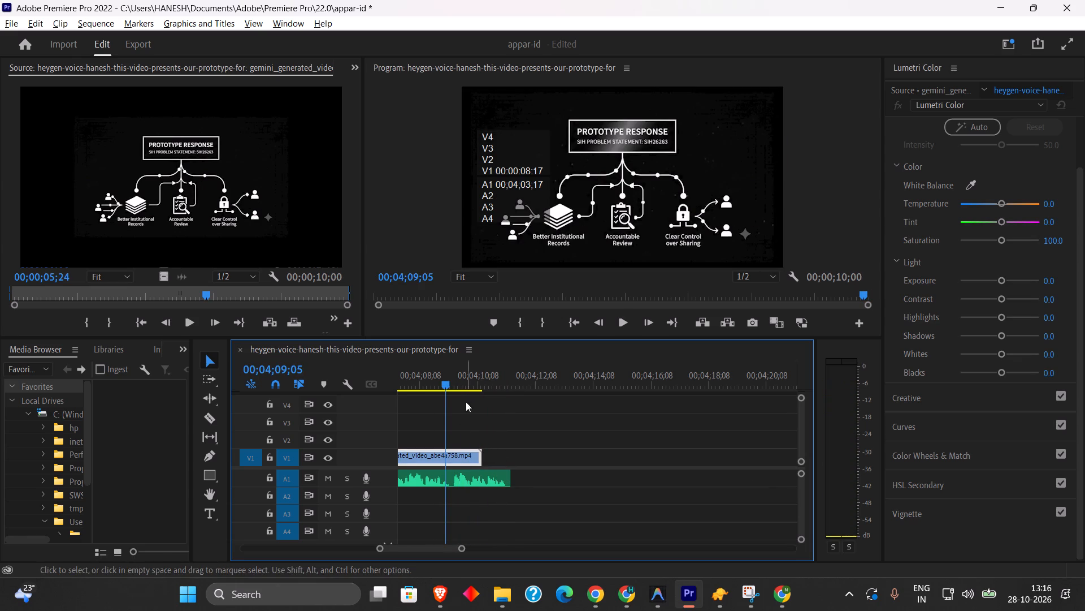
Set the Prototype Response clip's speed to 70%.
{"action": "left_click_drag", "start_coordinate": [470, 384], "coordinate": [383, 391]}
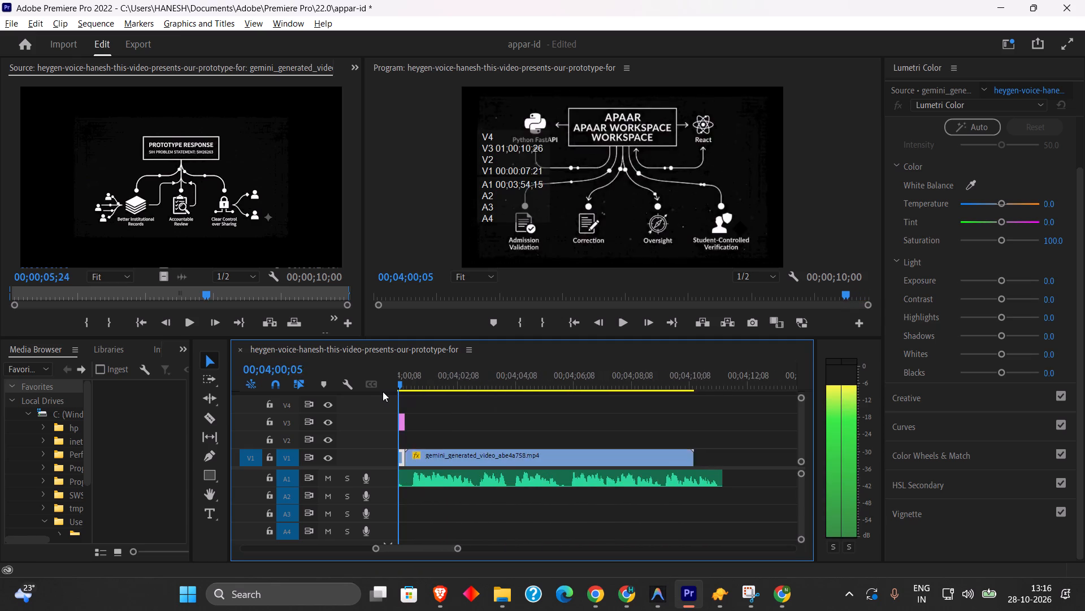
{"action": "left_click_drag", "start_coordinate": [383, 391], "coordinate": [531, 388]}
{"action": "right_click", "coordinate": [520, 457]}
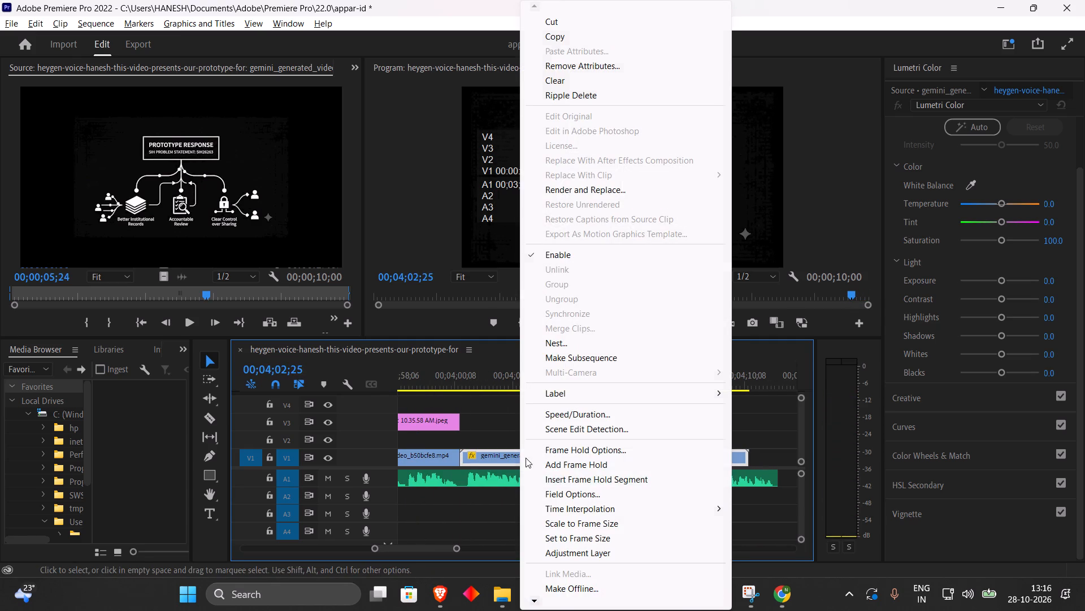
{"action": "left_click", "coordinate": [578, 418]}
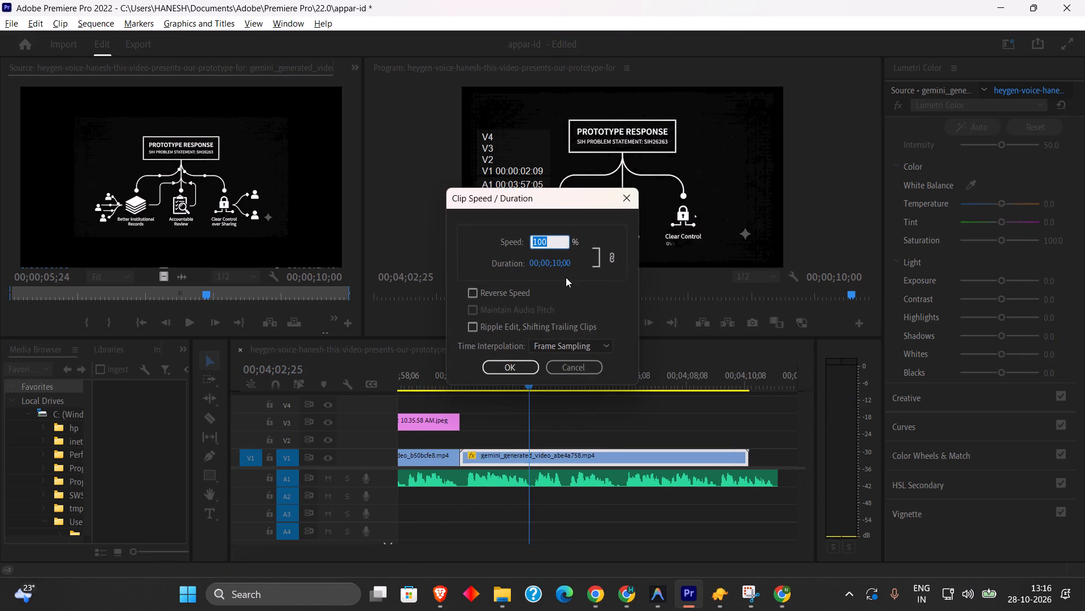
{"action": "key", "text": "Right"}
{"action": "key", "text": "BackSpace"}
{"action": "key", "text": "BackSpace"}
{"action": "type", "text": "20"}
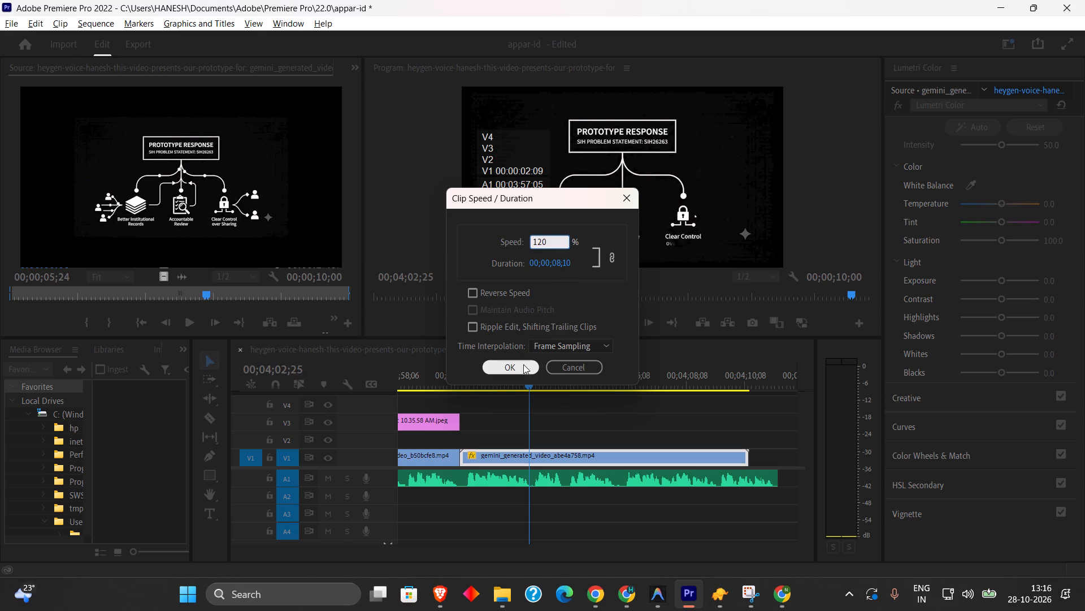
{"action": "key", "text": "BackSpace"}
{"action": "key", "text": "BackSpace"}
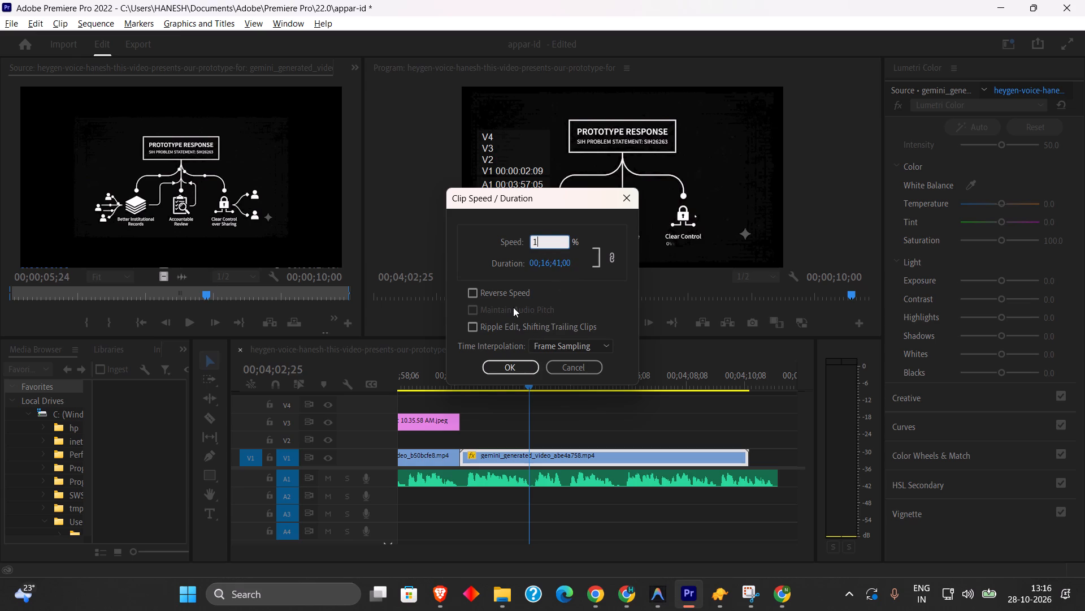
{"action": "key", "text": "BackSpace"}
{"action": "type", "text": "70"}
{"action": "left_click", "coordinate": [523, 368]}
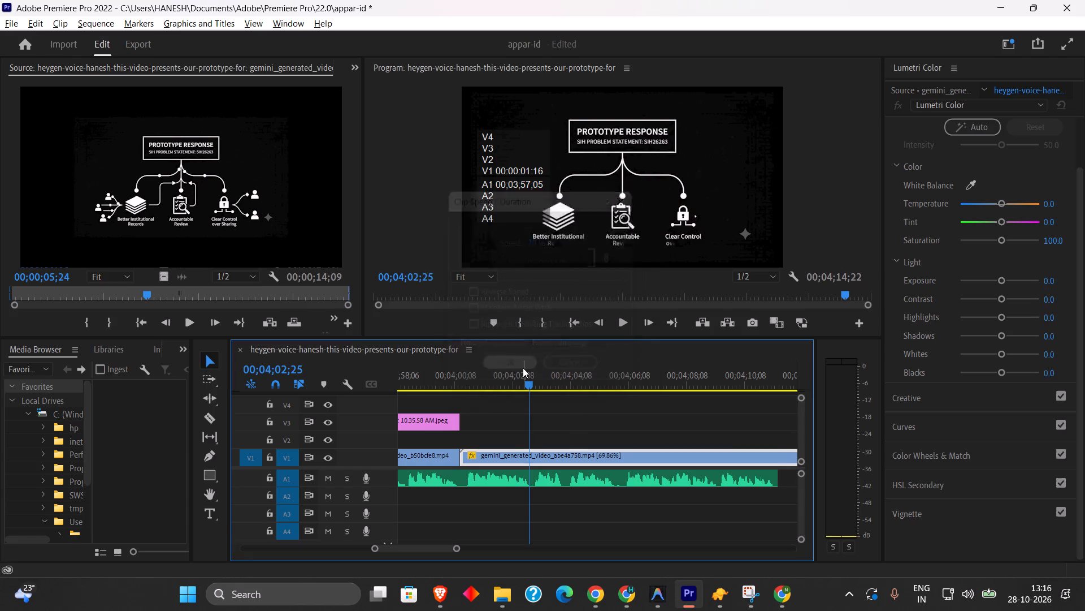
Set the Prototype Response clip's speed to 90% and play it back against the closing voice-over.
{"action": "right_click", "coordinate": [555, 448]}
{"action": "right_click", "coordinate": [558, 458]}
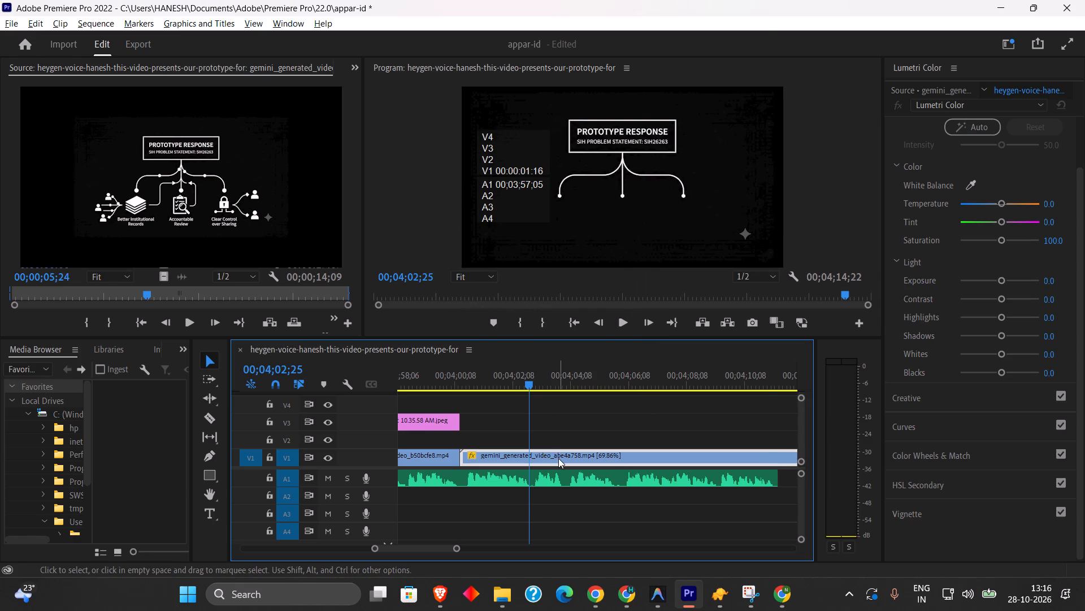
{"action": "left_click", "coordinate": [623, 412]}
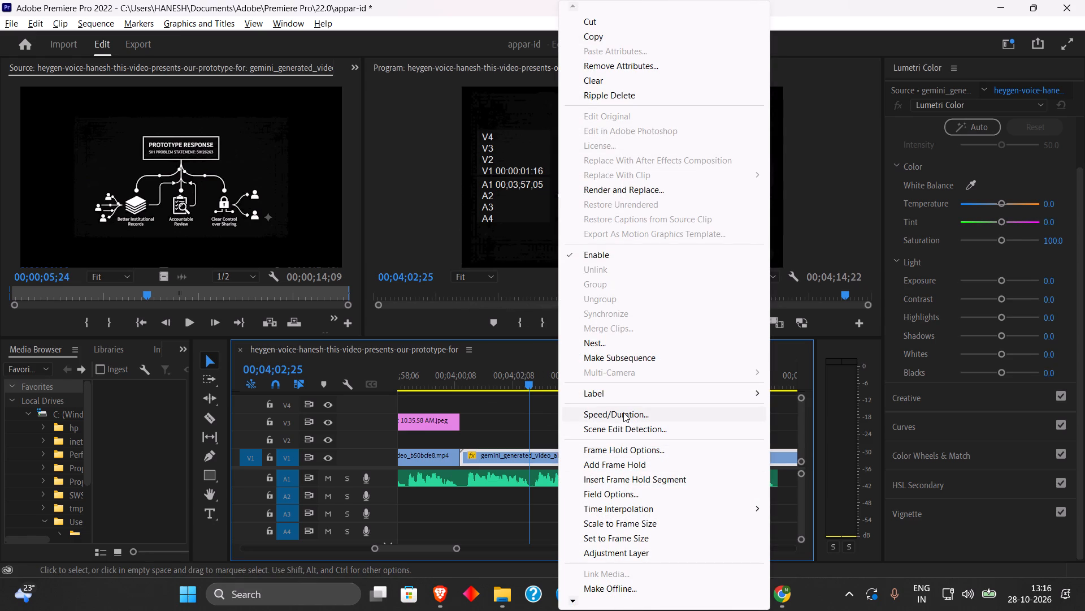
{"action": "key", "text": "BackSpace"}
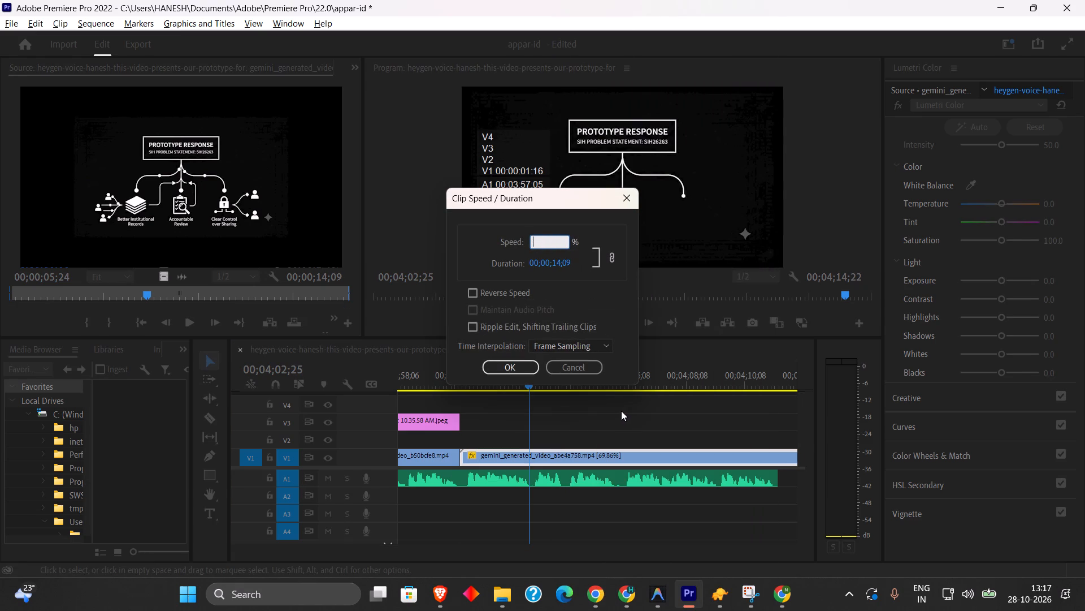
{"action": "type", "text": "90"}
{"action": "left_click", "coordinate": [514, 368]}
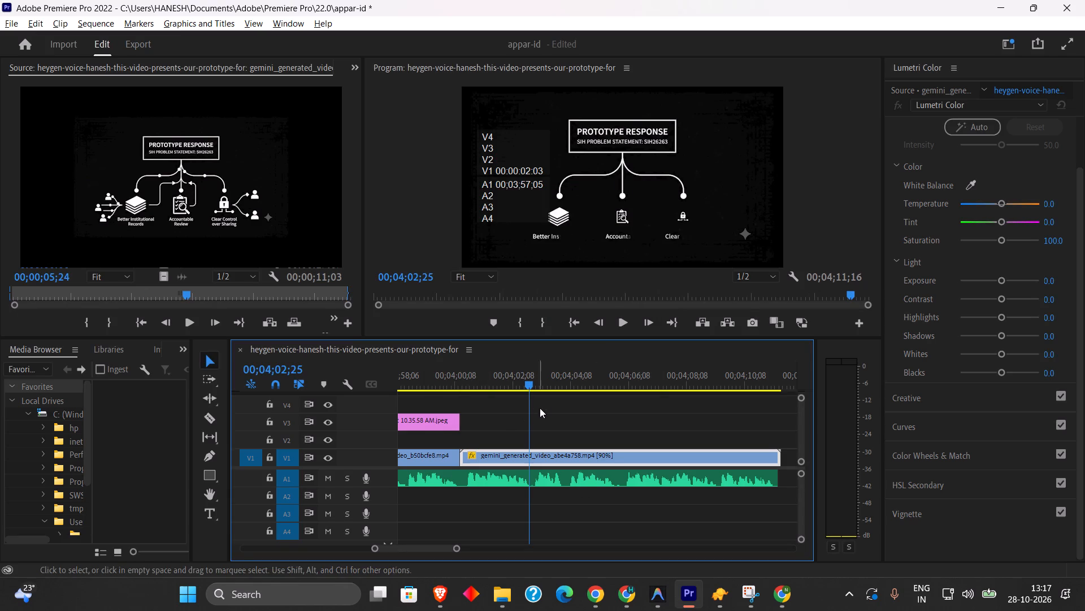
{"action": "left_click", "coordinate": [598, 385]}
{"action": "key", "text": "space"}
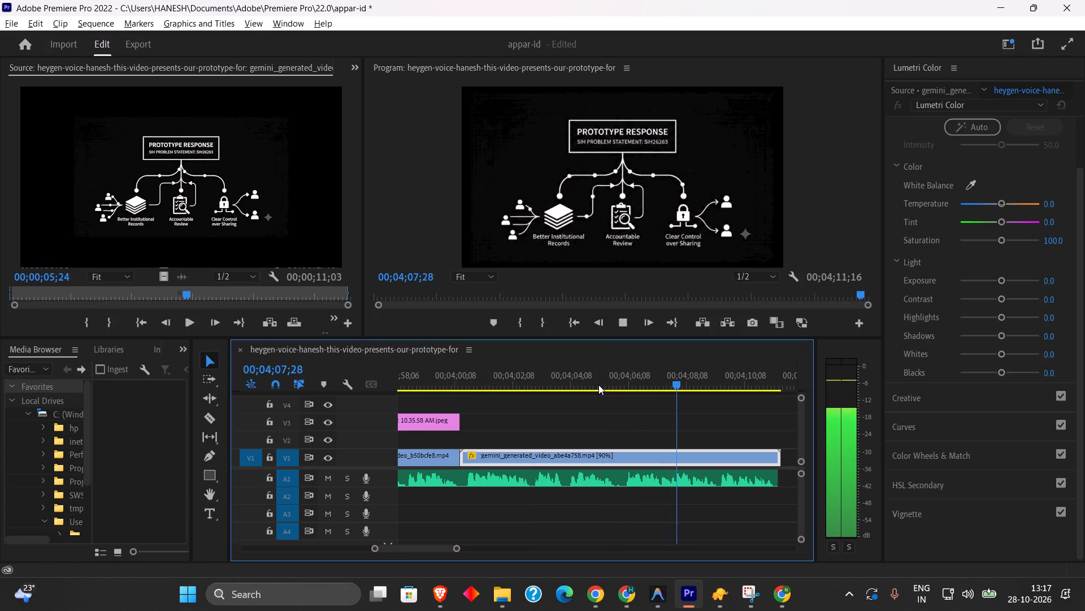
{"action": "left_click_drag", "start_coordinate": [598, 385], "coordinate": [472, 380]}
{"action": "key", "text": "space"}
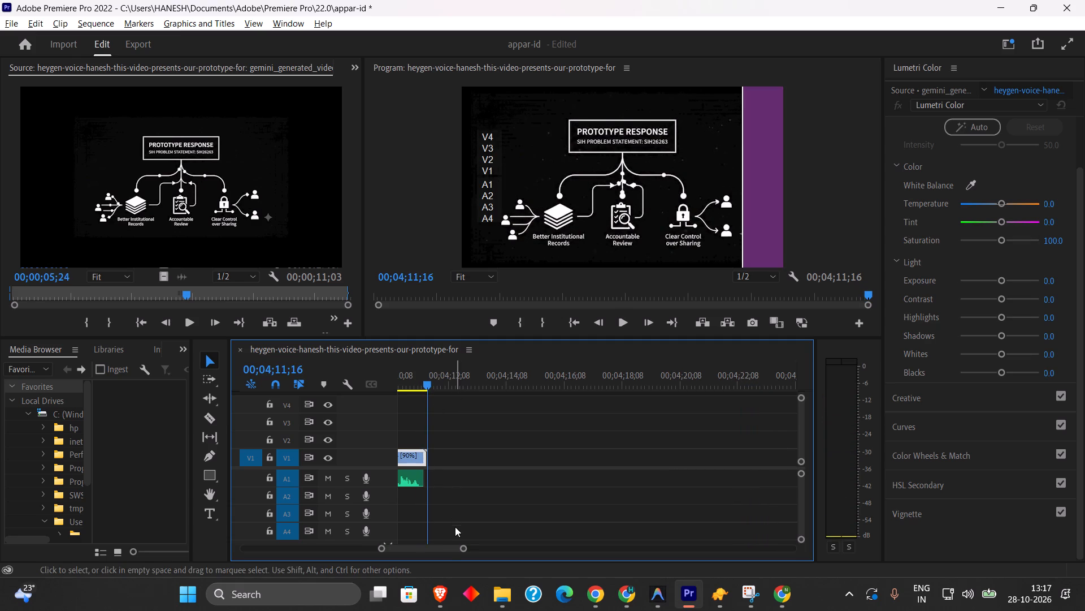
Split the WhatsApp image overlay on V3 at 00;04;00;03, just before the Prototype Response clip.
{"action": "left_click_drag", "start_coordinate": [444, 548], "coordinate": [436, 551]}
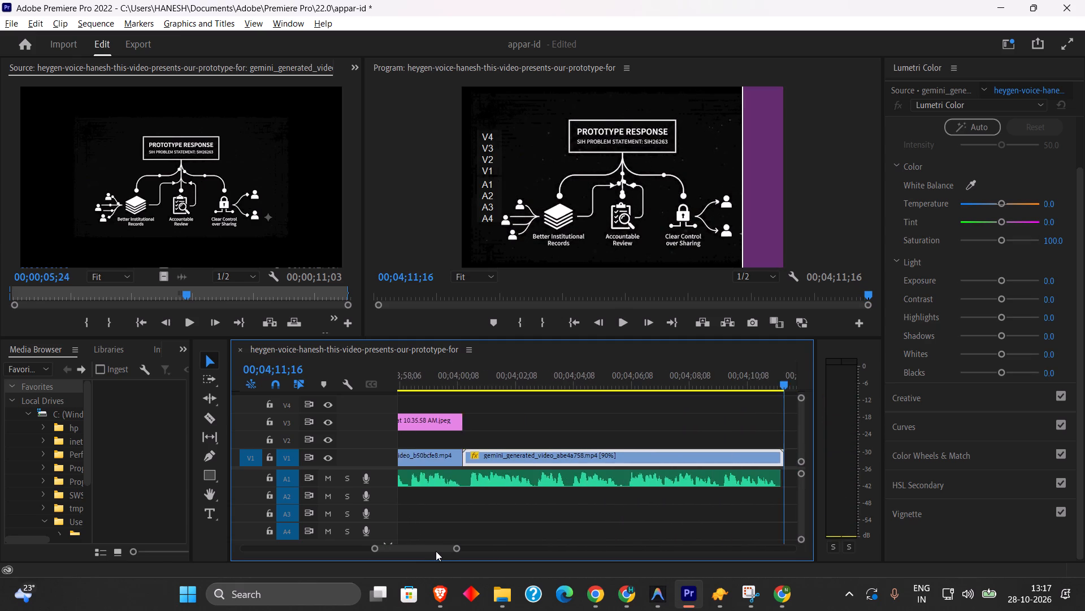
{"action": "left_click_drag", "start_coordinate": [436, 551], "coordinate": [434, 551]}
{"action": "left_click", "coordinate": [602, 384]}
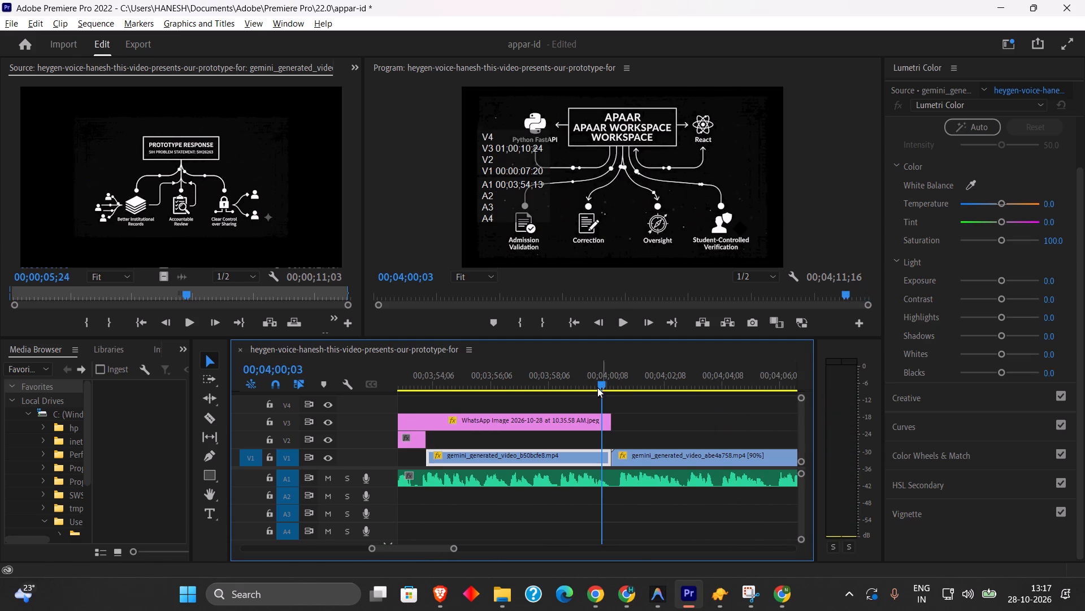
{"action": "right_click", "coordinate": [570, 427]}
{"action": "left_click", "coordinate": [541, 427]}
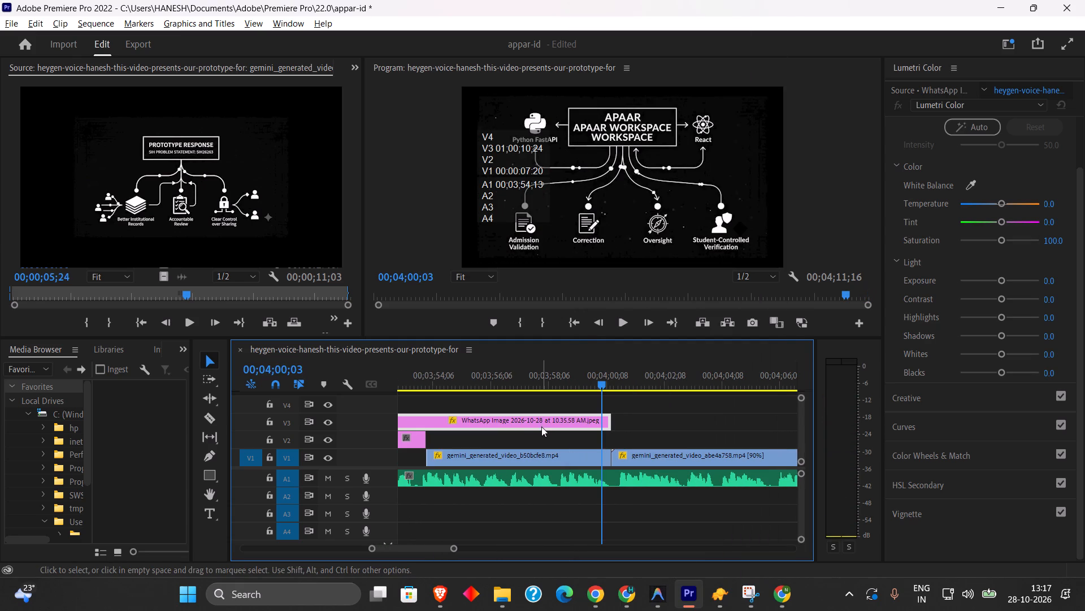
{"action": "left_click", "coordinate": [494, 420]}
{"action": "left_click", "coordinate": [594, 421]}
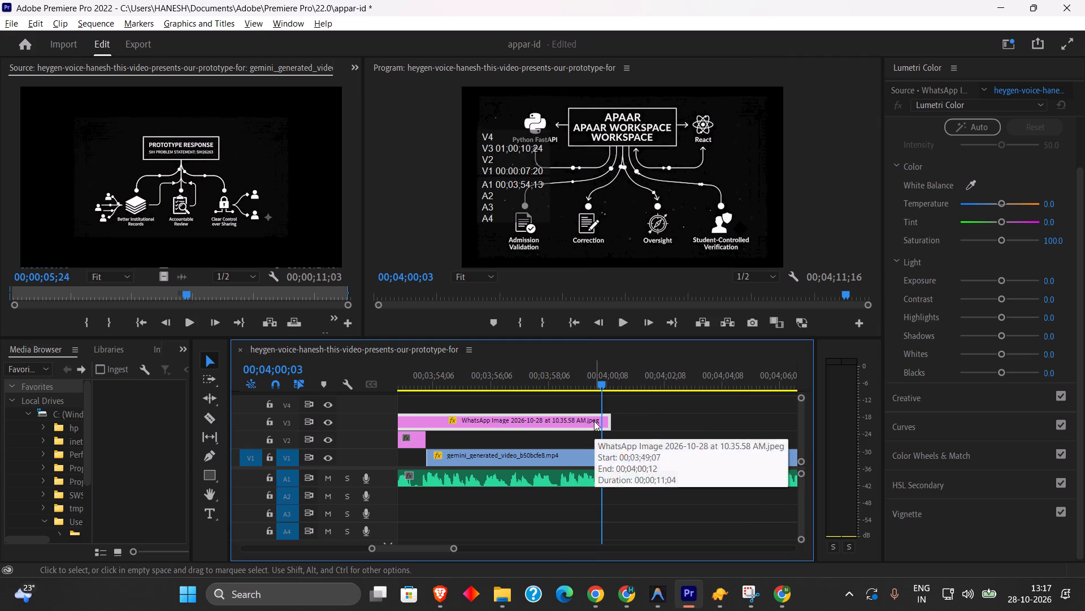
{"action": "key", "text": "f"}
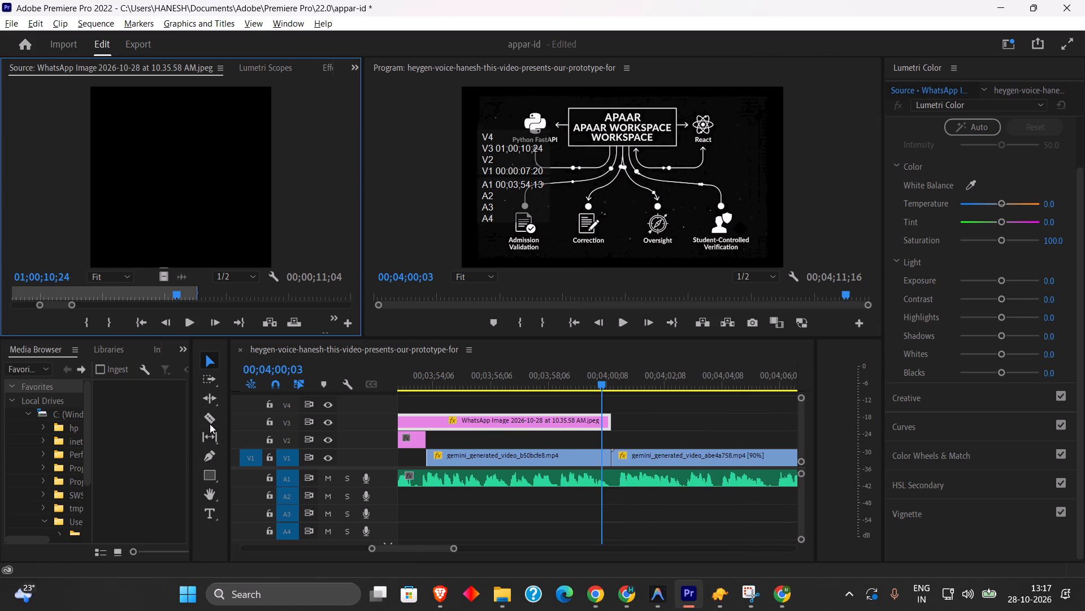
{"action": "left_click", "coordinate": [210, 424]}
{"action": "left_click", "coordinate": [600, 420]}
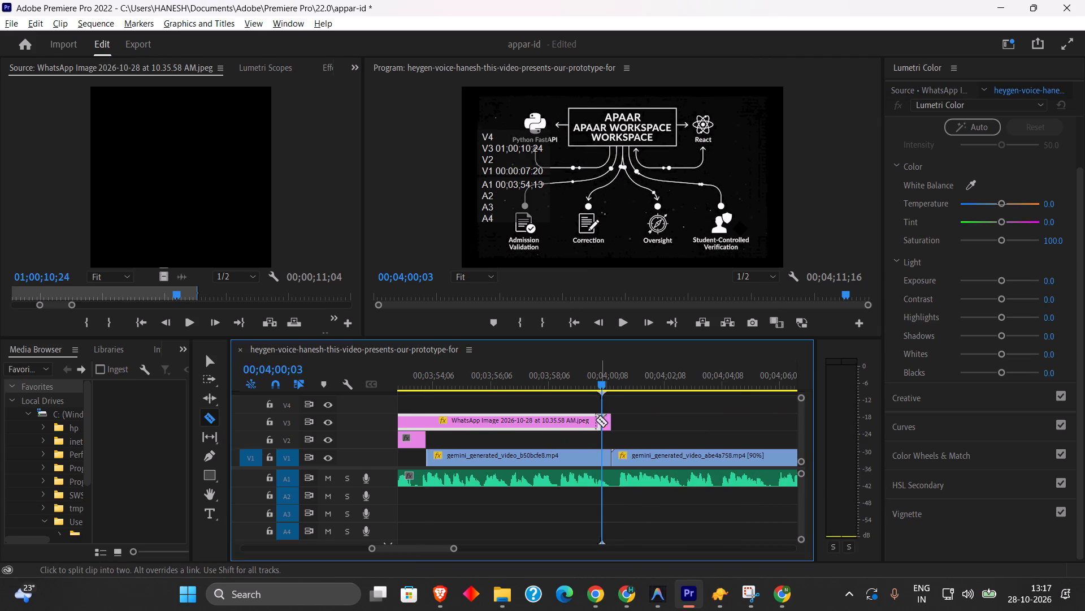
{"action": "left_click", "coordinate": [208, 355]}
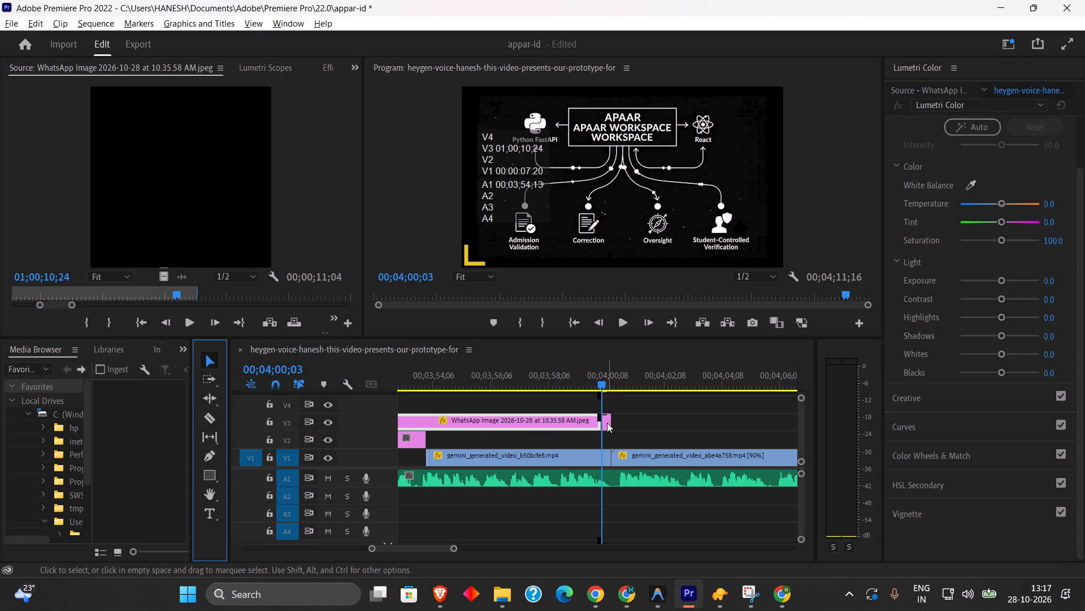
Extend the short cut-off piece of the V3 overlay so it covers the first several seconds of the Prototype Response clip.
{"action": "left_click", "coordinate": [607, 423]}
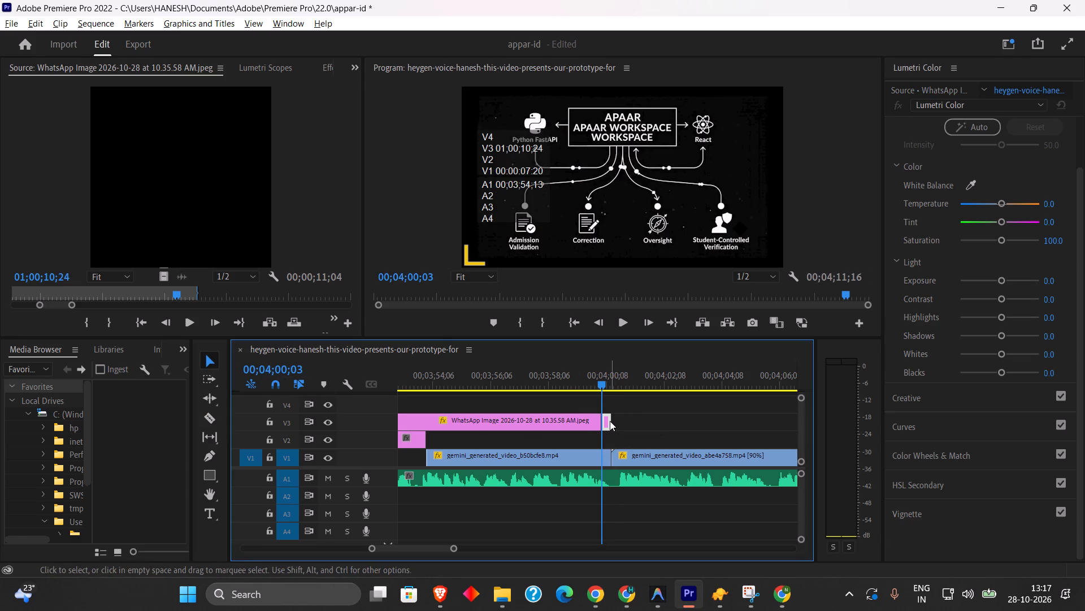
{"action": "left_click", "coordinate": [610, 420]}
{"action": "left_click_drag", "start_coordinate": [611, 420], "coordinate": [756, 420]}
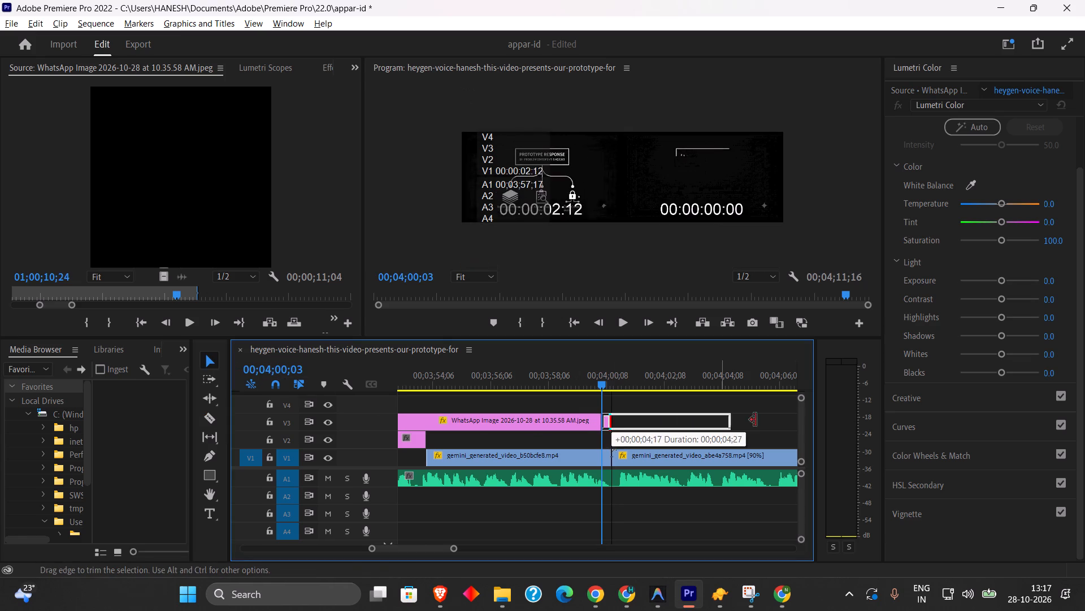
{"action": "left_click_drag", "start_coordinate": [756, 420], "coordinate": [773, 418]}
Split the extended V3 overlay at 00;04;00;12, around the start of the Prototype Response clip.
{"action": "left_click_drag", "start_coordinate": [599, 384], "coordinate": [609, 386]}
{"action": "left_click", "coordinate": [215, 421]}
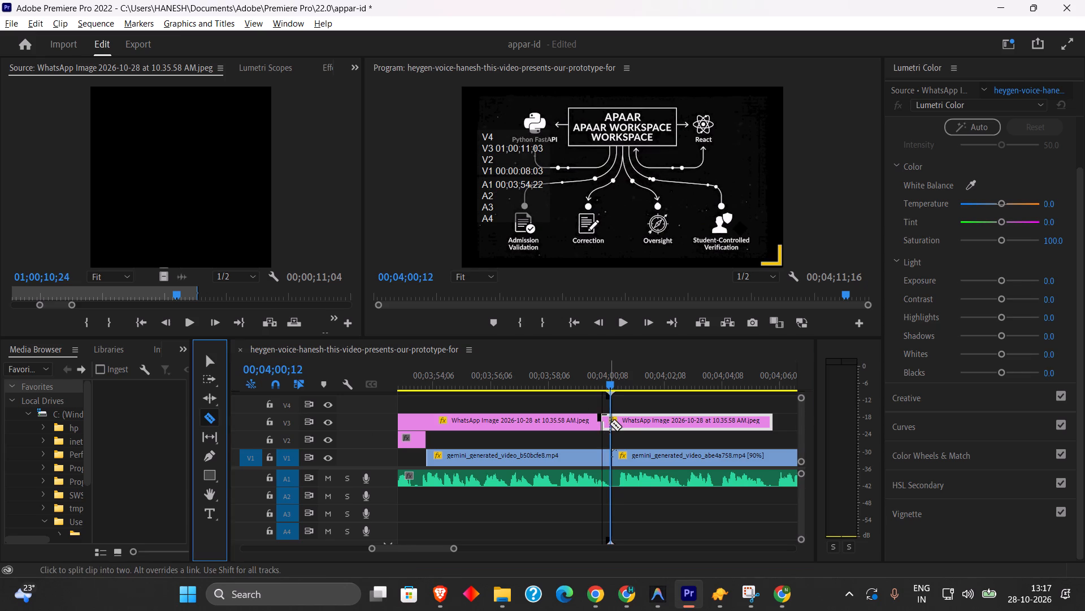
{"action": "left_click", "coordinate": [610, 424]}
{"action": "left_click", "coordinate": [213, 361]}
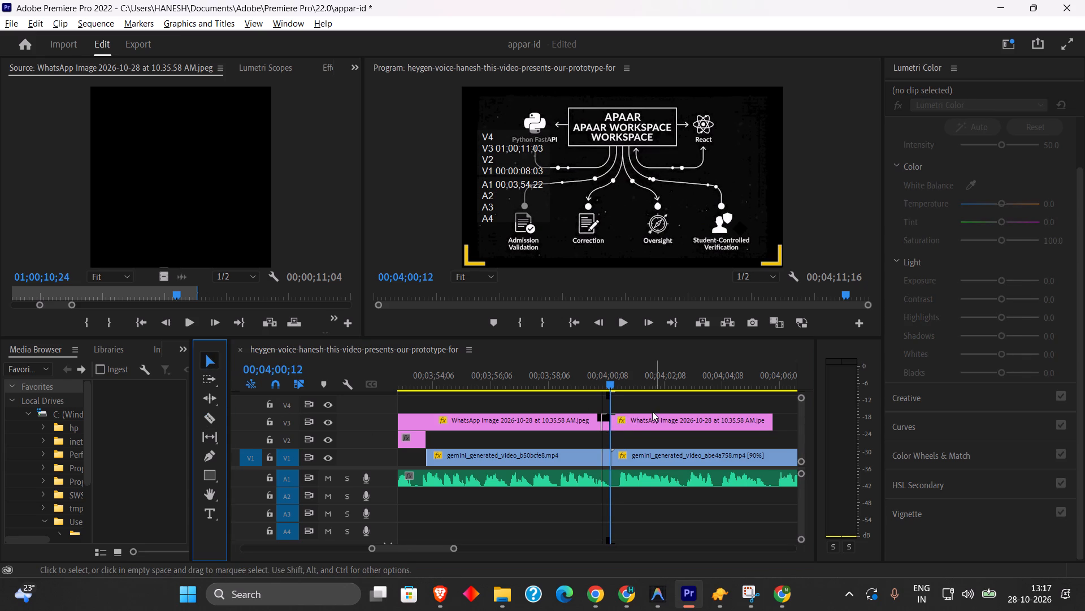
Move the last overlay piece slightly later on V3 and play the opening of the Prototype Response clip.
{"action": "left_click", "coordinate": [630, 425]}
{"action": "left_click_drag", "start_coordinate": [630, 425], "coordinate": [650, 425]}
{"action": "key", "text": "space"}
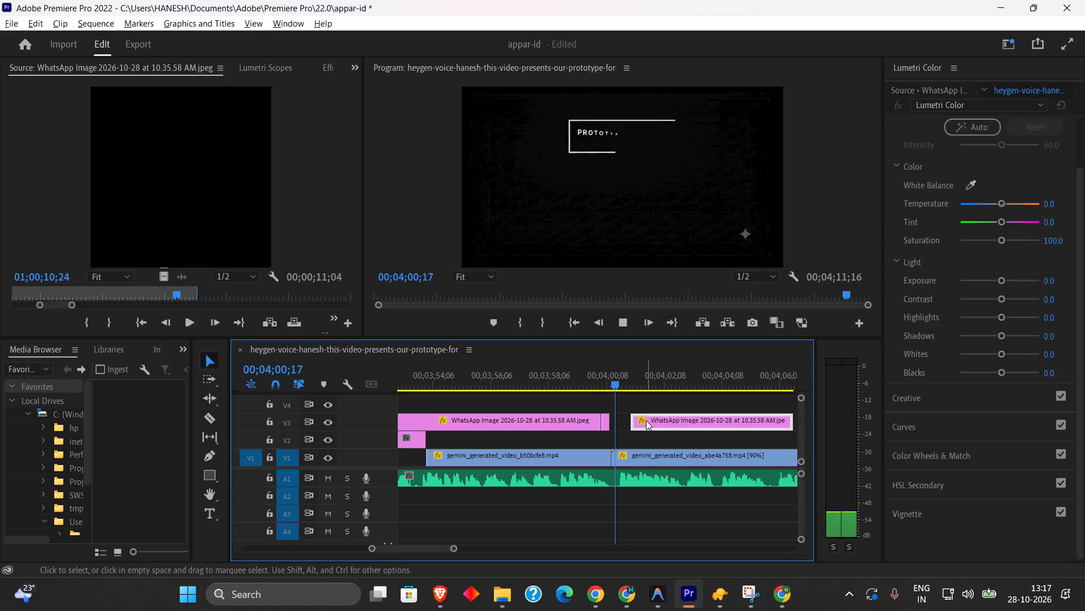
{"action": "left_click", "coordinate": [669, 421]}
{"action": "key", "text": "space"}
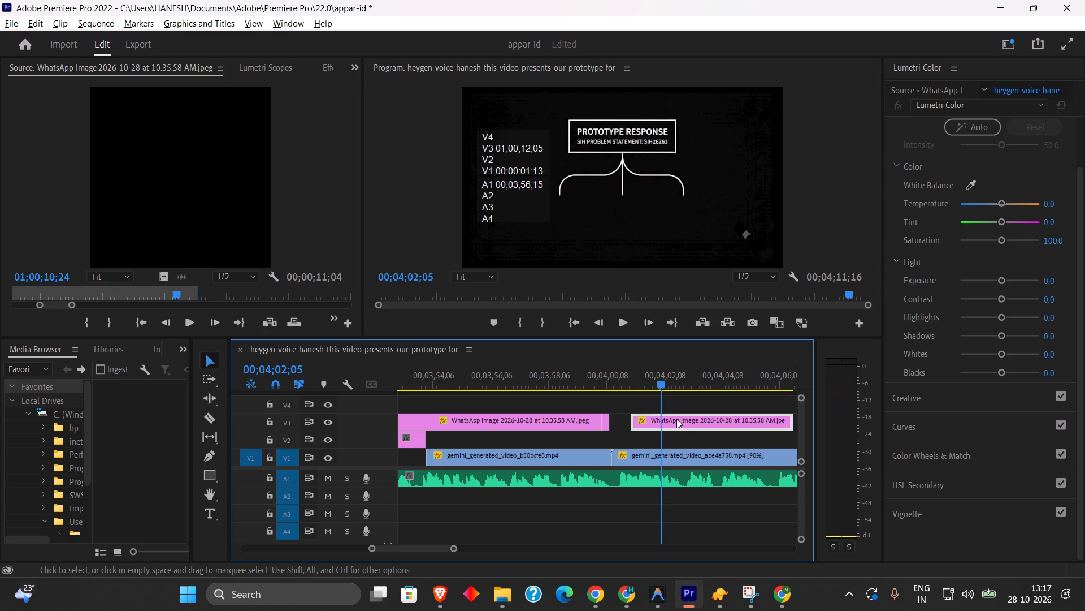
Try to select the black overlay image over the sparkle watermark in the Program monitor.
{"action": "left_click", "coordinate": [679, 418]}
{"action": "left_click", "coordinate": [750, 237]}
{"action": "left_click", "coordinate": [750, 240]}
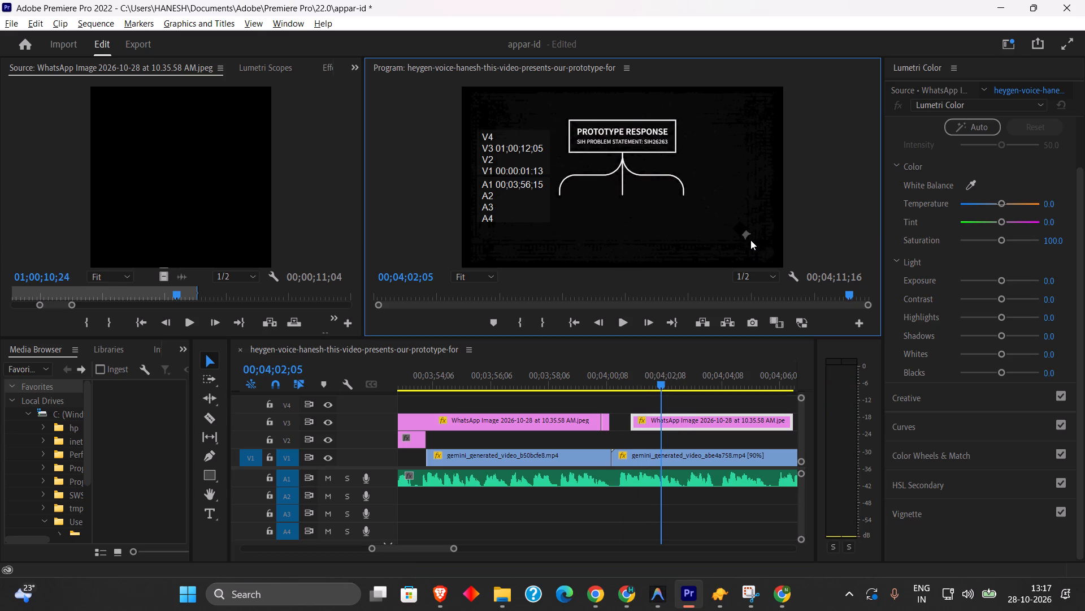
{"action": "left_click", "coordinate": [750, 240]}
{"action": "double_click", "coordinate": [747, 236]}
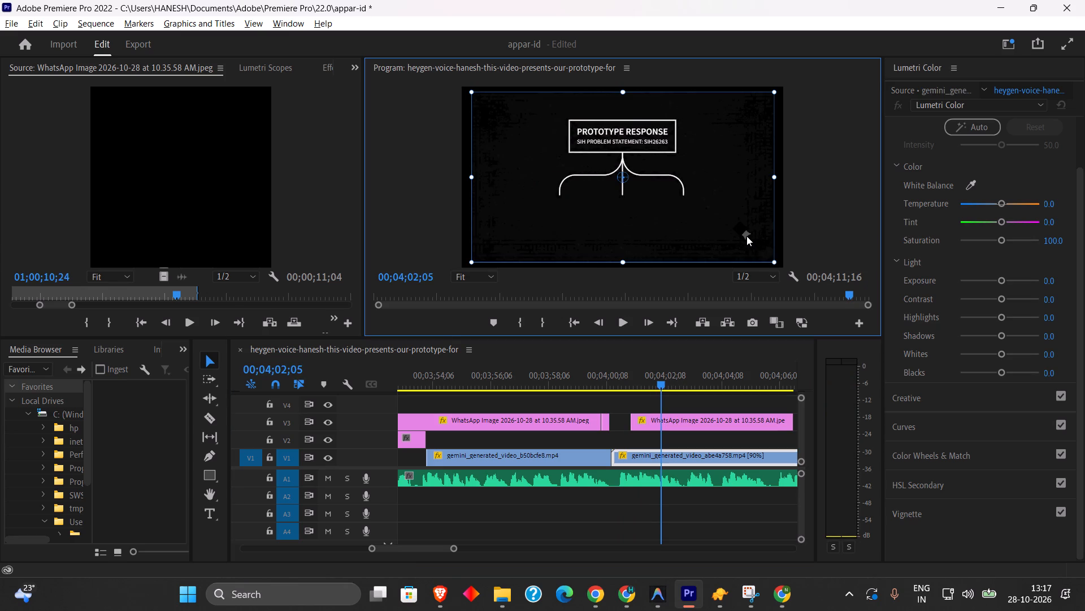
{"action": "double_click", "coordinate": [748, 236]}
Move the last WhatsApp overlay piece down to V2, starting at 00;04;00;06.
{"action": "left_click_drag", "start_coordinate": [661, 384], "coordinate": [612, 390]}
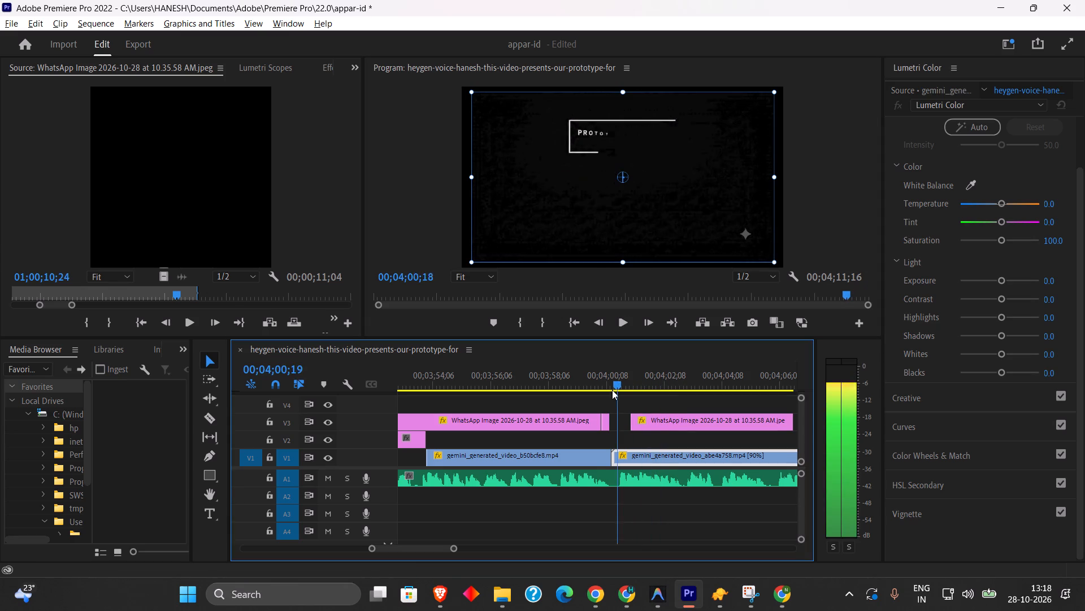
{"action": "left_click_drag", "start_coordinate": [612, 390], "coordinate": [605, 395]}
{"action": "left_click_drag", "start_coordinate": [656, 422], "coordinate": [642, 433]}
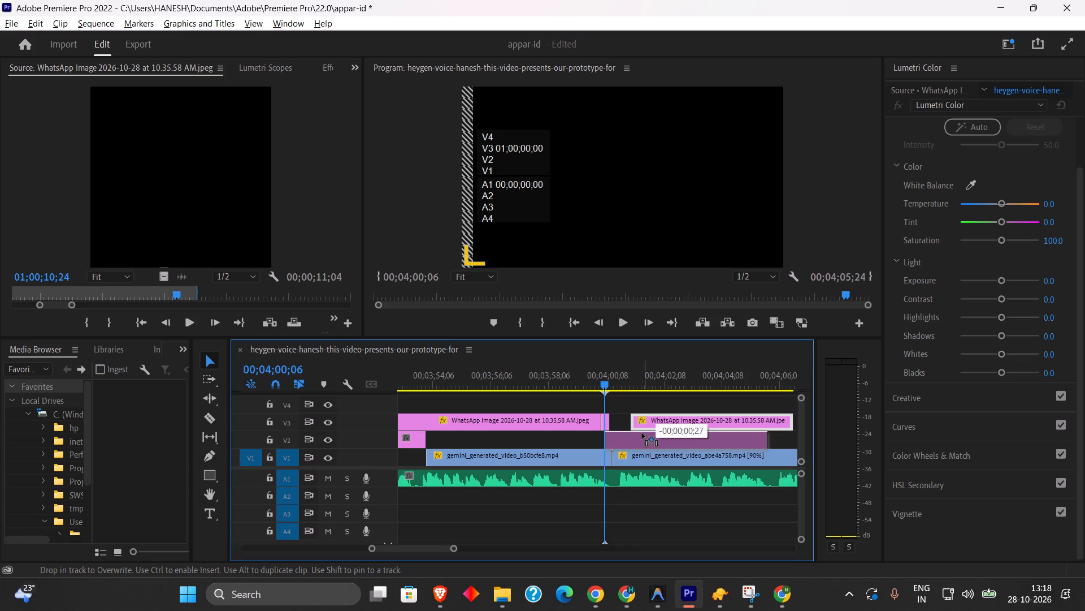
{"action": "left_click_drag", "start_coordinate": [642, 433], "coordinate": [641, 433]}
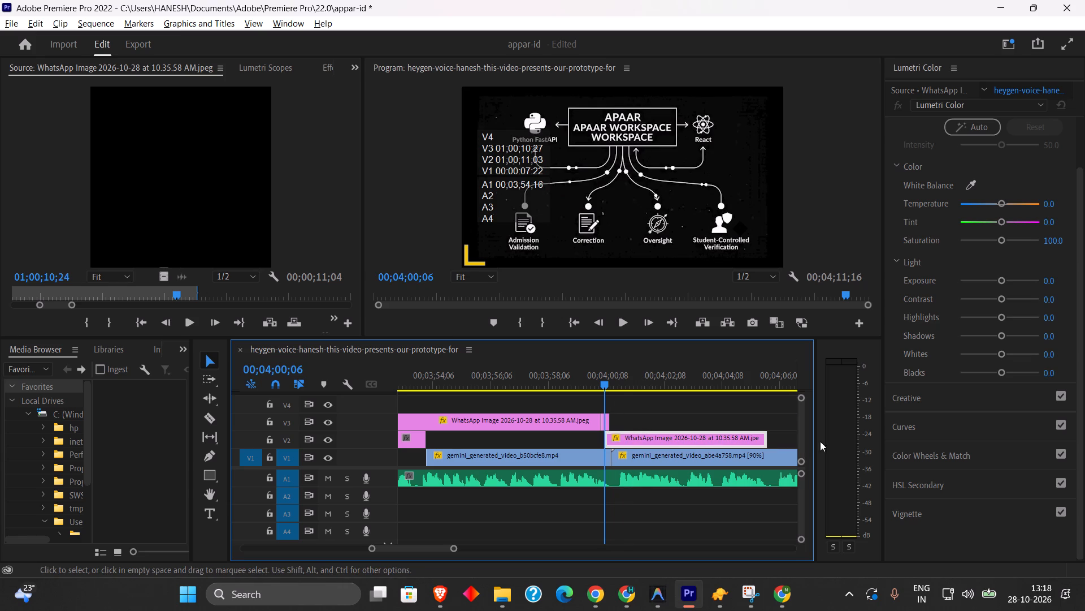
Extend the V2 overlay's end toward the end of the Prototype Response clip.
{"action": "left_click_drag", "start_coordinate": [767, 438], "coordinate": [800, 446]}
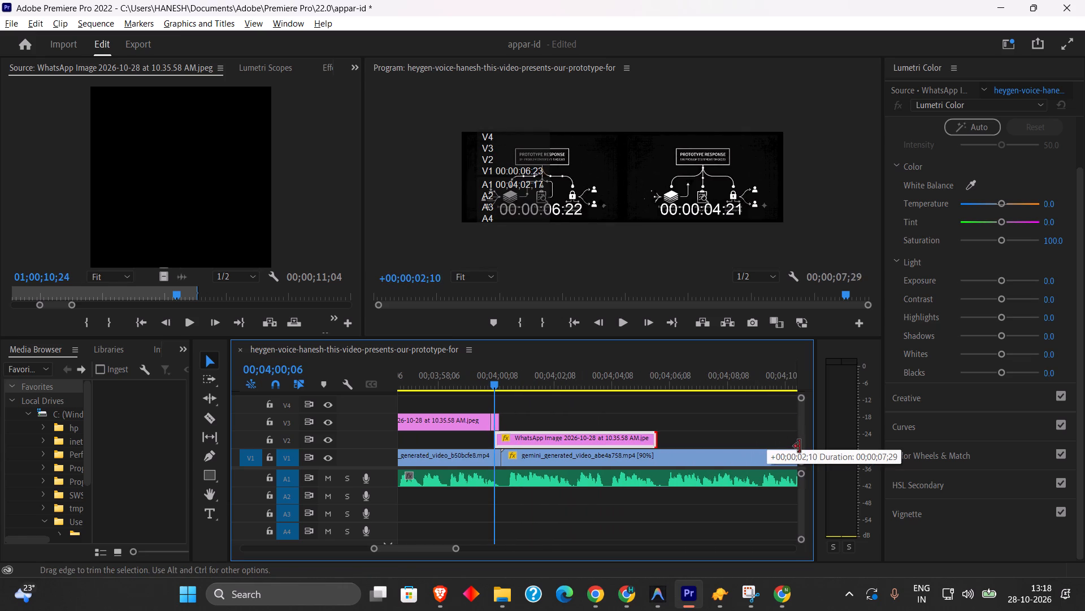
{"action": "left_click_drag", "start_coordinate": [800, 446], "coordinate": [775, 449]}
Shift the V2 overlay slightly later so it starts at about 00;04;00;13, with the Prototype Response clip.
{"action": "left_click_drag", "start_coordinate": [550, 444], "coordinate": [557, 445]}
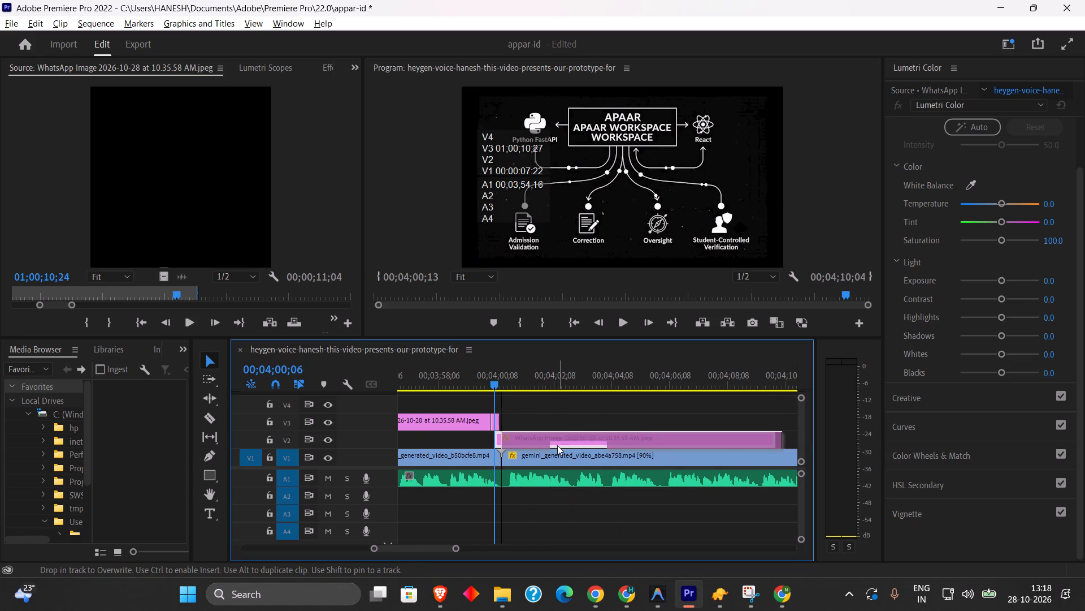
Extend the short last image segment on V3 by one frame to meet the cut to the Prototype Response clip.
{"action": "left_click", "coordinate": [499, 419]}
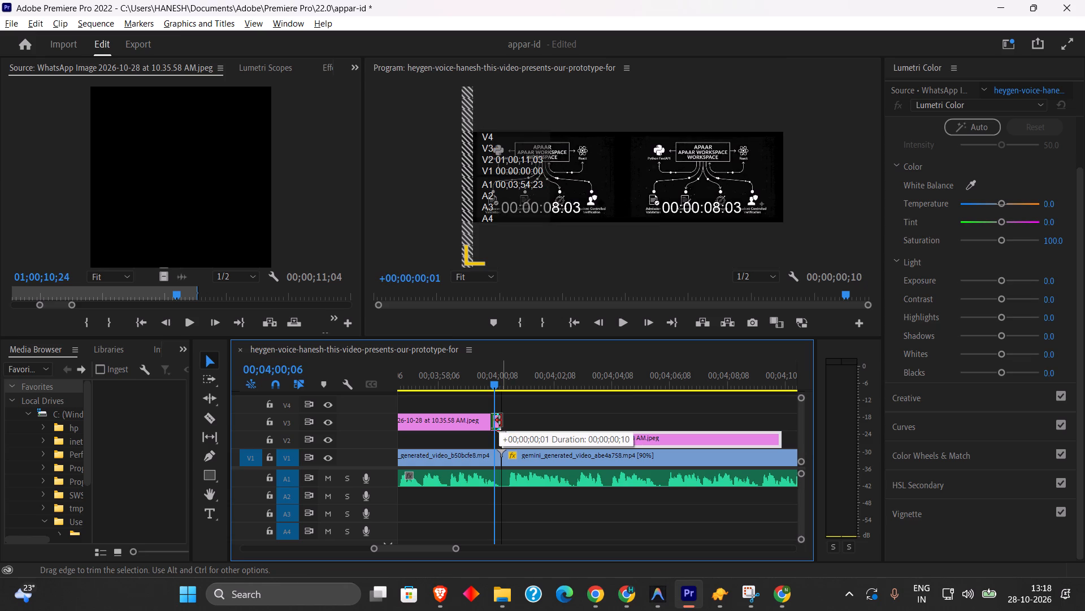
Reposition the V2 image patch over the Gemini watermark in the Prototype Response clip and play it back to check the cover.
{"action": "key", "text": "space"}
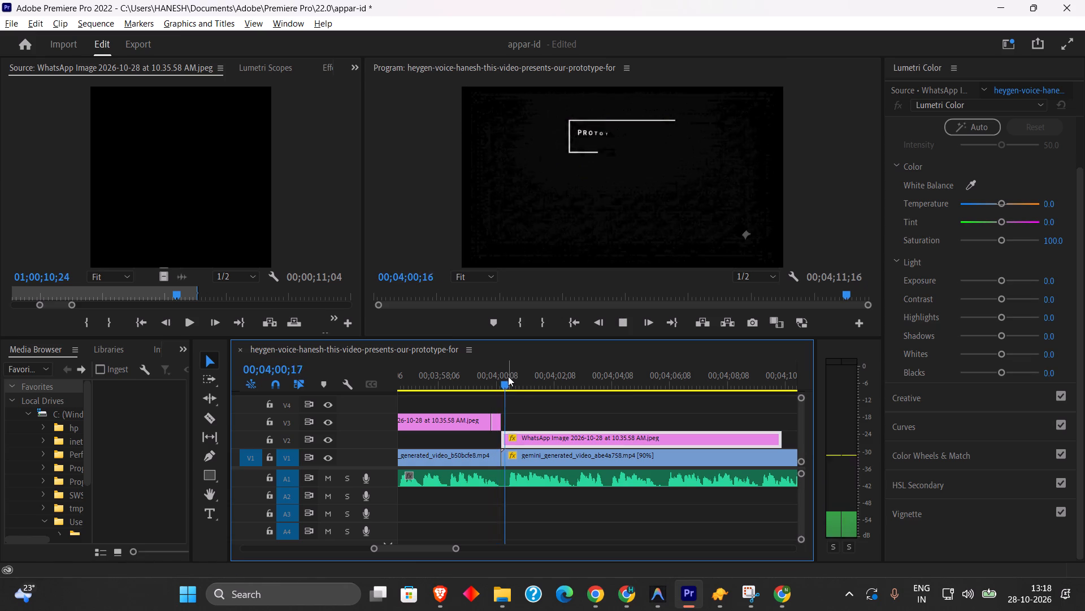
{"action": "key", "text": "space"}
{"action": "double_click", "coordinate": [738, 229]}
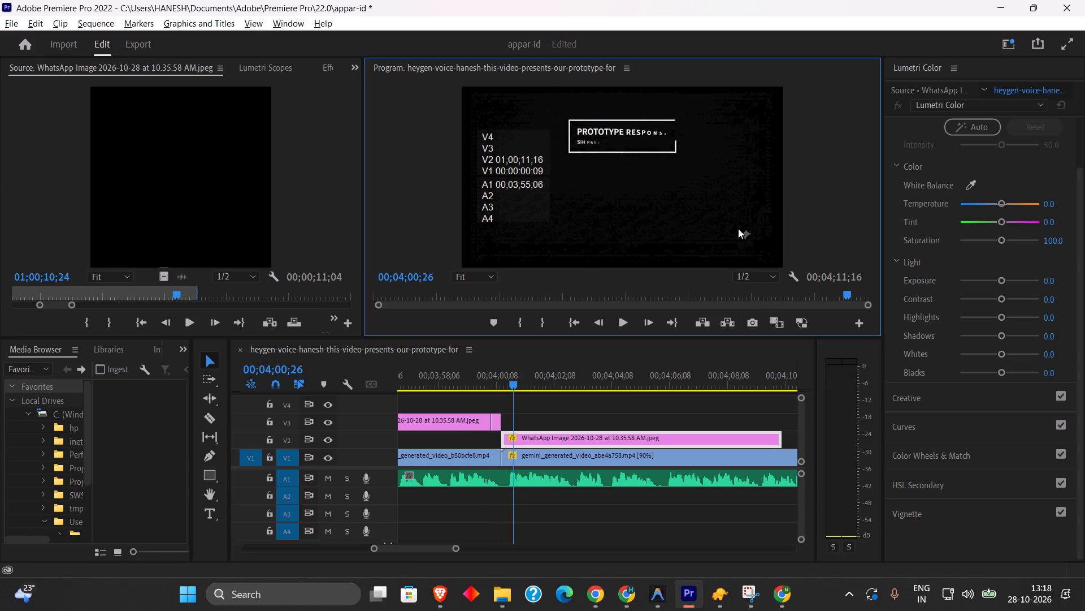
{"action": "left_click_drag", "start_coordinate": [740, 229], "coordinate": [745, 231]}
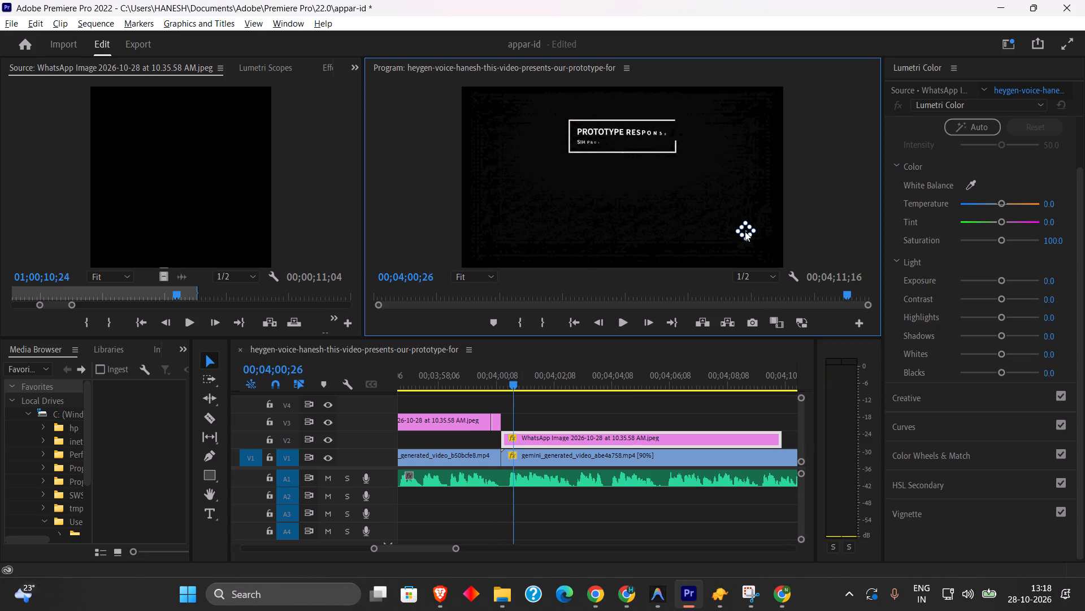
{"action": "left_click_drag", "start_coordinate": [745, 231], "coordinate": [744, 234]}
{"action": "left_click_drag", "start_coordinate": [744, 234], "coordinate": [744, 235]}
{"action": "key", "text": "space"}
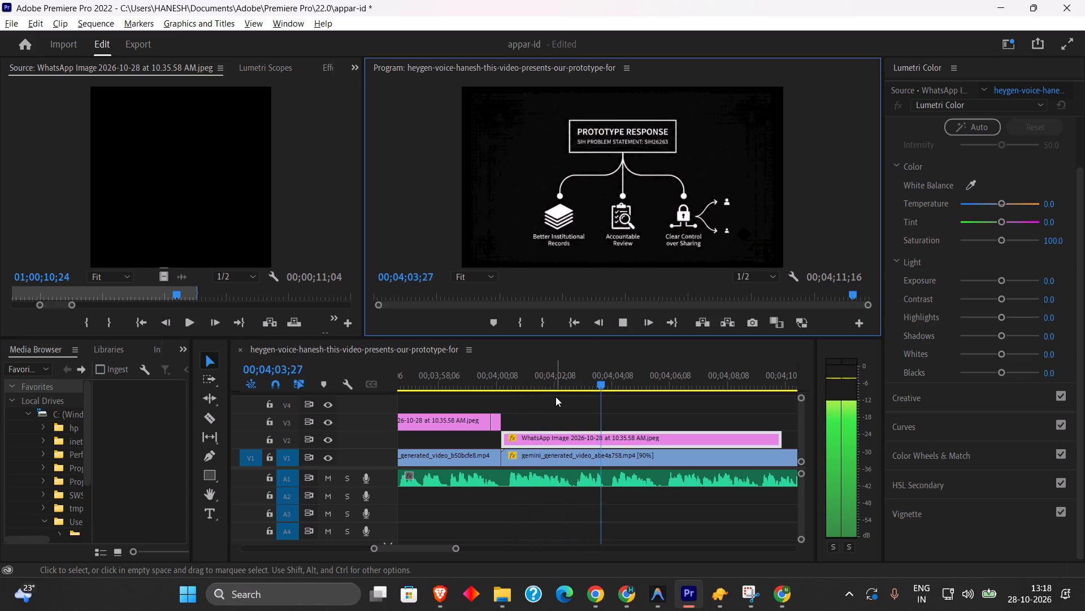
Extend the V2 watermark patch past the end of the Prototype Response clip to about 00;04;12;23.
{"action": "left_click_drag", "start_coordinate": [455, 550], "coordinate": [492, 550]}
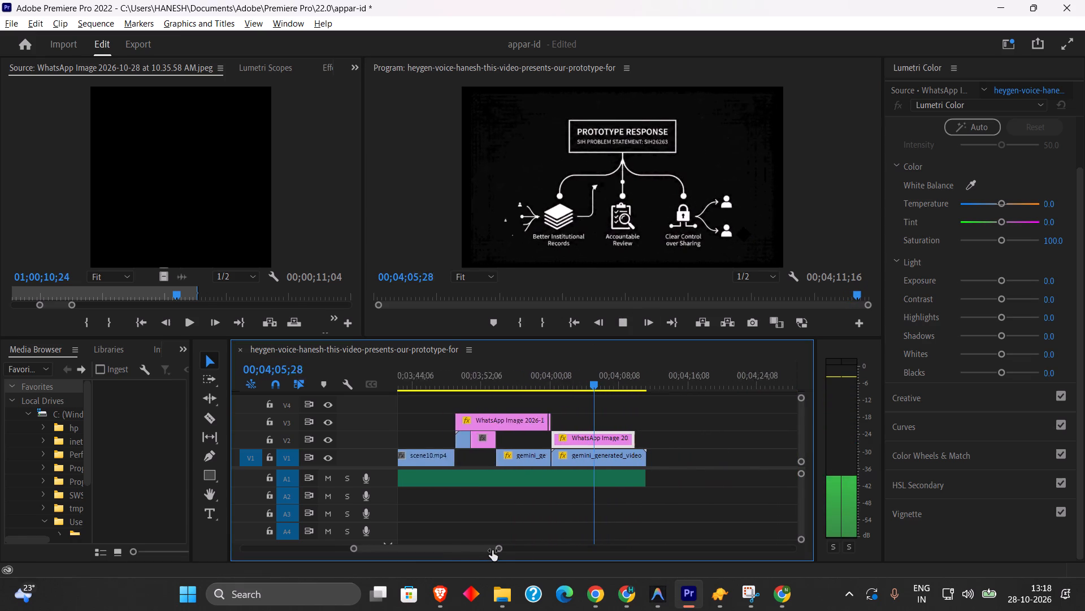
{"action": "left_click_drag", "start_coordinate": [492, 550], "coordinate": [504, 551]}
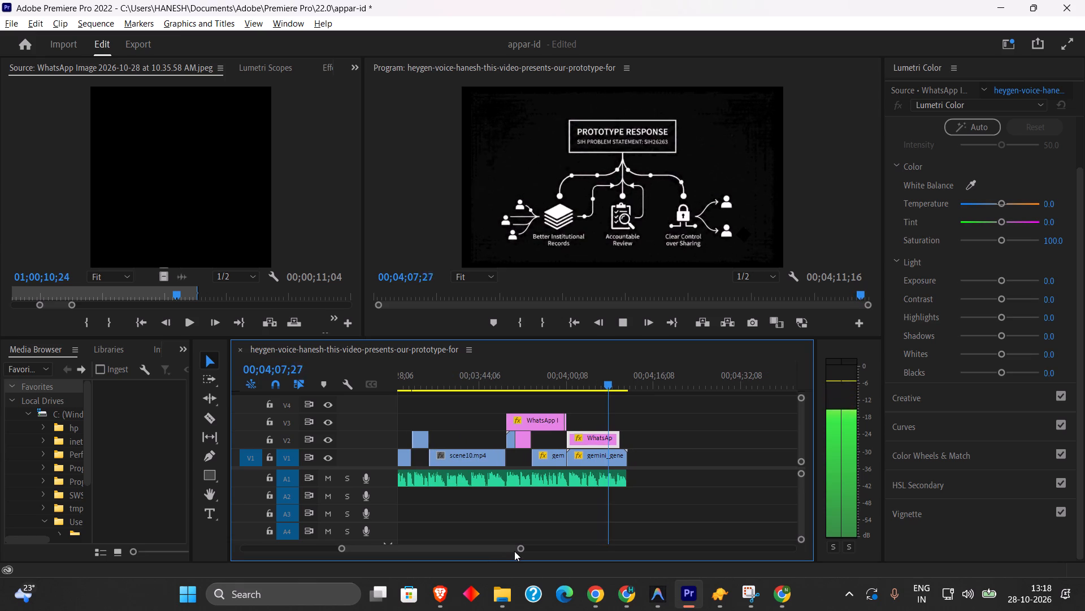
{"action": "left_click_drag", "start_coordinate": [619, 441], "coordinate": [621, 441]}
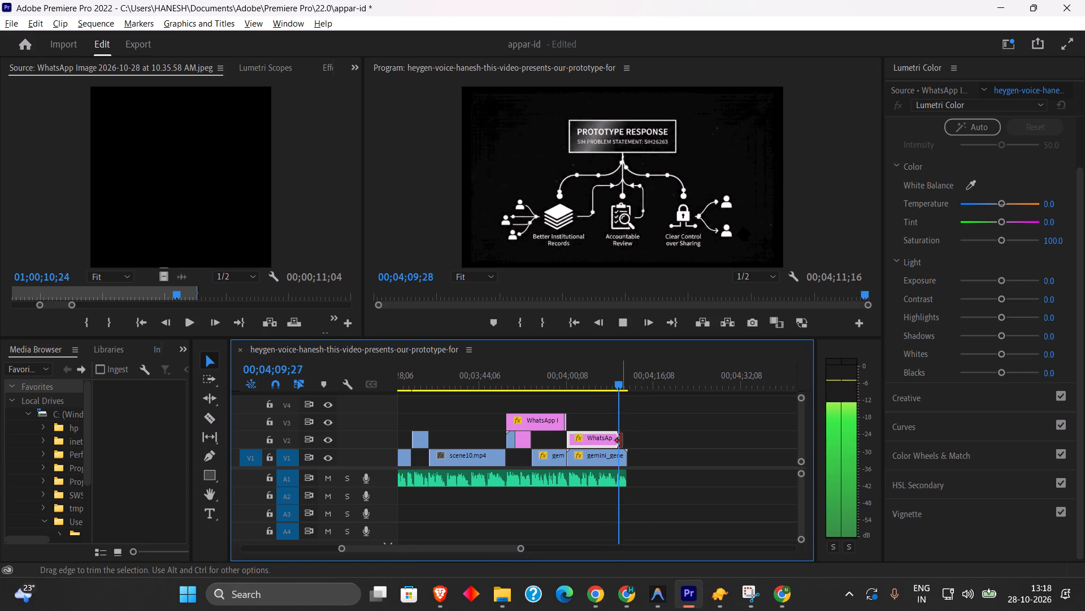
{"action": "left_click_drag", "start_coordinate": [621, 441], "coordinate": [633, 441]}
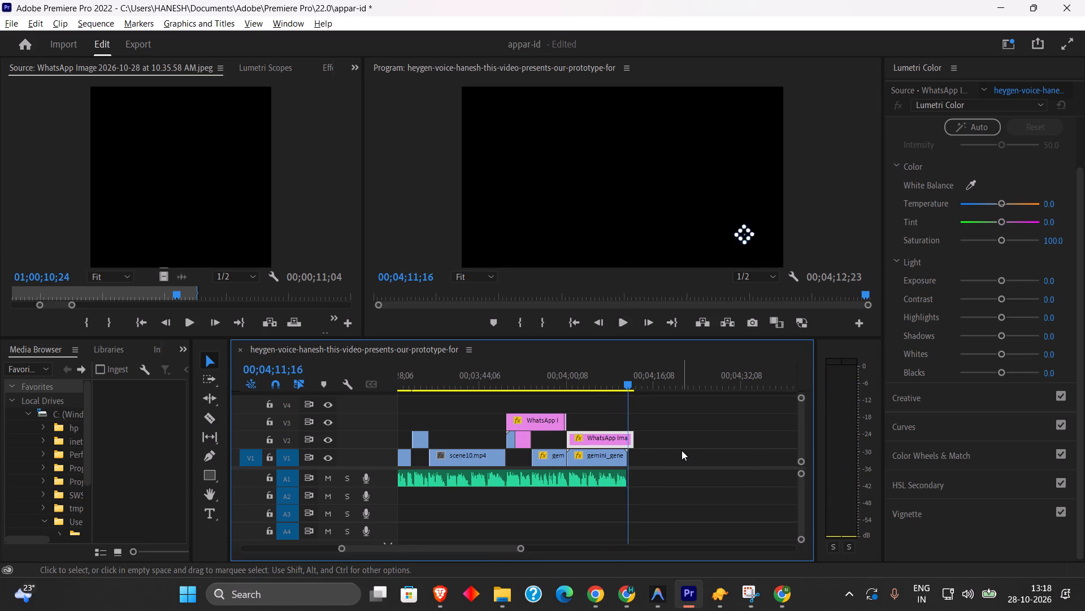
{"action": "key", "text": "space"}
Split the V1 clip and V2 patch at 00;04;11;12, where the voice-over ends, and delete the leftover pieces.
{"action": "left_click_drag", "start_coordinate": [522, 552], "coordinate": [506, 552]}
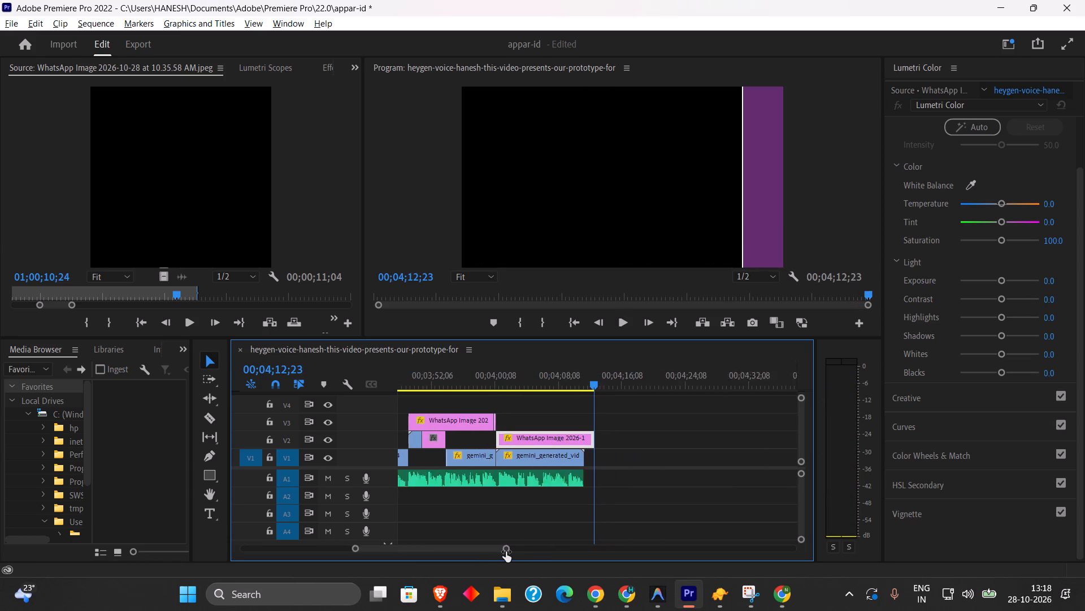
{"action": "left_click_drag", "start_coordinate": [506, 552], "coordinate": [471, 554]}
{"action": "left_click_drag", "start_coordinate": [544, 380], "coordinate": [551, 382]}
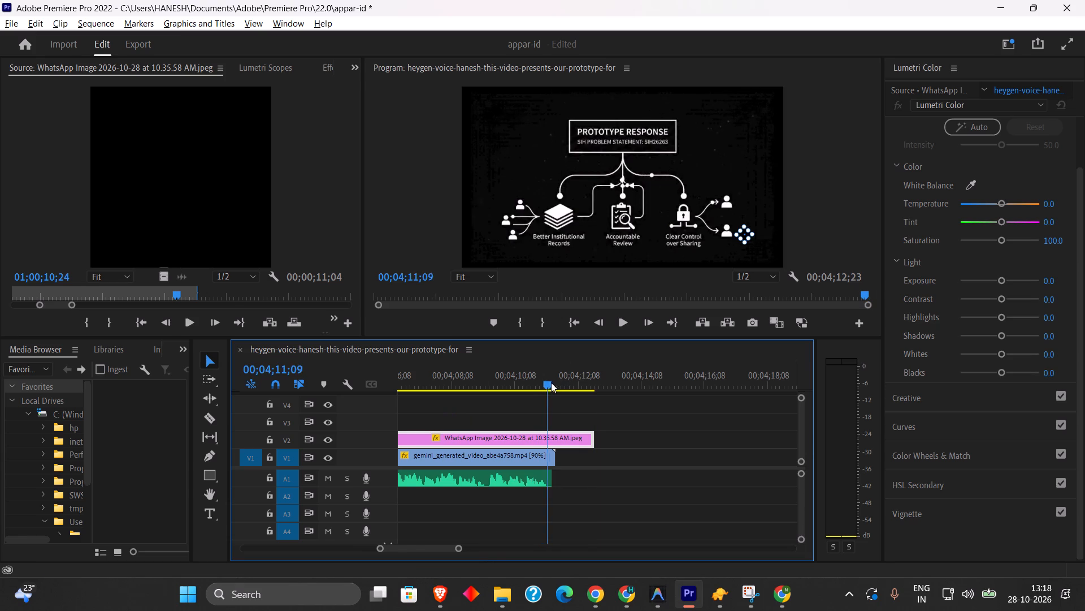
{"action": "left_click_drag", "start_coordinate": [551, 382], "coordinate": [553, 384]}
{"action": "left_click", "coordinate": [531, 455]}
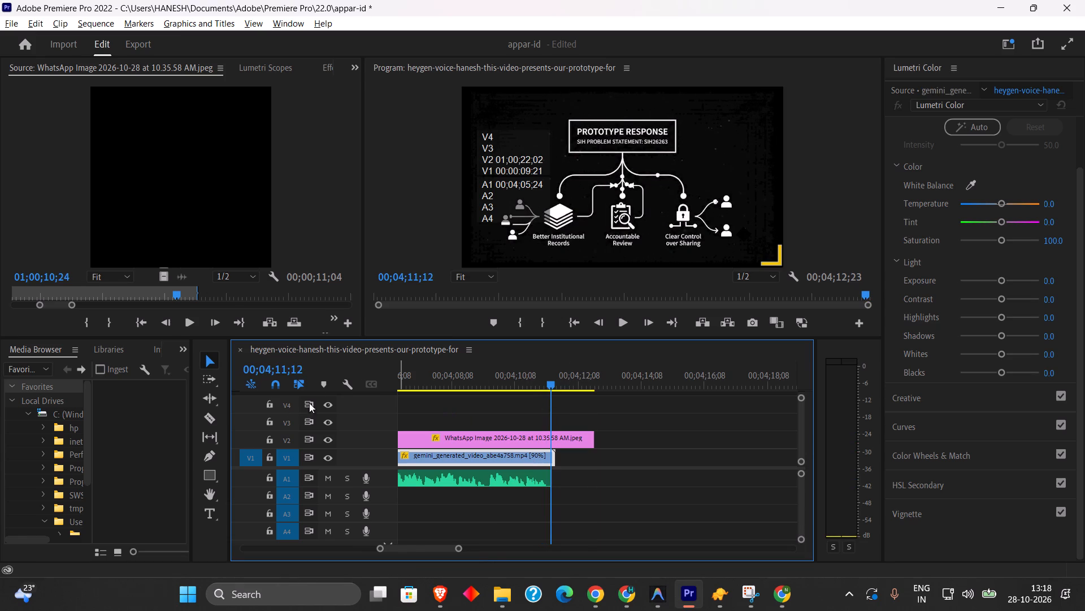
{"action": "left_click", "coordinate": [206, 420]}
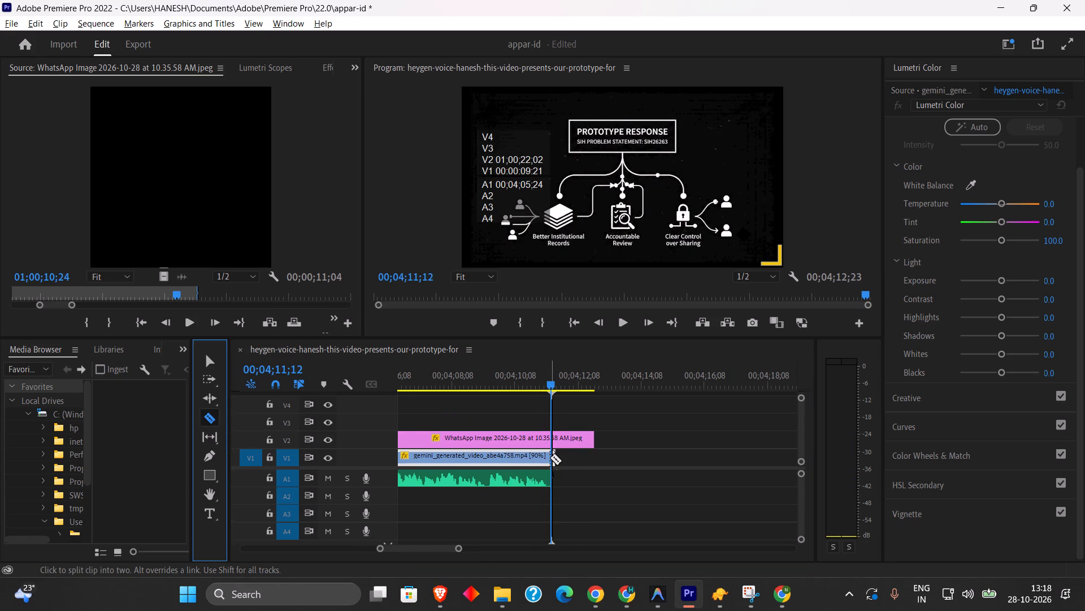
{"action": "left_click", "coordinate": [550, 458]}
{"action": "left_click", "coordinate": [551, 438]}
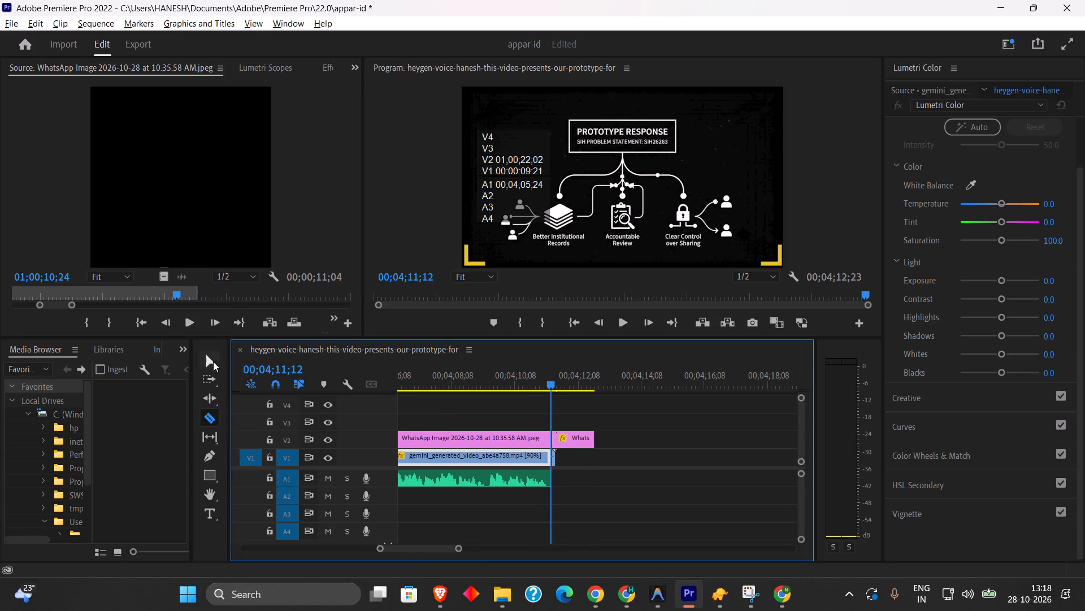
{"action": "left_click", "coordinate": [213, 362]}
{"action": "left_click_drag", "start_coordinate": [567, 467], "coordinate": [554, 449]}
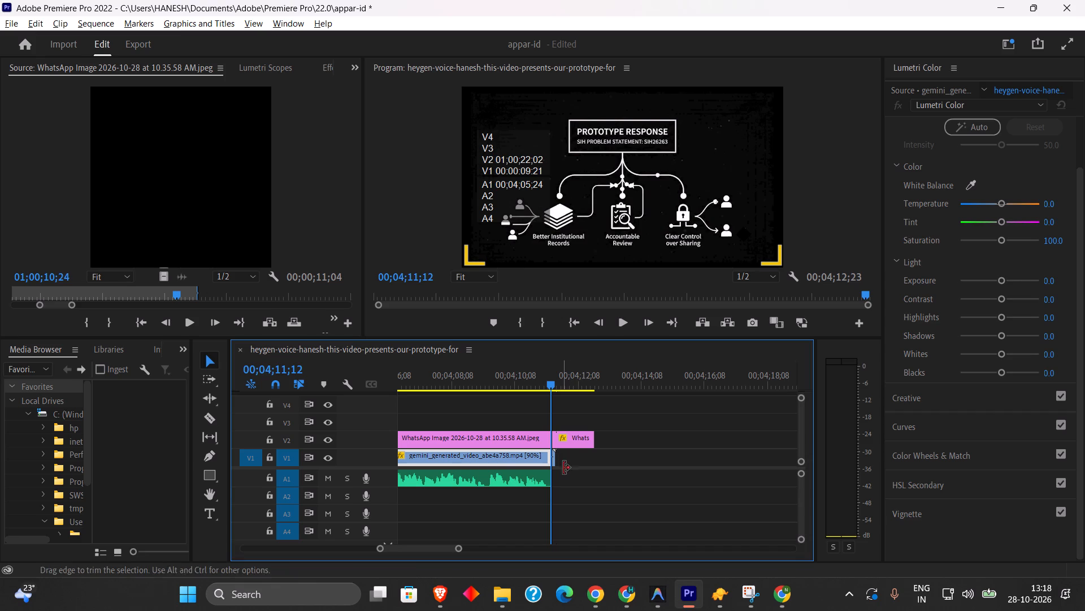
{"action": "left_click_drag", "start_coordinate": [563, 469], "coordinate": [554, 433]}
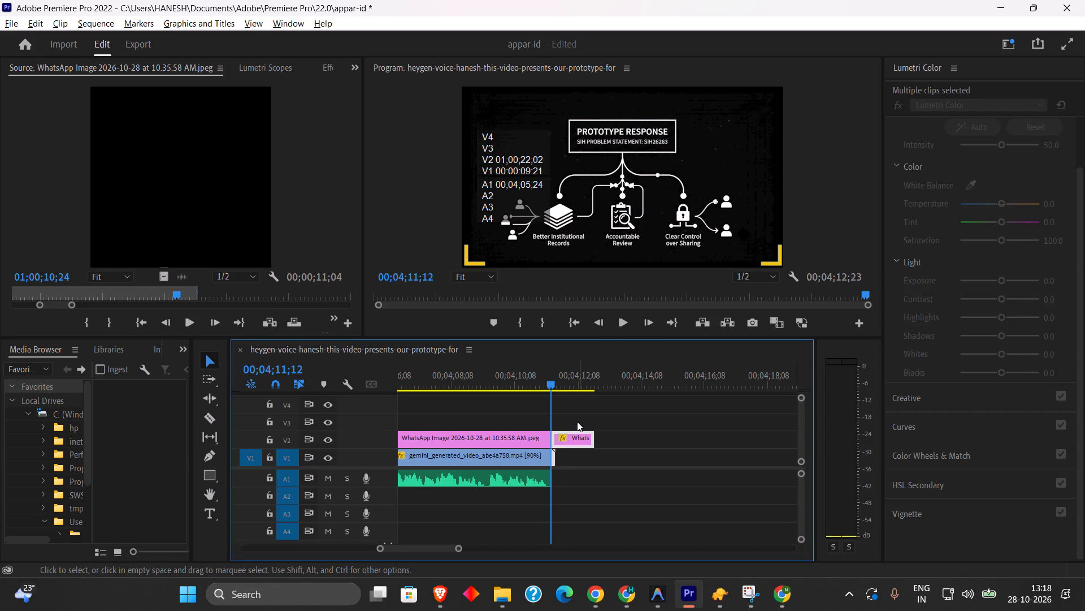
{"action": "key", "text": "BackSpace"}
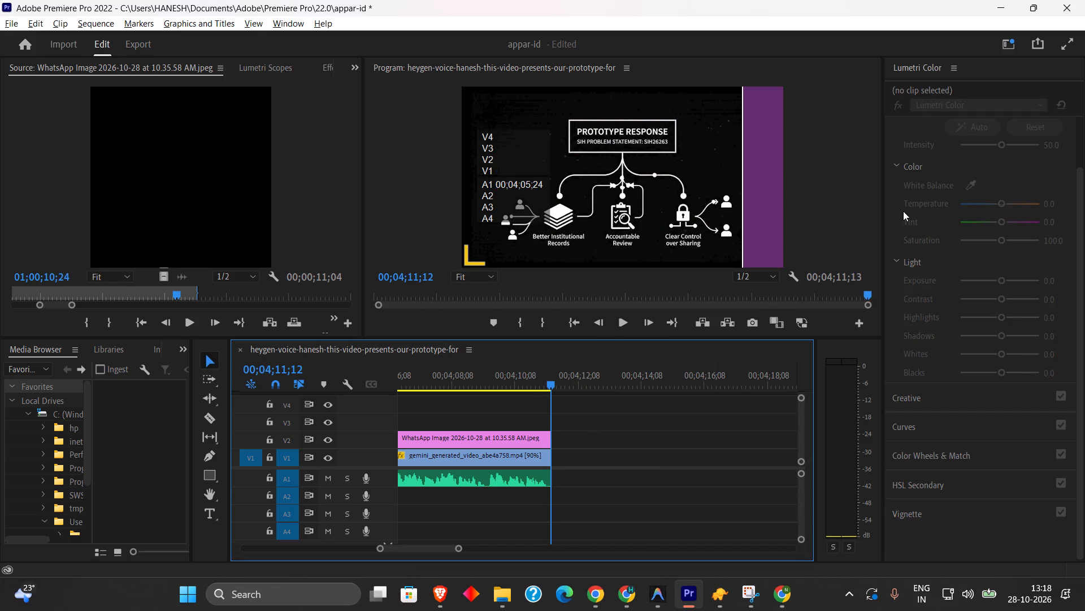
Open the Quick Export save location and create a folder named sih inside the Premiere Pro 22.0 folder.
{"action": "left_click", "coordinate": [1043, 44]}
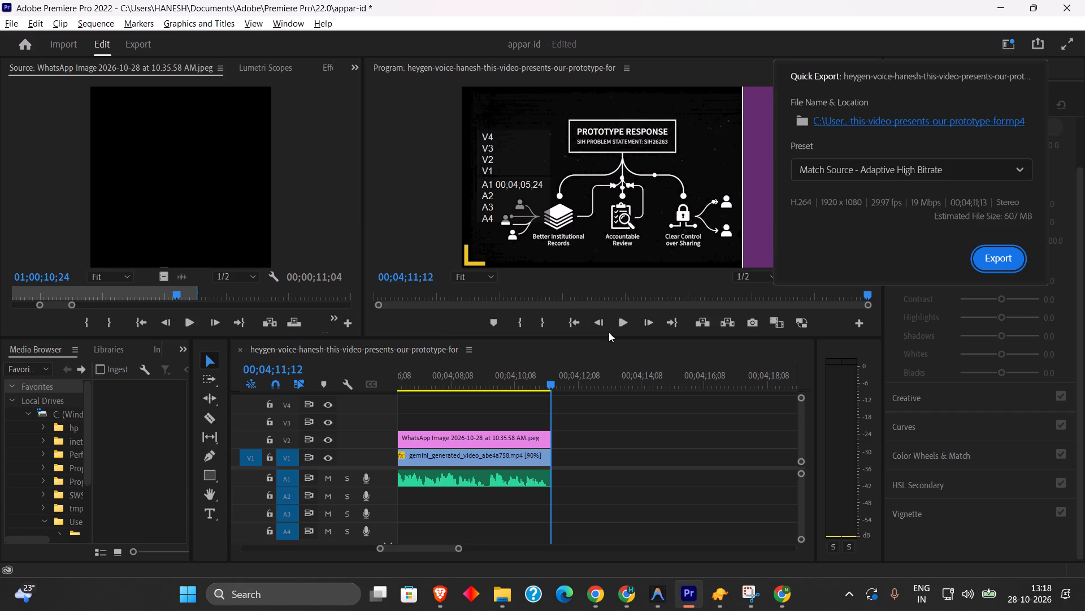
{"action": "left_click", "coordinate": [932, 174]}
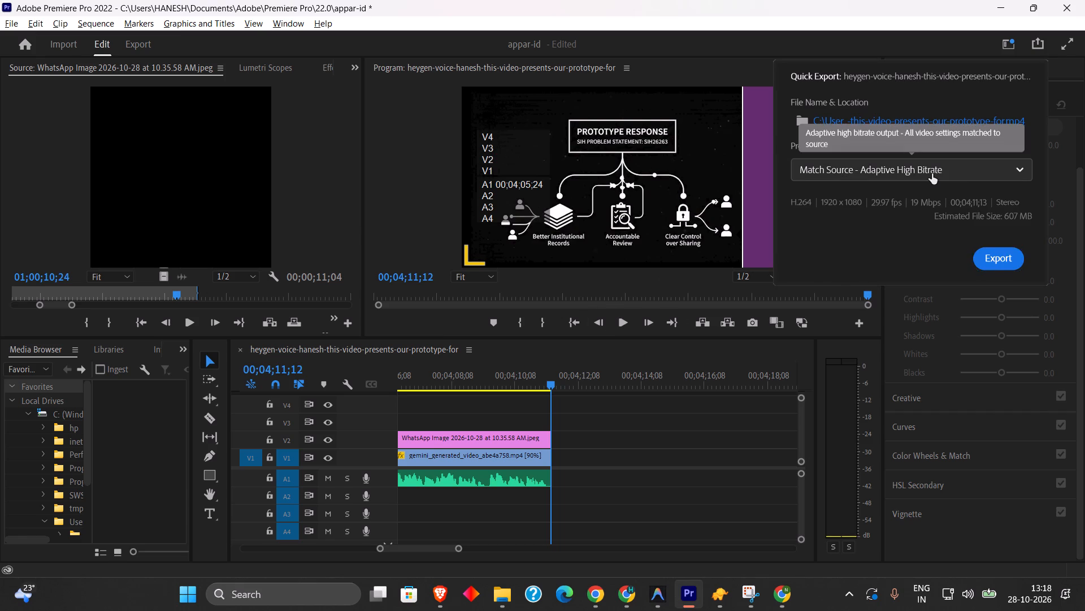
{"action": "left_click", "coordinate": [932, 174]}
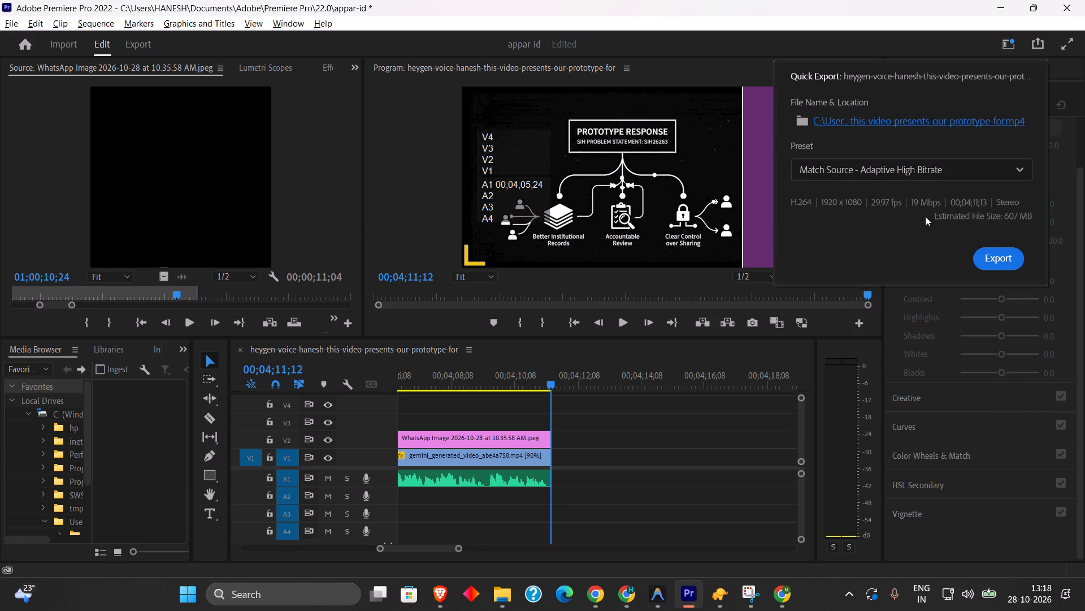
{"action": "left_click", "coordinate": [891, 122]}
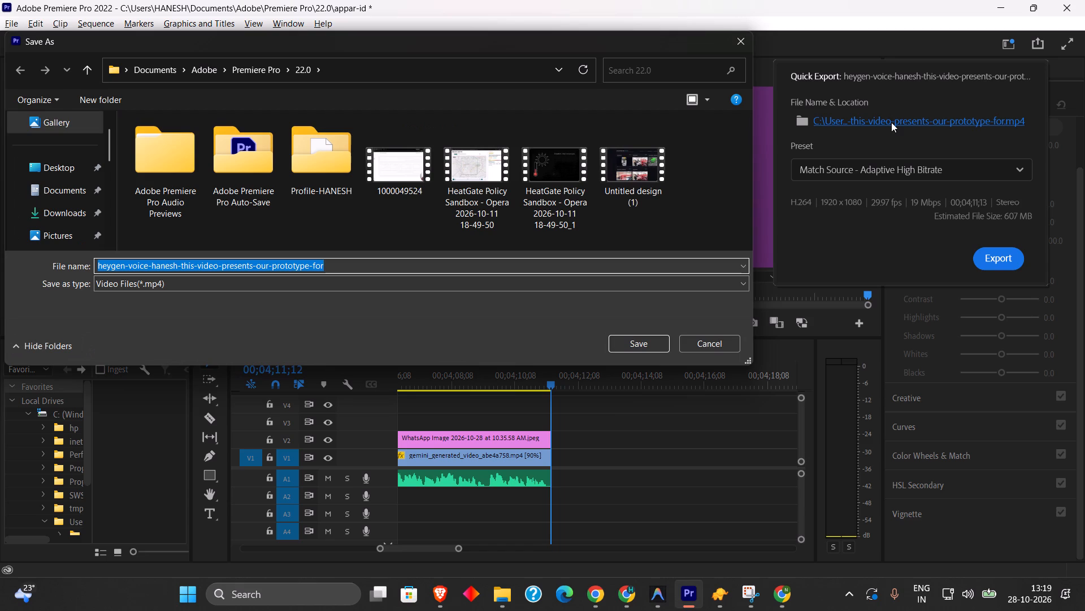
{"action": "scroll", "coordinate": [462, 219], "scroll_direction": "down", "scroll_amount": 2}
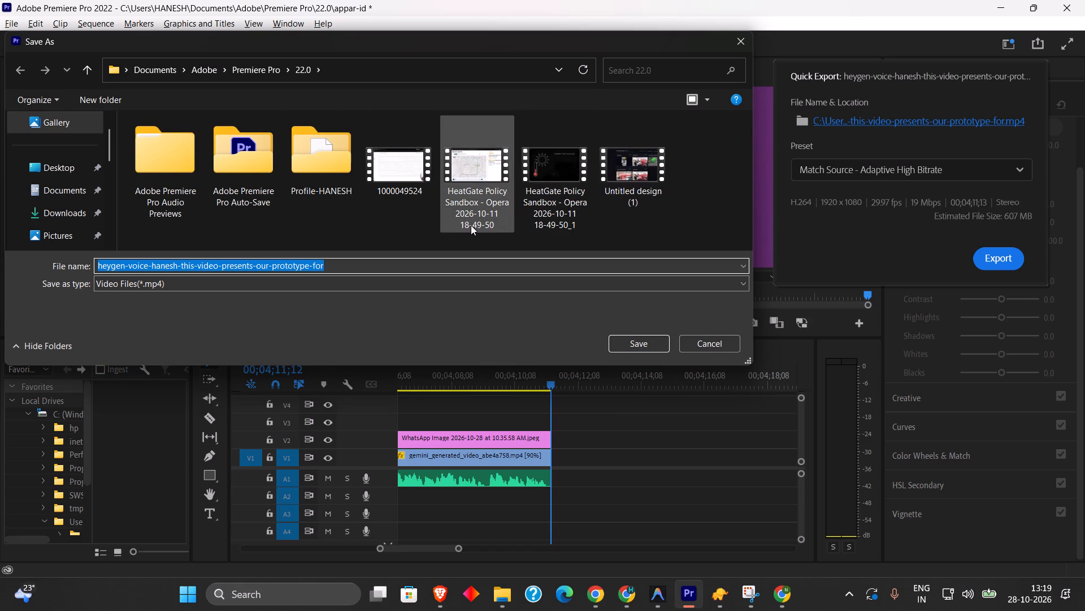
{"action": "scroll", "coordinate": [623, 222], "scroll_direction": "down", "scroll_amount": 5}
{"action": "right_click", "coordinate": [625, 223]}
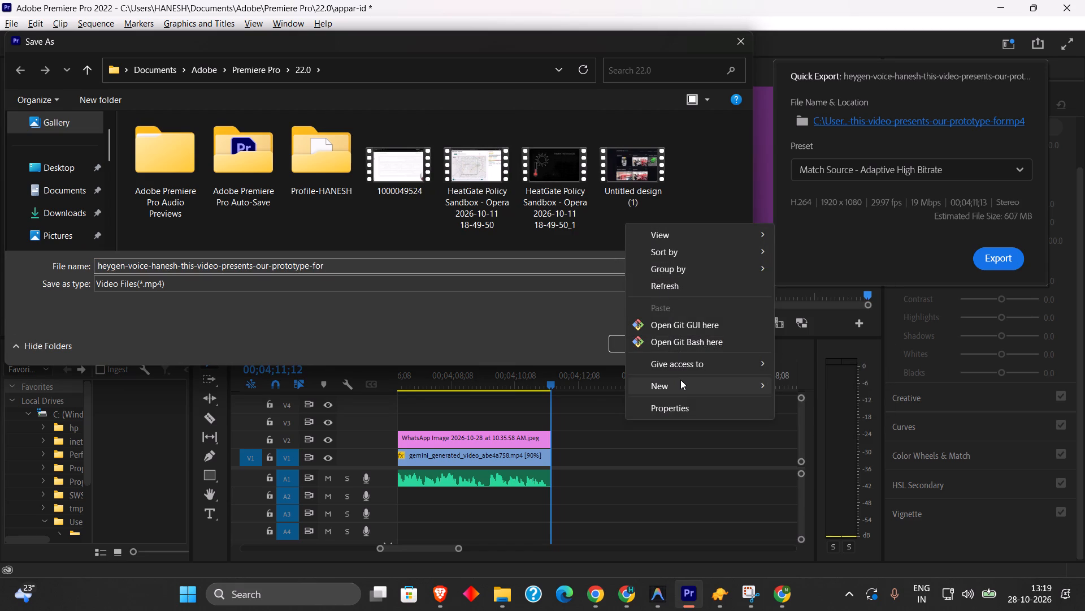
{"action": "left_click", "coordinate": [680, 380]}
{"action": "left_click", "coordinate": [789, 384]}
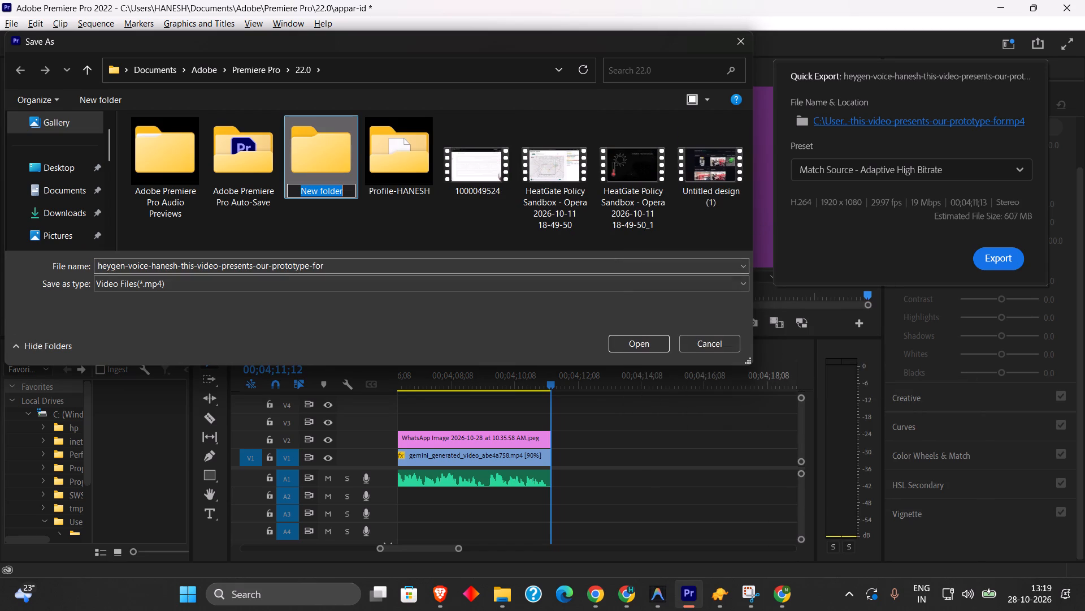
{"action": "type", "text": "sih"}
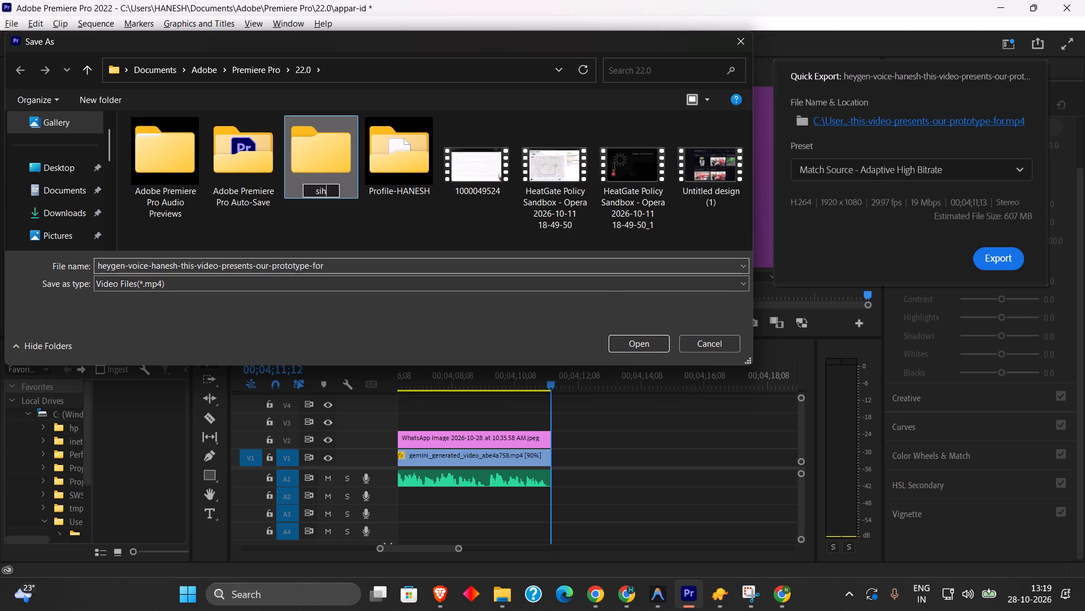
{"action": "key", "text": "Return"}
Set the export file name to appar-id-final as an MP4 saved in the sih folder.
{"action": "left_click", "coordinate": [255, 279]}
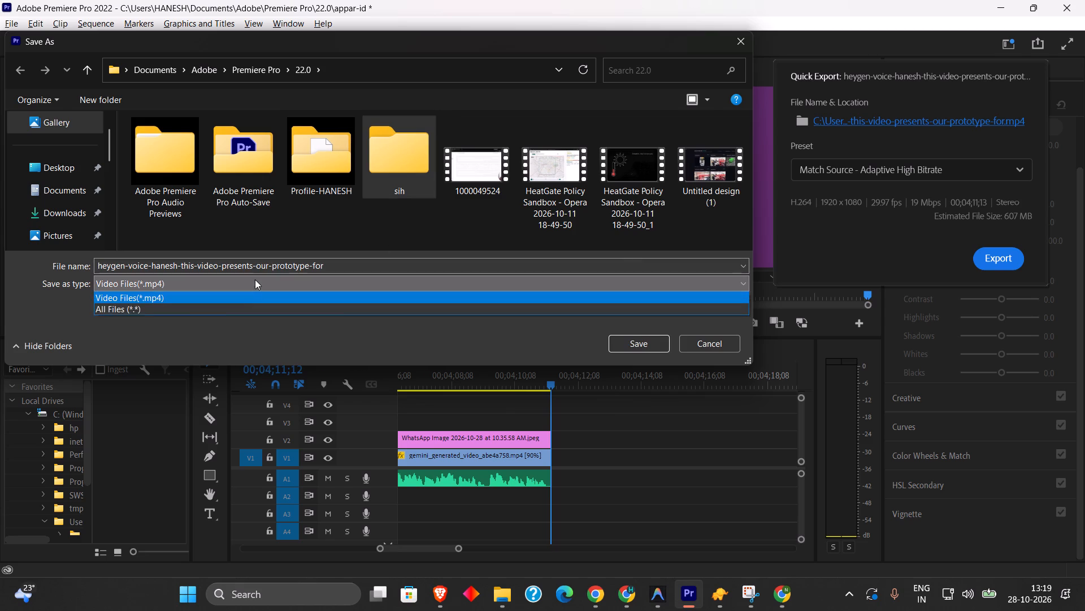
{"action": "left_click", "coordinate": [255, 279]}
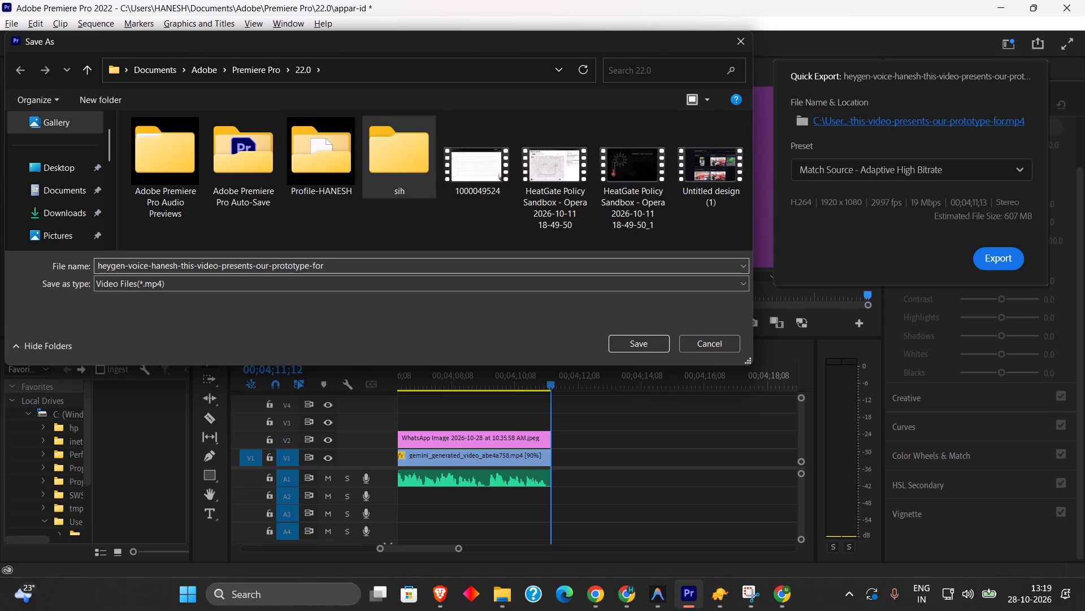
{"action": "left_click", "coordinate": [362, 269]}
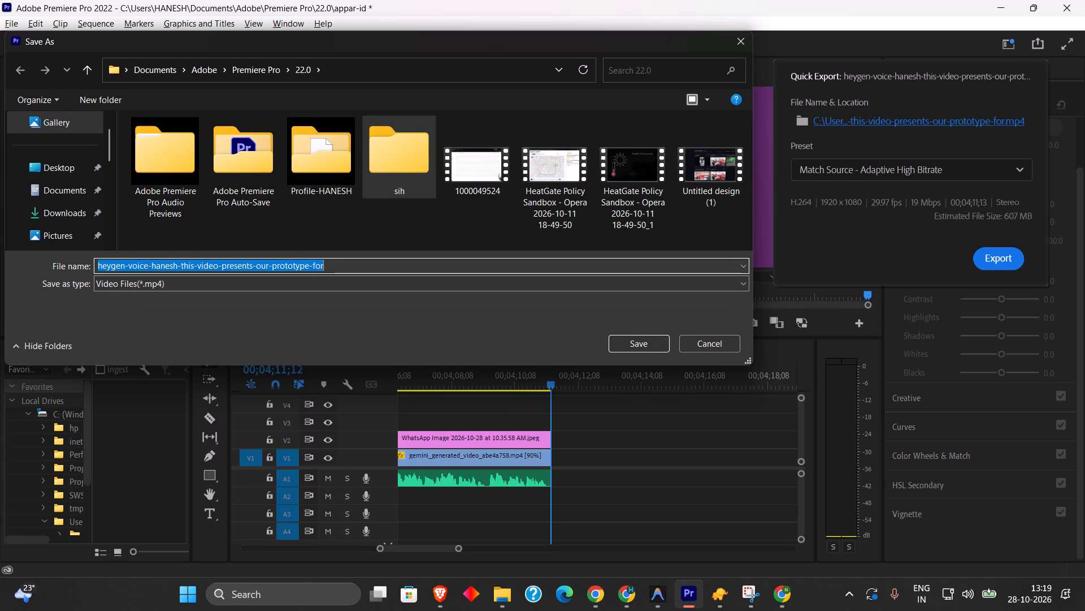
{"action": "type", "text": "appar-id"}
{"action": "type", "text": "-fia"}
{"action": "key", "text": "BackSpace"}
{"action": "type", "text": "ba"}
{"action": "key", "text": "BackSpace"}
{"action": "key", "text": "BackSpace"}
{"action": "type", "text": "nal"}
{"action": "double_click", "coordinate": [402, 165]}
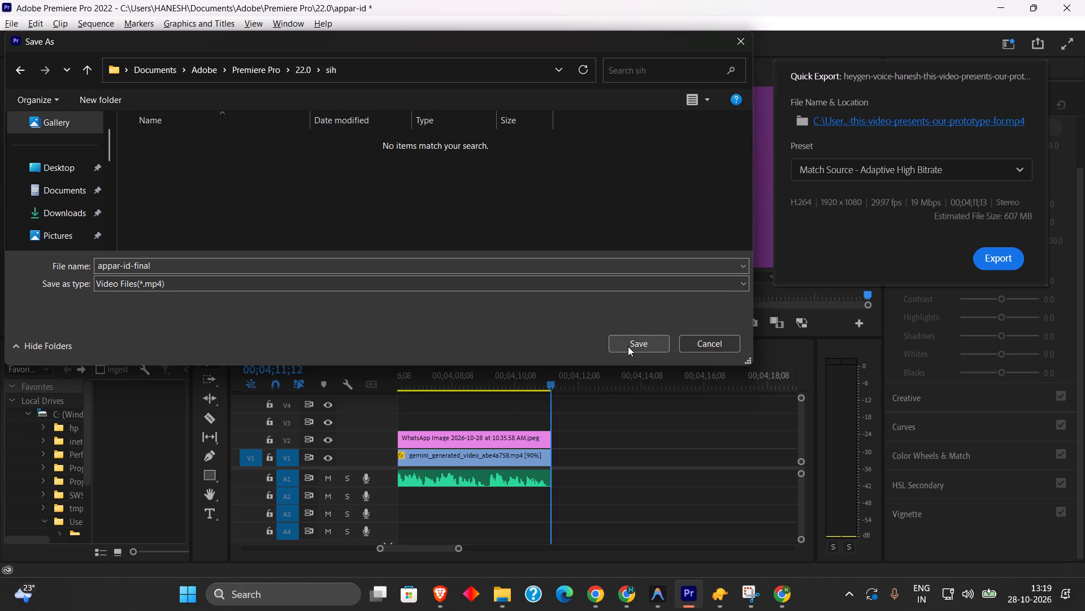
{"action": "left_click", "coordinate": [628, 346]}
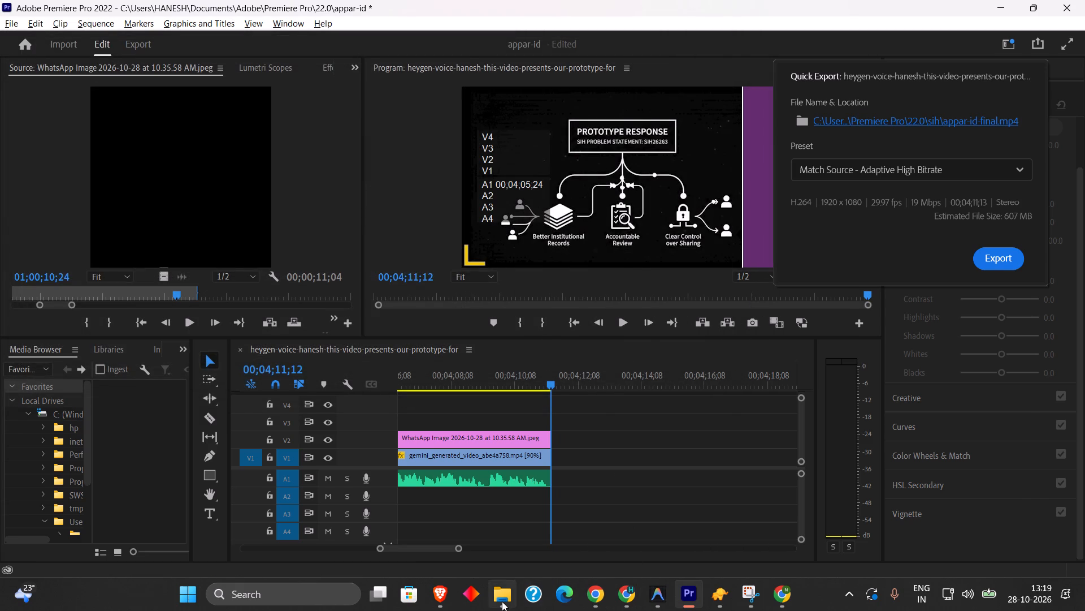
Check the sih folder in File Explorer and export the sequence with the Match Source - Adaptive High Bitrate preset.
{"action": "left_click", "coordinate": [502, 601]}
{"action": "double_click", "coordinate": [344, 180]}
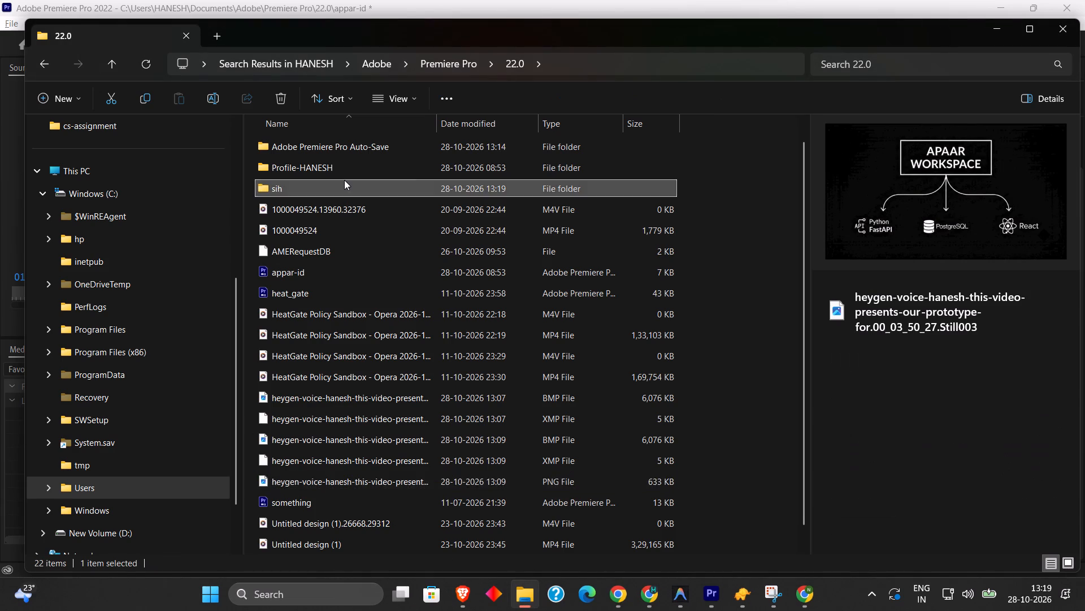
{"action": "key", "text": "alt+Tab"}
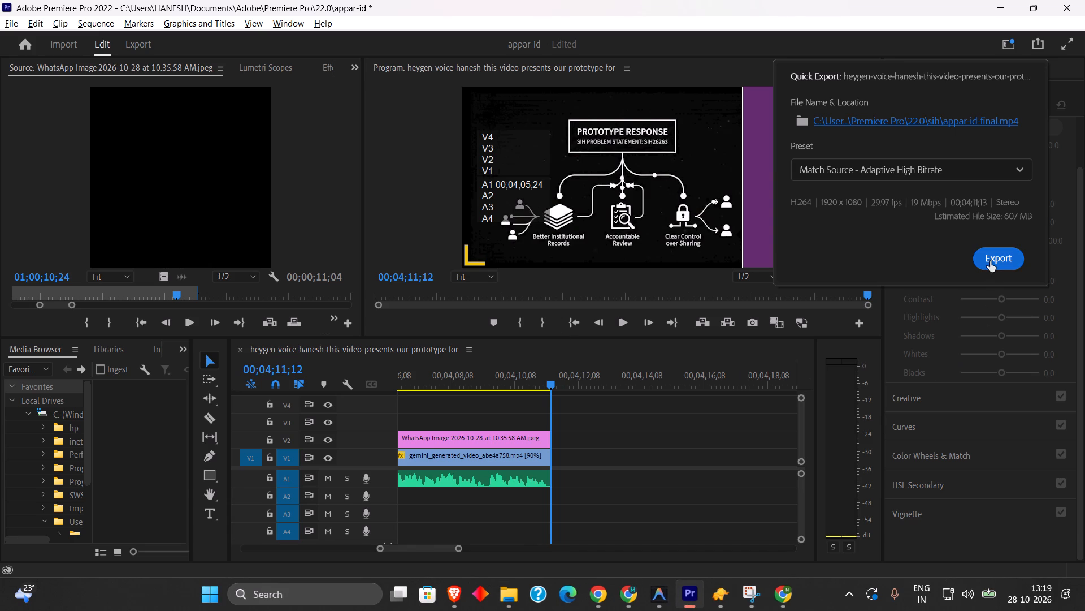
{"action": "left_click", "coordinate": [990, 261]}
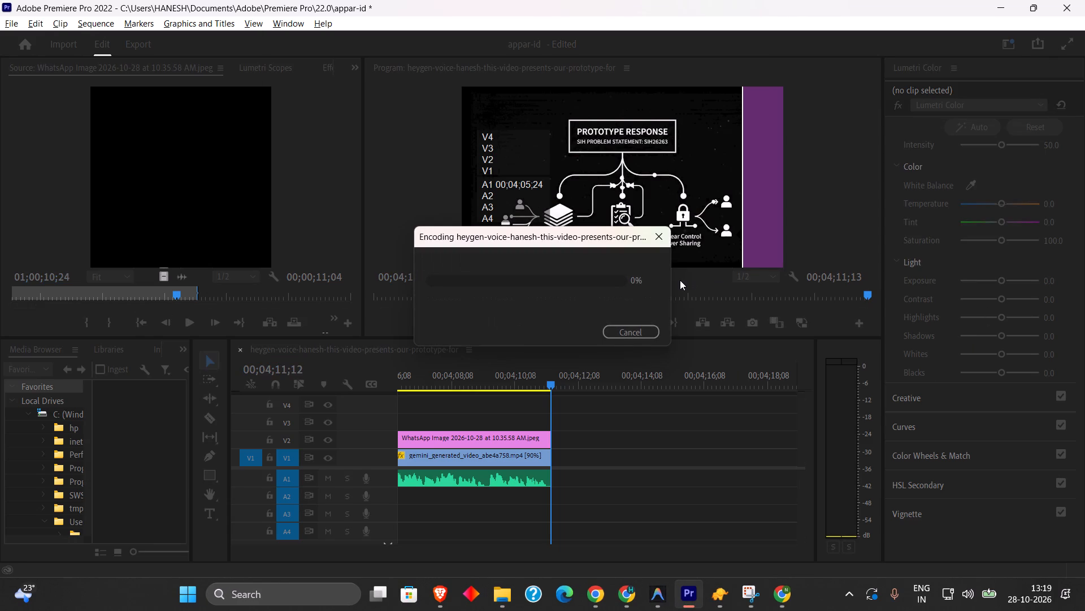
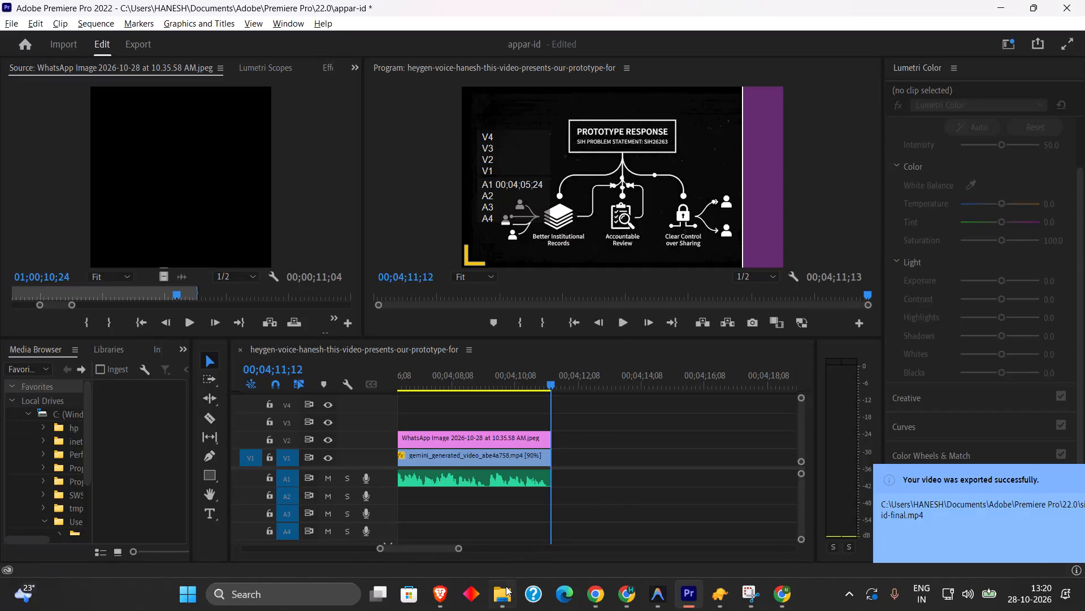
Switch to the sih folder in File Explorer and open the exported appar-id-final MP4 for playback.
{"action": "double_click", "coordinate": [506, 586]}
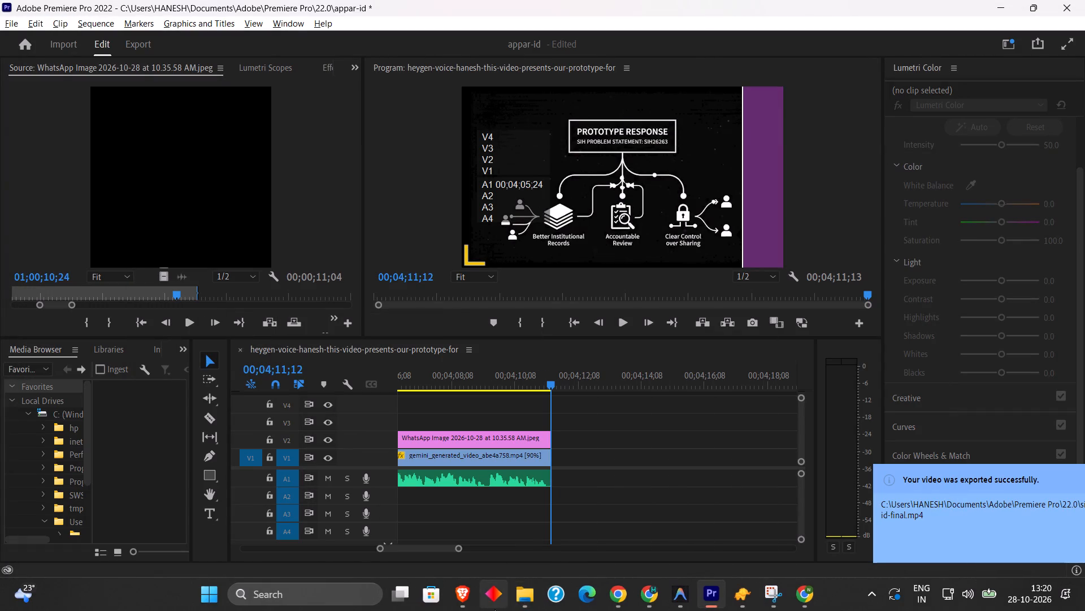
{"action": "left_click", "coordinate": [514, 603]}
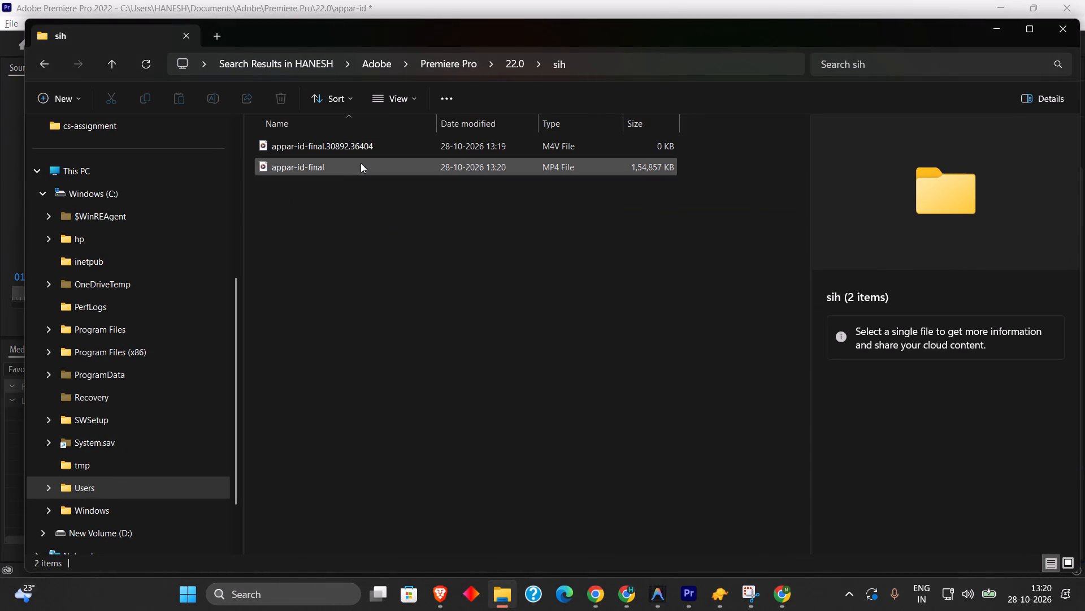
{"action": "double_click", "coordinate": [361, 163]}
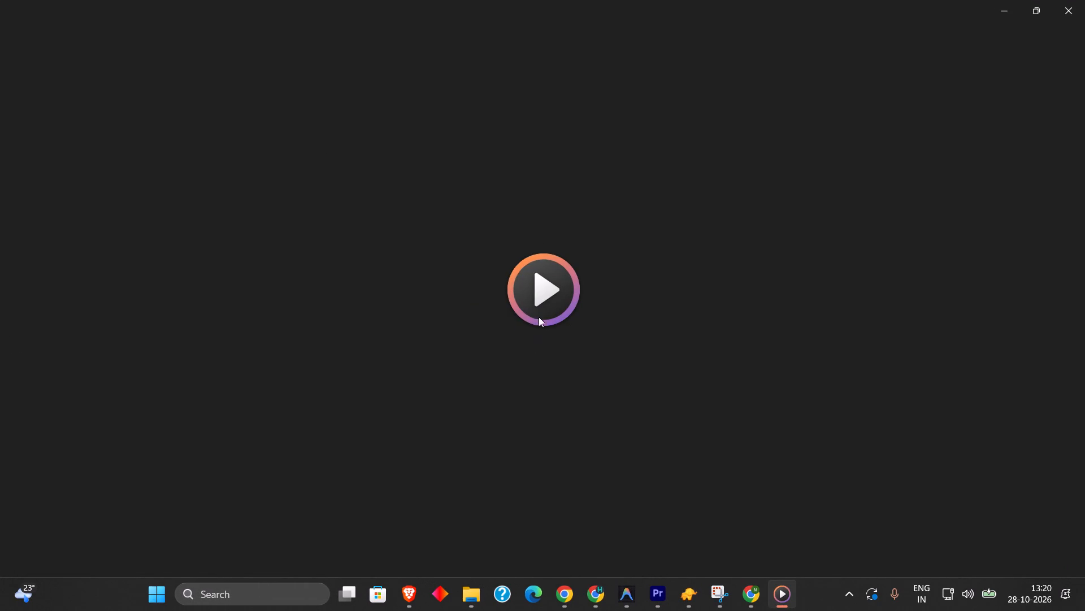
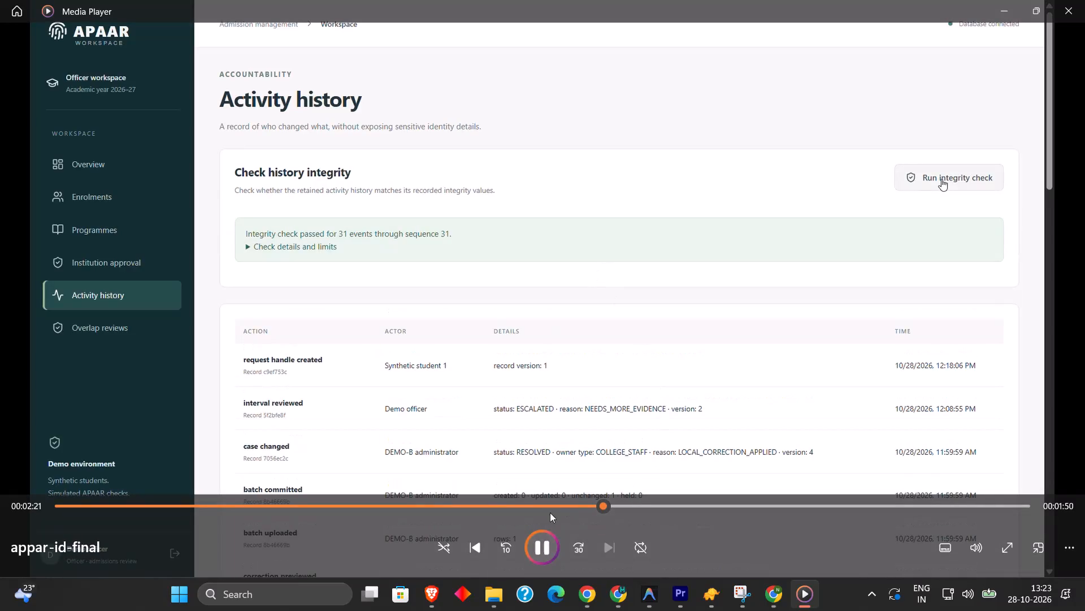
Replay the overlap review decision segment of appar-id-final from about 2:03 and pause it at about 2:09.
{"action": "left_click", "coordinate": [532, 548]}
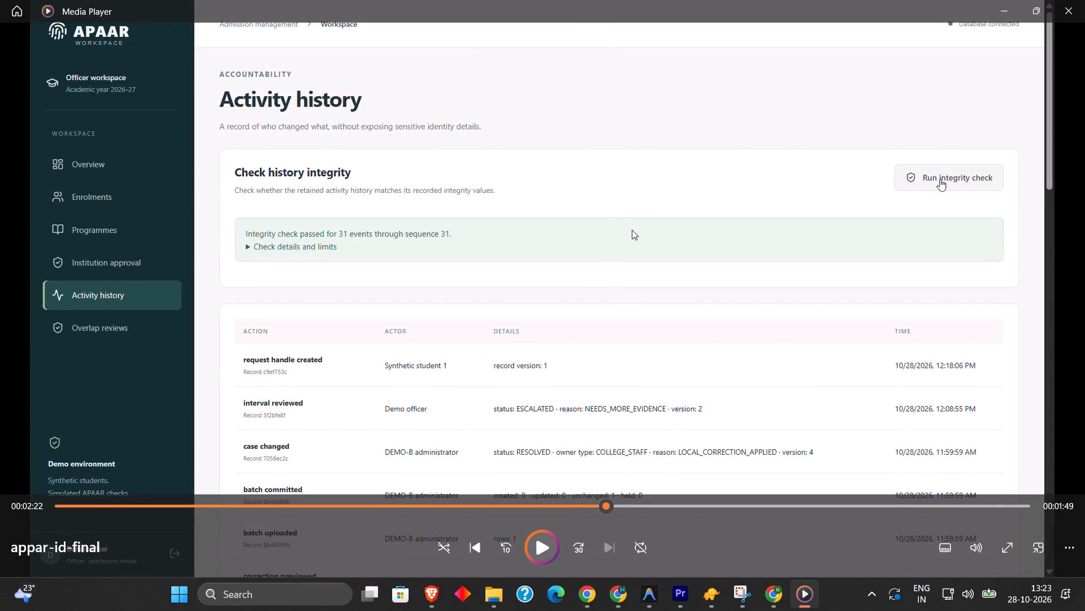
{"action": "left_click", "coordinate": [565, 507]}
{"action": "left_click", "coordinate": [539, 504]}
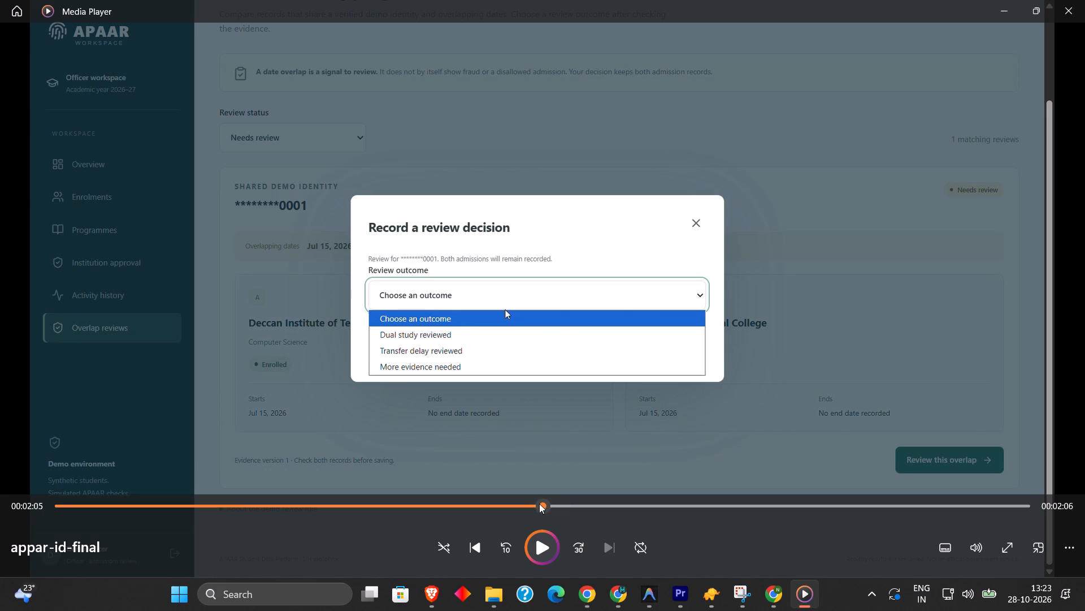
{"action": "left_click", "coordinate": [534, 505]}
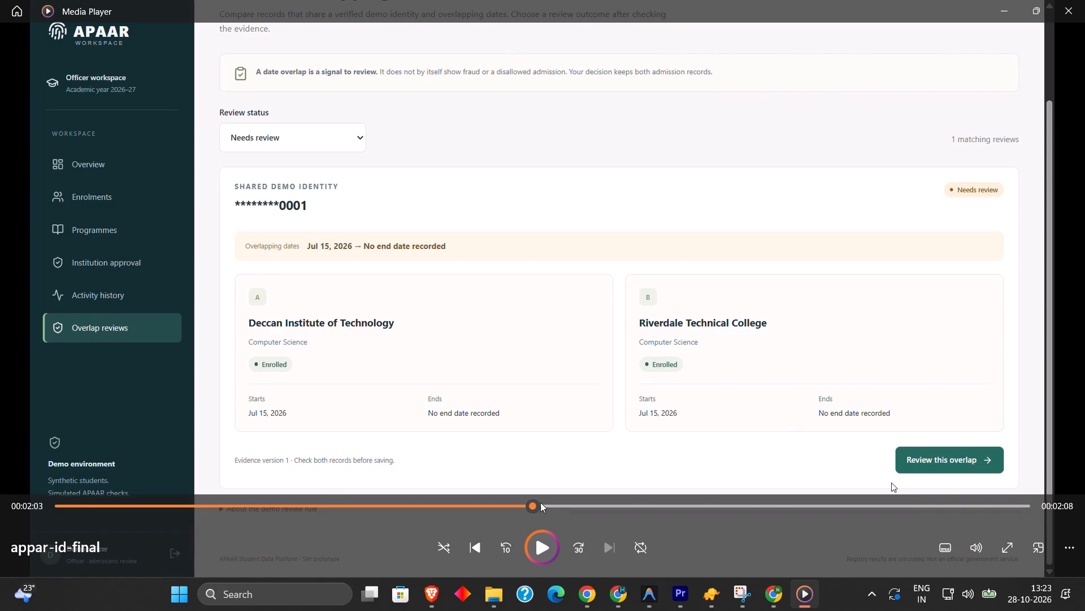
{"action": "left_click", "coordinate": [541, 502]}
{"action": "left_click", "coordinate": [535, 502]}
{"action": "key", "text": "space"}
{"action": "key", "text": "space"}
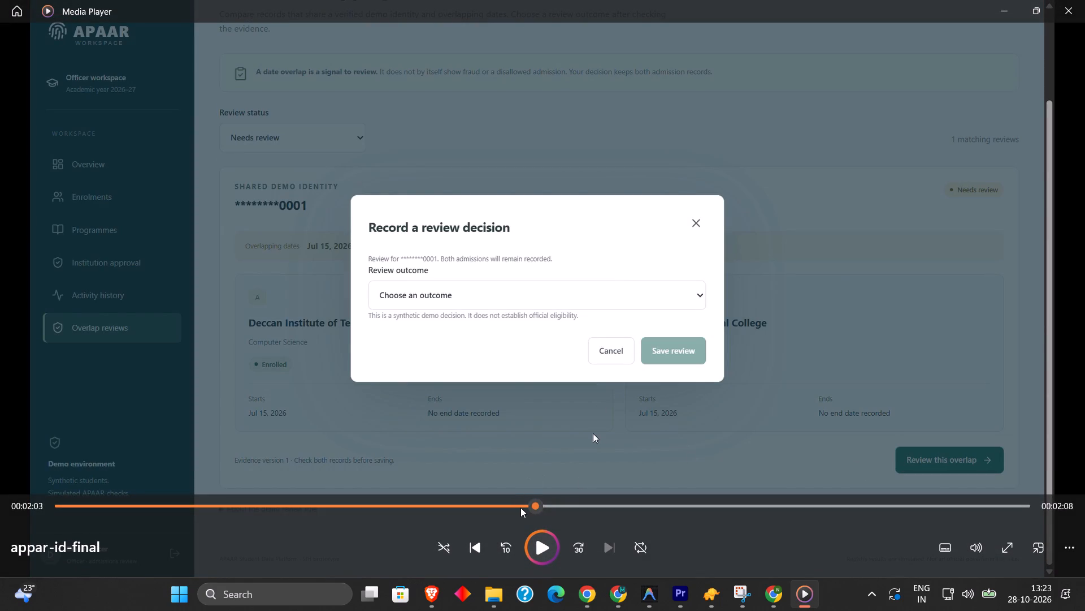
{"action": "key", "text": "space"}
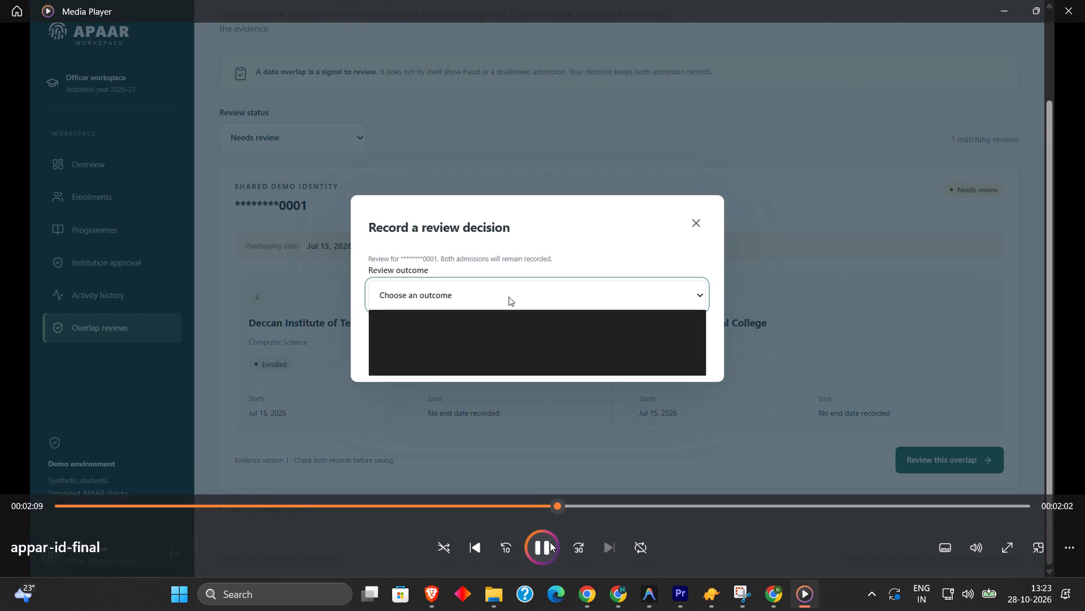
{"action": "left_click", "coordinate": [550, 542]}
Switch to Premiere Pro and play the sequence around 00:01:26, where scene1-3.mp4 gives way to scene5.mp4.
{"action": "key", "text": "alt+Tab"}
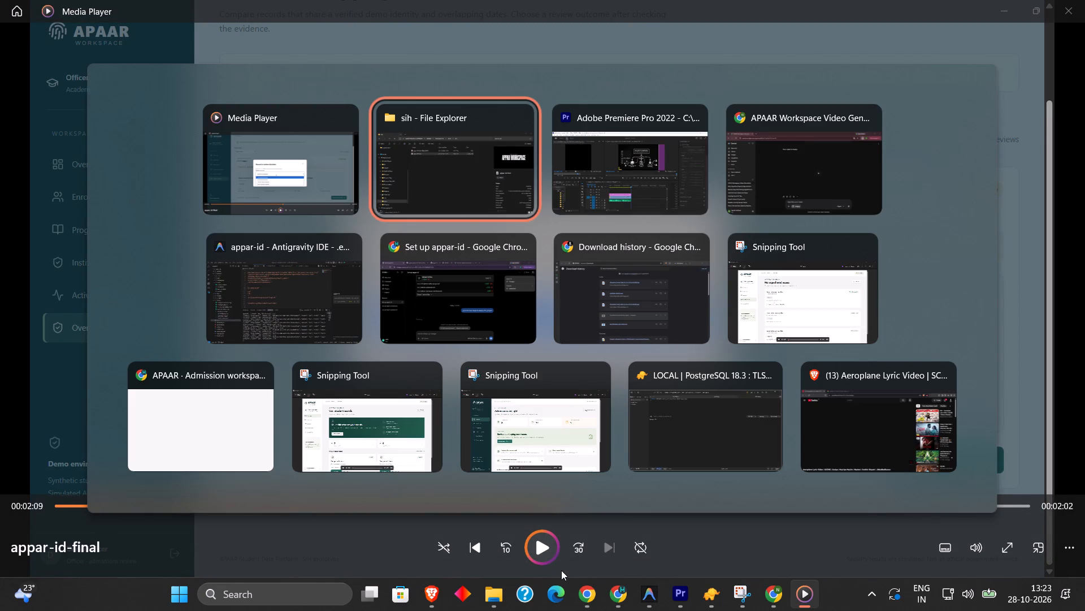
{"action": "key", "text": "alt+Tab"}
{"action": "left_click_drag", "start_coordinate": [543, 383], "coordinate": [462, 381]}
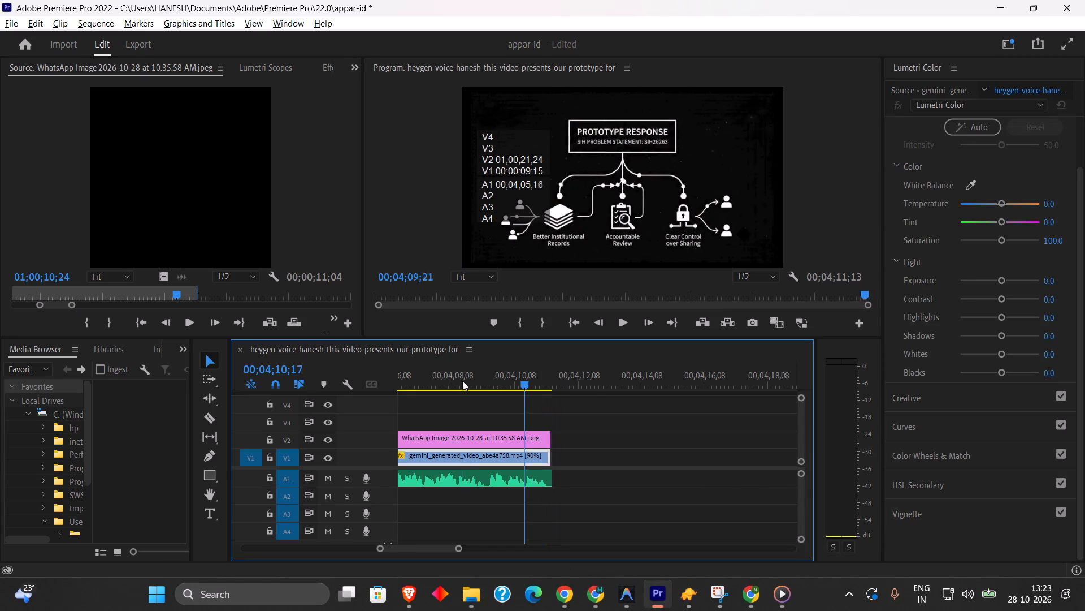
{"action": "left_click_drag", "start_coordinate": [462, 381], "coordinate": [326, 391]}
{"action": "left_click_drag", "start_coordinate": [405, 544], "coordinate": [397, 545]}
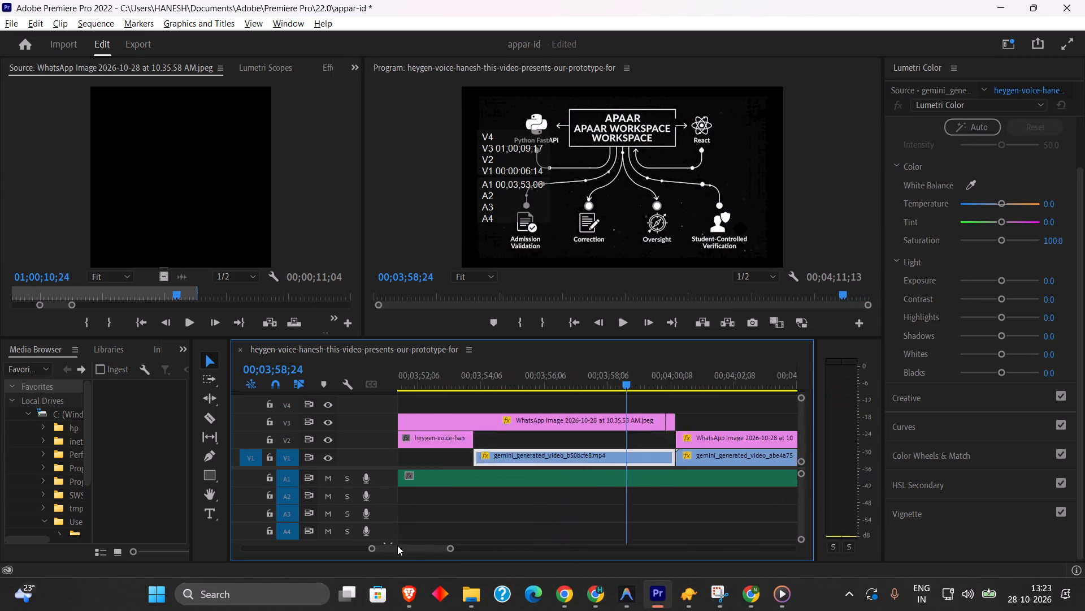
{"action": "left_click_drag", "start_coordinate": [397, 545], "coordinate": [319, 556]}
{"action": "left_click", "coordinate": [481, 382]}
{"action": "key", "text": "space"}
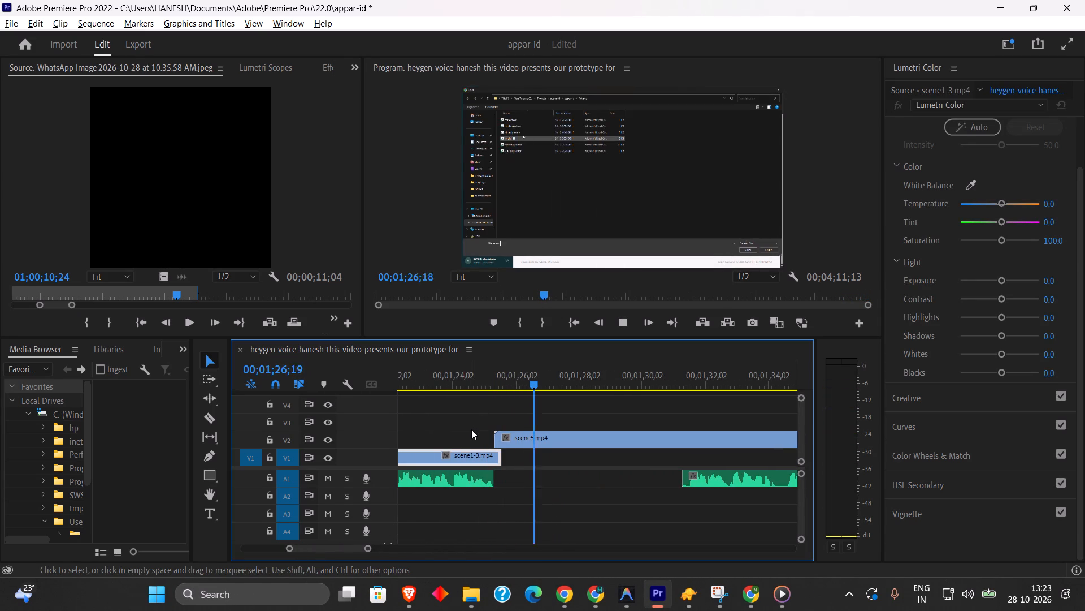
{"action": "key", "text": "space"}
Return to Media Player and review the exported video from the intake issues at about 1:05 to the structural-errors.csv upload at about 1:28.
{"action": "key", "text": "alt+Tab"}
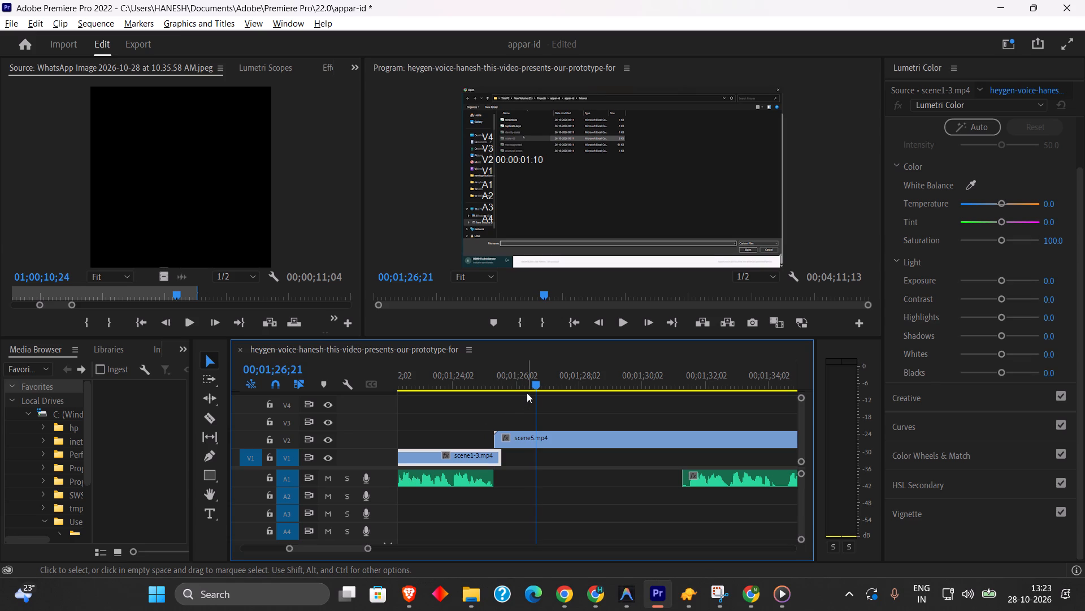
{"action": "left_click", "coordinate": [309, 507]}
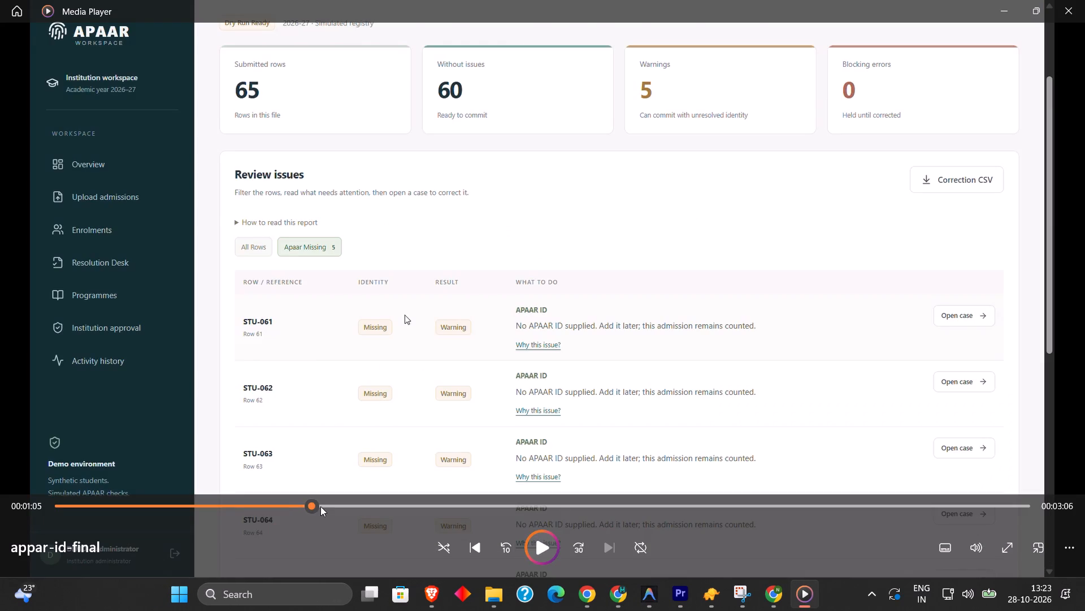
{"action": "left_click", "coordinate": [322, 506]}
{"action": "left_click_drag", "start_coordinate": [331, 505], "coordinate": [362, 509]}
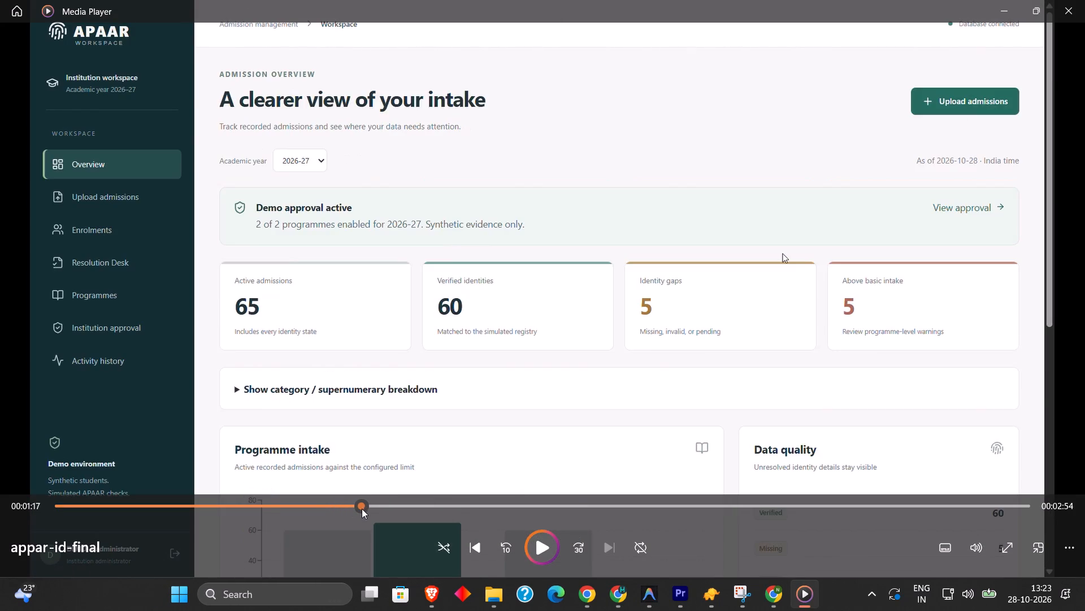
{"action": "left_click_drag", "start_coordinate": [362, 509], "coordinate": [396, 509]}
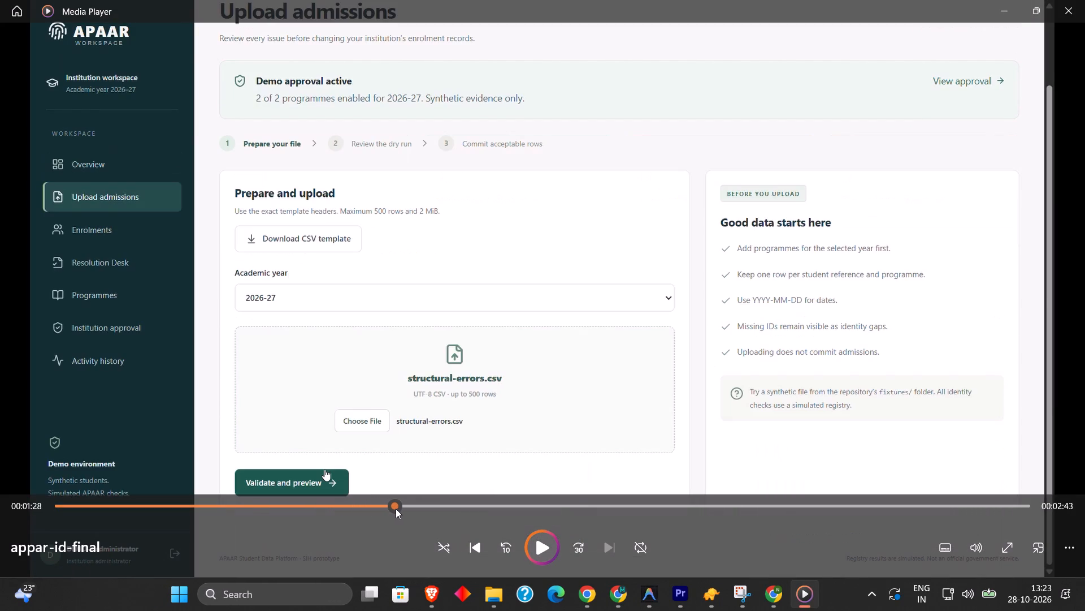
{"action": "left_click_drag", "start_coordinate": [396, 509], "coordinate": [401, 509]}
{"action": "key", "text": "space"}
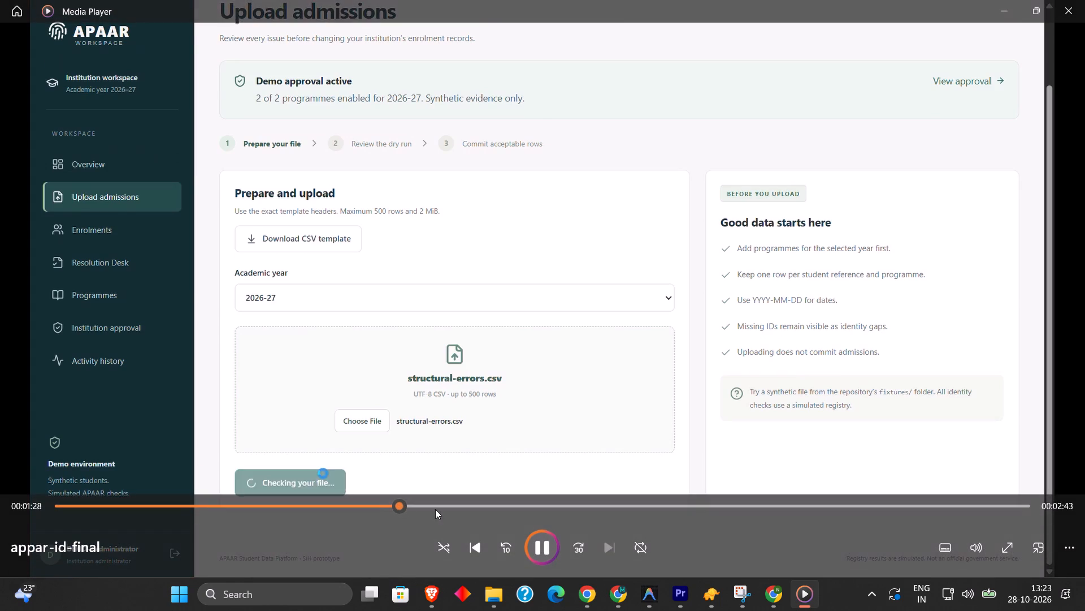
{"action": "key", "text": "space"}
{"action": "key", "text": "space"}
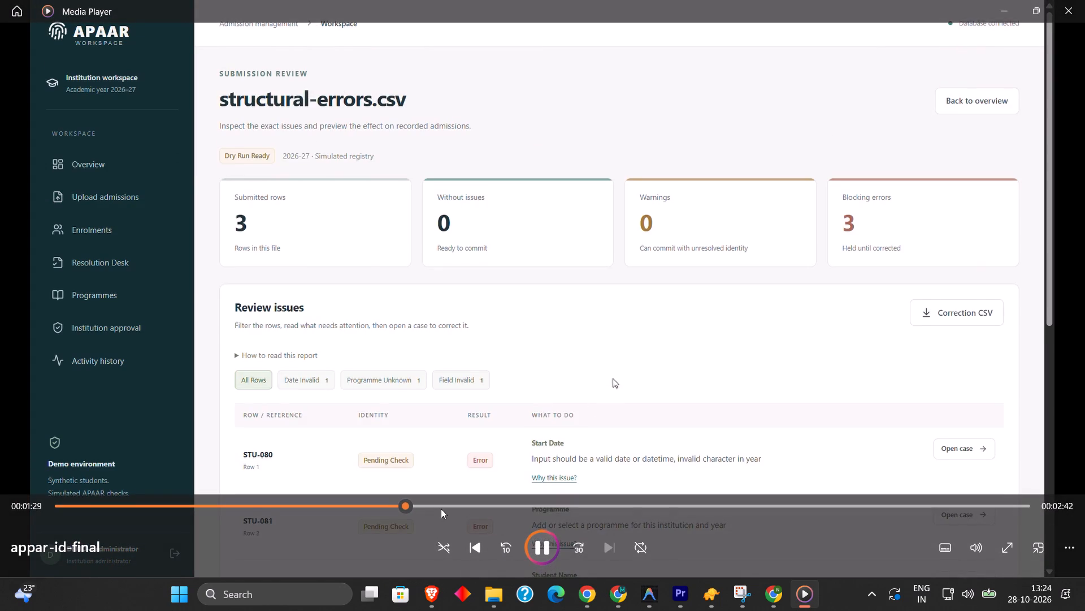
Go back to about 0:47 in the exported video and examine the fixtures file selection for the intake upload.
{"action": "left_click_drag", "start_coordinate": [441, 509], "coordinate": [336, 506]}
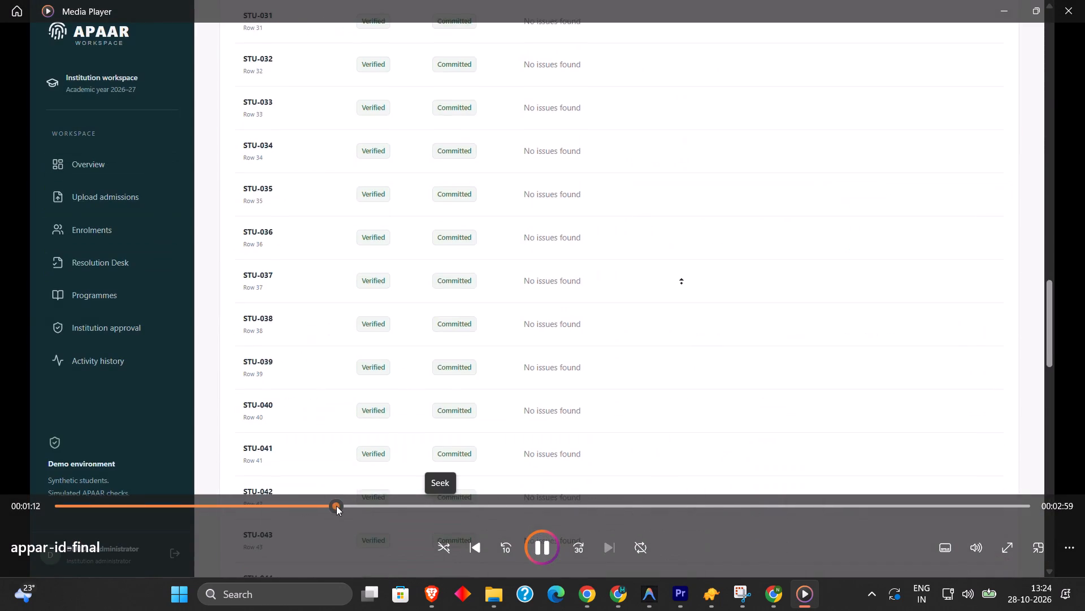
{"action": "left_click_drag", "start_coordinate": [336, 506], "coordinate": [266, 505]}
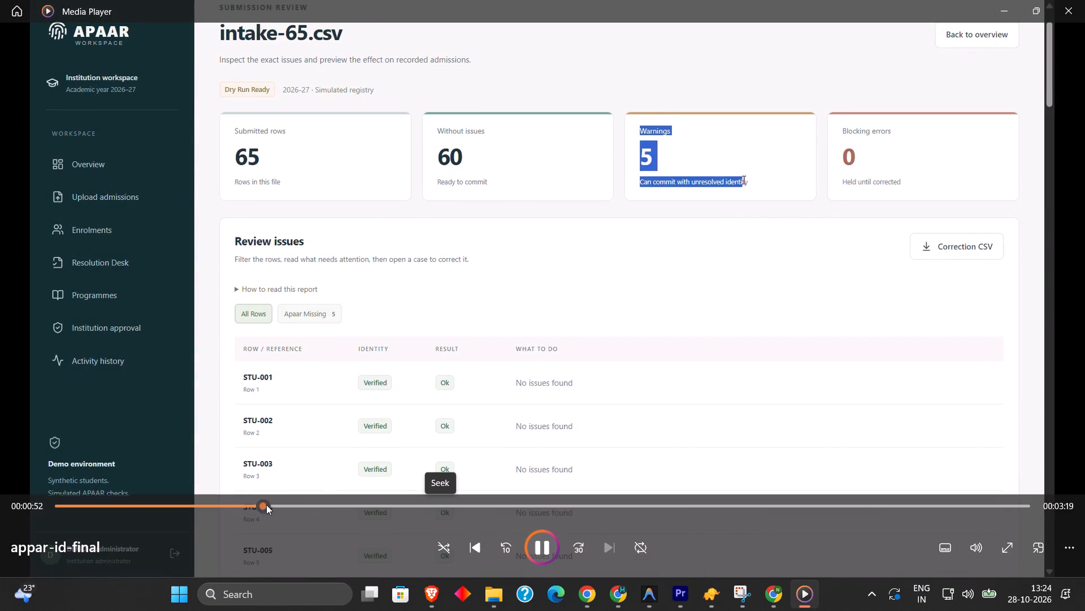
{"action": "left_click_drag", "start_coordinate": [266, 505], "coordinate": [240, 509]}
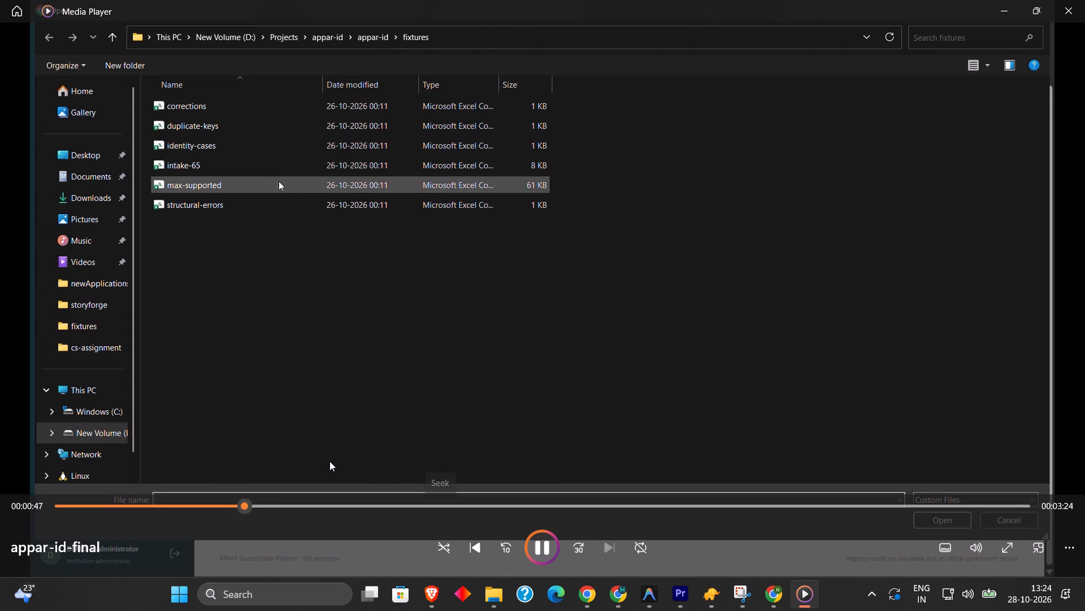
{"action": "key", "text": "space"}
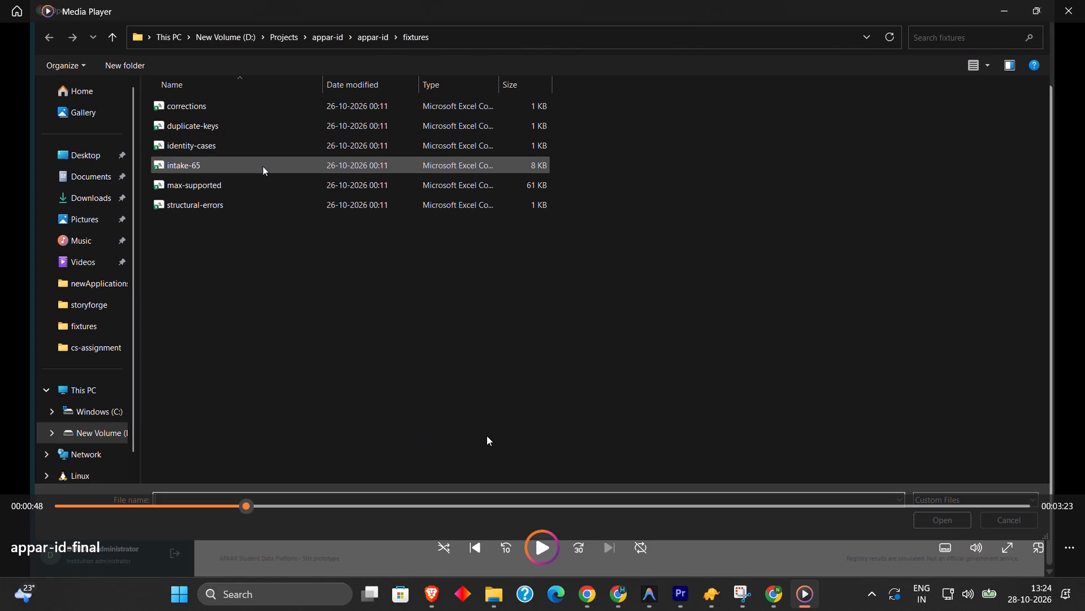
{"action": "key", "text": "space"}
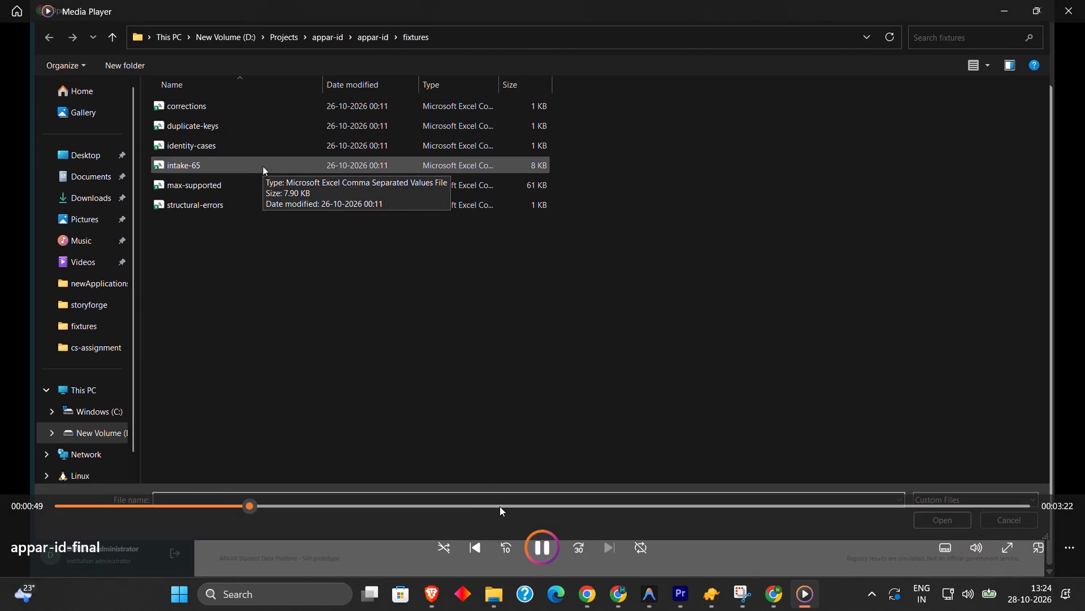
Skip ahead in the exported video to the overlap review decision at about 2:06 and recheck the outcome selection.
{"action": "left_click_drag", "start_coordinate": [482, 506], "coordinate": [517, 507]}
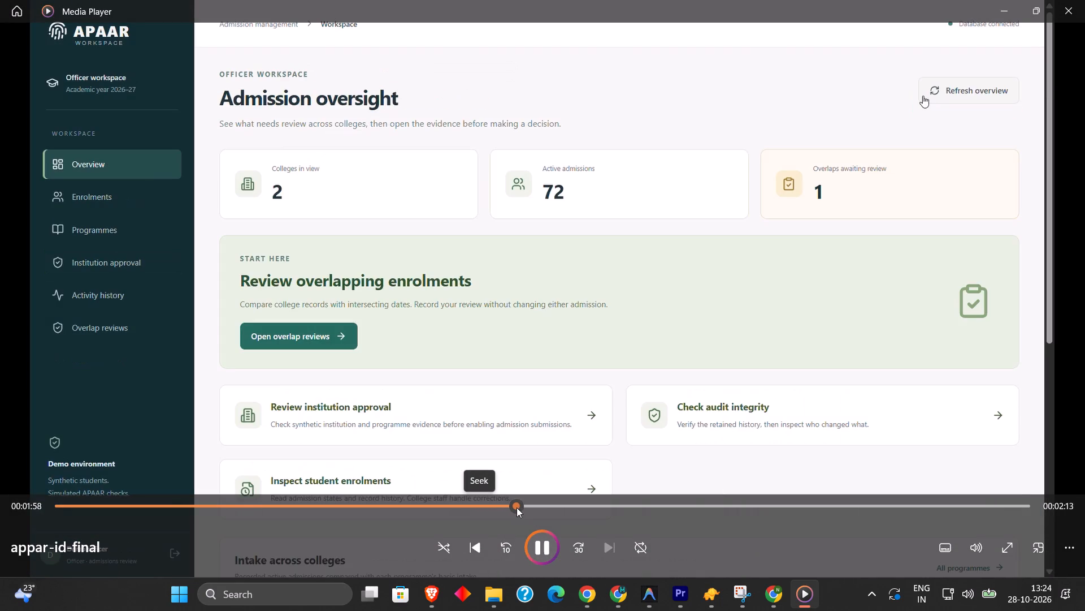
{"action": "left_click_drag", "start_coordinate": [517, 507], "coordinate": [539, 506]}
{"action": "key", "text": "alt+Tab"}
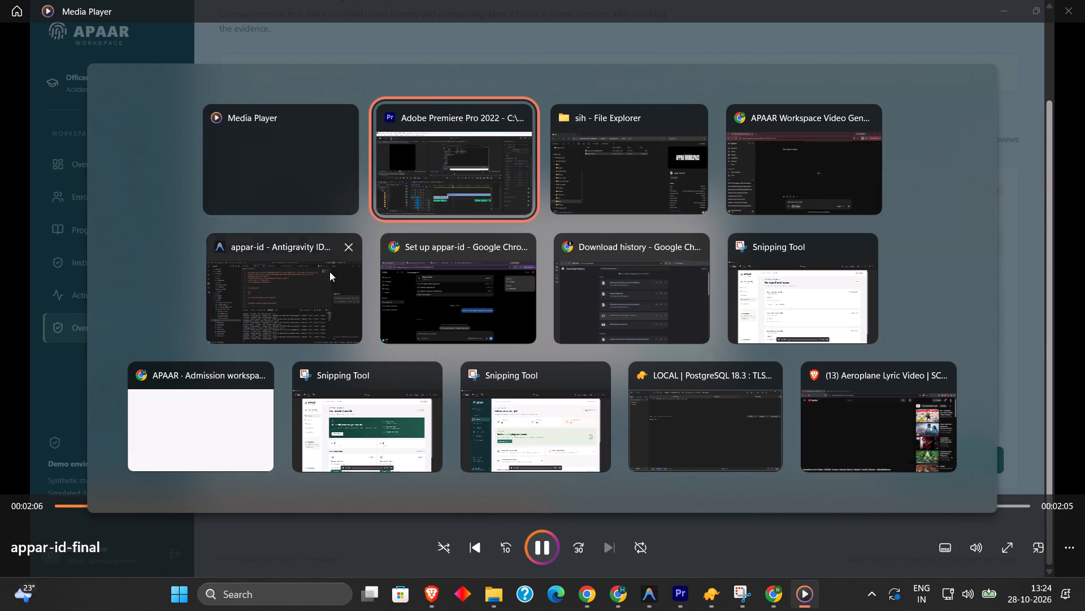
{"action": "left_click", "coordinate": [306, 206], "text": "alt"}
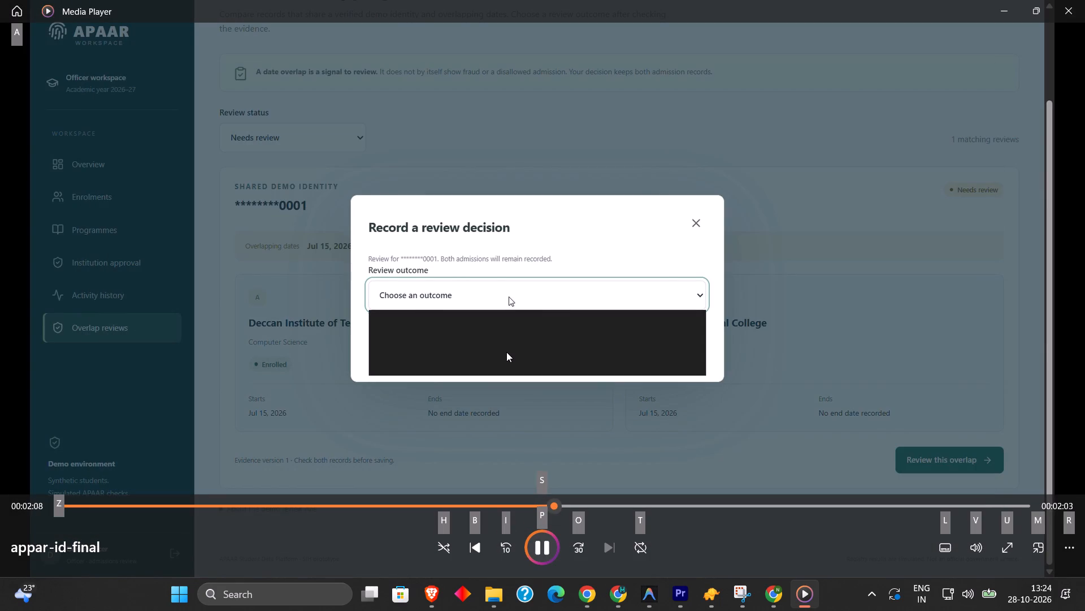
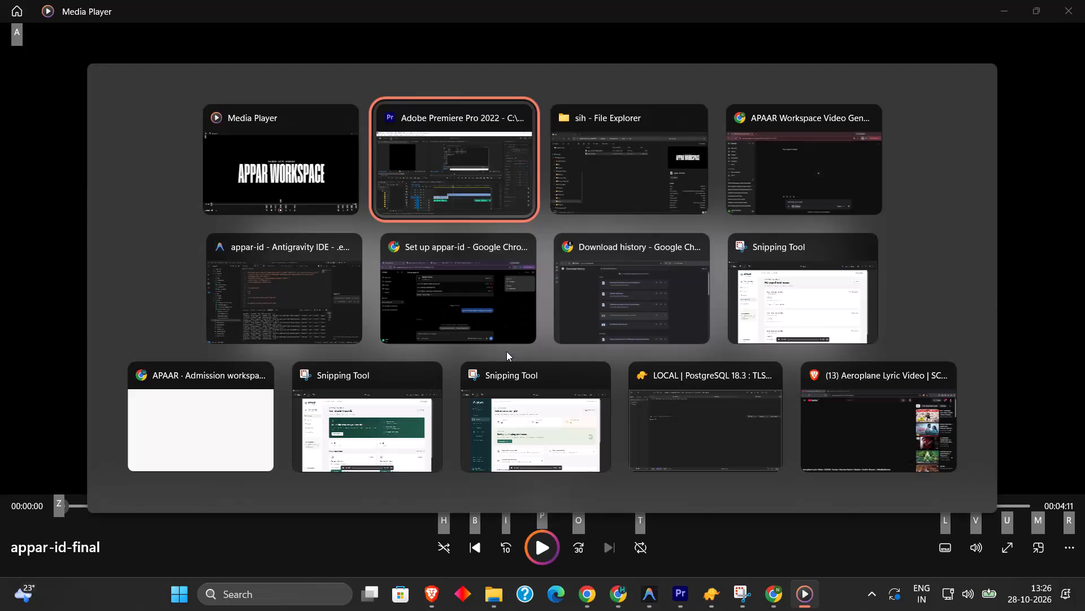
Switch to Premiere Pro and scan the sequence from about 00:01:28 through the Resolution Desk scene to the review decision at about 00:02:07.
{"action": "key", "text": "space"}
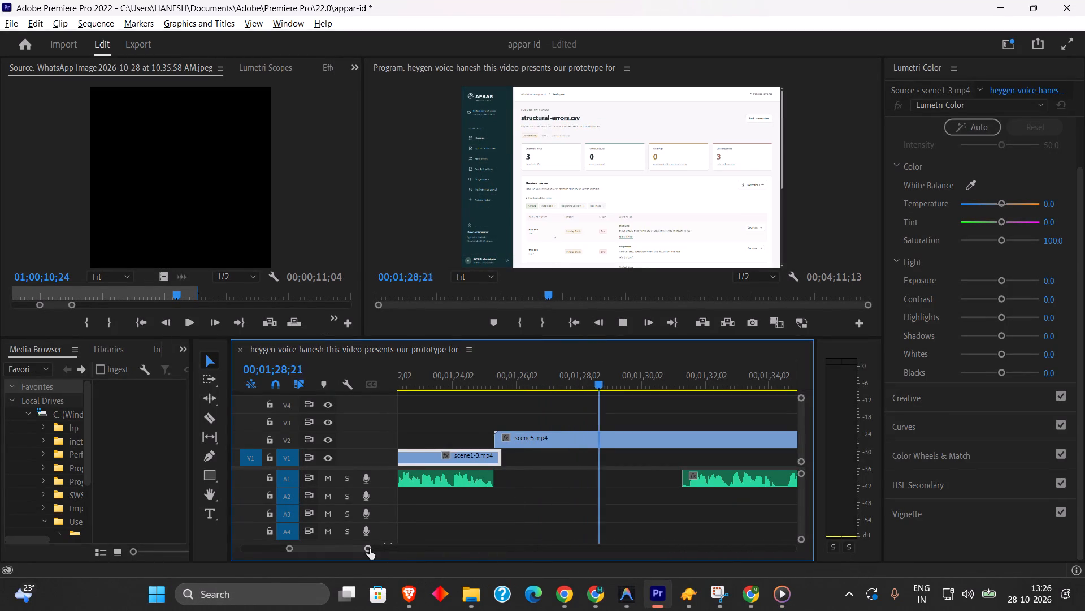
{"action": "left_click_drag", "start_coordinate": [370, 549], "coordinate": [454, 558]}
{"action": "left_click", "coordinate": [623, 381]}
{"action": "key", "text": "space"}
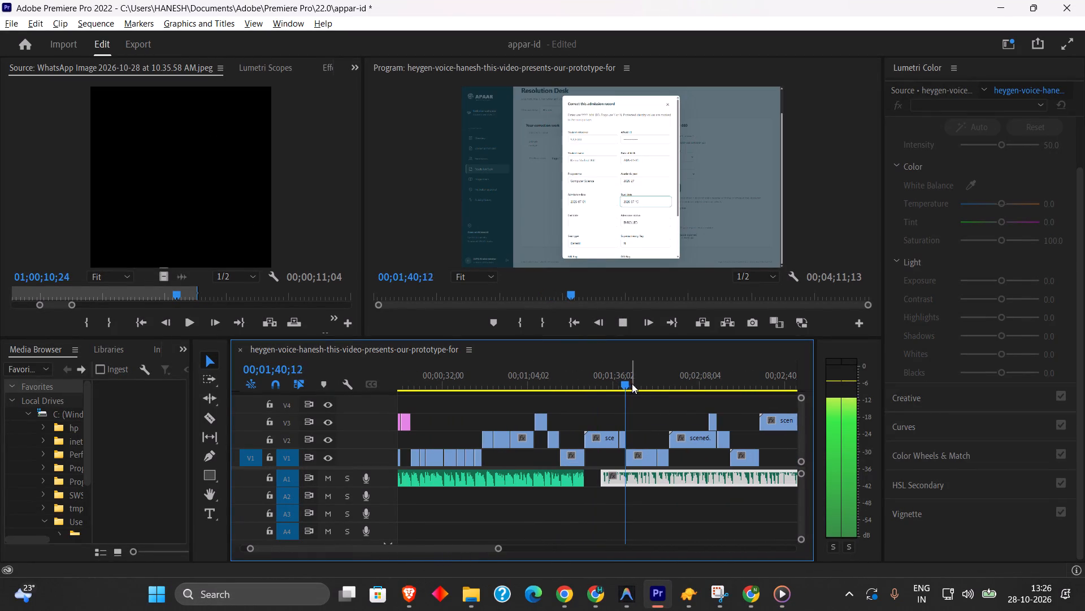
{"action": "left_click_drag", "start_coordinate": [627, 381], "coordinate": [656, 389]}
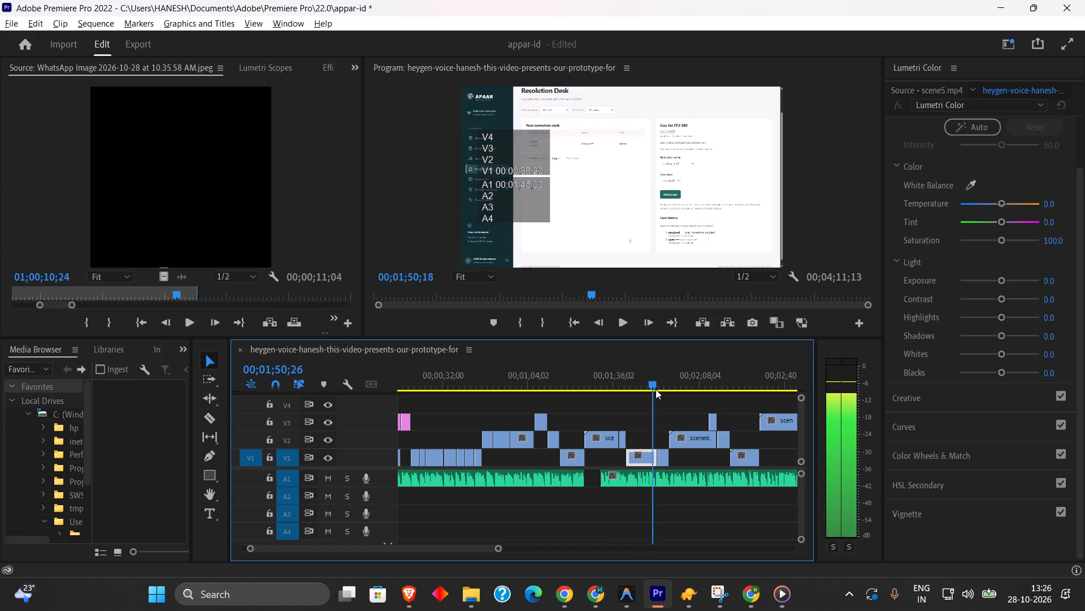
{"action": "left_click_drag", "start_coordinate": [656, 389], "coordinate": [679, 394]}
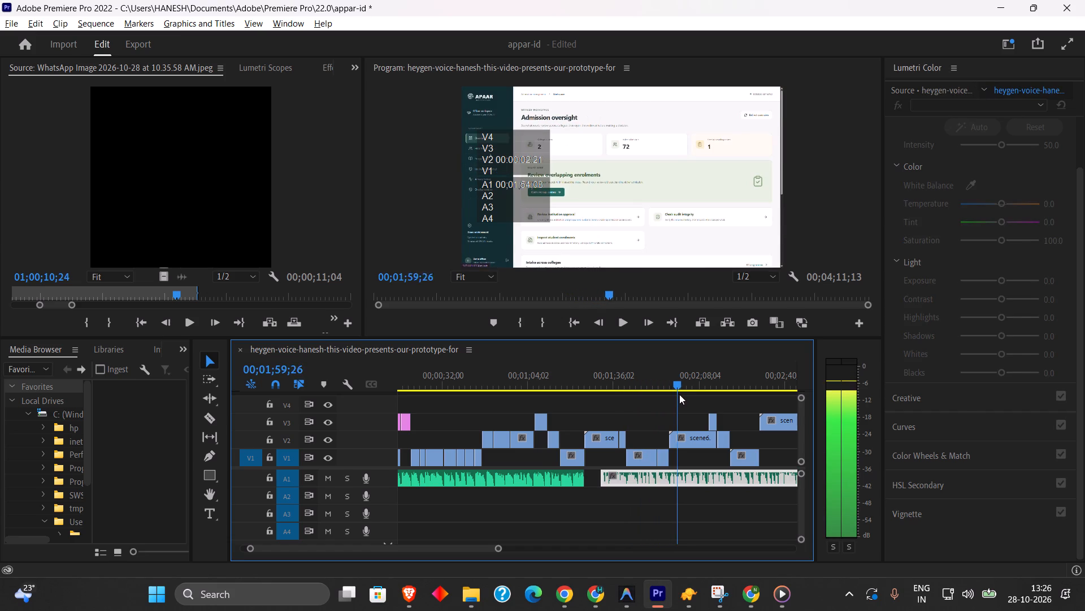
{"action": "left_click_drag", "start_coordinate": [679, 394], "coordinate": [698, 399]}
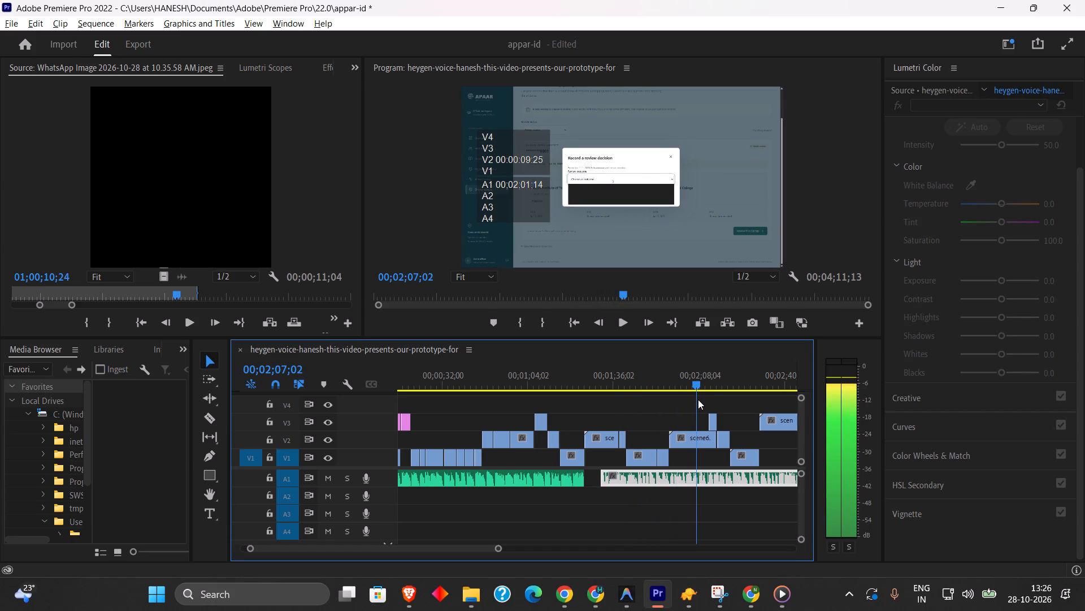
{"action": "left_click_drag", "start_coordinate": [698, 399], "coordinate": [687, 405]}
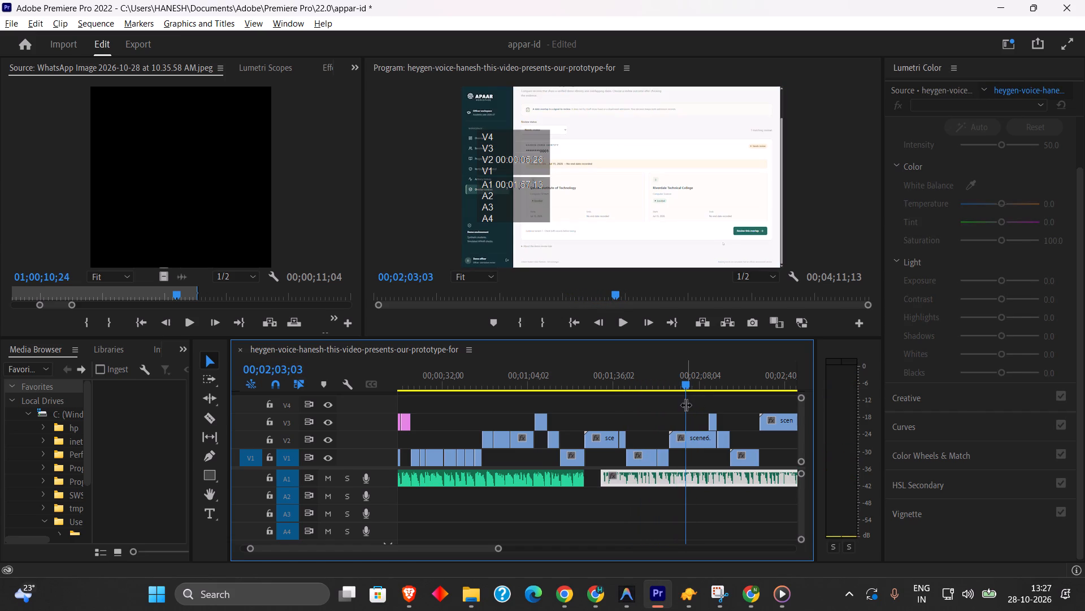
Replay the sequence between about 00:01:56 and 00:02:04 and examine the cut from scene5.mp4 to scene6.mp4 and the overlap review.
{"action": "key", "text": "space"}
{"action": "key", "text": "space"}
{"action": "left_click", "coordinate": [675, 390]}
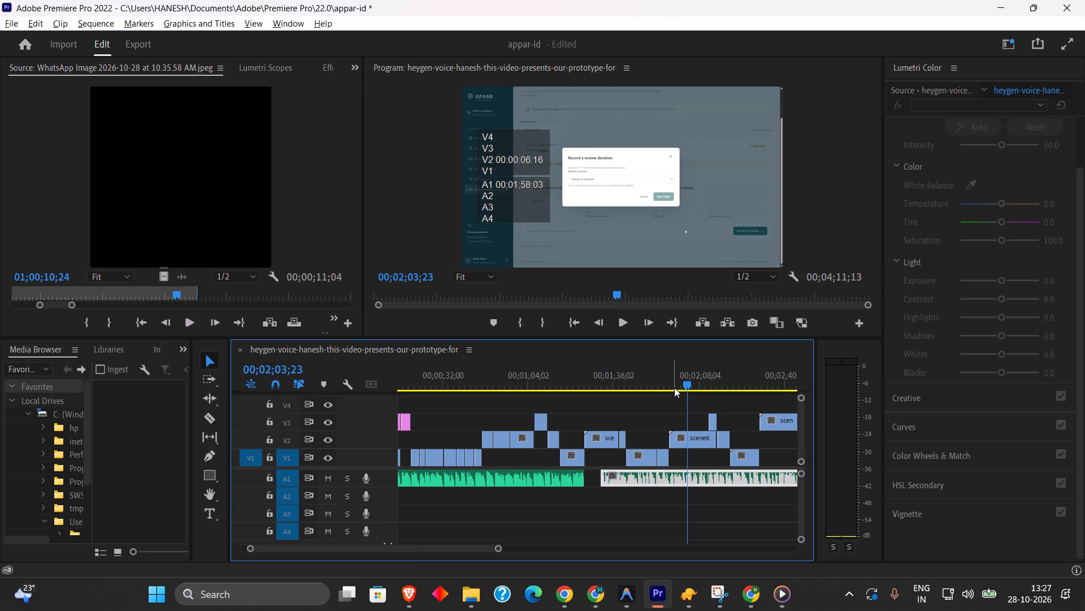
{"action": "left_click", "coordinate": [674, 385]}
{"action": "left_click", "coordinate": [668, 385]}
{"action": "key", "text": "space"}
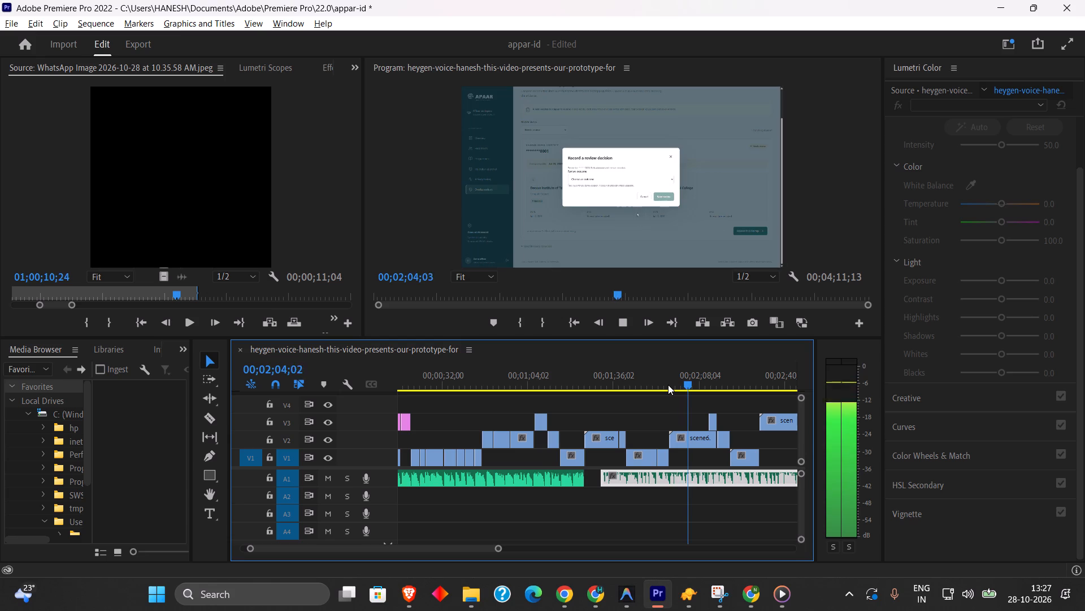
{"action": "left_click", "coordinate": [668, 385]}
{"action": "key", "text": "space"}
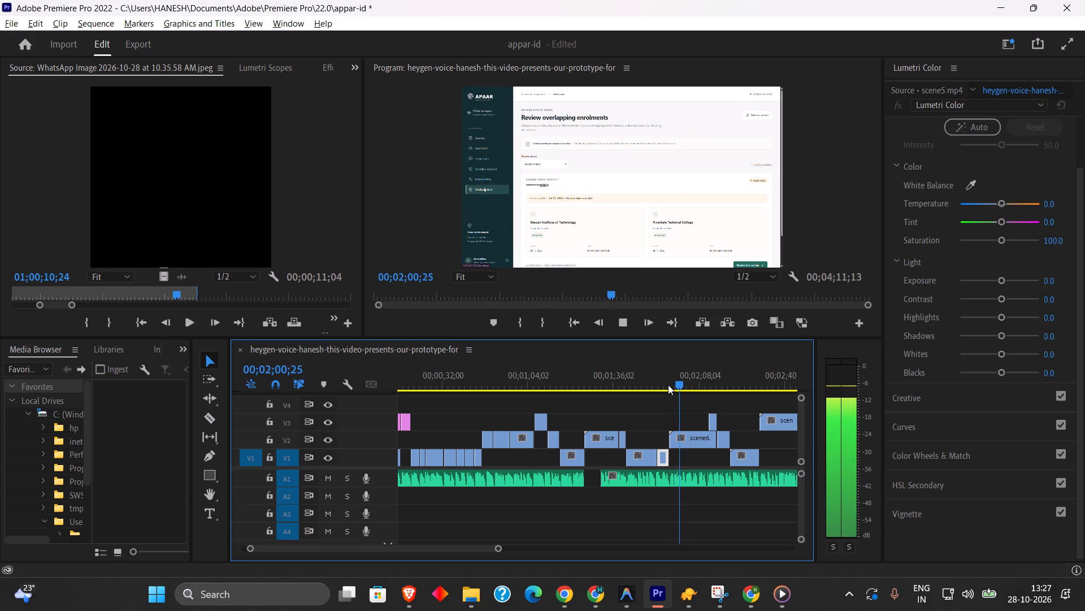
{"action": "key", "text": "space"}
{"action": "key", "text": "space"}
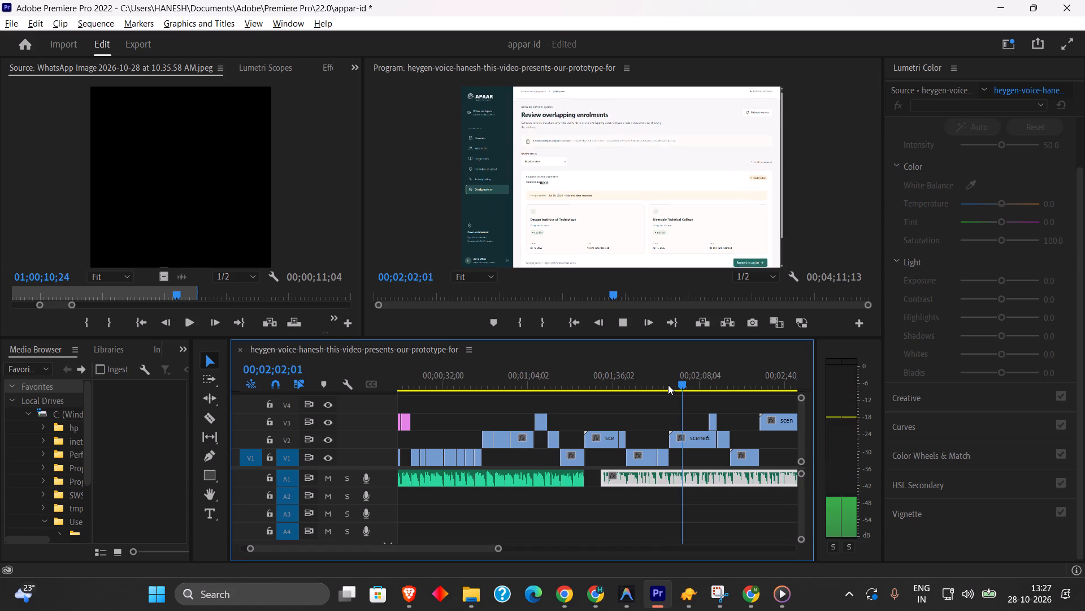
{"action": "key", "text": "space"}
{"action": "key", "text": "space"}
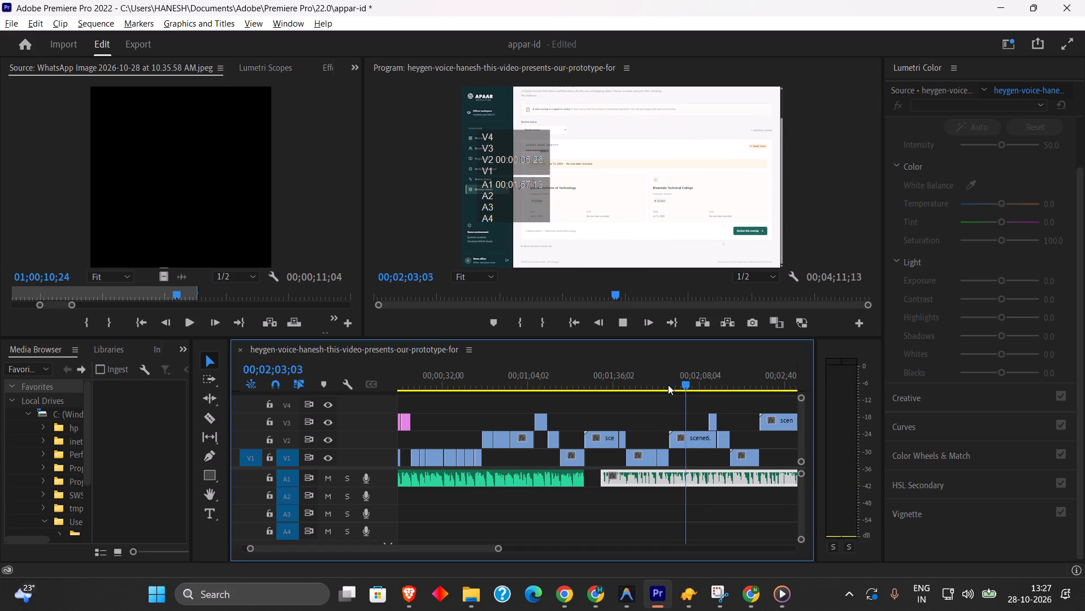
{"action": "left_click", "coordinate": [668, 385]}
{"action": "key", "text": "space"}
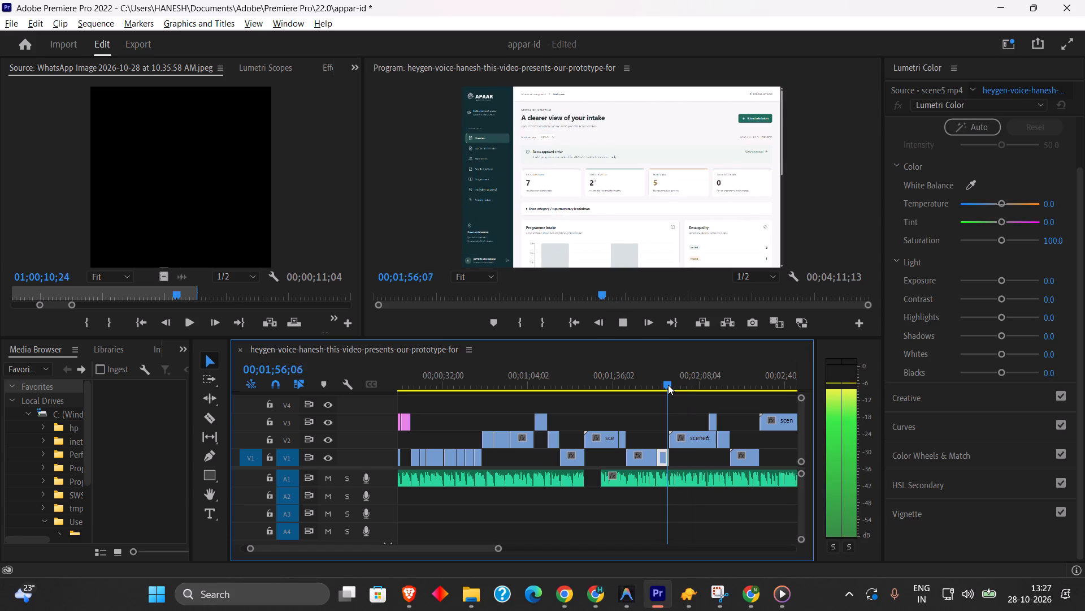
{"action": "key", "text": "space"}
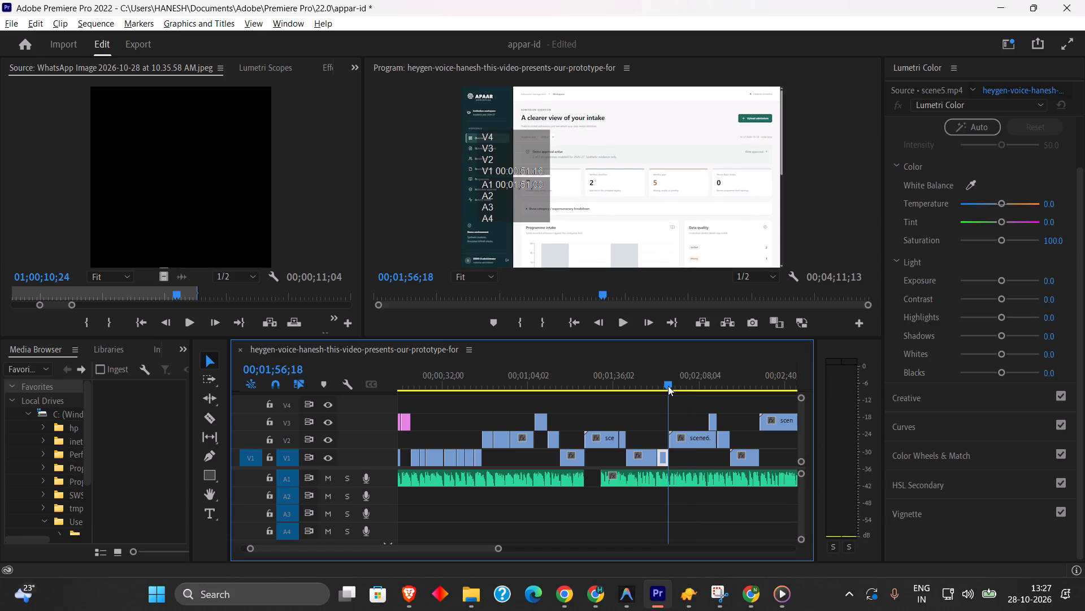
{"action": "key", "text": "space"}
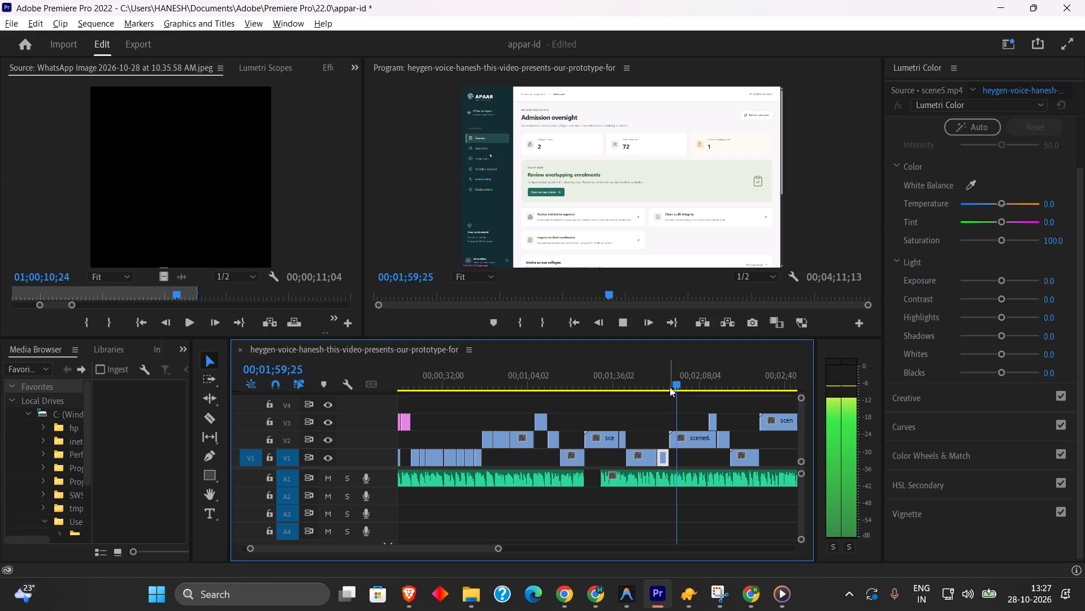
{"action": "key", "text": "space"}
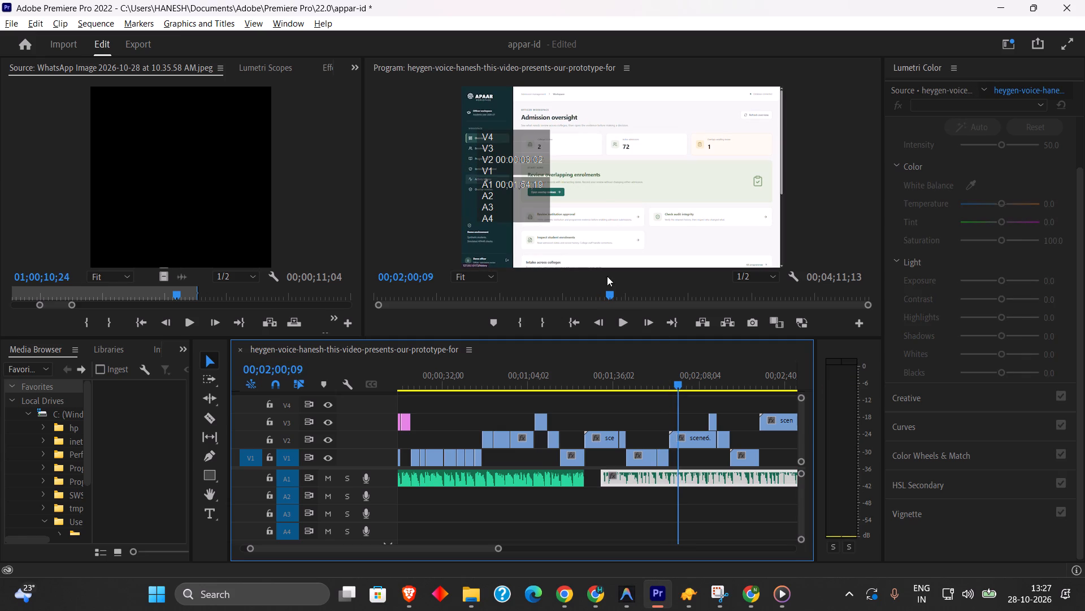
Enlarge the Program monitor and play the sequence from about 00:02:00 to the review decision dialog.
{"action": "left_click", "coordinate": [605, 190]}
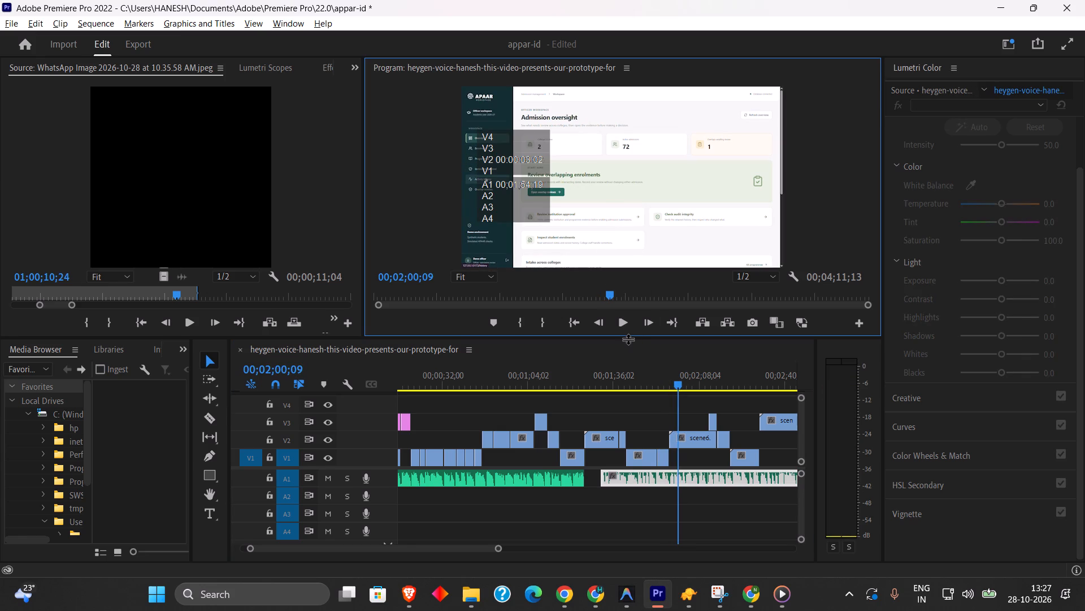
{"action": "left_click_drag", "start_coordinate": [628, 339], "coordinate": [627, 382]}
{"action": "key", "text": "space"}
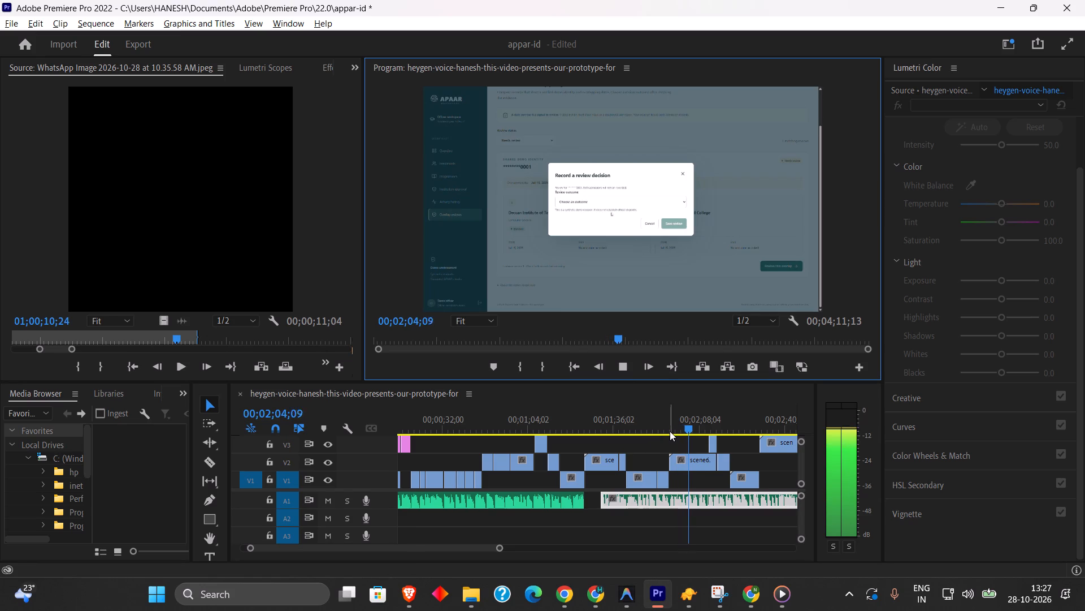
Export the scene6.mp4 Admission oversight frame at 00;01;58;24 as a PNG still, with import into the project enabled.
{"action": "left_click", "coordinate": [669, 429]}
{"action": "key", "text": "space"}
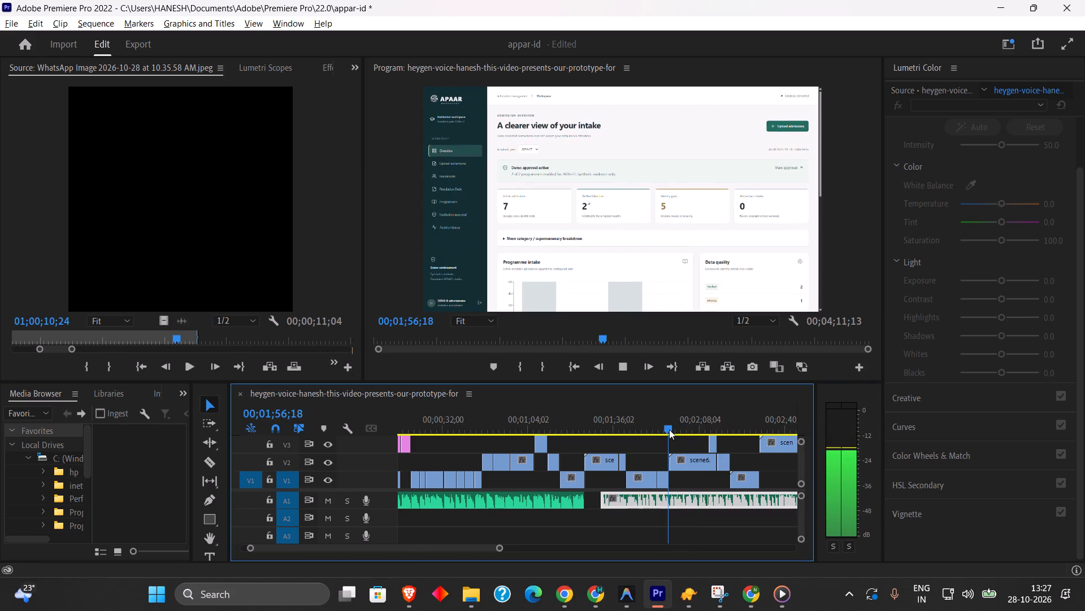
{"action": "key", "text": "space"}
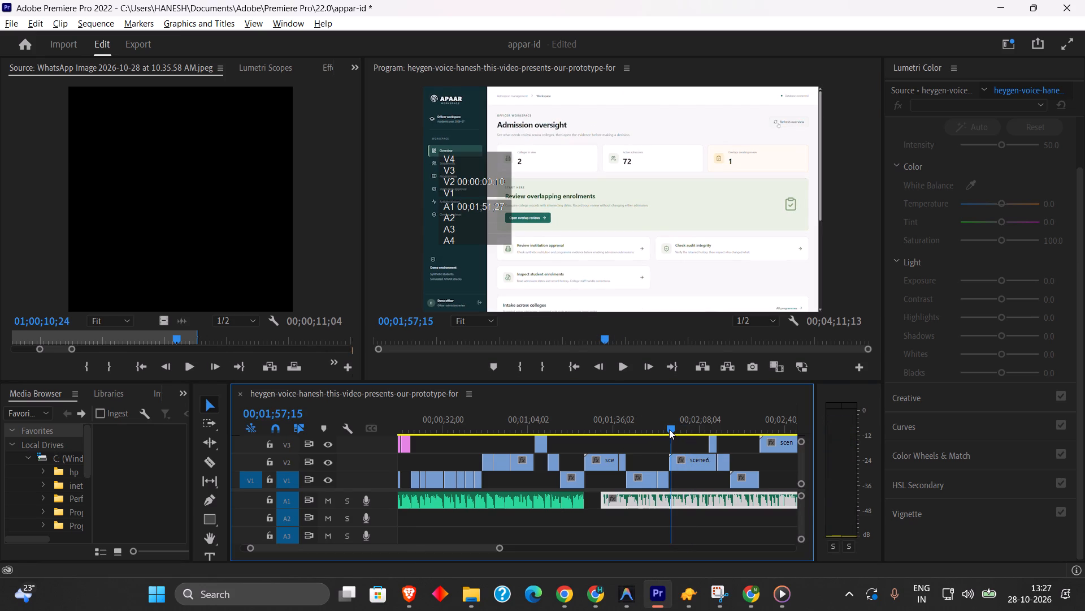
{"action": "key", "text": "space"}
{"action": "key", "text": "space"}
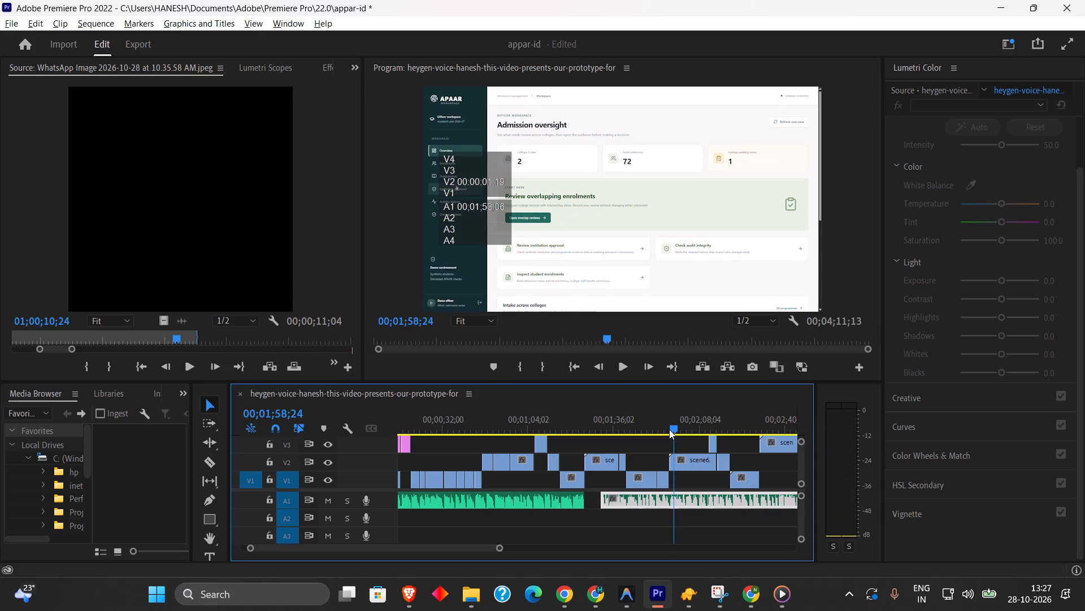
{"action": "left_click", "coordinate": [685, 463]}
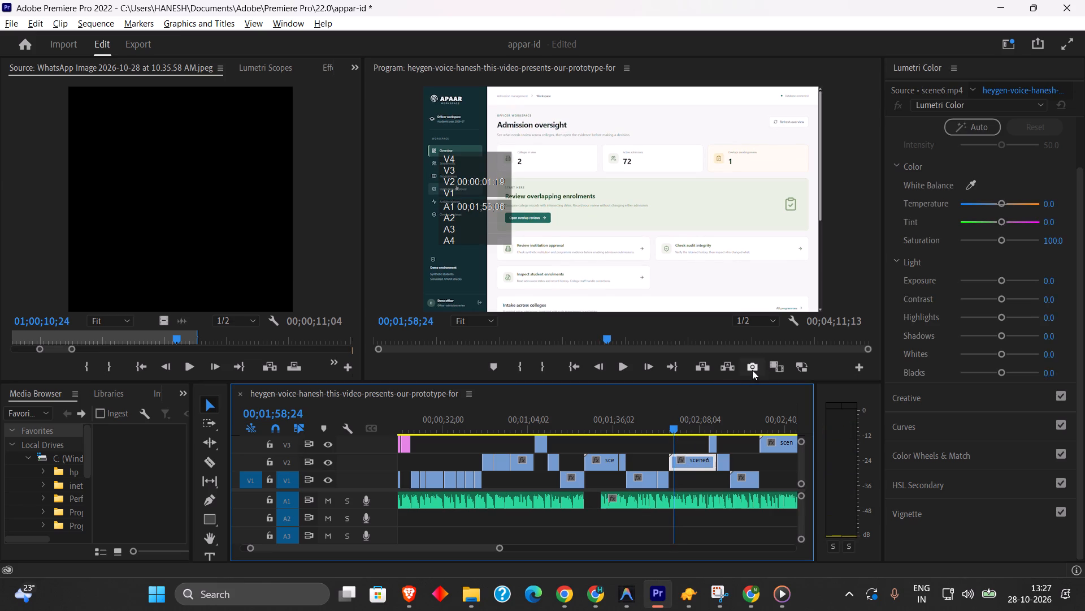
{"action": "left_click", "coordinate": [752, 370]}
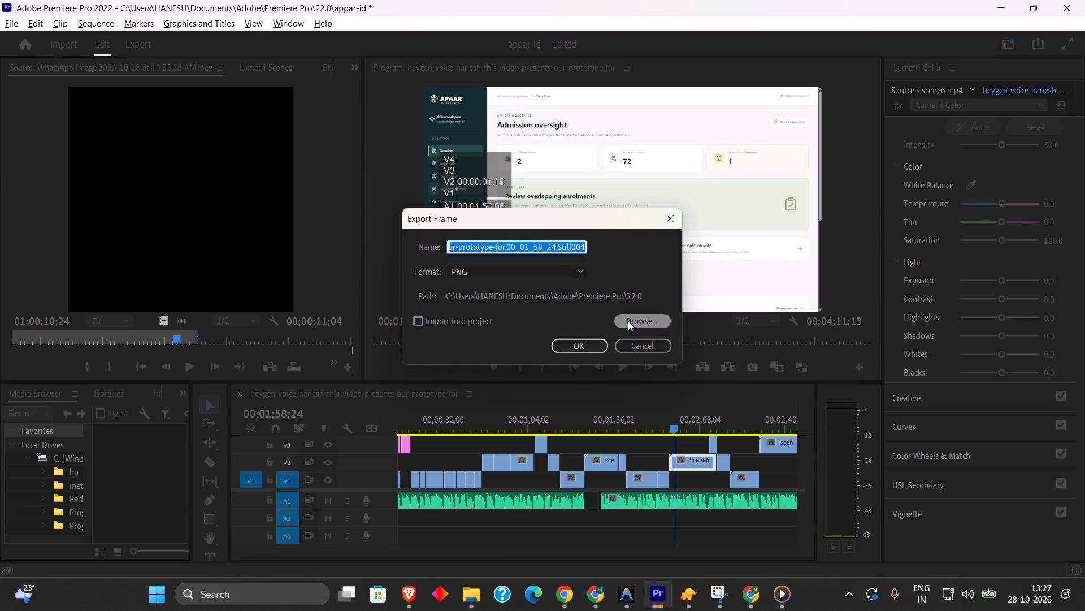
{"action": "left_click", "coordinate": [416, 321]}
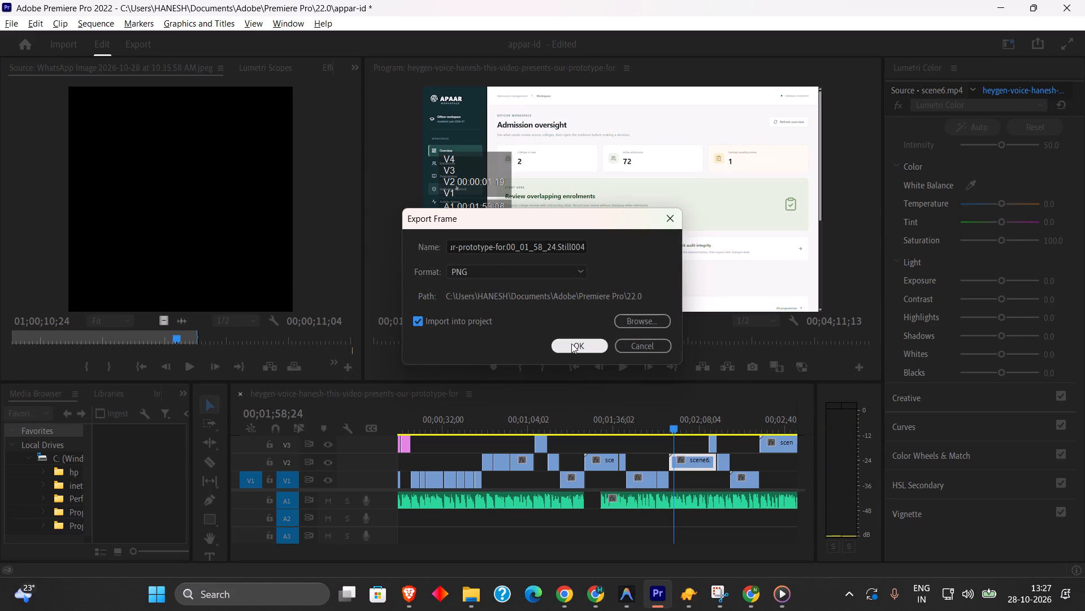
{"action": "left_click", "coordinate": [571, 343]}
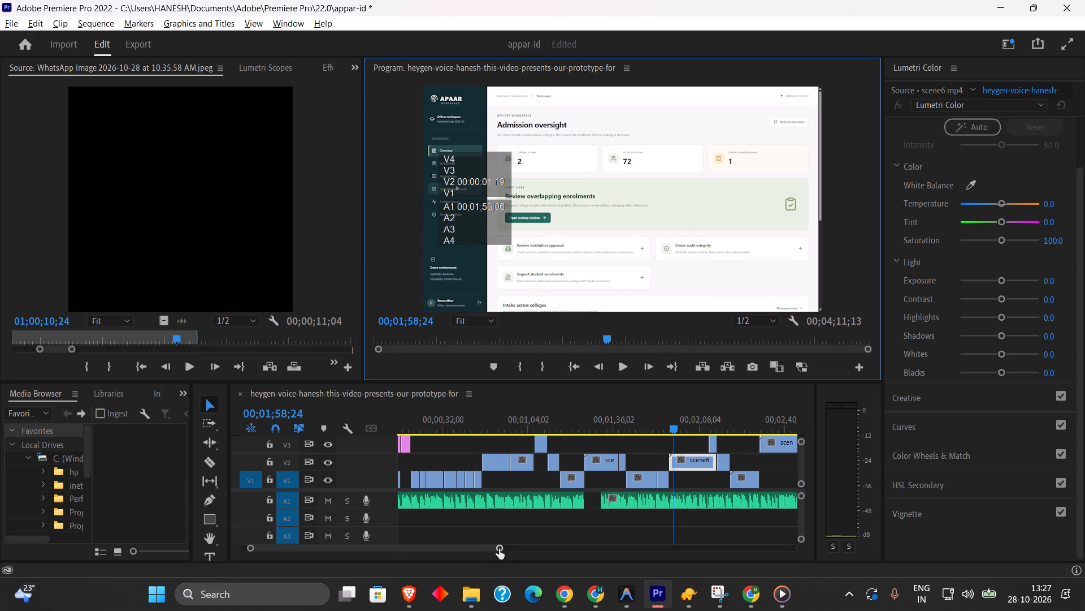
Zoom the timeline in around scene6.mp4 and export the frame at 00;01;58;24 again as a PNG imported into the project.
{"action": "left_click_drag", "start_coordinate": [499, 549], "coordinate": [586, 552]}
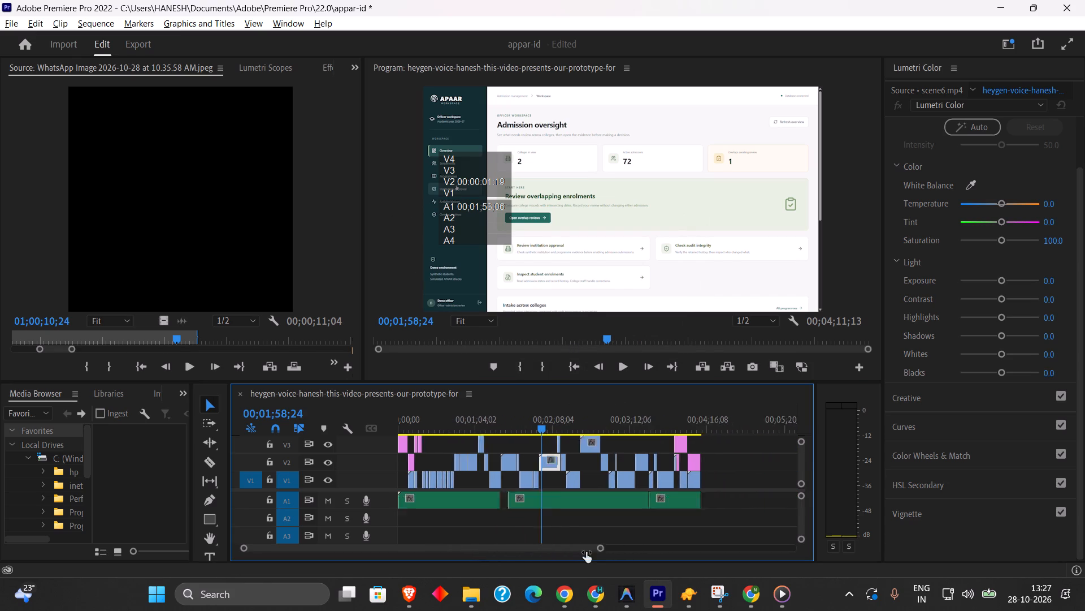
{"action": "left_click_drag", "start_coordinate": [586, 552], "coordinate": [476, 555]}
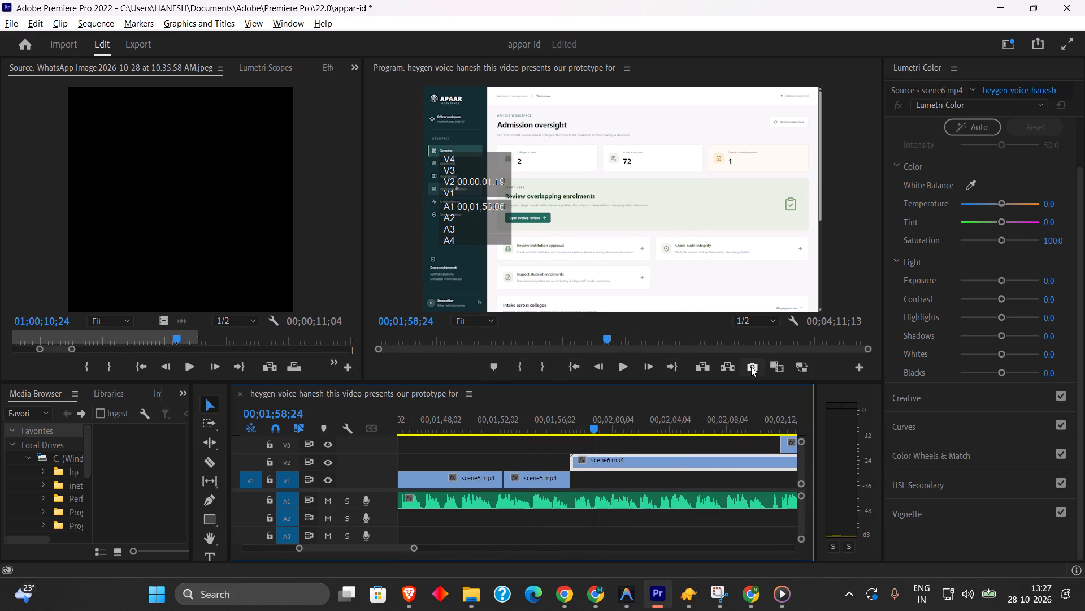
{"action": "left_click", "coordinate": [751, 367]}
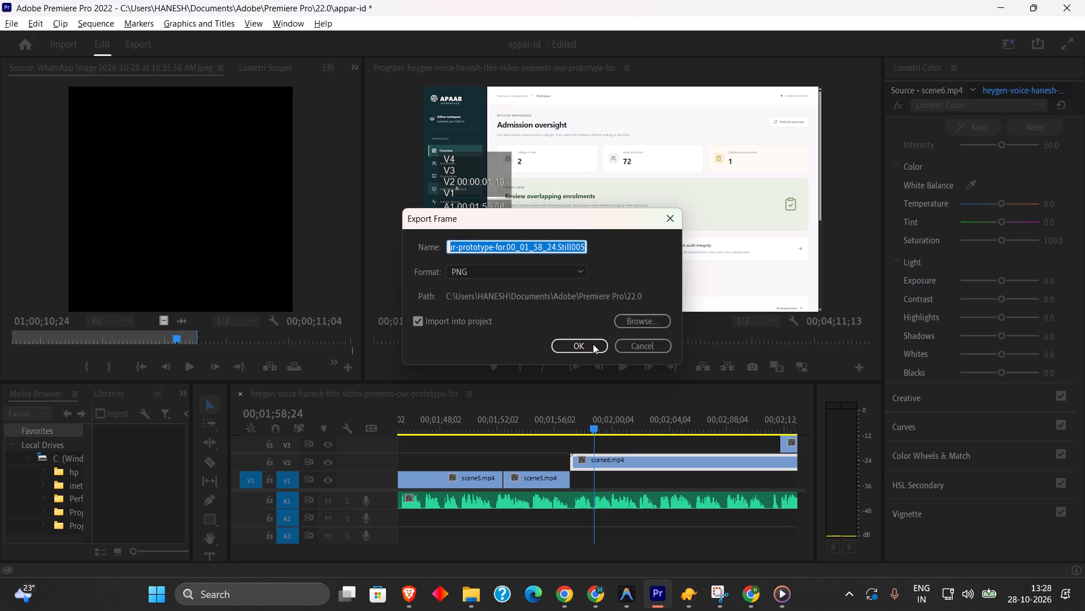
{"action": "left_click", "coordinate": [575, 346]}
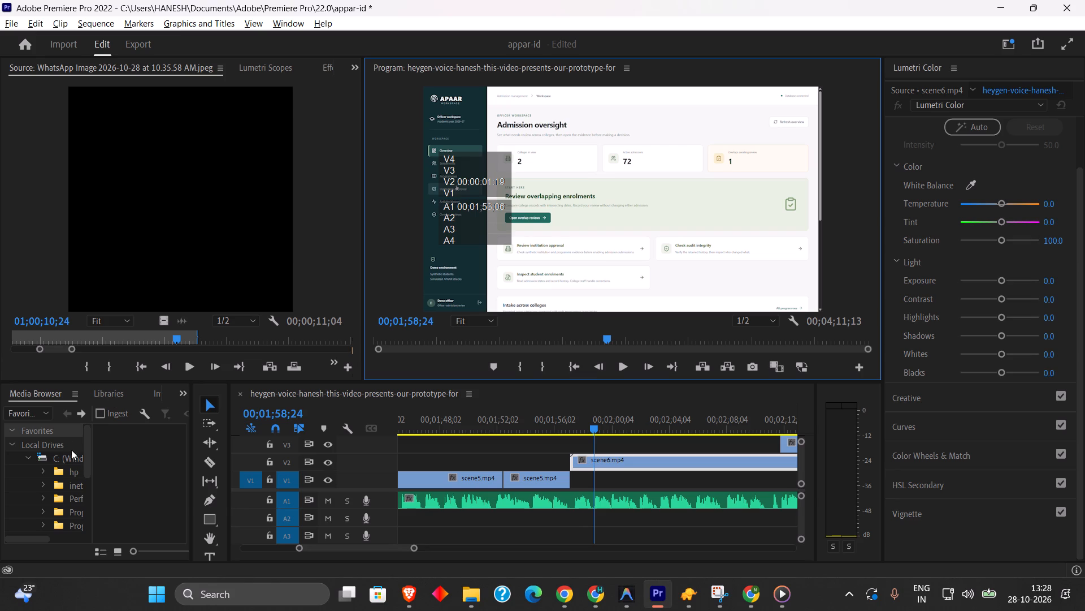
Expand the personal folder under Users in the Media Browser and widen the browser and its folder tree.
{"action": "left_click", "coordinate": [38, 414]}
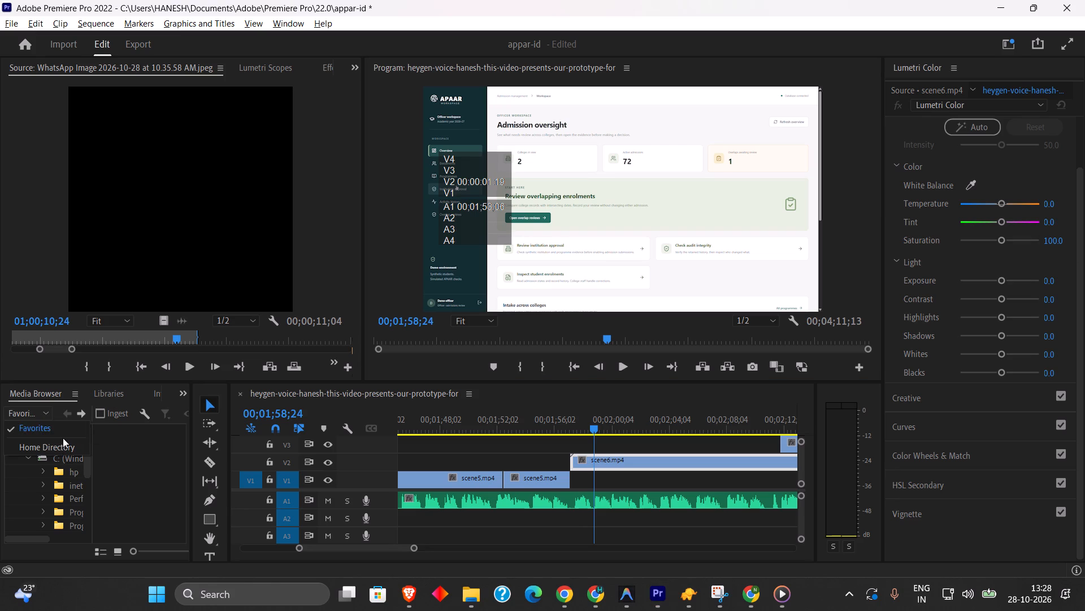
{"action": "scroll", "coordinate": [63, 481], "scroll_direction": "down", "scroll_amount": 8}
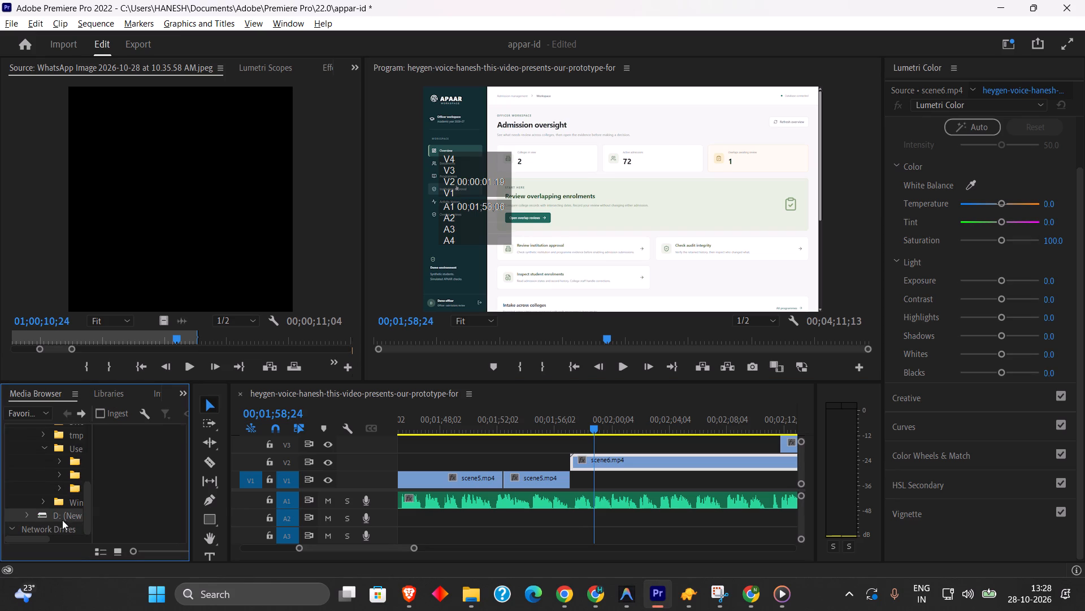
{"action": "left_click", "coordinate": [62, 520]}
{"action": "scroll", "coordinate": [66, 475], "scroll_direction": "up", "scroll_amount": 3}
{"action": "scroll", "coordinate": [66, 474], "scroll_direction": "down", "scroll_amount": 1}
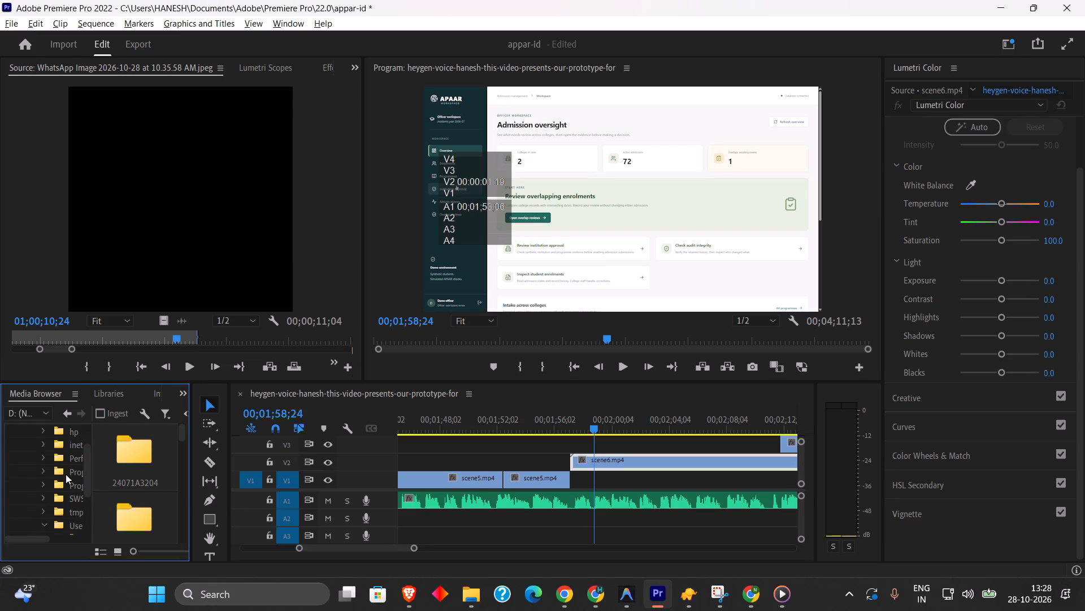
{"action": "scroll", "coordinate": [65, 478], "scroll_direction": "down", "scroll_amount": 1}
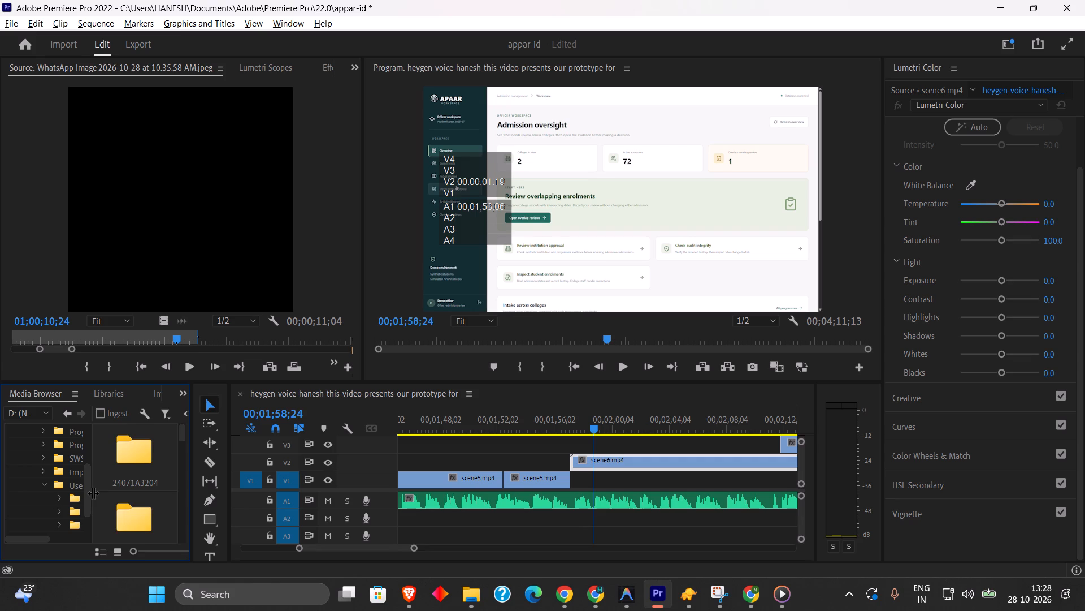
{"action": "left_click_drag", "start_coordinate": [93, 493], "coordinate": [153, 497]}
{"action": "left_click", "coordinate": [60, 509]}
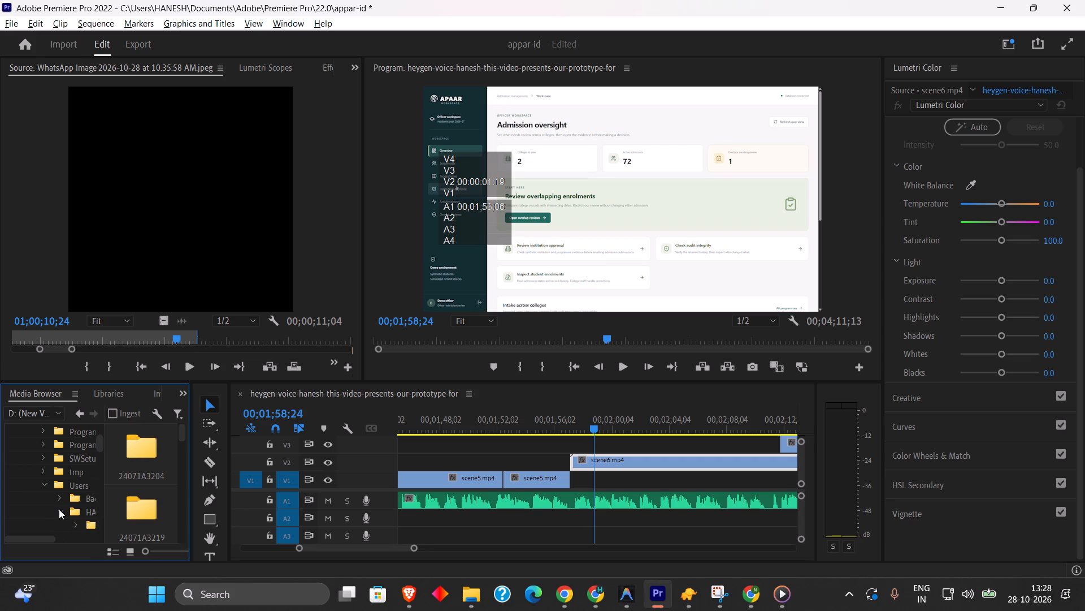
{"action": "scroll", "coordinate": [62, 504], "scroll_direction": "down", "scroll_amount": 2}
{"action": "left_click_drag", "start_coordinate": [103, 485], "coordinate": [115, 485]}
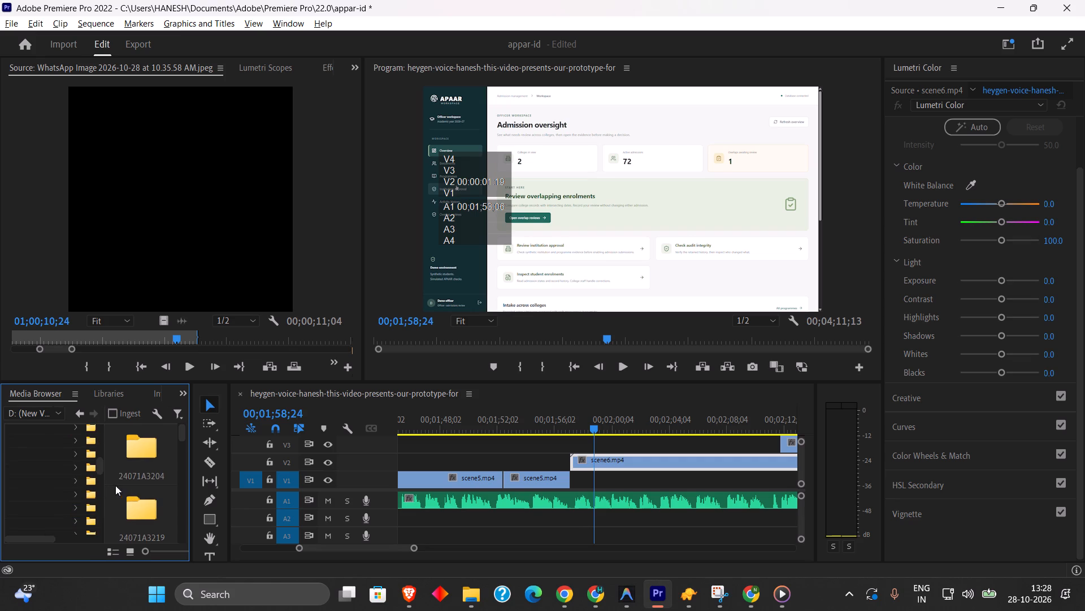
{"action": "left_click_drag", "start_coordinate": [115, 485], "coordinate": [127, 486]}
{"action": "left_click_drag", "start_coordinate": [190, 439], "coordinate": [288, 452]}
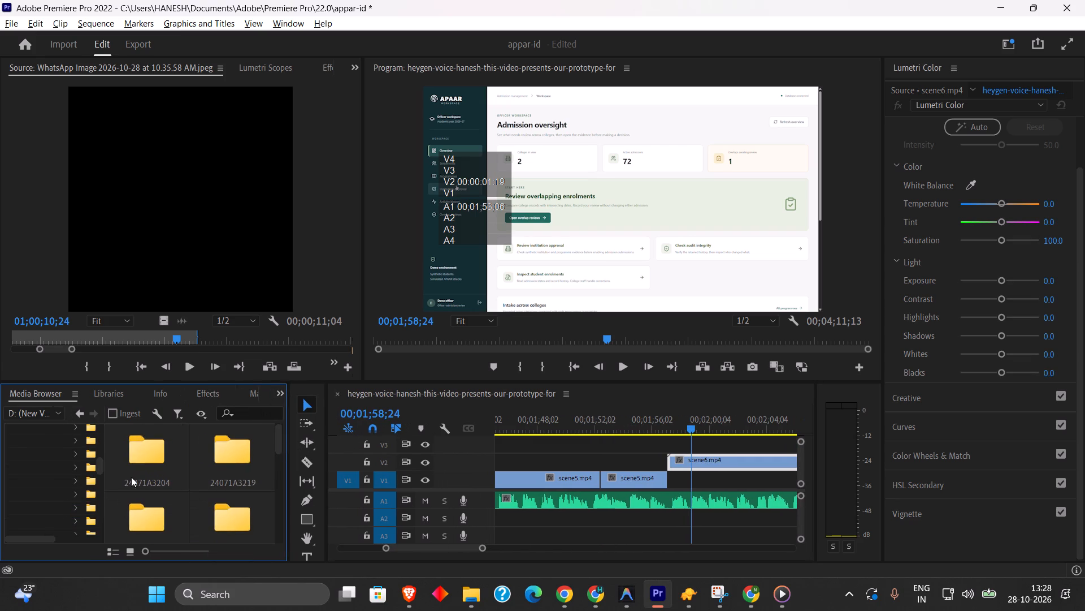
{"action": "left_click_drag", "start_coordinate": [106, 477], "coordinate": [188, 483]}
Look through the personal folder's subfolders and the Desktop contents for the exported still frame.
{"action": "scroll", "coordinate": [140, 484], "scroll_direction": "up", "scroll_amount": 3}
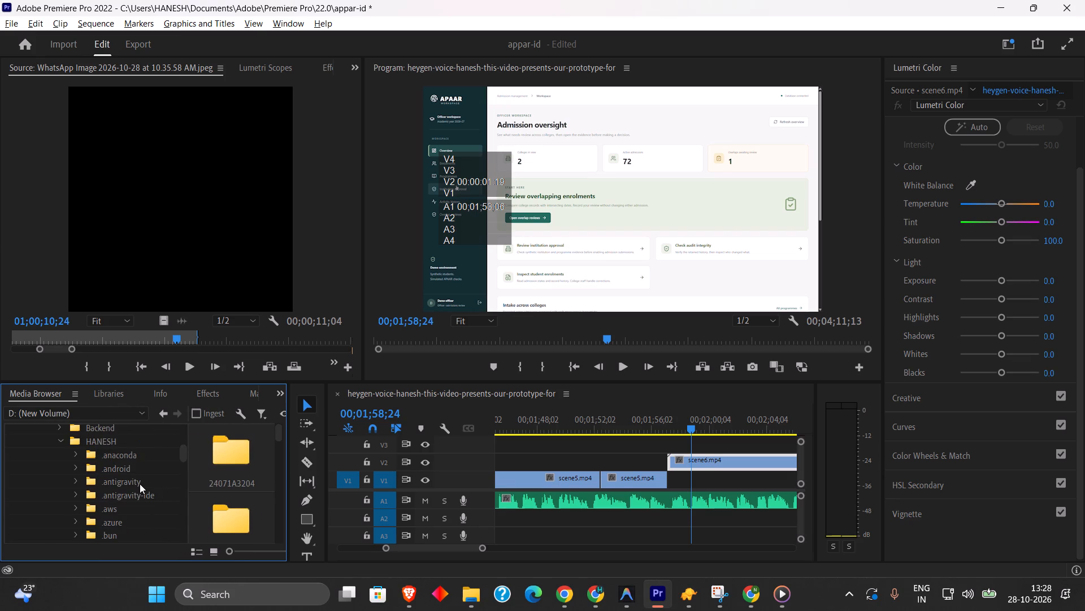
{"action": "scroll", "coordinate": [140, 484], "scroll_direction": "down", "scroll_amount": 7}
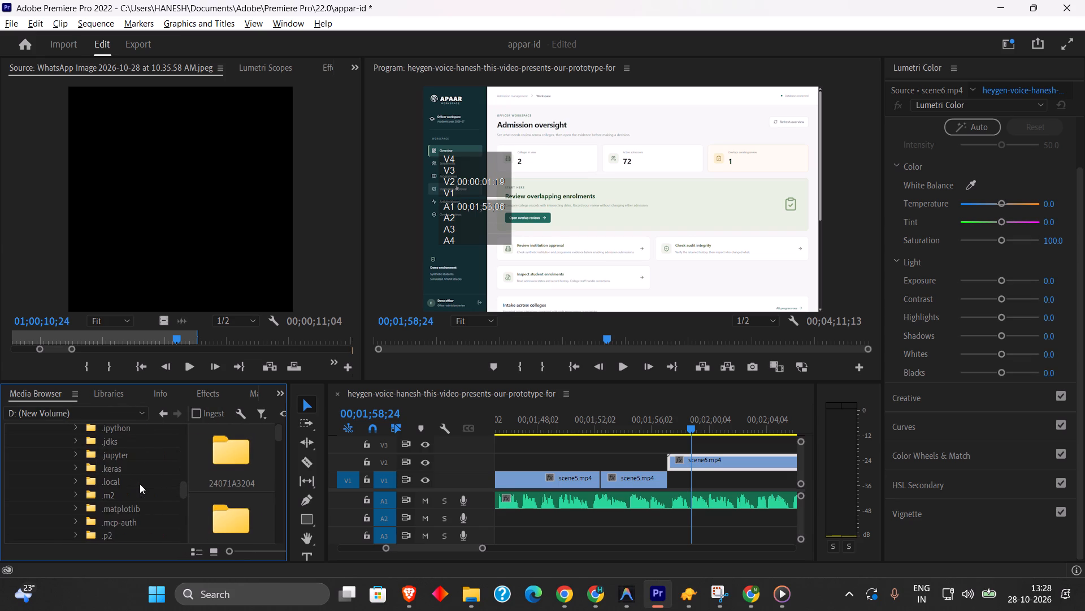
{"action": "scroll", "coordinate": [140, 484], "scroll_direction": "down", "scroll_amount": 5}
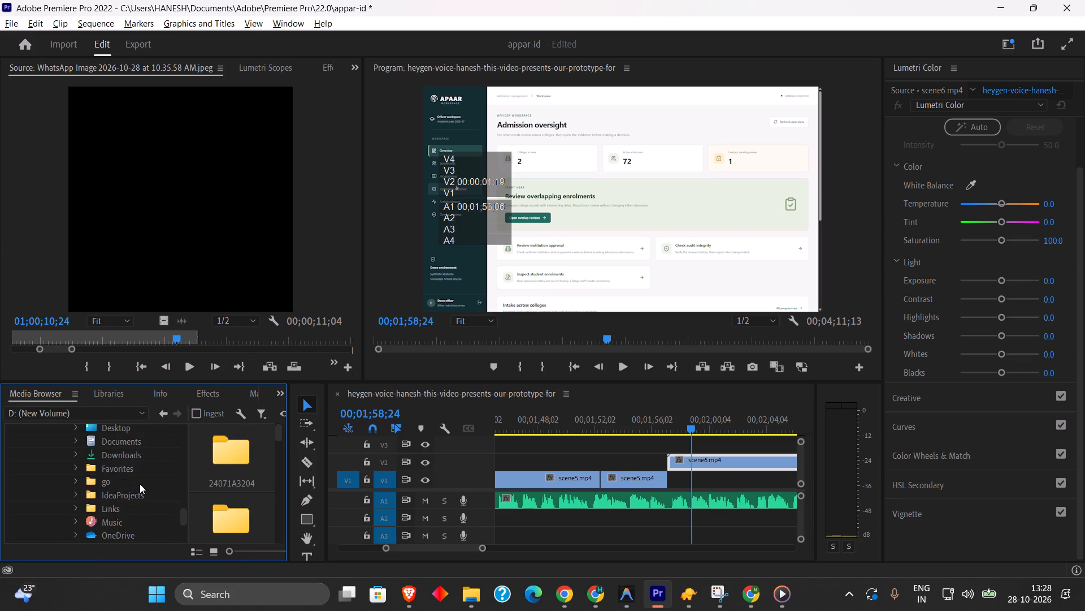
{"action": "scroll", "coordinate": [140, 484], "scroll_direction": "down", "scroll_amount": 2}
{"action": "scroll", "coordinate": [140, 484], "scroll_direction": "up", "scroll_amount": 2}
{"action": "scroll", "coordinate": [140, 484], "scroll_direction": "down", "scroll_amount": 3}
{"action": "scroll", "coordinate": [140, 484], "scroll_direction": "up", "scroll_amount": 4}
{"action": "double_click", "coordinate": [137, 469]}
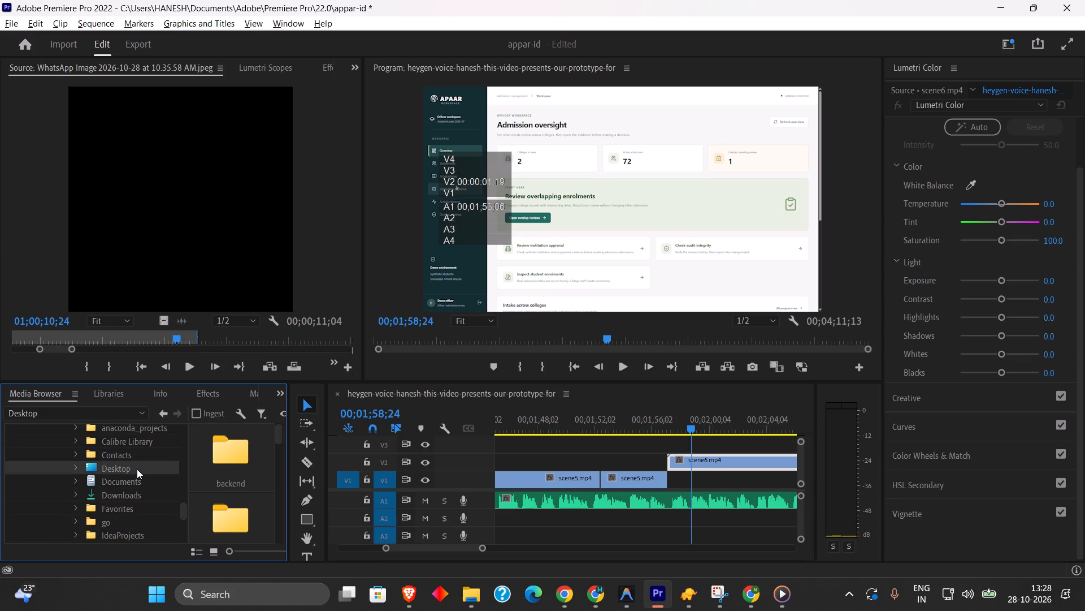
{"action": "scroll", "coordinate": [187, 476], "scroll_direction": "down", "scroll_amount": 3}
{"action": "scroll", "coordinate": [240, 487], "scroll_direction": "down", "scroll_amount": 9}
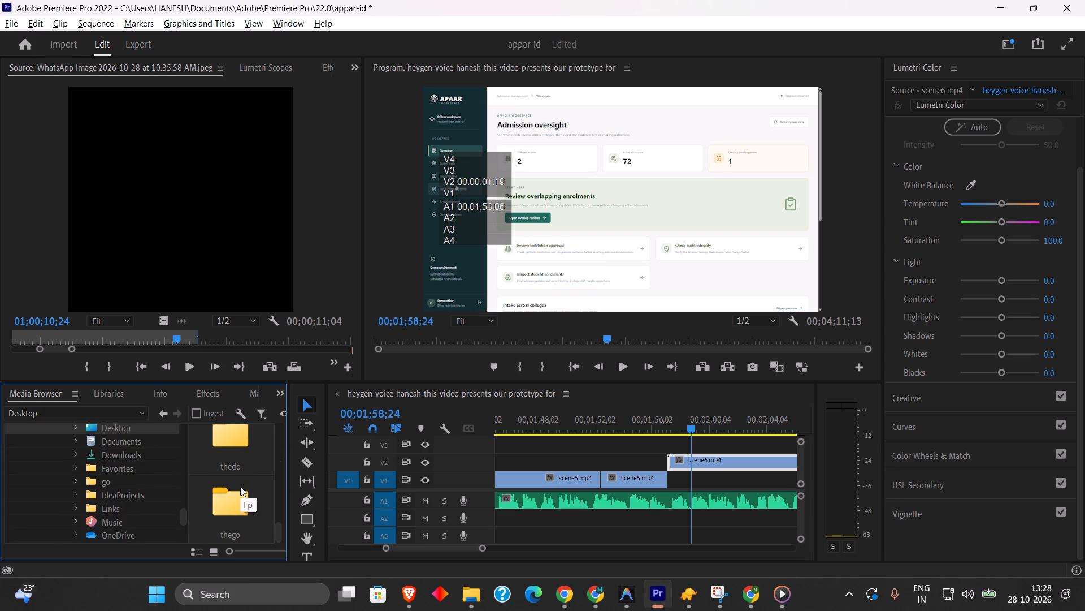
{"action": "scroll", "coordinate": [240, 487], "scroll_direction": "down", "scroll_amount": 4}
{"action": "scroll", "coordinate": [229, 505], "scroll_direction": "up", "scroll_amount": 1}
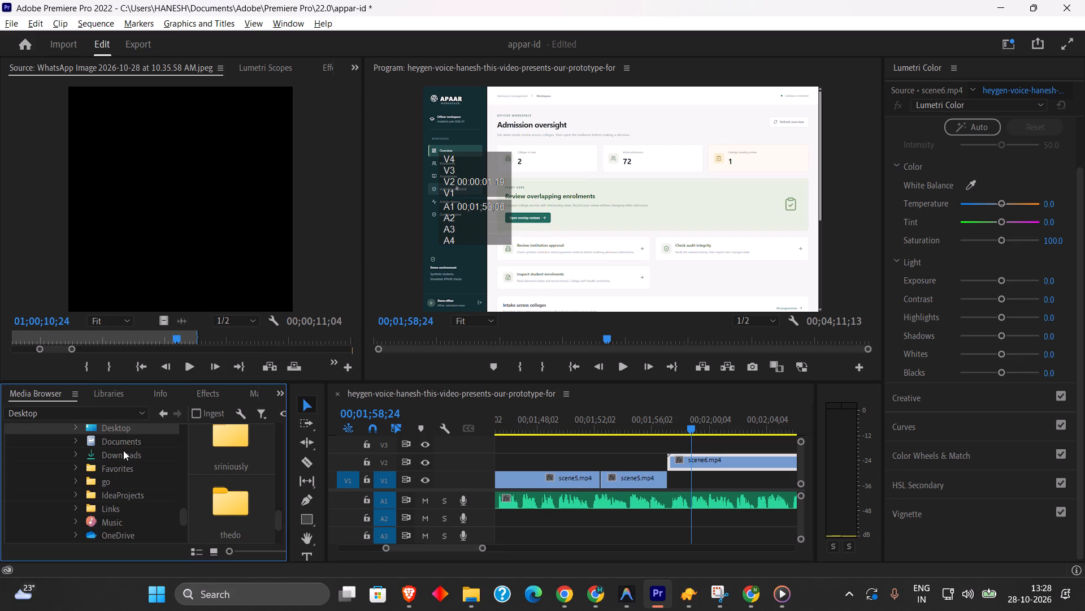
Open the Premiere Pro 22.0 folder inside Documents > Adobe in the Media Browser.
{"action": "double_click", "coordinate": [127, 442]}
{"action": "scroll", "coordinate": [236, 471], "scroll_direction": "down", "scroll_amount": 2}
{"action": "scroll", "coordinate": [236, 471], "scroll_direction": "up", "scroll_amount": 5}
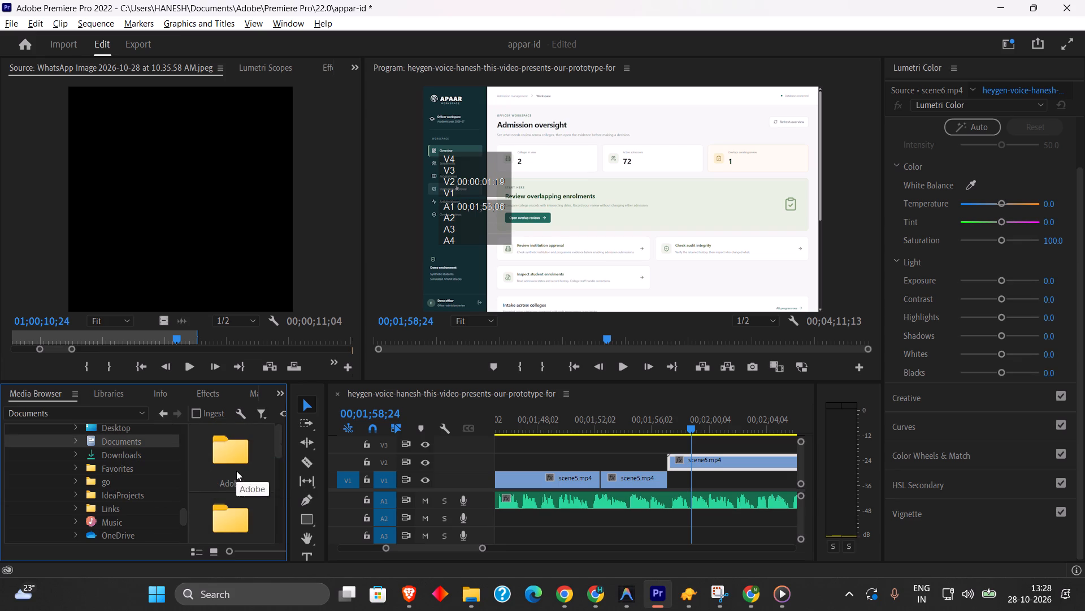
{"action": "double_click", "coordinate": [236, 471]}
{"action": "scroll", "coordinate": [233, 472], "scroll_direction": "down", "scroll_amount": 1}
{"action": "left_click_drag", "start_coordinate": [189, 471], "coordinate": [0, 480]}
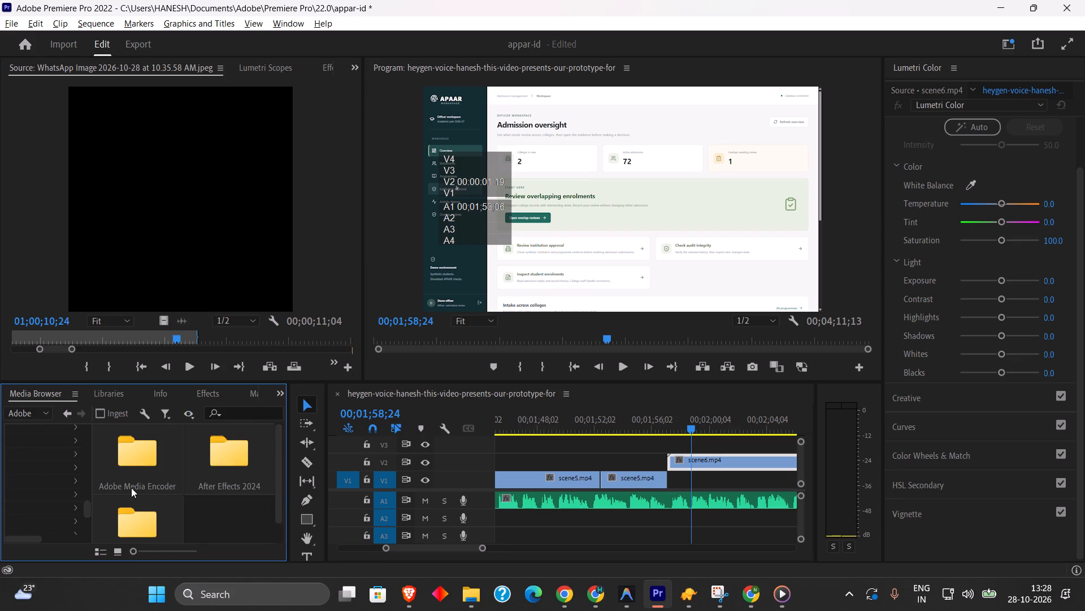
{"action": "scroll", "coordinate": [131, 488], "scroll_direction": "down", "scroll_amount": 2}
{"action": "scroll", "coordinate": [171, 491], "scroll_direction": "up", "scroll_amount": 1}
{"action": "scroll", "coordinate": [171, 491], "scroll_direction": "down", "scroll_amount": 2}
{"action": "double_click", "coordinate": [155, 500]}
{"action": "double_click", "coordinate": [181, 476]}
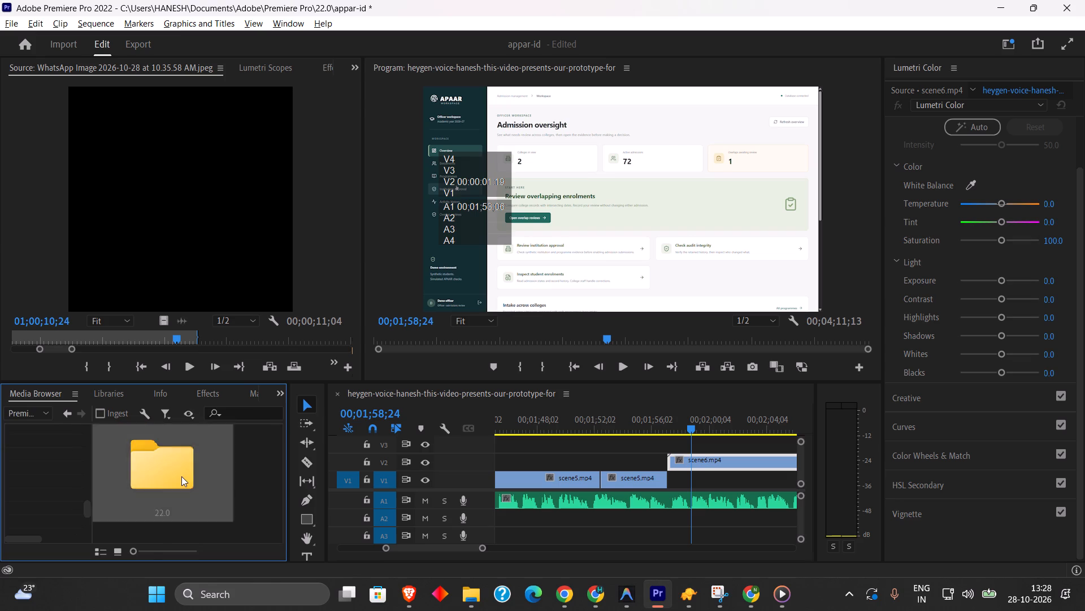
Find the exported Admission oversight still in the 22.0 folder and place it on V3, aligned with the start of the second scene5.mp4 clip.
{"action": "scroll", "coordinate": [181, 476], "scroll_direction": "down", "scroll_amount": 13}
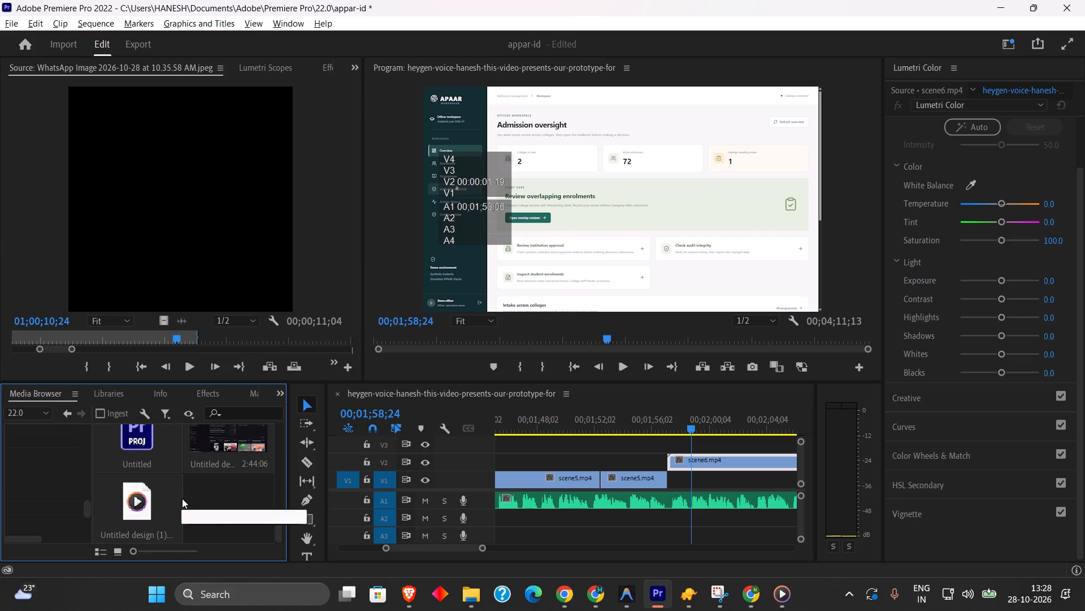
{"action": "scroll", "coordinate": [213, 509], "scroll_direction": "up", "scroll_amount": 2}
{"action": "scroll", "coordinate": [213, 509], "scroll_direction": "down", "scroll_amount": 5}
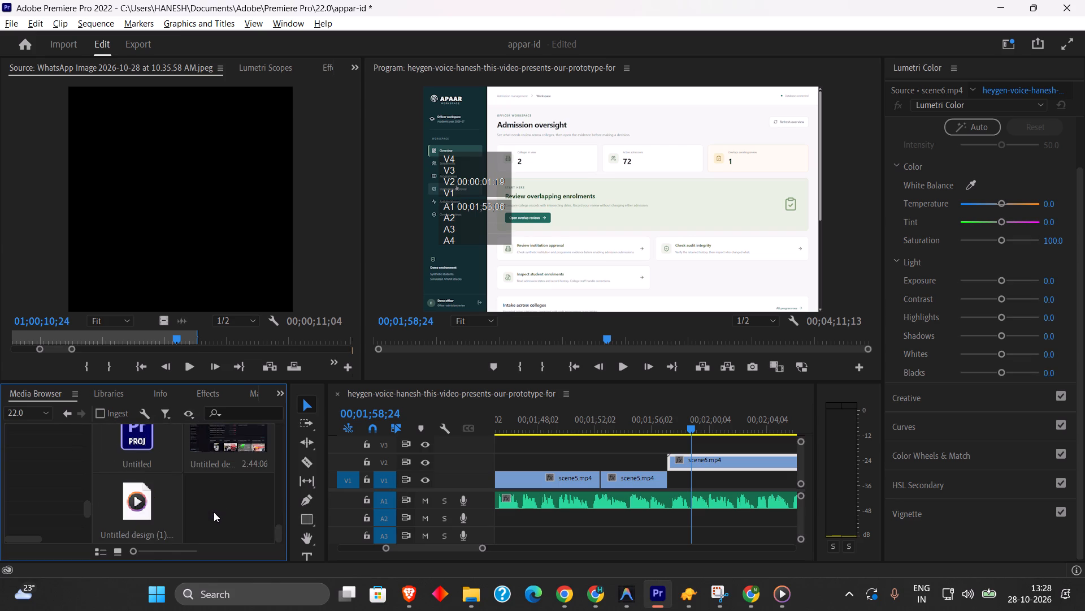
{"action": "scroll", "coordinate": [214, 512], "scroll_direction": "up", "scroll_amount": 4}
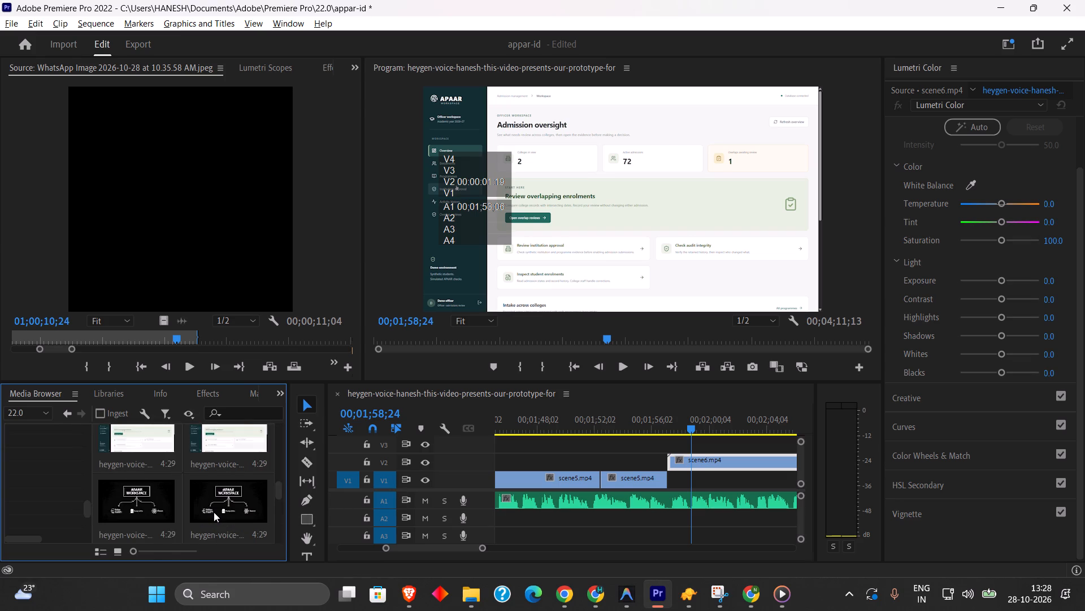
{"action": "scroll", "coordinate": [214, 512], "scroll_direction": "up", "scroll_amount": 1}
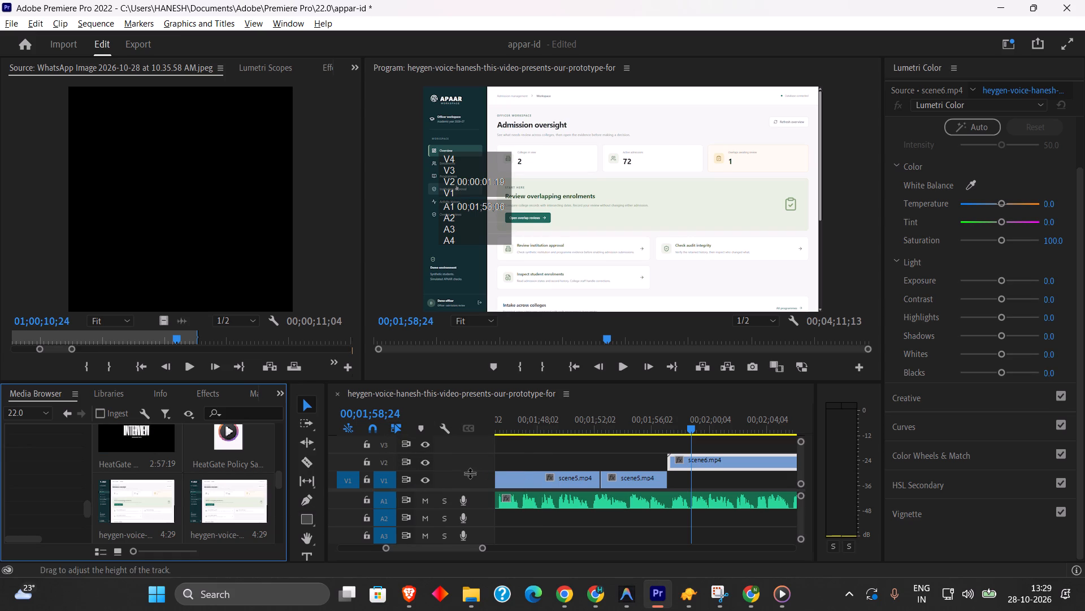
{"action": "left_click_drag", "start_coordinate": [233, 500], "coordinate": [238, 502]}
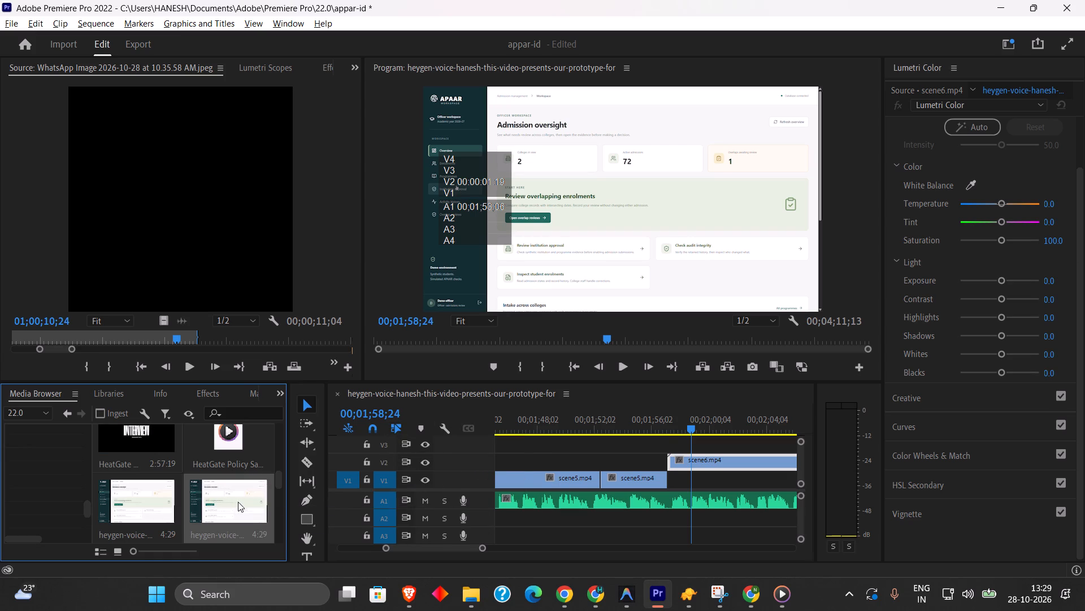
{"action": "left_click_drag", "start_coordinate": [238, 502], "coordinate": [622, 444]}
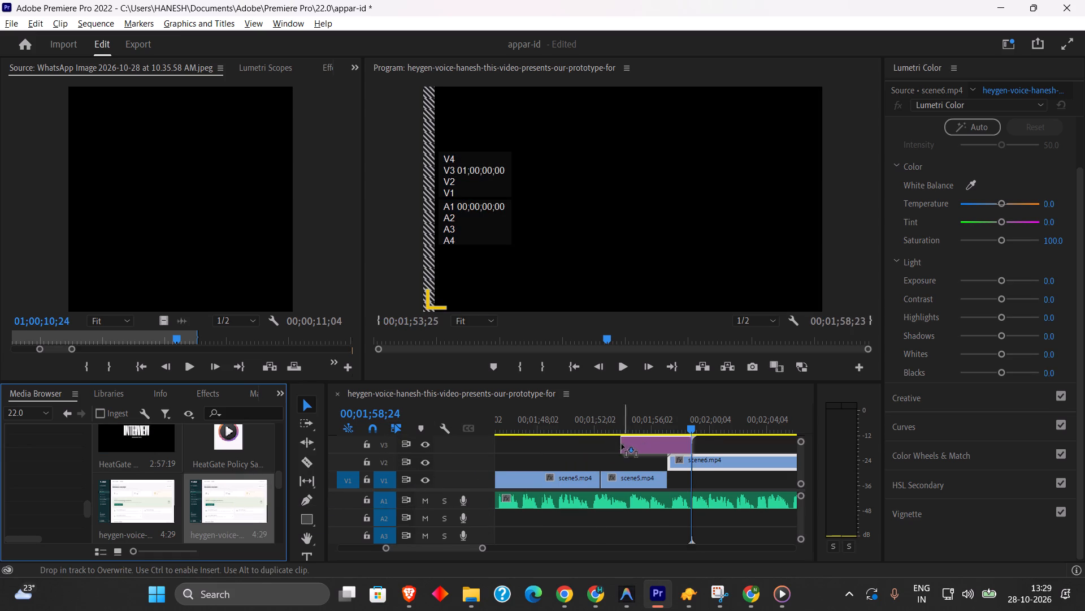
{"action": "left_click_drag", "start_coordinate": [622, 444], "coordinate": [600, 445]}
Play the section around the still, and move the still on V3 over scene6.mp4 to start at about 00;01;58;20.
{"action": "key", "text": "space"}
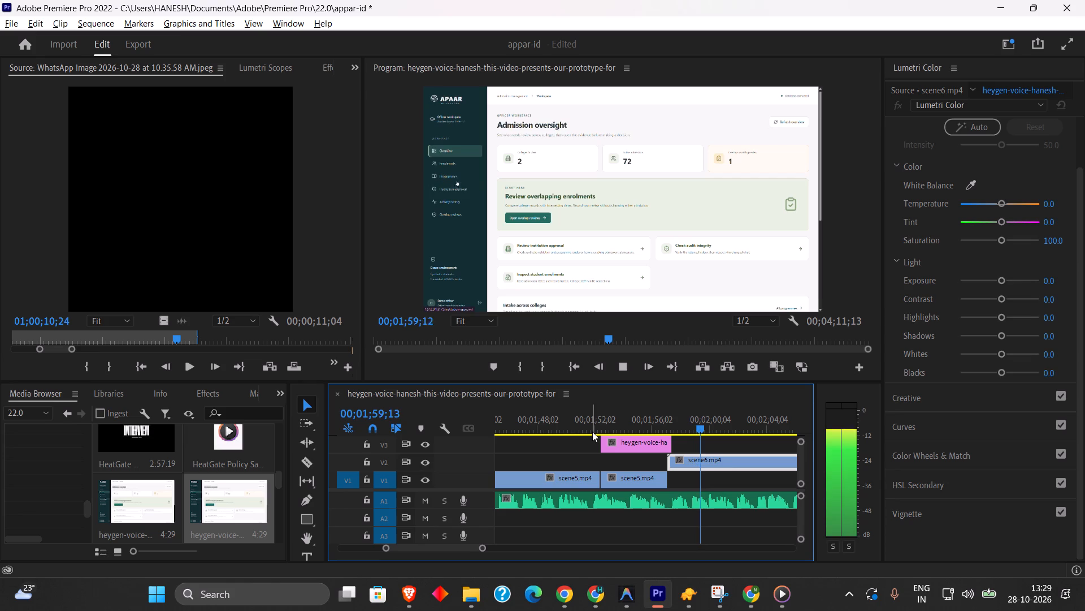
{"action": "left_click", "coordinate": [592, 425]}
{"action": "key", "text": "space"}
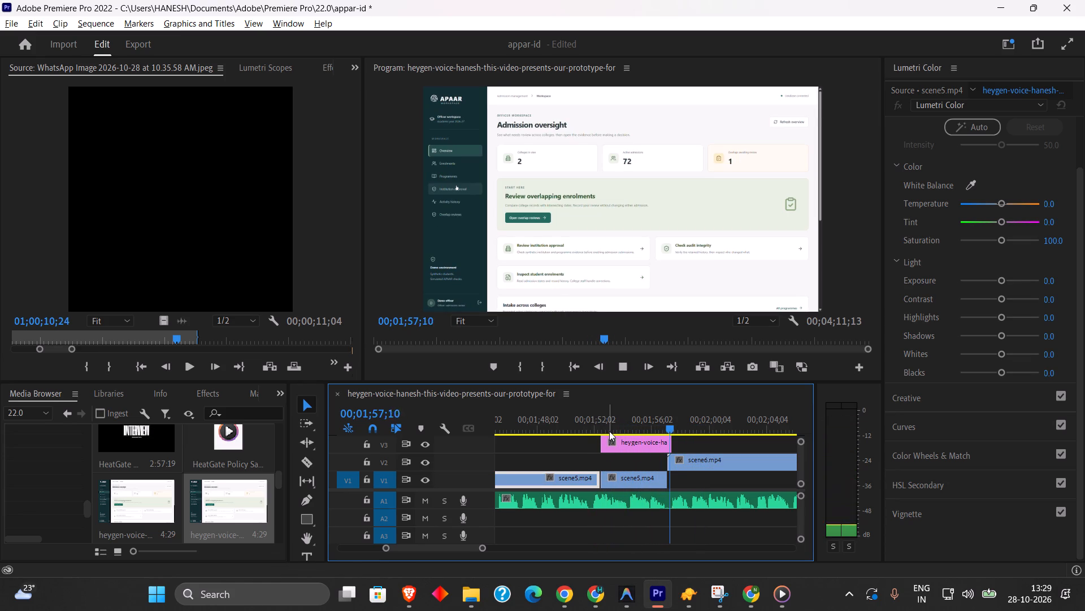
{"action": "left_click_drag", "start_coordinate": [619, 443], "coordinate": [708, 444]}
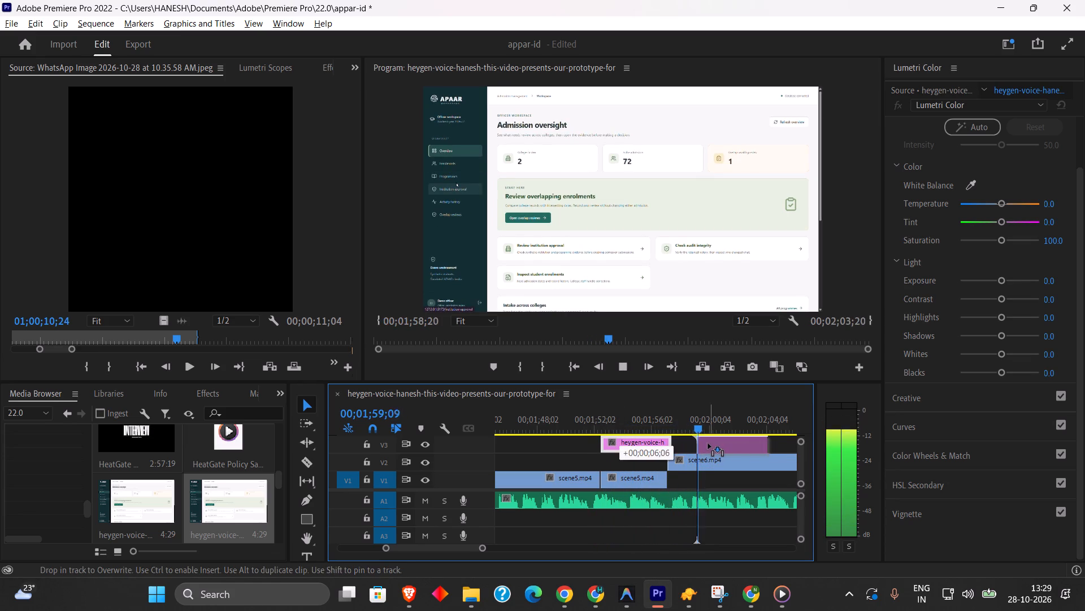
{"action": "left_click_drag", "start_coordinate": [708, 444], "coordinate": [708, 444]}
Replay the scene5-to-scene6 cut and shift the still on V3 slightly earlier, closer to the start of scene6.mp4.
{"action": "left_click", "coordinate": [671, 424]}
{"action": "key", "text": "space"}
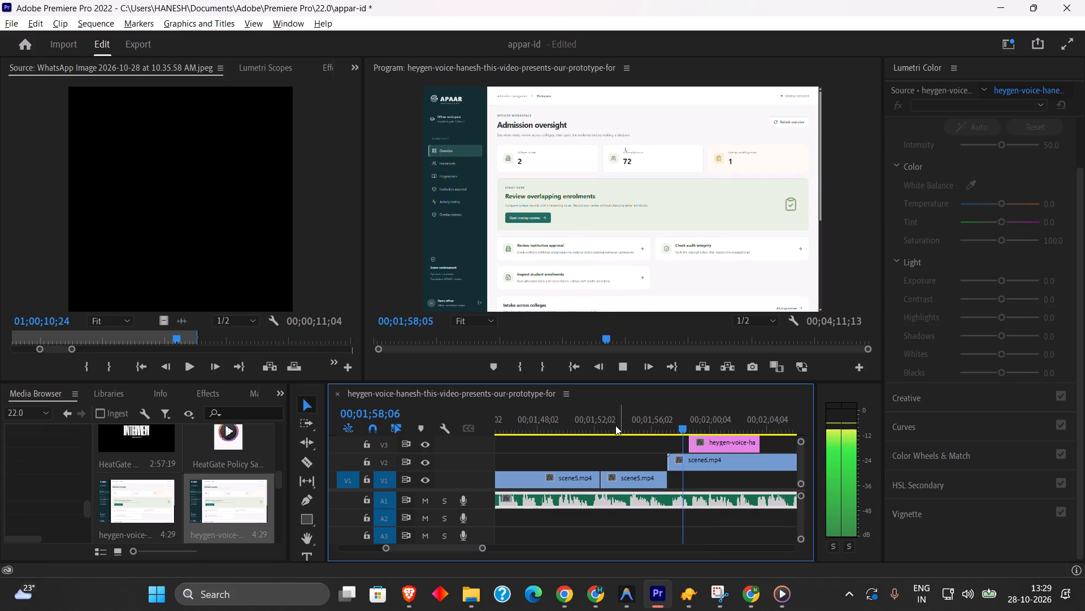
{"action": "left_click", "coordinate": [612, 427]}
{"action": "key", "text": "space"}
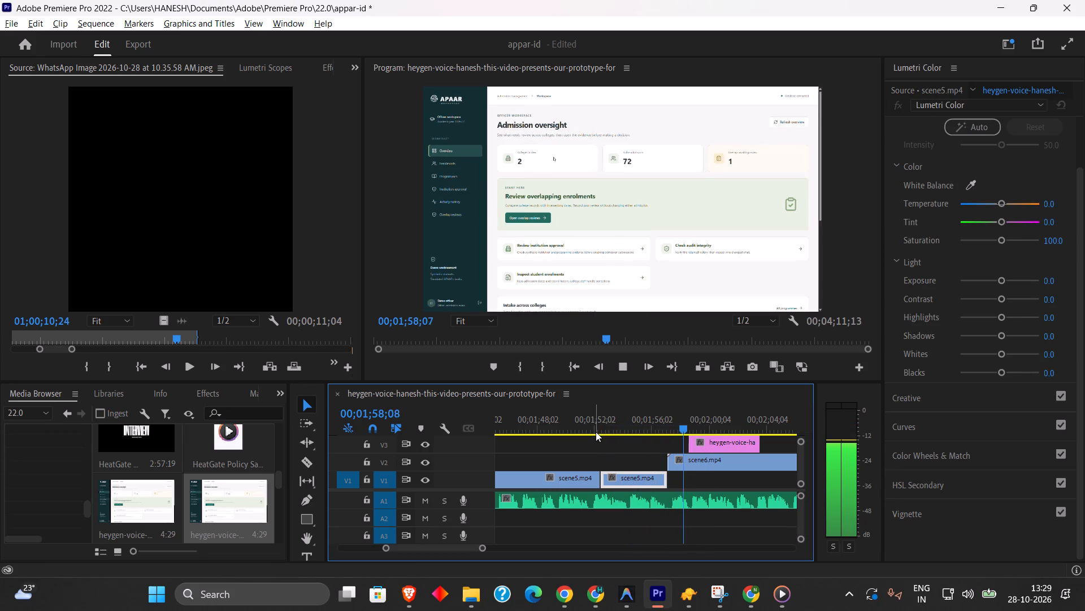
{"action": "key", "text": "space"}
{"action": "left_click_drag", "start_coordinate": [711, 445], "coordinate": [708, 445]}
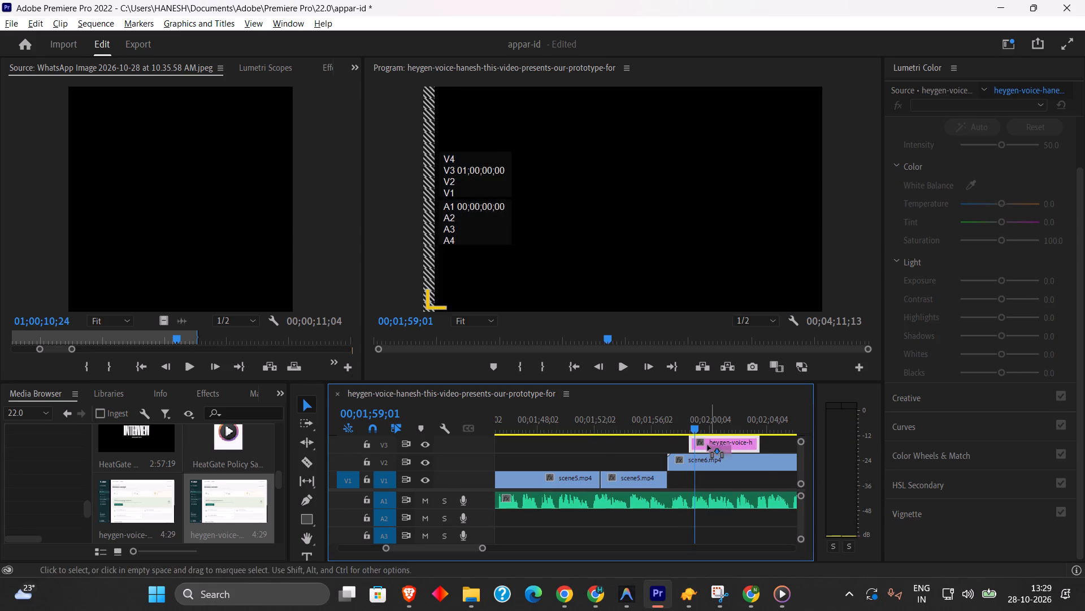
{"action": "left_click_drag", "start_coordinate": [708, 445], "coordinate": [701, 445]}
Replay the scene5-to-scene6 section and check how the still on V3 lines up with the scene6.mp4 action beneath it.
{"action": "left_click", "coordinate": [669, 432]}
{"action": "key", "text": "space"}
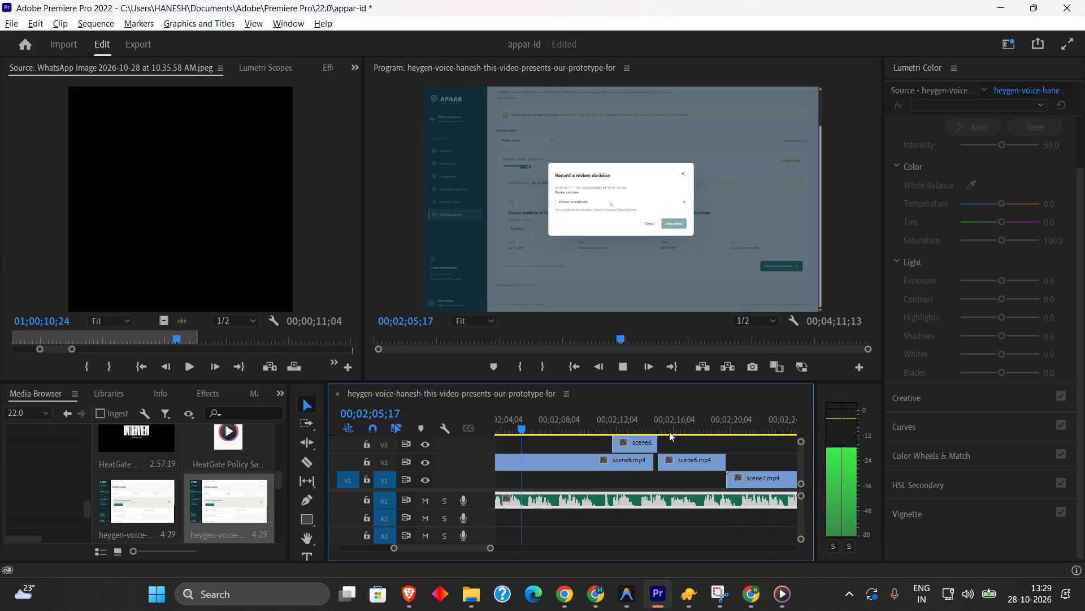
{"action": "left_click_drag", "start_coordinate": [489, 545], "coordinate": [541, 545]}
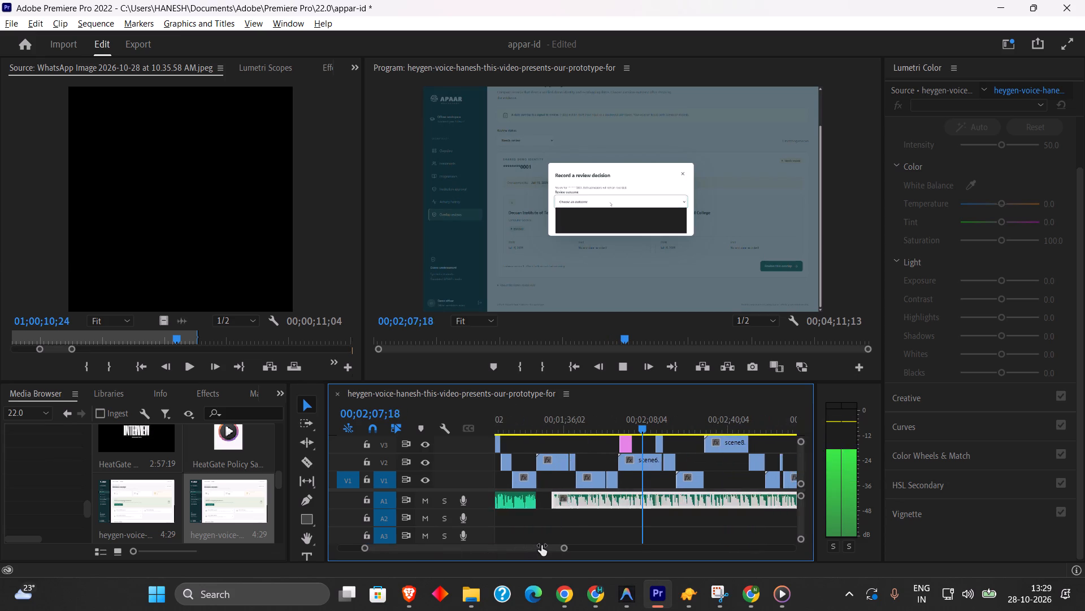
{"action": "left_click_drag", "start_coordinate": [541, 545], "coordinate": [549, 544]}
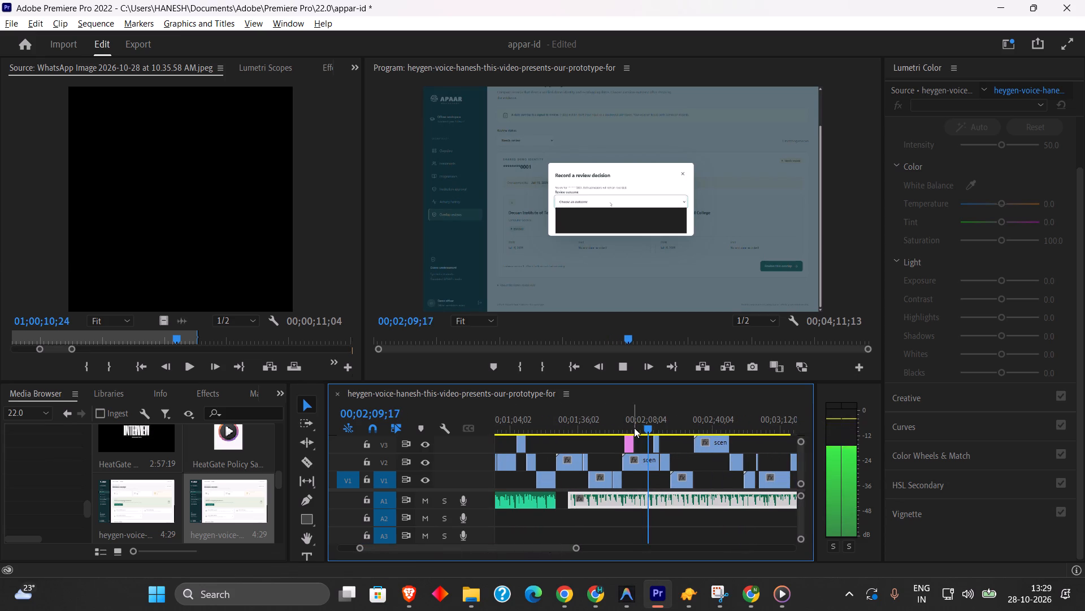
{"action": "left_click", "coordinate": [634, 428]}
{"action": "key", "text": "space"}
{"action": "key", "text": "space"}
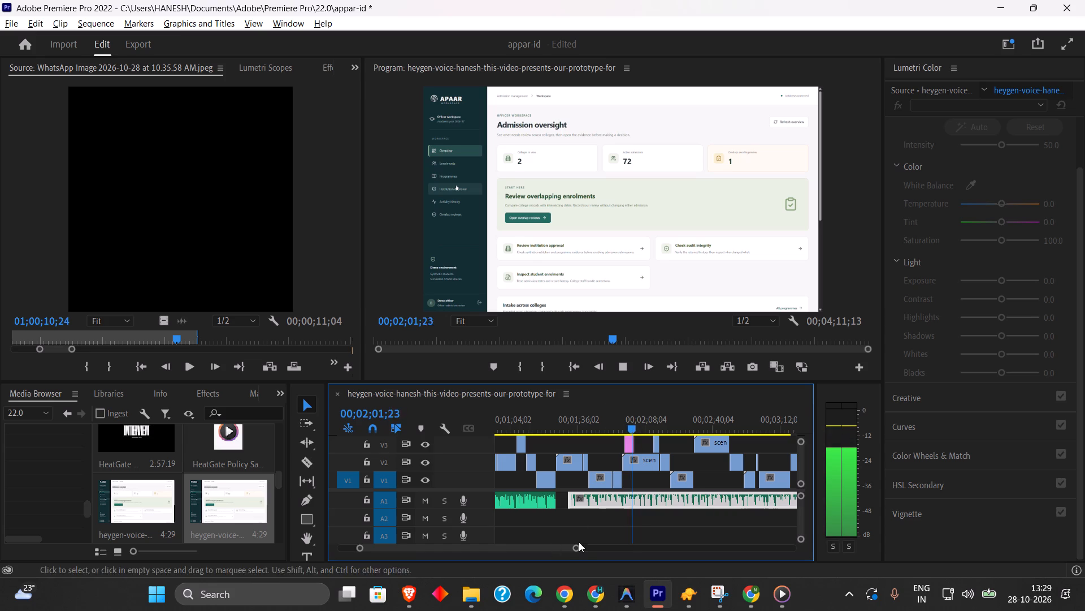
{"action": "left_click_drag", "start_coordinate": [579, 546], "coordinate": [517, 554]}
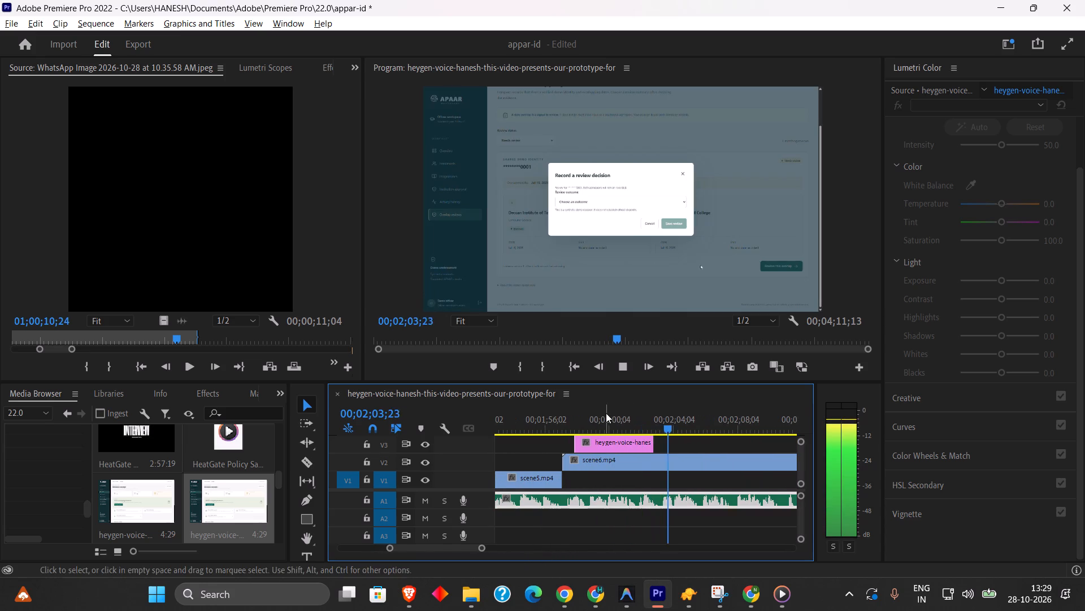
{"action": "left_click_drag", "start_coordinate": [602, 424], "coordinate": [573, 428]}
{"action": "key", "text": "space"}
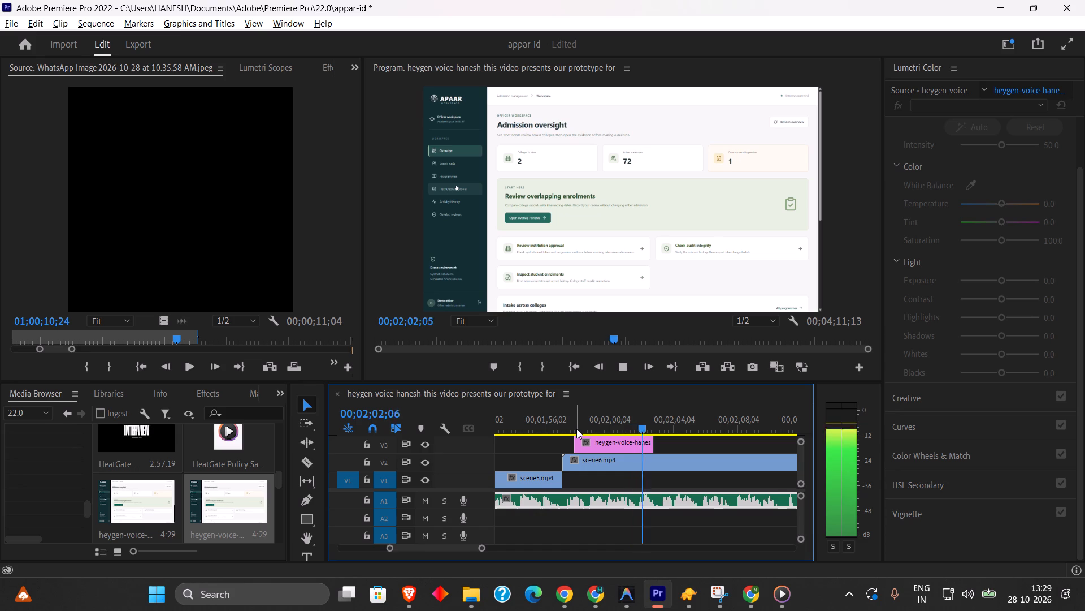
{"action": "key", "text": "space"}
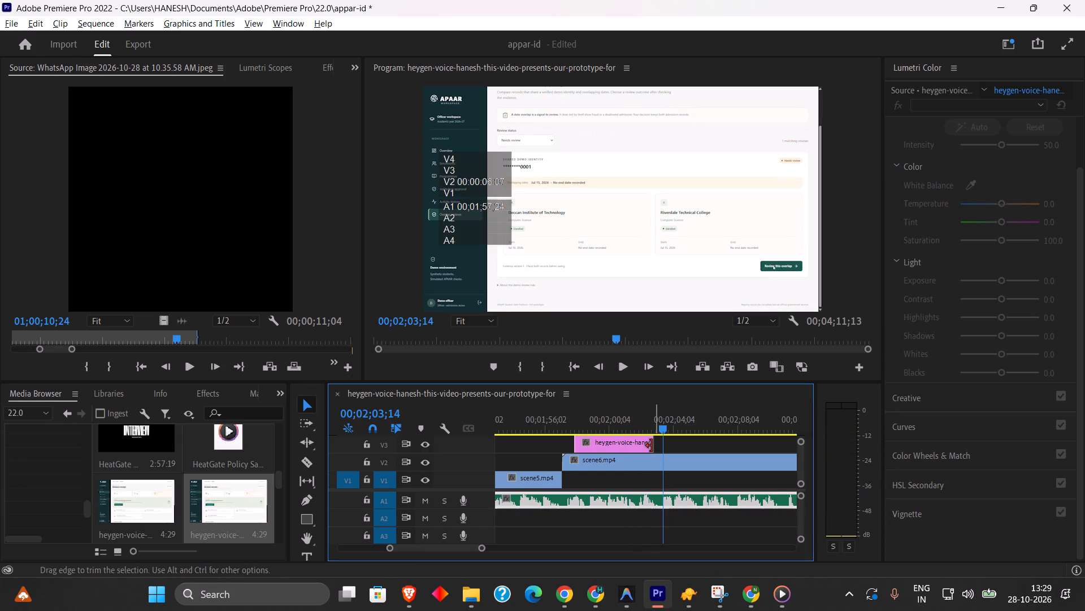
{"action": "left_click_drag", "start_coordinate": [604, 424], "coordinate": [643, 427]}
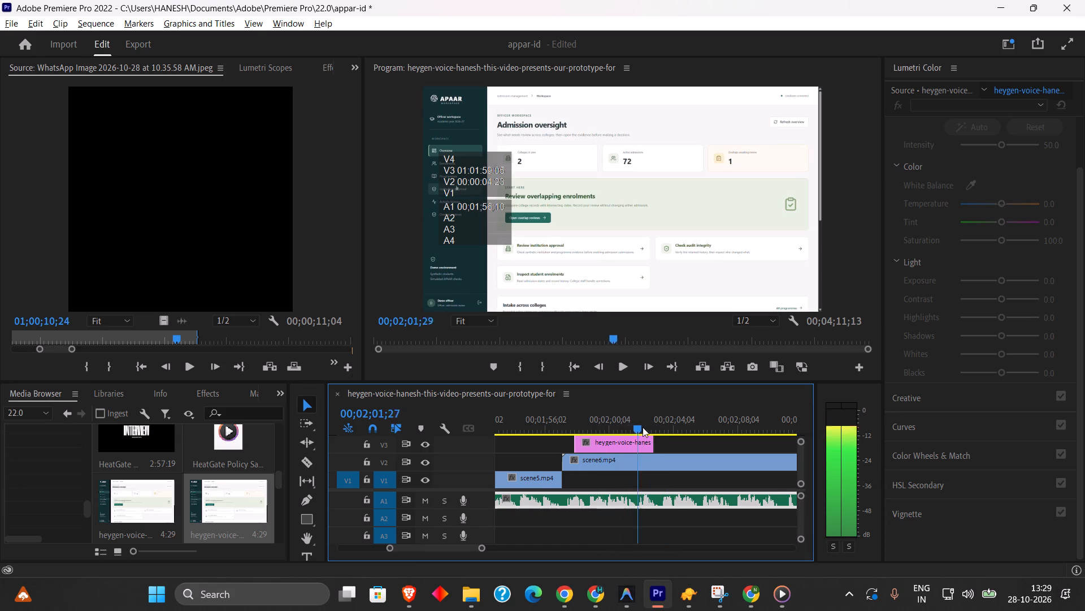
{"action": "left_click_drag", "start_coordinate": [643, 427], "coordinate": [644, 423]}
{"action": "left_click", "coordinate": [576, 415]}
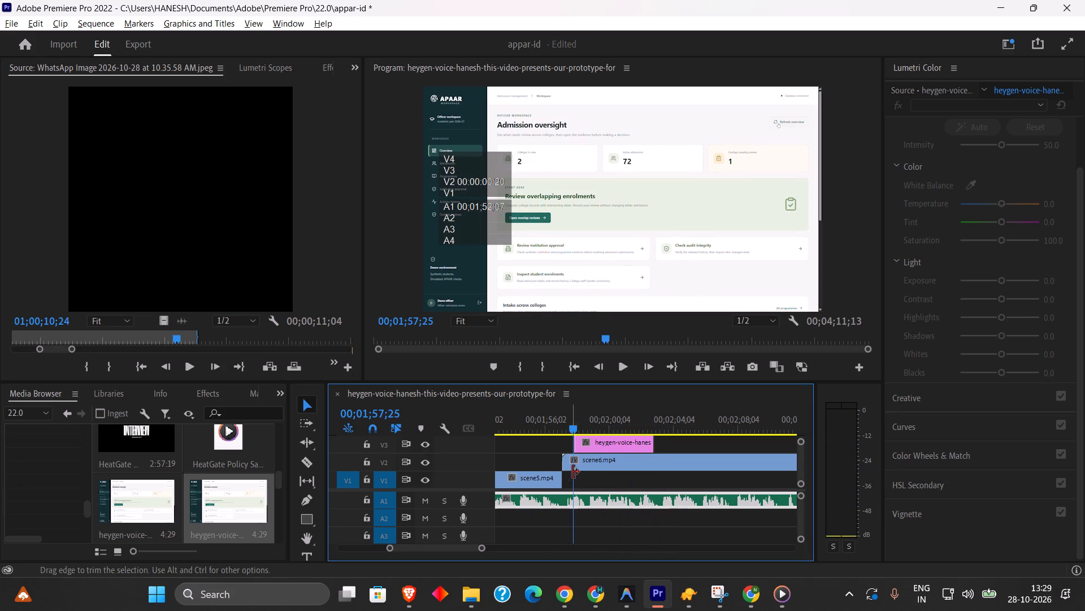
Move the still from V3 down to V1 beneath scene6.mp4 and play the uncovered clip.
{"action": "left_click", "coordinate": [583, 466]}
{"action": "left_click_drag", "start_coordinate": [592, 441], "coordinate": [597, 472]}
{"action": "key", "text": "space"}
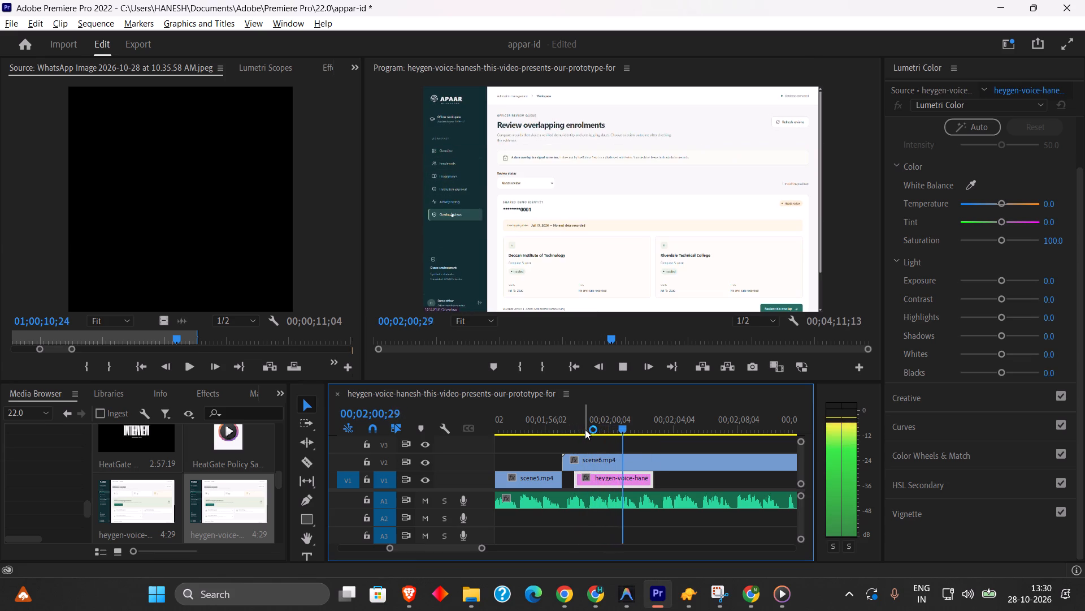
Split scene6.mp4 on V2 with the Razor tool at 00;01;59;14, while the Admission oversight page is still showing.
{"action": "left_click", "coordinate": [618, 425]}
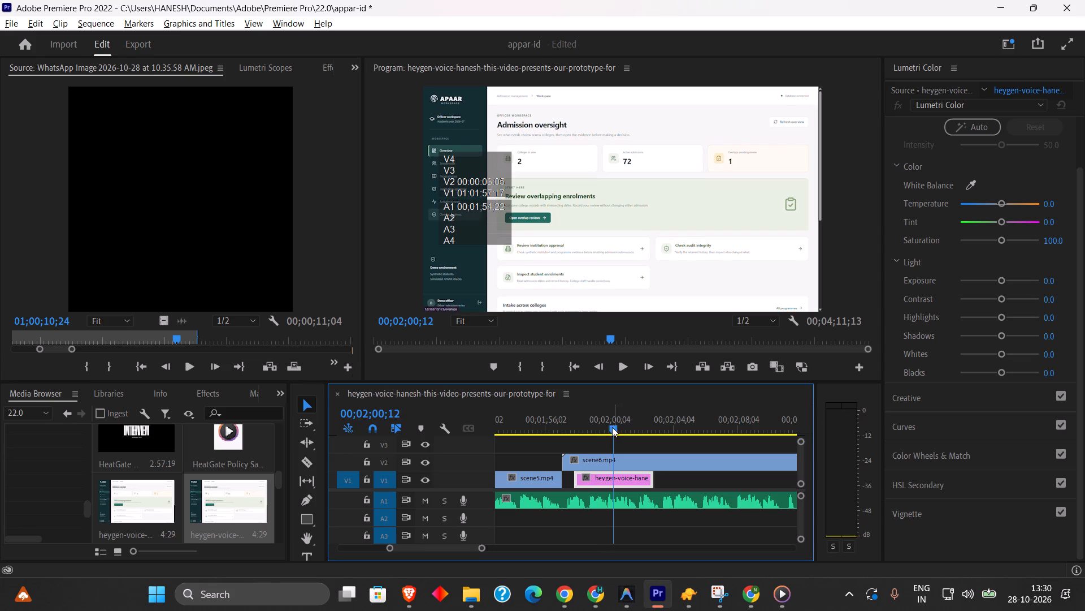
{"action": "left_click", "coordinate": [605, 428]}
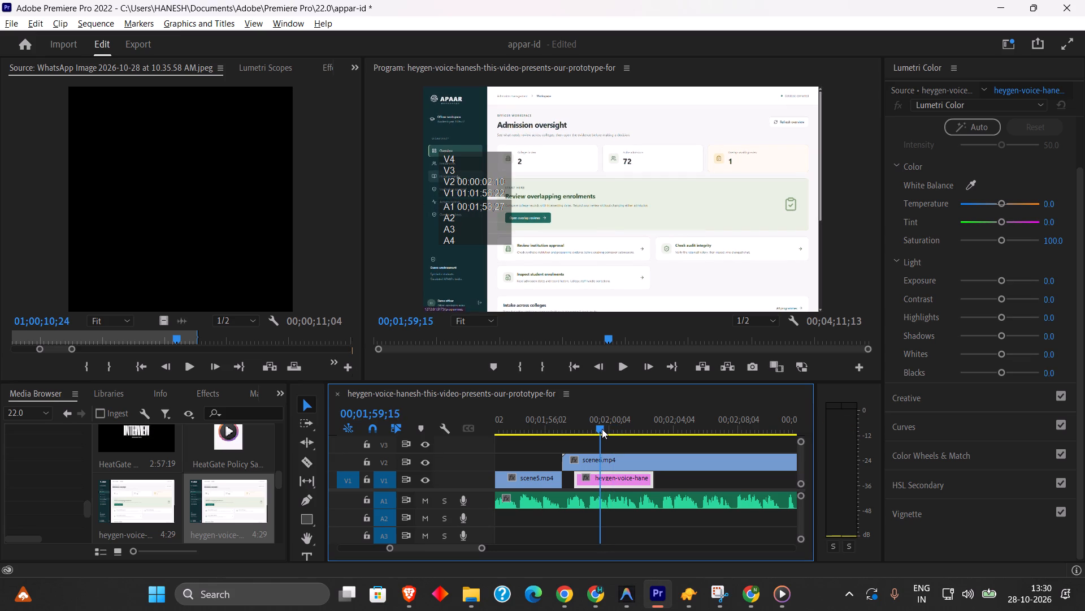
{"action": "left_click", "coordinate": [601, 462]}
{"action": "left_click", "coordinate": [306, 464]}
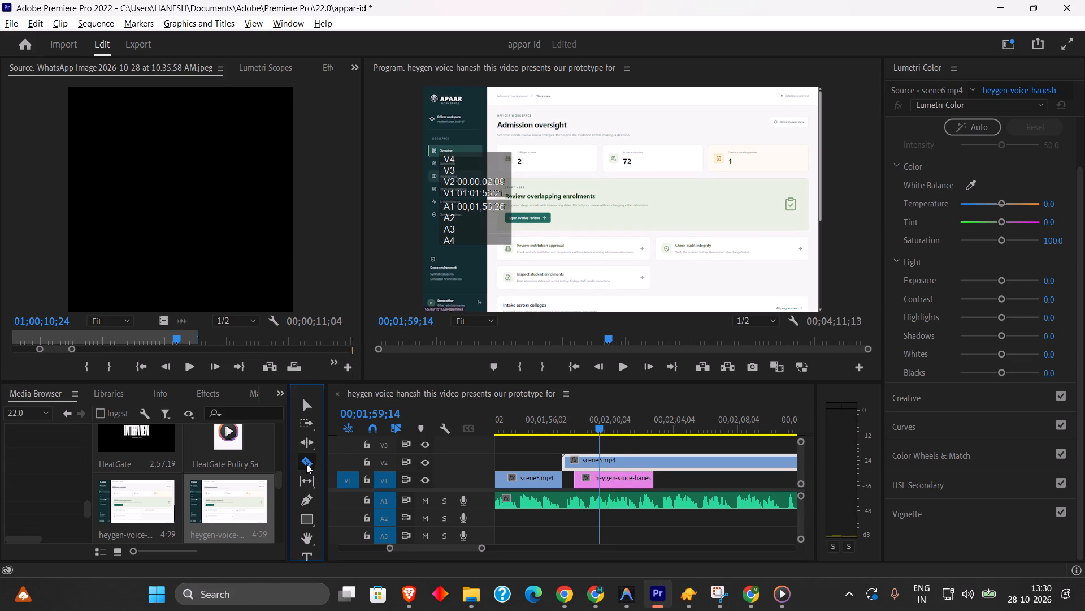
{"action": "left_click", "coordinate": [600, 462]}
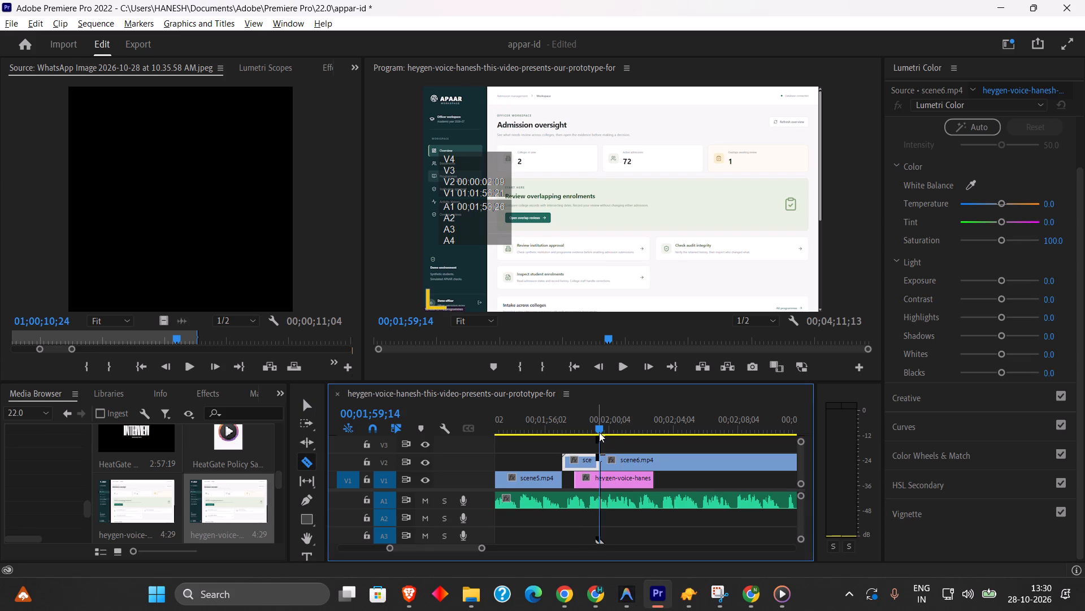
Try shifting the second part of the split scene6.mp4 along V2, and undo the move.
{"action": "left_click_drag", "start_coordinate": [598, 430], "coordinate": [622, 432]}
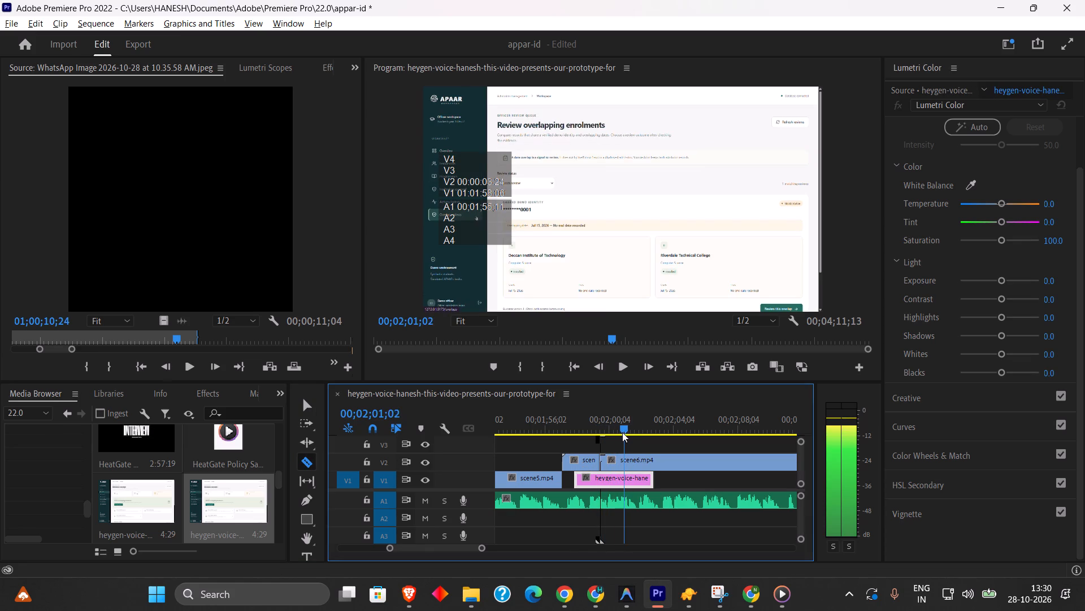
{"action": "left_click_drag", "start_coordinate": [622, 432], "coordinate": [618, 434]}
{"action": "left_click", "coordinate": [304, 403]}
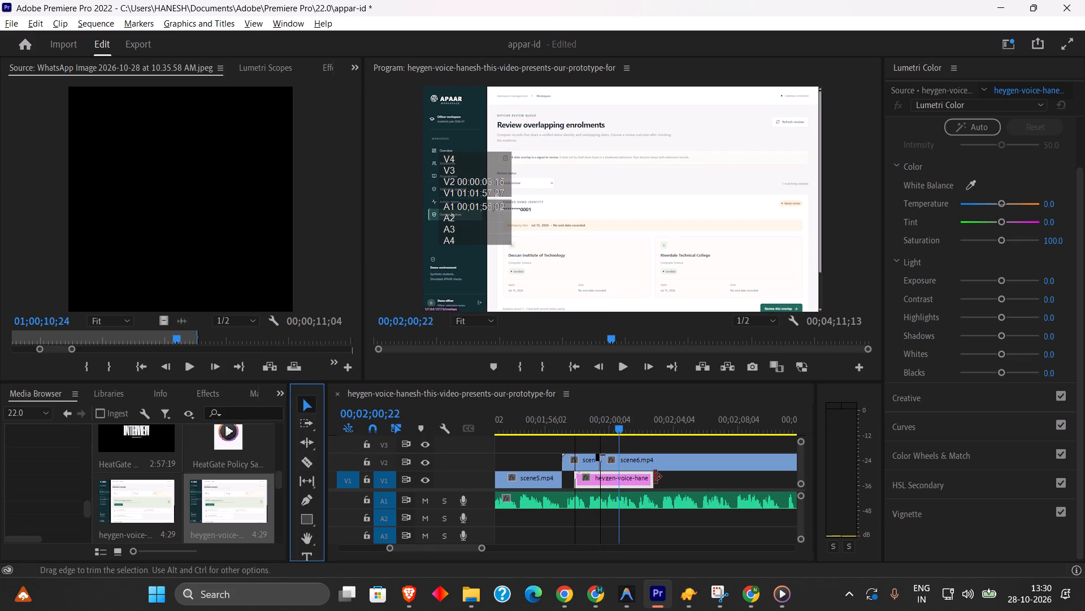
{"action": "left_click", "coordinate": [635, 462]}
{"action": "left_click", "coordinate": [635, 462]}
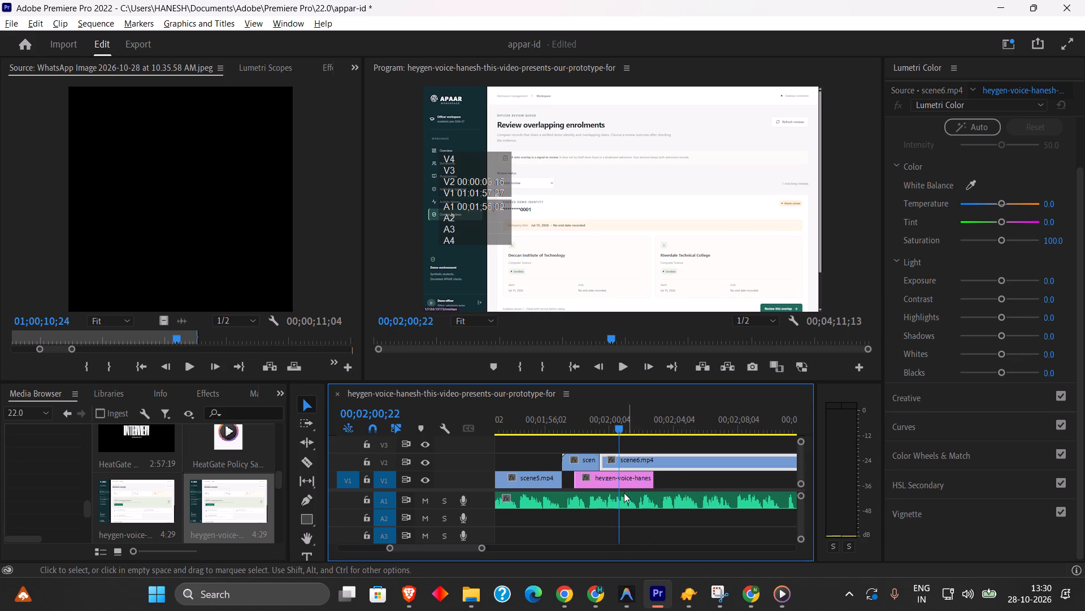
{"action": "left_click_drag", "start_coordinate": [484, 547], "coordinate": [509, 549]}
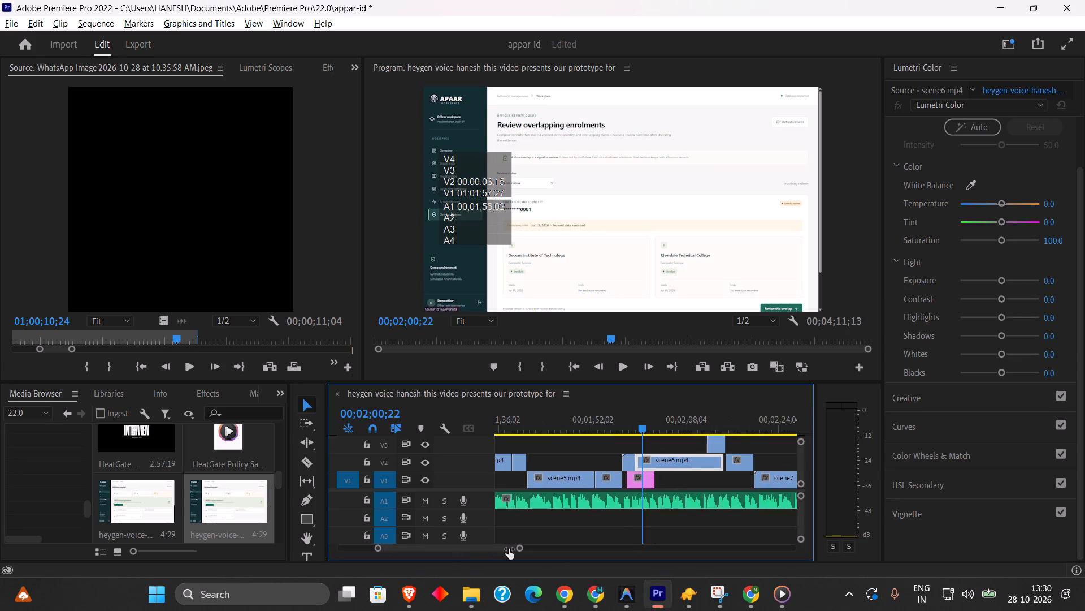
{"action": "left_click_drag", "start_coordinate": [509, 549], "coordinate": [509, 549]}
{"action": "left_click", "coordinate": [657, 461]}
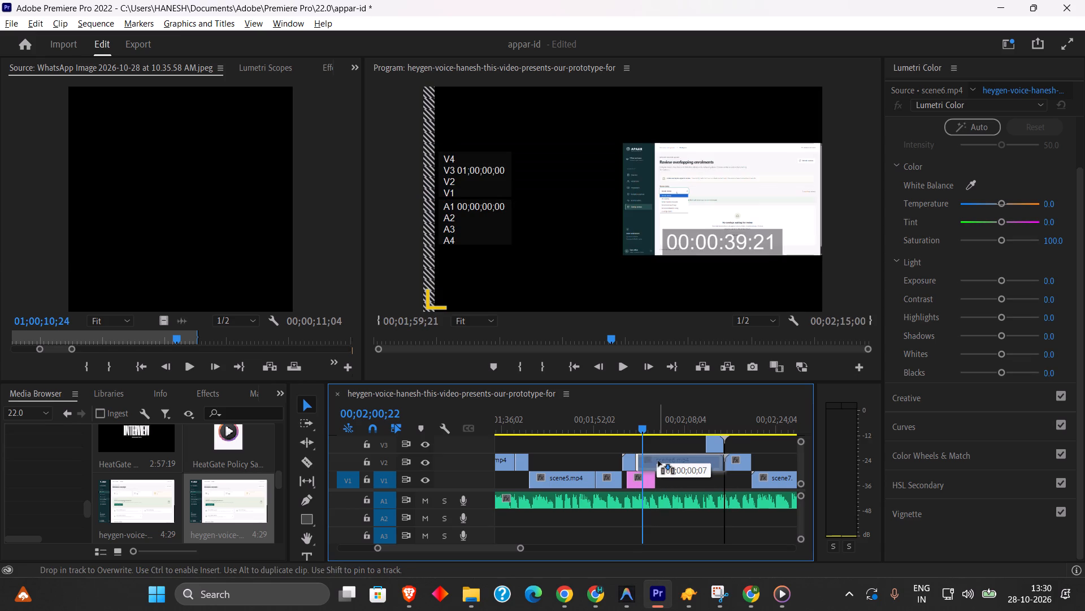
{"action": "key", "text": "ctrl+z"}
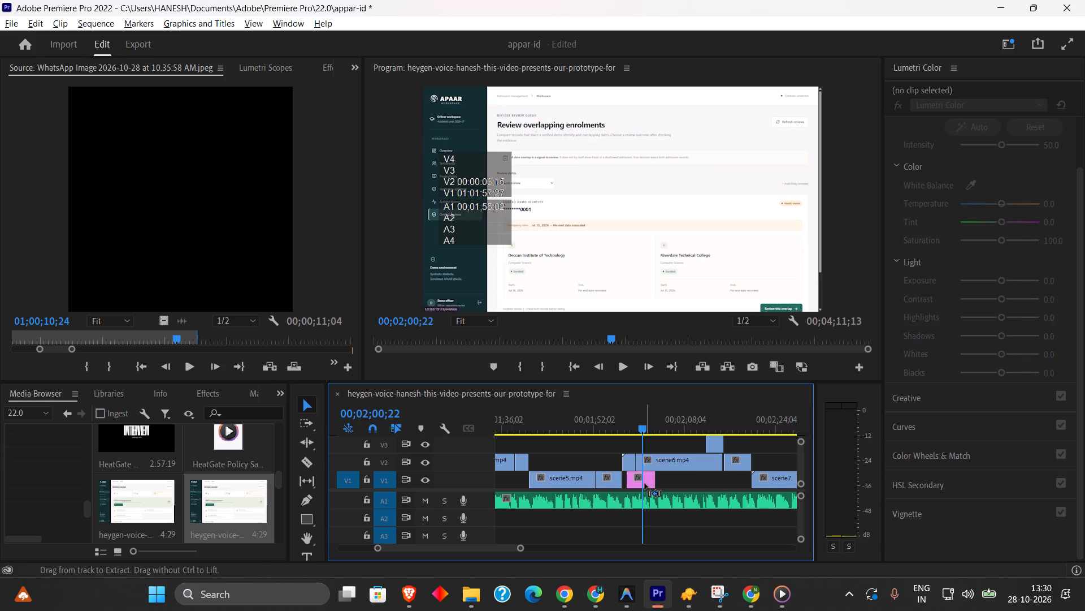
Move the still from V1 back up to V3, above the split in scene6.mp4.
{"action": "left_click_drag", "start_coordinate": [647, 479], "coordinate": [641, 442]}
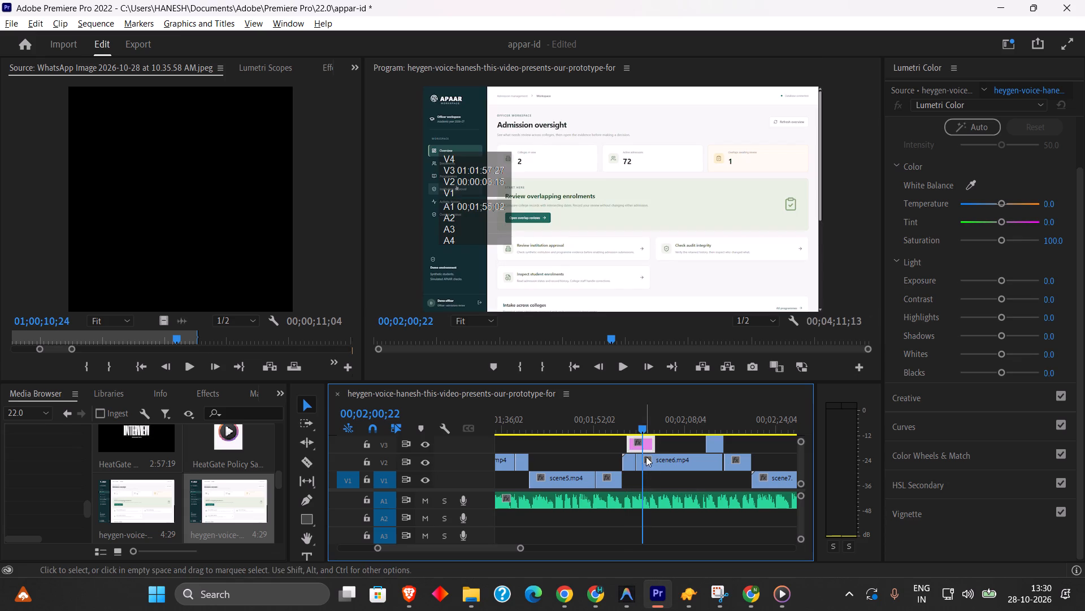
Move the second part of scene6.mp4 from V2 down to V1, starting right where the still on V3 ends.
{"action": "left_click_drag", "start_coordinate": [654, 457], "coordinate": [670, 473]}
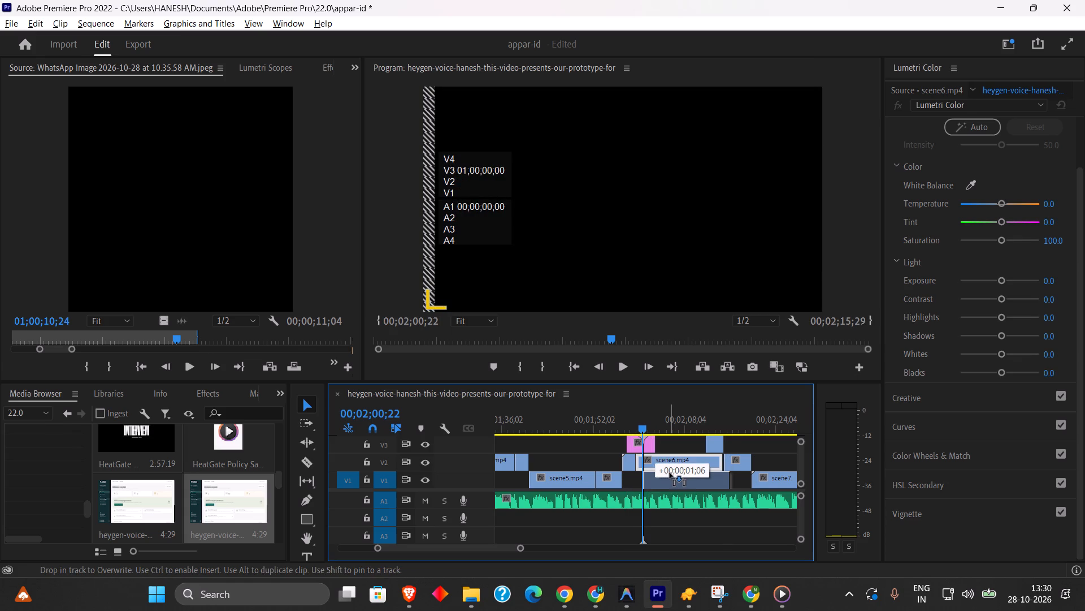
{"action": "left_click_drag", "start_coordinate": [670, 473], "coordinate": [691, 479]}
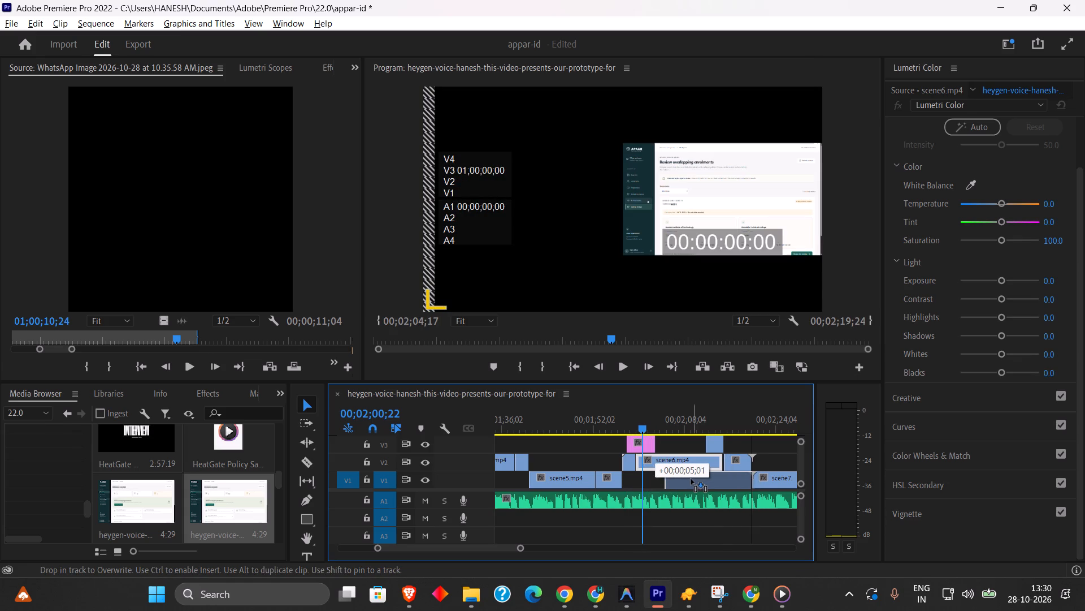
{"action": "left_click_drag", "start_coordinate": [691, 479], "coordinate": [690, 479]}
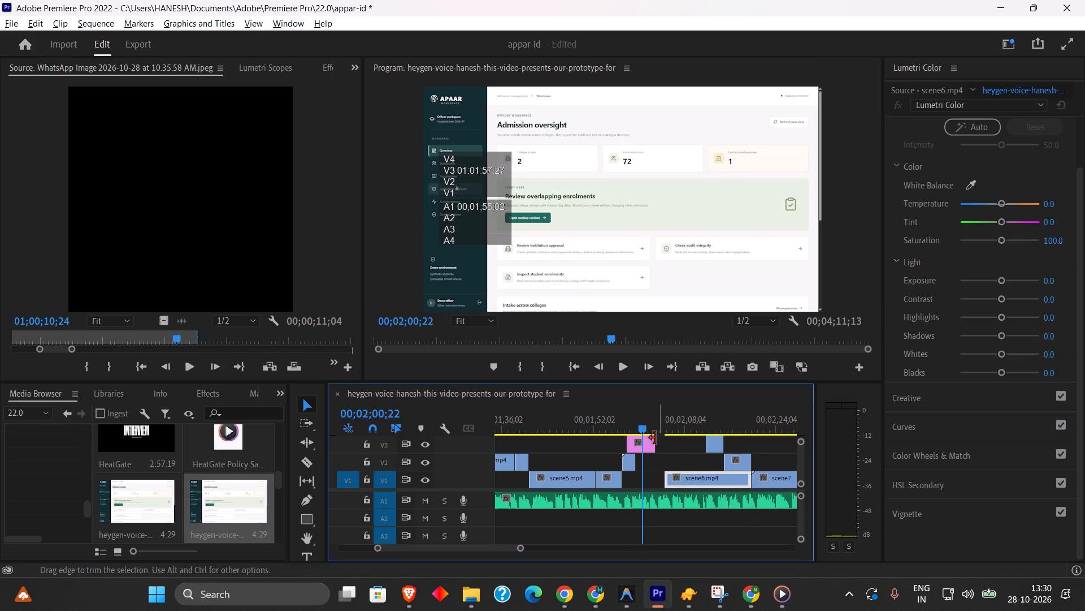
{"action": "left_click", "coordinate": [654, 429]}
{"action": "left_click_drag", "start_coordinate": [682, 477], "coordinate": [674, 477]}
{"action": "left_click", "coordinate": [644, 425]}
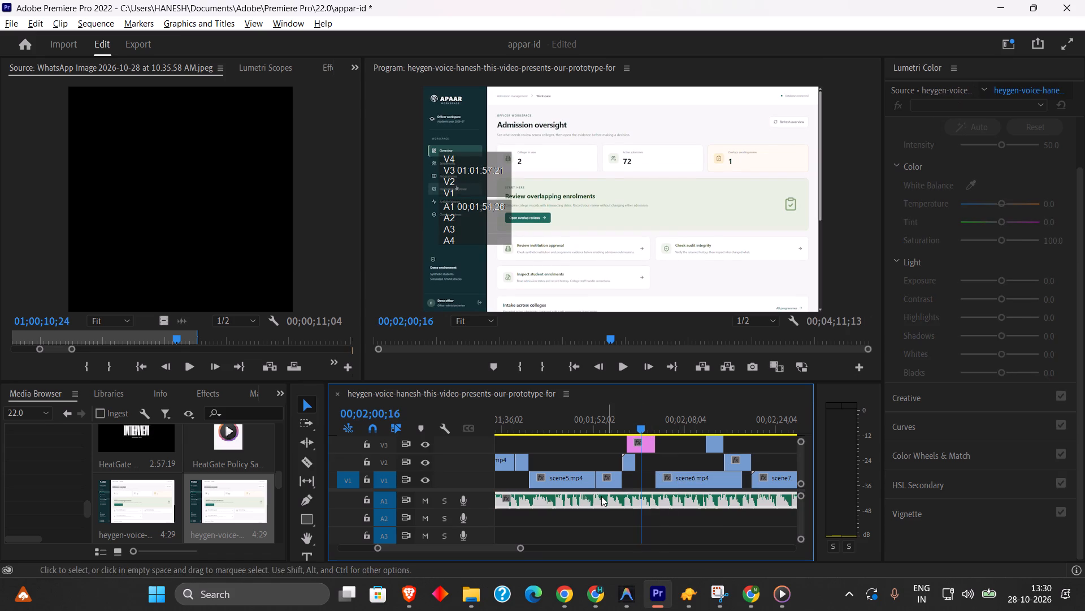
Play the rearranged section from the first scene6.mp4 piece through the still into the second piece on V1.
{"action": "left_click_drag", "start_coordinate": [519, 549], "coordinate": [476, 563]}
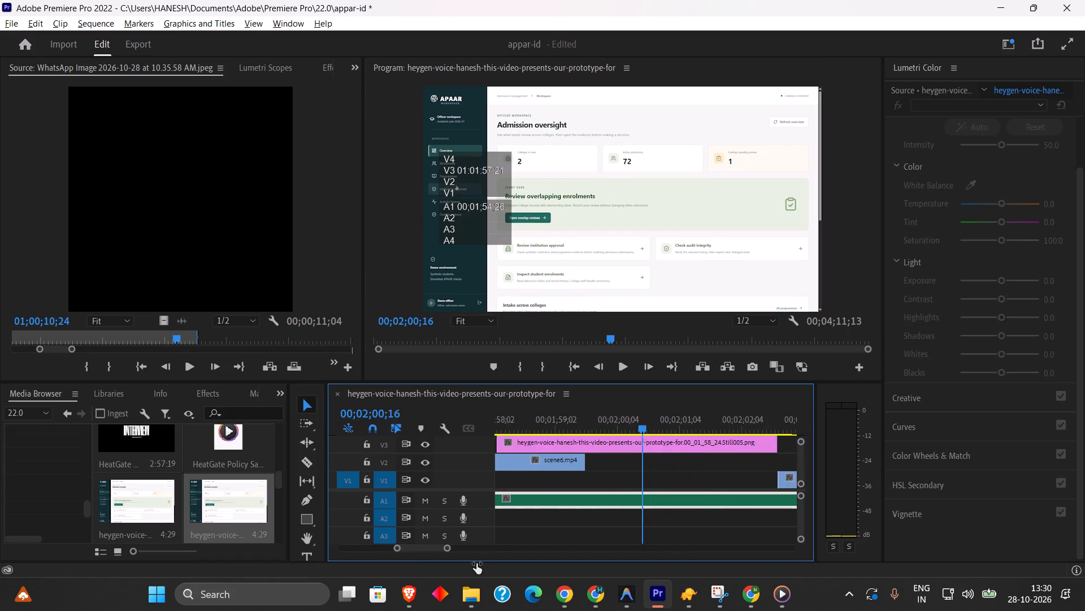
{"action": "left_click_drag", "start_coordinate": [476, 563], "coordinate": [491, 558]}
{"action": "left_click_drag", "start_coordinate": [607, 382], "coordinate": [613, 433]}
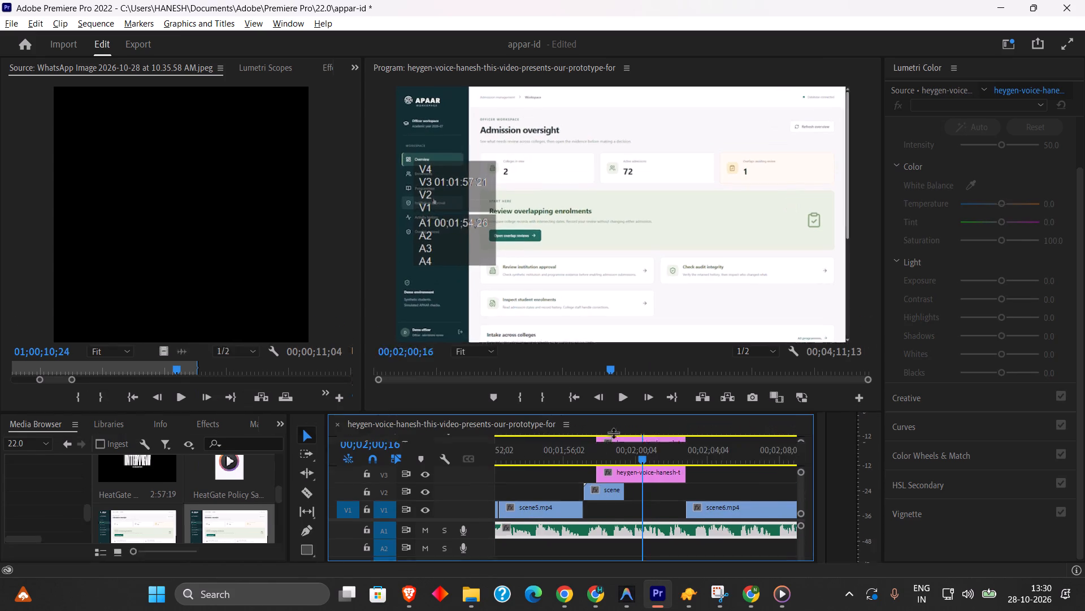
{"action": "left_click_drag", "start_coordinate": [613, 433], "coordinate": [624, 411]}
{"action": "key", "text": "space"}
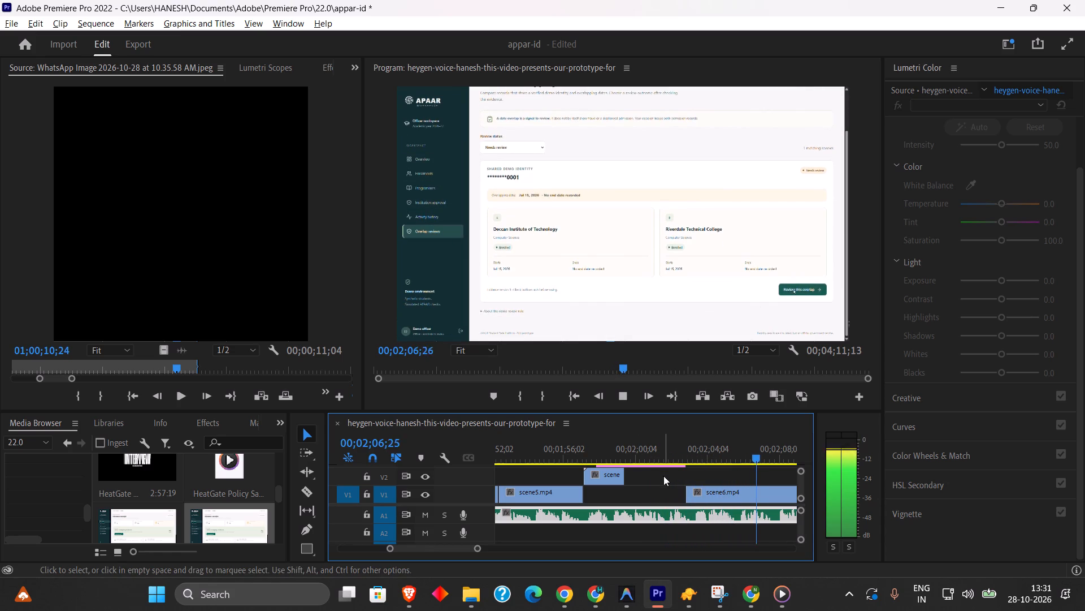
{"action": "key", "text": "space"}
Play the scene6.mp4 piece on V1 up to 00;02;06;25 and export that frame as a PNG still, imported into the project.
{"action": "left_click_drag", "start_coordinate": [710, 458], "coordinate": [695, 456]}
{"action": "key", "text": "space"}
{"action": "key", "text": "space"}
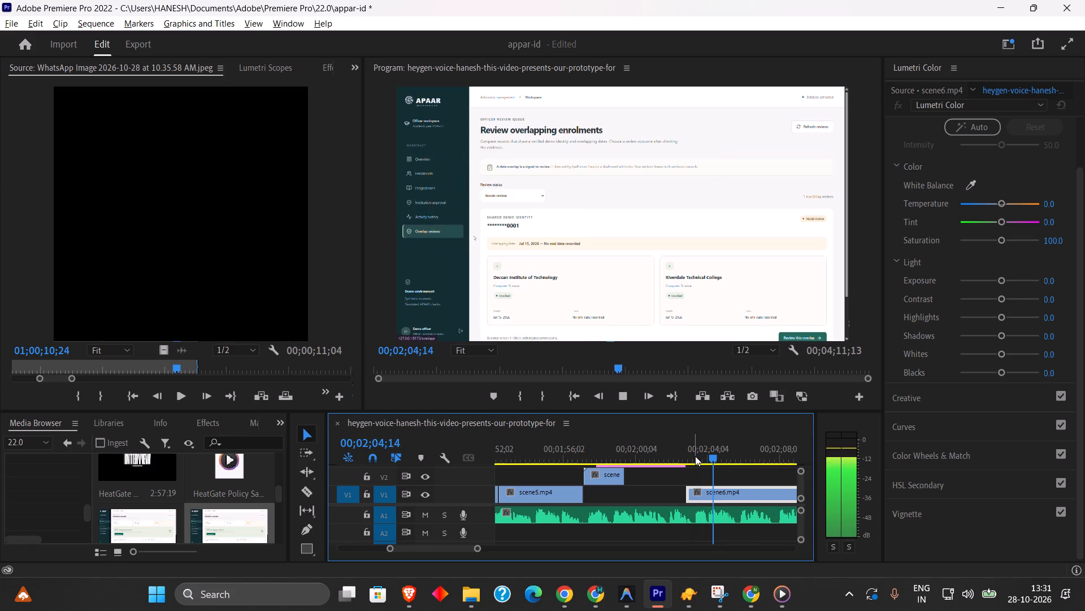
{"action": "key", "text": "space"}
{"action": "key", "text": "space"}
{"action": "key", "text": "space"}
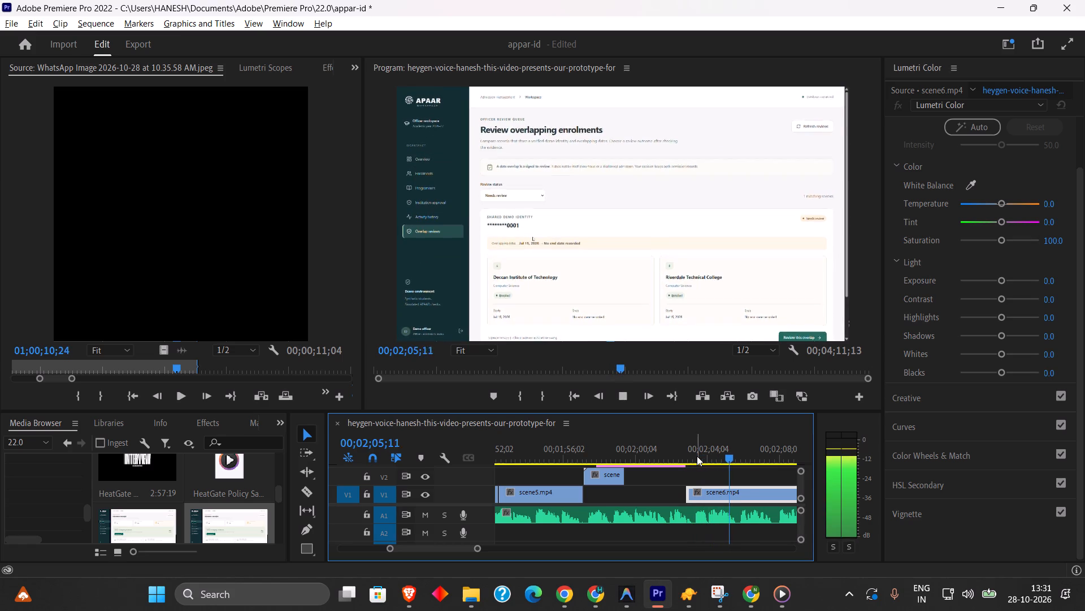
{"action": "key", "text": "space"}
{"action": "key", "text": "space"}
{"action": "key", "text": "space"}
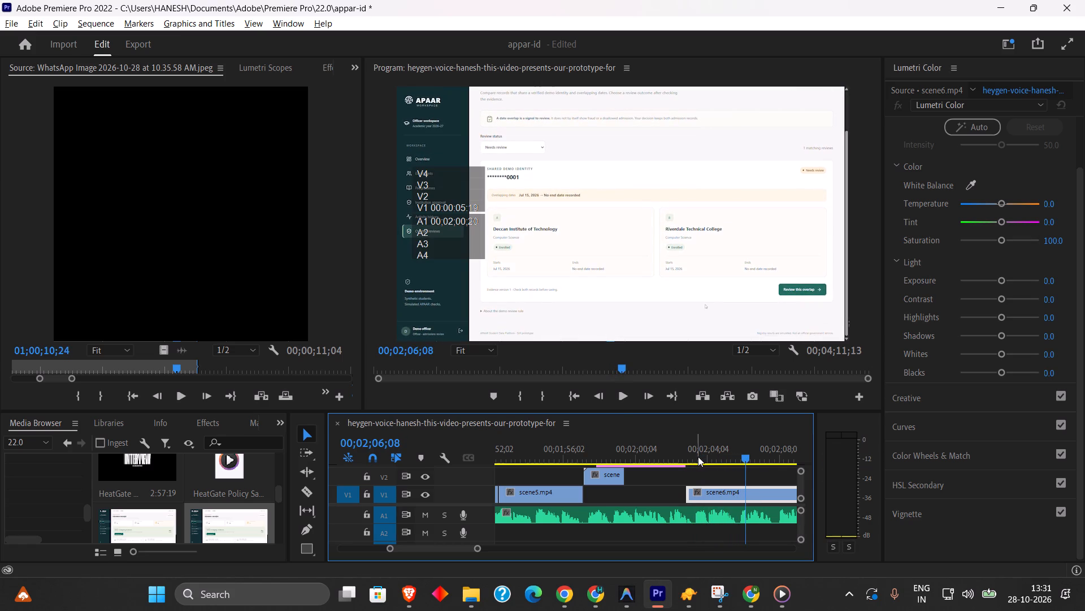
{"action": "key", "text": "space"}
{"action": "key", "text": "space"}
{"action": "left_click", "coordinate": [751, 399]}
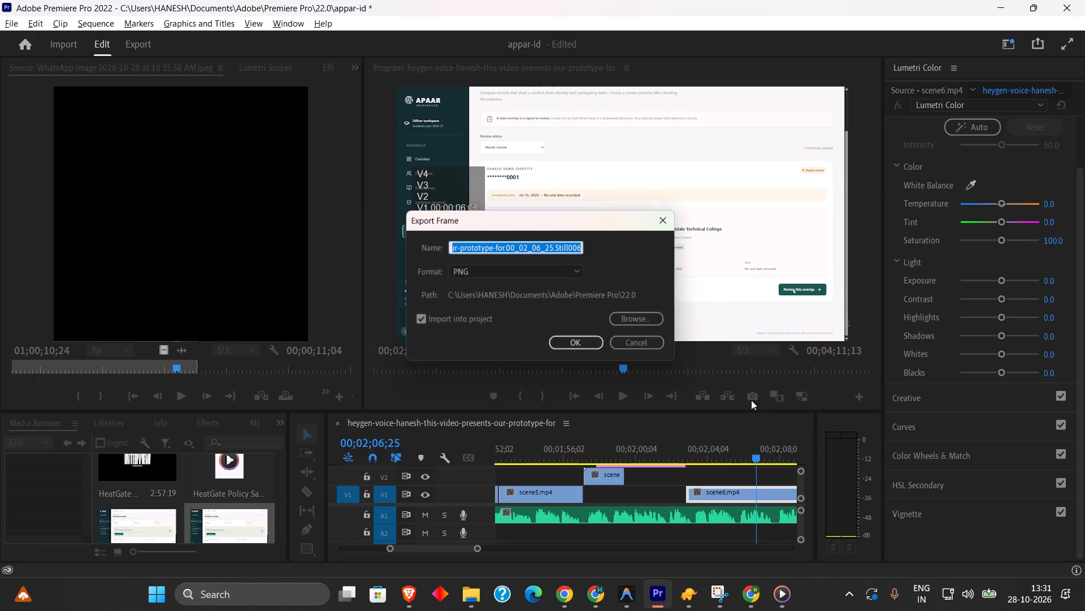
{"action": "left_click", "coordinate": [574, 345]}
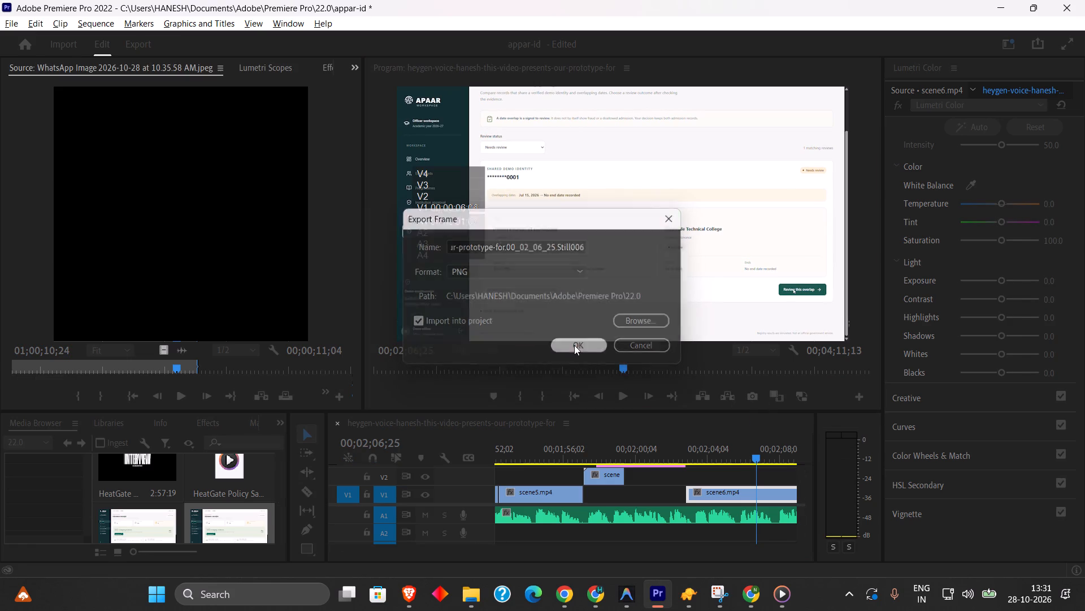
Place the still exported at 00;02;06;25 on V2, starting at the beginning of the scene6.mp4 piece below it on V1.
{"action": "scroll", "coordinate": [214, 497], "scroll_direction": "down", "scroll_amount": 12}
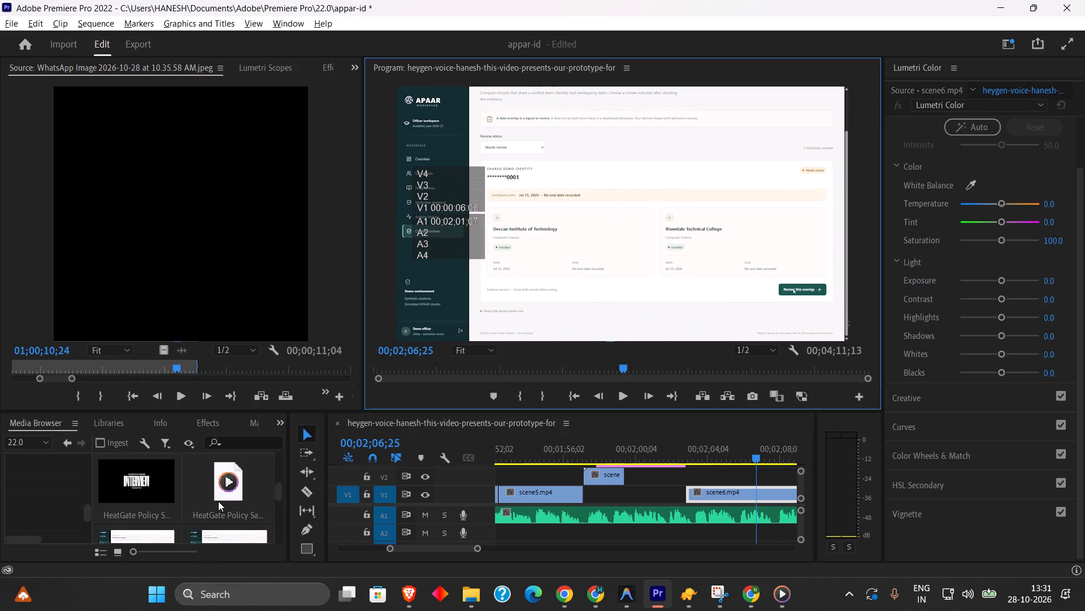
{"action": "scroll", "coordinate": [219, 502], "scroll_direction": "down", "scroll_amount": 3}
{"action": "scroll", "coordinate": [219, 502], "scroll_direction": "up", "scroll_amount": 2}
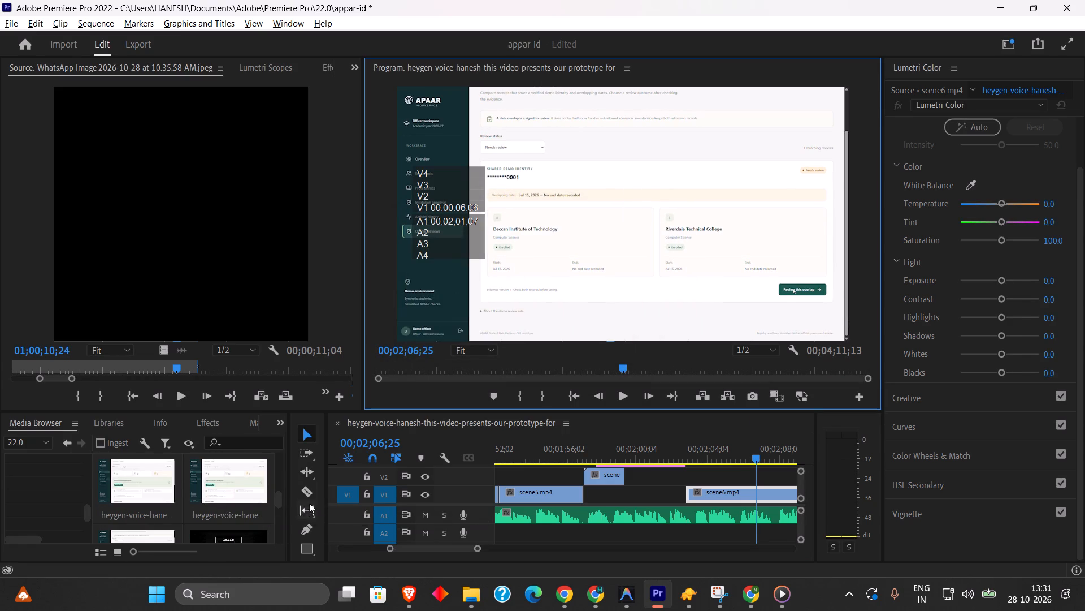
{"action": "scroll", "coordinate": [214, 511], "scroll_direction": "down", "scroll_amount": 1}
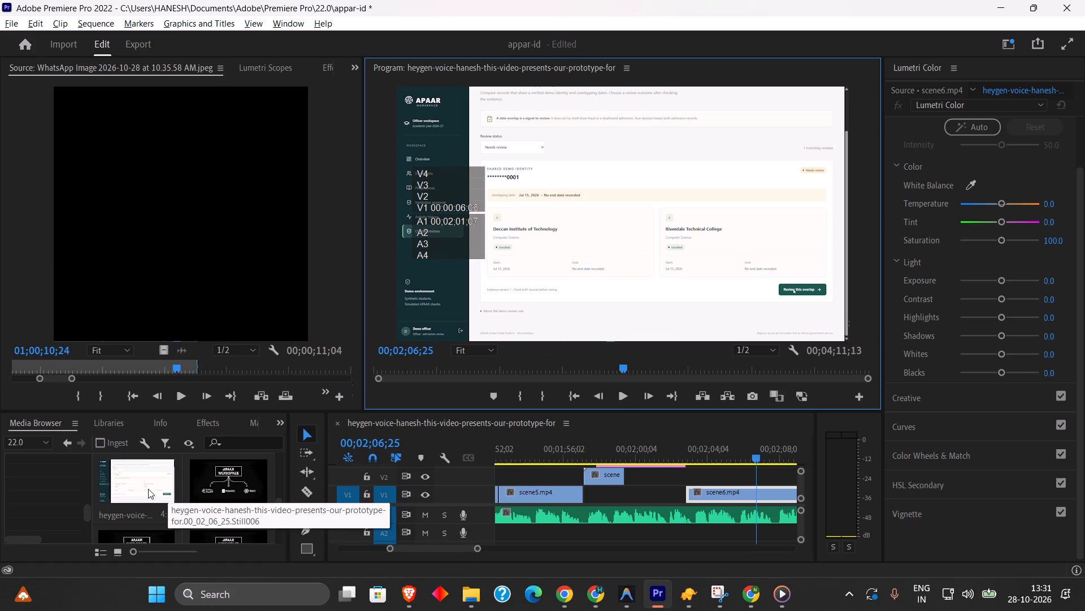
{"action": "left_click_drag", "start_coordinate": [148, 489], "coordinate": [684, 475]}
{"action": "left_click", "coordinate": [676, 446]}
{"action": "left_click_drag", "start_coordinate": [665, 412], "coordinate": [671, 341]}
Play the start of the new still, and move the still on V2 slightly later so the scene6.mp4 piece starts uncovered.
{"action": "left_click", "coordinate": [654, 389]}
{"action": "key", "text": "space"}
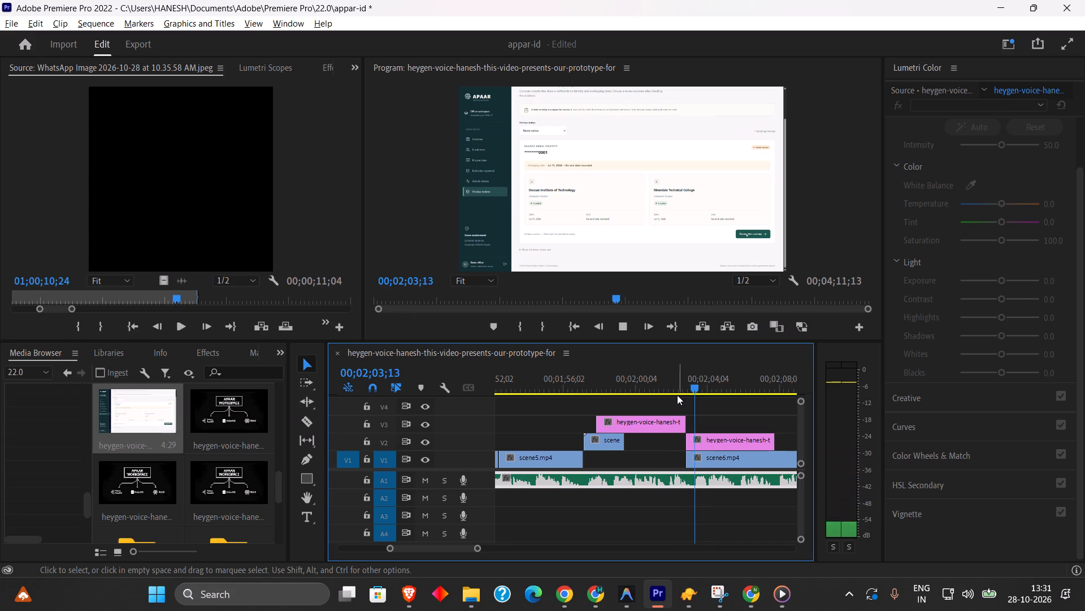
{"action": "left_click", "coordinate": [675, 395]}
{"action": "left_click", "coordinate": [674, 389]}
{"action": "key", "text": "space"}
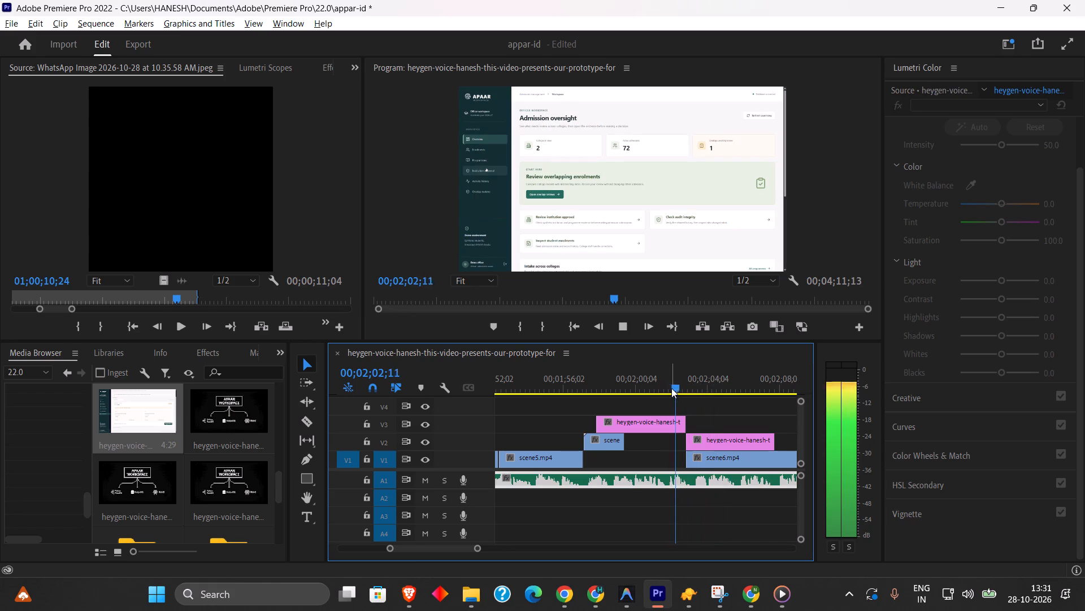
{"action": "key", "text": "space"}
{"action": "left_click_drag", "start_coordinate": [701, 445], "coordinate": [712, 445]}
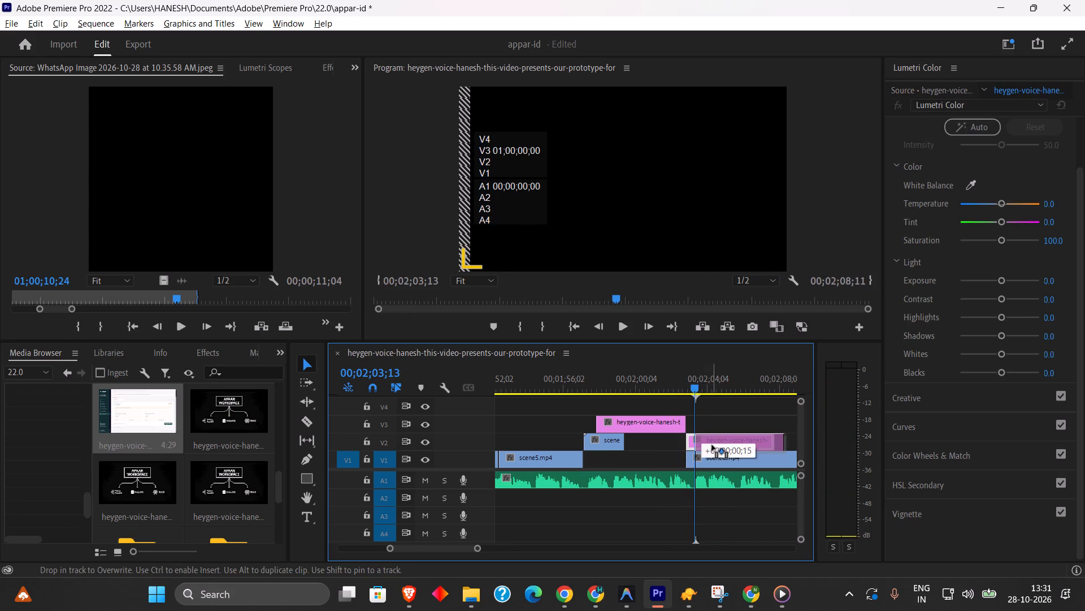
{"action": "left_click_drag", "start_coordinate": [712, 445], "coordinate": [726, 443]}
Play through the repositioned still and extend its end on V2 to about 00;02;10;20 over the scene6.mp4 piece.
{"action": "left_click", "coordinate": [672, 390]}
{"action": "key", "text": "space"}
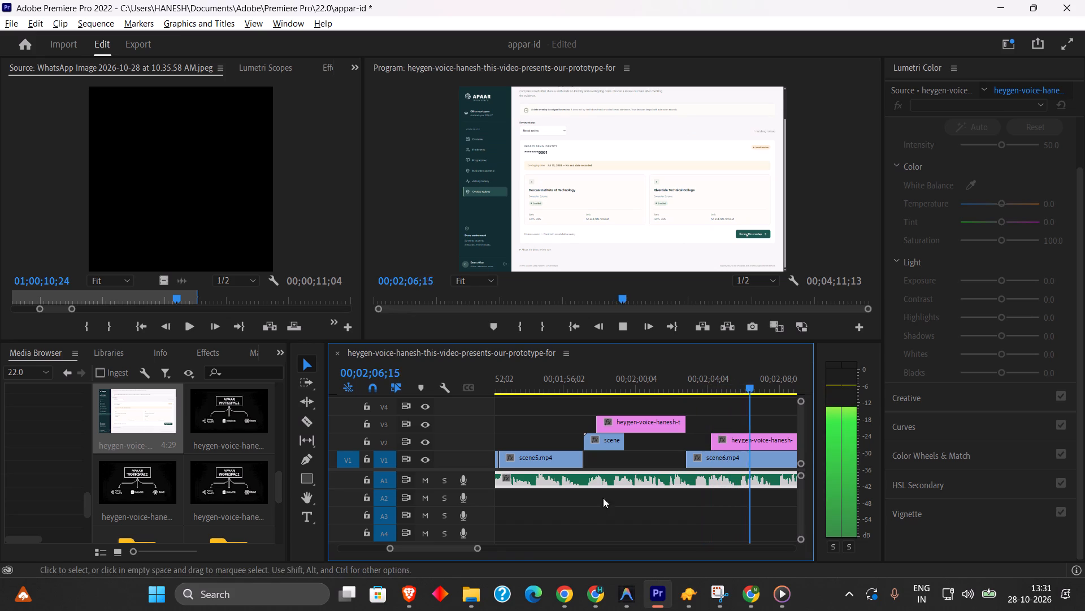
{"action": "left_click_drag", "start_coordinate": [478, 549], "coordinate": [490, 552]}
{"action": "key", "text": "space"}
{"action": "key", "text": "space"}
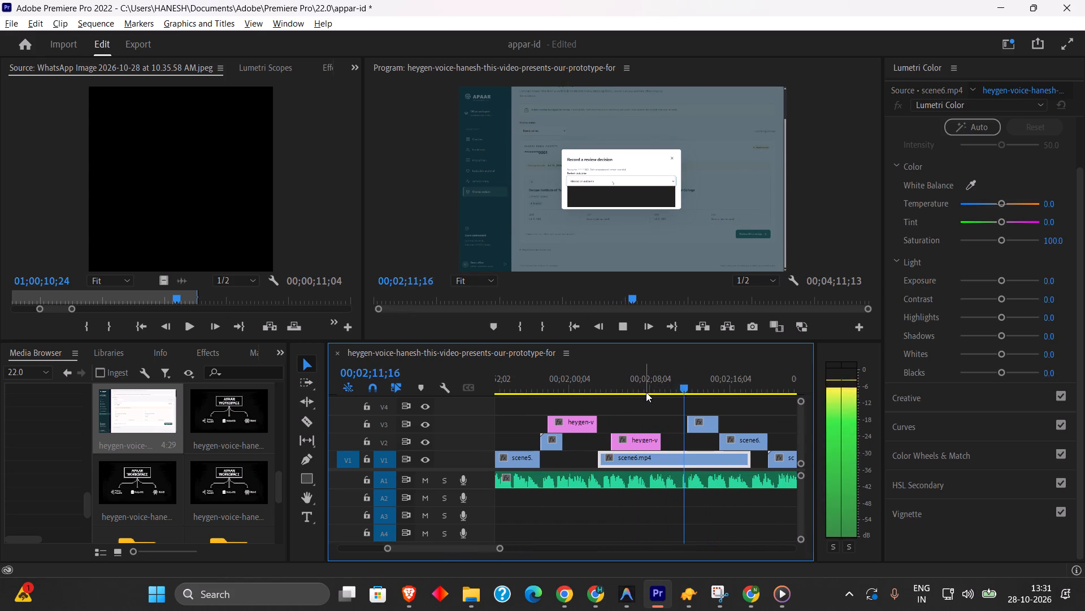
{"action": "left_click", "coordinate": [646, 392]}
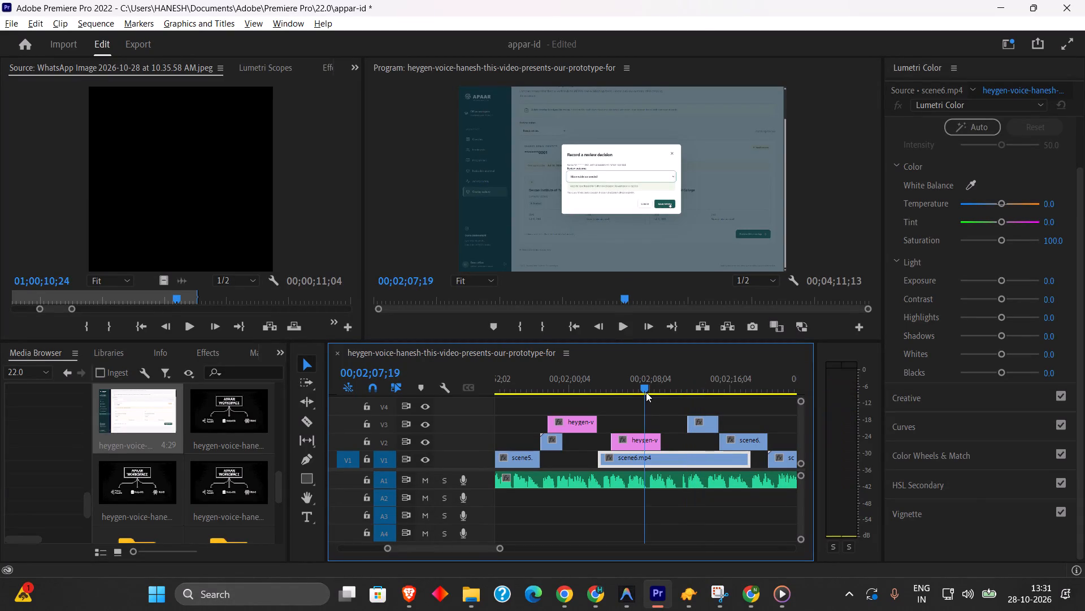
{"action": "key", "text": "space"}
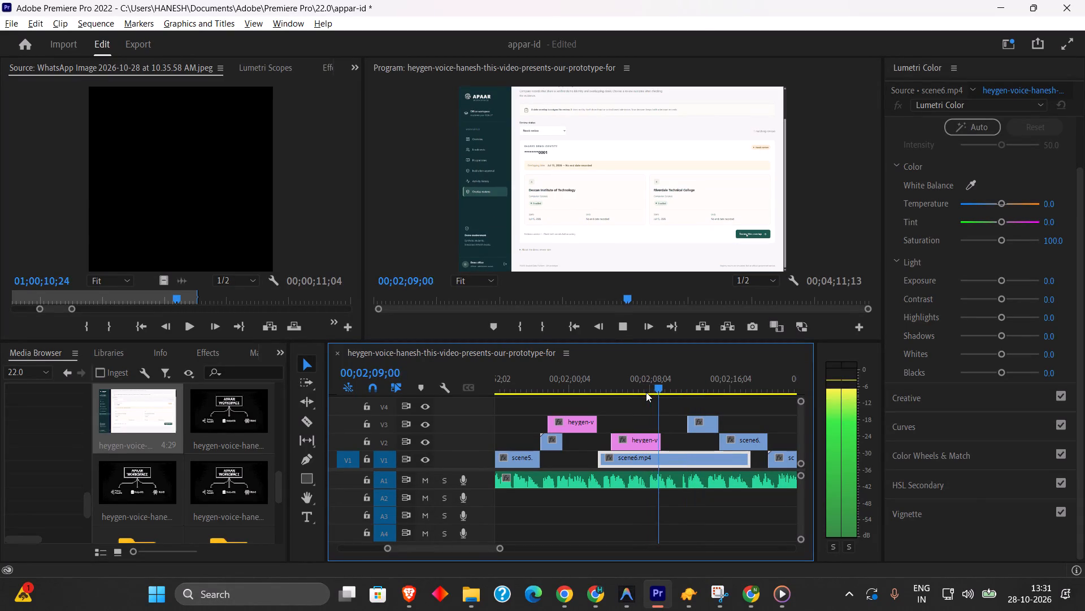
{"action": "left_click_drag", "start_coordinate": [644, 388], "coordinate": [650, 390]}
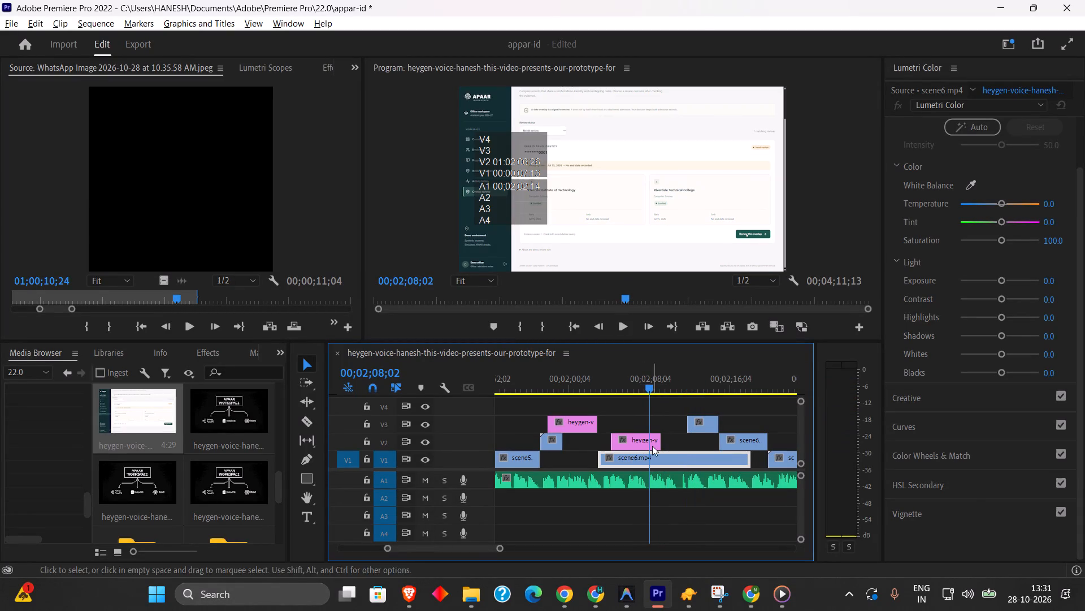
{"action": "left_click_drag", "start_coordinate": [659, 437], "coordinate": [674, 439]}
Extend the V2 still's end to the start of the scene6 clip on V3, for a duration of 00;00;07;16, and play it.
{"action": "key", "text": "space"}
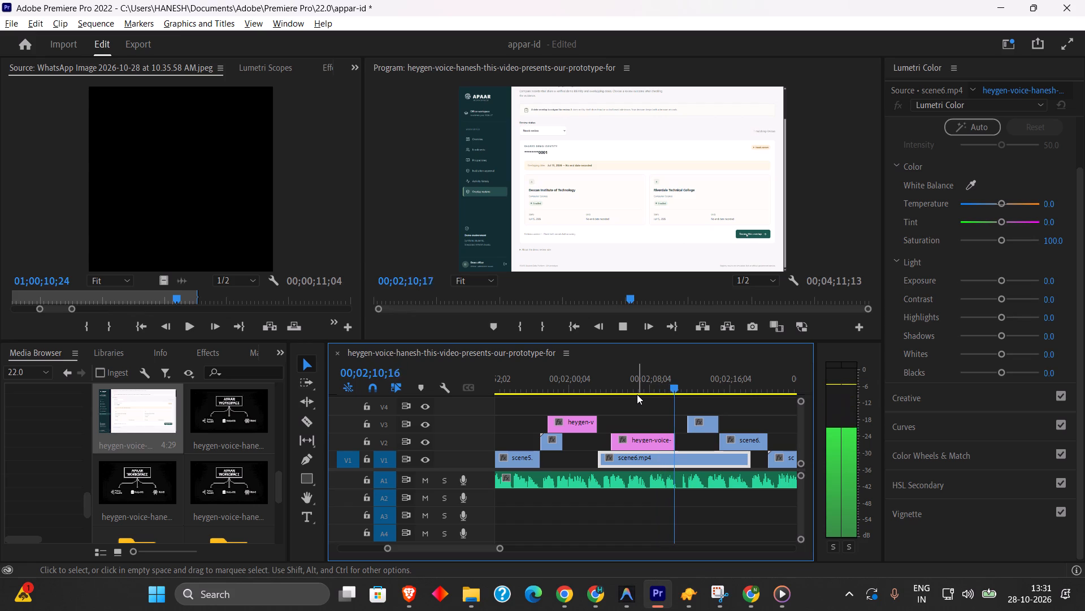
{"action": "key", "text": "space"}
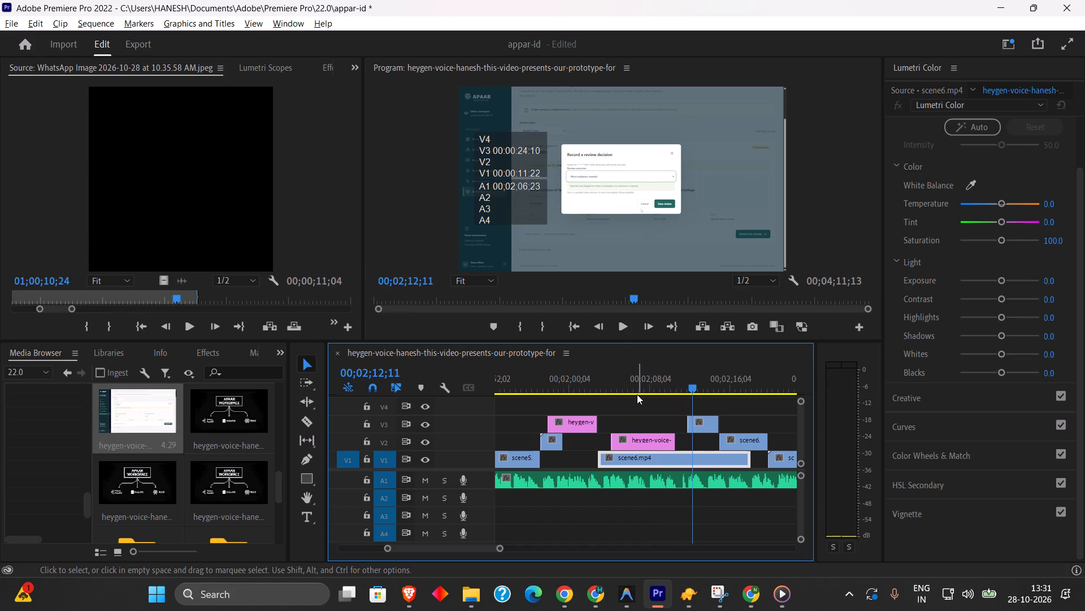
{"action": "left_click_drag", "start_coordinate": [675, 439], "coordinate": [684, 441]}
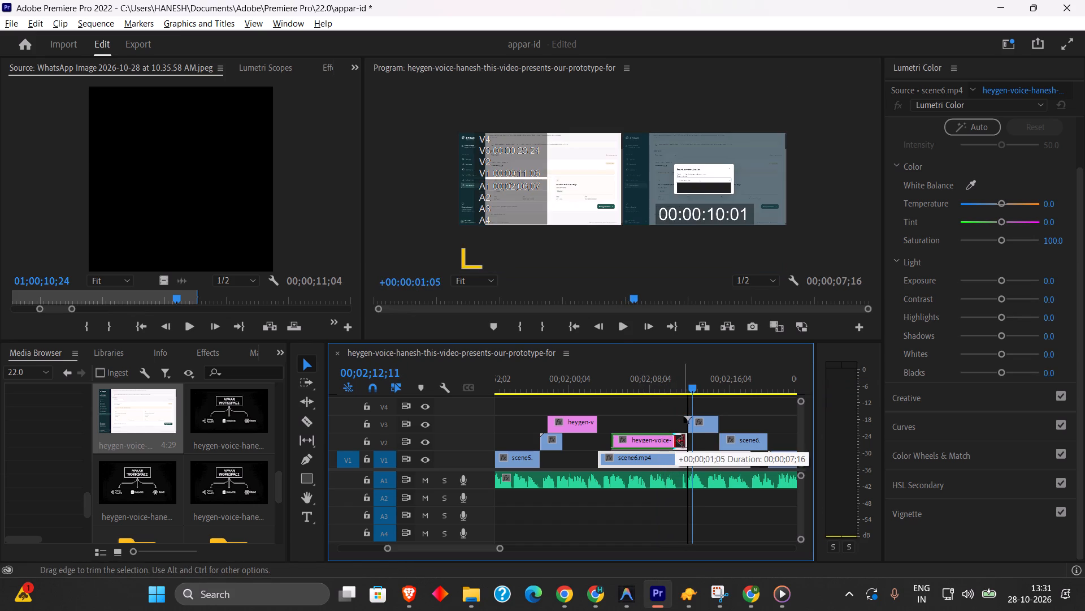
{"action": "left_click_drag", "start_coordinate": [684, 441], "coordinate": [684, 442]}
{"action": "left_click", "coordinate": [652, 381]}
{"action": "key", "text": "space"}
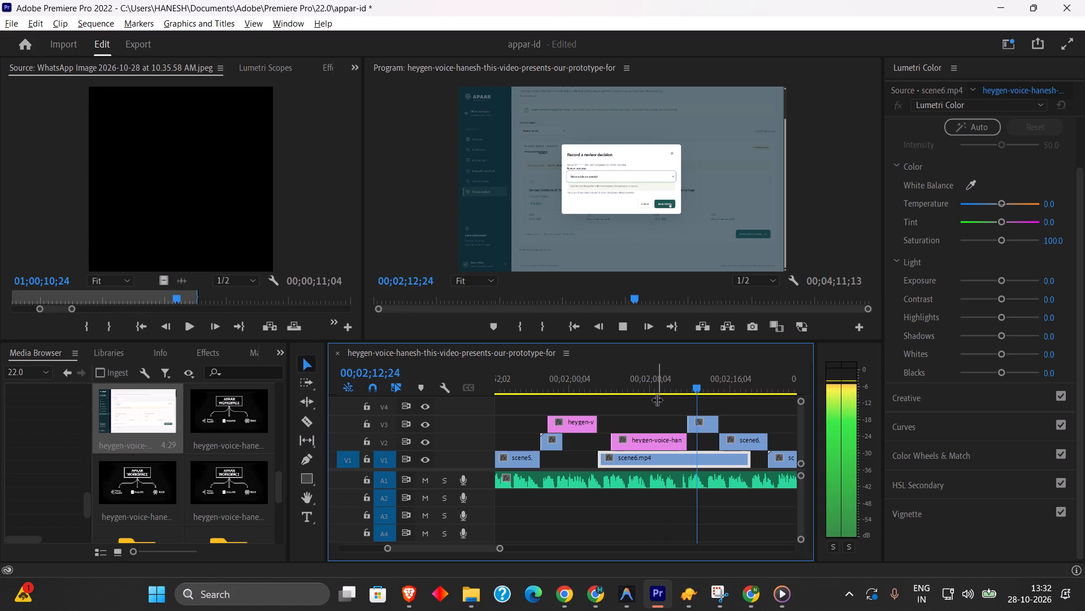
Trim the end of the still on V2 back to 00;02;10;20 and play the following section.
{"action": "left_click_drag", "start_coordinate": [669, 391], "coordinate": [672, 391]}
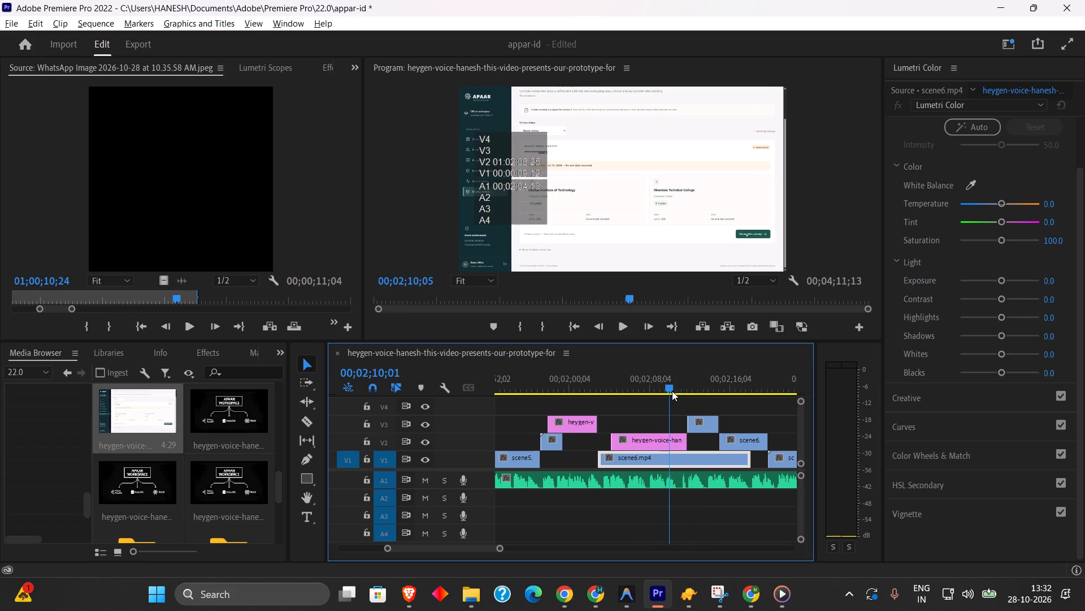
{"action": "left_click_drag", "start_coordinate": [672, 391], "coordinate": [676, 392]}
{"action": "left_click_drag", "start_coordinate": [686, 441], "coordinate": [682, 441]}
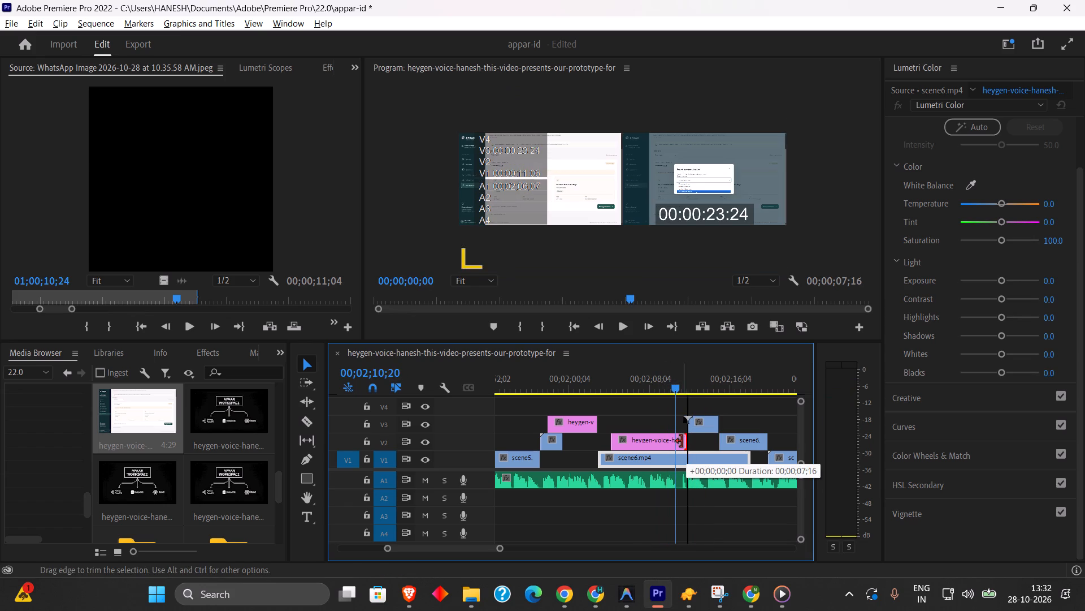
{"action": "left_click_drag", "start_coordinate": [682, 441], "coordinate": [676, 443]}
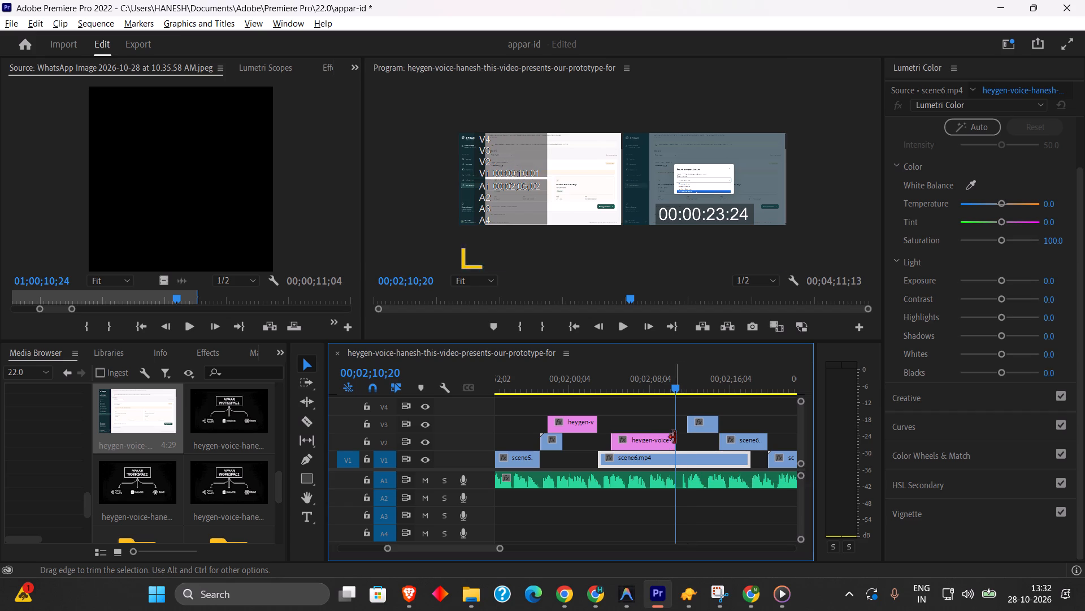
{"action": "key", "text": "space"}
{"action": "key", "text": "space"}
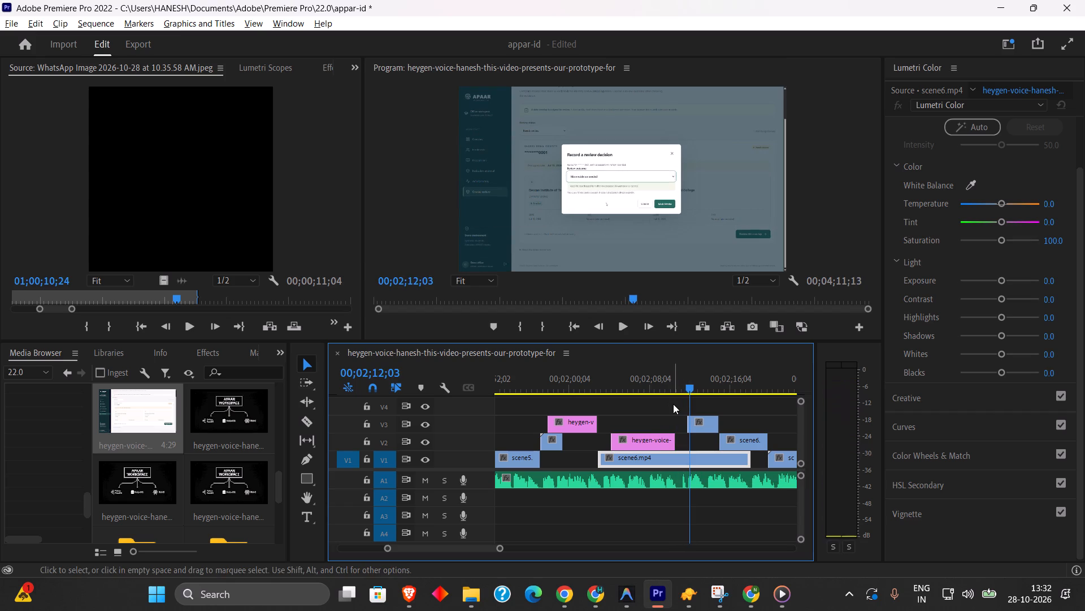
Extend the end of the still on V2 to just short of the V3 clip's start and play across the gap.
{"action": "left_click_drag", "start_coordinate": [675, 439], "coordinate": [682, 441]}
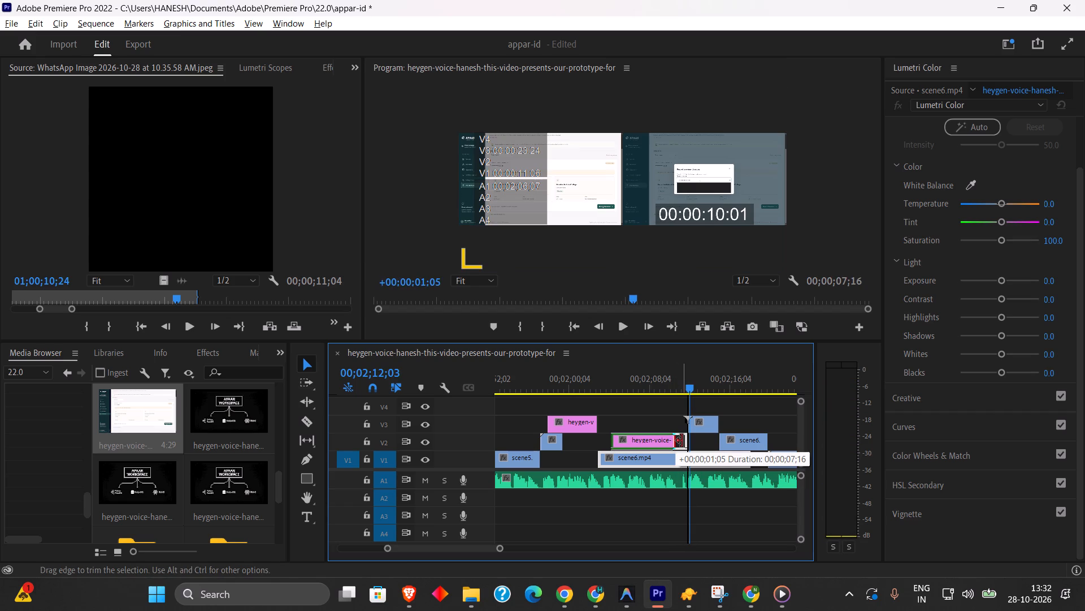
{"action": "left_click_drag", "start_coordinate": [682, 441], "coordinate": [681, 441]}
{"action": "left_click", "coordinate": [667, 390]}
{"action": "key", "text": "space"}
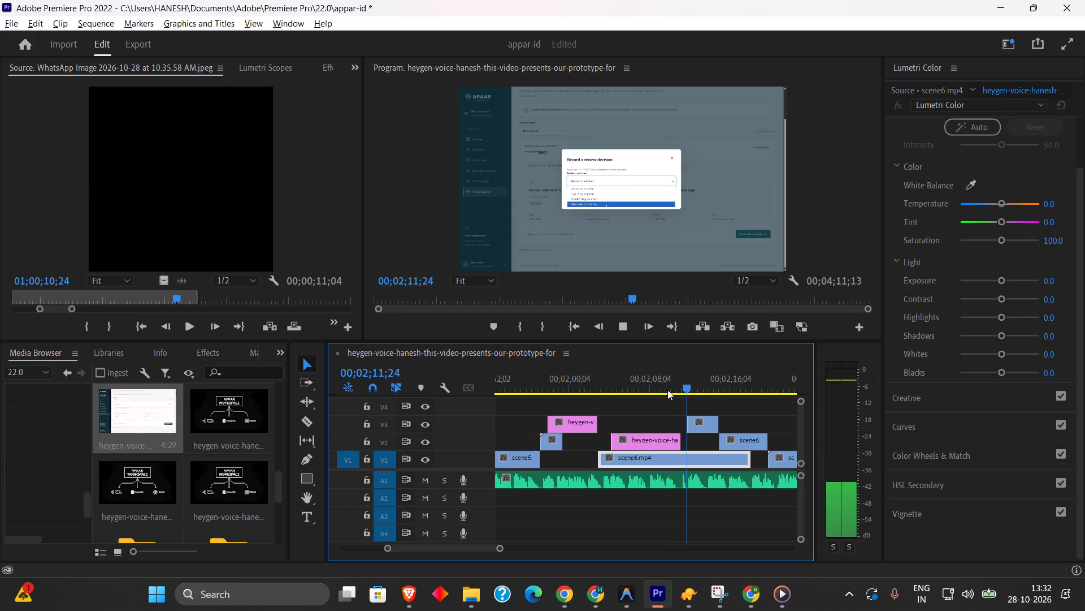
{"action": "left_click", "coordinate": [667, 390]}
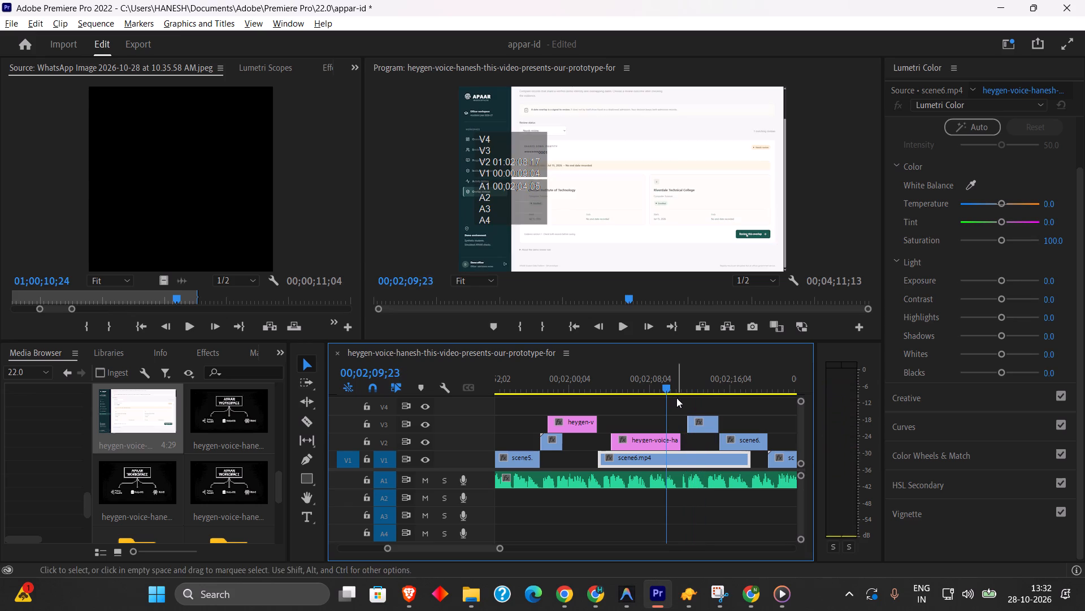
Extend the start of the V3 clip back to meet the still's end on V2 and play on to about 00;02;19;16.
{"action": "left_click", "coordinate": [684, 389]}
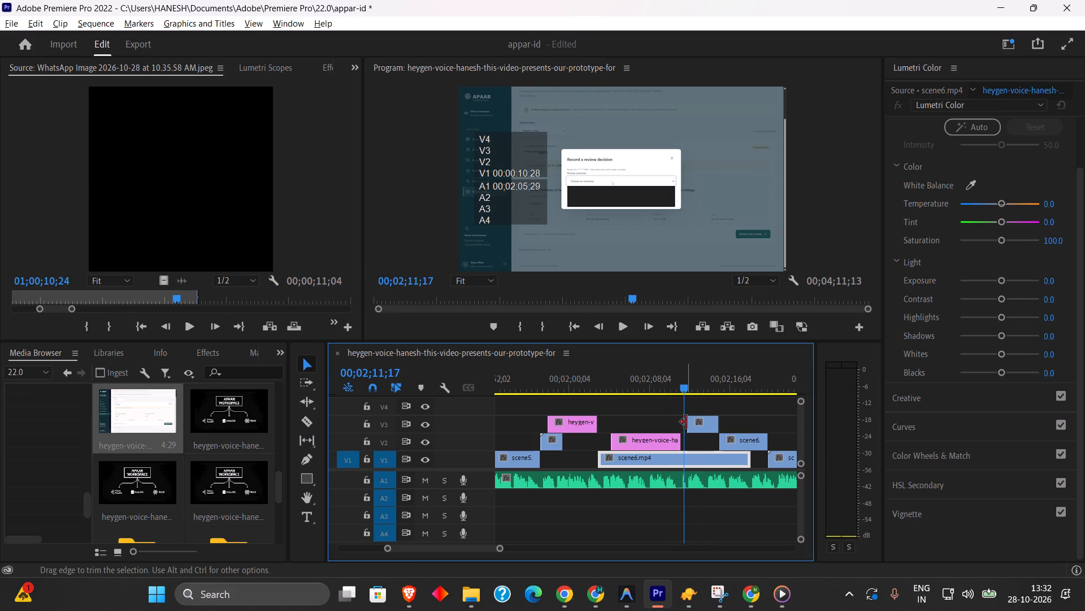
{"action": "left_click_drag", "start_coordinate": [686, 422], "coordinate": [680, 423]}
{"action": "left_click", "coordinate": [663, 381]}
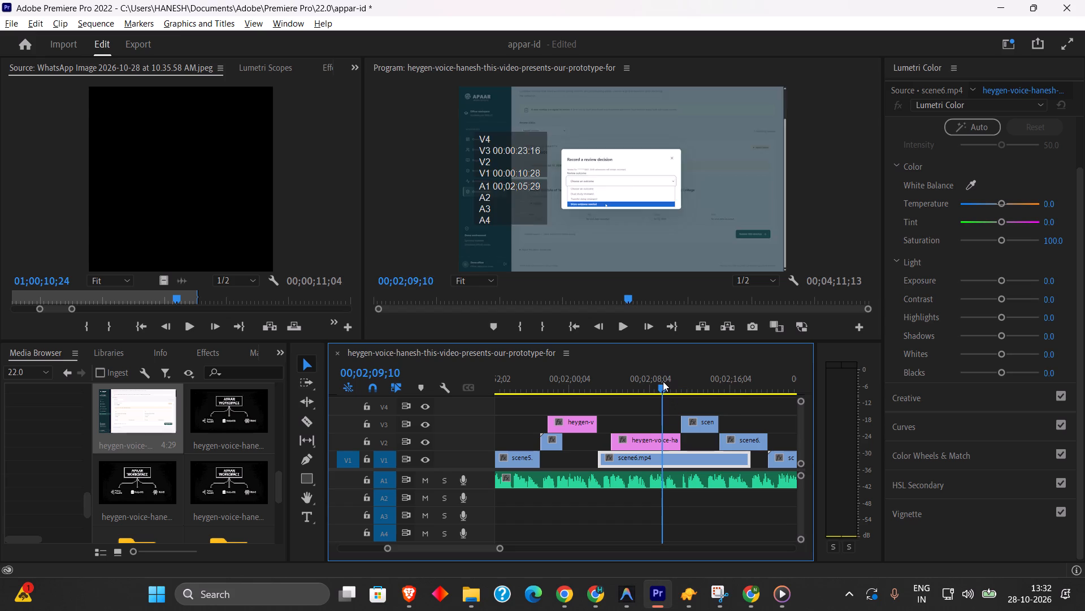
{"action": "key", "text": "space"}
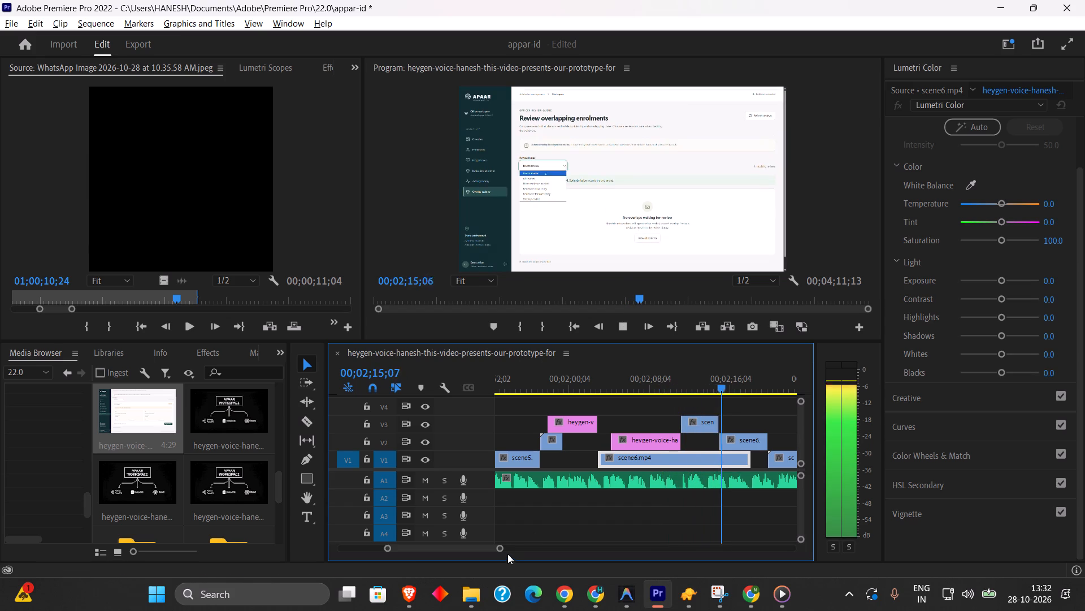
{"action": "left_click_drag", "start_coordinate": [502, 548], "coordinate": [519, 549]}
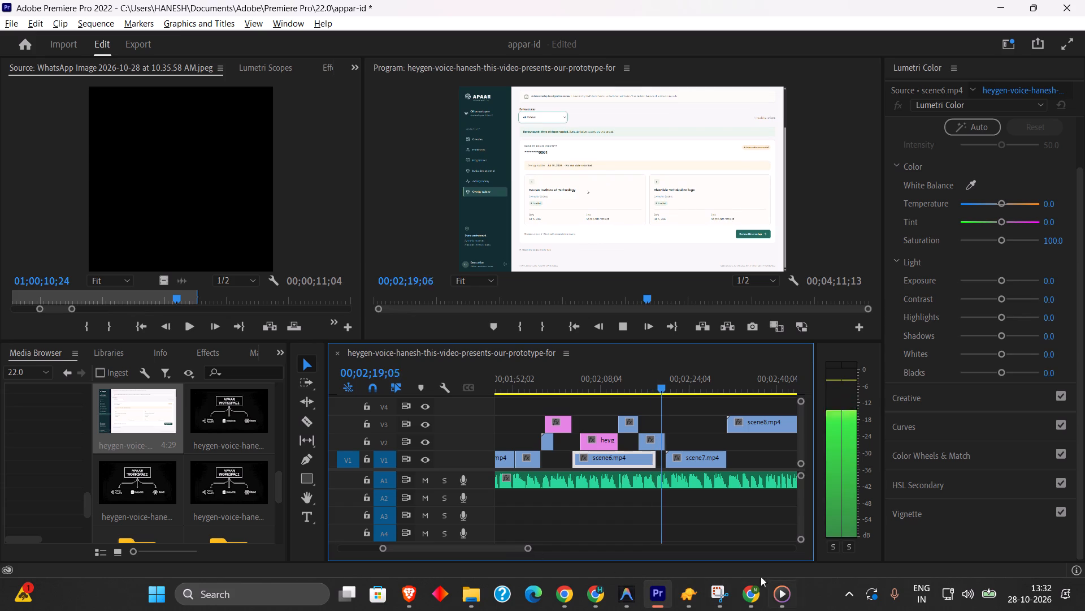
{"action": "key", "text": "space"}
Show the hidden system tray icons.
{"action": "left_click", "coordinate": [845, 590]}
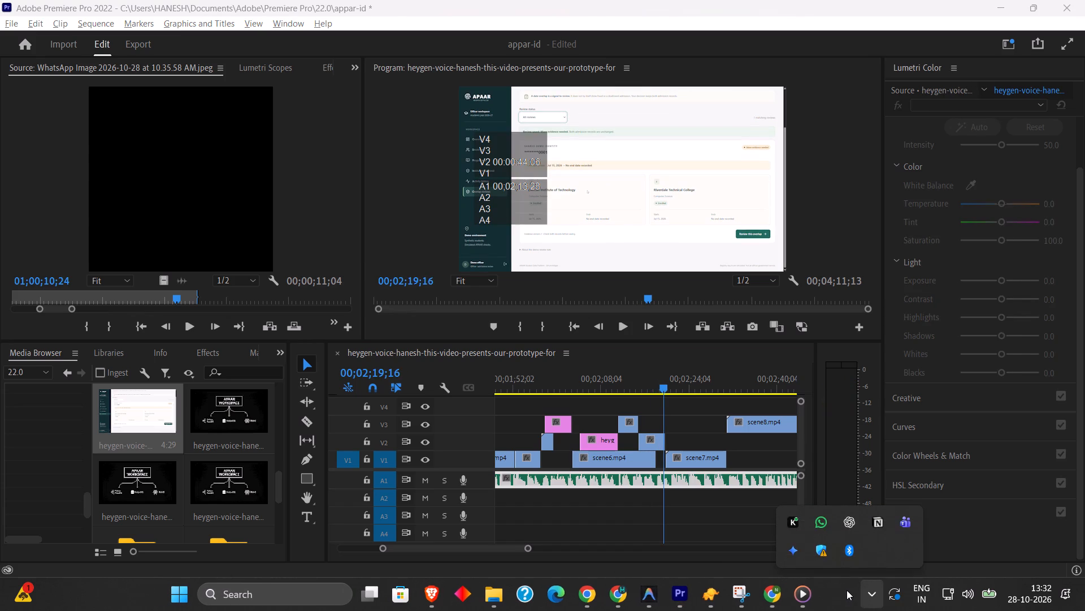
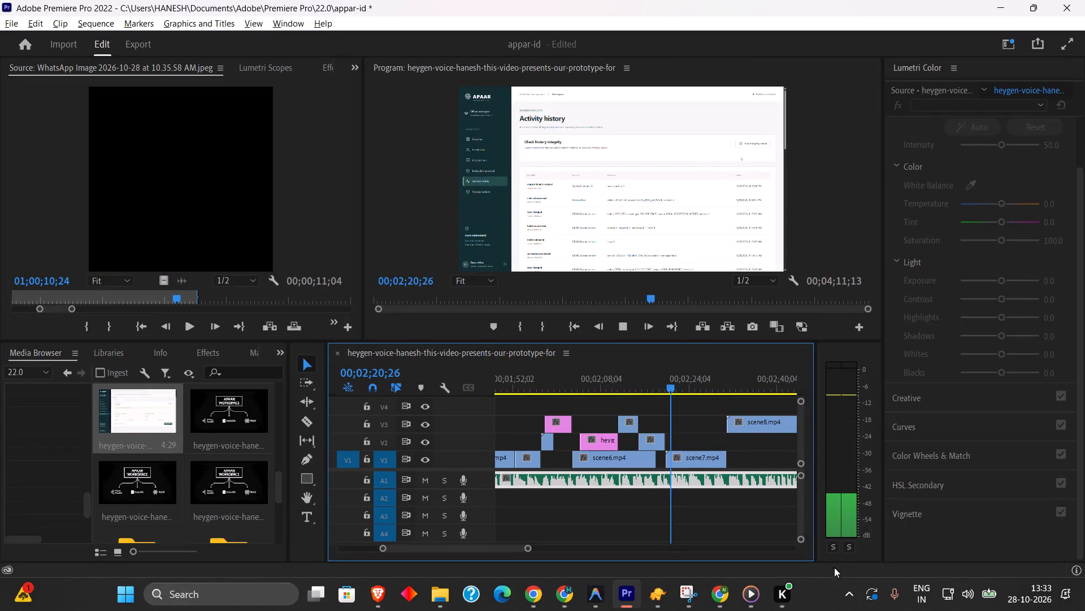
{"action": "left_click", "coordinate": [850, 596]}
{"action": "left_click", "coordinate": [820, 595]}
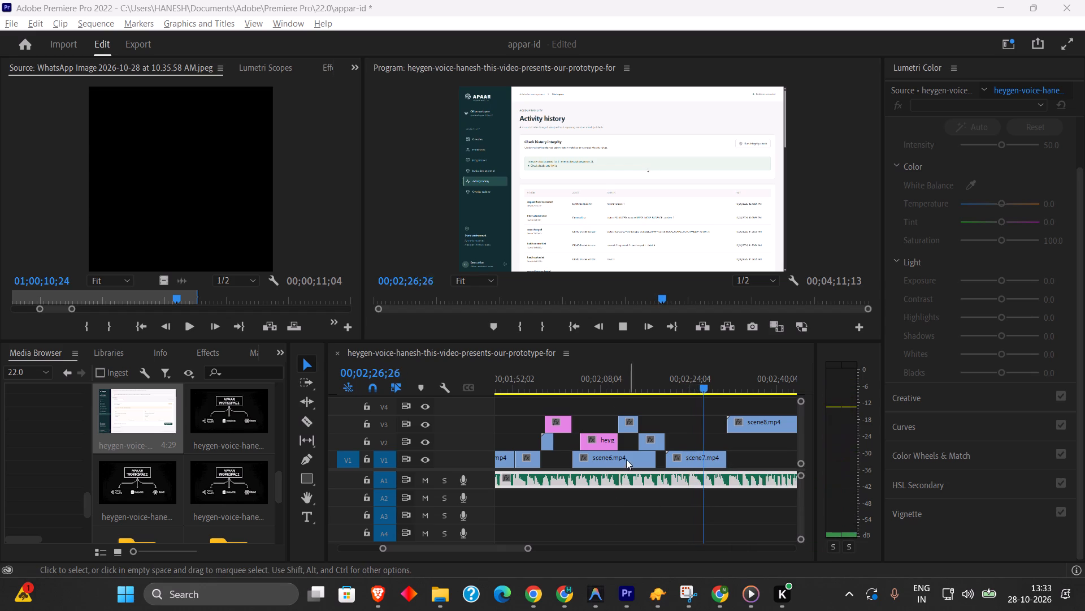
Move the playhead through the final clips to the end of the sequence at 00;04;12;24.
{"action": "left_click_drag", "start_coordinate": [530, 548], "coordinate": [601, 552]}
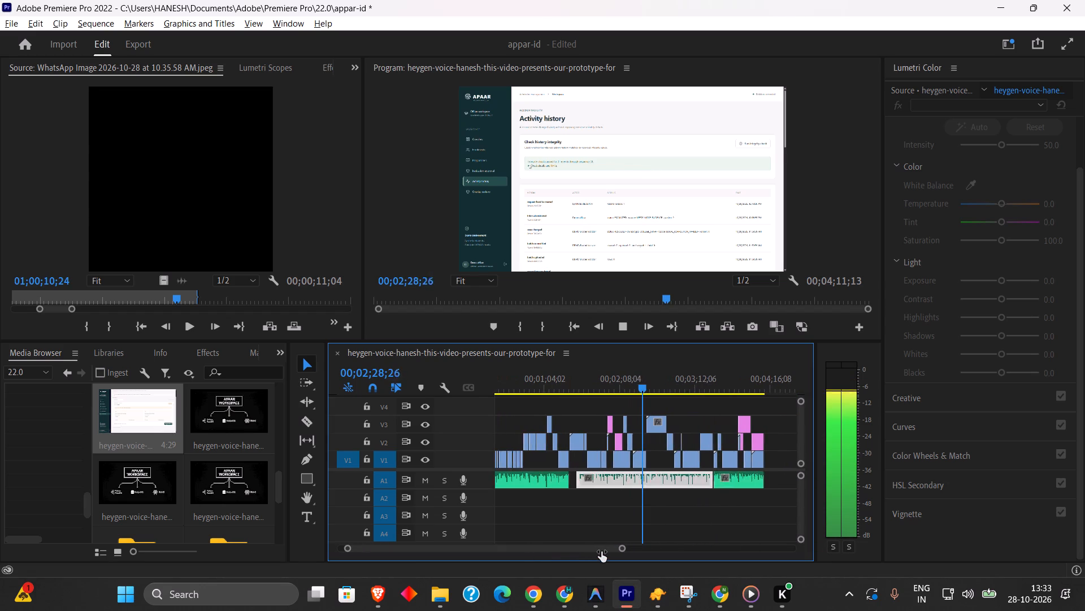
{"action": "left_click_drag", "start_coordinate": [601, 552], "coordinate": [600, 552]}
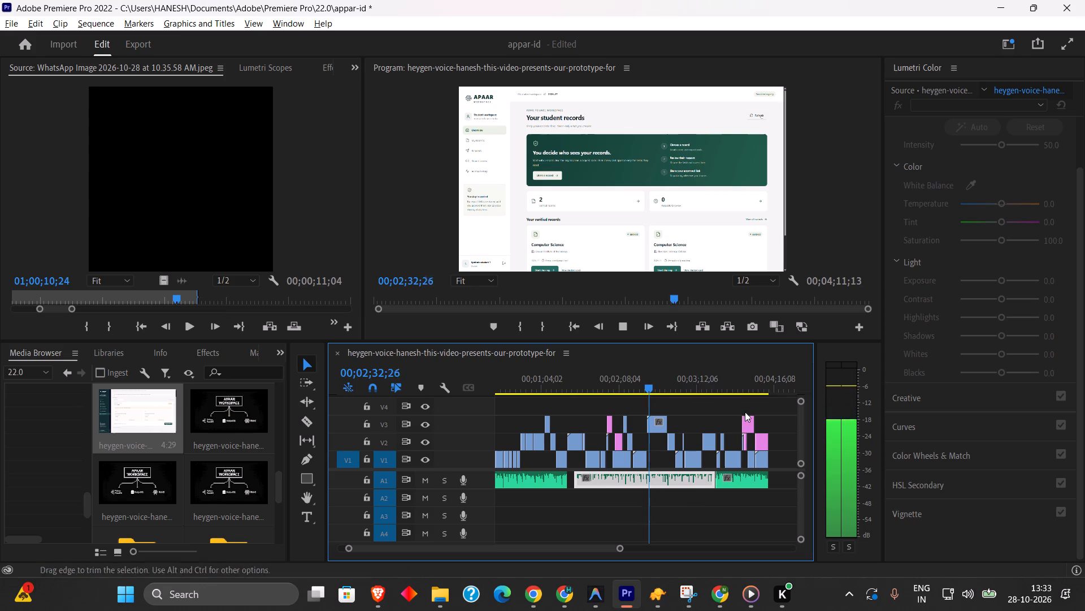
{"action": "left_click_drag", "start_coordinate": [732, 385], "coordinate": [760, 388]}
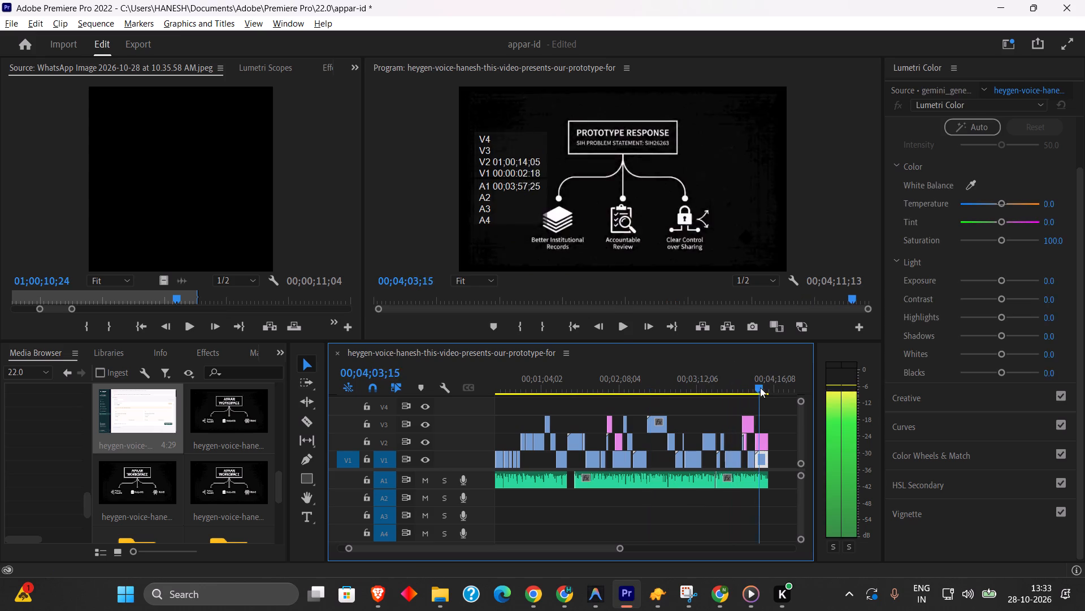
{"action": "left_click_drag", "start_coordinate": [760, 388], "coordinate": [771, 390]}
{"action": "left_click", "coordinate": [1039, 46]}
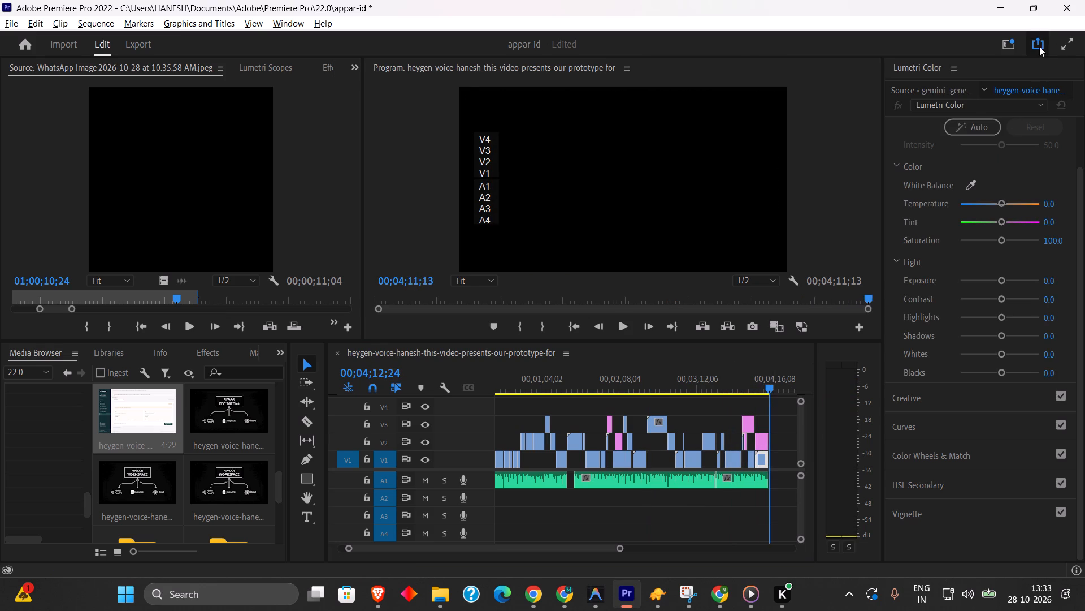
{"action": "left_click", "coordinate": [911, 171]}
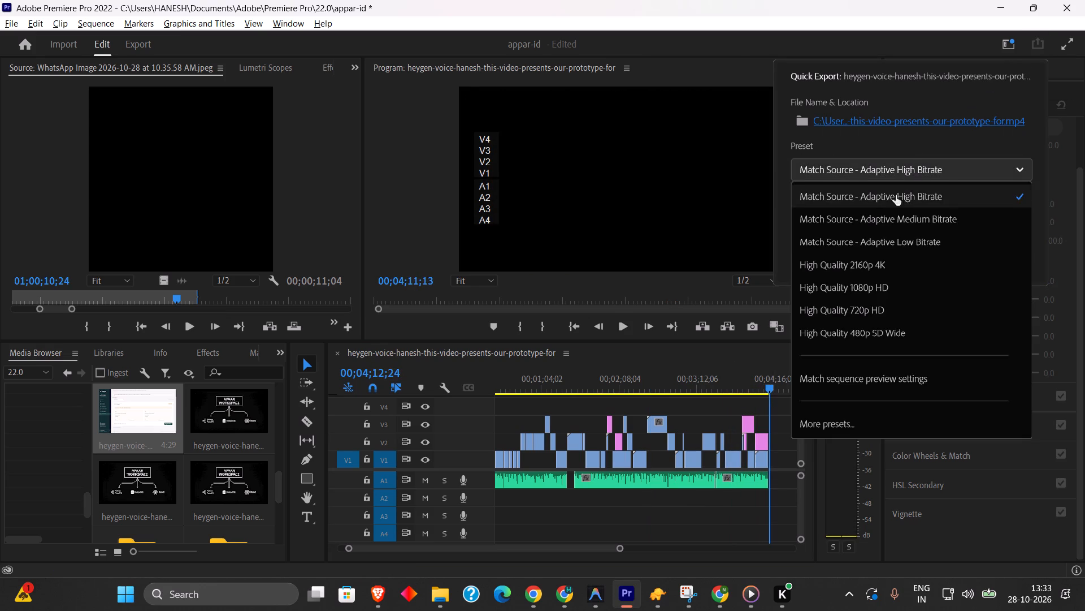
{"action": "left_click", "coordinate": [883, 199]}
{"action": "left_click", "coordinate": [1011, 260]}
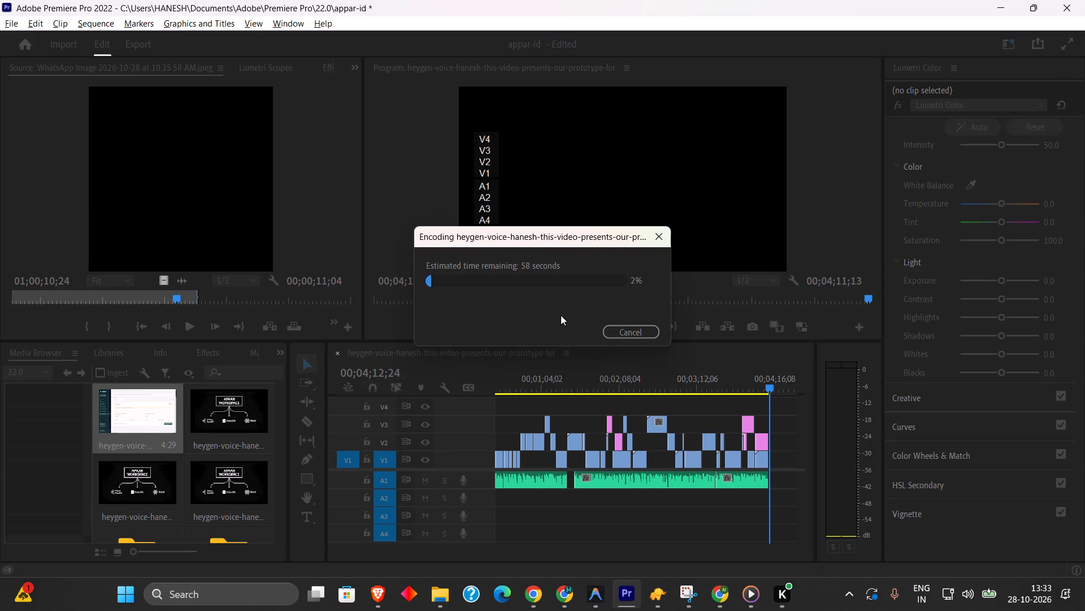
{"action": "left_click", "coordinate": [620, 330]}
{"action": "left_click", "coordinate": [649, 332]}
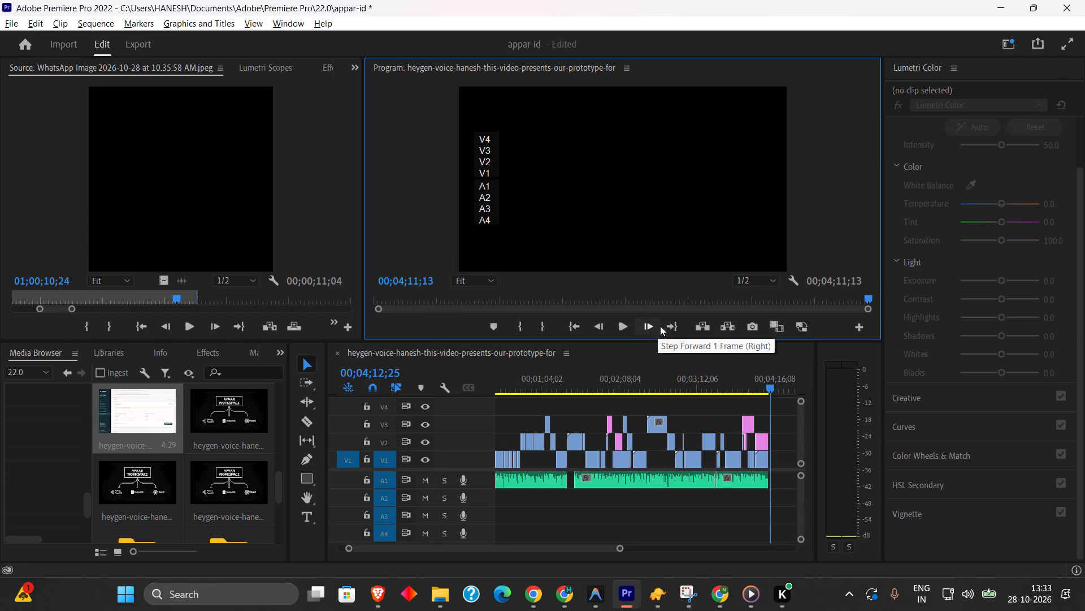
Quick-export the sequence as appar-id-final-edited.mp4 in the sih folder with the Match Source - Adaptive High Bitrate preset.
{"action": "left_click", "coordinate": [1038, 41]}
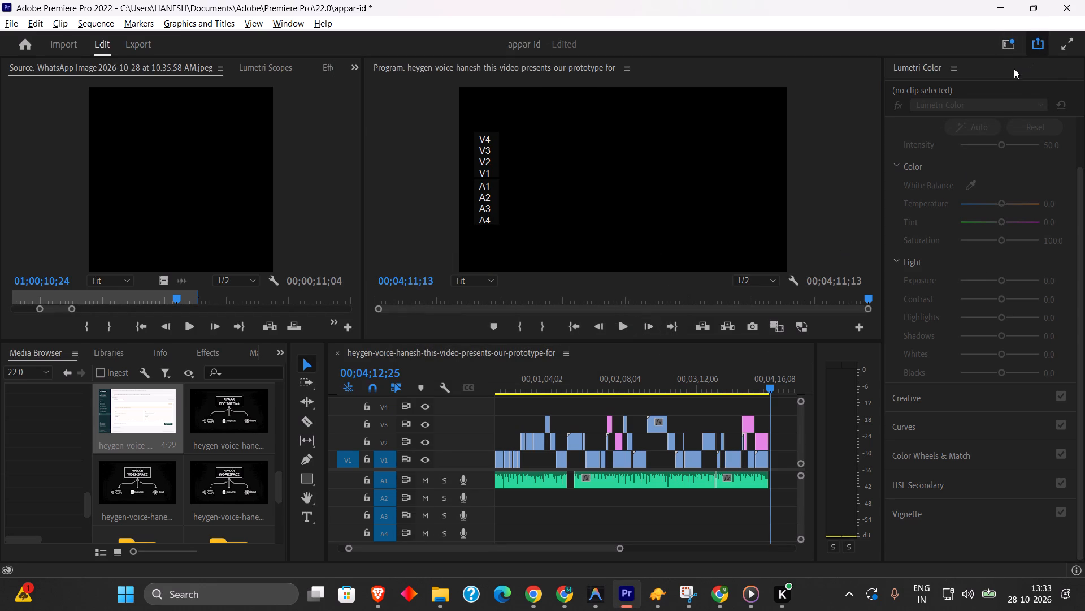
{"action": "left_click", "coordinate": [941, 122]}
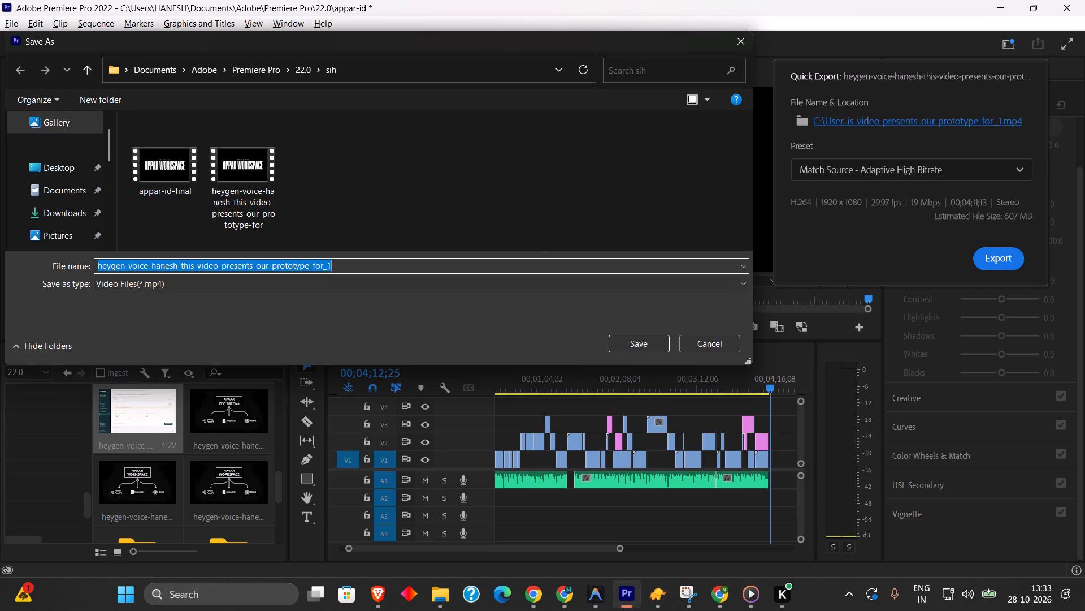
{"action": "key", "text": "BackSpace"}
{"action": "type", "text": "appar-"}
{"action": "type", "text": "id-final-edited"}
{"action": "left_click", "coordinate": [657, 347]}
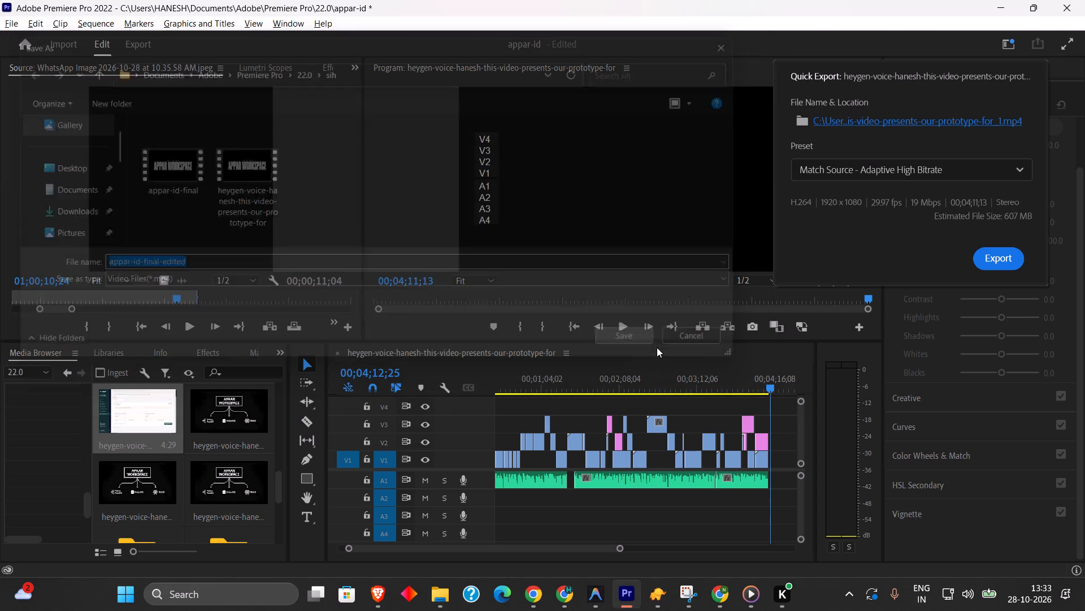
{"action": "left_click", "coordinate": [986, 251]}
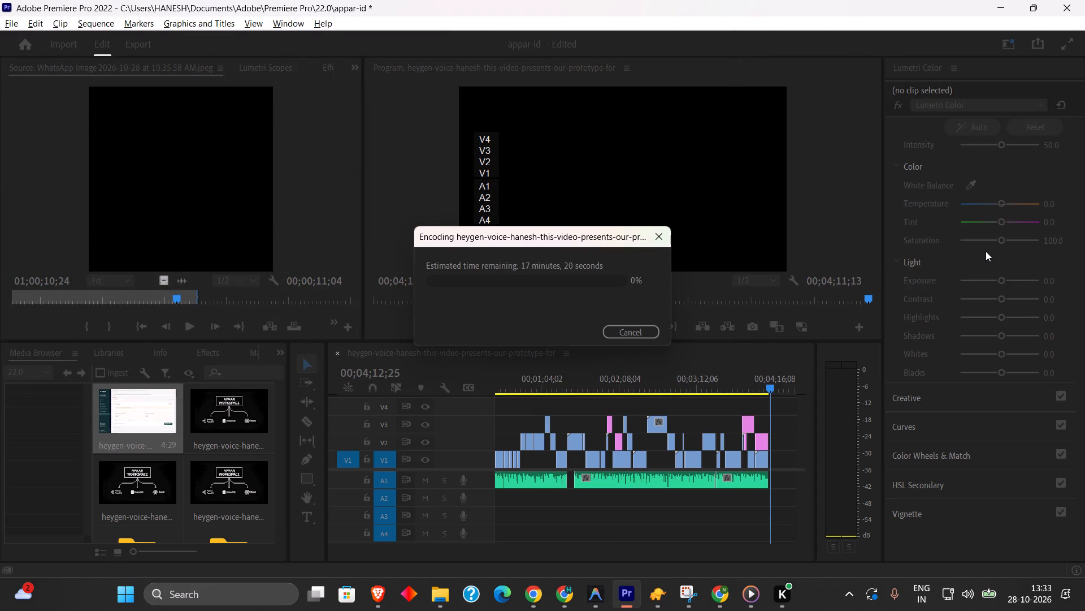
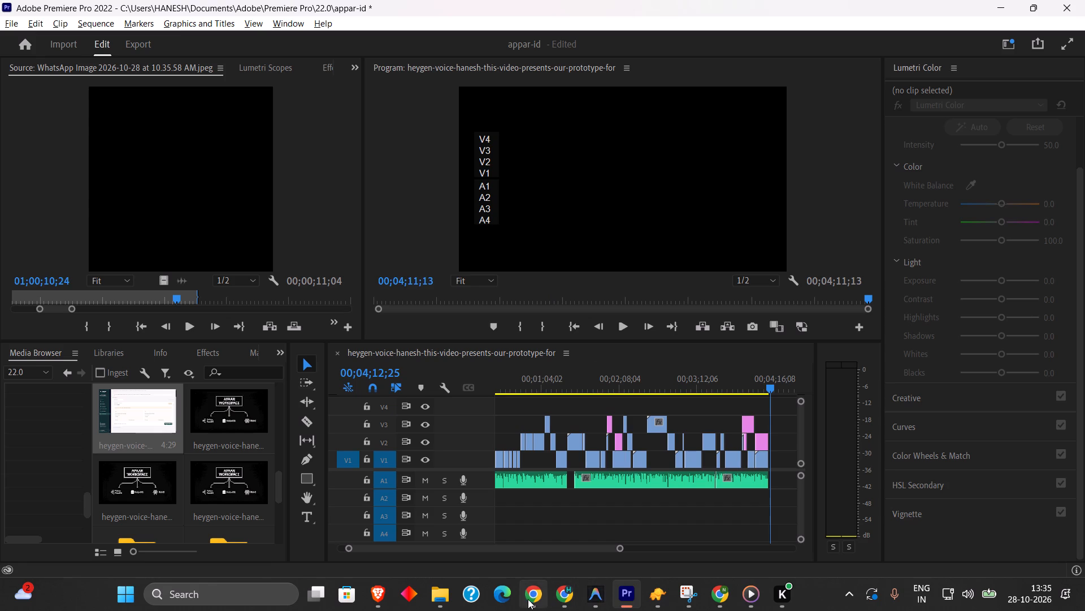
Switch to the sih folder in File Explorer, open the appar-id-final-edited MP4 in Media Player and start playback to review it.
{"action": "left_click", "coordinate": [444, 596]}
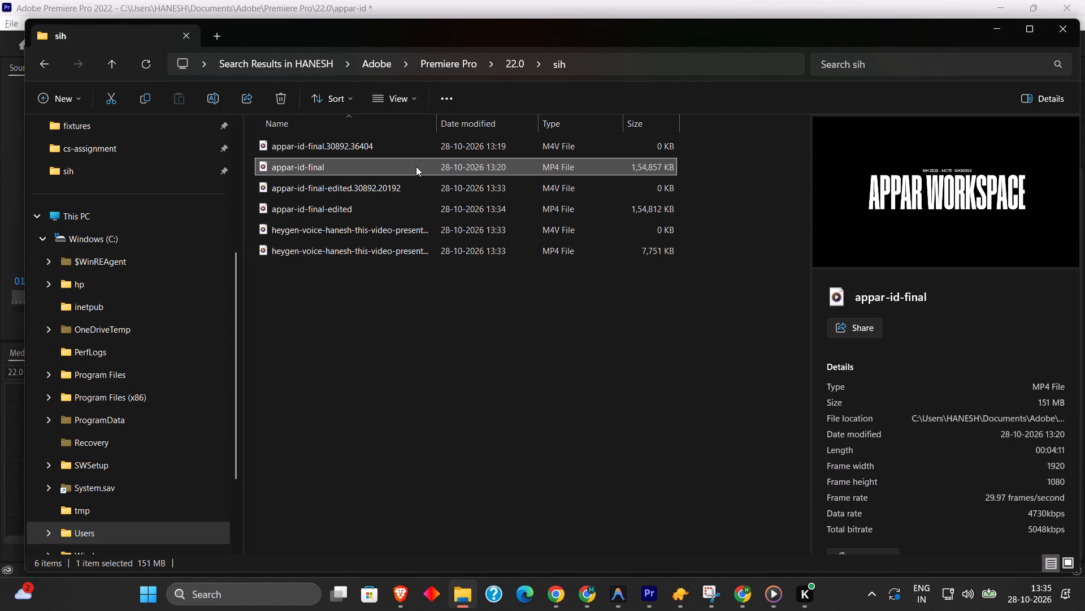
{"action": "double_click", "coordinate": [381, 210]}
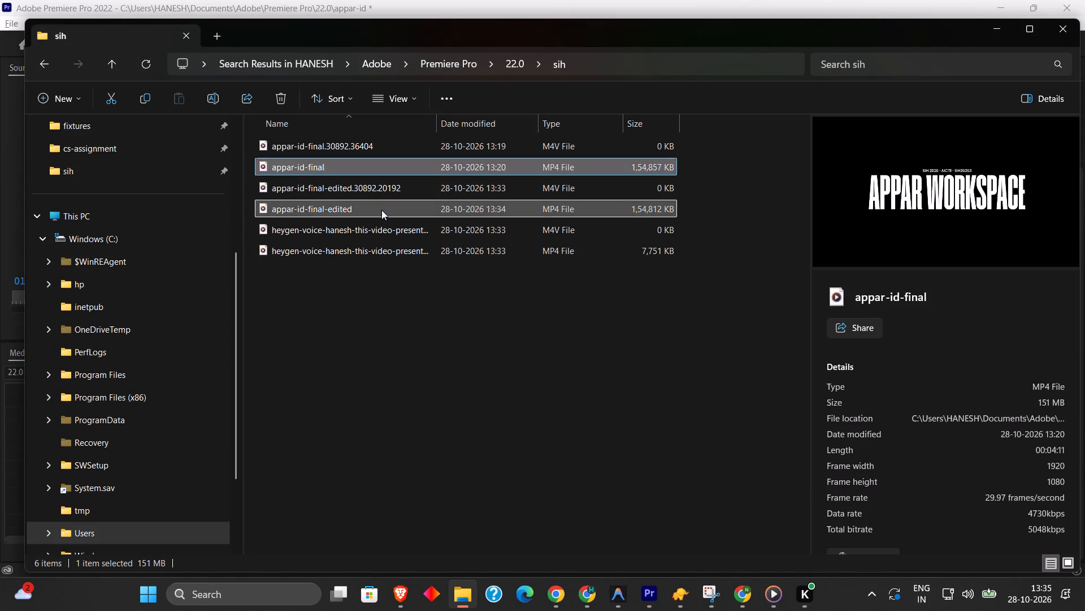
{"action": "left_click", "coordinate": [545, 554]}
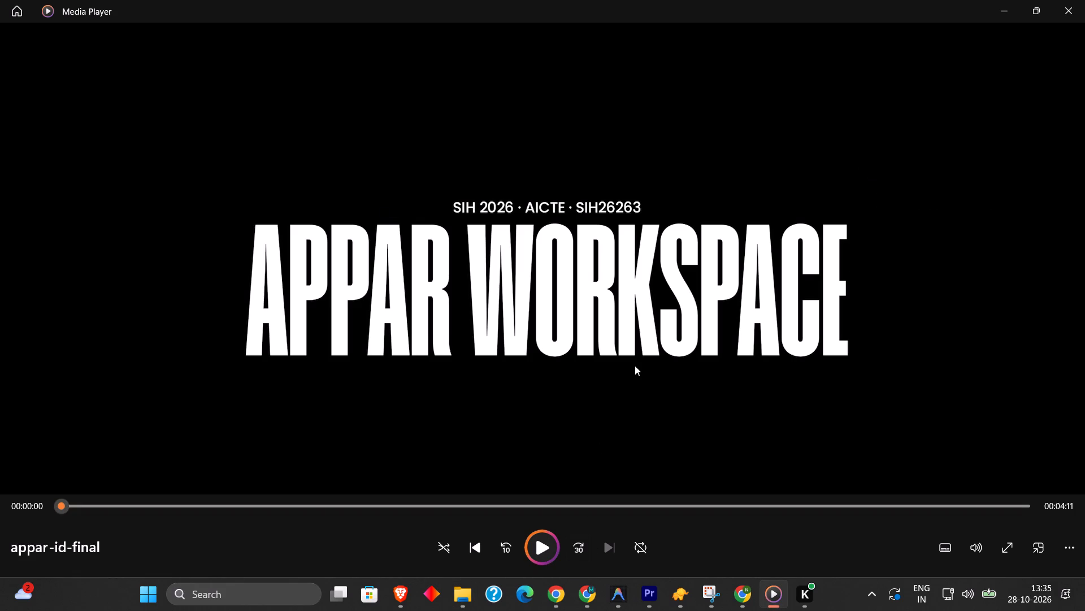
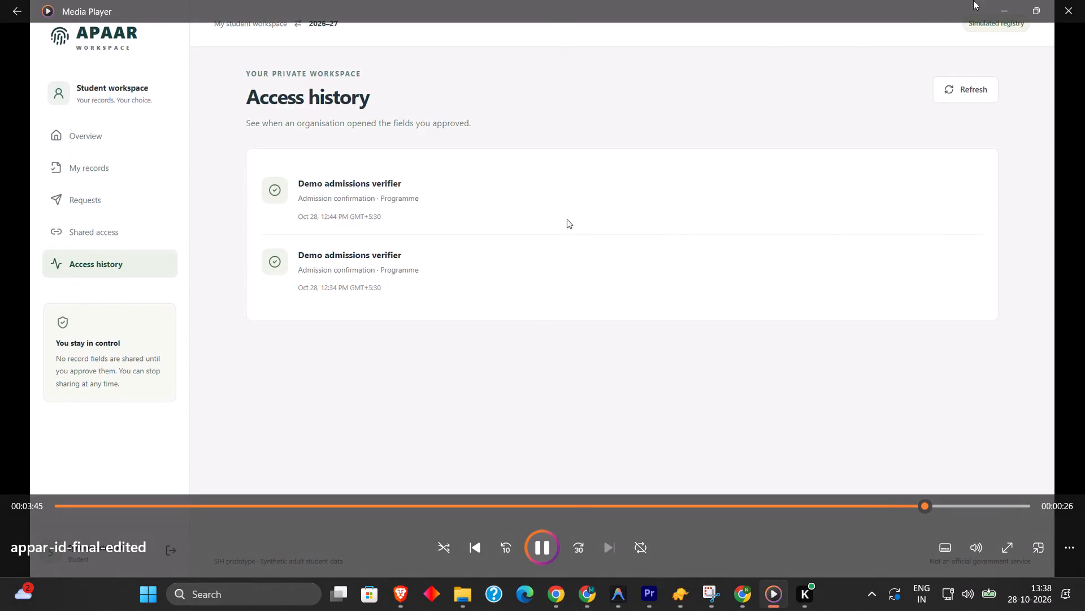
Close the exported video and switch to the APAAR student workspace in Chrome, showing its My records page.
{"action": "left_click", "coordinate": [1070, 15]}
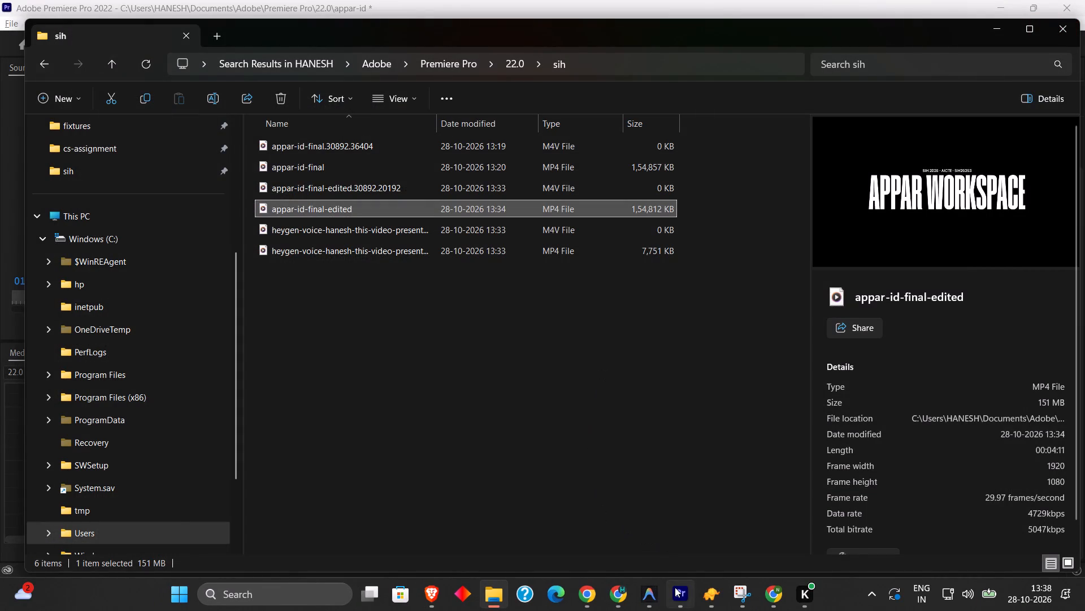
{"action": "left_click", "coordinate": [675, 588]}
{"action": "left_click", "coordinate": [567, 595]}
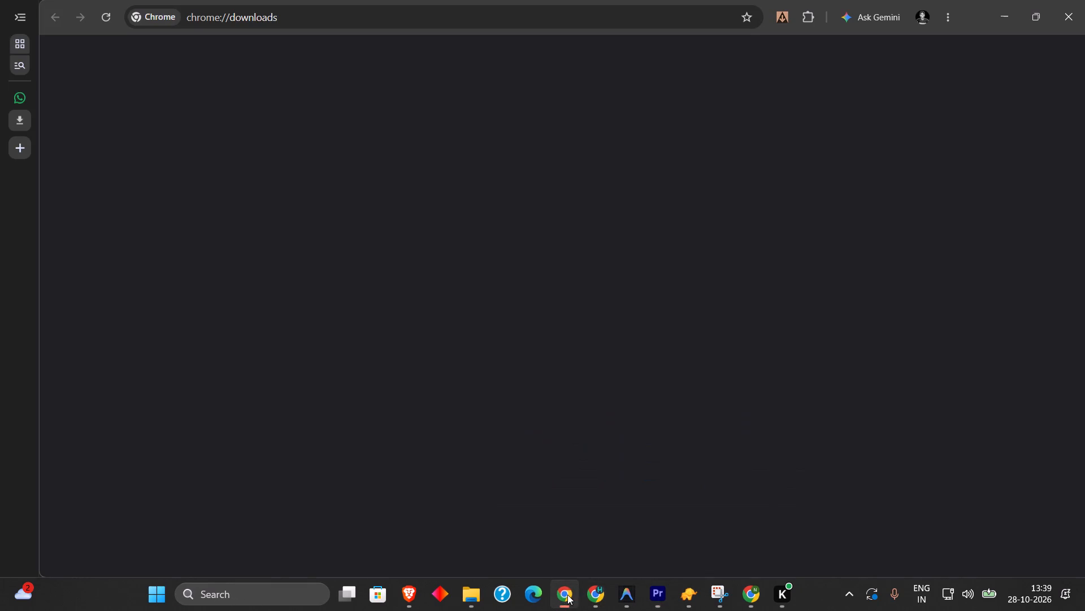
{"action": "left_click", "coordinate": [655, 554]}
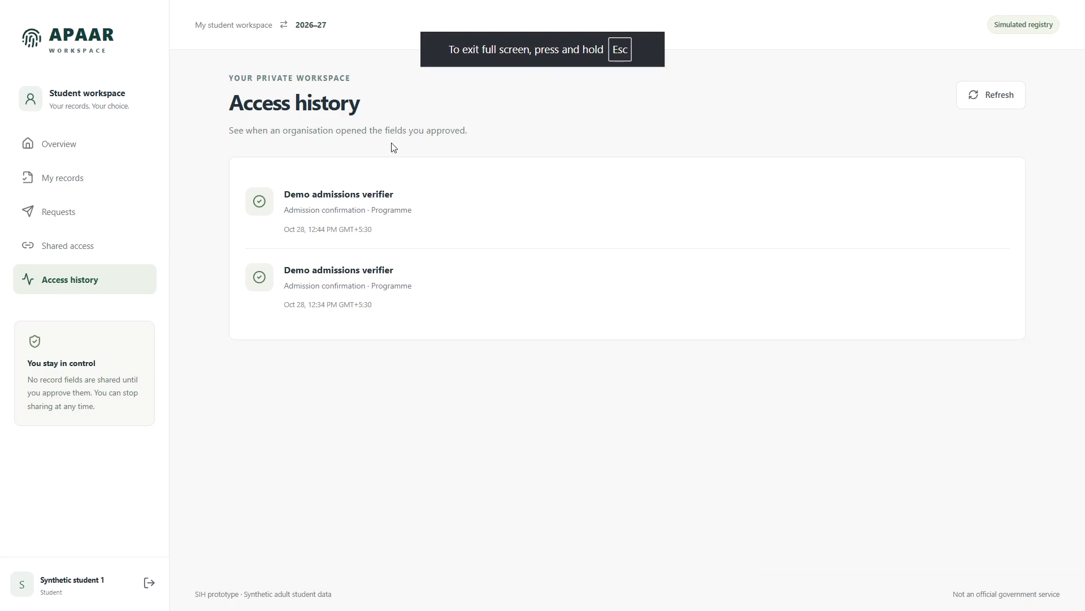
{"action": "left_click", "coordinate": [63, 213]}
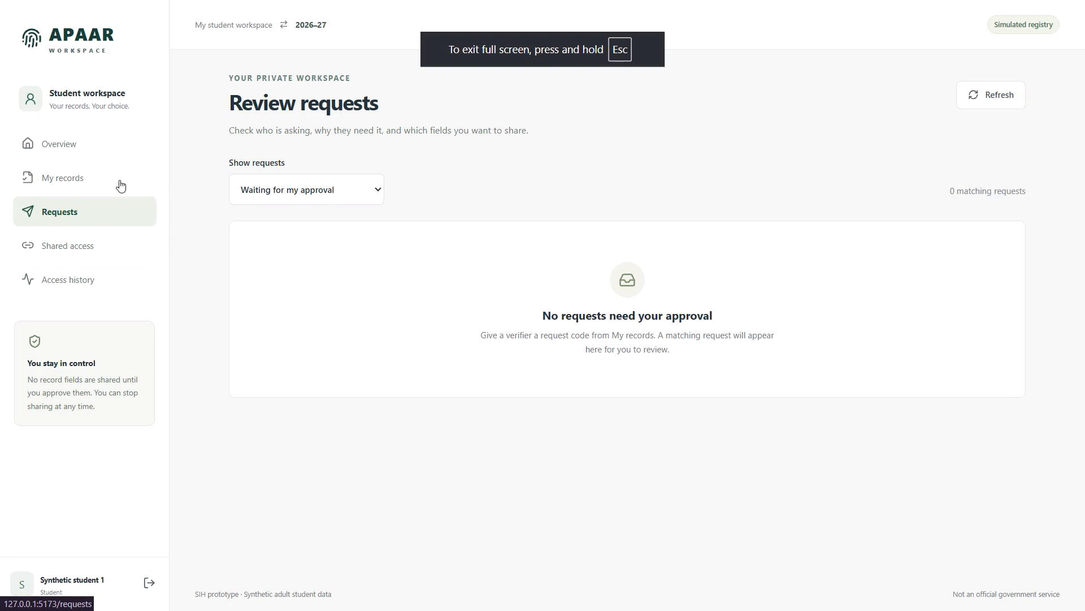
{"action": "left_click", "coordinate": [119, 180]}
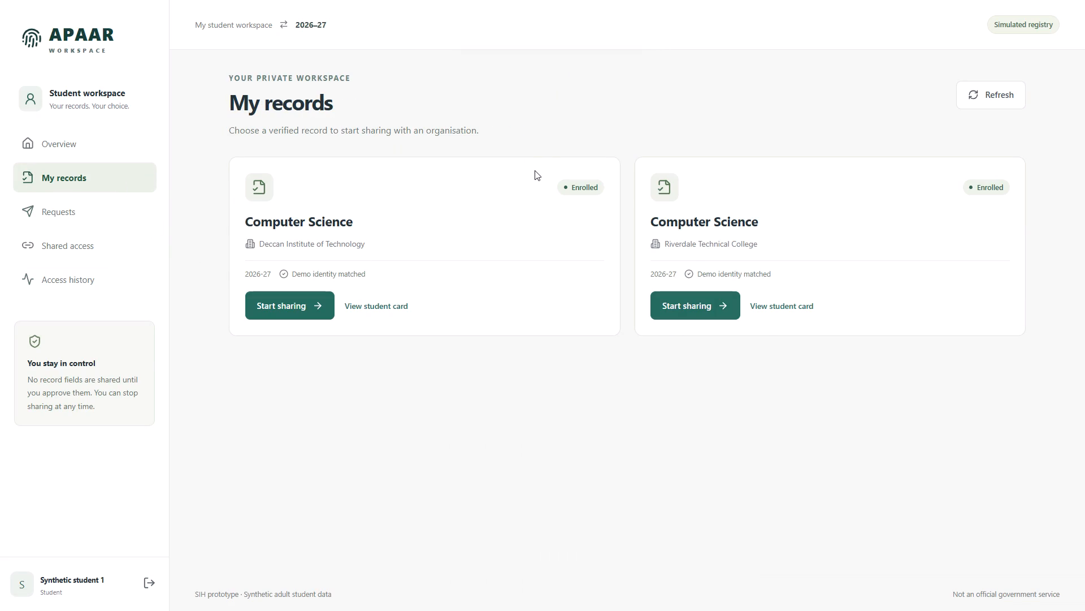
{"action": "scroll", "coordinate": [535, 170], "scroll_direction": "up", "scroll_amount": 2}
Start a Snipping Tool video recording of the APAAR workspace window.
{"action": "key", "text": "shift+super+s"}
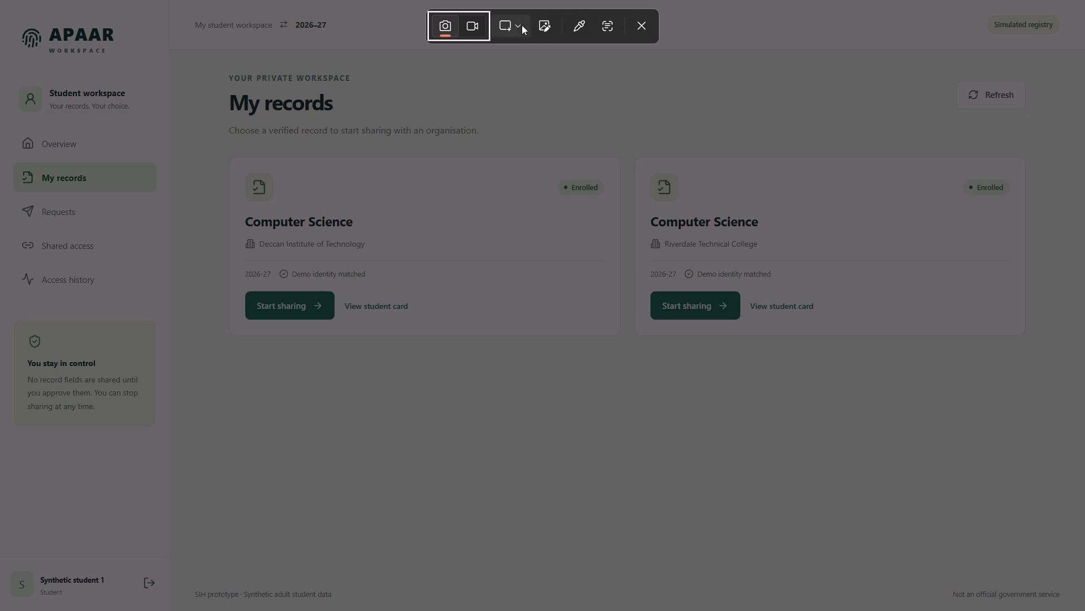
{"action": "left_click", "coordinate": [517, 25]}
{"action": "left_click", "coordinate": [465, 29]}
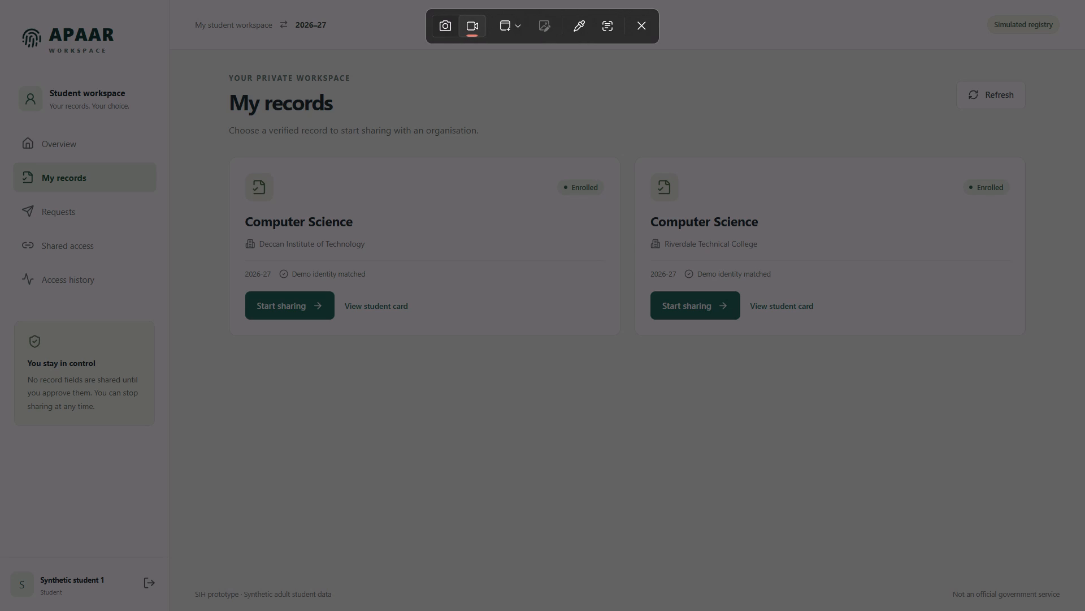
{"action": "left_click", "coordinate": [481, 105]}
{"action": "left_click", "coordinate": [495, 24]}
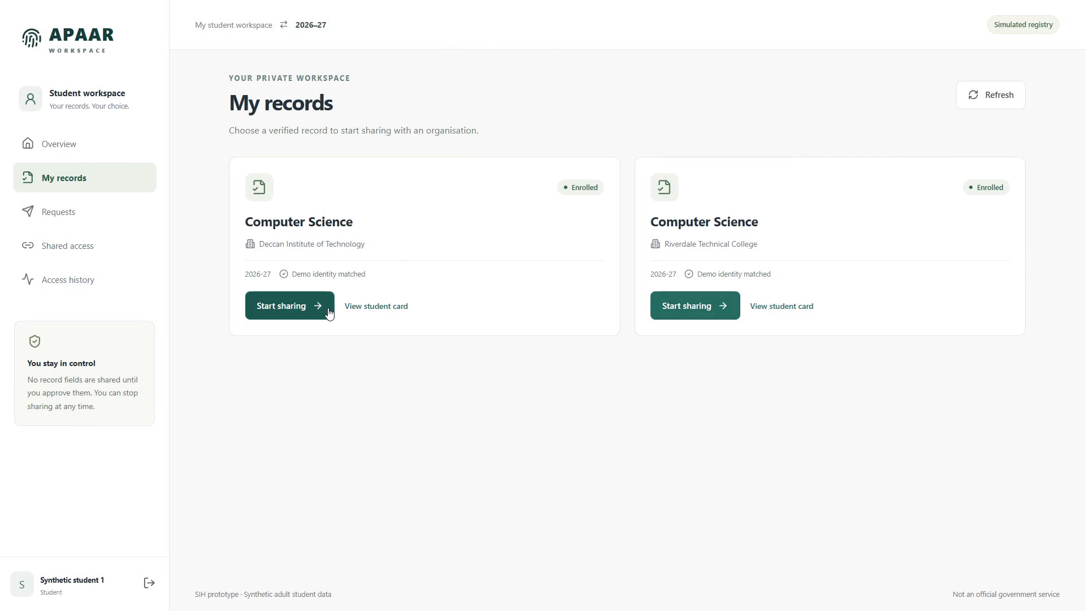
Start sharing the Deccan Institute of Technology Computer Science record, copy its request code and close the sharing dialog.
{"action": "left_click", "coordinate": [293, 312]}
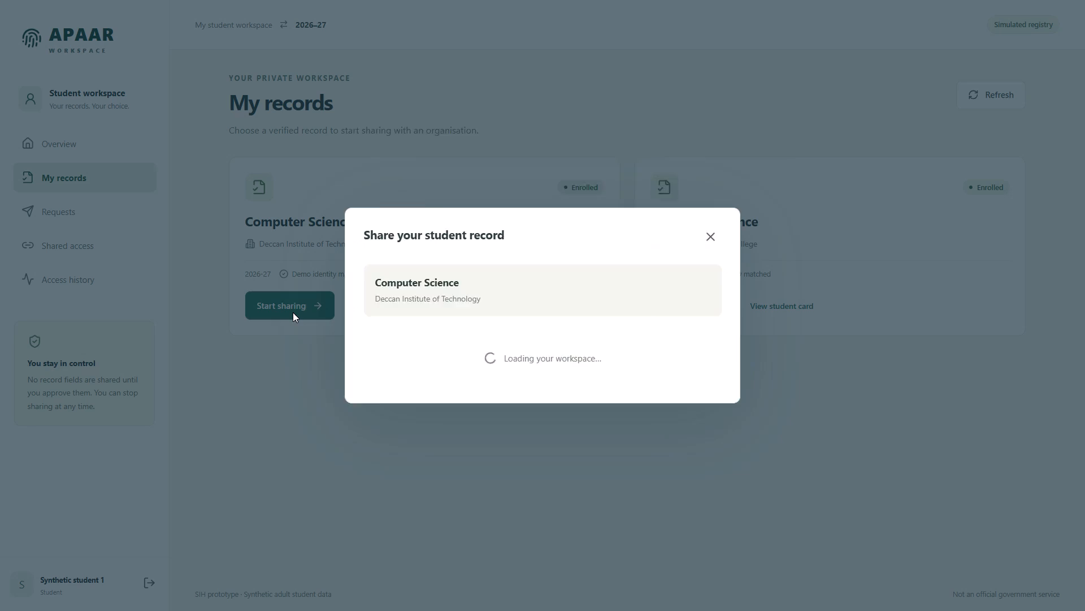
{"action": "left_click", "coordinate": [408, 356]}
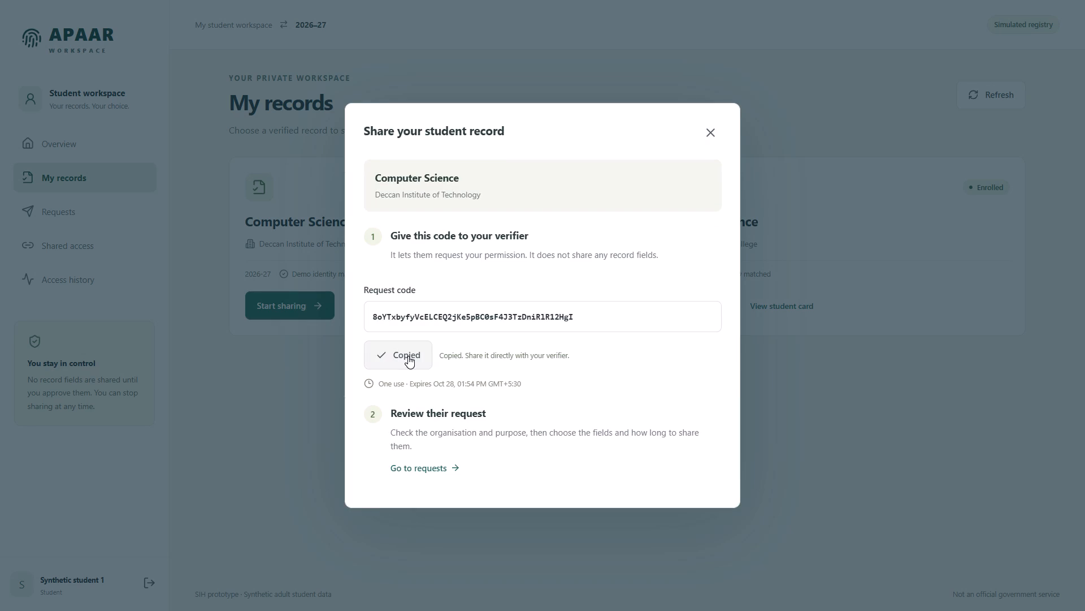
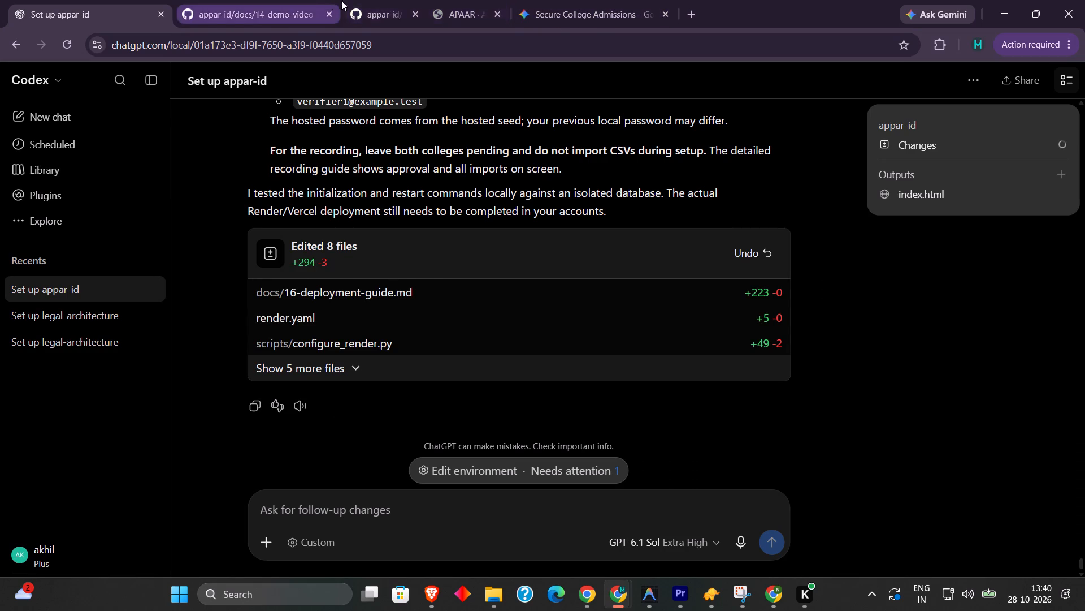
Find the five-account sign-in table in 14-demo-video-script.md and copy the demo admissions verifier's account email.
{"action": "left_click", "coordinate": [370, 1]}
{"action": "scroll", "coordinate": [262, 384], "scroll_direction": "down", "scroll_amount": 3}
{"action": "scroll", "coordinate": [329, 410], "scroll_direction": "down", "scroll_amount": 4}
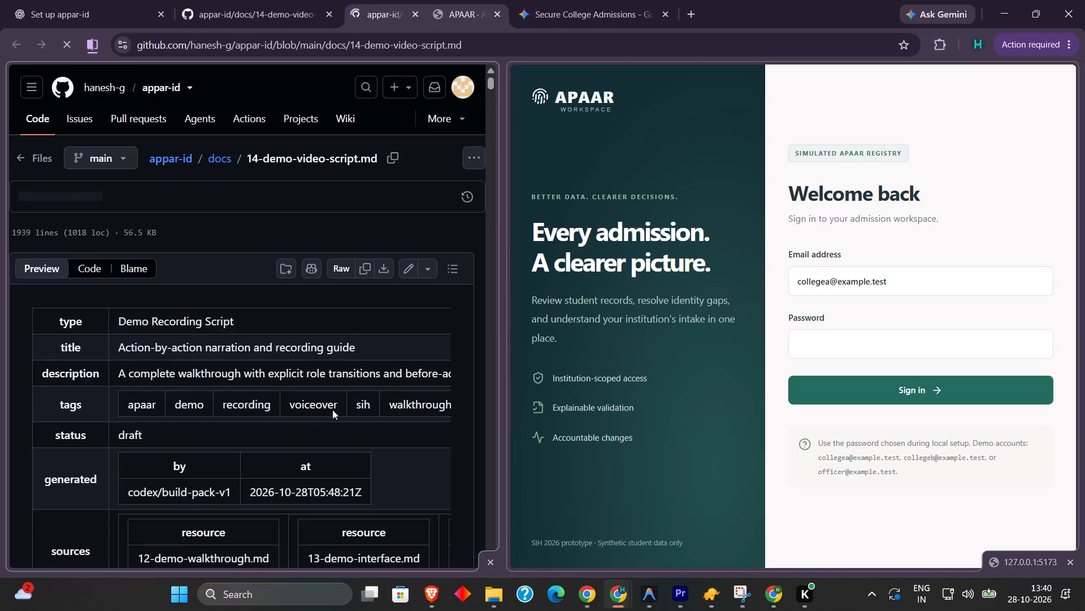
{"action": "scroll", "coordinate": [331, 414], "scroll_direction": "down", "scroll_amount": 20}
{"action": "scroll", "coordinate": [331, 414], "scroll_direction": "down", "scroll_amount": 6}
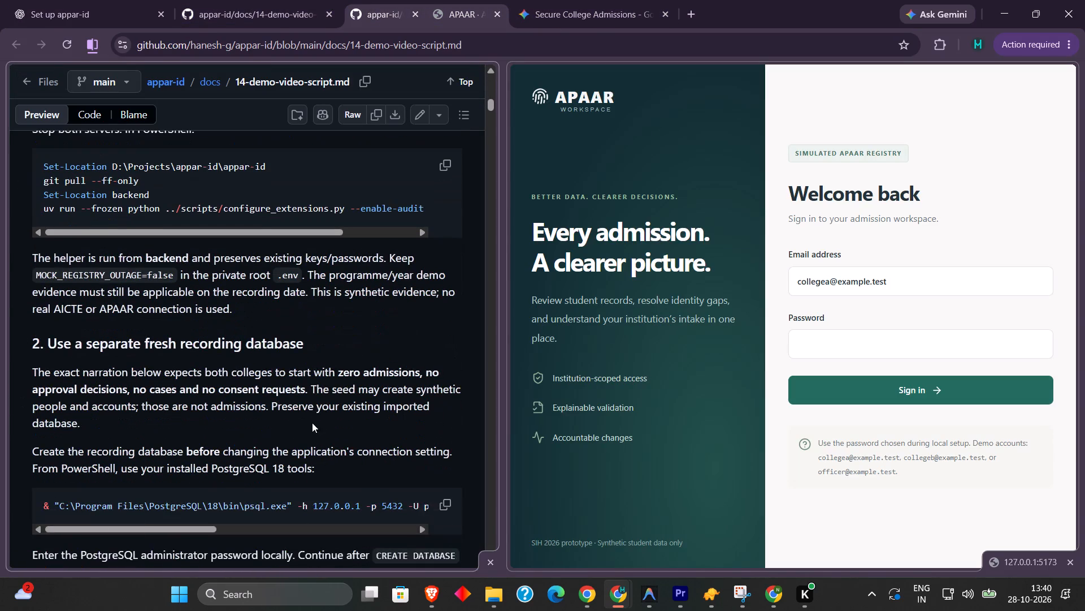
{"action": "scroll", "coordinate": [312, 424], "scroll_direction": "down", "scroll_amount": 14}
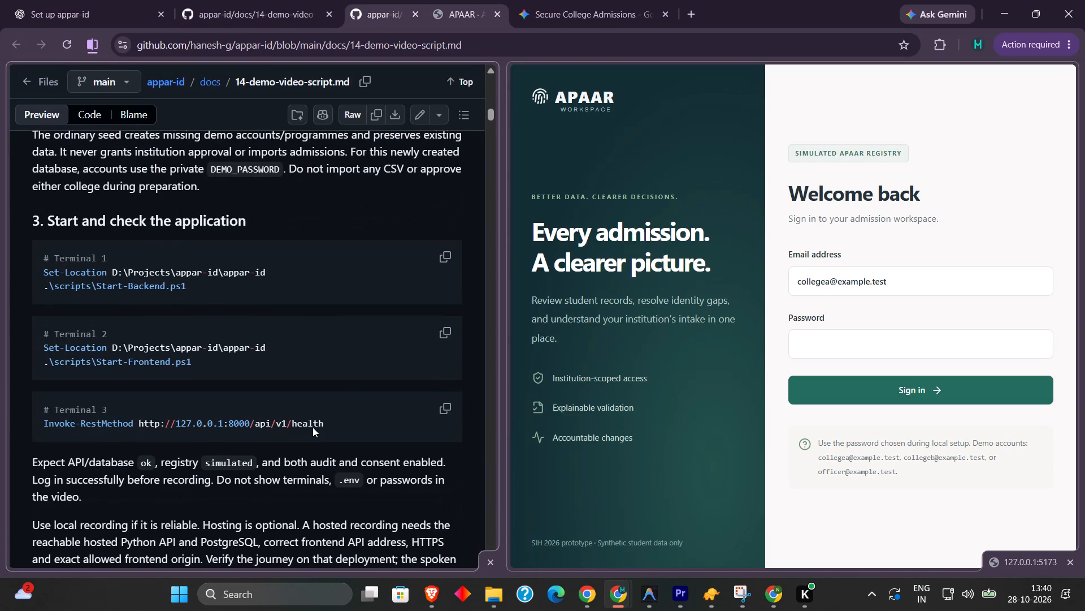
{"action": "scroll", "coordinate": [313, 427], "scroll_direction": "down", "scroll_amount": 14}
{"action": "scroll", "coordinate": [313, 427], "scroll_direction": "up", "scroll_amount": 14}
{"action": "scroll", "coordinate": [316, 424], "scroll_direction": "down", "scroll_amount": 2}
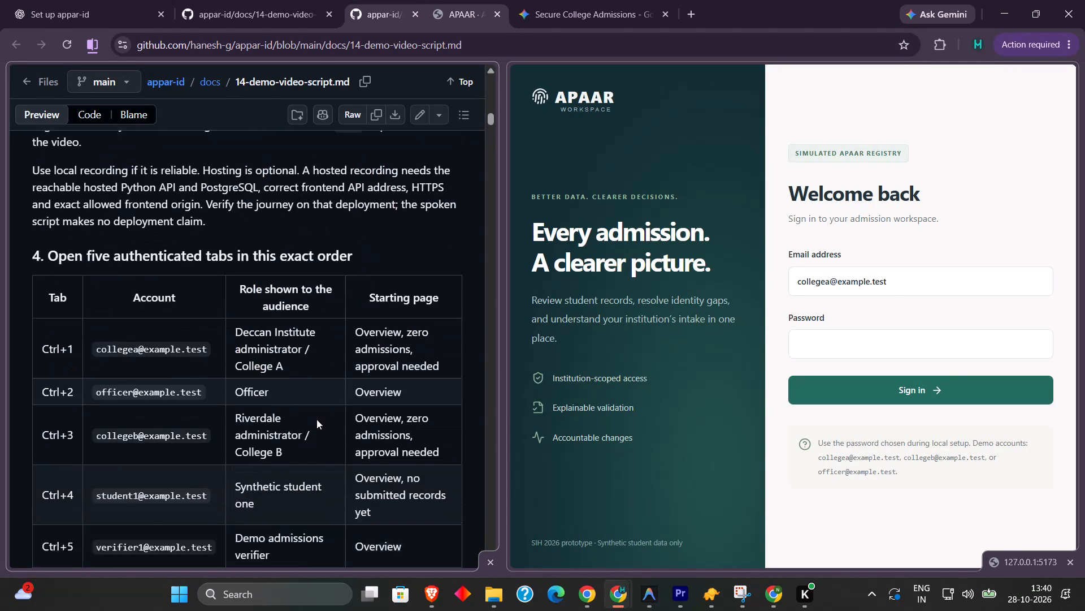
{"action": "double_click", "coordinate": [115, 472]}
{"action": "triple_click", "coordinate": [120, 471]}
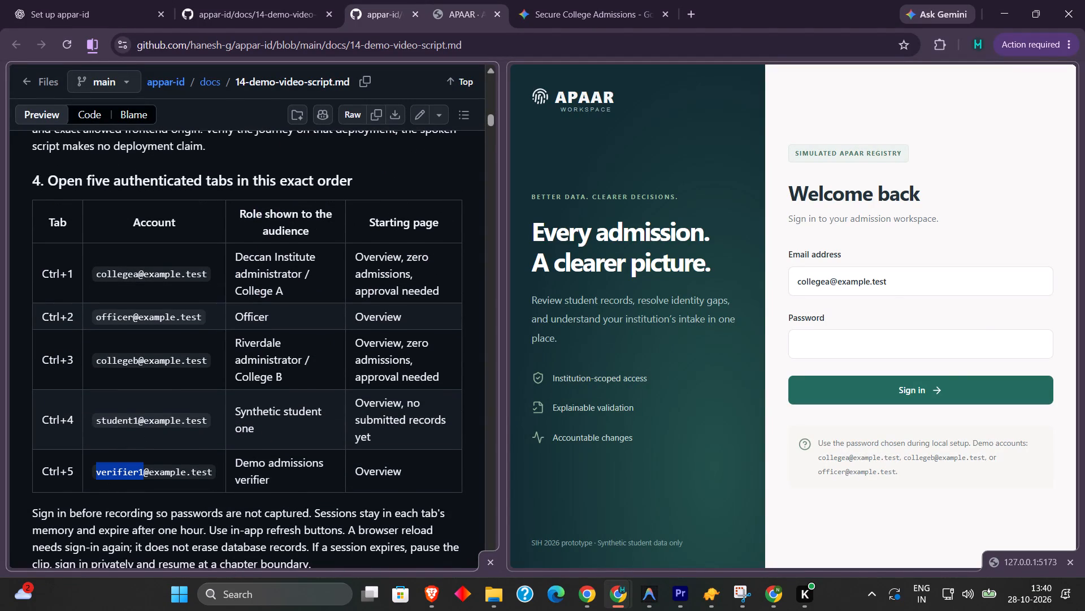
{"action": "left_click", "coordinate": [124, 471]}
{"action": "key", "text": "ctrl+c"}
Switch to the APAAR workspace window and sign in with the copied demo verifier email.
{"action": "key", "text": "alt+Tab"}
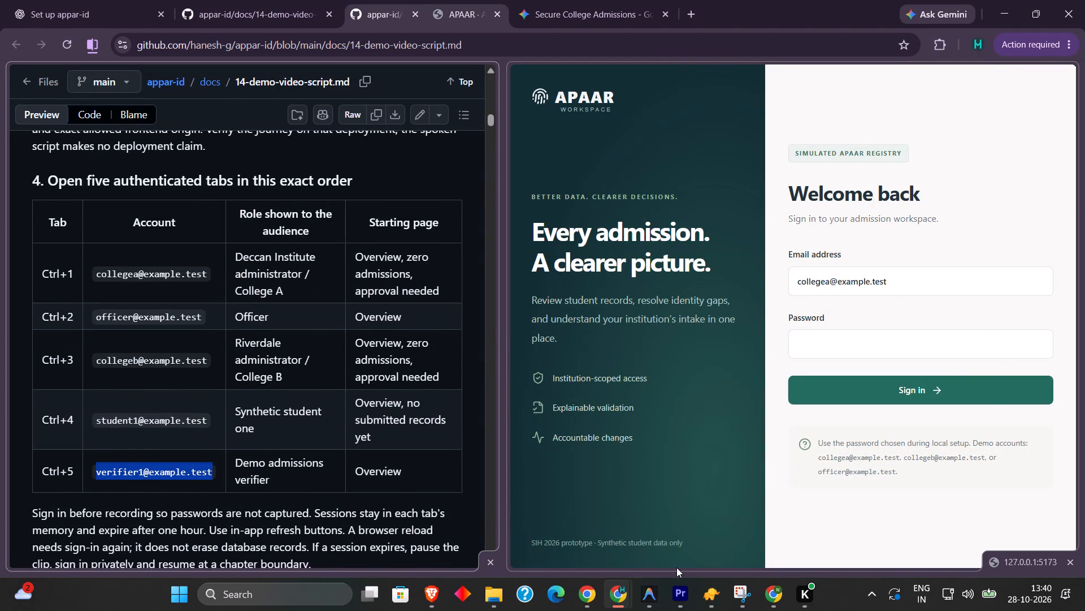
{"action": "key", "text": "alt+Tab"}
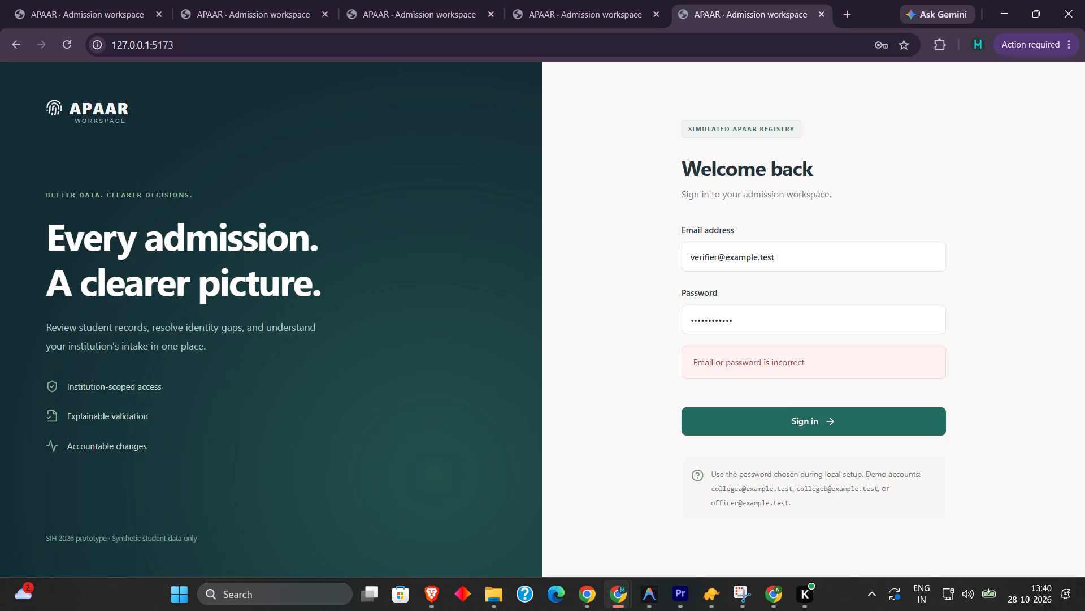
{"action": "triple_click", "coordinate": [785, 256]}
{"action": "key", "text": "ctrl+v"}
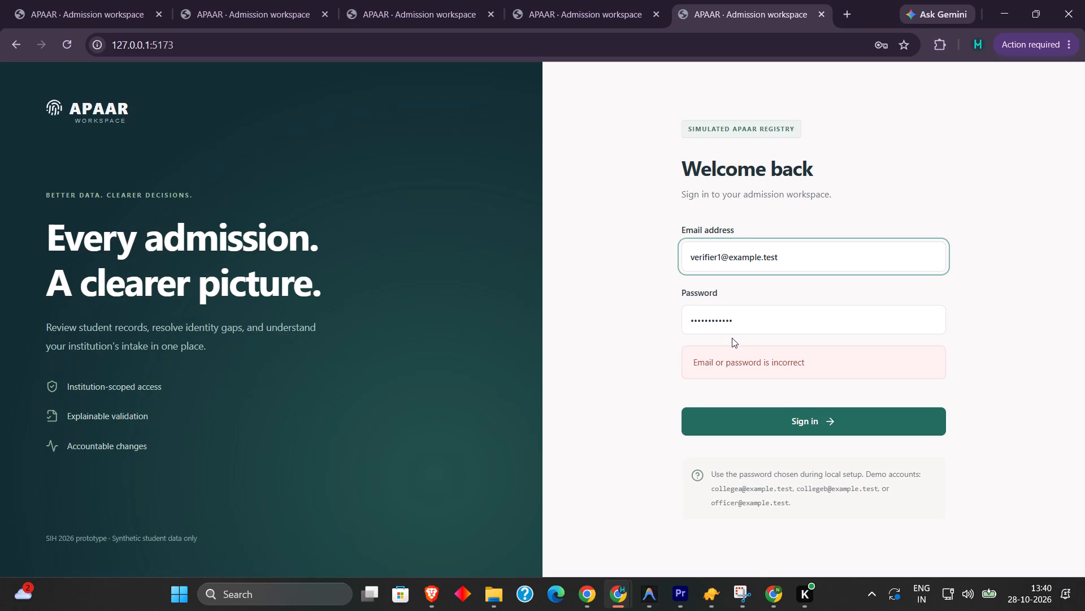
{"action": "left_click", "coordinate": [744, 420]}
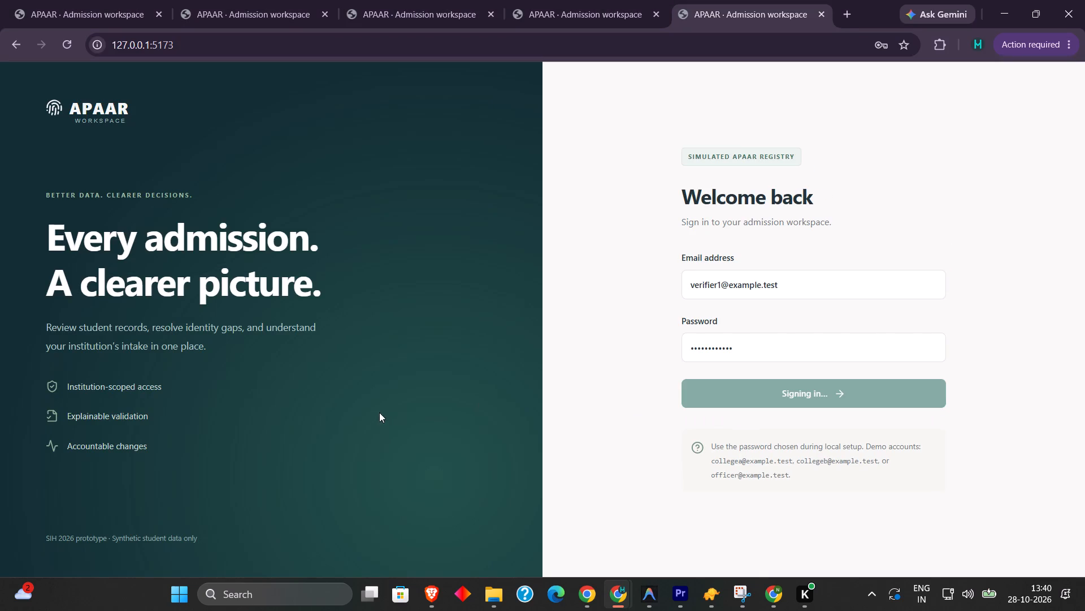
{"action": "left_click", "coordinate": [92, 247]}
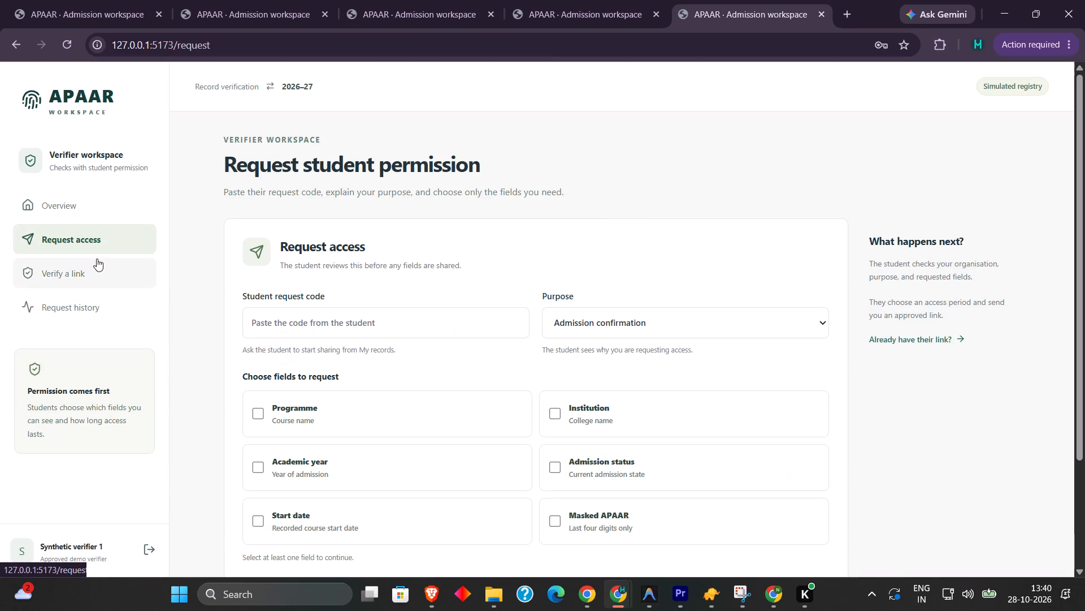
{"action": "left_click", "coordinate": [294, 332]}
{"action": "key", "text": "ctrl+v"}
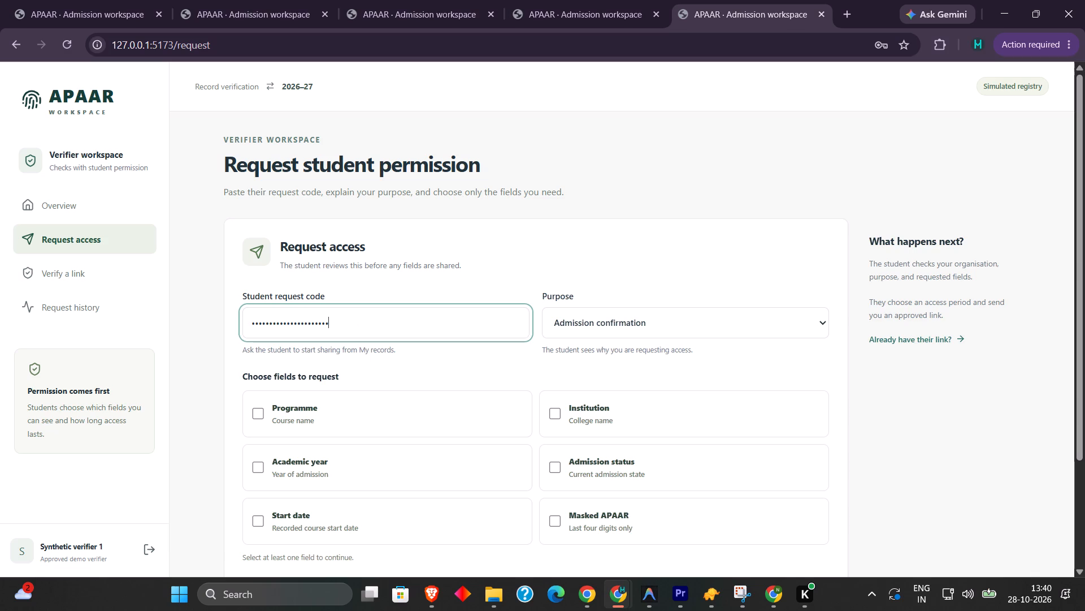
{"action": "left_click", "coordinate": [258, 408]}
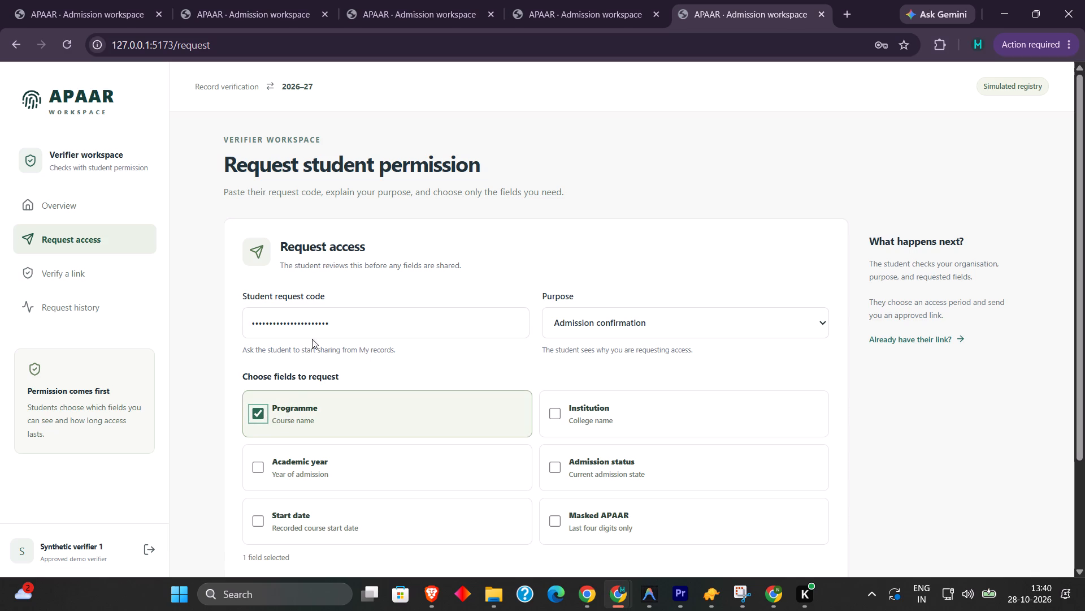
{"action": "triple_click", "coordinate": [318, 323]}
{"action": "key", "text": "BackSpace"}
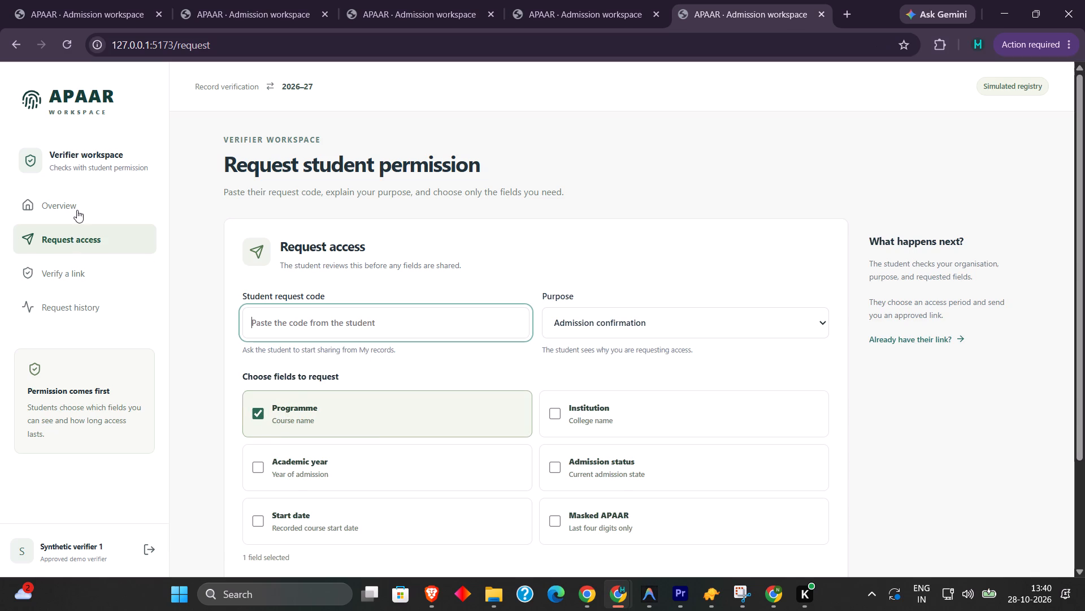
Return to the verifier workspace's Overview page and show it in full screen.
{"action": "left_click", "coordinate": [77, 209]}
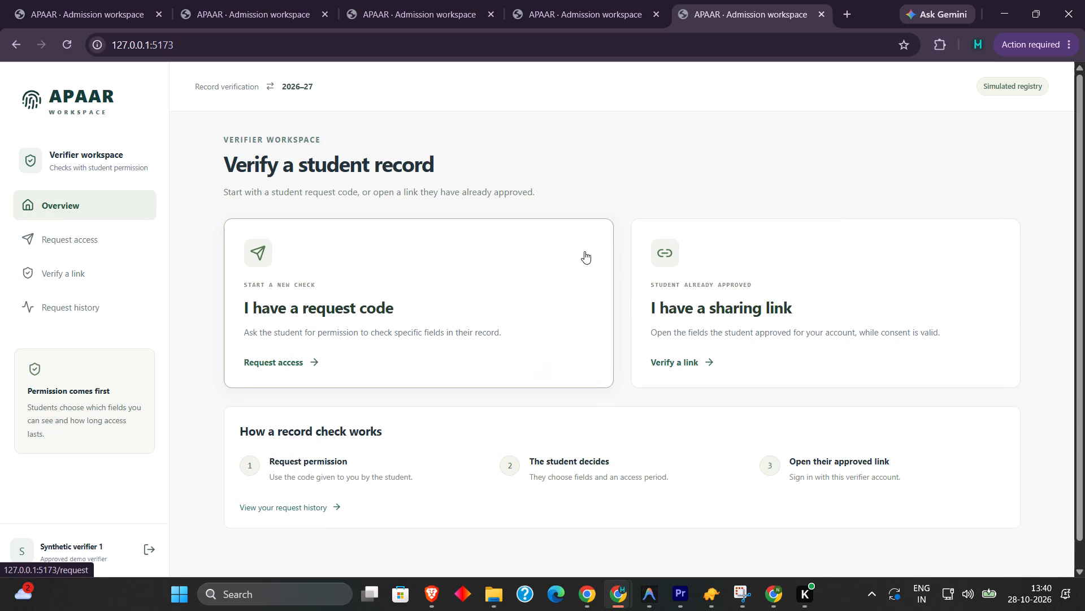
{"action": "key", "text": "F11"}
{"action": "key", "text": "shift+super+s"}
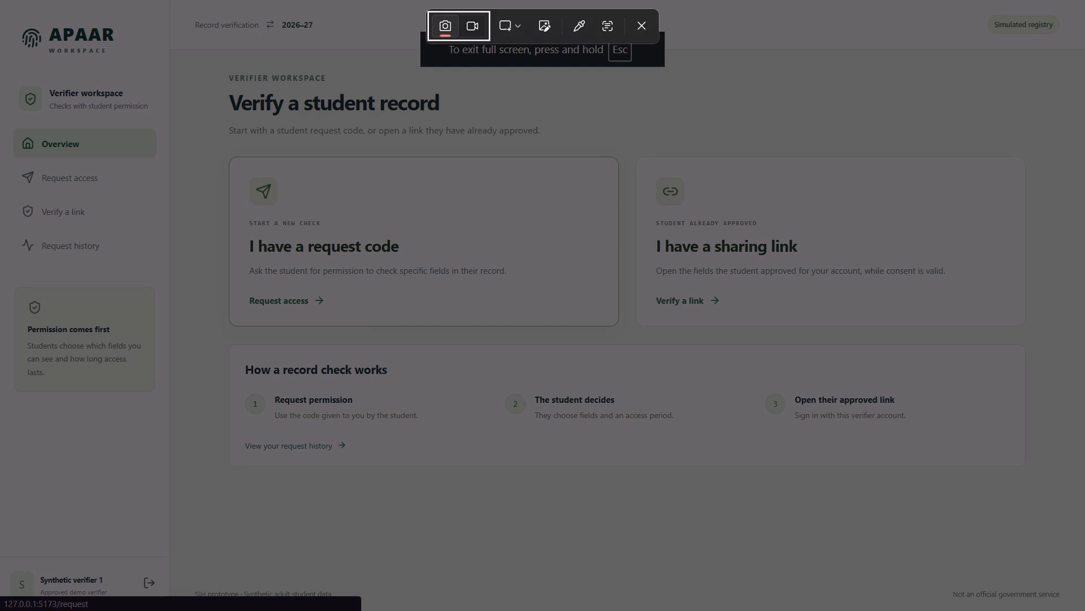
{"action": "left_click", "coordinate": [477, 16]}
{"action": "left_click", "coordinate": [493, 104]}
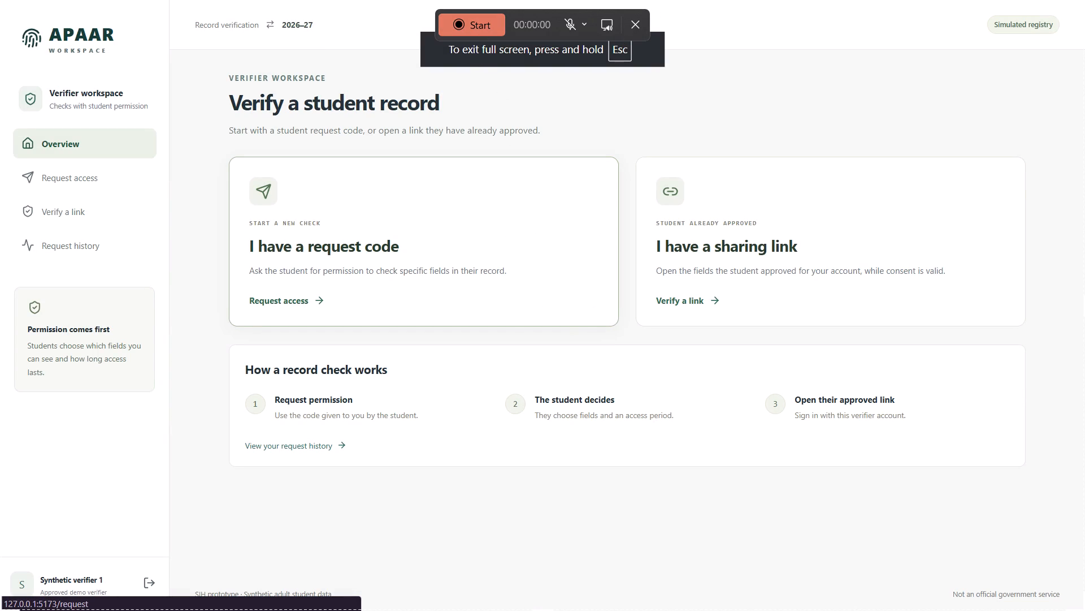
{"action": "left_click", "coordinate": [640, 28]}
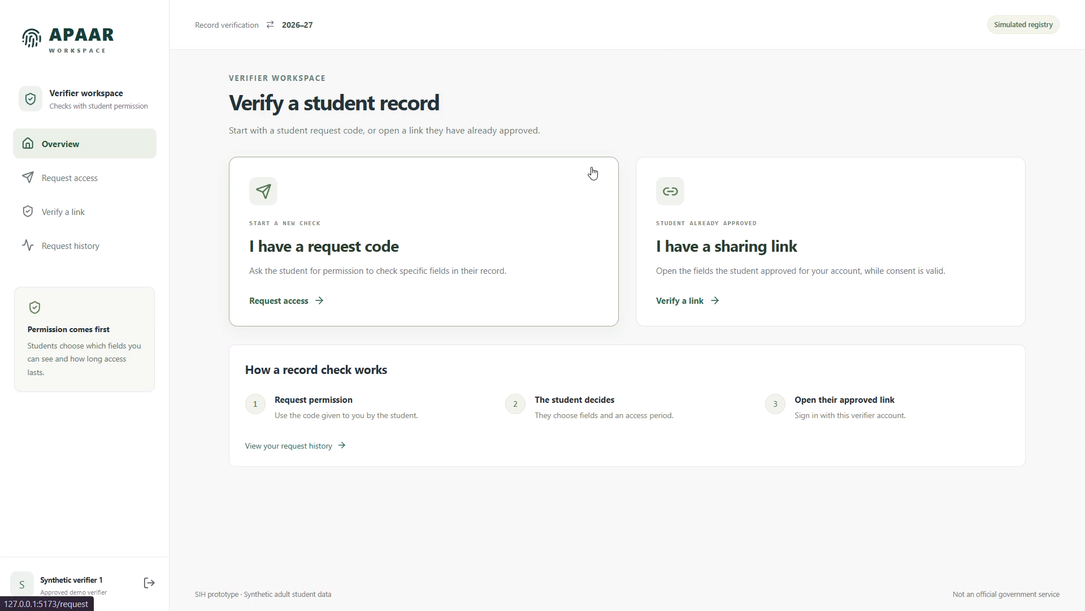
Start a Snipping Tool video recording of the full-screen verifier Overview page.
{"action": "key", "text": "shift+super+s"}
{"action": "left_click", "coordinate": [479, 27]}
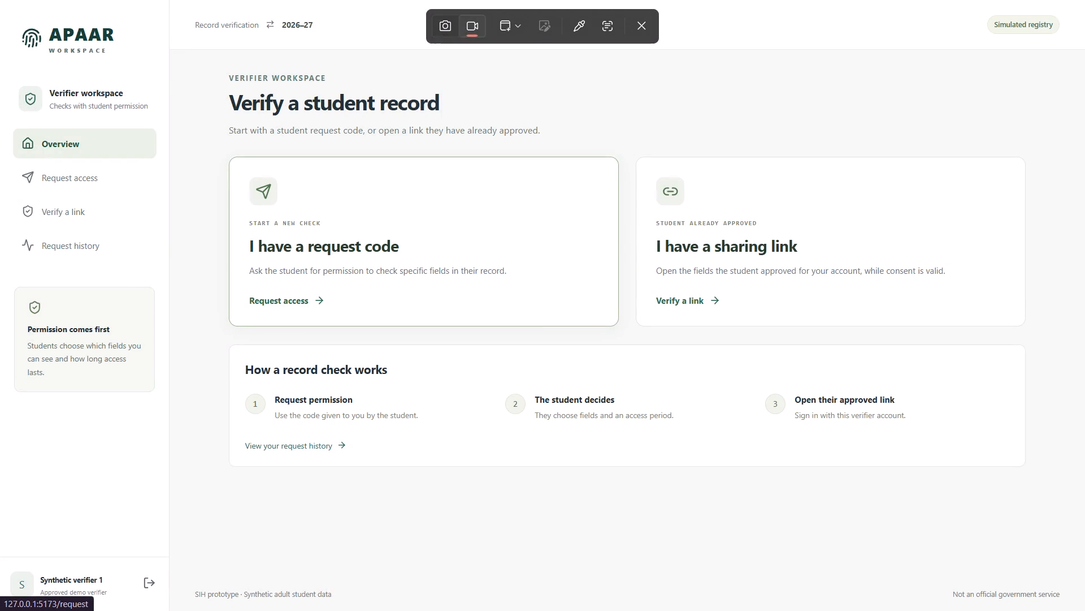
{"action": "left_click", "coordinate": [493, 68]}
{"action": "left_click", "coordinate": [490, 20]}
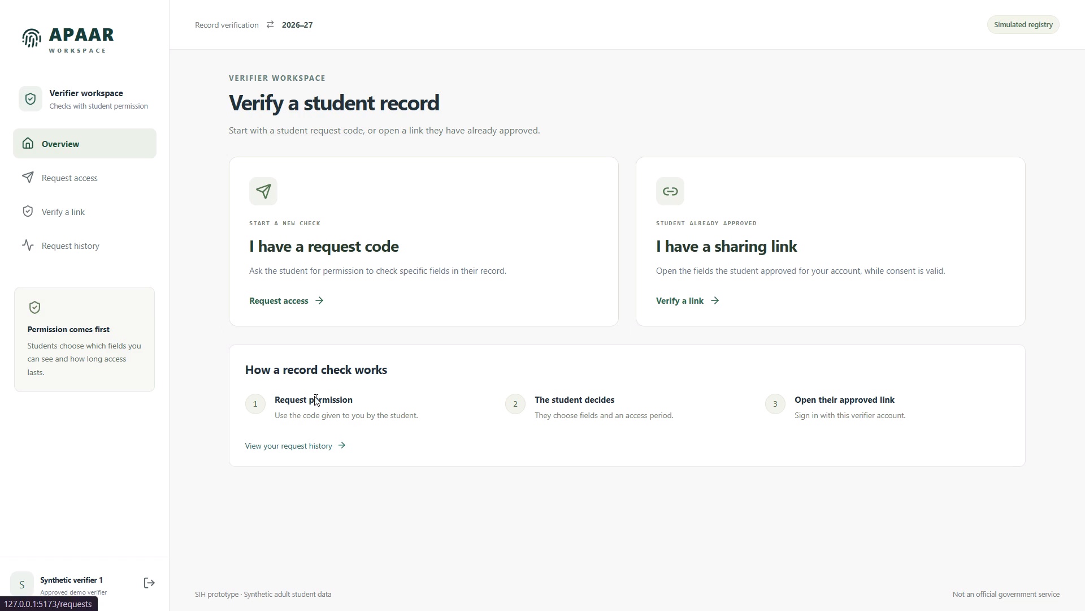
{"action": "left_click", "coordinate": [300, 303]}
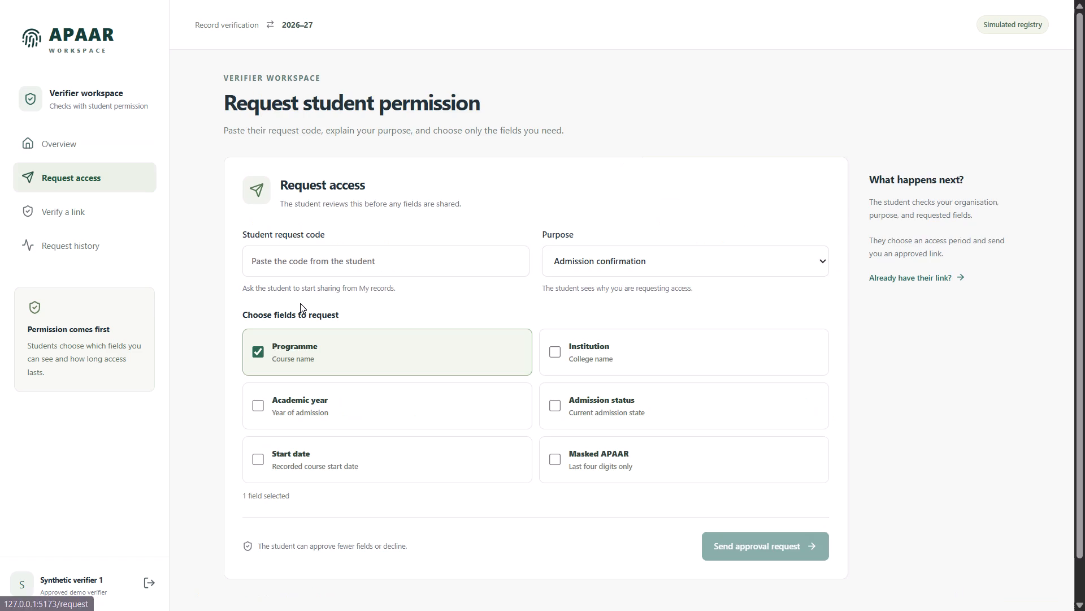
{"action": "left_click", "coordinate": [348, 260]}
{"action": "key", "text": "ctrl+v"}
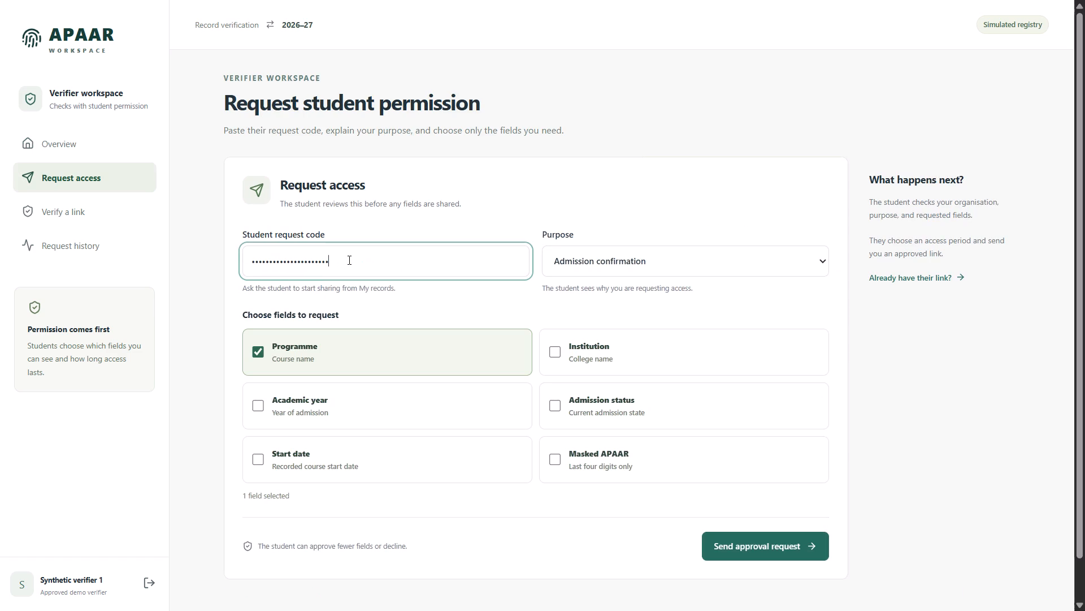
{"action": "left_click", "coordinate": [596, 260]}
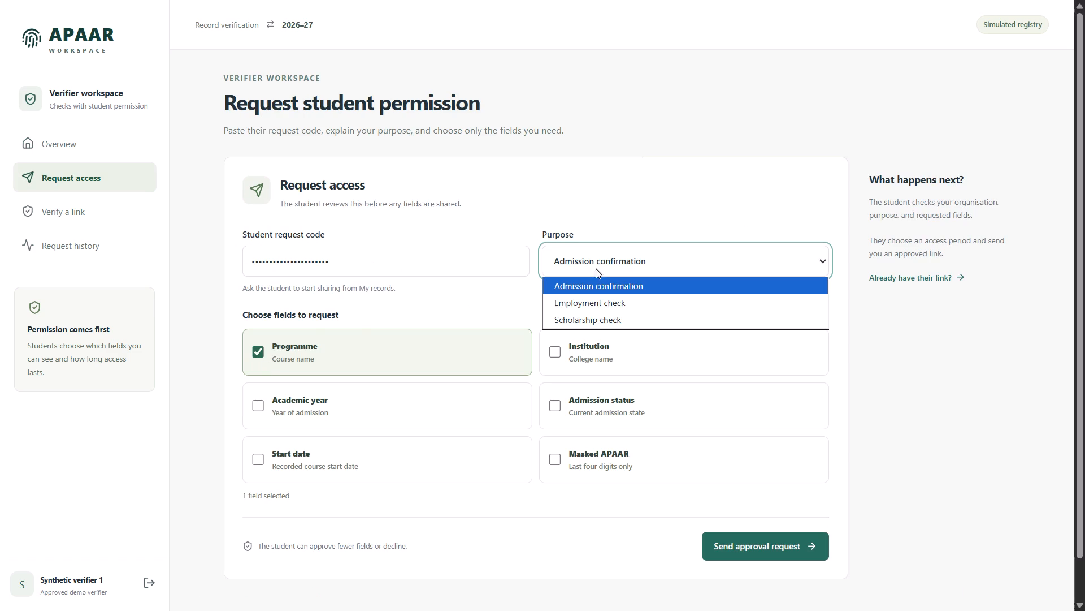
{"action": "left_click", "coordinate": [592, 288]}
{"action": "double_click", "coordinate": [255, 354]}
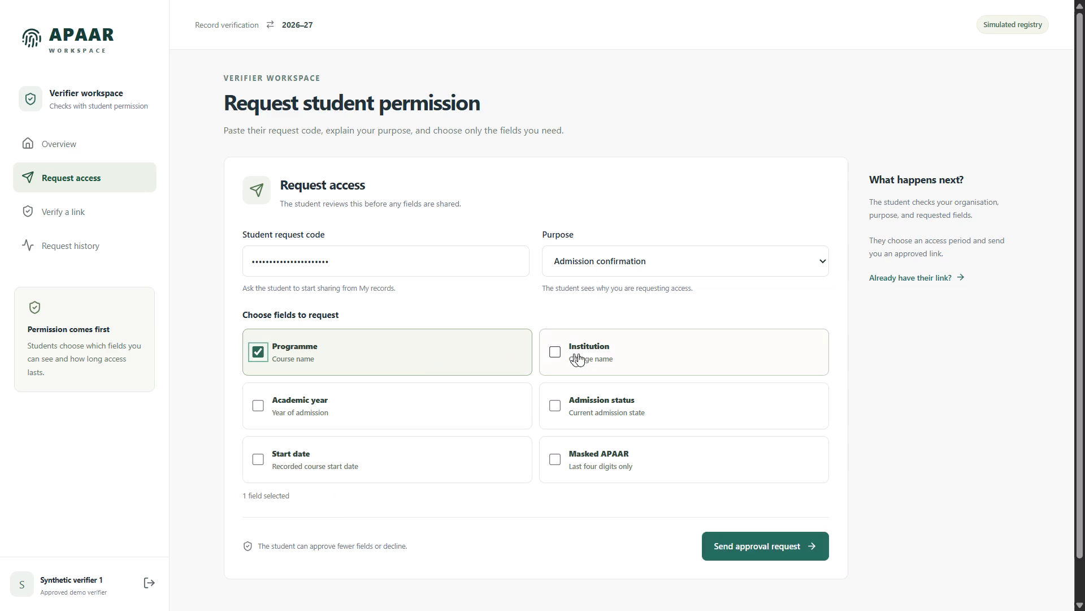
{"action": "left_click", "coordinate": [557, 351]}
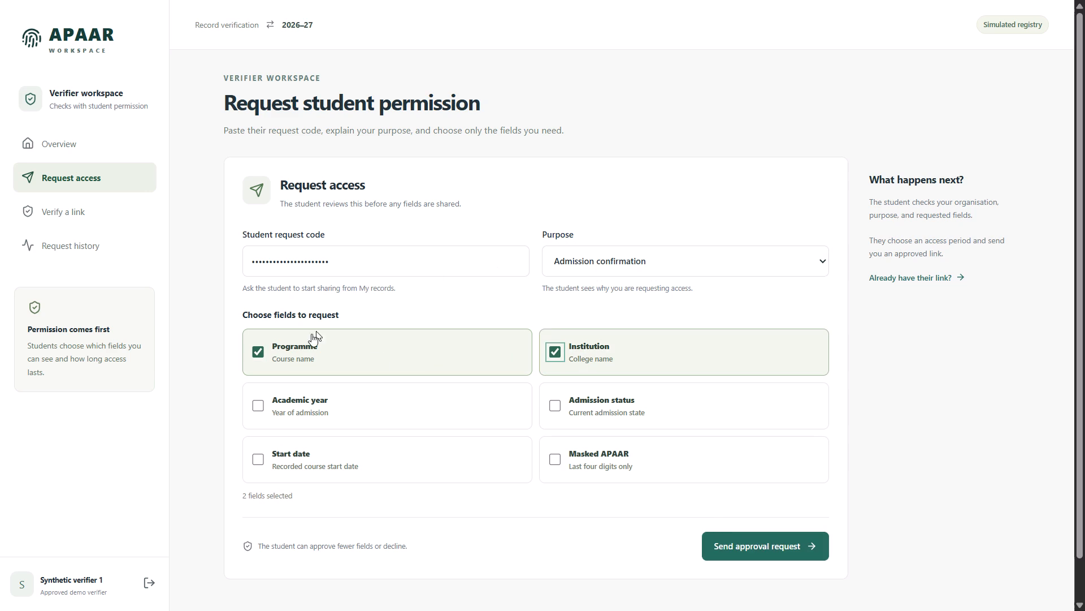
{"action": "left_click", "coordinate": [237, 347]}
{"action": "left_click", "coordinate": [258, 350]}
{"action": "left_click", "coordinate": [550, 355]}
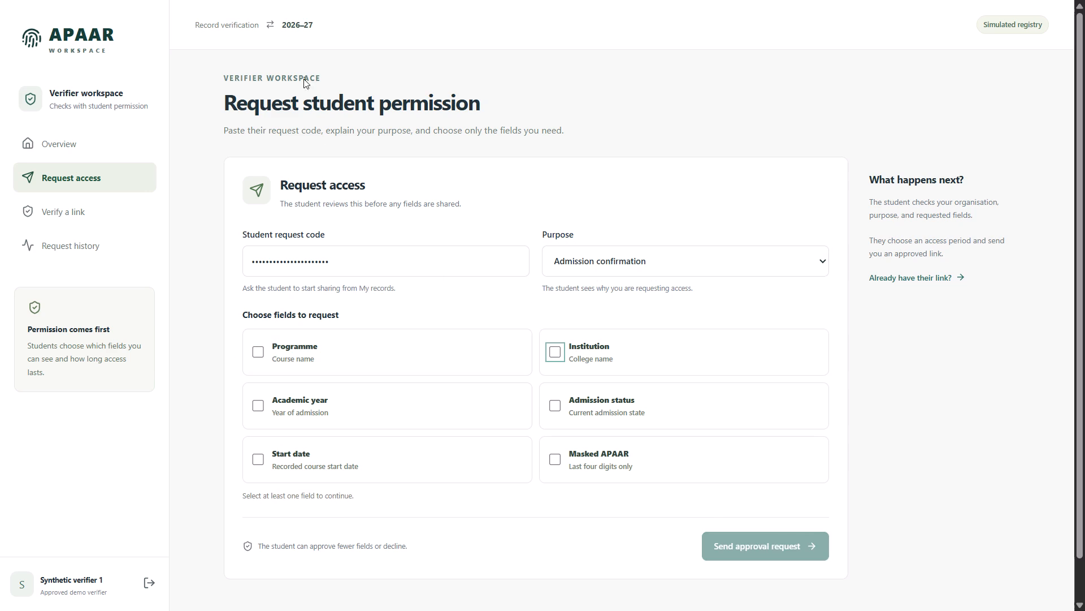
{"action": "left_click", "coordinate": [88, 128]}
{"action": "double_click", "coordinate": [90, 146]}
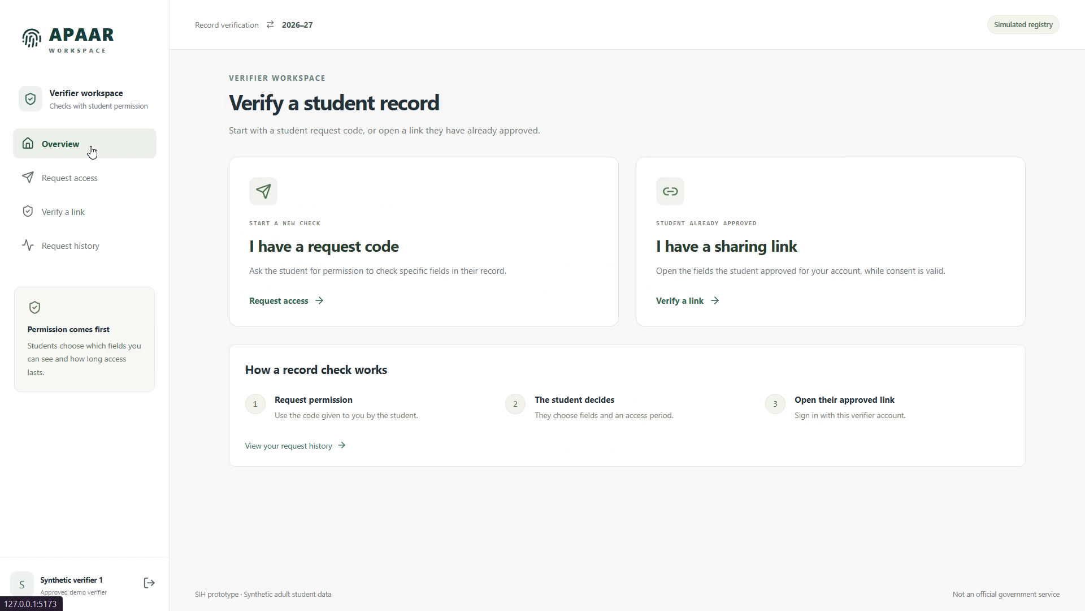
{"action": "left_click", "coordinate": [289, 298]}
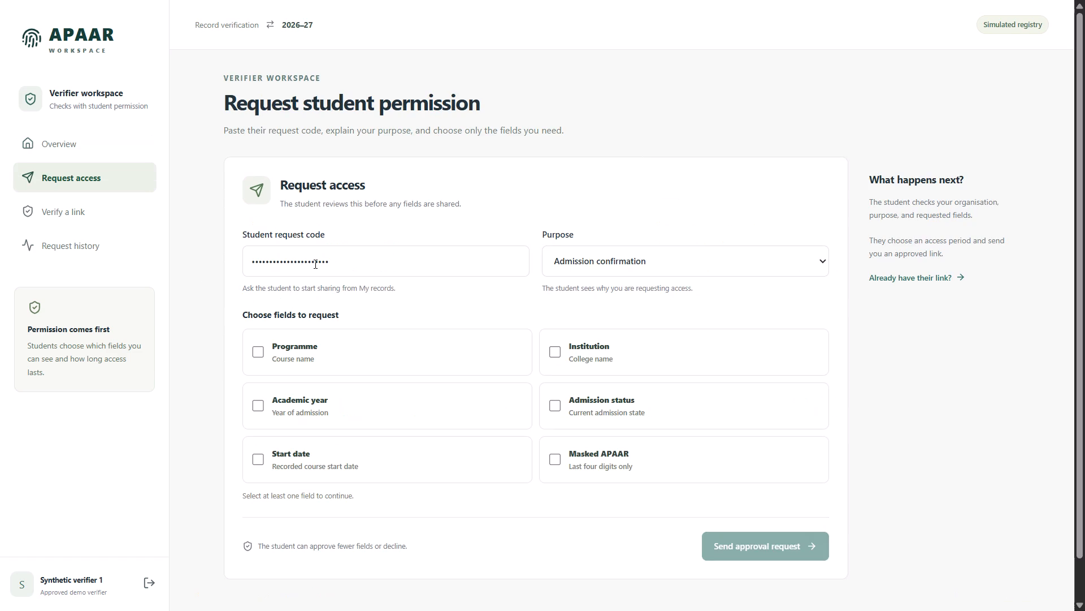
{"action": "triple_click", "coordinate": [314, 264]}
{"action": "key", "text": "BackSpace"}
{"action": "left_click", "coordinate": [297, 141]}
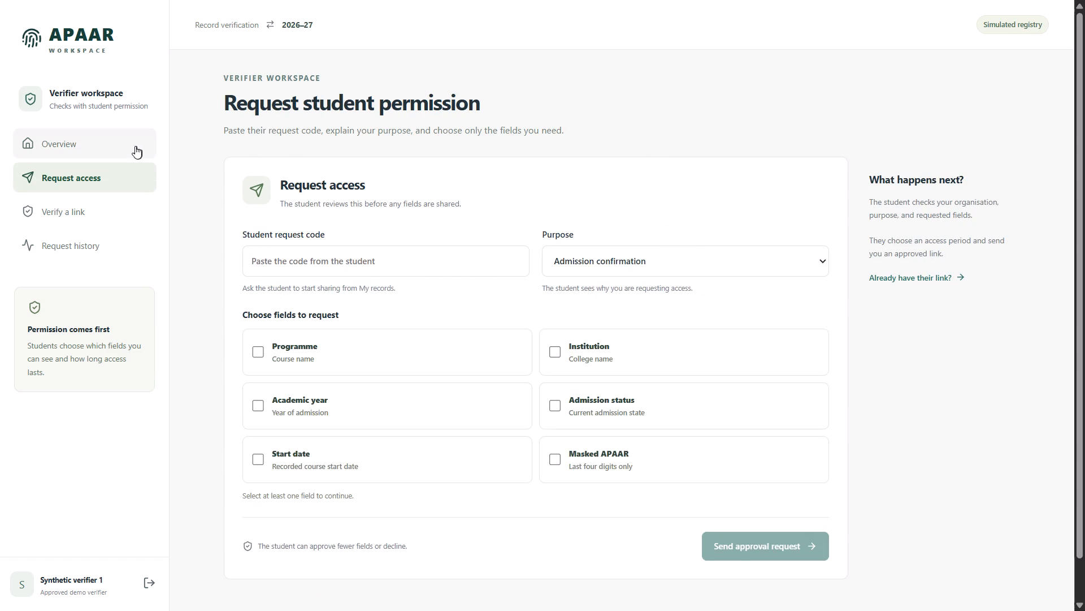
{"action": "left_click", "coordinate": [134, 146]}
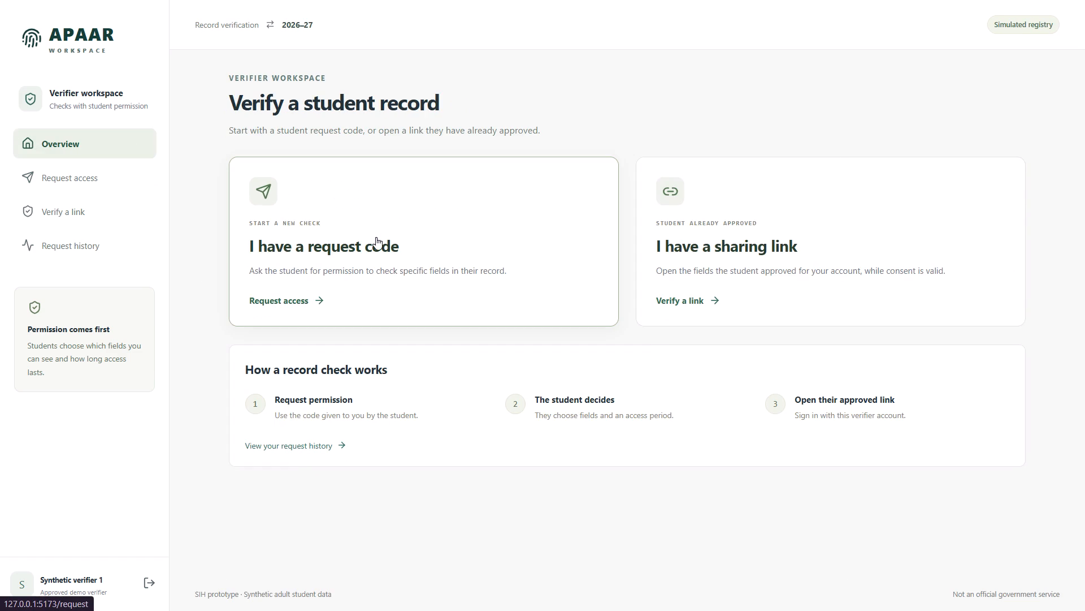
Send an approval request from the Request access form with the pasted code, purpose Admission confirmation, and the Programme and Institution fields.
{"action": "left_click", "coordinate": [305, 296]}
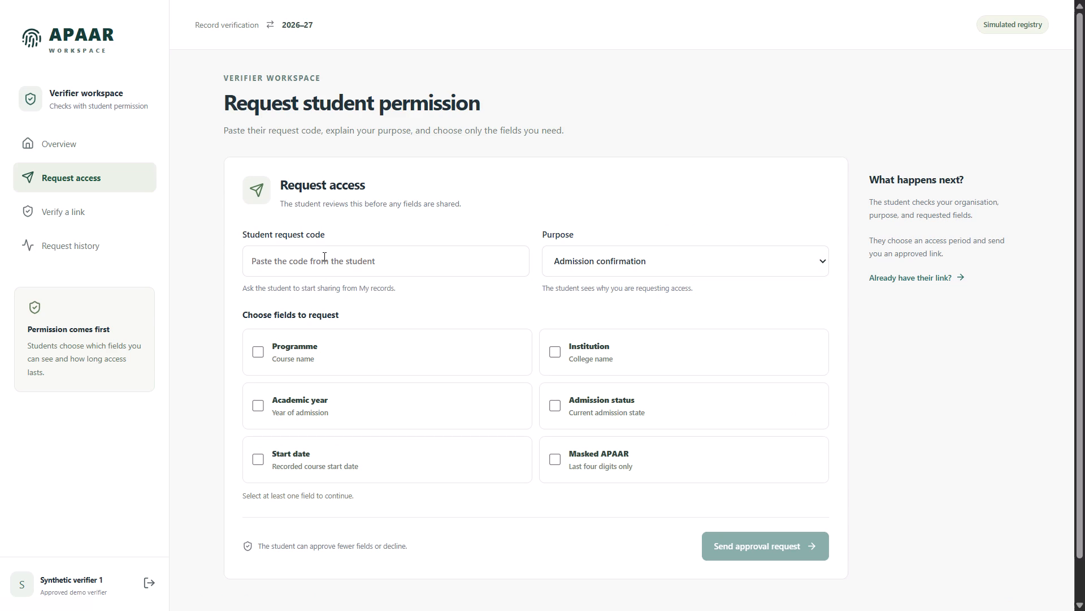
{"action": "left_click", "coordinate": [323, 256]}
{"action": "key", "text": "ctrl+v"}
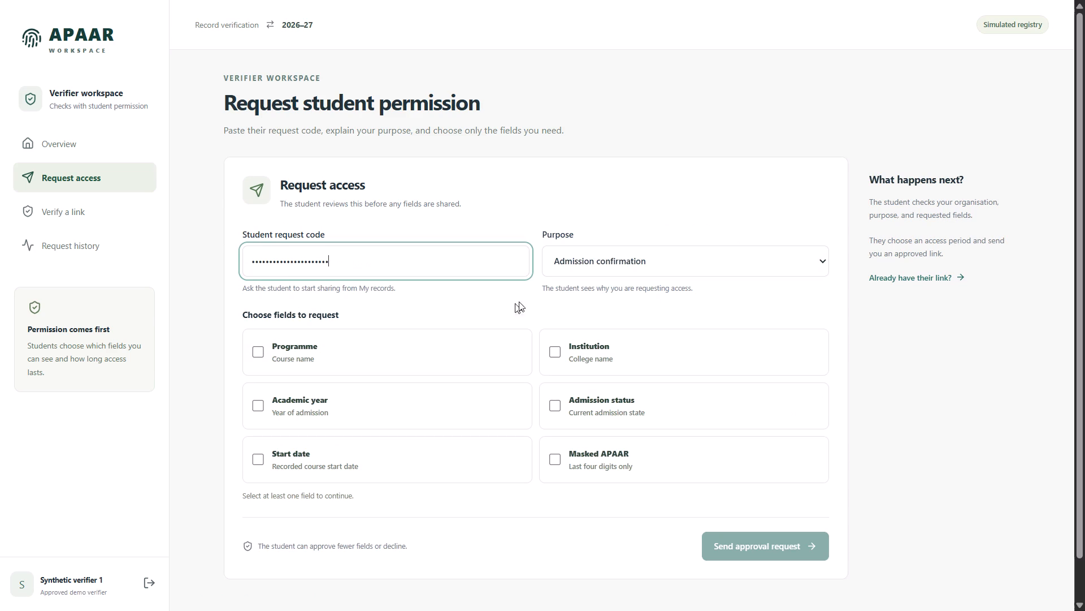
{"action": "left_click", "coordinate": [572, 265]}
{"action": "left_click", "coordinate": [570, 287]}
{"action": "left_click", "coordinate": [257, 342]}
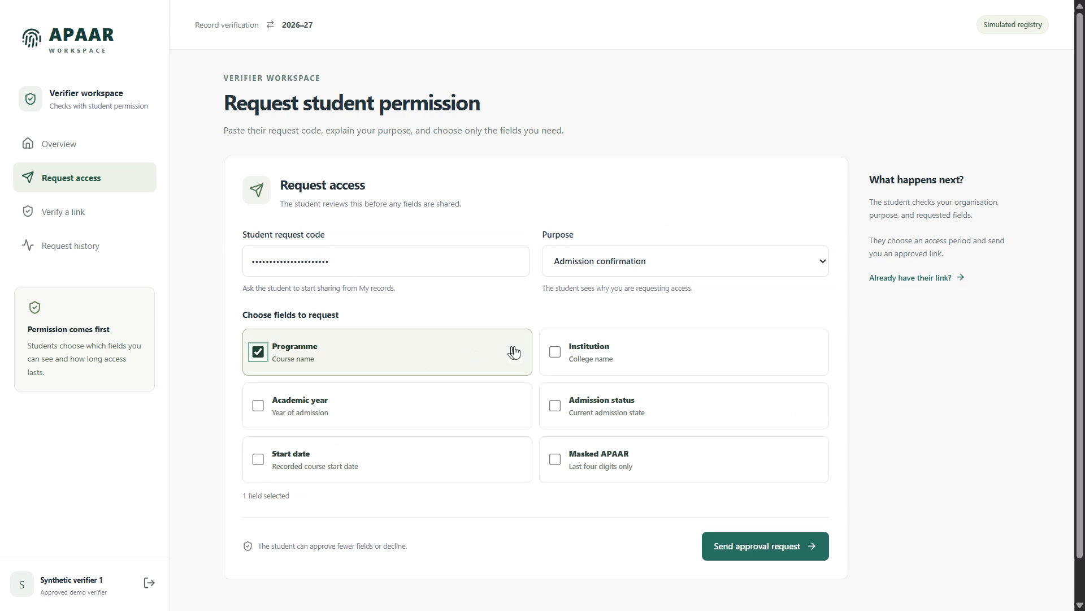
{"action": "left_click", "coordinate": [561, 352]}
{"action": "left_click", "coordinate": [751, 549]}
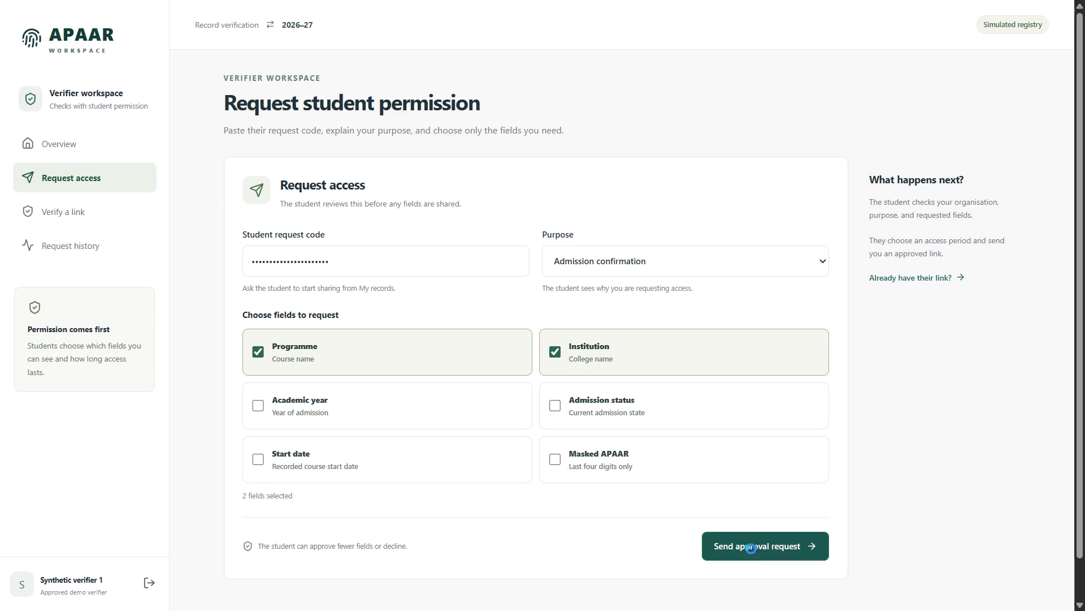
{"action": "scroll", "coordinate": [558, 510], "scroll_direction": "down", "scroll_amount": 5}
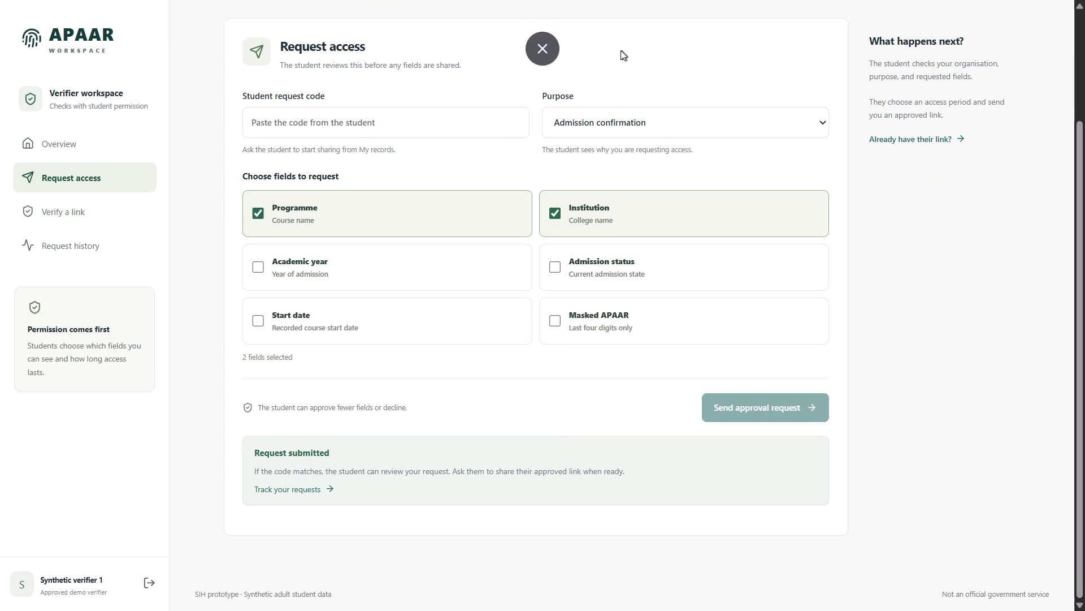
Leave full screen and switch to the student workspace showing My records.
{"action": "left_click", "coordinate": [543, 57]}
{"action": "left_click", "coordinate": [637, 16]}
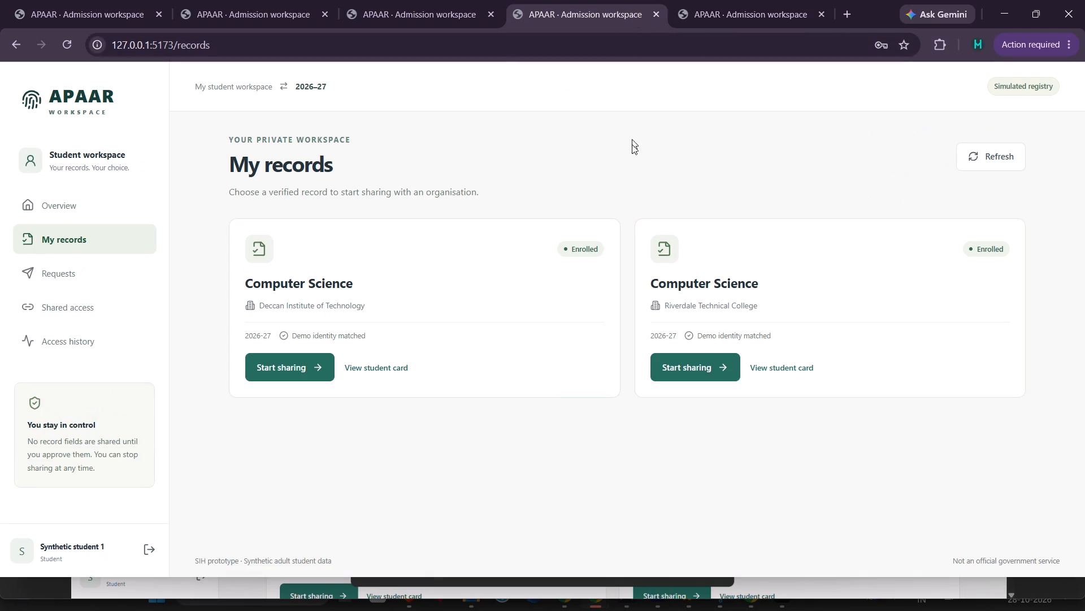
Check the full-screen student Requests page for the new request, trying the All requests and Waiting for my approval filters and refreshing.
{"action": "key", "text": "F11"}
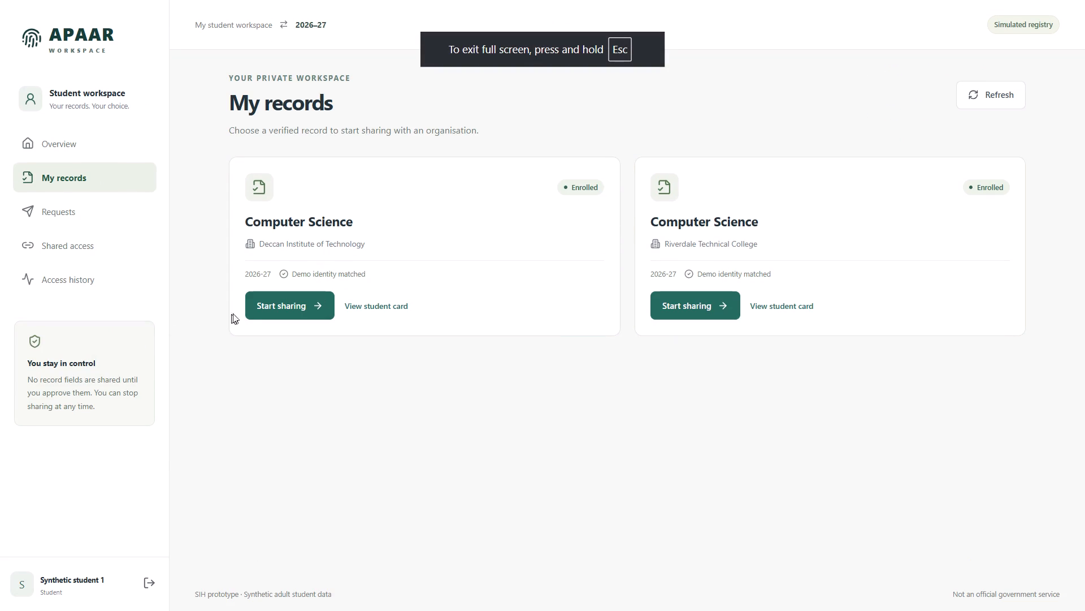
{"action": "scroll", "coordinate": [318, 261], "scroll_direction": "up", "scroll_amount": 3}
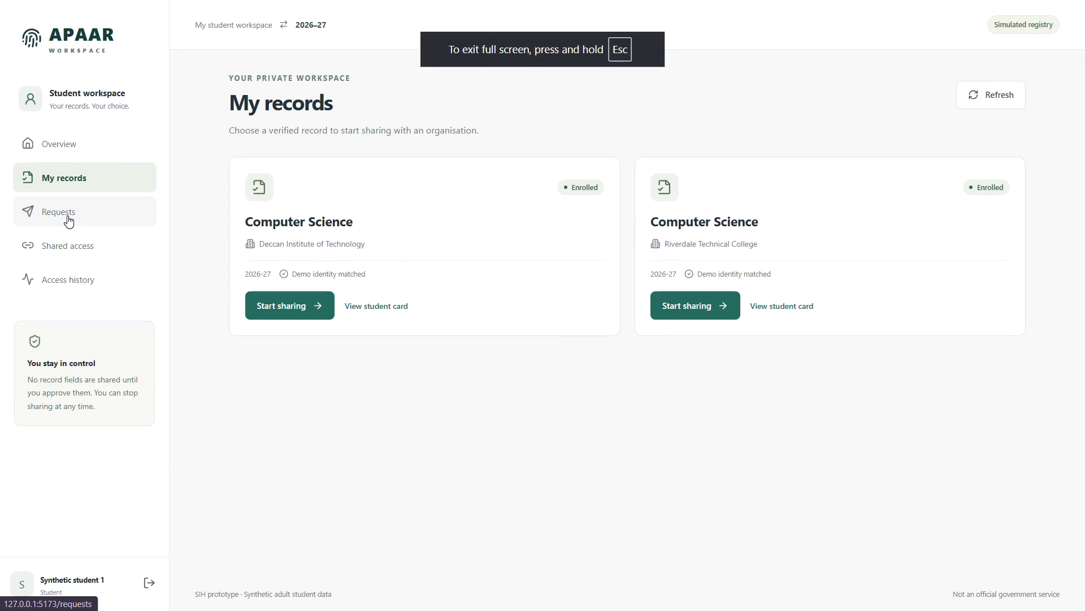
{"action": "left_click", "coordinate": [97, 210]}
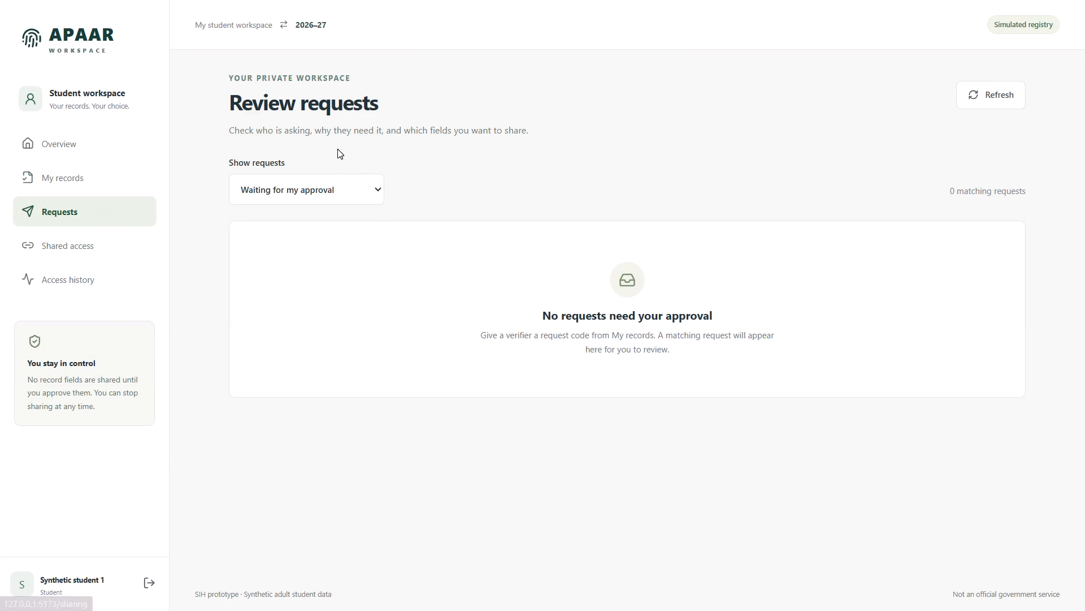
{"action": "left_click", "coordinate": [336, 199]}
{"action": "left_click", "coordinate": [322, 225]}
{"action": "left_click", "coordinate": [340, 193]}
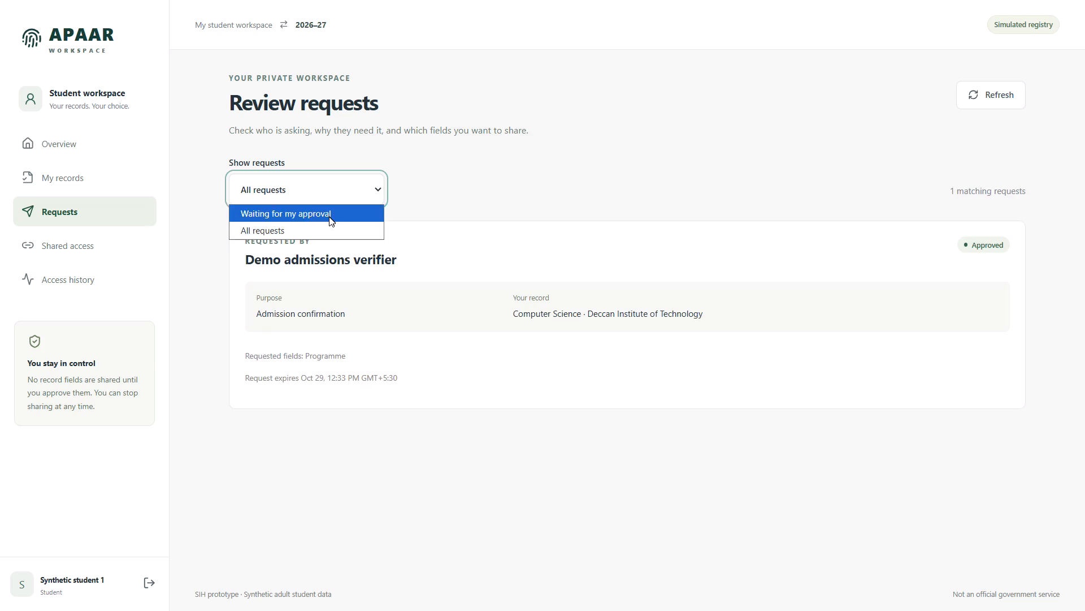
{"action": "left_click", "coordinate": [328, 217]}
{"action": "scroll", "coordinate": [431, 296], "scroll_direction": "up", "scroll_amount": 3}
{"action": "left_click", "coordinate": [1005, 84]}
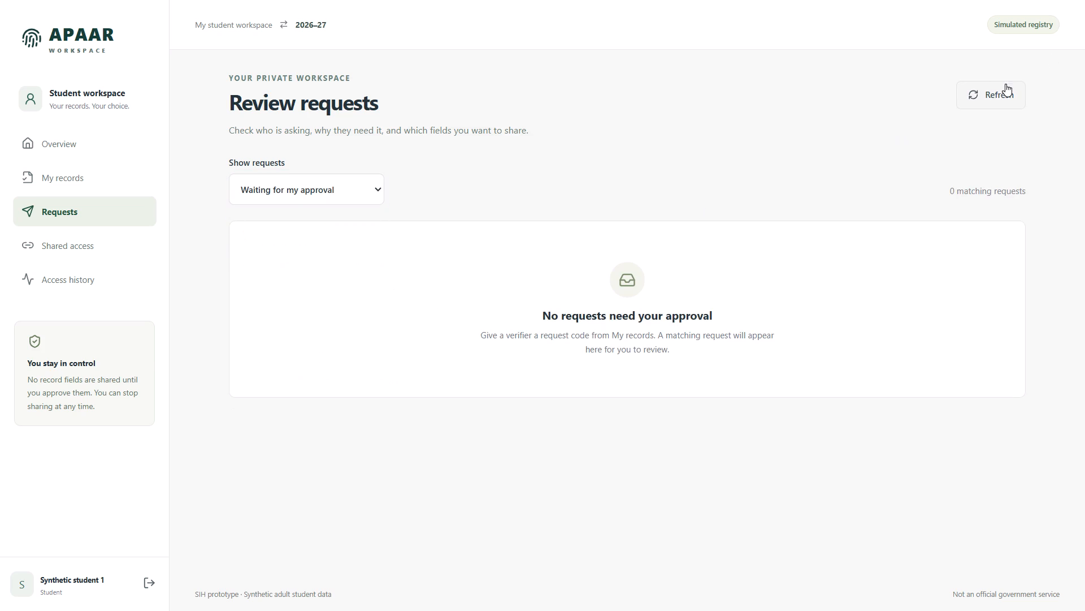
{"action": "double_click", "coordinate": [1001, 89]}
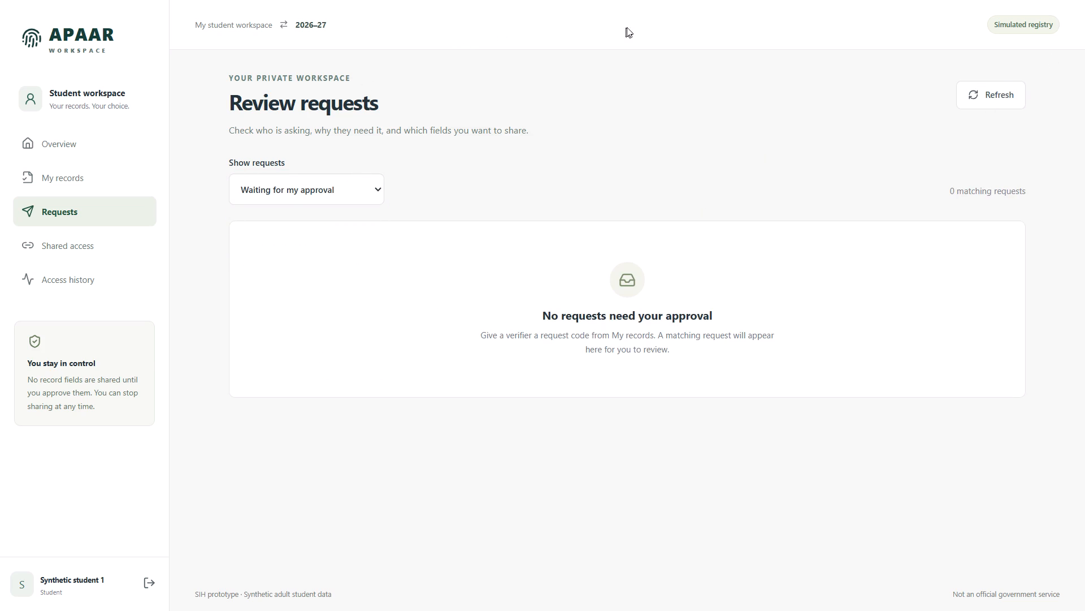
Discard the running screen recording and close the Snipping Tool window.
{"action": "left_click", "coordinate": [614, 21]}
{"action": "left_click", "coordinate": [548, 42]}
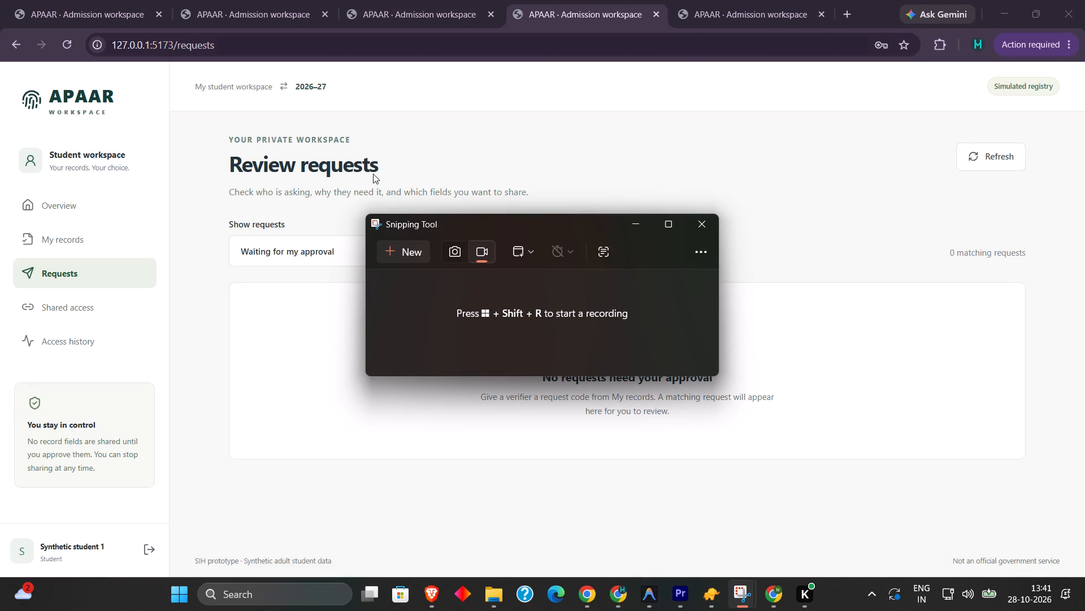
{"action": "left_click", "coordinate": [698, 223]}
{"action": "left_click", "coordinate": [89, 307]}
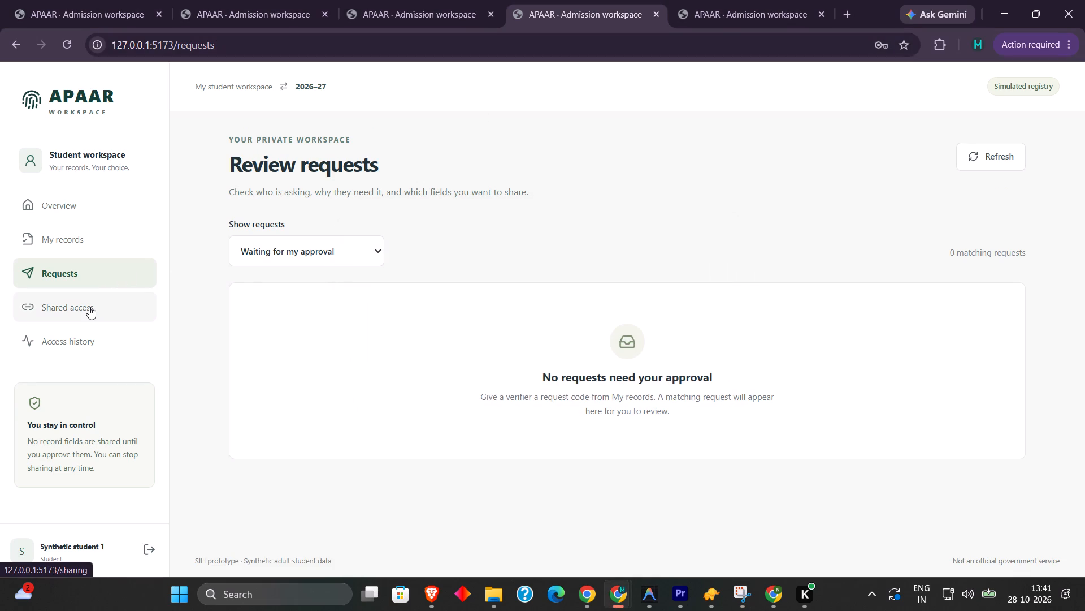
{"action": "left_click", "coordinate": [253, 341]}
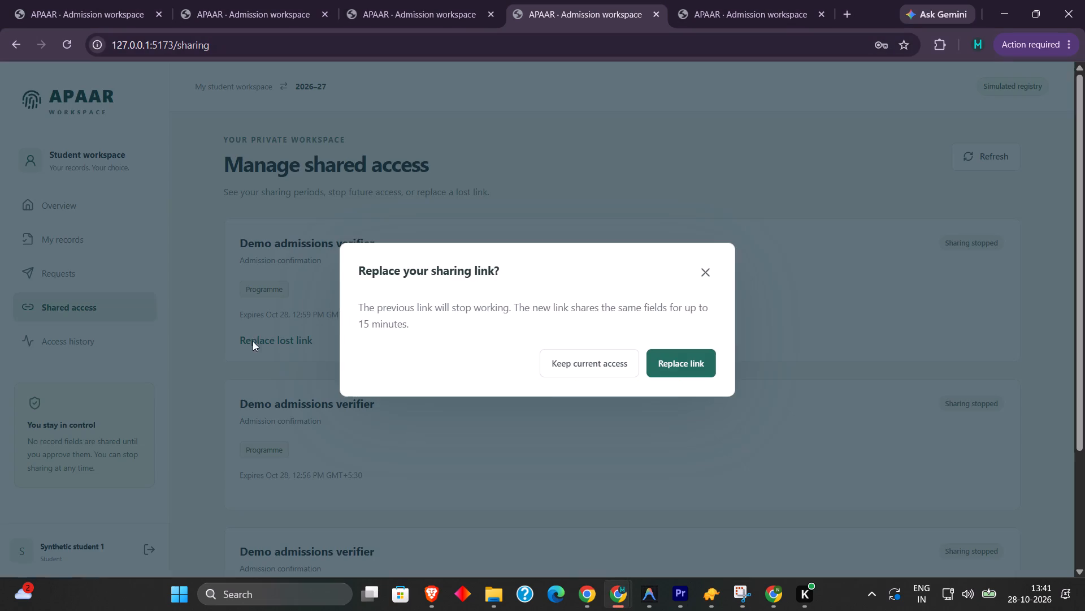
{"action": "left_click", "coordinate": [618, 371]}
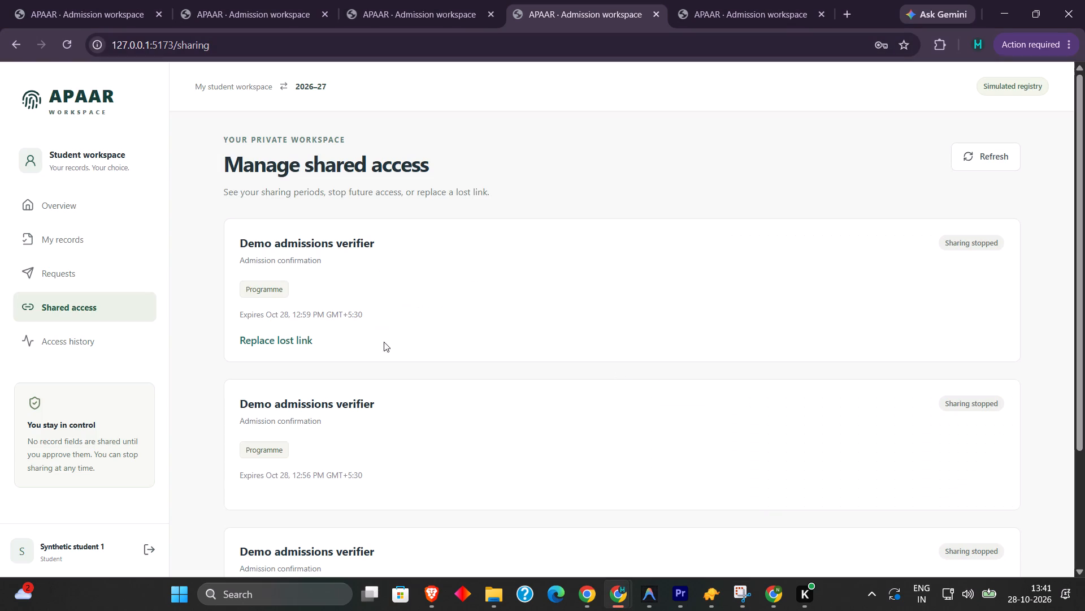
Start sharing the Computer Science record from Deccan Institute of Technology, copy its request code and go to the student's requests.
{"action": "left_click", "coordinate": [105, 245]}
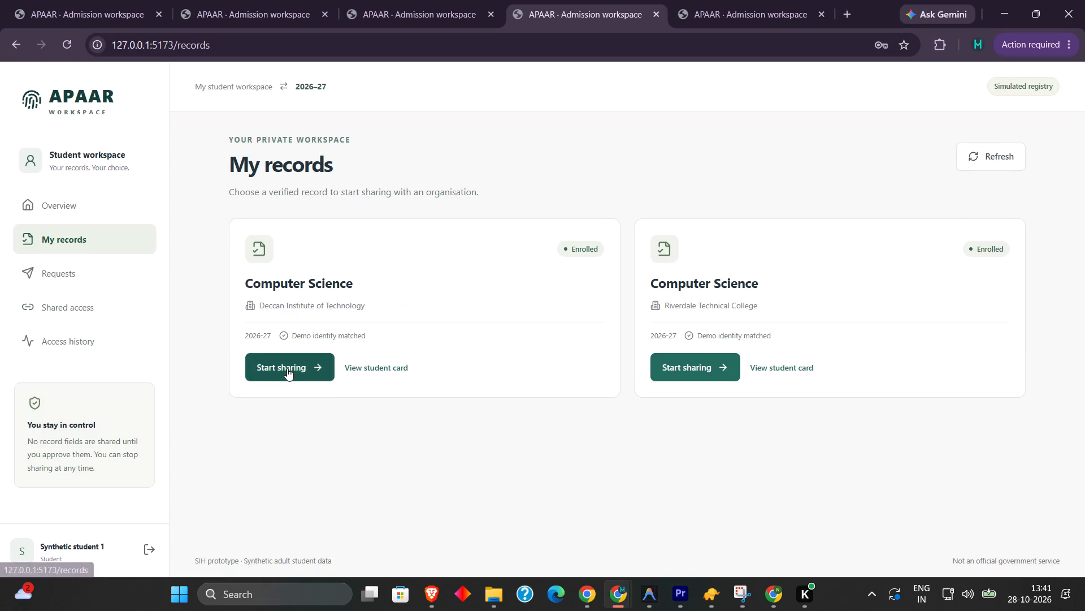
{"action": "left_click", "coordinate": [290, 364]}
{"action": "left_click", "coordinate": [437, 371]}
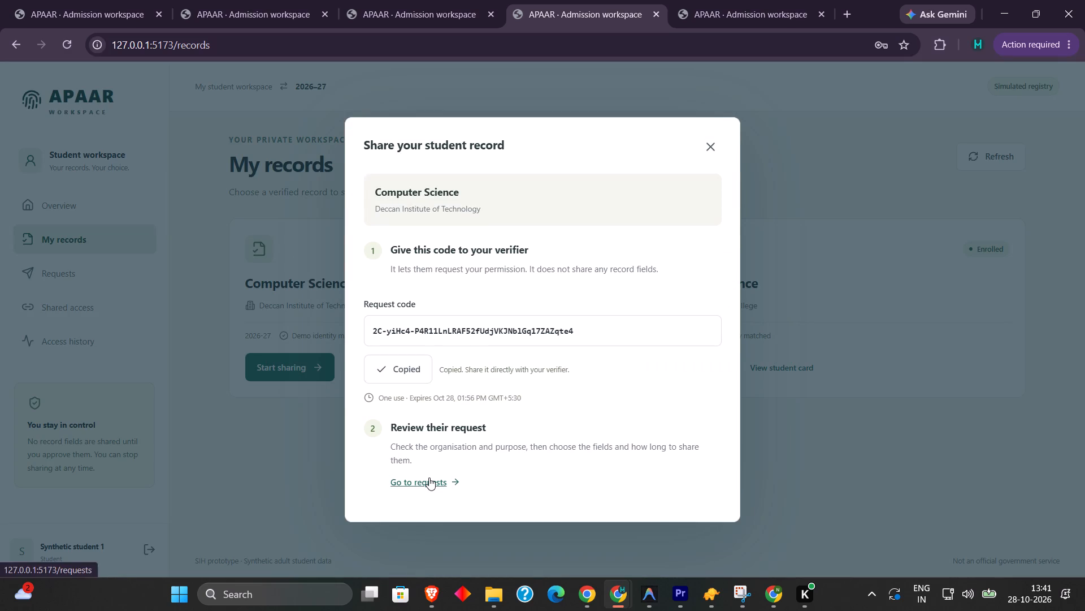
{"action": "left_click", "coordinate": [429, 477]}
In the verifier workspace, send an approval request with the copied code, purpose Admission confirmation, and the Programme and Institution fields.
{"action": "left_click", "coordinate": [721, 2]}
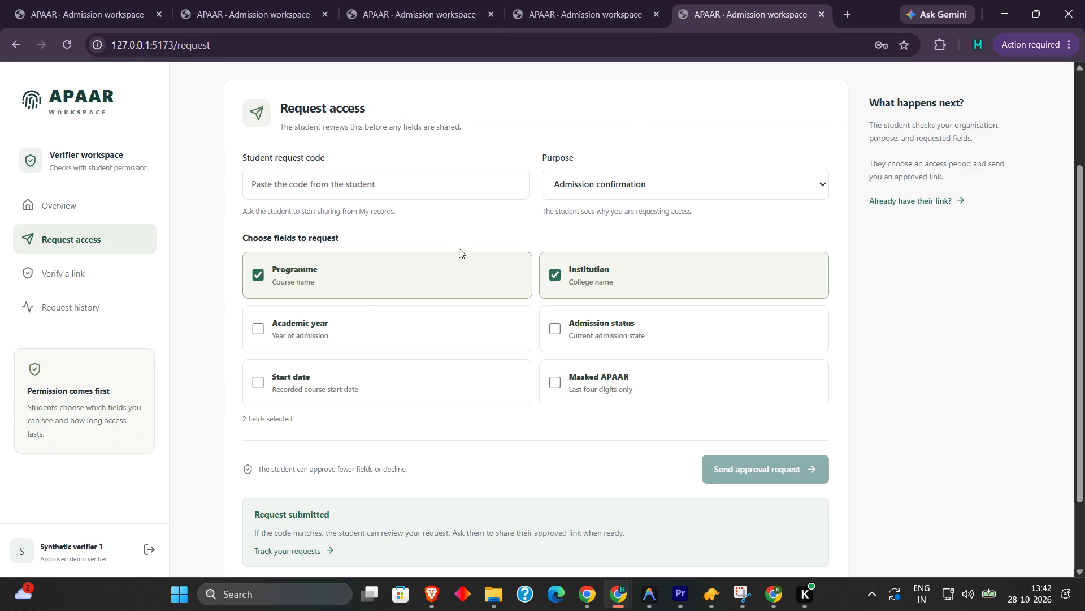
{"action": "scroll", "coordinate": [419, 446], "scroll_direction": "up", "scroll_amount": 3}
{"action": "left_click", "coordinate": [381, 314]}
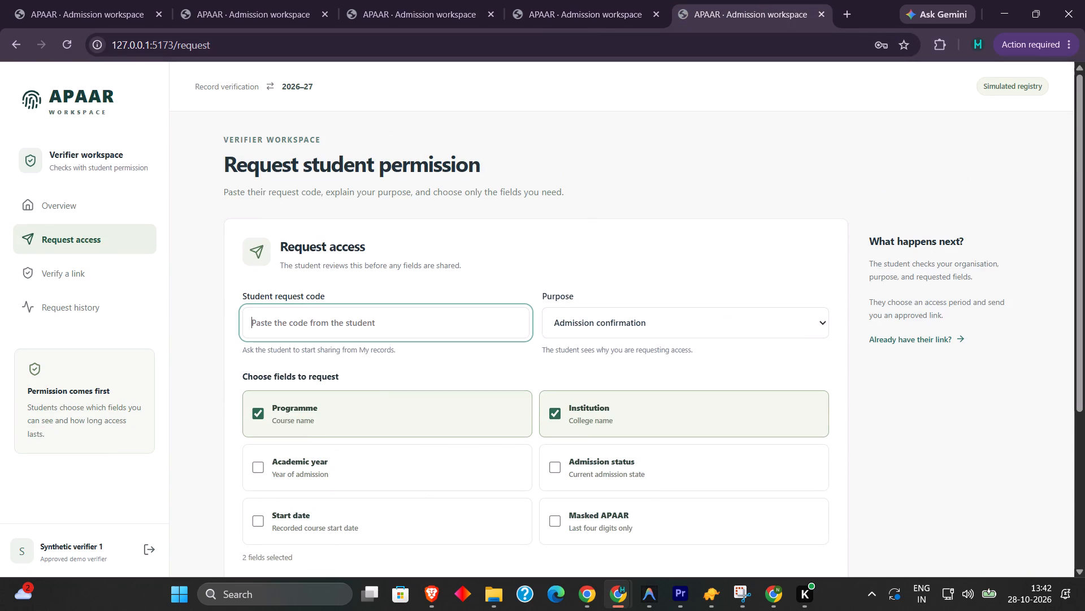
{"action": "key", "text": "ctrl+v"}
{"action": "scroll", "coordinate": [650, 416], "scroll_direction": "down", "scroll_amount": 4}
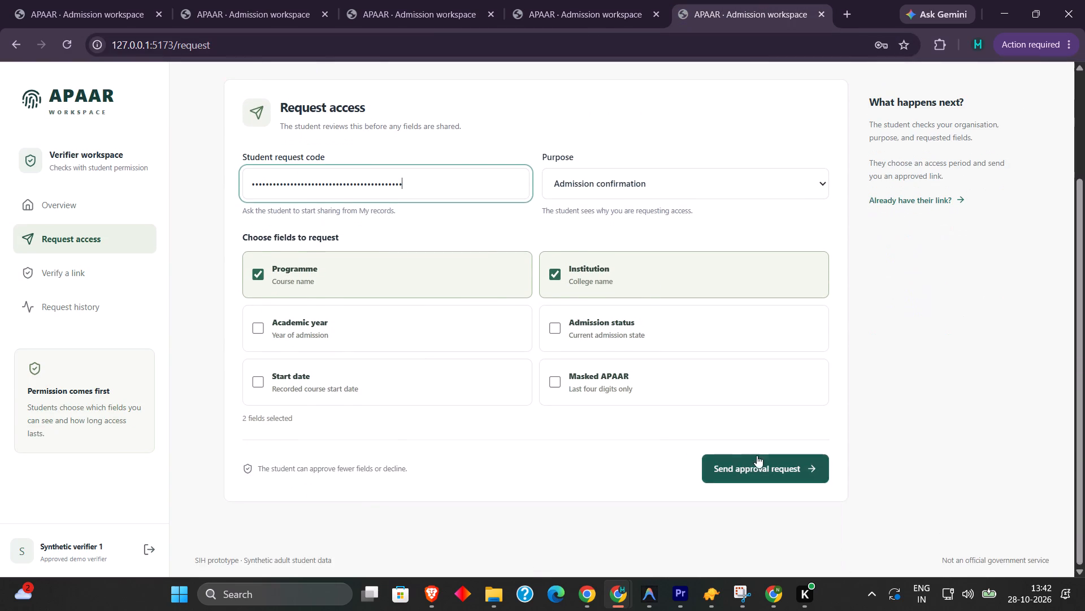
{"action": "left_click", "coordinate": [757, 462]}
Open the verifier's request history to track the submitted request.
{"action": "scroll", "coordinate": [635, 477], "scroll_direction": "down", "scroll_amount": 5}
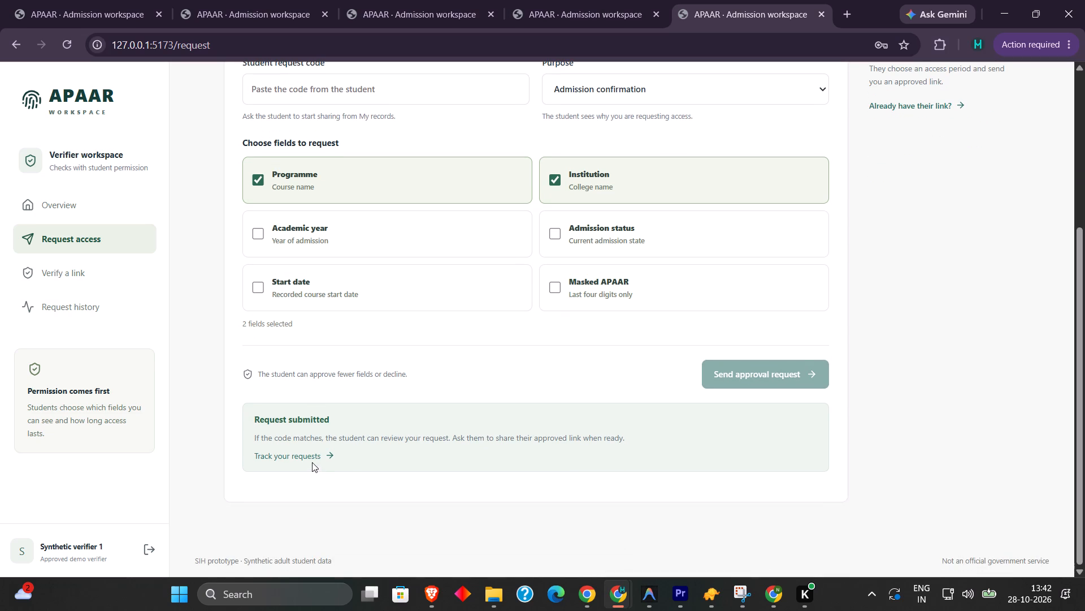
{"action": "left_click", "coordinate": [312, 462]}
{"action": "left_click", "coordinate": [312, 461]}
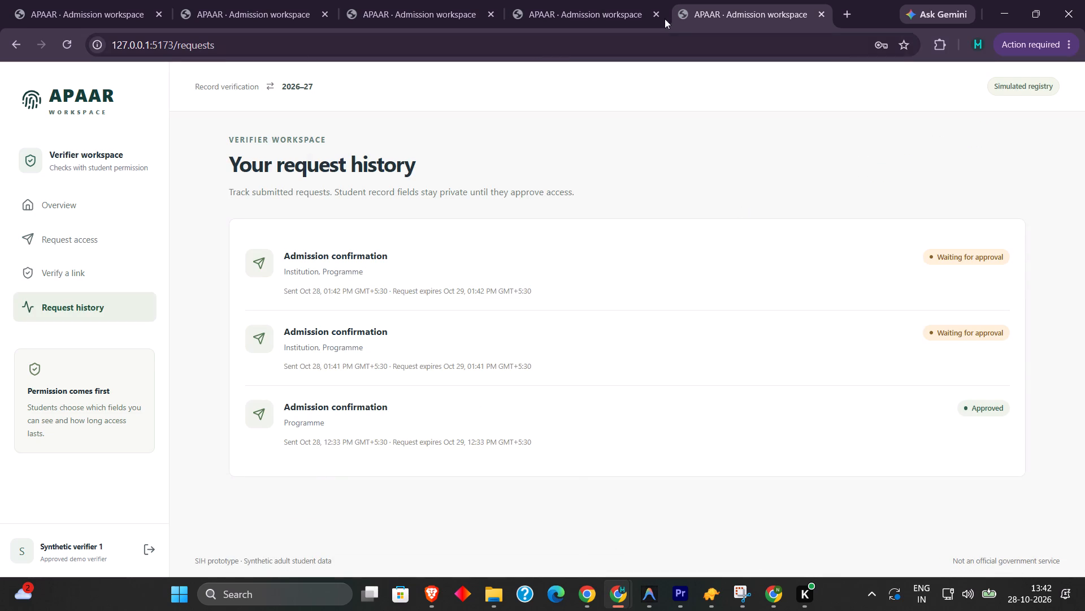
Return to the student workspace's Review requests page and show it in full screen.
{"action": "left_click", "coordinate": [596, 5]}
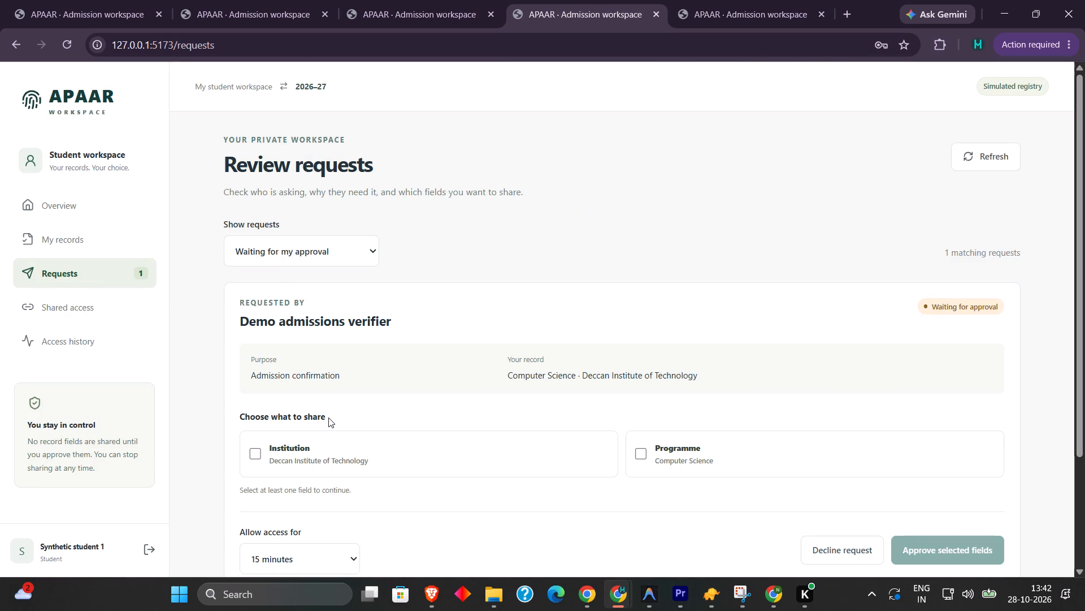
{"action": "key", "text": "F11"}
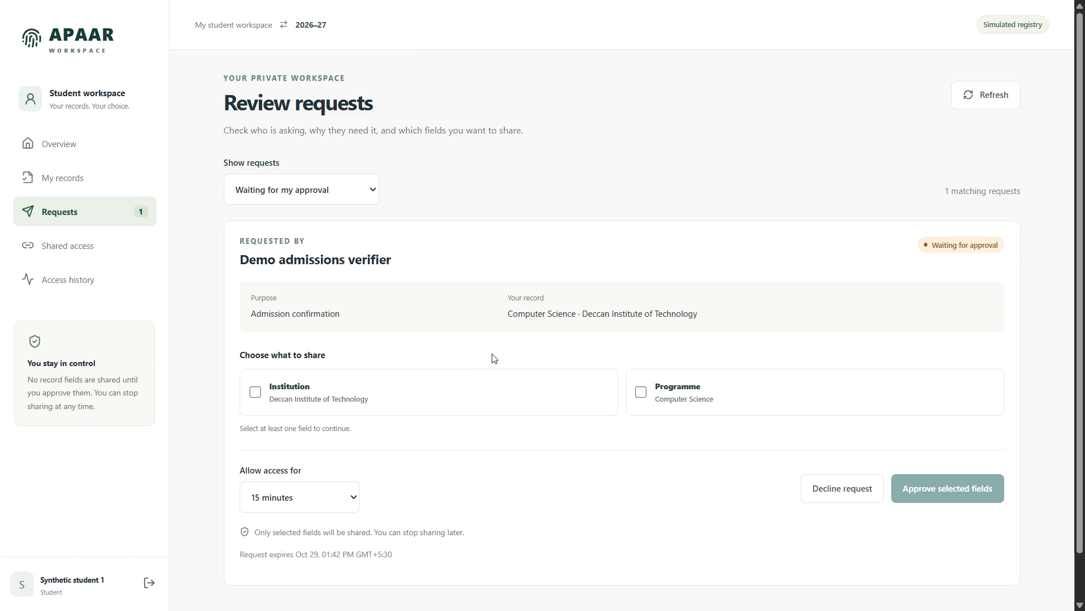
Start a Snipping Tool video recording of the full-screen student Review requests page.
{"action": "key", "text": "shift+super+s"}
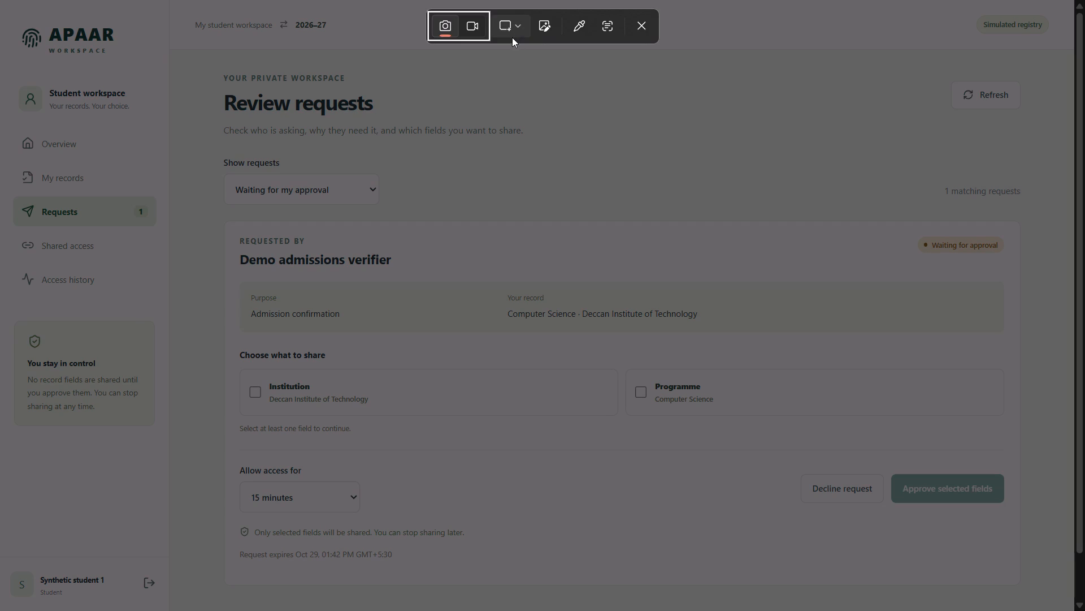
{"action": "left_click", "coordinate": [513, 30]}
{"action": "left_click", "coordinate": [480, 32]}
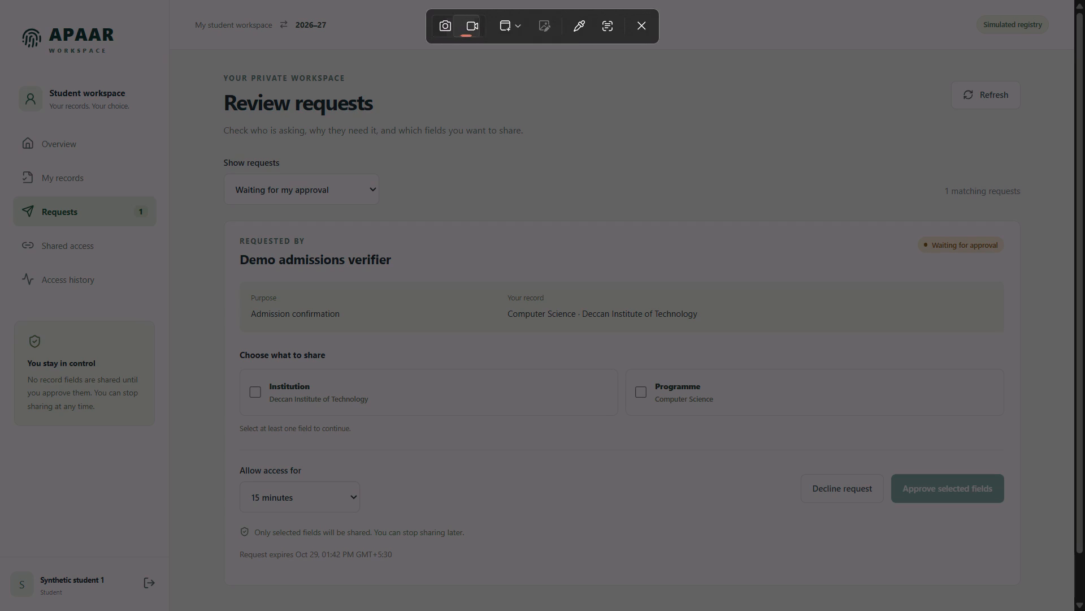
{"action": "left_click", "coordinate": [528, 107]}
{"action": "left_click", "coordinate": [77, 150]}
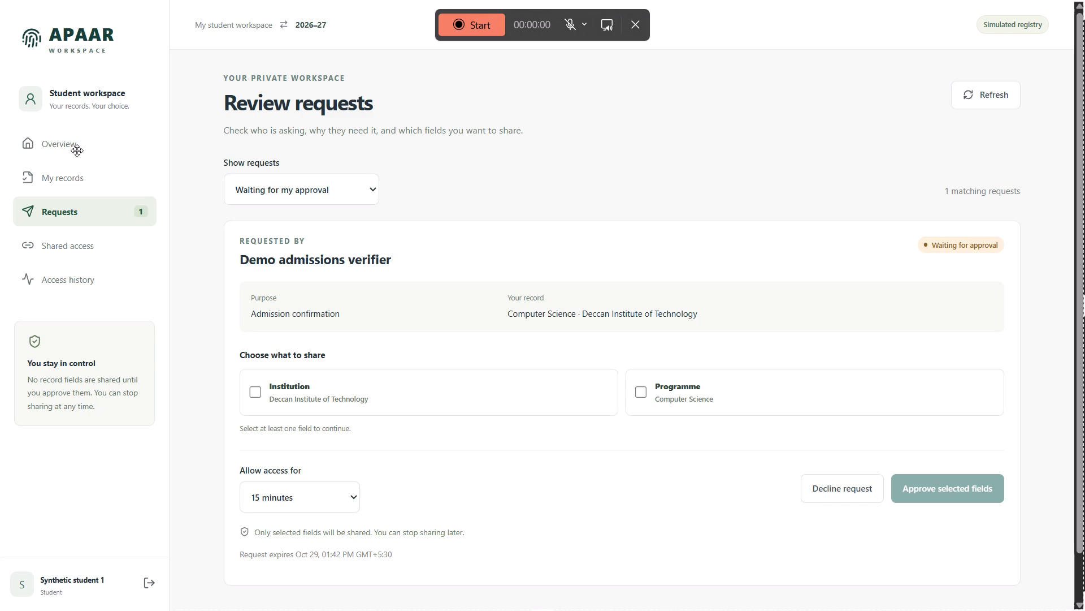
{"action": "left_click", "coordinate": [476, 27]}
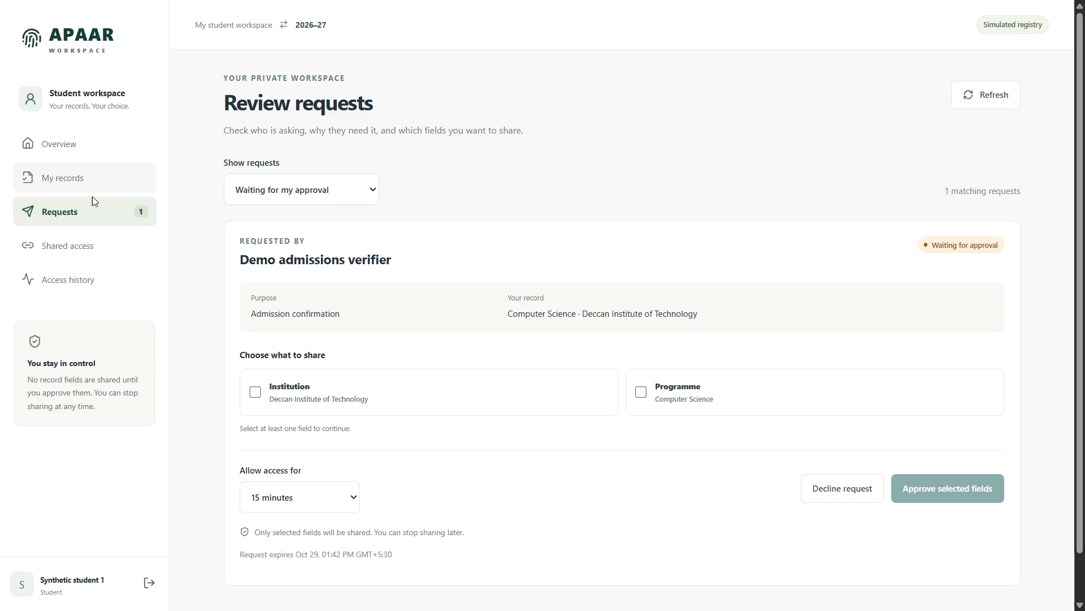
Show the student Overview page in the recording and return to the Requests page.
{"action": "left_click", "coordinate": [89, 152]}
{"action": "left_click", "coordinate": [81, 144]}
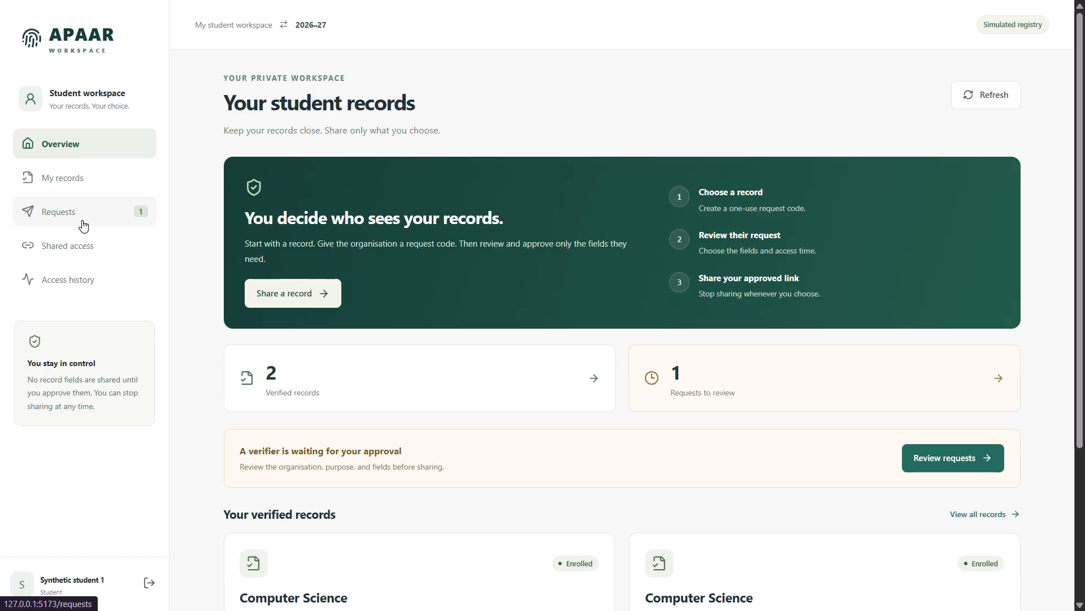
{"action": "left_click", "coordinate": [85, 215]}
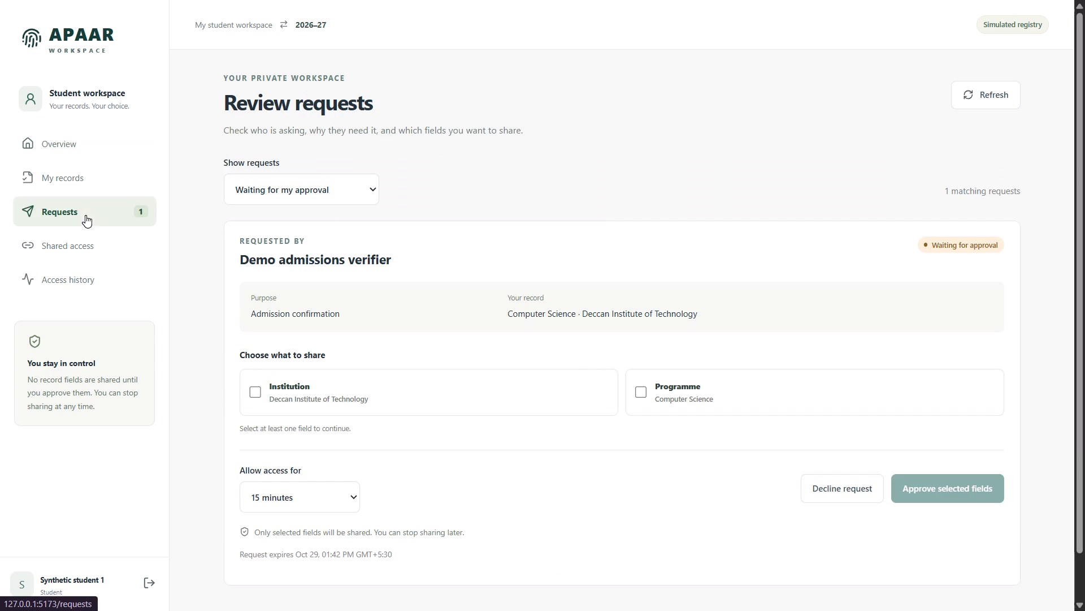
Approve the Demo admissions verifier's request, sharing only the Institution field and allowing access for 5 minutes.
{"action": "left_click", "coordinate": [254, 394]}
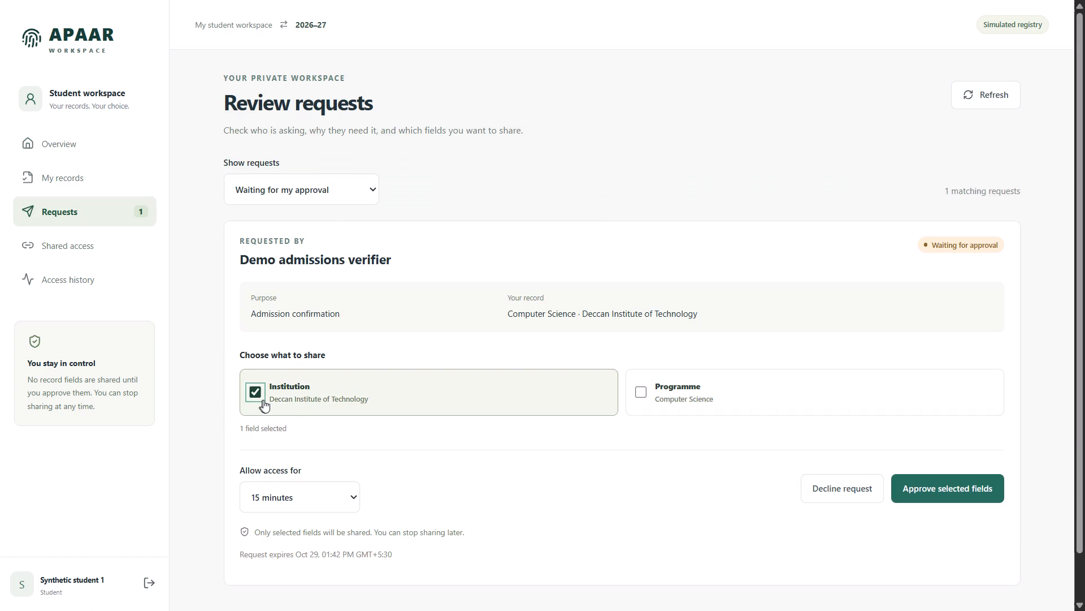
{"action": "scroll", "coordinate": [305, 405], "scroll_direction": "down", "scroll_amount": 1}
{"action": "left_click", "coordinate": [319, 446]}
{"action": "left_click", "coordinate": [301, 472]}
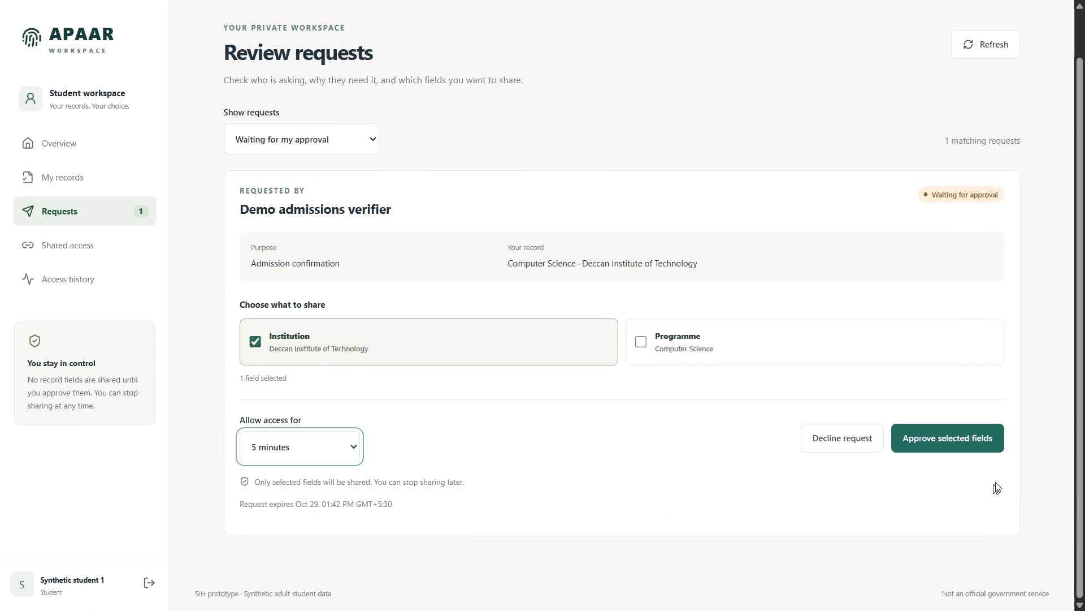
{"action": "left_click", "coordinate": [963, 443]}
Look over the consent card on the Manage shared access page and copy the consent link.
{"action": "scroll", "coordinate": [530, 460], "scroll_direction": "down", "scroll_amount": 1}
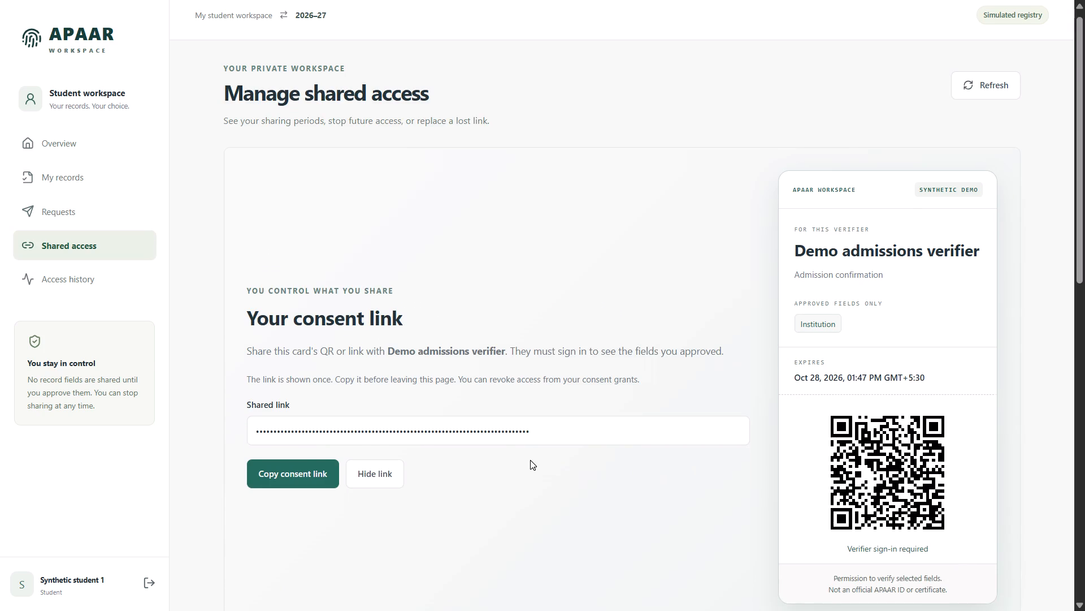
{"action": "scroll", "coordinate": [530, 460], "scroll_direction": "down", "scroll_amount": 1}
{"action": "scroll", "coordinate": [529, 459], "scroll_direction": "up", "scroll_amount": 2}
{"action": "scroll", "coordinate": [529, 459], "scroll_direction": "down", "scroll_amount": 1}
{"action": "scroll", "coordinate": [529, 459], "scroll_direction": "up", "scroll_amount": 1}
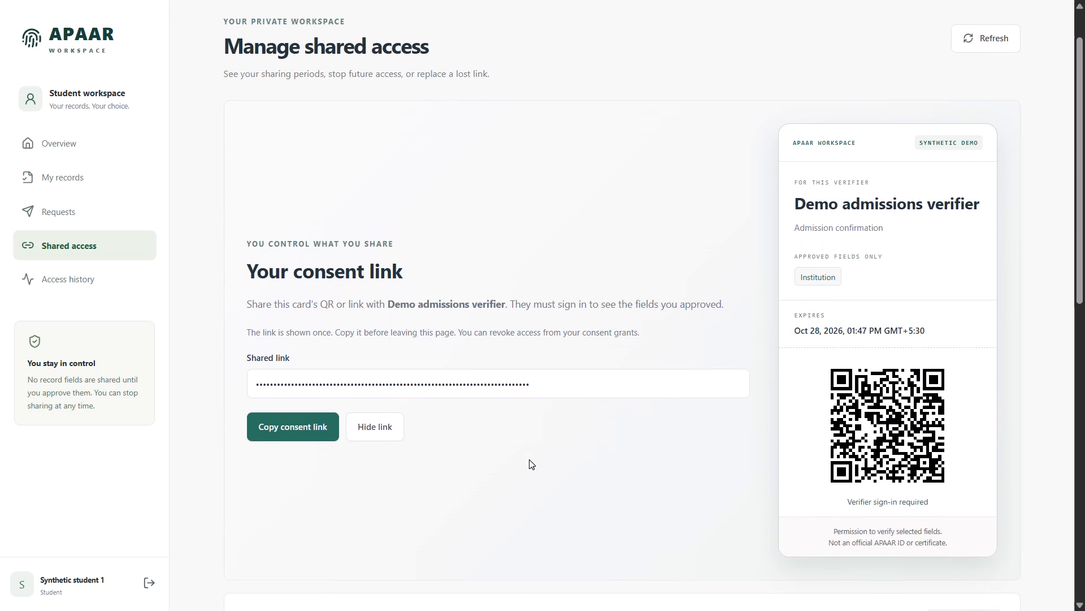
{"action": "left_click", "coordinate": [303, 472]}
{"action": "scroll", "coordinate": [504, 457], "scroll_direction": "up", "scroll_amount": 3}
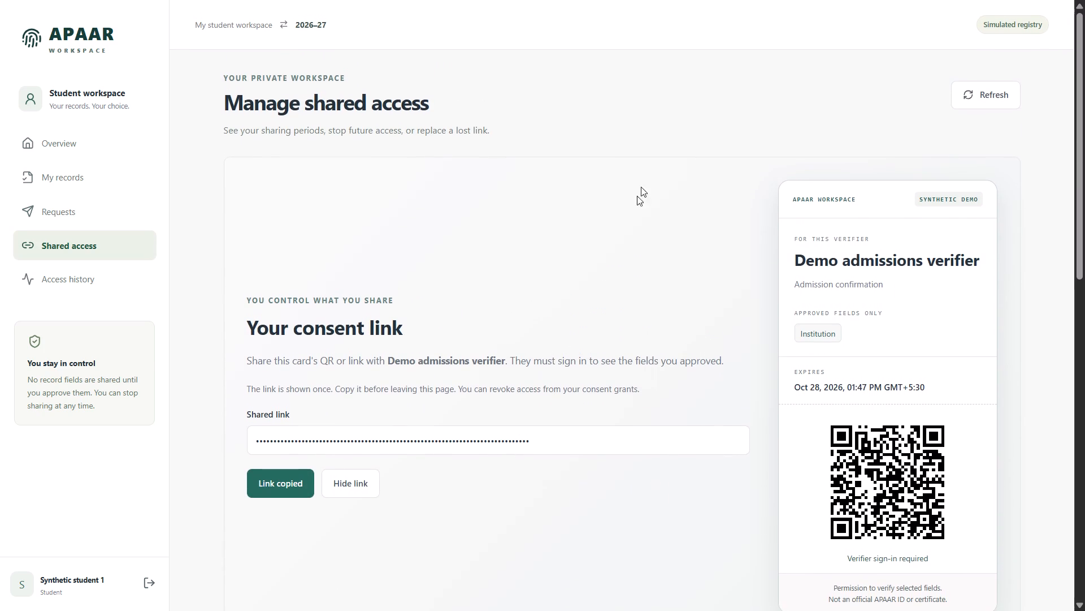
Leave full screen, switch to the verifier workspace's request history and show it in full screen.
{"action": "left_click", "coordinate": [543, 60]}
{"action": "left_click", "coordinate": [723, 18]}
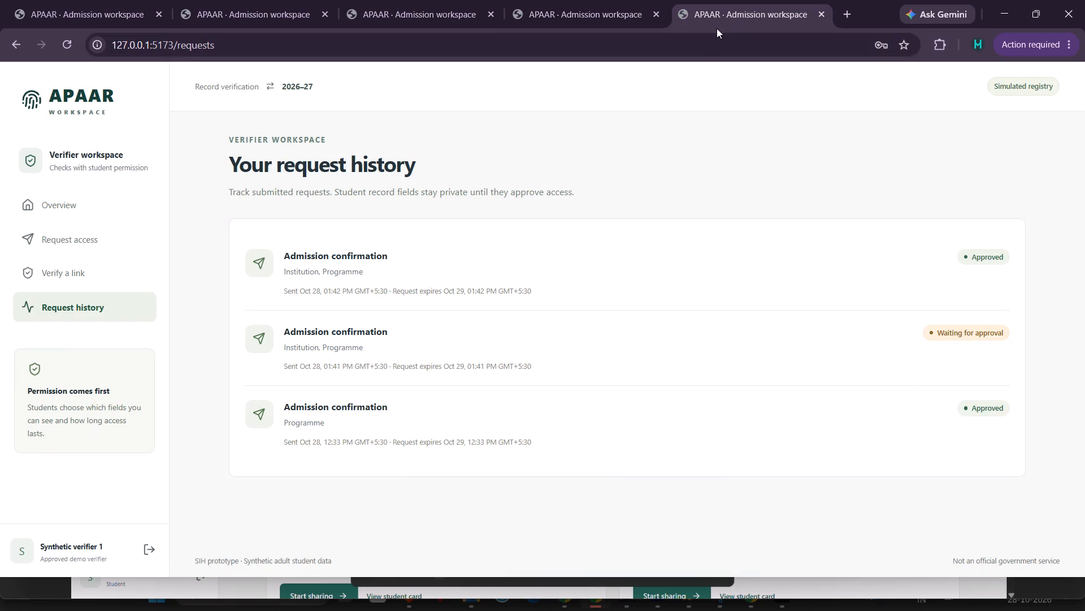
{"action": "key", "text": "F11"}
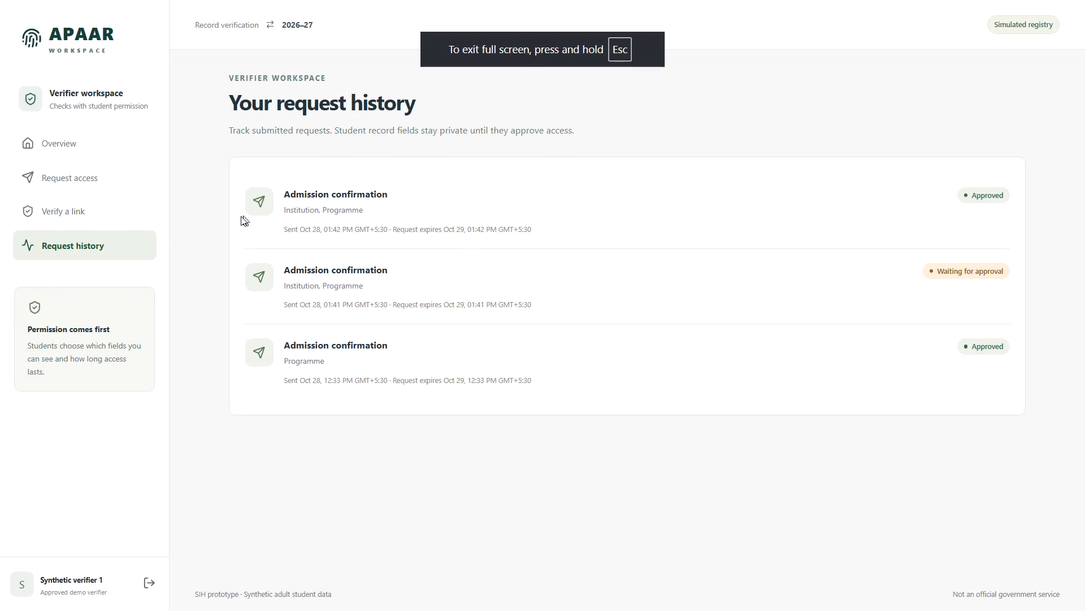
Verify the copied student consent link in the verifier workspace and highlight the approved Institution field in the result.
{"action": "left_click", "coordinate": [98, 220]}
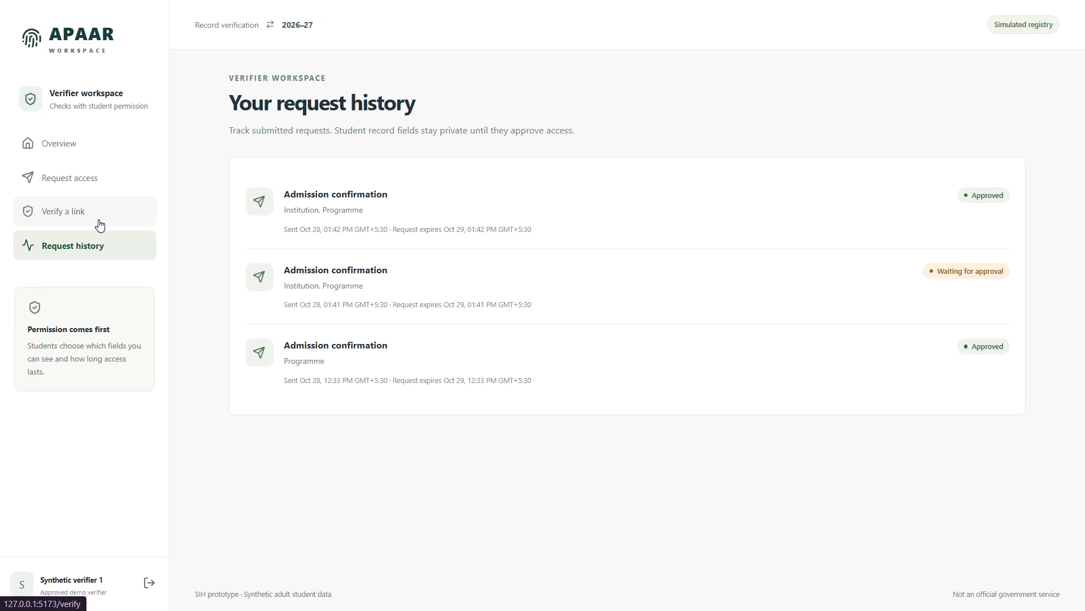
{"action": "left_click", "coordinate": [392, 266]}
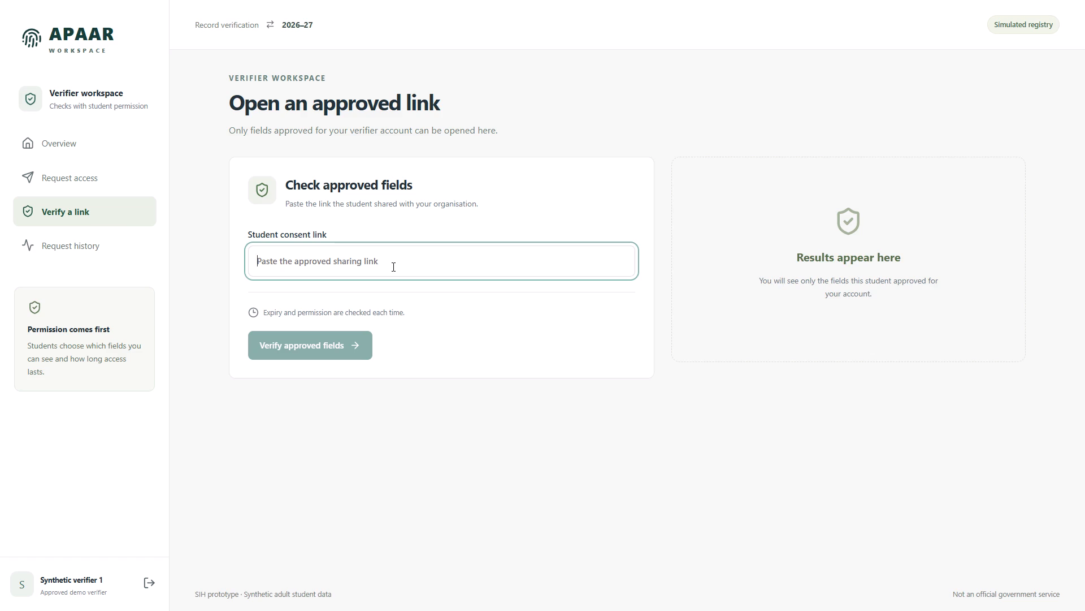
{"action": "key", "text": "ctrl+v"}
{"action": "left_click", "coordinate": [342, 346]}
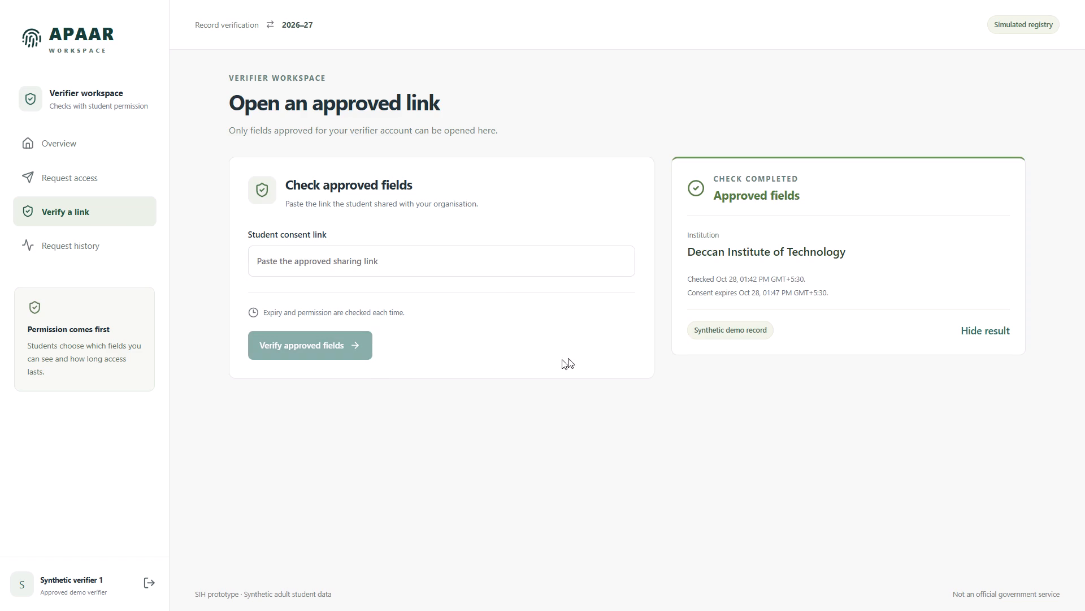
{"action": "left_click_drag", "start_coordinate": [686, 231], "coordinate": [877, 257]}
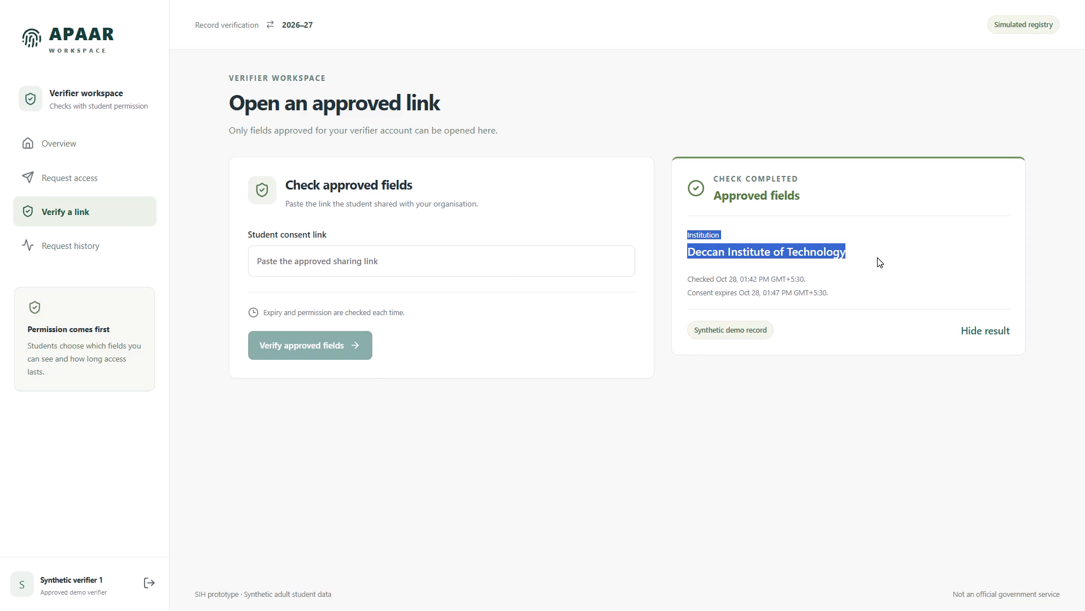
{"action": "left_click_drag", "start_coordinate": [877, 257], "coordinate": [876, 256]}
{"action": "left_click", "coordinate": [801, 379]}
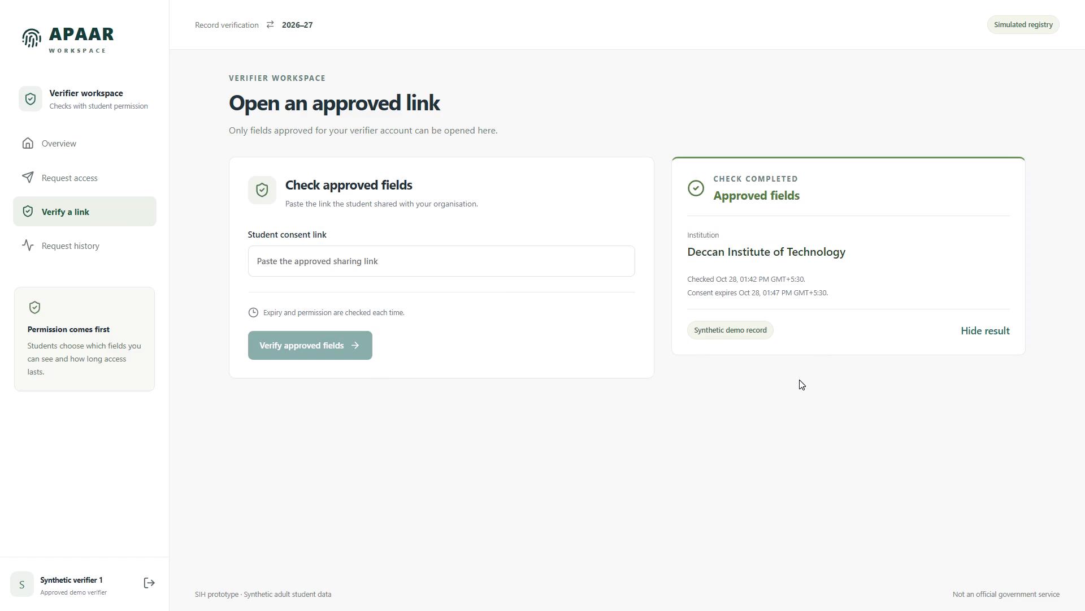
Stop the screen recording and save it as sceneunknow in the Videos folder.
{"action": "left_click", "coordinate": [500, 32]}
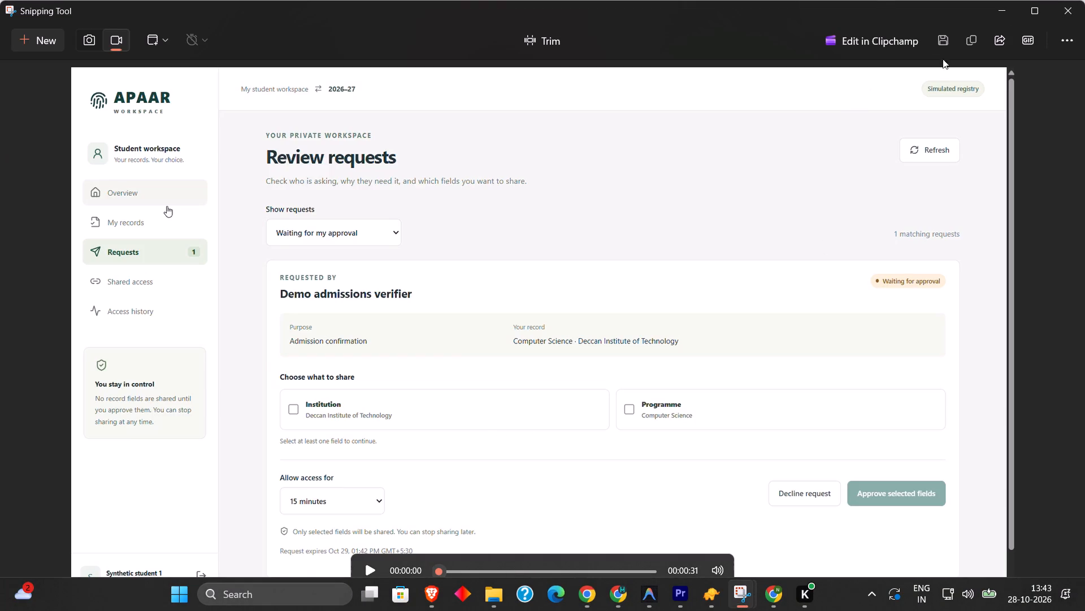
{"action": "left_click", "coordinate": [942, 40]}
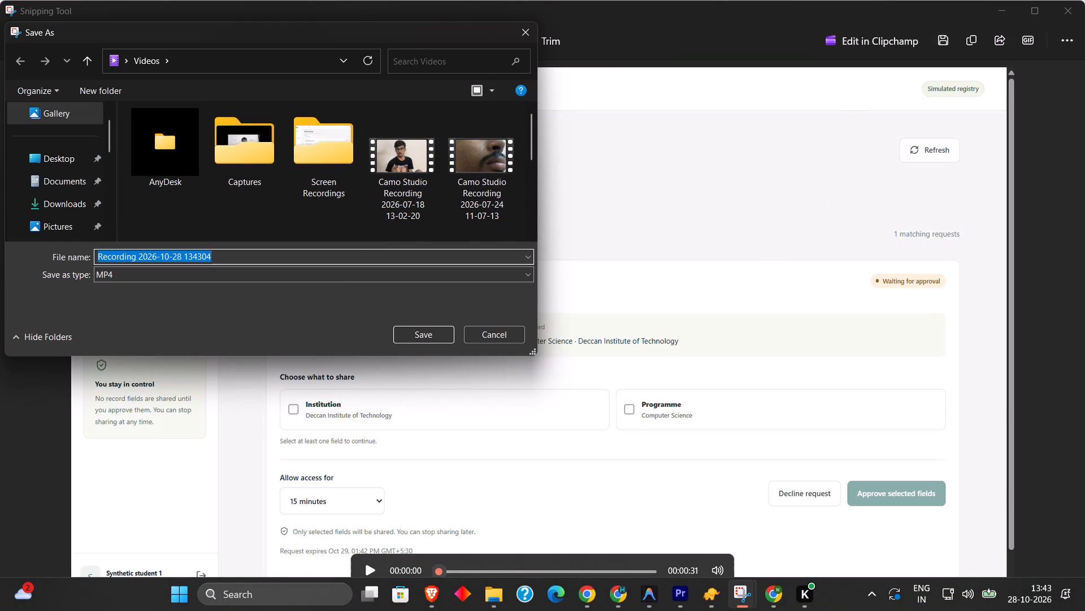
{"action": "type", "text": "sc"}
{"action": "type", "text": "ene"}
{"action": "key", "text": "space"}
{"action": "key", "text": "BackSpace"}
{"action": "type", "text": "unknow"}
{"action": "key", "text": "Return"}
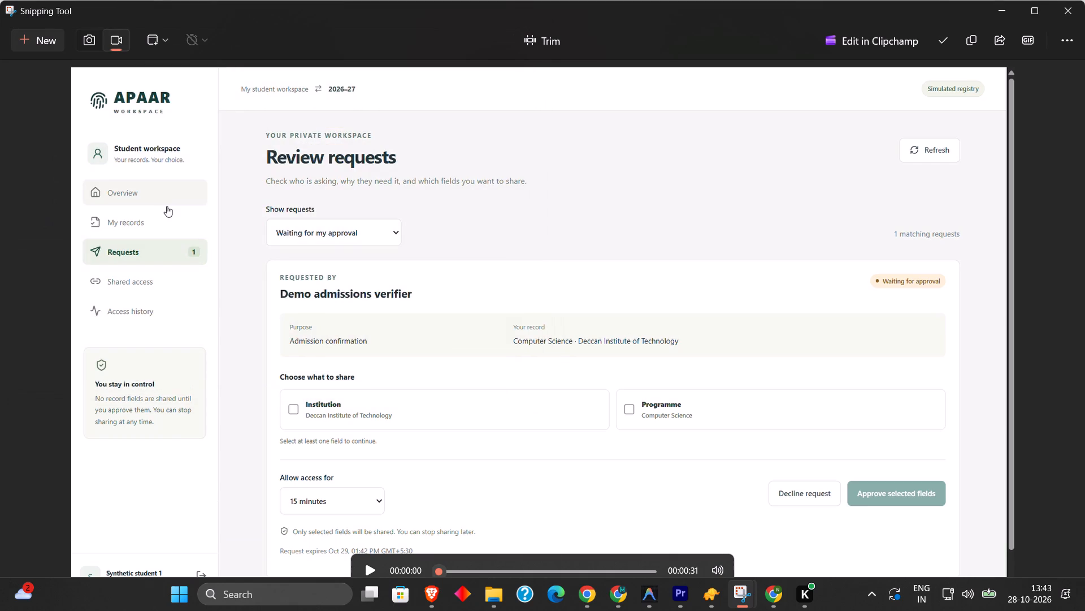
Bring the sceneunknow recording from File Explorer's recent files into Premiere Pro's Source monitor.
{"action": "left_click", "coordinate": [495, 602]}
{"action": "scroll", "coordinate": [191, 246], "scroll_direction": "up", "scroll_amount": 4}
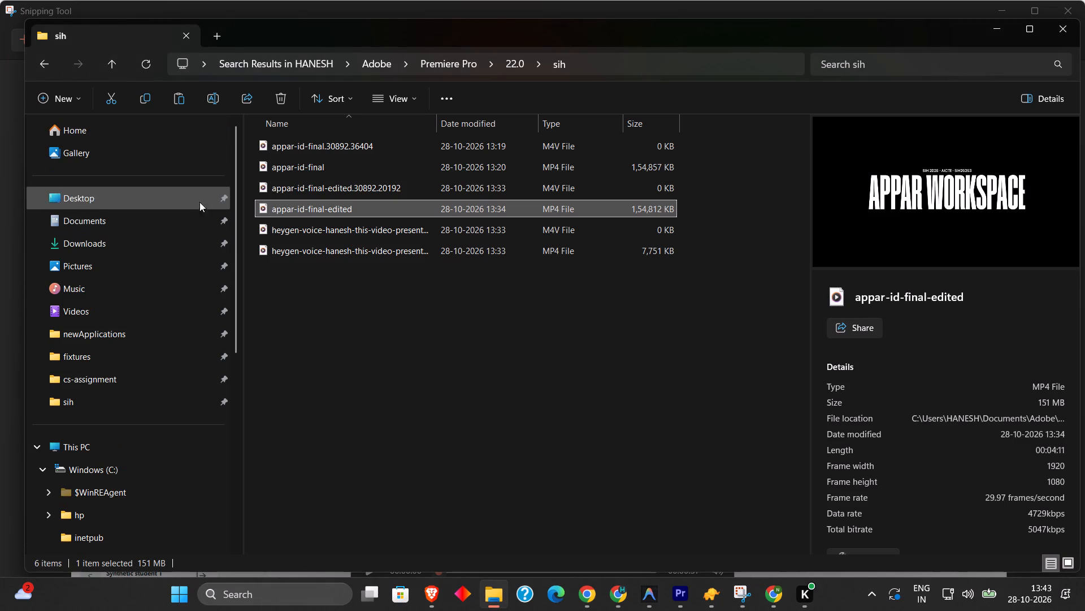
{"action": "left_click", "coordinate": [151, 148]}
{"action": "double_click", "coordinate": [155, 135]}
{"action": "scroll", "coordinate": [397, 492], "scroll_direction": "down", "scroll_amount": 1}
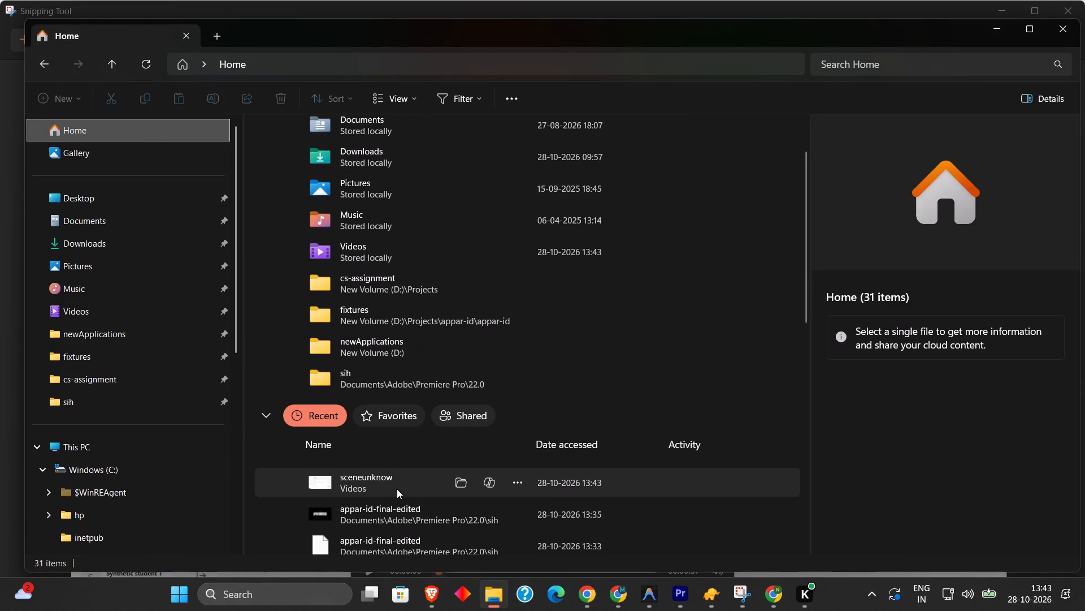
{"action": "left_click_drag", "start_coordinate": [396, 488], "coordinate": [551, 495]}
{"action": "key", "text": "alt+Tab"}
{"action": "key", "text": "alt+Tab"}
{"action": "key", "text": "alt+Tab"}
{"action": "key", "text": "alt+Tab"}
{"action": "key", "text": "alt+Tab"}
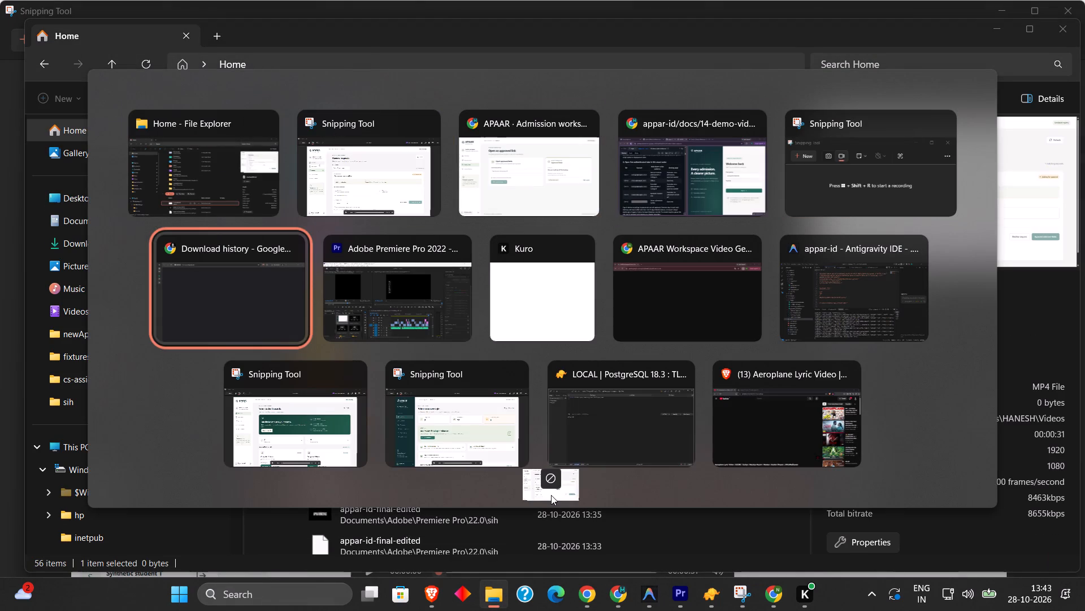
{"action": "left_click_drag", "start_coordinate": [551, 495], "coordinate": [193, 197]}
{"action": "key", "text": "alt+Tab"}
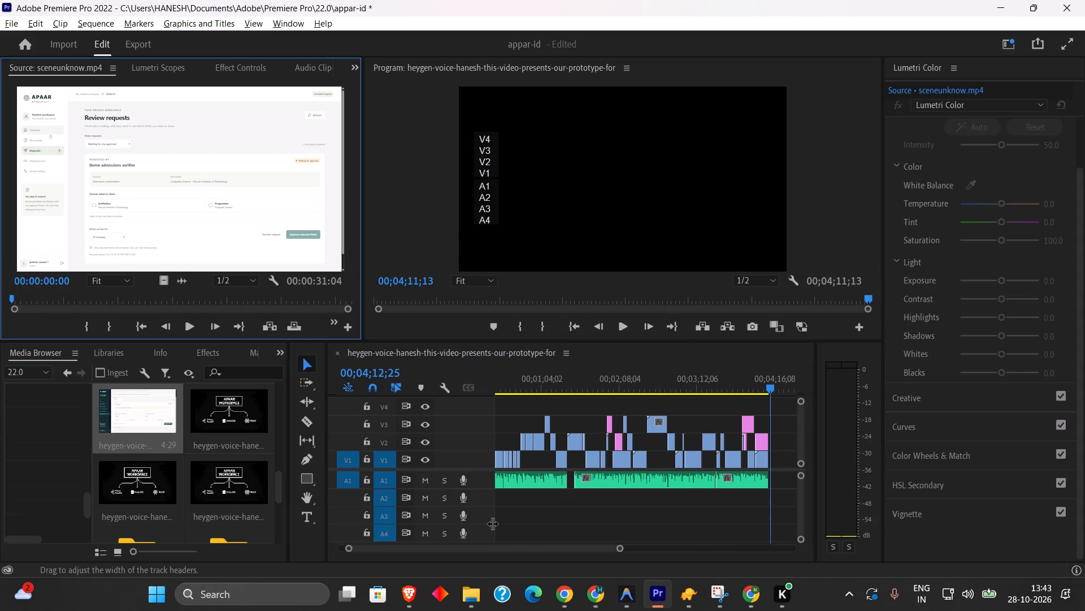
Place only the video of sceneunknow.mp4 on track V3 beyond the existing edit, starting at about 00;05;04.
{"action": "left_click_drag", "start_coordinate": [622, 548], "coordinate": [695, 545]}
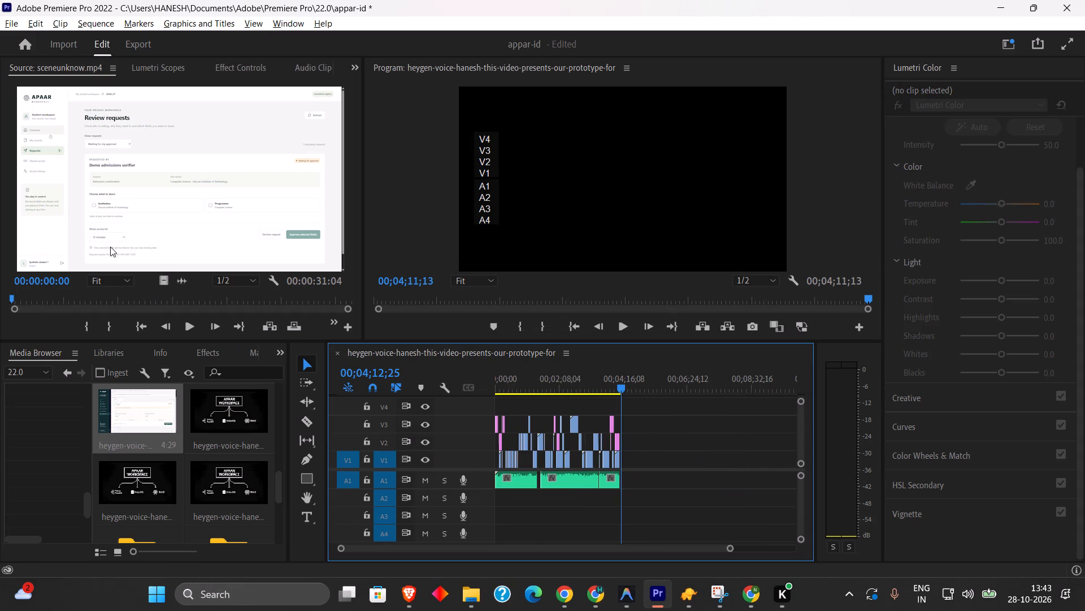
{"action": "left_click_drag", "start_coordinate": [165, 283], "coordinate": [654, 432]}
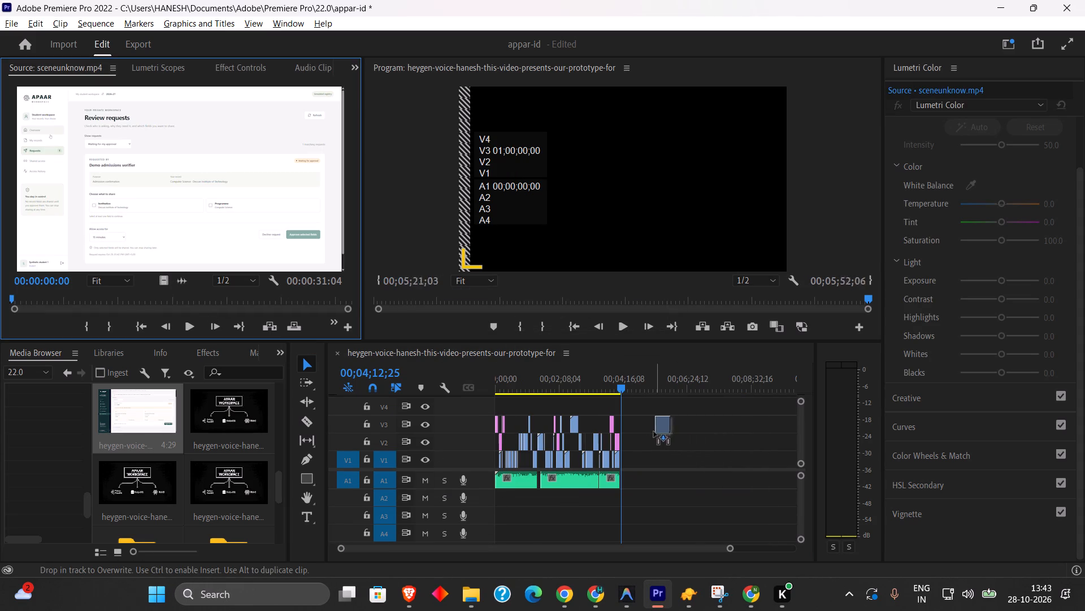
{"action": "left_click_drag", "start_coordinate": [654, 432], "coordinate": [647, 431]}
Trim the start of the sceneunknow.mp4 clip on V3 to 00;05;05;28, where the student Overview page shows.
{"action": "left_click", "coordinate": [607, 385]}
{"action": "left_click_drag", "start_coordinate": [717, 549], "coordinate": [680, 542]}
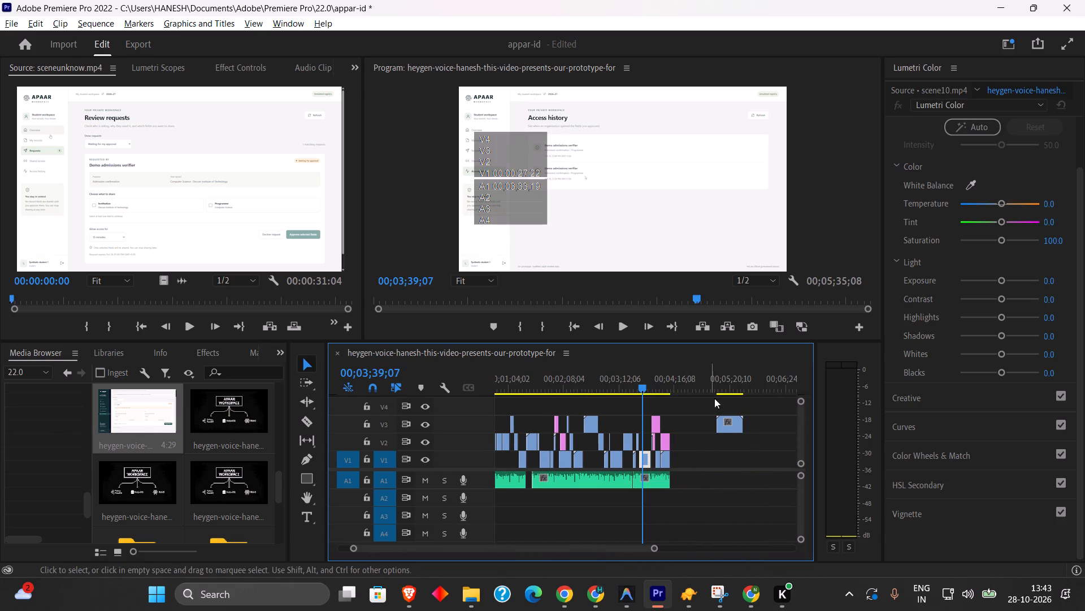
{"action": "left_click", "coordinate": [719, 388]}
{"action": "key", "text": "space"}
{"action": "left_click", "coordinate": [708, 387]}
{"action": "key", "text": "space"}
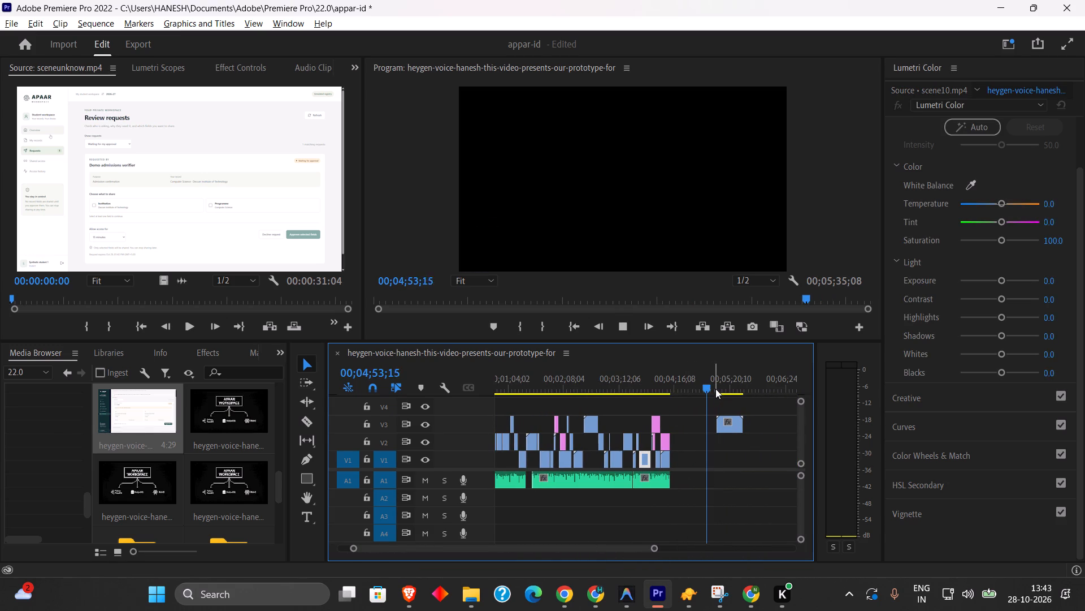
{"action": "left_click", "coordinate": [715, 389]}
{"action": "left_click_drag", "start_coordinate": [656, 549], "coordinate": [572, 545]}
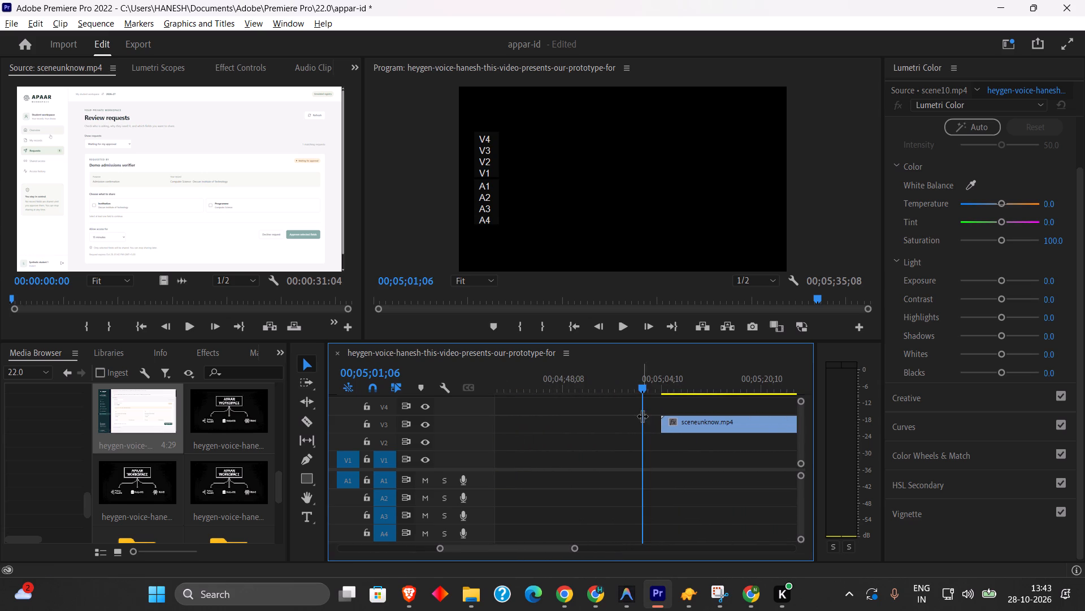
{"action": "left_click", "coordinate": [664, 385]}
{"action": "key", "text": "space"}
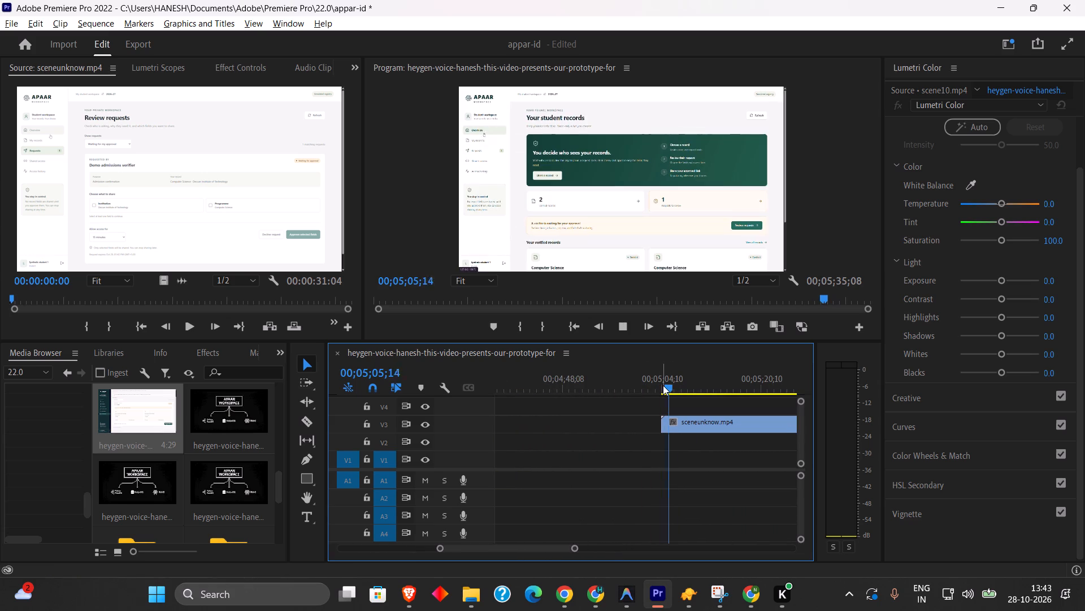
{"action": "left_click", "coordinate": [672, 385]}
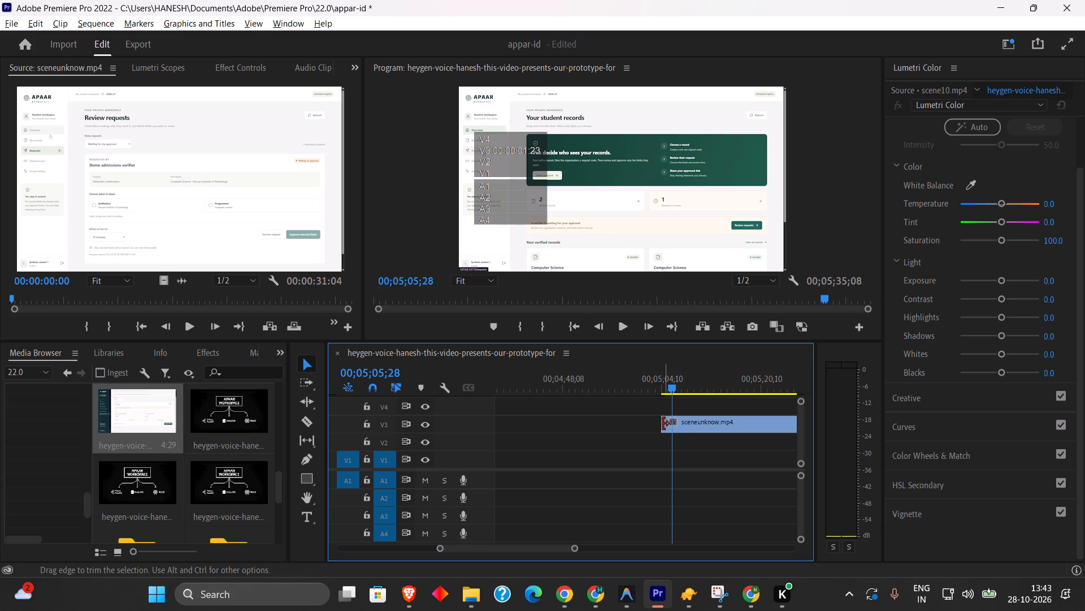
{"action": "left_click_drag", "start_coordinate": [662, 424], "coordinate": [673, 425]}
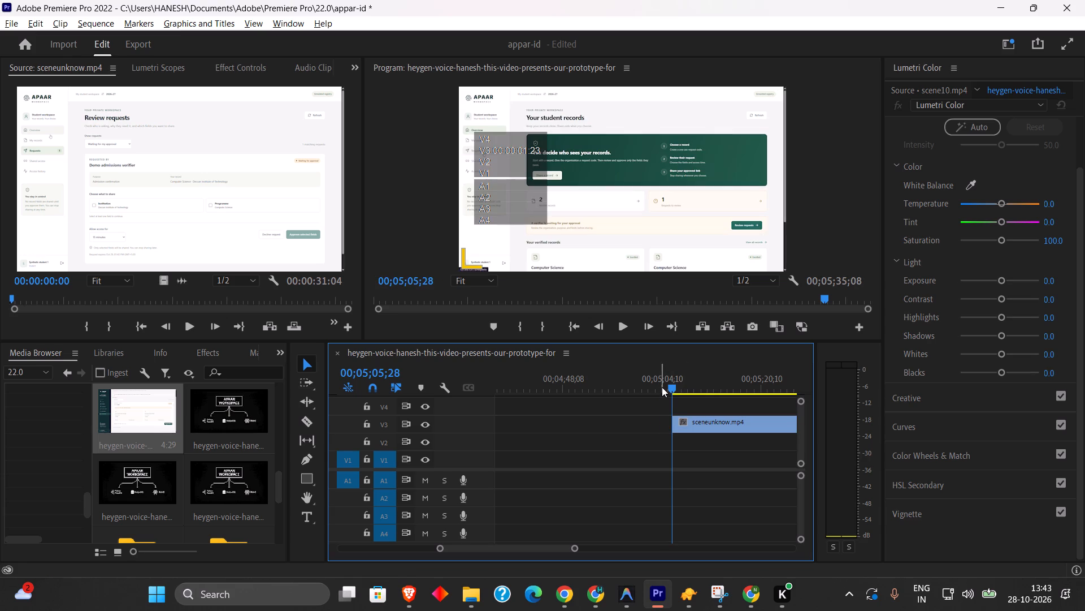
Play and scrub through the trimmed sceneunknow.mp4 clip to review the request, approval and consent link footage.
{"action": "left_click", "coordinate": [662, 387]}
{"action": "key", "text": "space"}
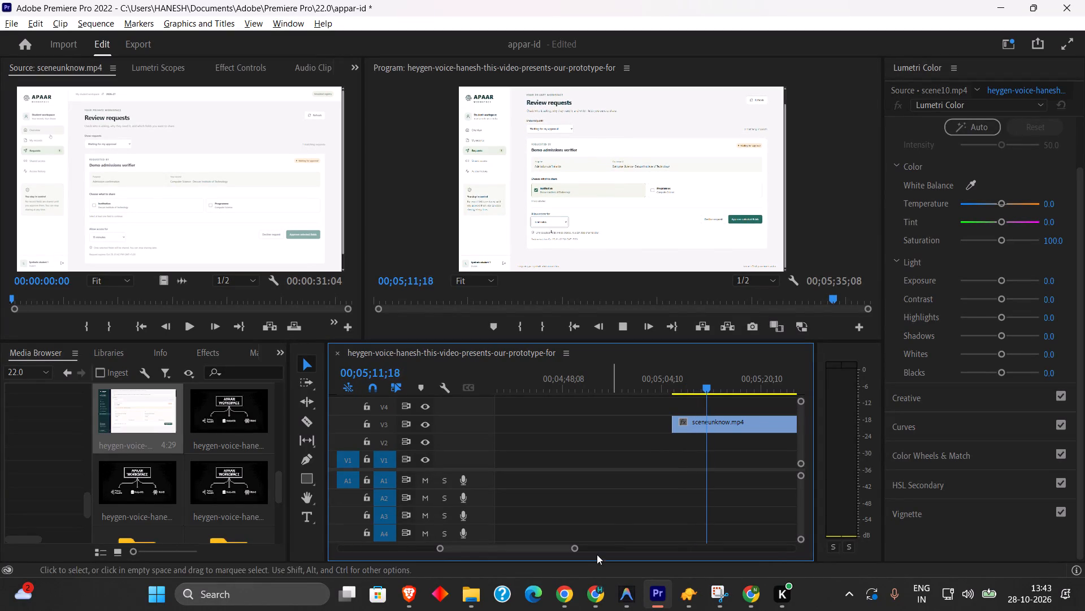
{"action": "left_click_drag", "start_coordinate": [575, 546], "coordinate": [554, 550]}
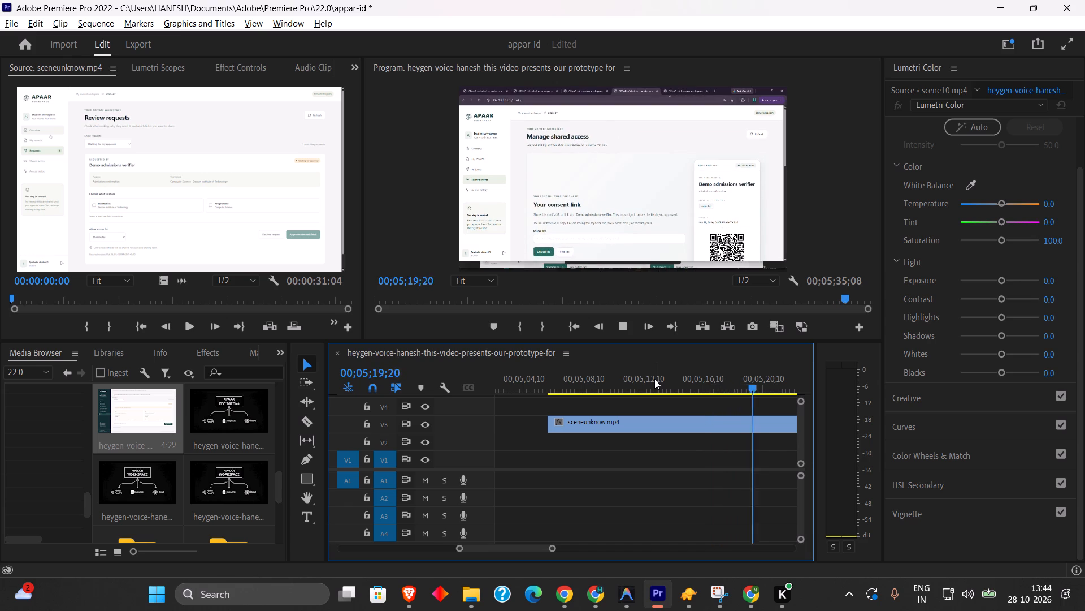
{"action": "left_click_drag", "start_coordinate": [654, 379], "coordinate": [570, 392]}
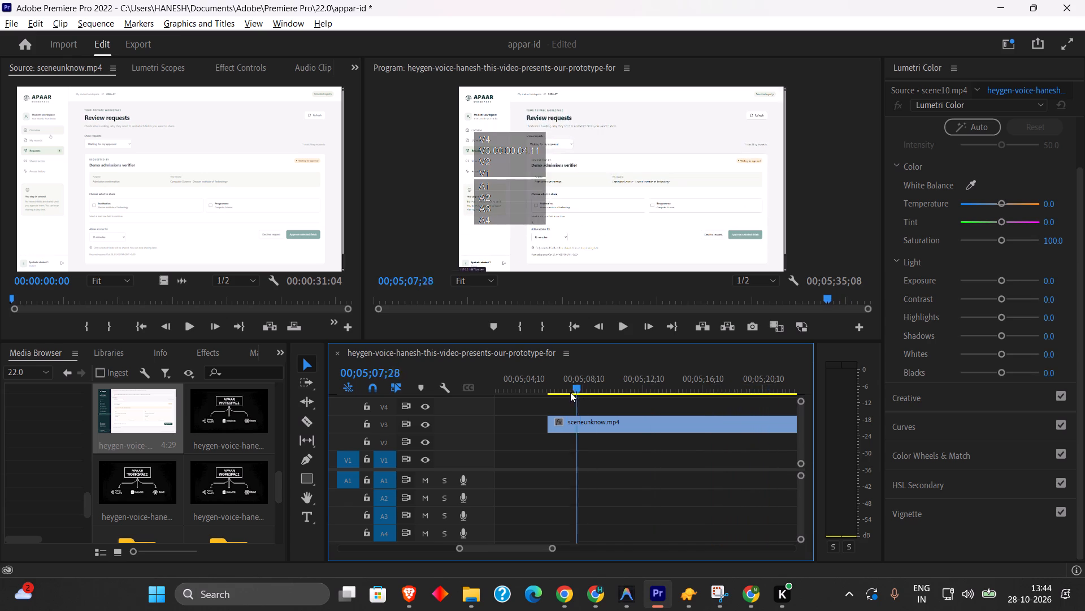
{"action": "left_click_drag", "start_coordinate": [570, 392], "coordinate": [575, 395]}
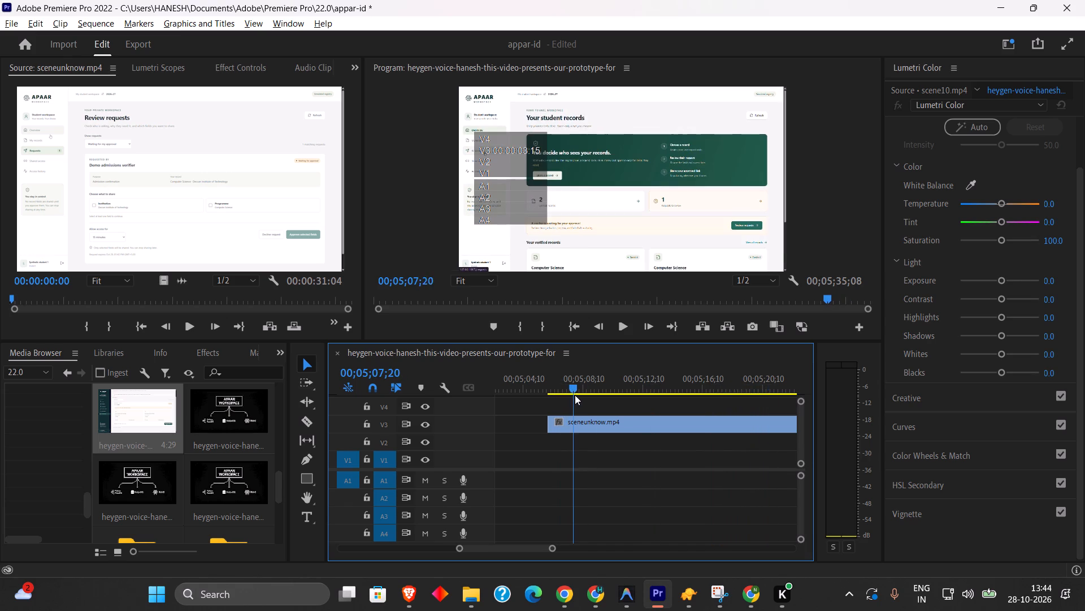
{"action": "left_click_drag", "start_coordinate": [575, 395], "coordinate": [592, 395]}
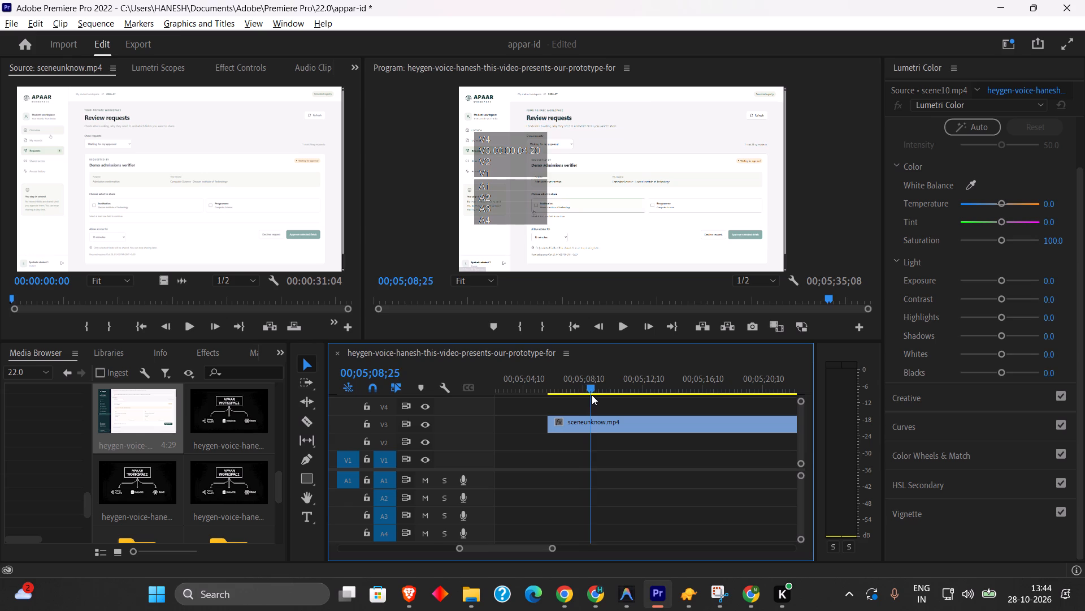
{"action": "left_click_drag", "start_coordinate": [592, 395], "coordinate": [643, 393]}
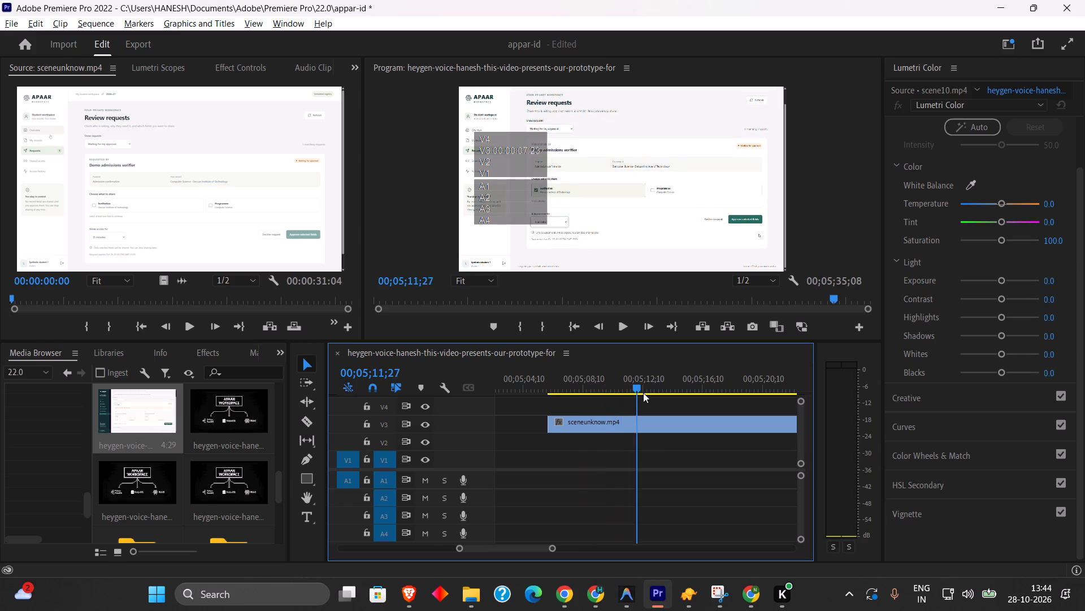
{"action": "left_click_drag", "start_coordinate": [643, 393], "coordinate": [550, 401]}
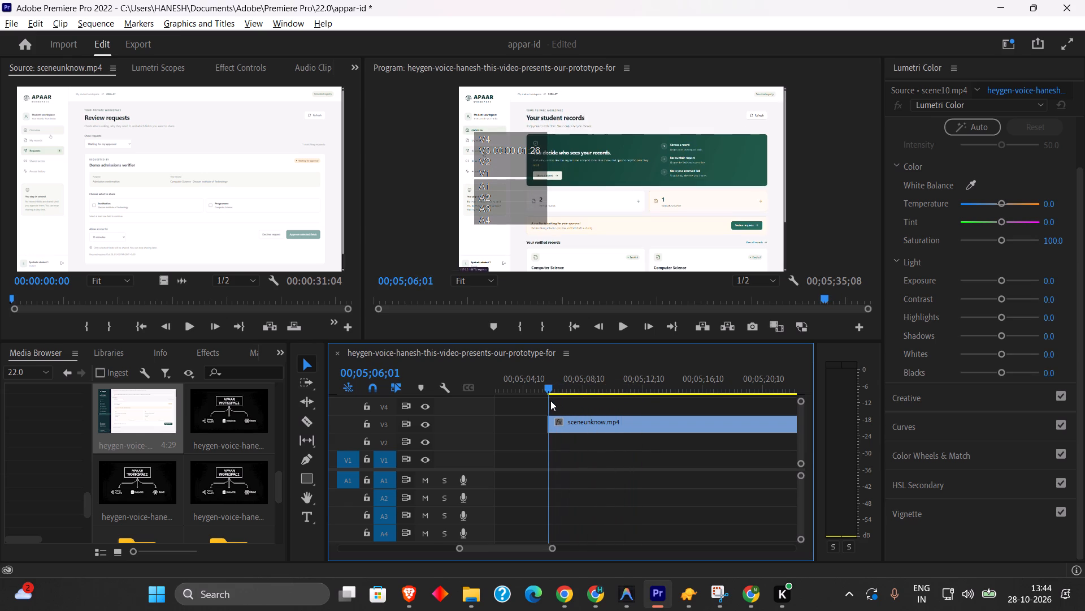
{"action": "left_click_drag", "start_coordinate": [550, 401], "coordinate": [550, 402]}
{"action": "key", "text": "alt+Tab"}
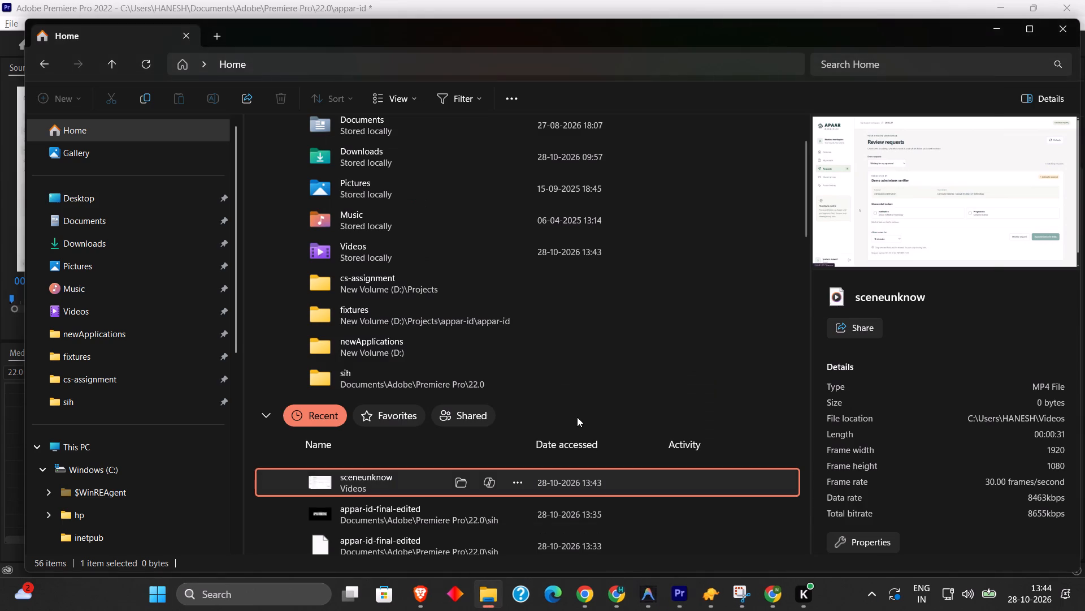
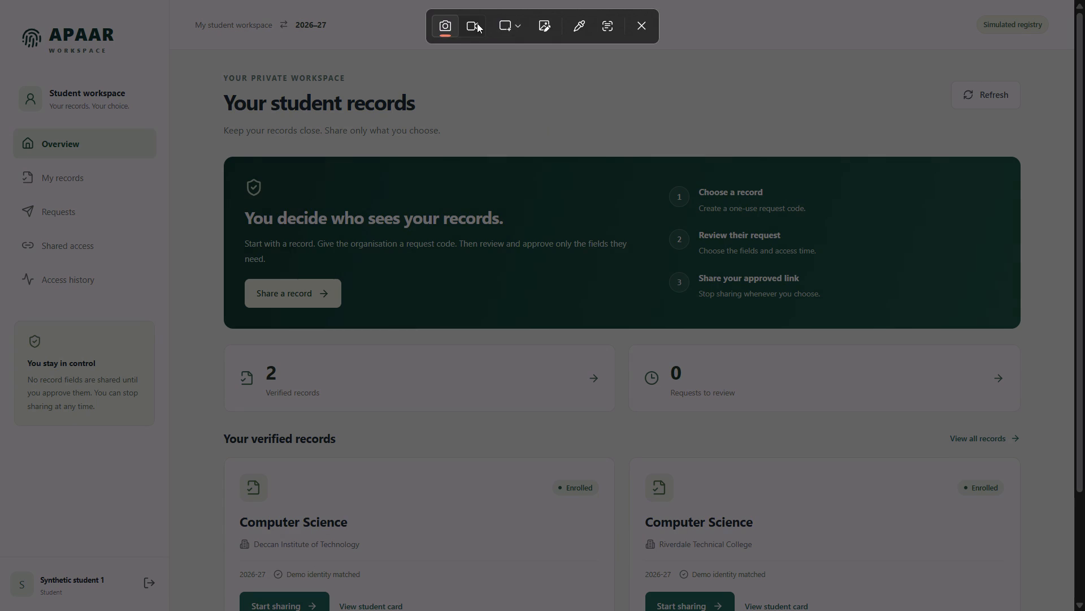
Start a new screen video recording of the student workspace's Overview page.
{"action": "left_click", "coordinate": [475, 23]}
{"action": "left_click", "coordinate": [483, 102]}
{"action": "left_click", "coordinate": [478, 29]}
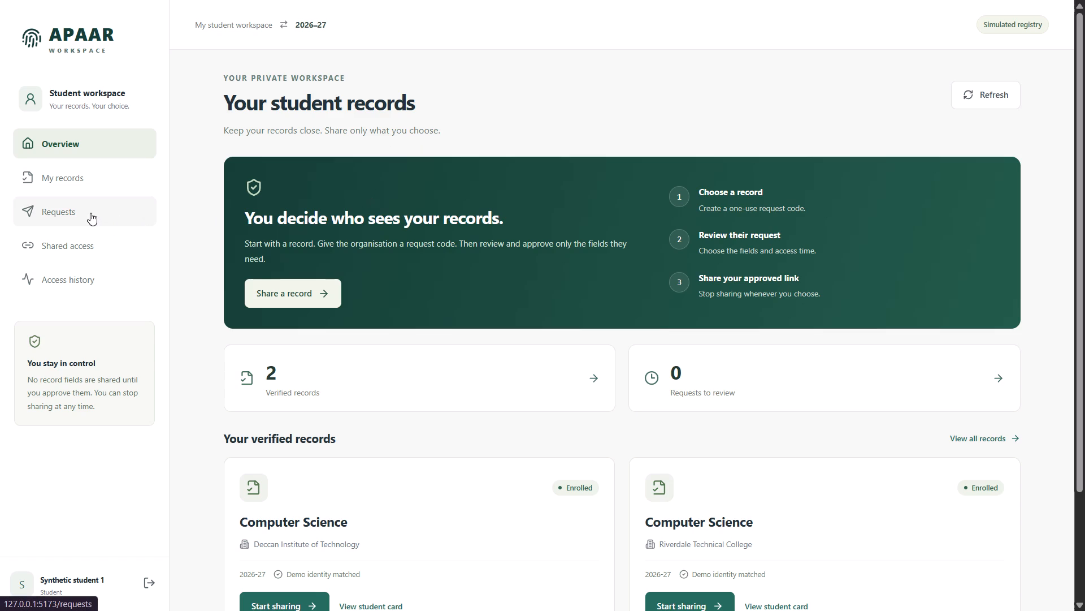
From My records, open the Deccan Institute of Technology student card, start sharing it and copy its request code.
{"action": "left_click", "coordinate": [93, 178]}
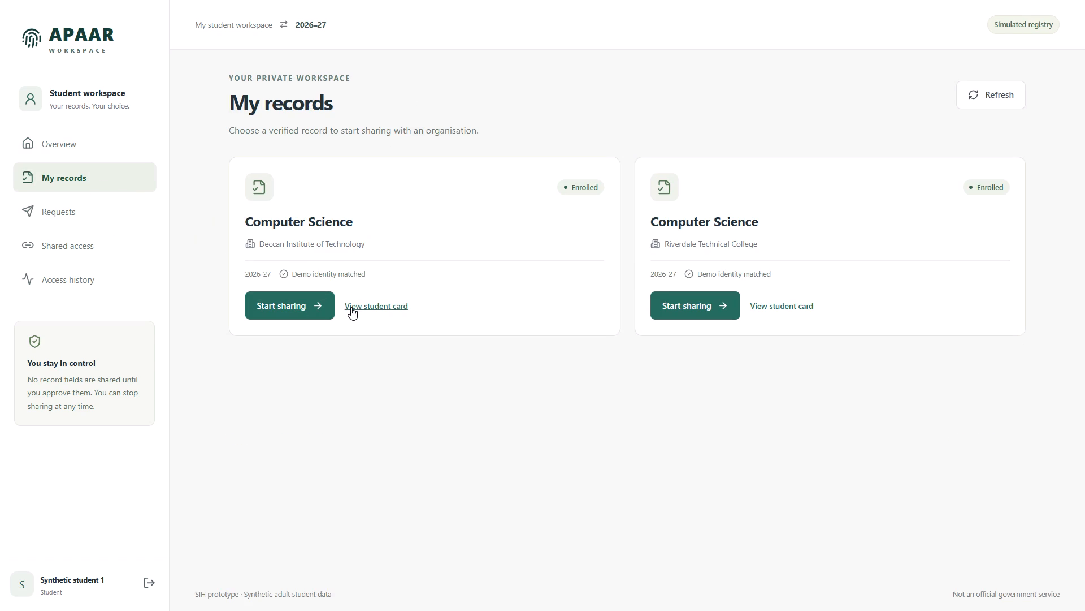
{"action": "left_click", "coordinate": [357, 306]}
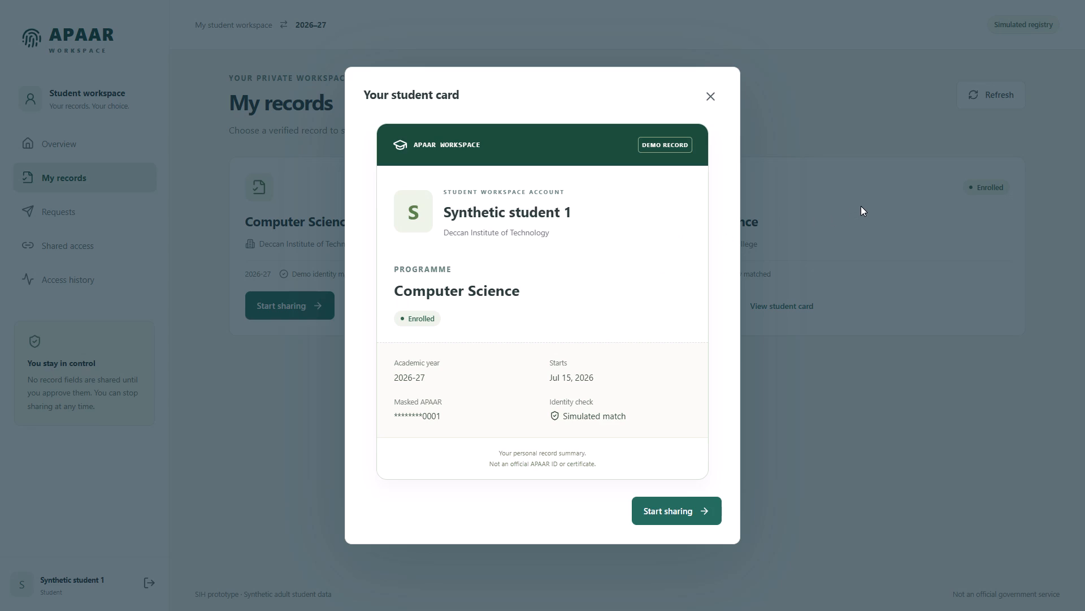
{"action": "left_click", "coordinate": [676, 510]}
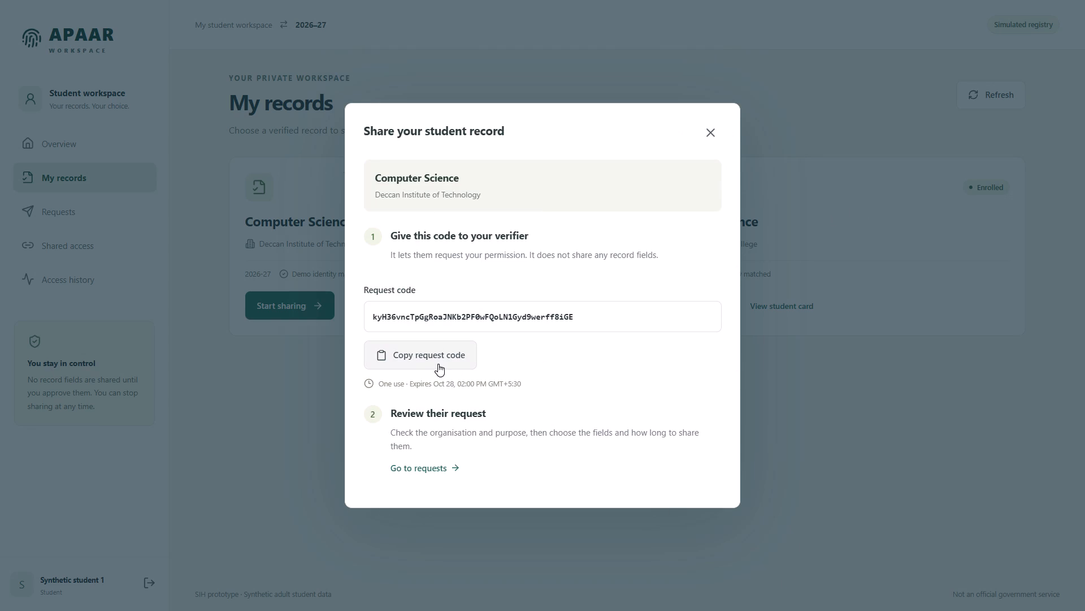
{"action": "left_click", "coordinate": [438, 364]}
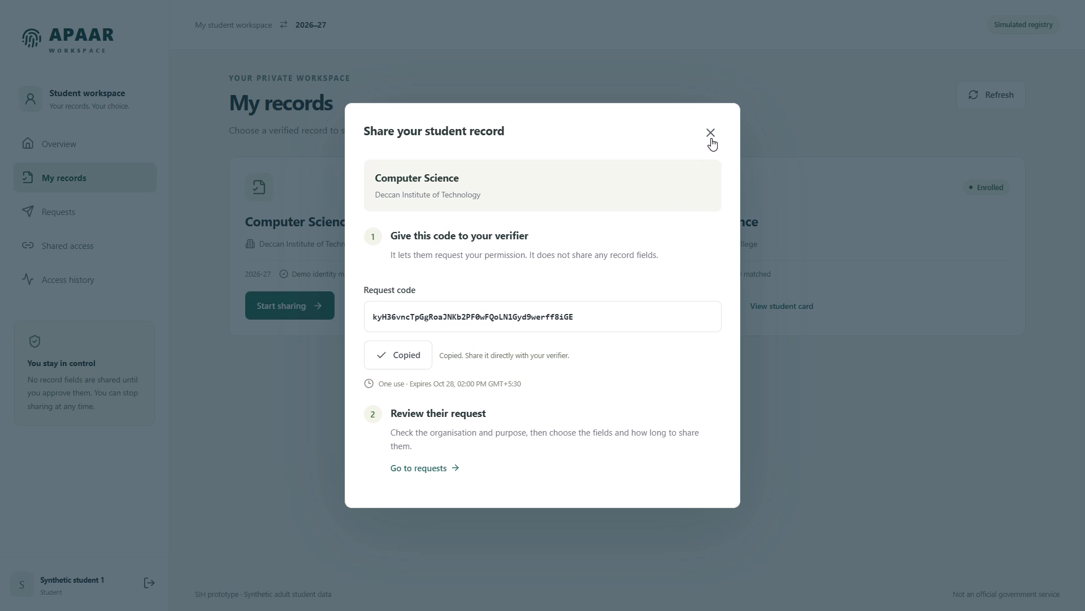
{"action": "left_click", "coordinate": [711, 132]}
Show the verifier workspace full screen, clear Programme and Institution on the request form, and return to its Overview.
{"action": "left_click", "coordinate": [542, 54]}
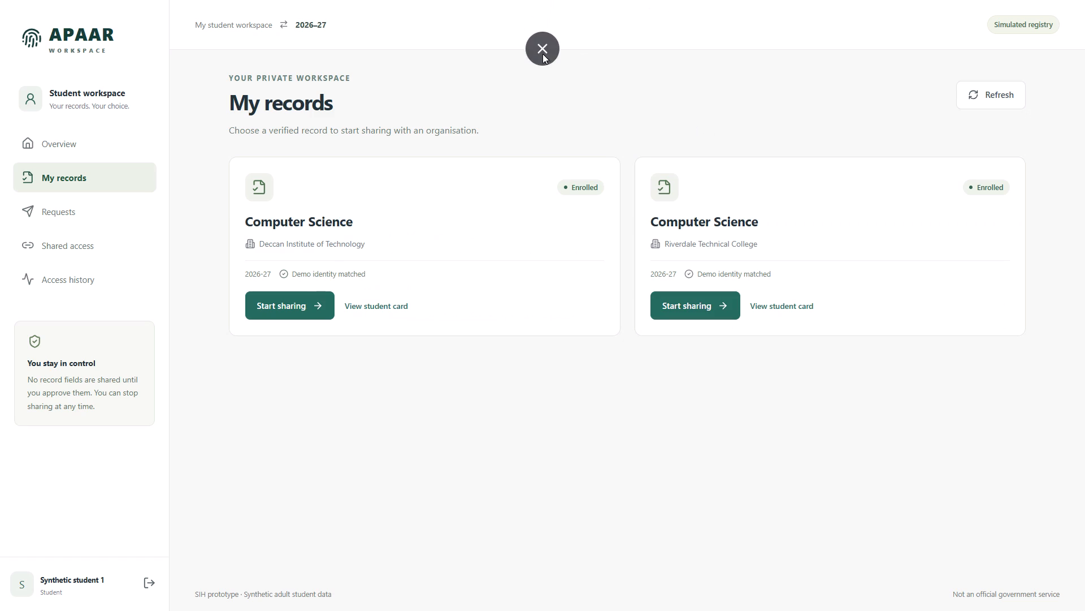
{"action": "left_click", "coordinate": [744, 16]}
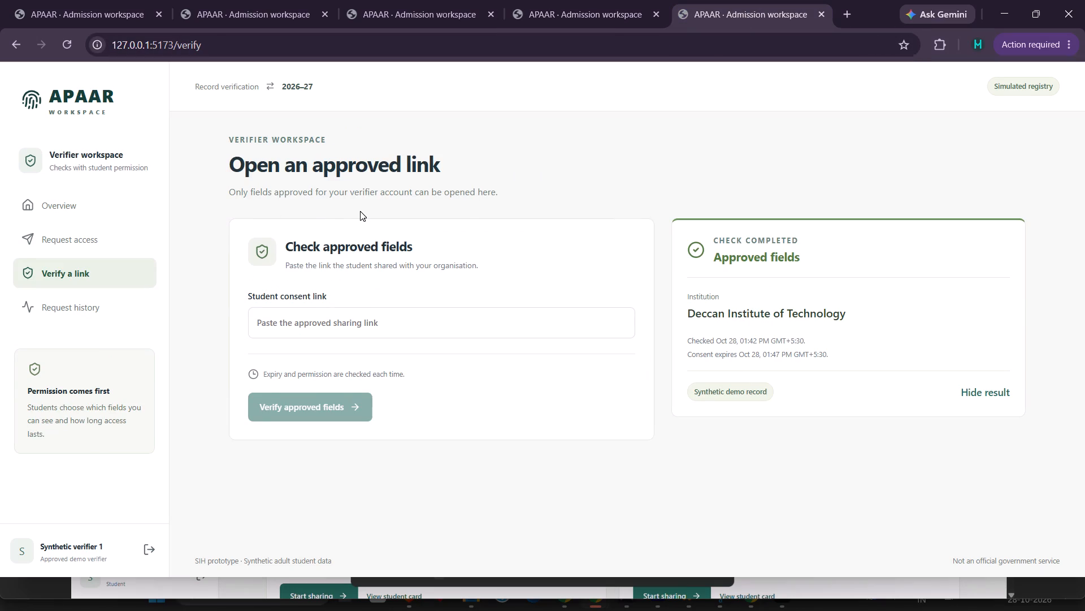
{"action": "key", "text": "F11"}
{"action": "left_click", "coordinate": [70, 184]}
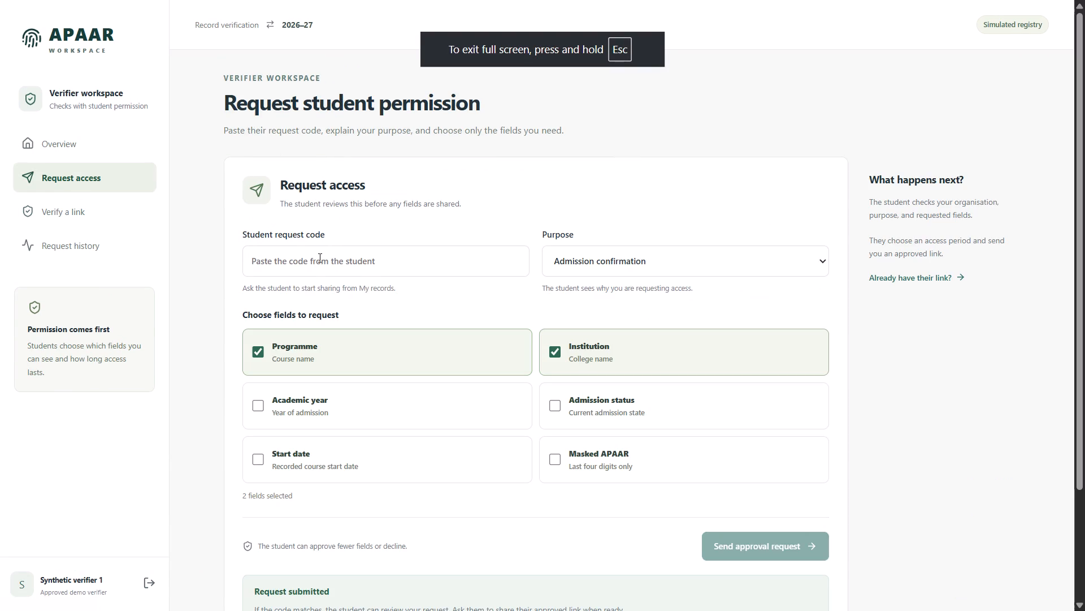
{"action": "left_click", "coordinate": [319, 257]}
{"action": "left_click", "coordinate": [258, 354]}
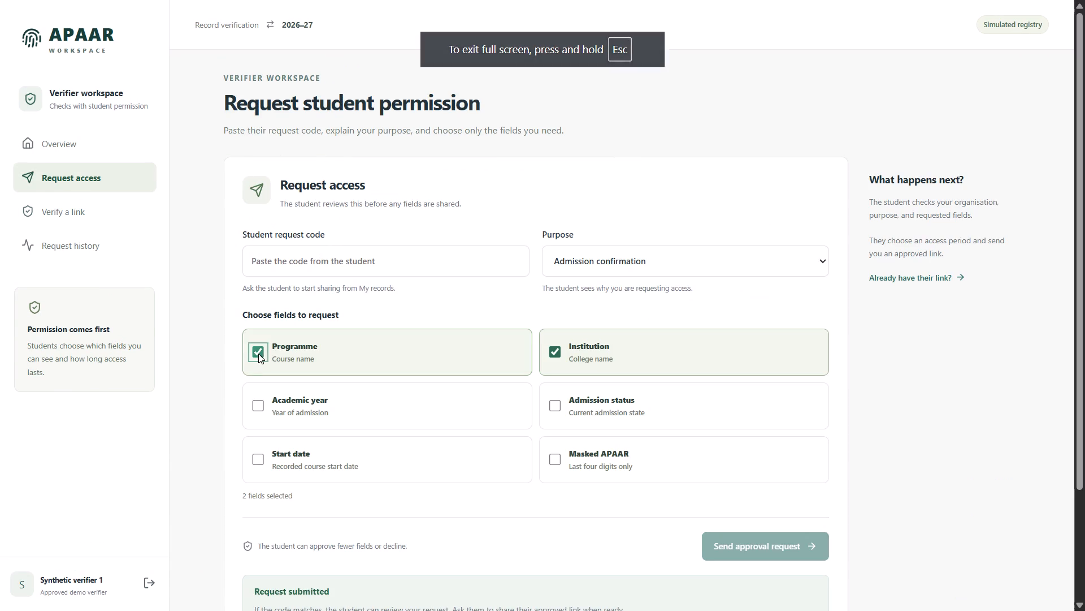
{"action": "left_click", "coordinate": [557, 355]}
{"action": "left_click", "coordinate": [63, 140]}
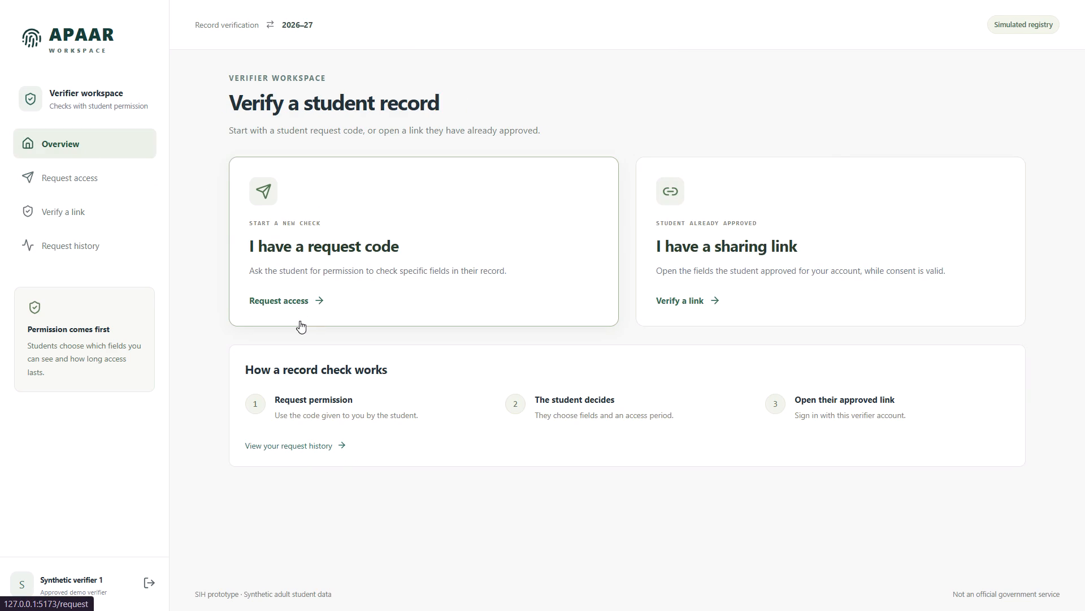
Send an approval request with the copied student code, purpose Admission confirmation, and the Programme and Institution fields.
{"action": "left_click", "coordinate": [300, 303]}
{"action": "left_click", "coordinate": [334, 258]}
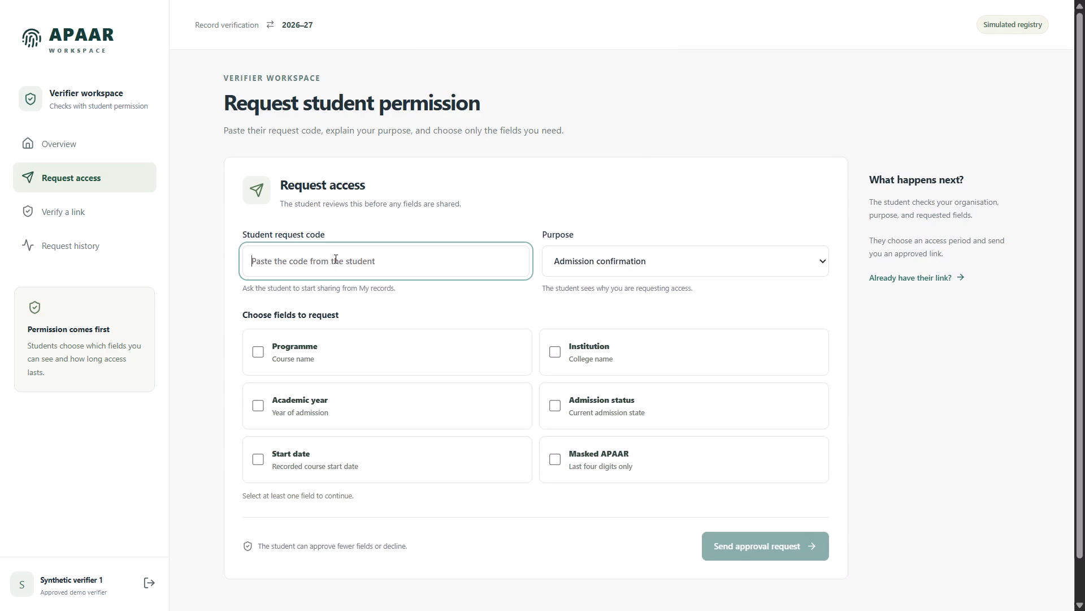
{"action": "key", "text": "ctrl+v"}
{"action": "left_click", "coordinate": [554, 263]}
{"action": "left_click", "coordinate": [563, 288]}
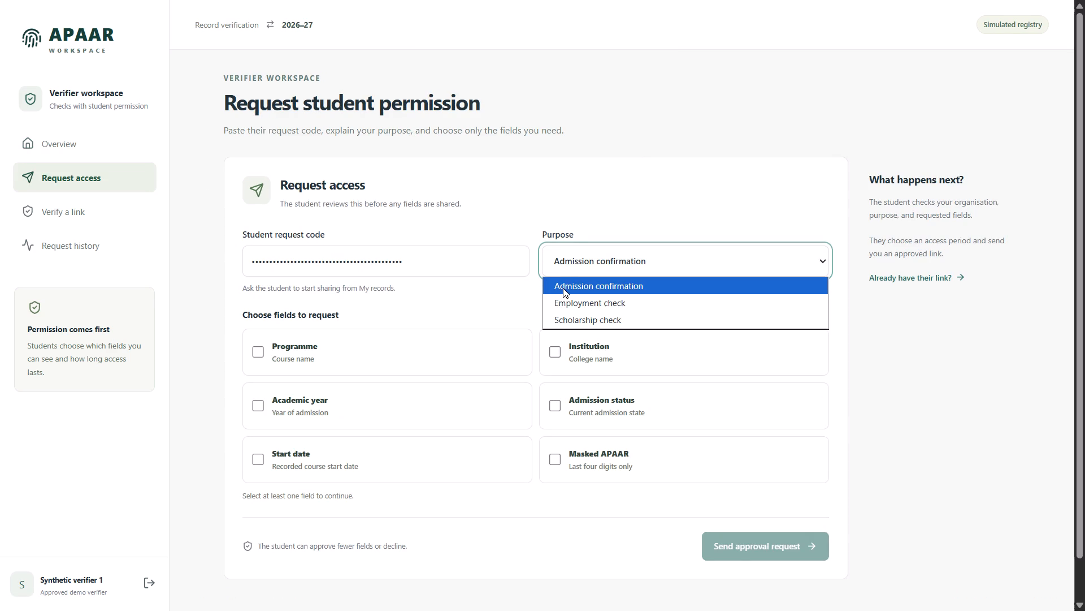
{"action": "left_click", "coordinate": [257, 348]}
{"action": "left_click", "coordinate": [556, 350]}
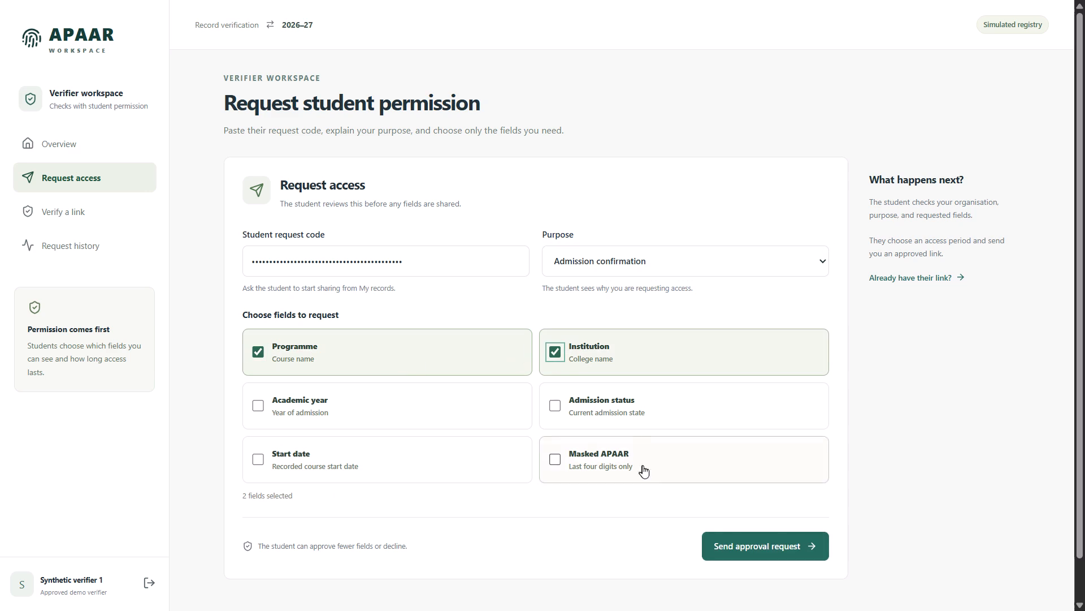
{"action": "left_click", "coordinate": [722, 549]}
{"action": "scroll", "coordinate": [557, 492], "scroll_direction": "down", "scroll_amount": 5}
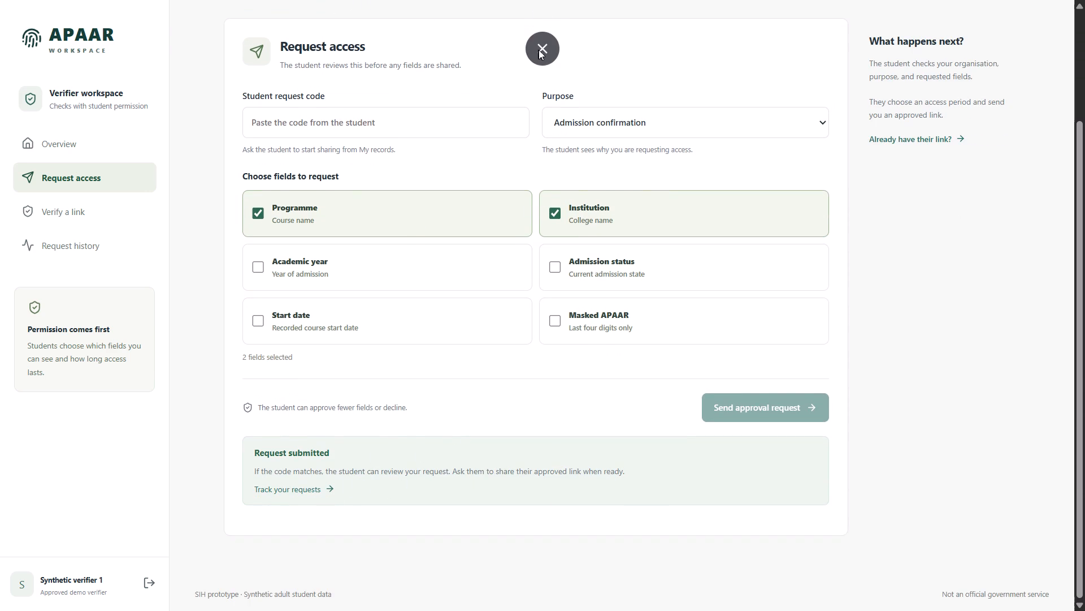
Stop the recording and save it as scenenen in MP4 format in the Videos folder.
{"action": "left_click", "coordinate": [499, 23]}
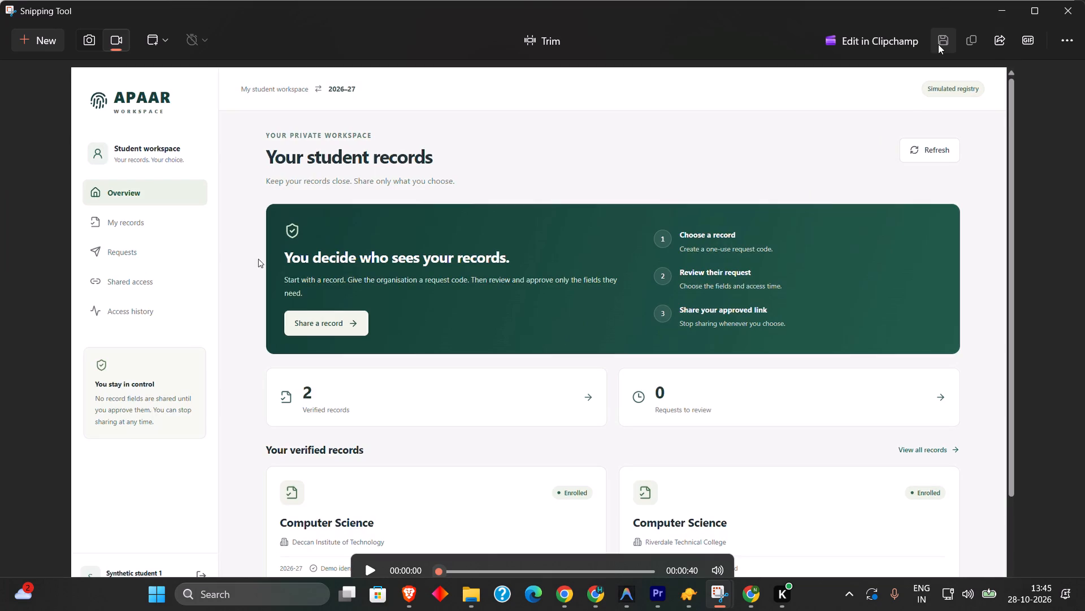
{"action": "left_click", "coordinate": [943, 44]}
{"action": "type", "text": "scenenen"}
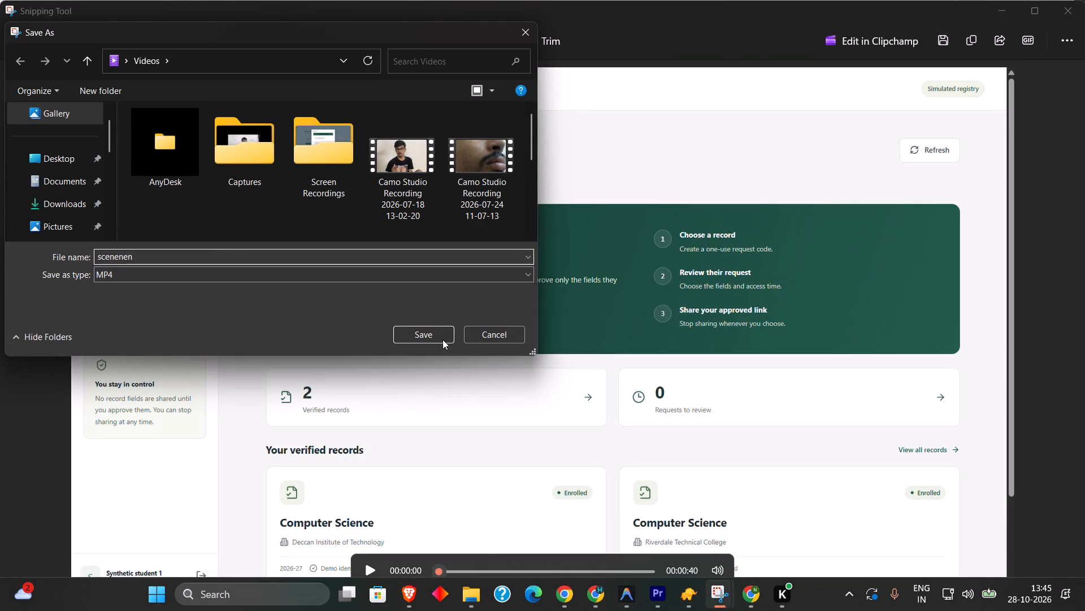
{"action": "left_click", "coordinate": [438, 334]}
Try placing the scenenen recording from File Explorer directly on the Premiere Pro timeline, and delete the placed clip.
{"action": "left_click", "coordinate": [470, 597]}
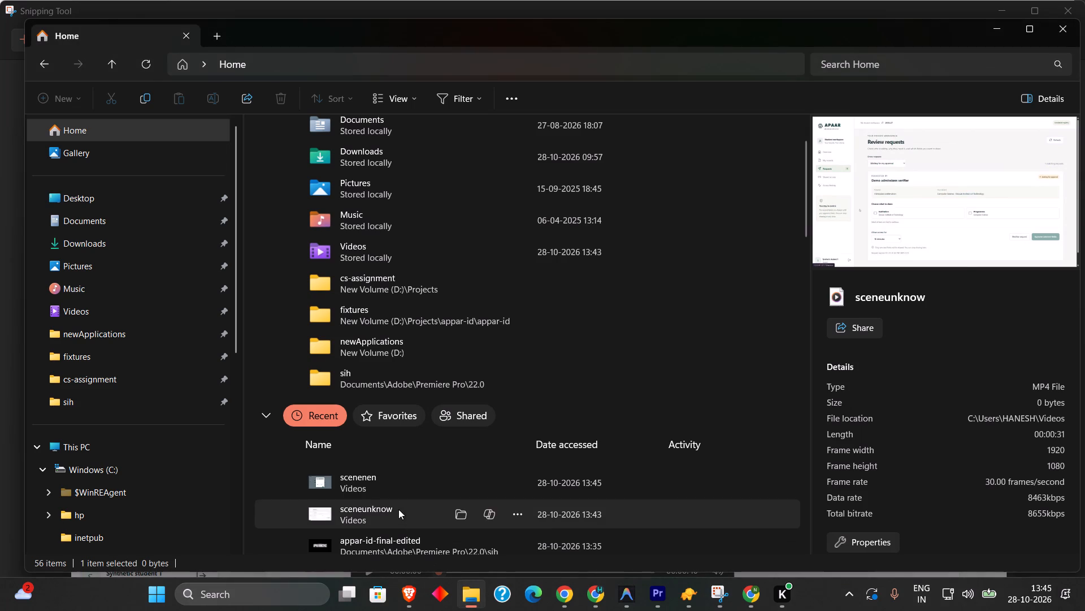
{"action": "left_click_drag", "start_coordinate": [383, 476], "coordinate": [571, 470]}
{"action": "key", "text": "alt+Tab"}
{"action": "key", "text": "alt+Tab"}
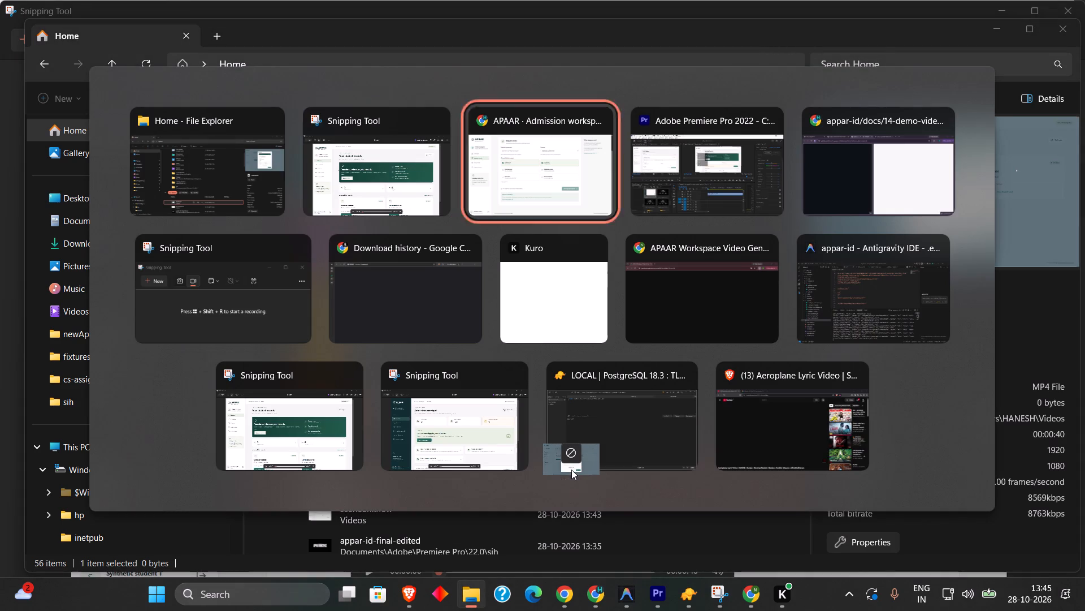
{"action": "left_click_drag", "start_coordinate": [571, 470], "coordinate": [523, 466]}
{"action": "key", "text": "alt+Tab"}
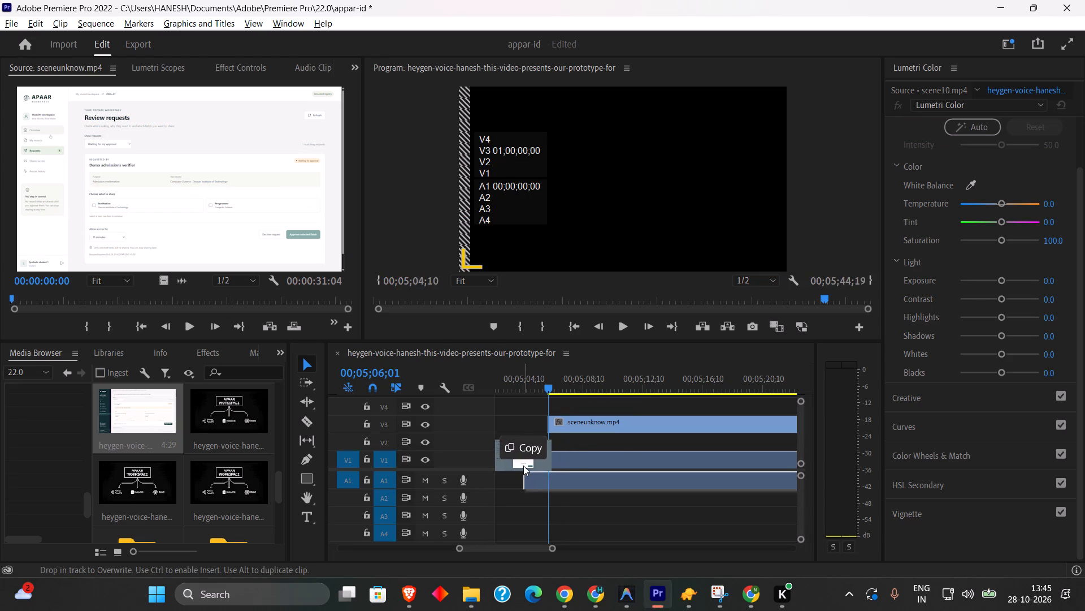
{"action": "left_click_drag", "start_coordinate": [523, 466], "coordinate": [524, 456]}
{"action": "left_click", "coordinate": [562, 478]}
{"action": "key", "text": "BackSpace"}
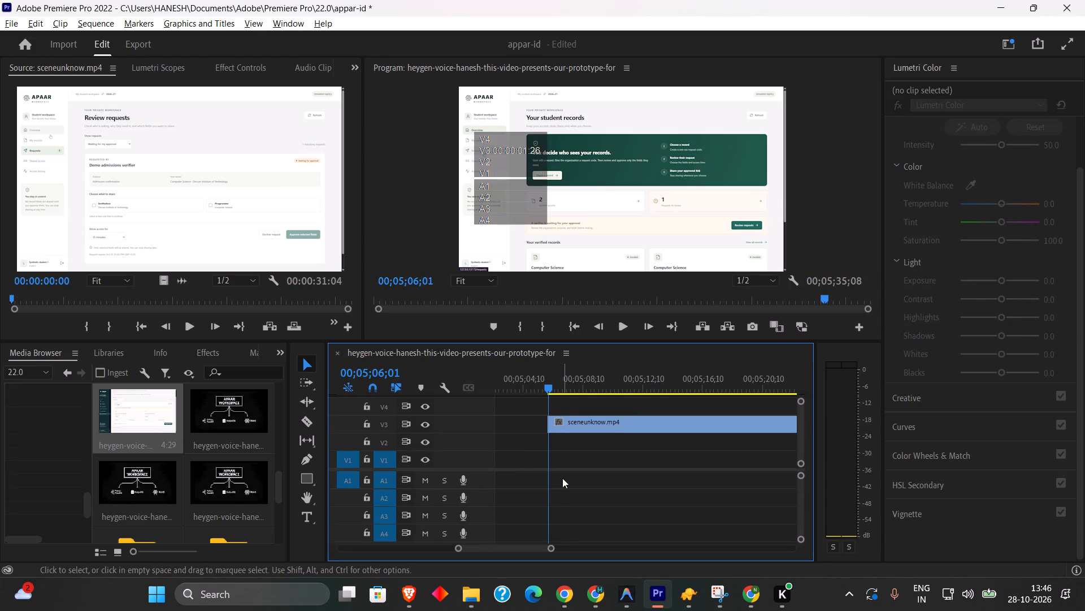
Bring the scenenen recording from File Explorer's recent files into Premiere Pro's Source monitor.
{"action": "left_click", "coordinate": [474, 597]}
{"action": "left_click_drag", "start_coordinate": [363, 485], "coordinate": [365, 485]}
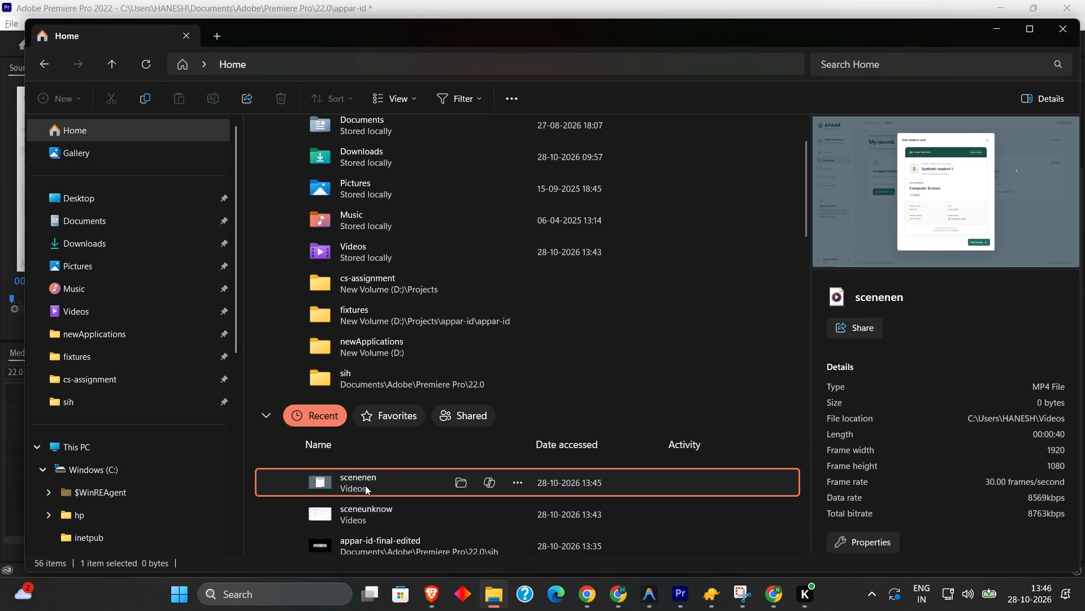
{"action": "left_click_drag", "start_coordinate": [365, 485], "coordinate": [216, 189]}
{"action": "key", "text": "alt+Tab"}
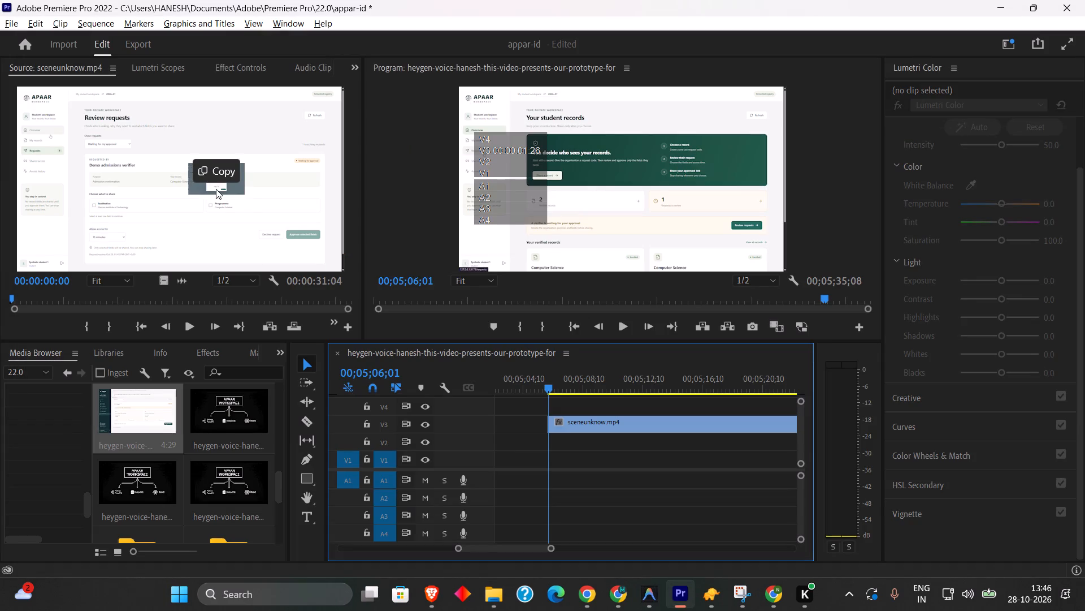
{"action": "left_click_drag", "start_coordinate": [216, 189], "coordinate": [215, 188]}
Place only the video of scenenen.mp4 on track V1 beyond the existing edit, starting at about 00;05;05.
{"action": "left_click_drag", "start_coordinate": [167, 281], "coordinate": [230, 351]}
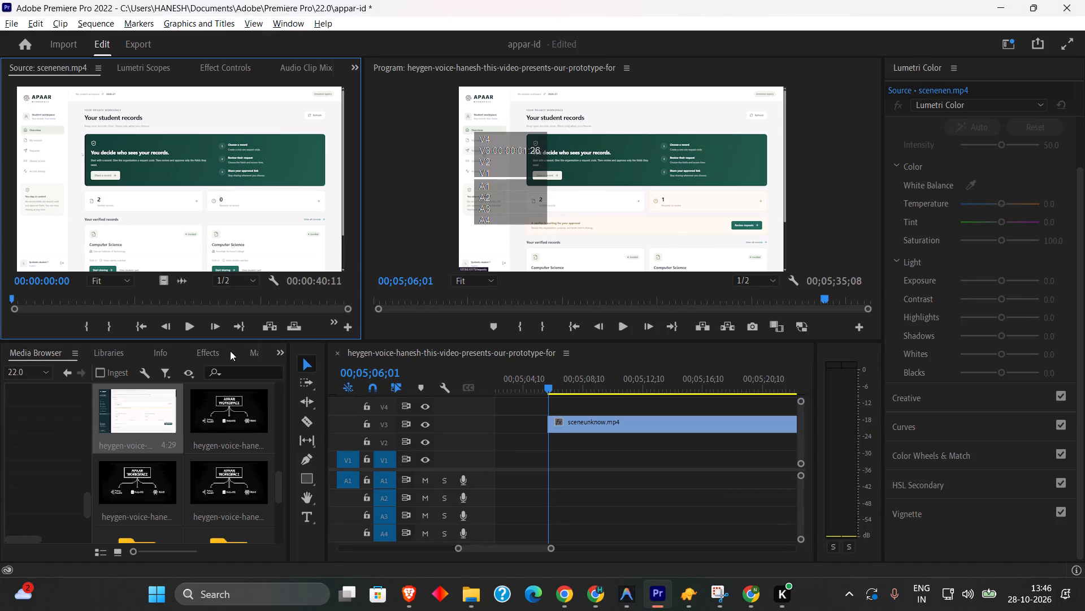
{"action": "left_click_drag", "start_coordinate": [230, 351], "coordinate": [530, 468]}
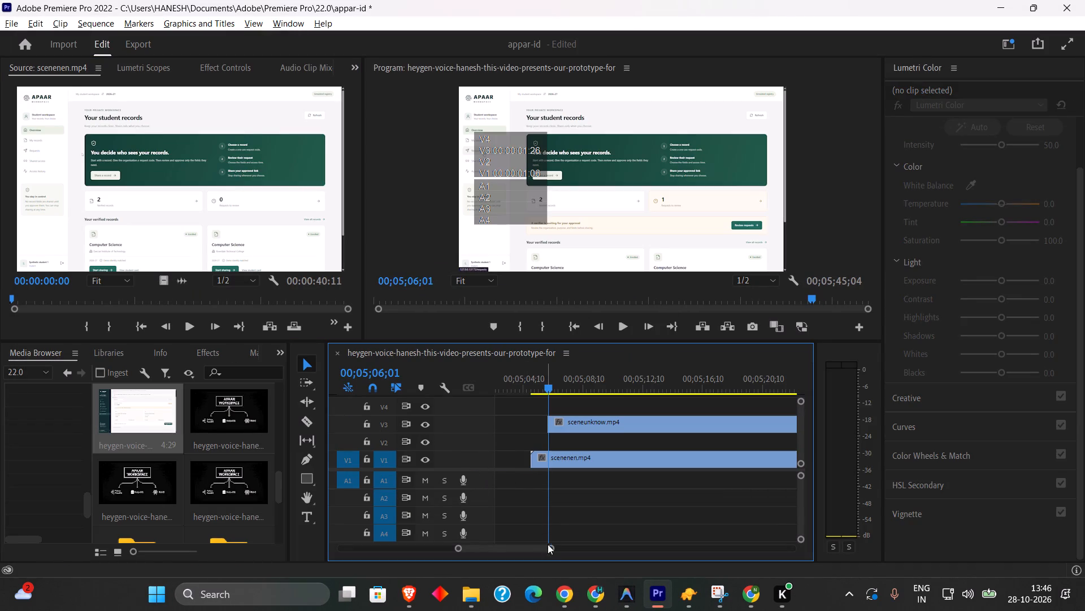
Move the scenenen.mp4 clip to track V2 ahead of the sceneunknow.mp4 clip, starting at about 00;04;24.
{"action": "left_click_drag", "start_coordinate": [549, 549], "coordinate": [626, 549]}
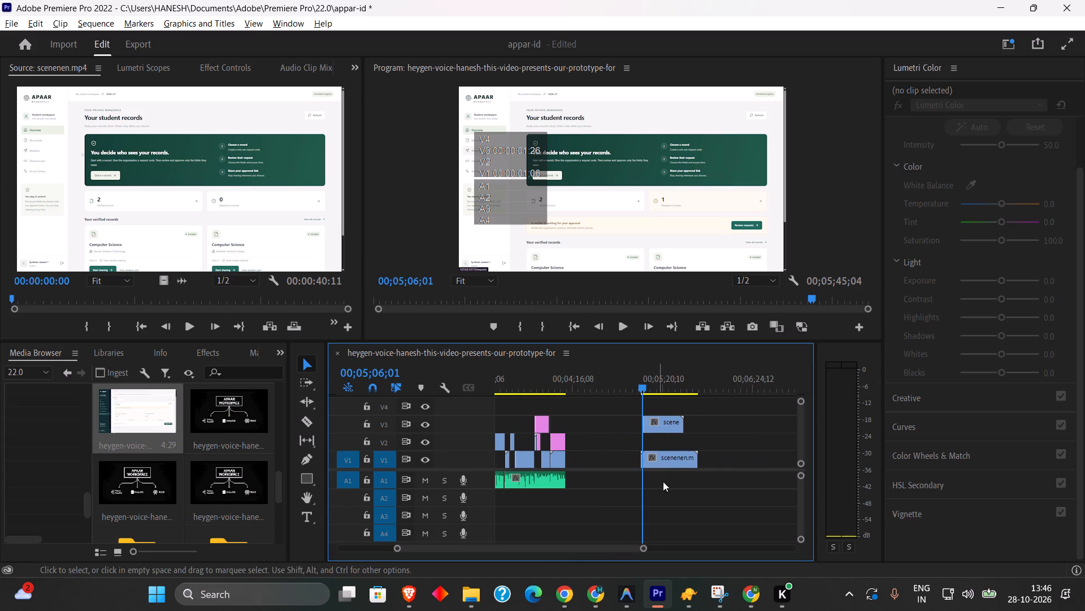
{"action": "left_click_drag", "start_coordinate": [672, 455], "coordinate": [609, 439]}
Play through the scenenen.mp4 and sceneunknow.mp4 clips to review the student card, request and consent link footage.
{"action": "left_click_drag", "start_coordinate": [599, 382], "coordinate": [587, 383]}
{"action": "key", "text": "space"}
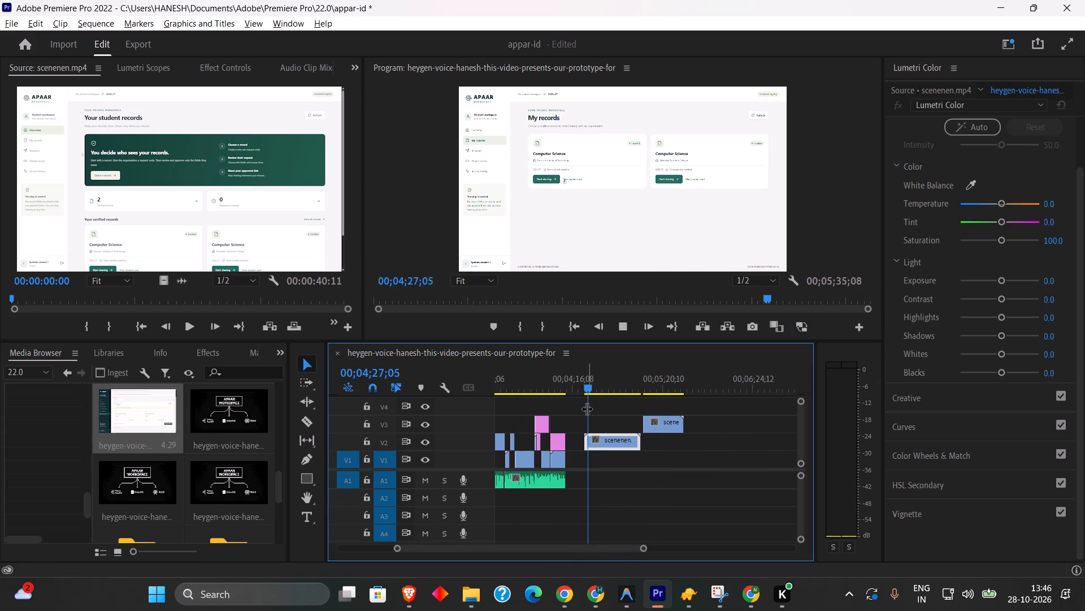
{"action": "key", "text": "space"}
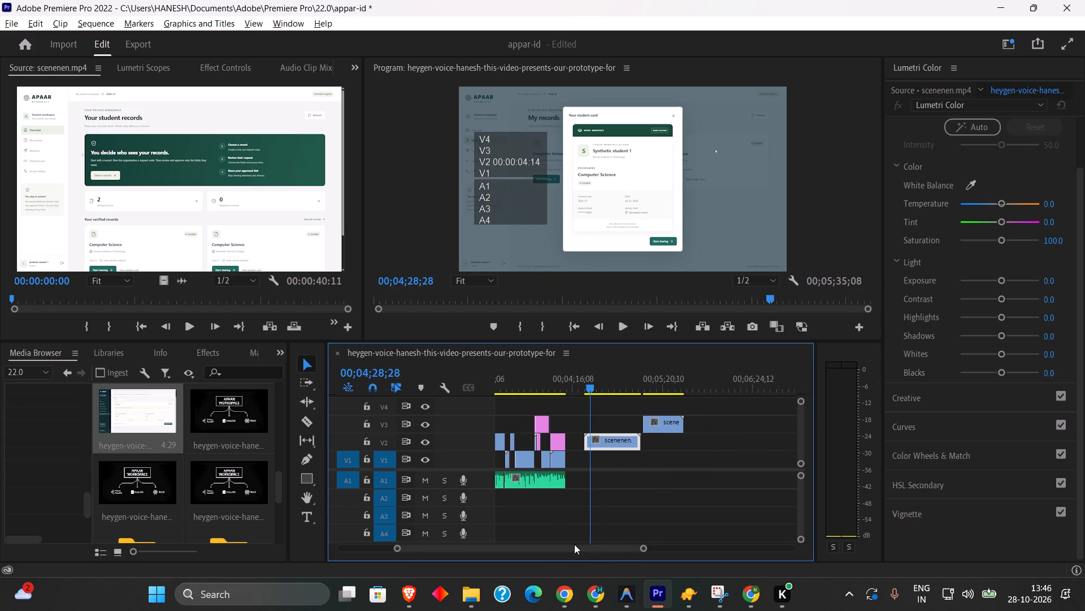
{"action": "left_click_drag", "start_coordinate": [574, 544], "coordinate": [508, 544]}
{"action": "left_click_drag", "start_coordinate": [554, 547], "coordinate": [612, 547]}
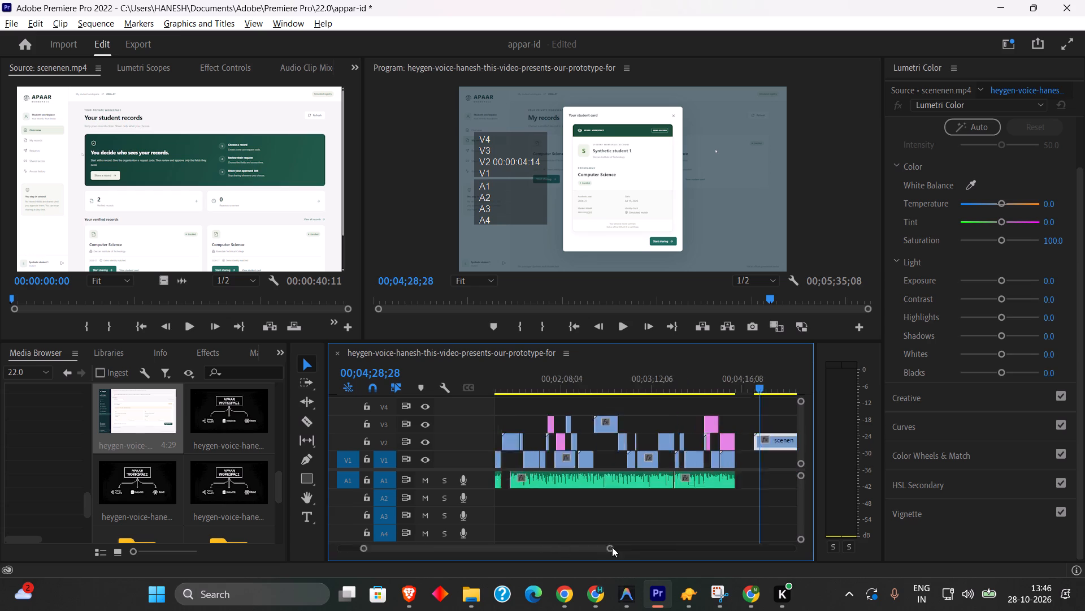
{"action": "left_click_drag", "start_coordinate": [612, 547], "coordinate": [626, 544]}
{"action": "left_click", "coordinate": [546, 384]}
{"action": "key", "text": "space"}
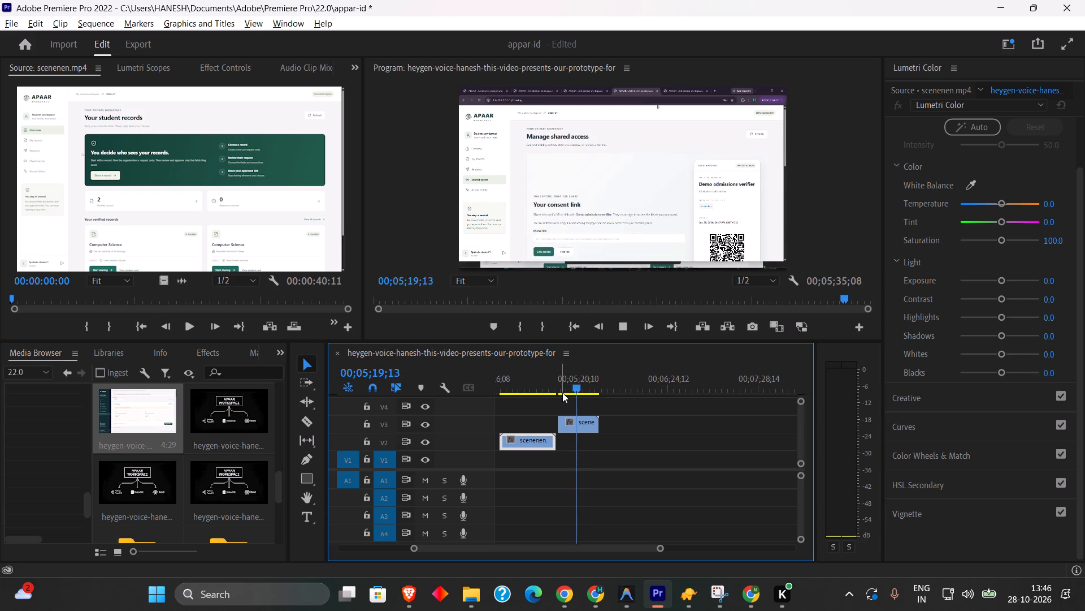
{"action": "left_click", "coordinate": [572, 387]}
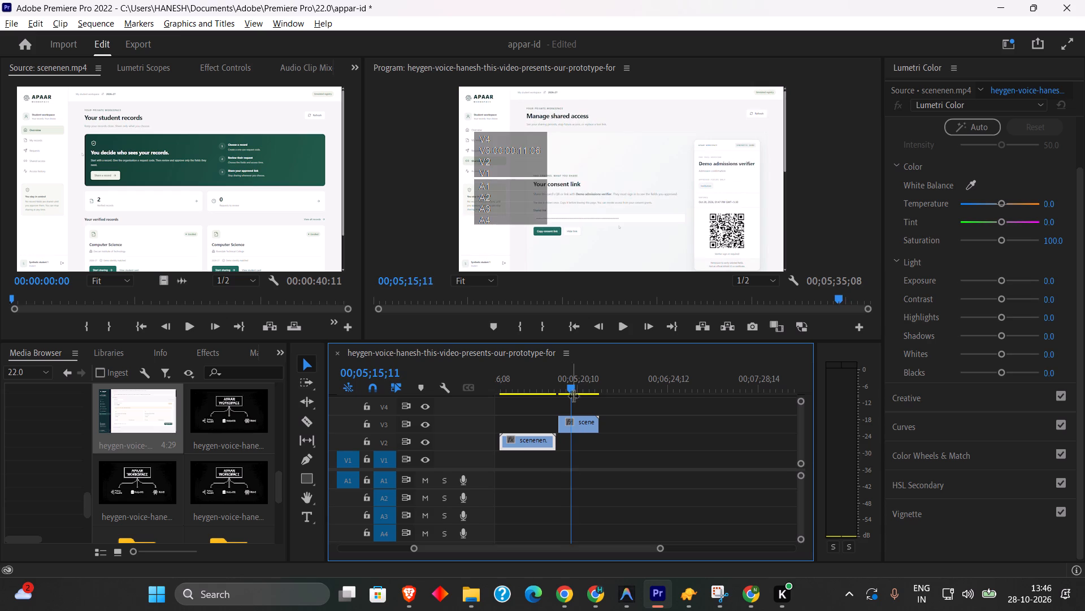
Move the scenenen.mp4 and sceneunknow.mp4 clips together back over the existing edit onto tracks V4 and V5, starting at about 00;00;54.
{"action": "left_click_drag", "start_coordinate": [542, 545], "coordinate": [522, 544]}
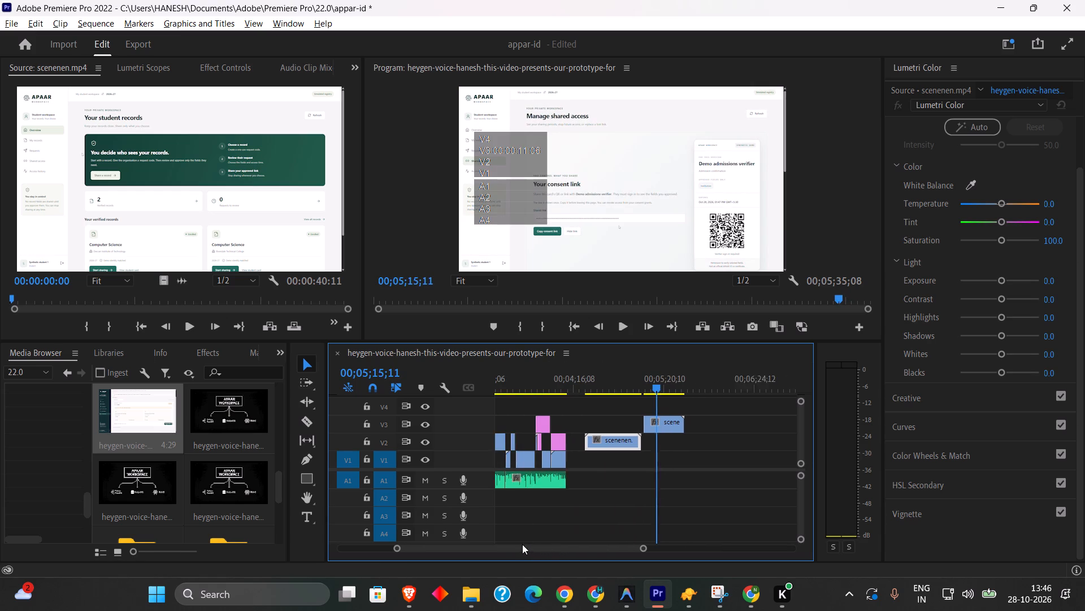
{"action": "left_click_drag", "start_coordinate": [522, 544], "coordinate": [507, 544]}
{"action": "left_click", "coordinate": [753, 423]}
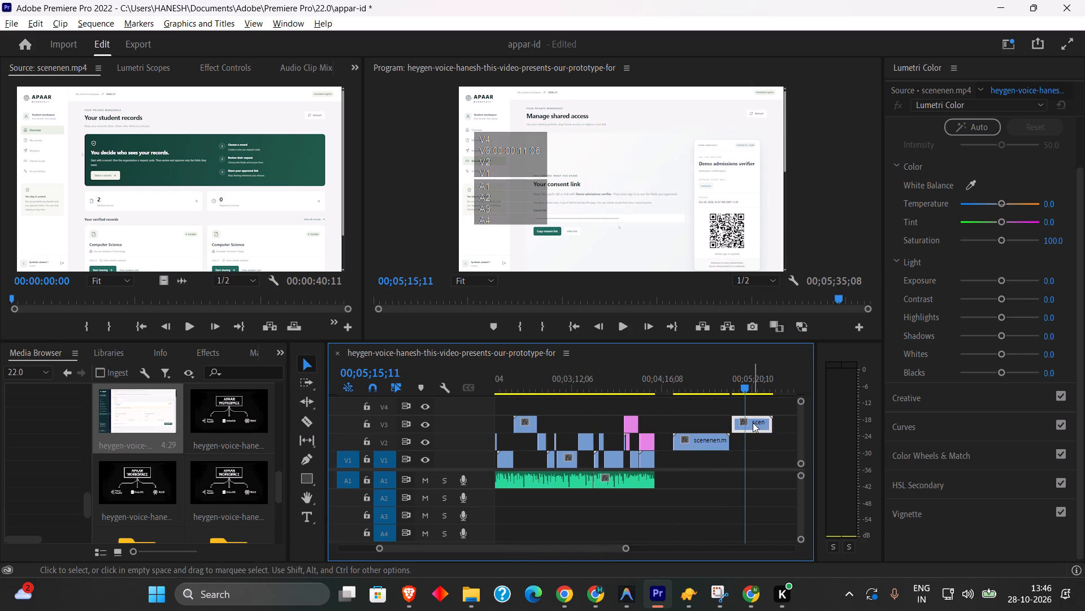
{"action": "left_click_drag", "start_coordinate": [669, 416], "coordinate": [783, 451]}
{"action": "left_click_drag", "start_coordinate": [711, 442], "coordinate": [682, 422]}
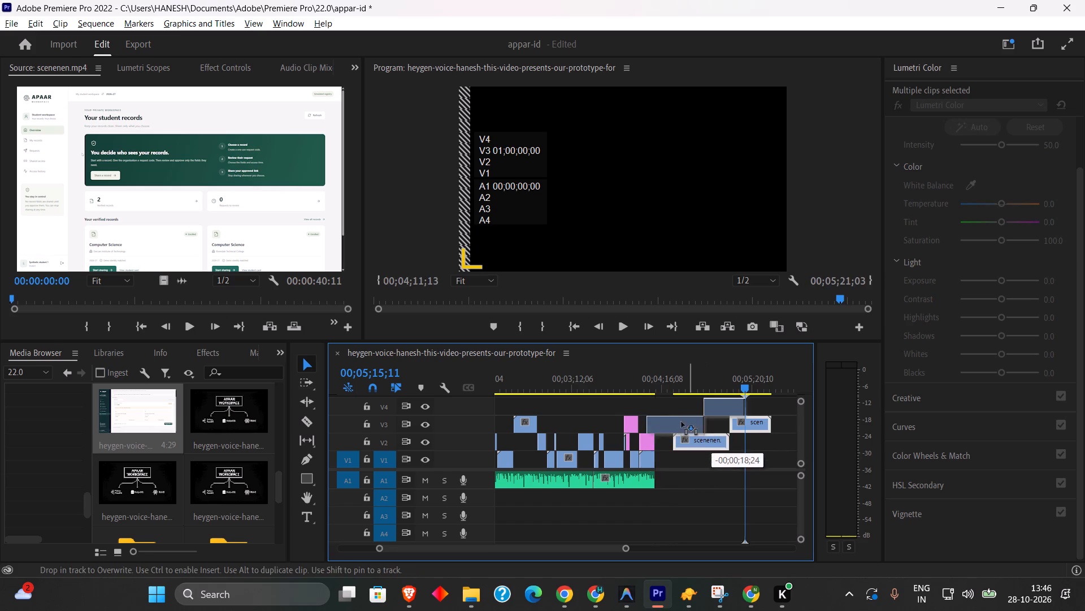
{"action": "left_click_drag", "start_coordinate": [682, 422], "coordinate": [494, 408]}
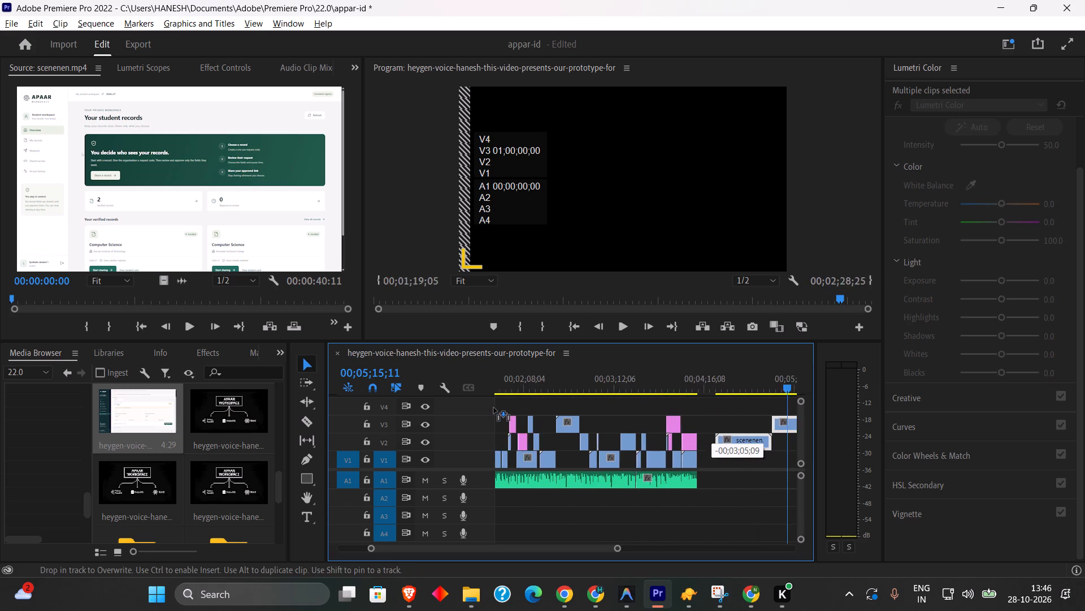
{"action": "left_click_drag", "start_coordinate": [494, 408], "coordinate": [576, 401]}
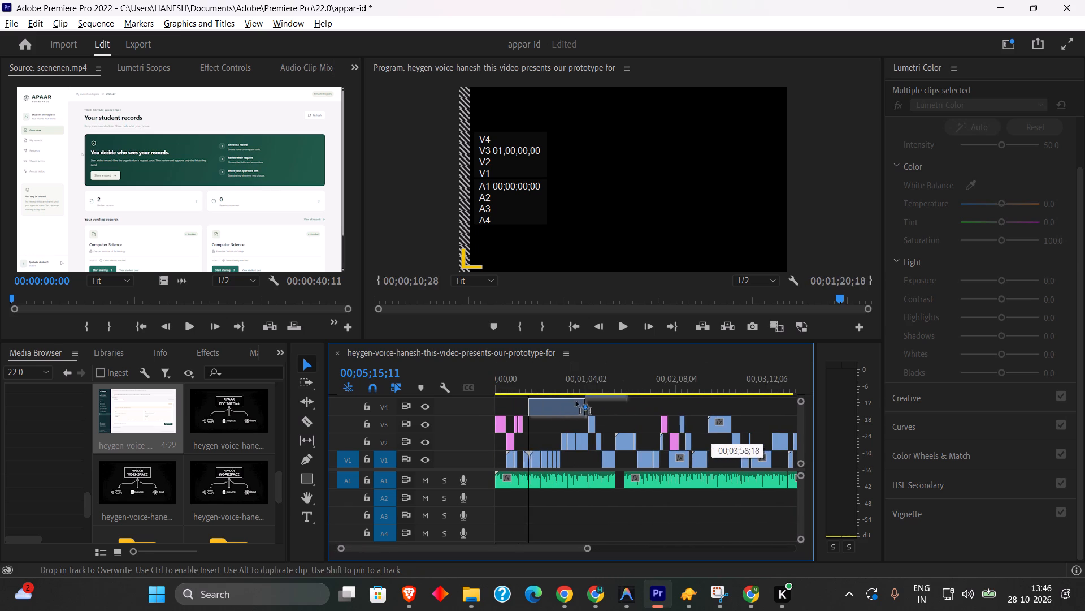
{"action": "left_click_drag", "start_coordinate": [576, 401], "coordinate": [609, 400]}
Review the edit from about 00;00;46 to 00;02;14 to compare the overlaid clips with the narration and scenes beneath.
{"action": "left_click", "coordinate": [550, 384]}
{"action": "key", "text": "space"}
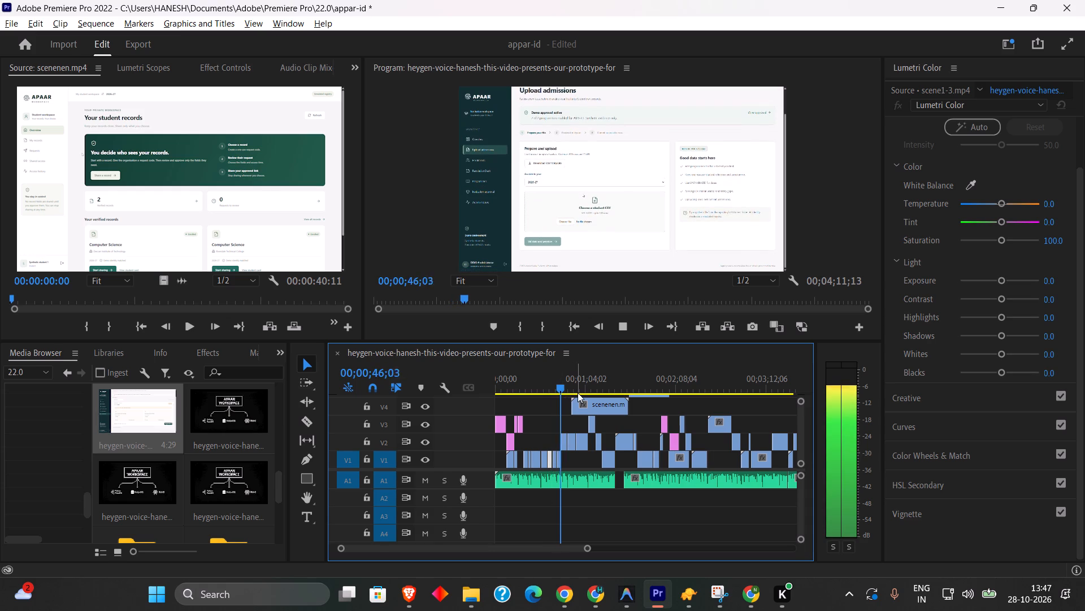
{"action": "left_click_drag", "start_coordinate": [564, 388], "coordinate": [583, 391]}
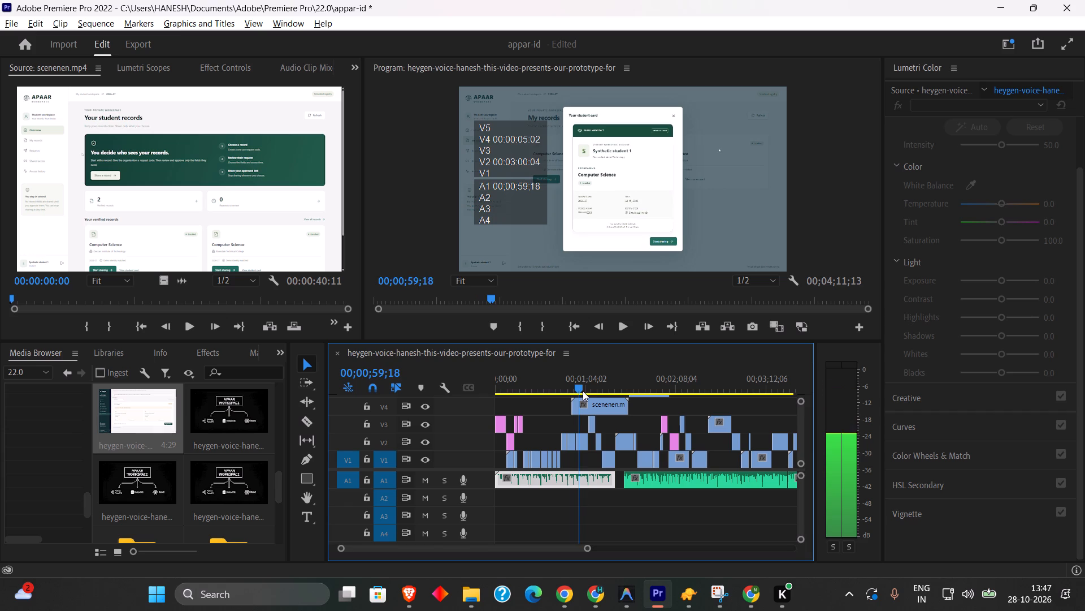
{"action": "left_click_drag", "start_coordinate": [583, 391], "coordinate": [576, 389]}
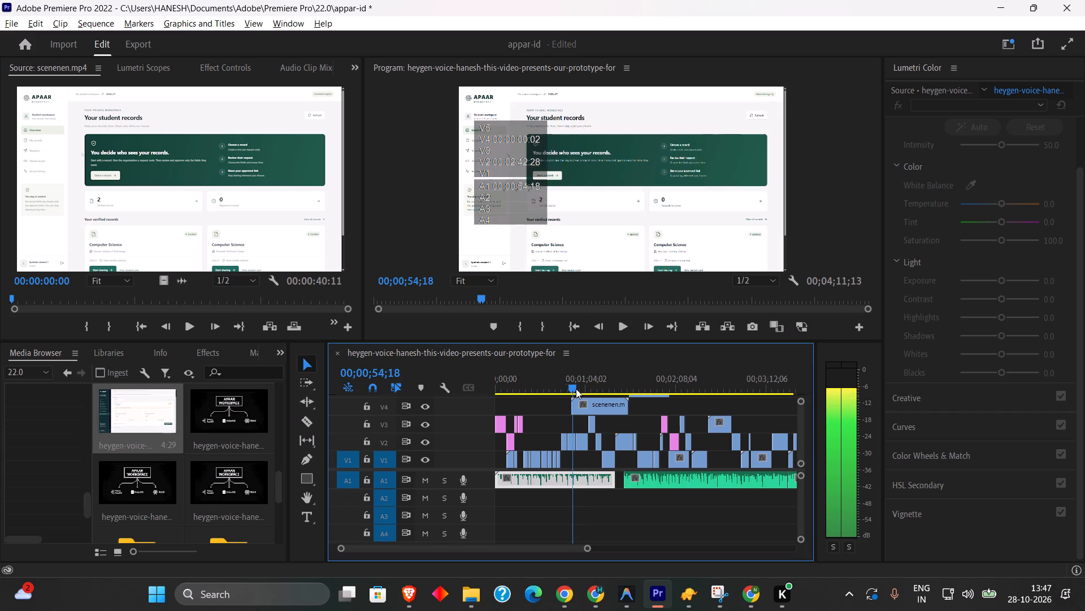
{"action": "left_click_drag", "start_coordinate": [576, 389], "coordinate": [656, 385]}
{"action": "key", "text": "space"}
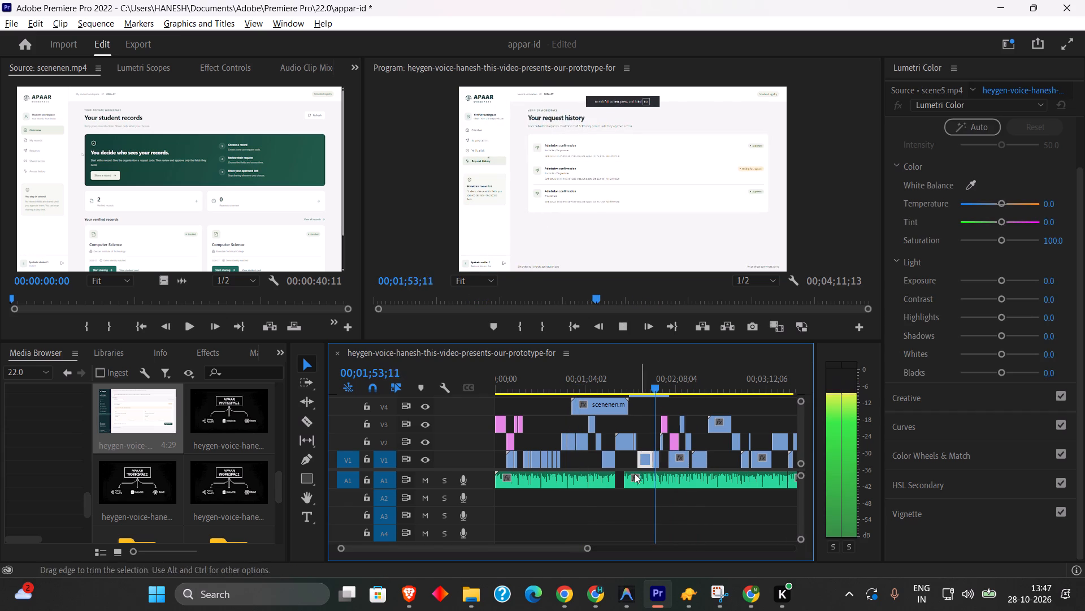
{"action": "left_click_drag", "start_coordinate": [587, 548], "coordinate": [578, 548]}
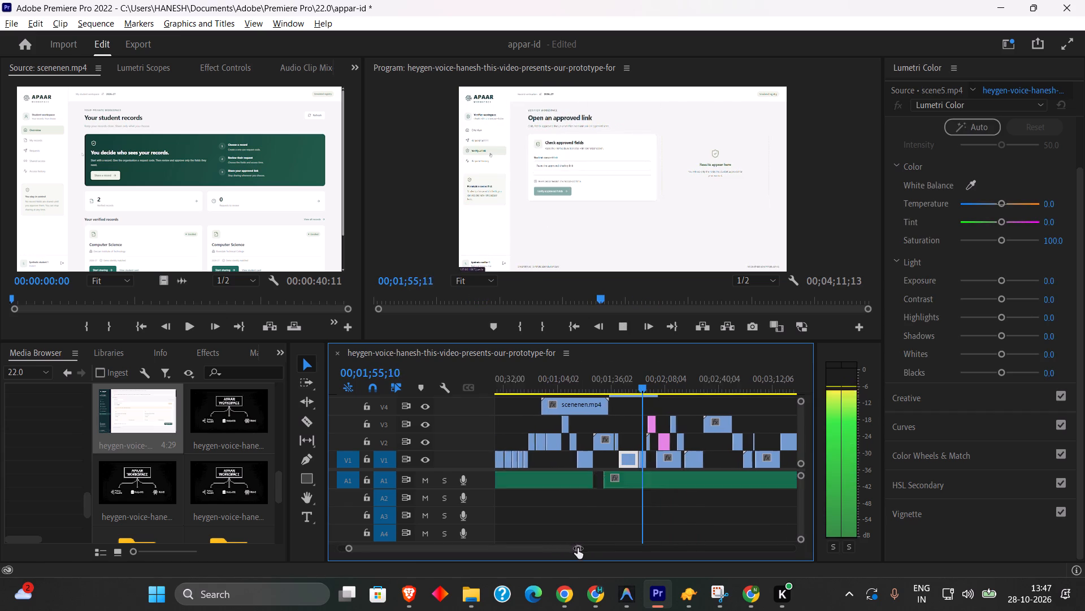
{"action": "left_click_drag", "start_coordinate": [578, 548], "coordinate": [563, 547]}
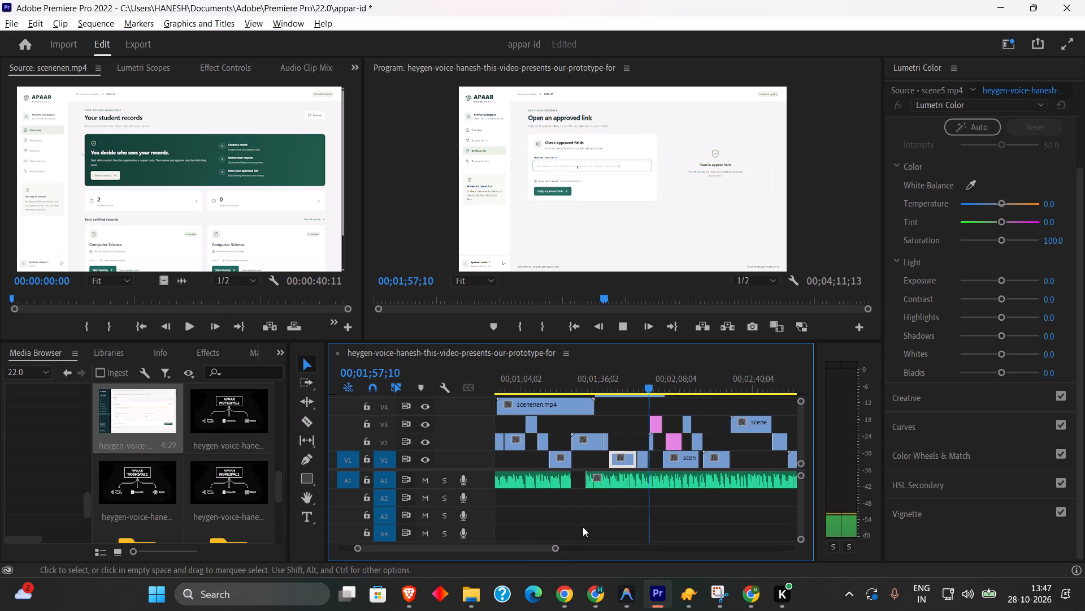
{"action": "left_click_drag", "start_coordinate": [615, 341], "coordinate": [615, 336]}
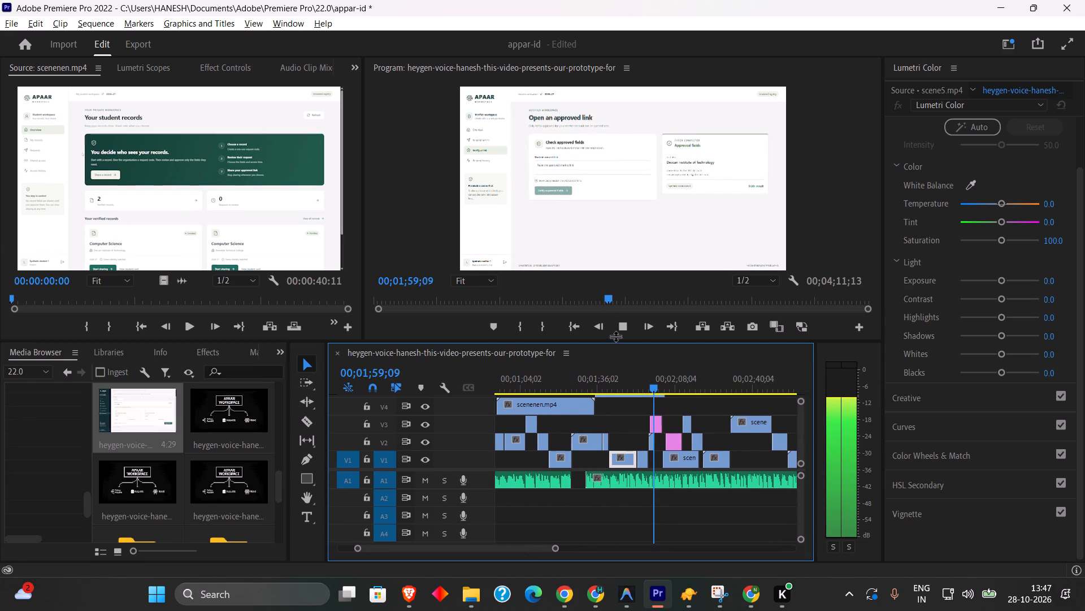
{"action": "left_click_drag", "start_coordinate": [615, 336], "coordinate": [618, 291]}
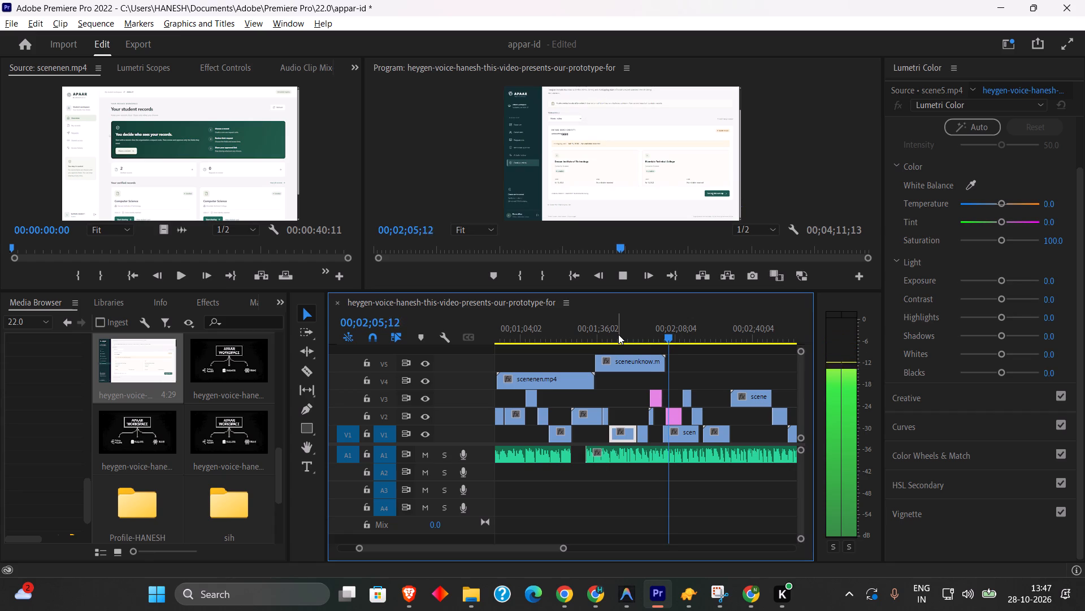
{"action": "left_click_drag", "start_coordinate": [618, 334], "coordinate": [558, 335]}
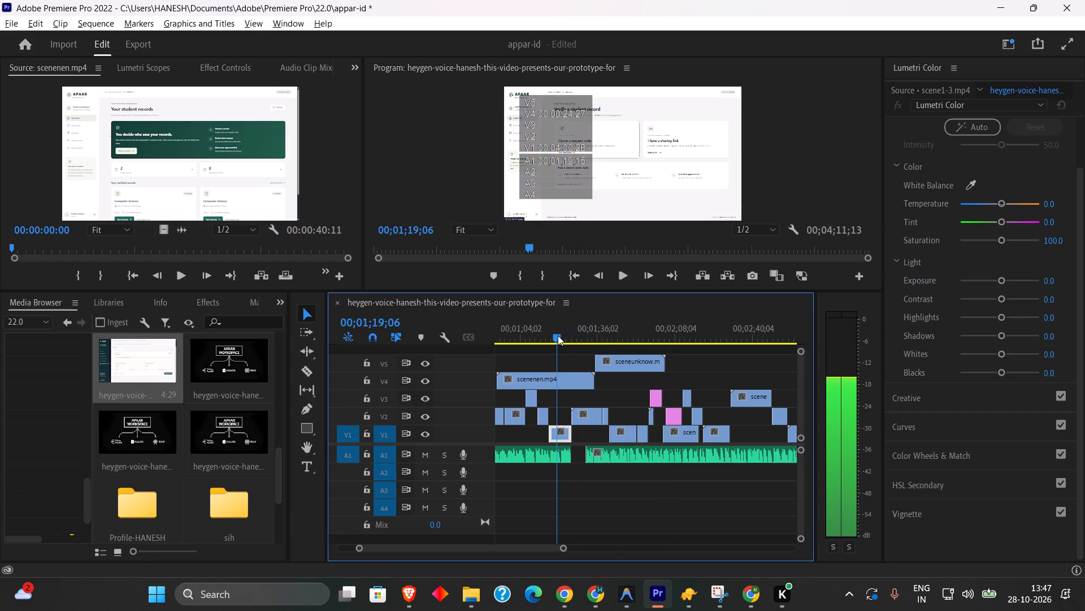
{"action": "left_click_drag", "start_coordinate": [558, 335], "coordinate": [689, 333]}
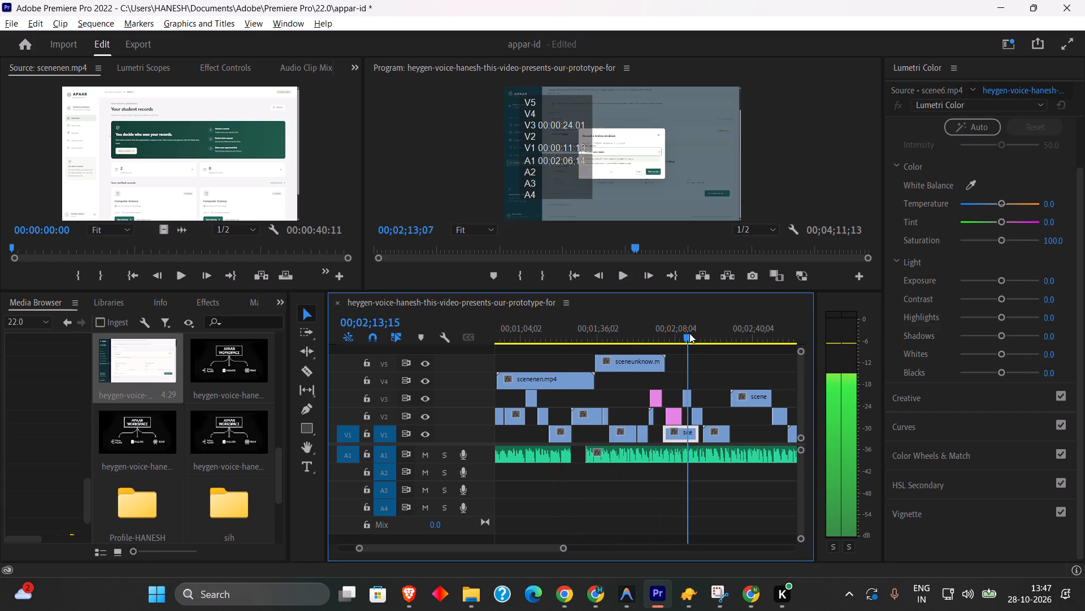
{"action": "left_click_drag", "start_coordinate": [689, 333], "coordinate": [691, 333]}
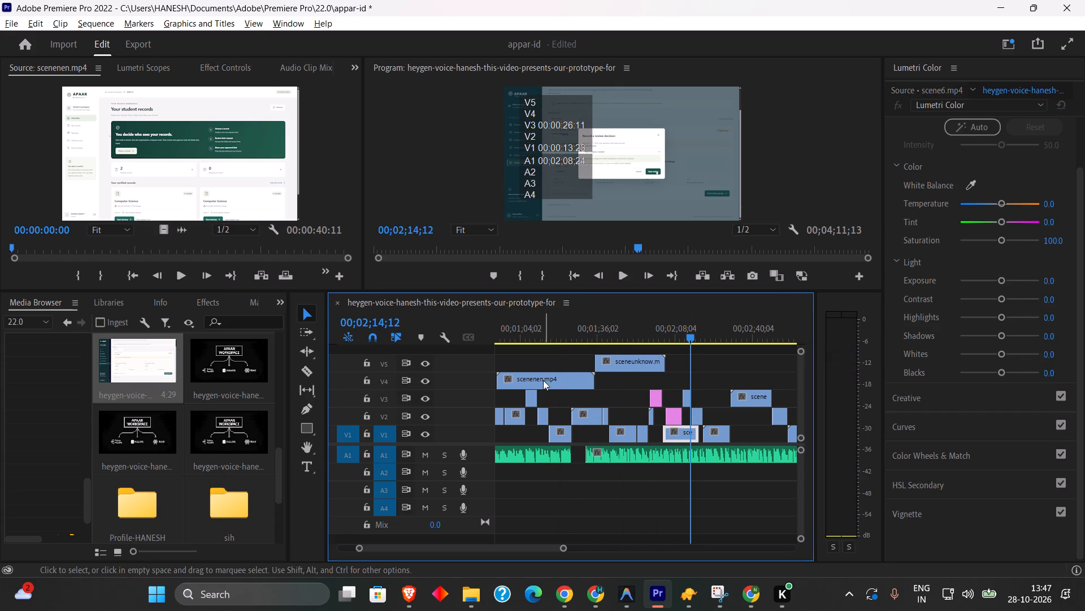
Shift the scenenen.mp4 and sceneunknow.mp4 clips together about 43;18 earlier, keeping them on tracks V4 and V5.
{"action": "left_click_drag", "start_coordinate": [535, 356], "coordinate": [653, 378]}
{"action": "left_click_drag", "start_coordinate": [554, 381], "coordinate": [448, 380]}
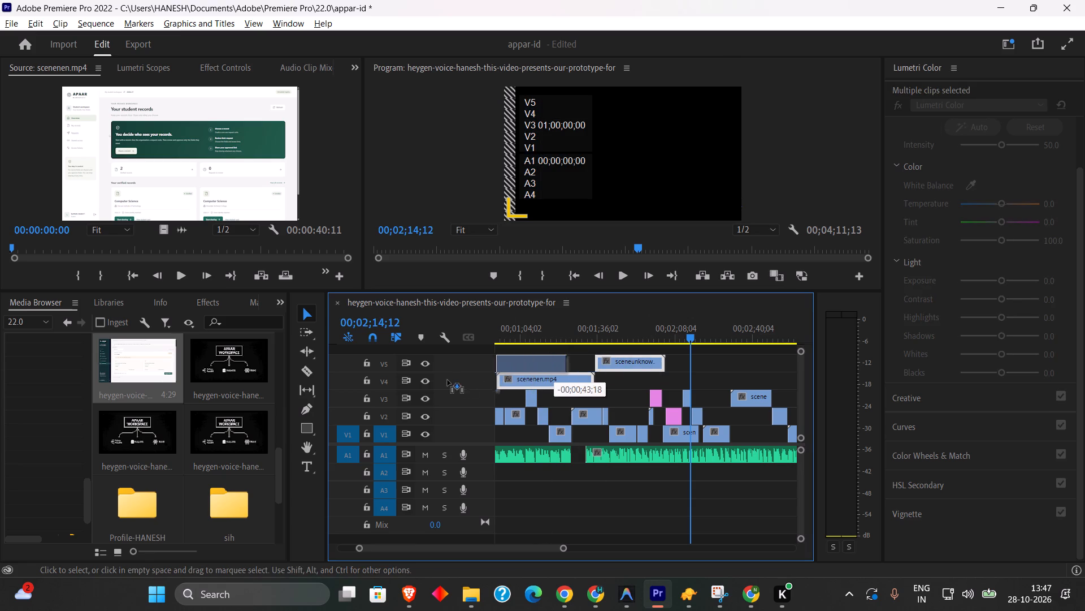
{"action": "left_click_drag", "start_coordinate": [448, 380], "coordinate": [447, 380]}
Play through the existing edit from about 00;01;19 to 00;02;44 to find where the student card and record sharing narration falls.
{"action": "left_click", "coordinate": [556, 326]}
{"action": "key", "text": "space"}
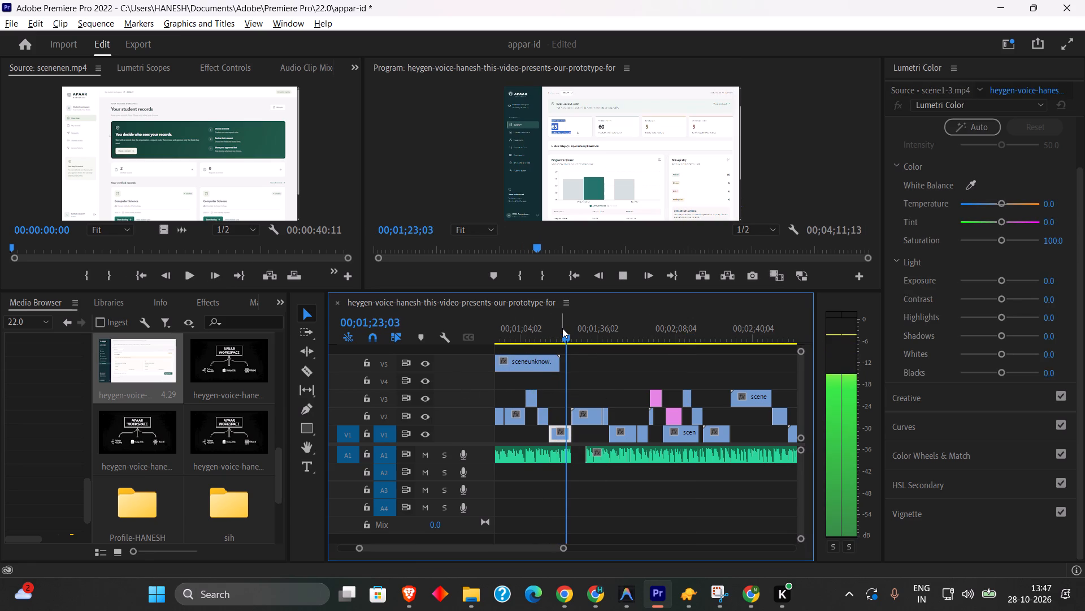
{"action": "left_click", "coordinate": [605, 337]}
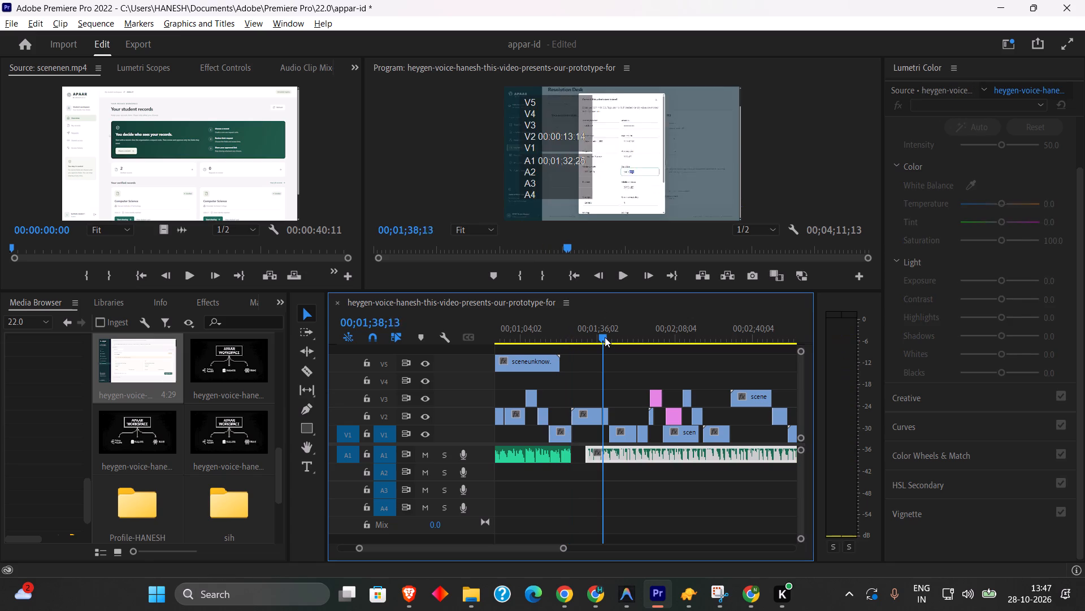
{"action": "key", "text": "space"}
{"action": "left_click", "coordinate": [623, 341]}
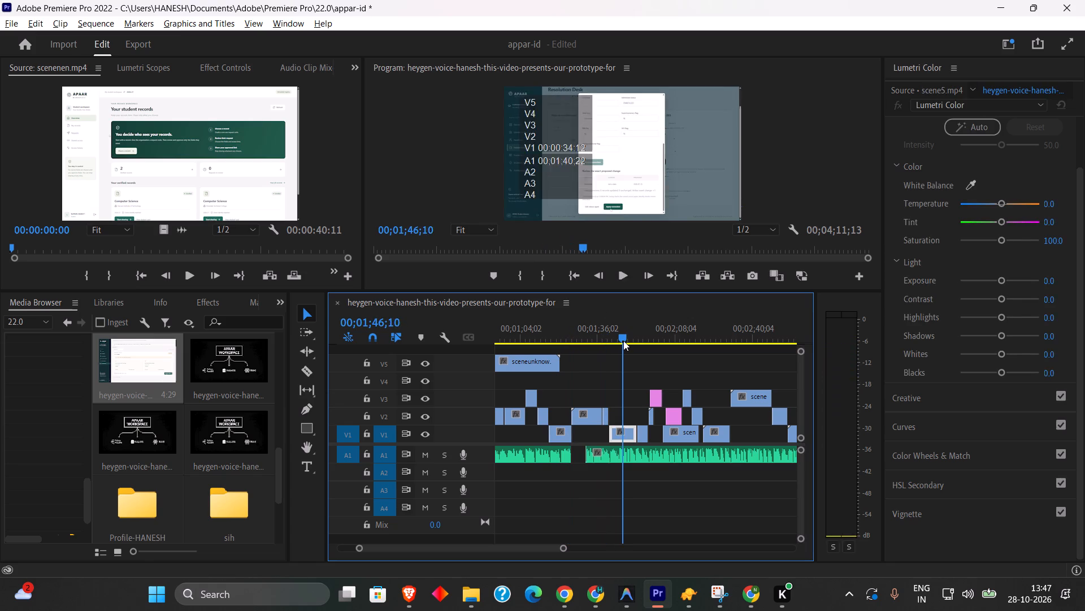
{"action": "key", "text": "space"}
{"action": "left_click", "coordinate": [634, 341]}
{"action": "key", "text": "space"}
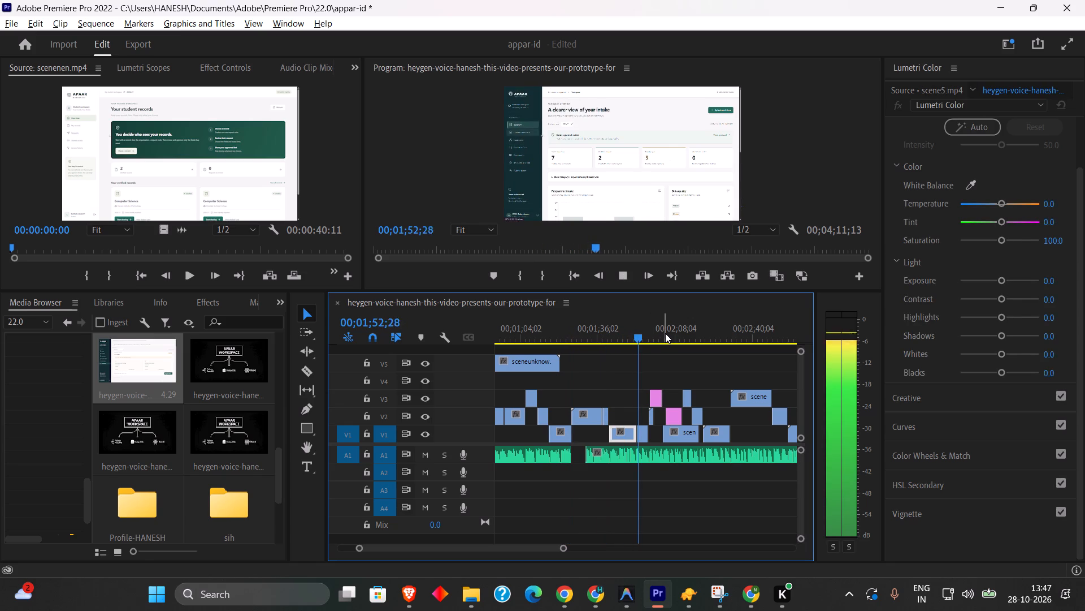
{"action": "left_click_drag", "start_coordinate": [667, 333], "coordinate": [681, 334]}
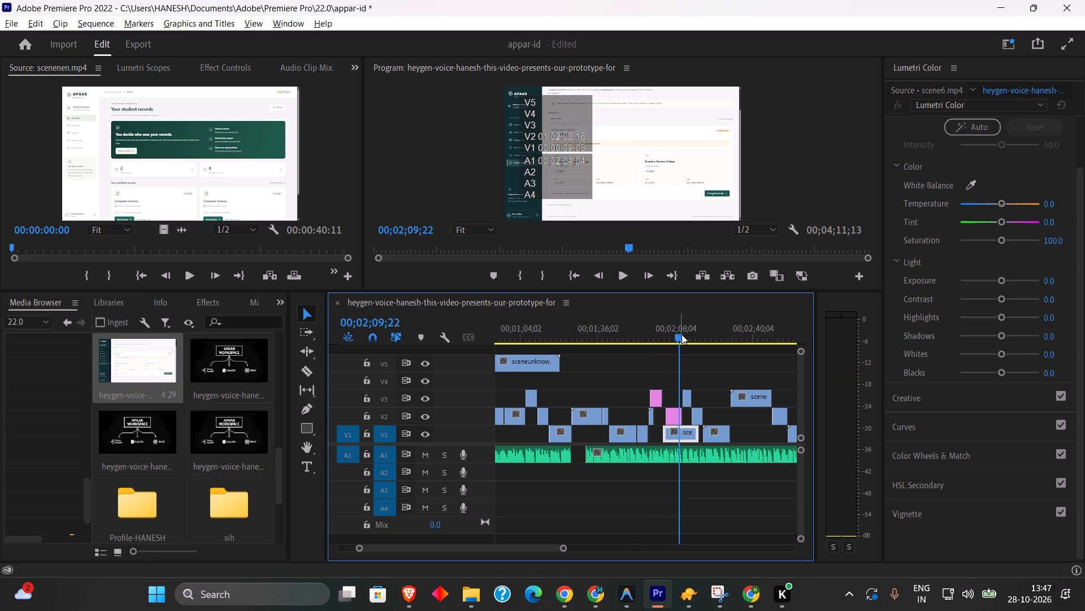
{"action": "key", "text": "space"}
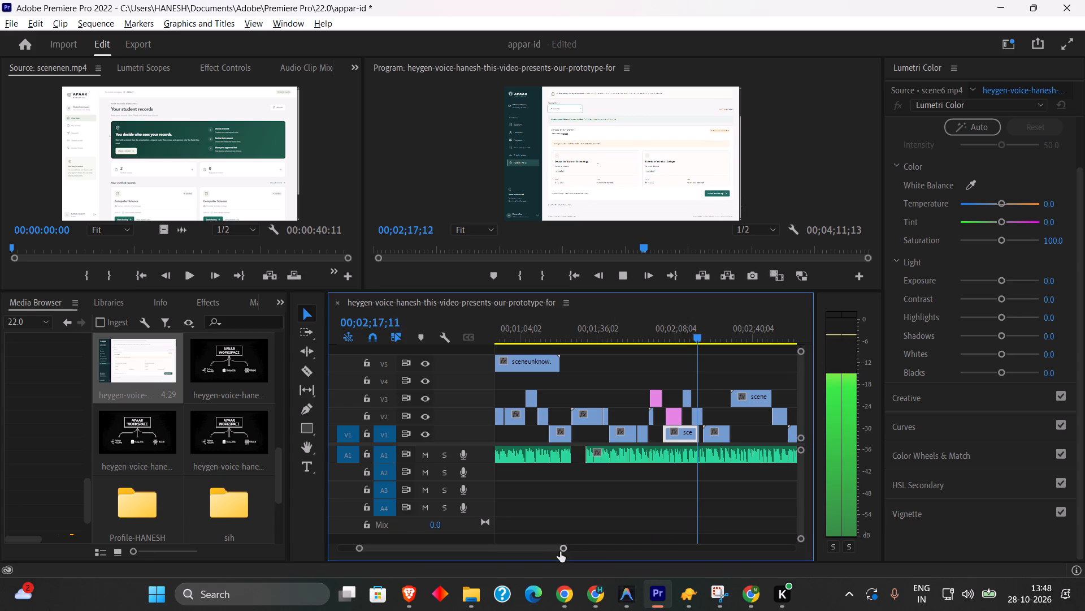
{"action": "left_click_drag", "start_coordinate": [564, 548], "coordinate": [550, 548]}
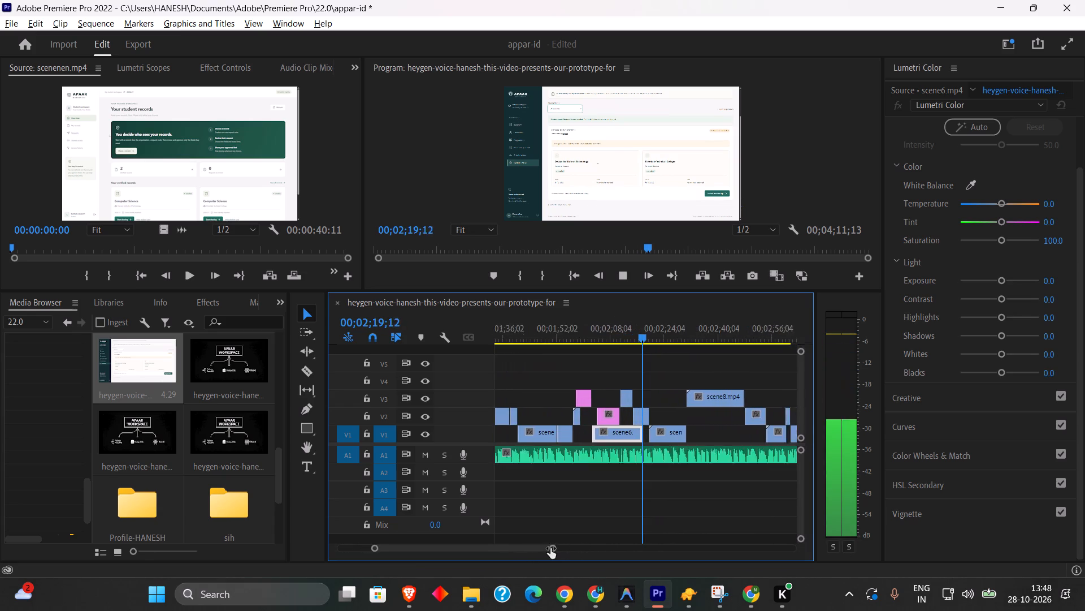
{"action": "left_click_drag", "start_coordinate": [550, 548], "coordinate": [620, 553]}
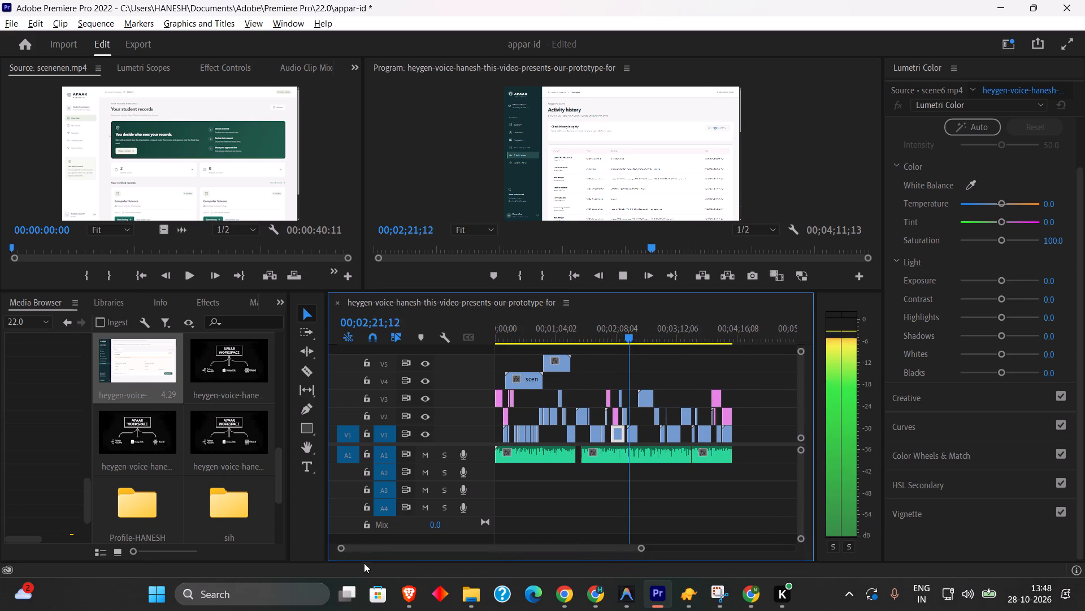
{"action": "left_click_drag", "start_coordinate": [343, 549], "coordinate": [416, 554]}
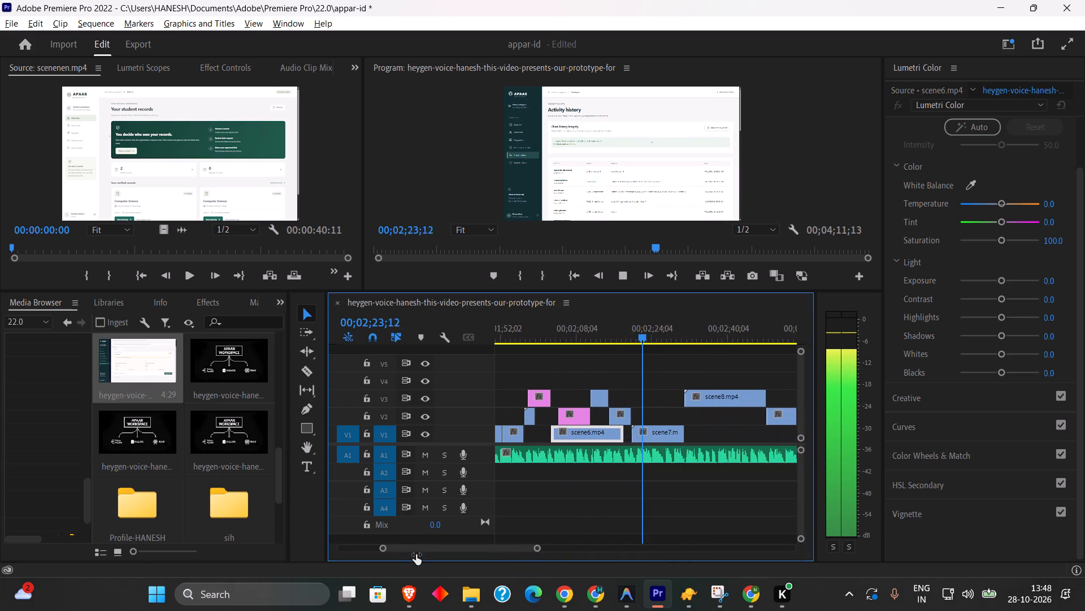
{"action": "left_click_drag", "start_coordinate": [416, 554], "coordinate": [390, 551]}
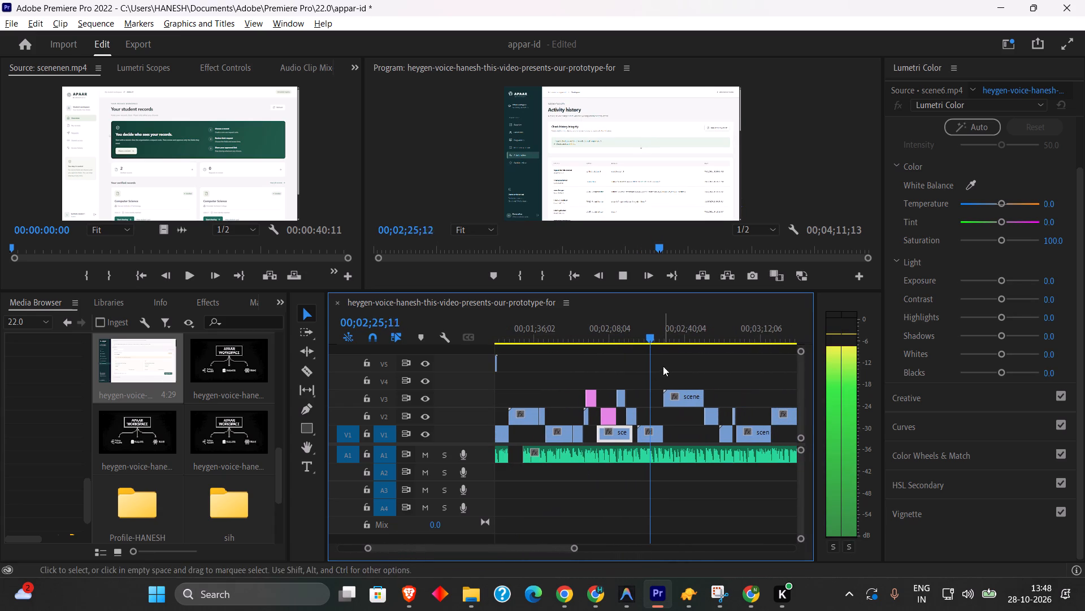
{"action": "left_click_drag", "start_coordinate": [652, 335], "coordinate": [660, 338]}
{"action": "key", "text": "space"}
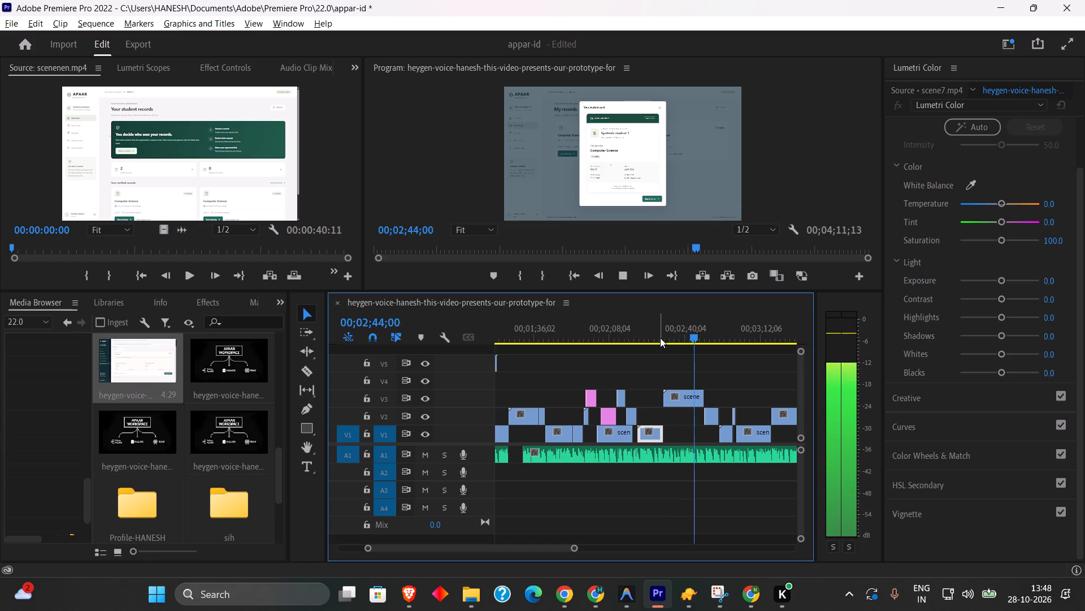
{"action": "key", "text": "space"}
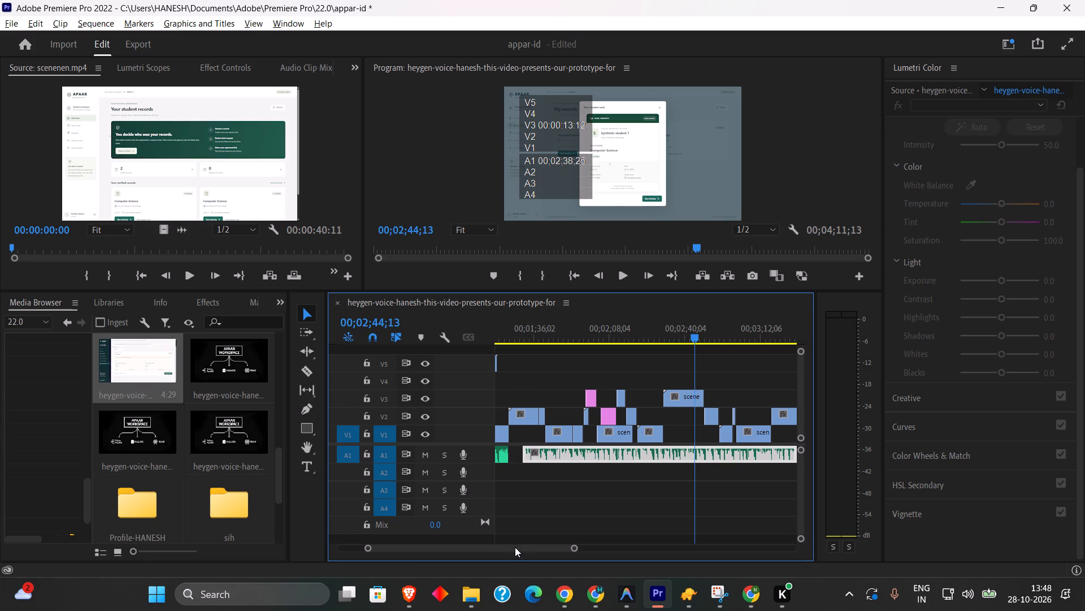
Add a marker to the narration audio clip at 00;02;44;05, over the student card scene, and replay that spot.
{"action": "left_click", "coordinate": [696, 339]}
{"action": "right_click", "coordinate": [696, 338]}
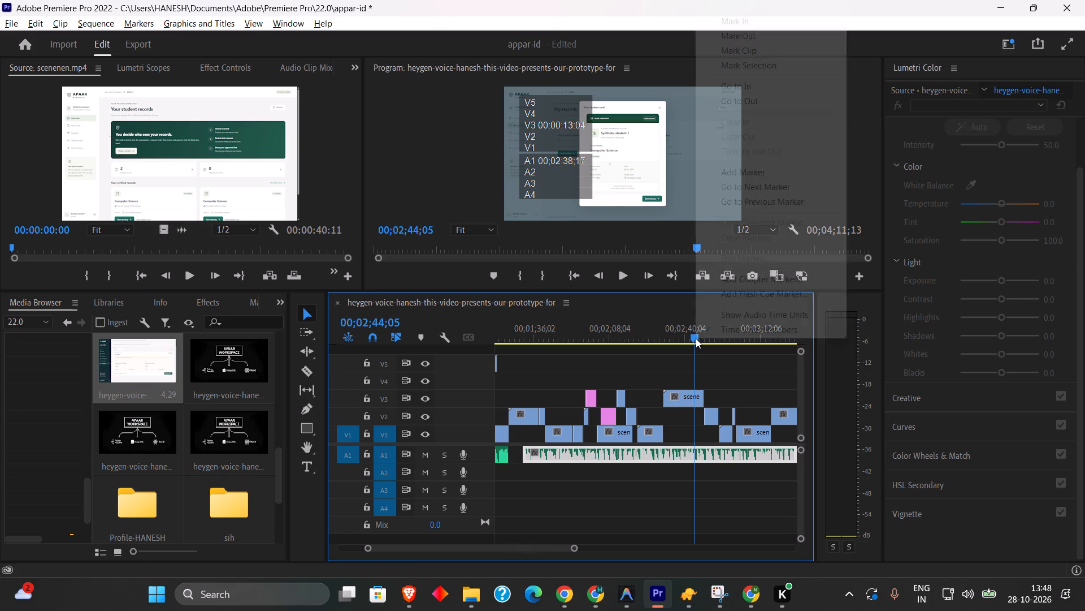
{"action": "triple_click", "coordinate": [696, 338]}
{"action": "left_click", "coordinate": [696, 338]}
{"action": "key", "text": "m"}
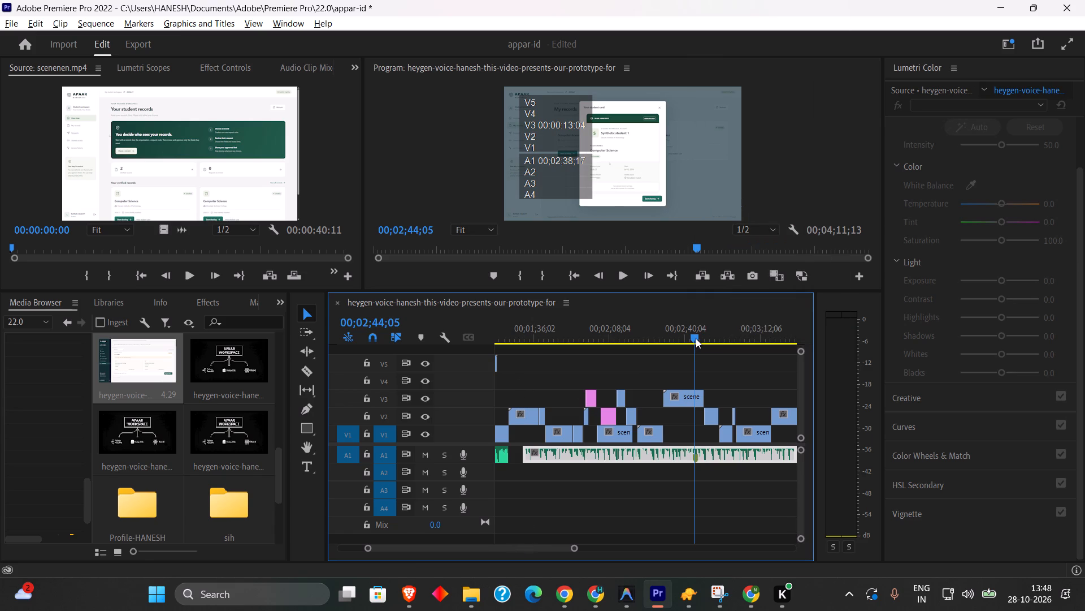
{"action": "double_click", "coordinate": [696, 338]}
{"action": "left_click", "coordinate": [694, 334]}
{"action": "left_click", "coordinate": [697, 245]}
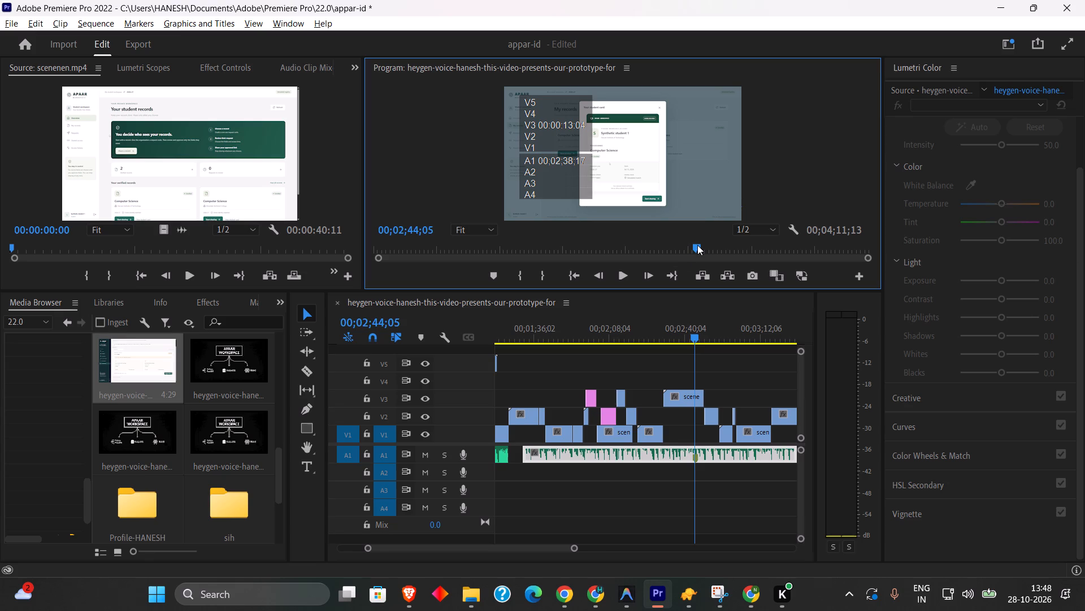
{"action": "left_click", "coordinate": [692, 339]}
{"action": "key", "text": "space"}
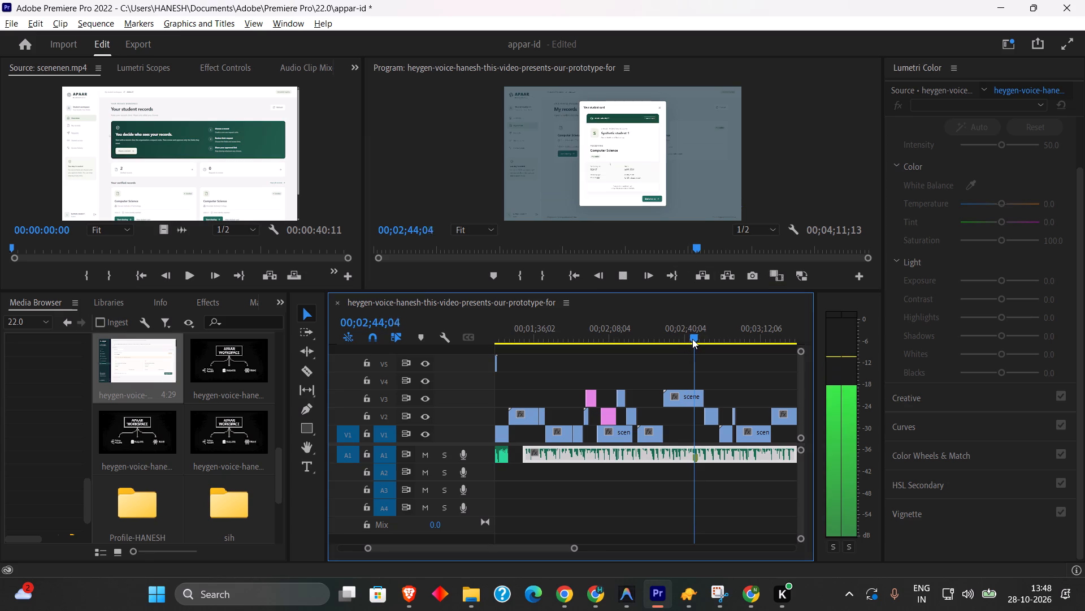
{"action": "key", "text": "space"}
{"action": "double_click", "coordinate": [831, 229]}
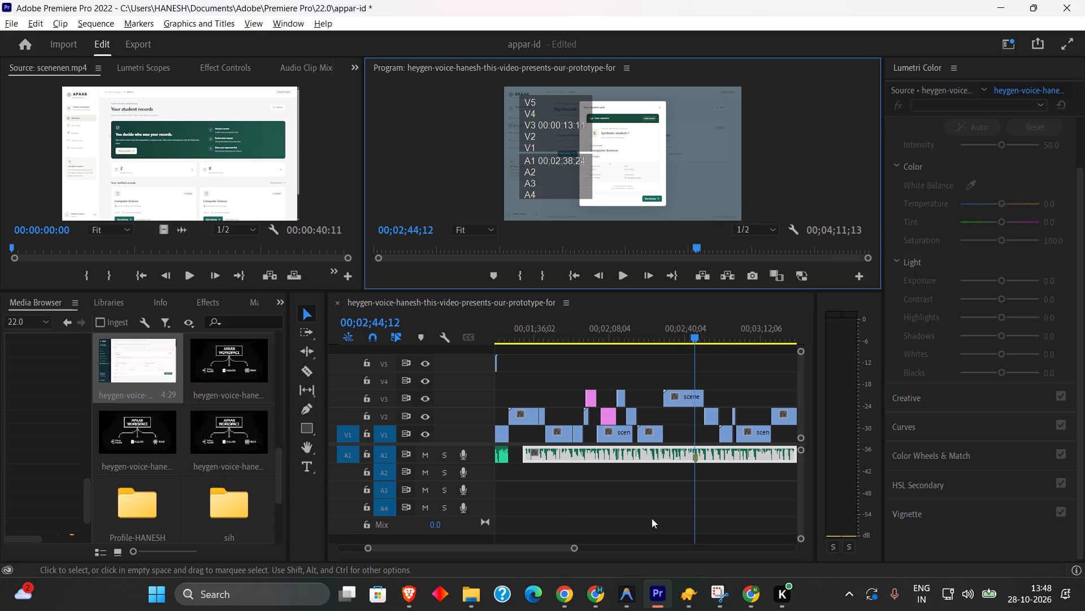
Shift scenenen.mp4 and sceneunknow.mp4 later together so scenenen.mp4 starts at the 00;02;44;05 marker, placing them on tracks V5 and V6.
{"action": "left_click_drag", "start_coordinate": [548, 549], "coordinate": [533, 547]}
{"action": "left_click_drag", "start_coordinate": [508, 356], "coordinate": [593, 380]}
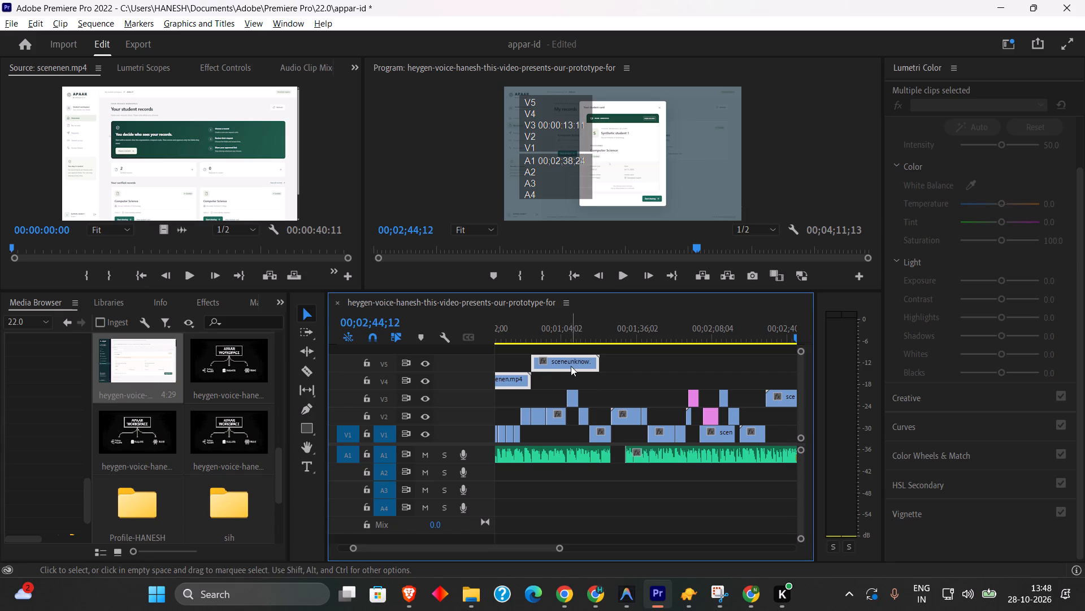
{"action": "left_click_drag", "start_coordinate": [570, 365], "coordinate": [808, 357]}
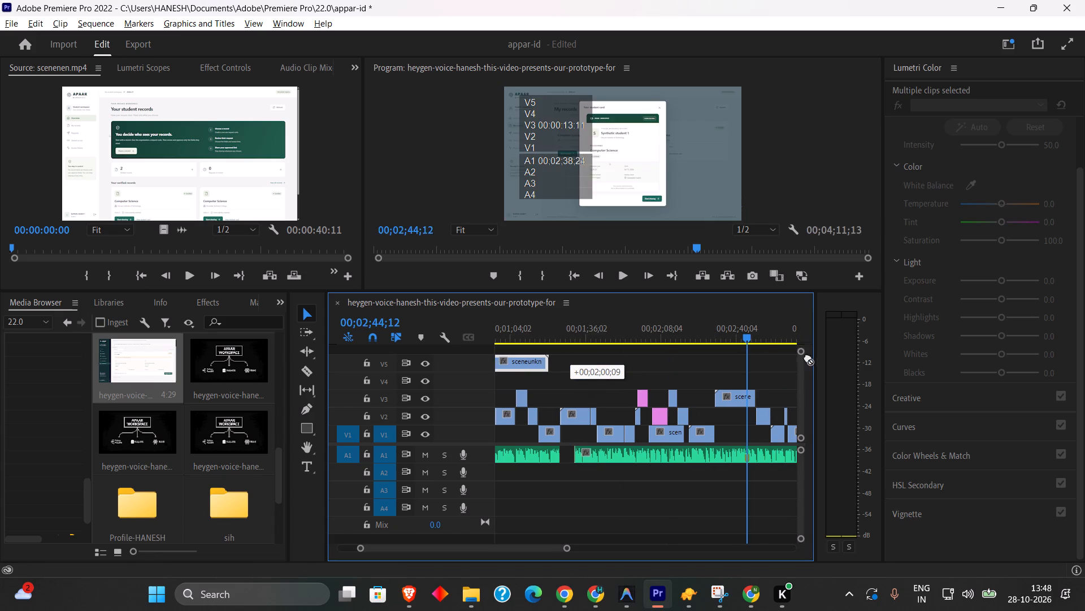
{"action": "left_click_drag", "start_coordinate": [808, 357], "coordinate": [792, 362]}
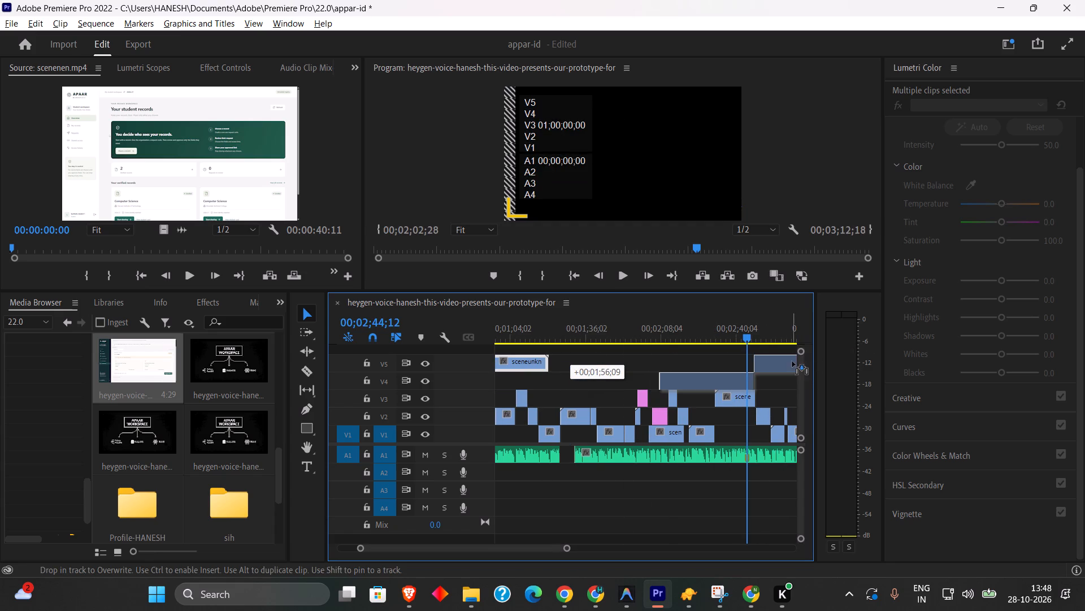
{"action": "left_click_drag", "start_coordinate": [792, 362], "coordinate": [790, 354]}
{"action": "left_click_drag", "start_coordinate": [698, 365], "coordinate": [713, 364]}
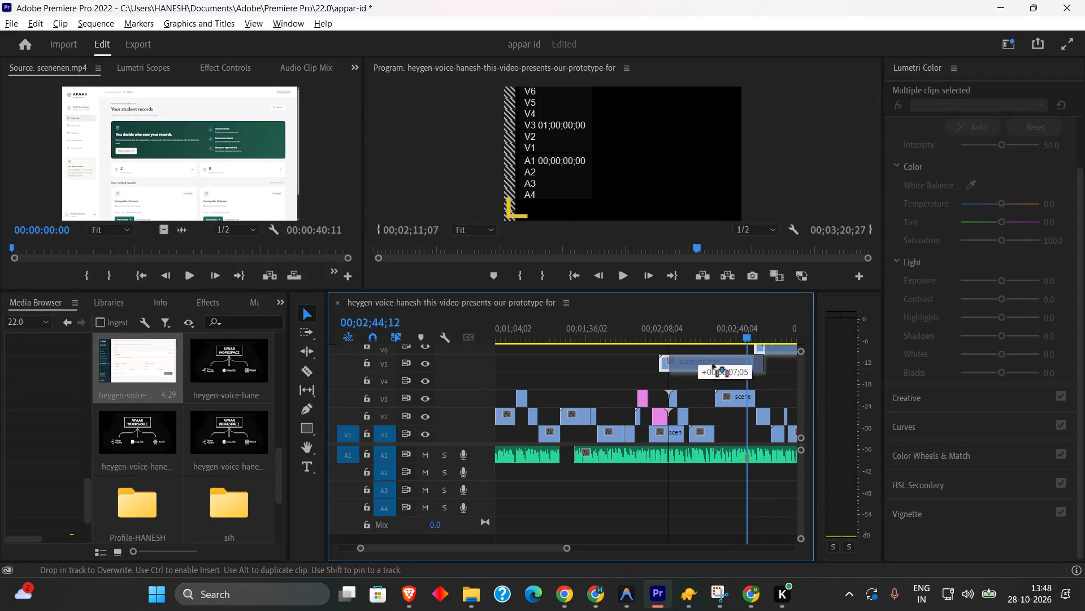
{"action": "left_click_drag", "start_coordinate": [713, 364], "coordinate": [783, 356]}
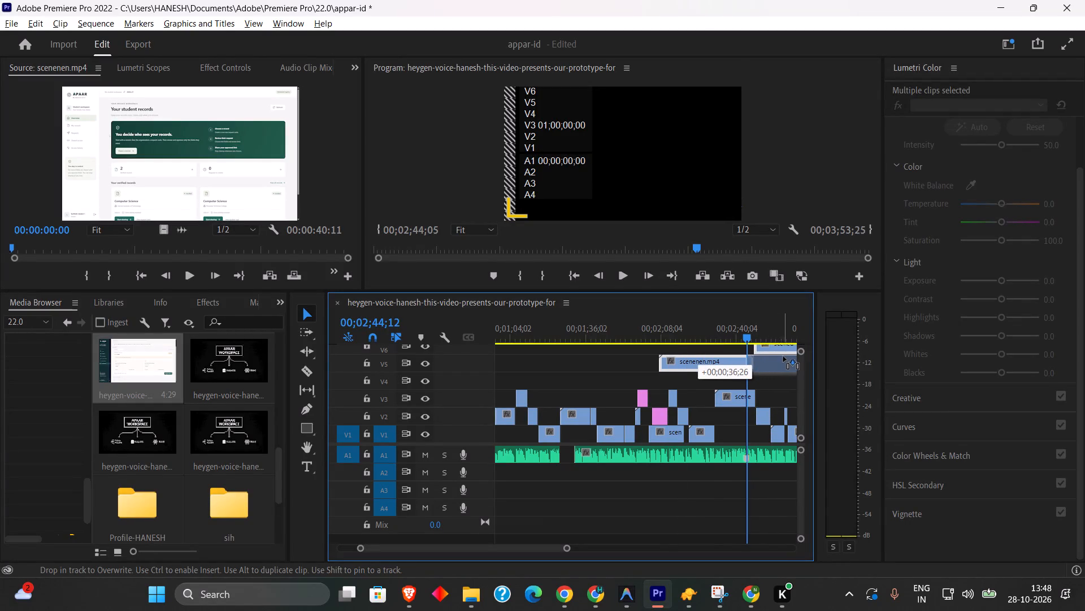
{"action": "left_click_drag", "start_coordinate": [783, 356], "coordinate": [783, 356]}
{"action": "left_click_drag", "start_coordinate": [500, 545], "coordinate": [527, 546]}
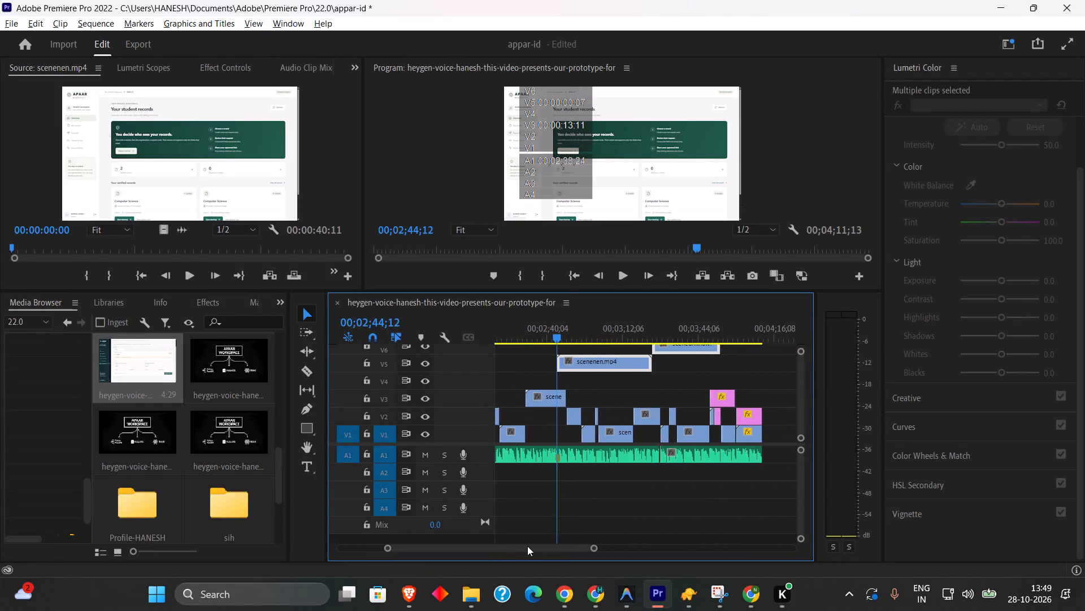
{"action": "left_click_drag", "start_coordinate": [527, 546], "coordinate": [527, 543]}
Replay the student card scene from 00;02;39;06 and trim the start of scenenen.mp4 on V5 to 00;02;53;00.
{"action": "left_click", "coordinate": [543, 335]}
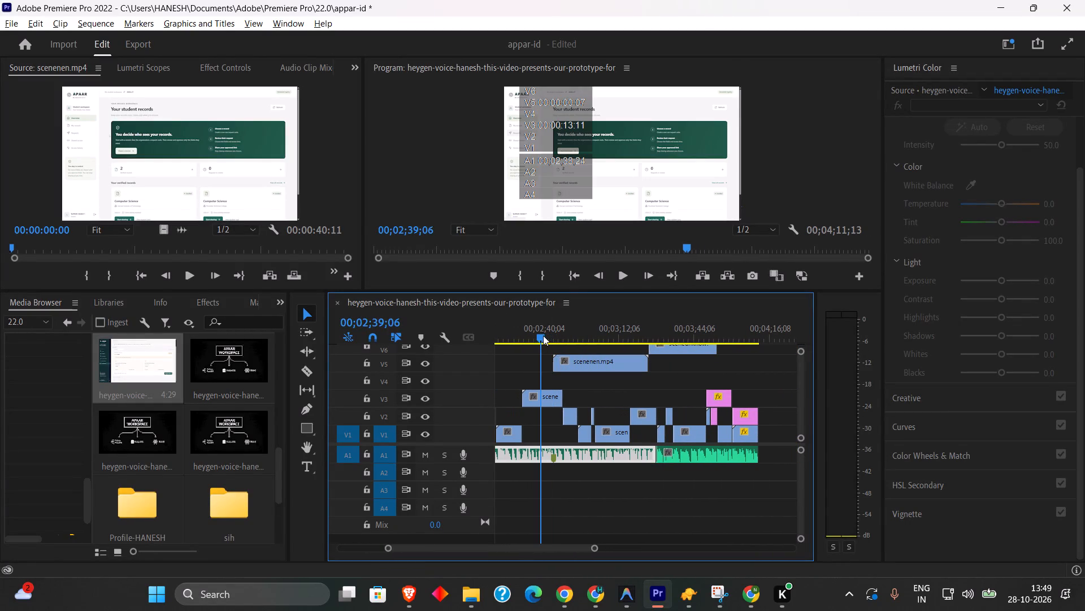
{"action": "key", "text": "space"}
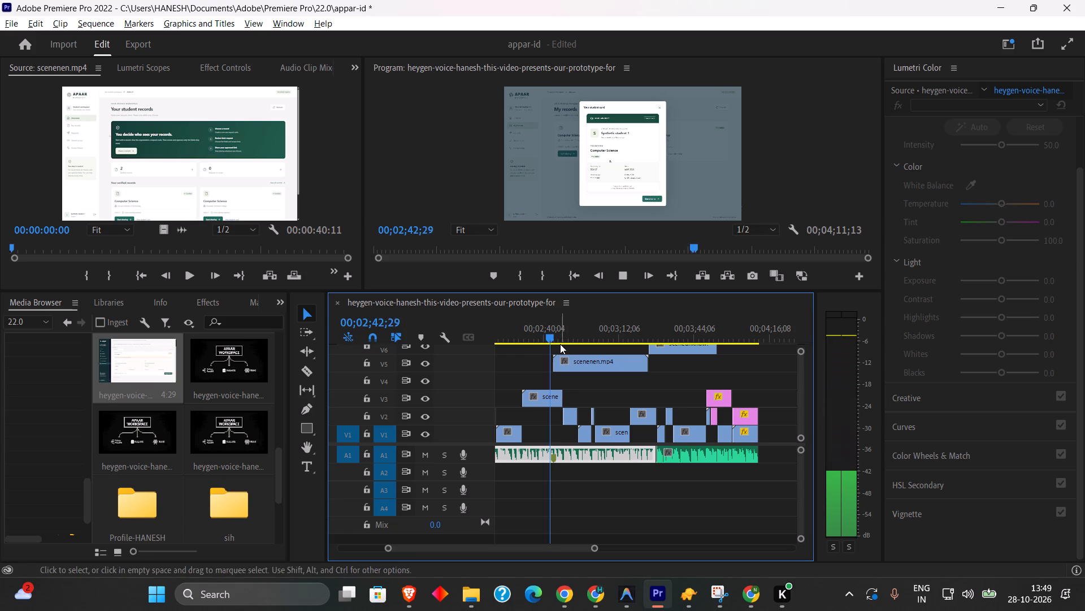
{"action": "left_click_drag", "start_coordinate": [560, 339], "coordinate": [581, 341]}
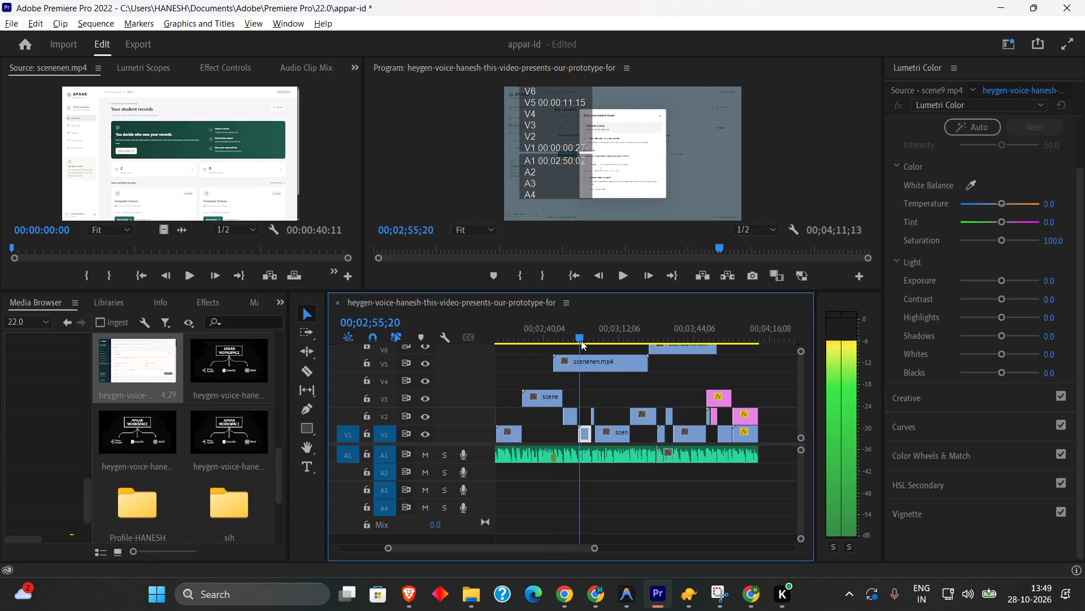
{"action": "left_click_drag", "start_coordinate": [581, 341], "coordinate": [575, 341]}
{"action": "left_click_drag", "start_coordinate": [554, 367], "coordinate": [574, 369]}
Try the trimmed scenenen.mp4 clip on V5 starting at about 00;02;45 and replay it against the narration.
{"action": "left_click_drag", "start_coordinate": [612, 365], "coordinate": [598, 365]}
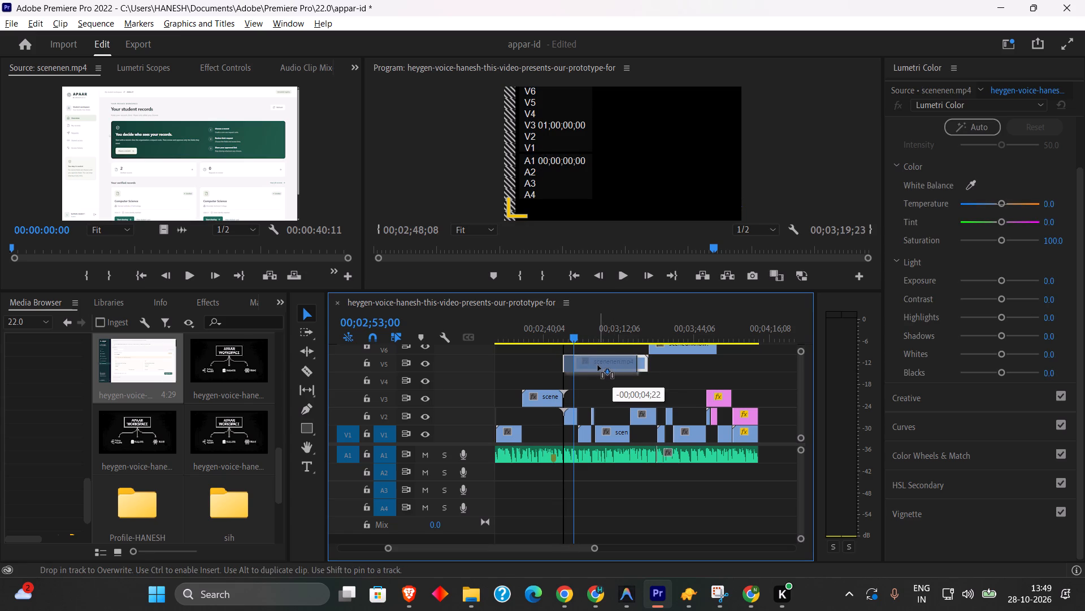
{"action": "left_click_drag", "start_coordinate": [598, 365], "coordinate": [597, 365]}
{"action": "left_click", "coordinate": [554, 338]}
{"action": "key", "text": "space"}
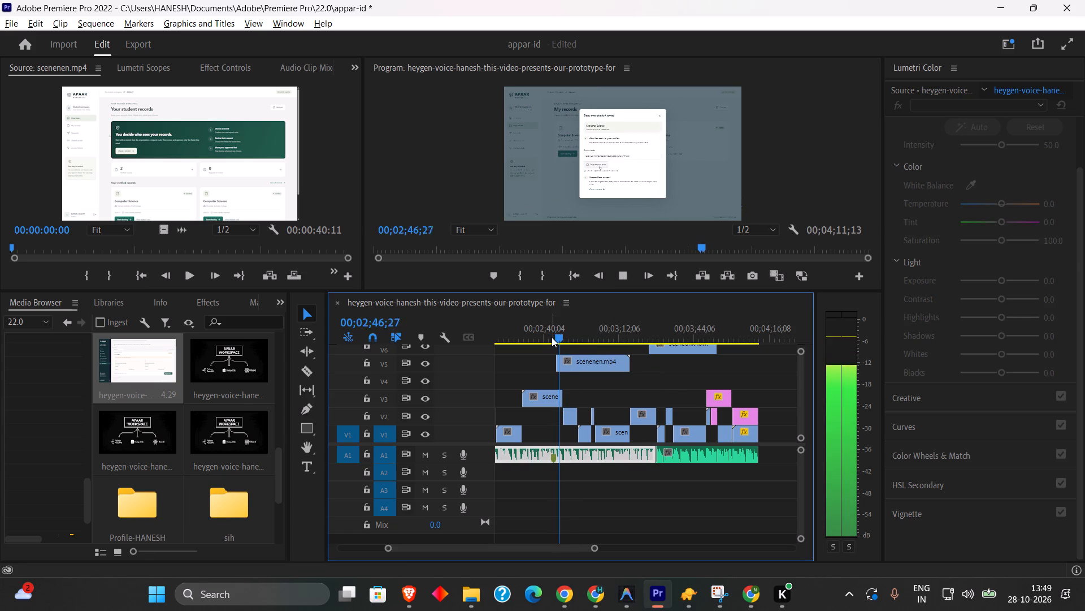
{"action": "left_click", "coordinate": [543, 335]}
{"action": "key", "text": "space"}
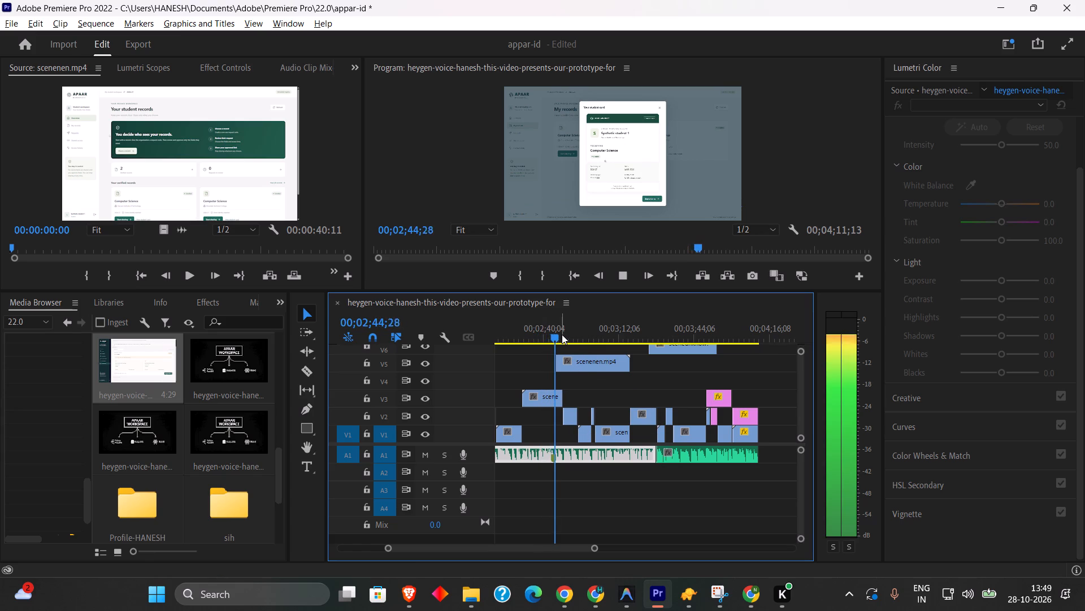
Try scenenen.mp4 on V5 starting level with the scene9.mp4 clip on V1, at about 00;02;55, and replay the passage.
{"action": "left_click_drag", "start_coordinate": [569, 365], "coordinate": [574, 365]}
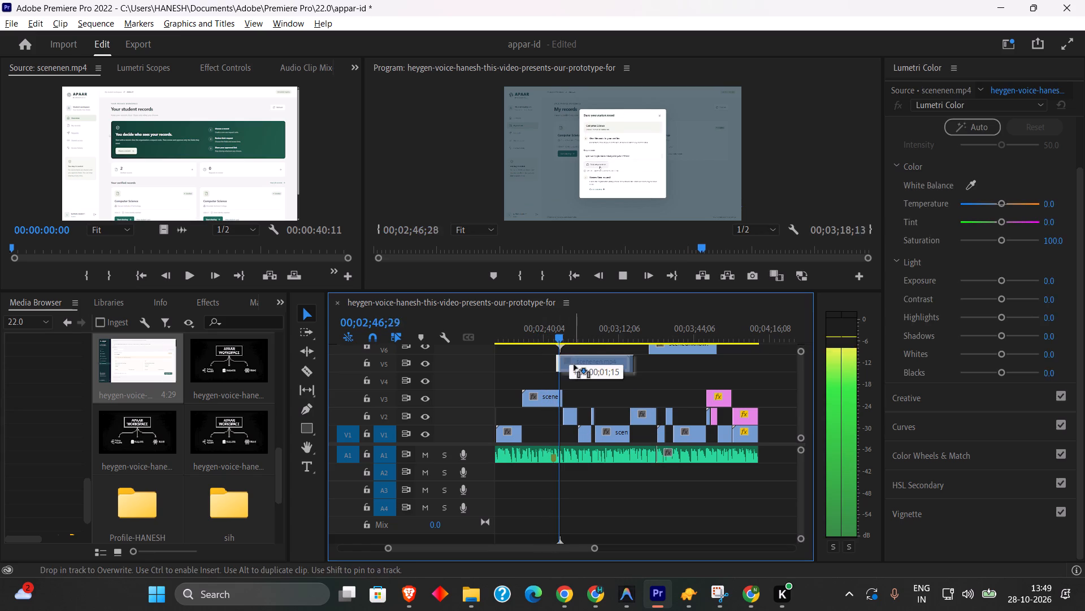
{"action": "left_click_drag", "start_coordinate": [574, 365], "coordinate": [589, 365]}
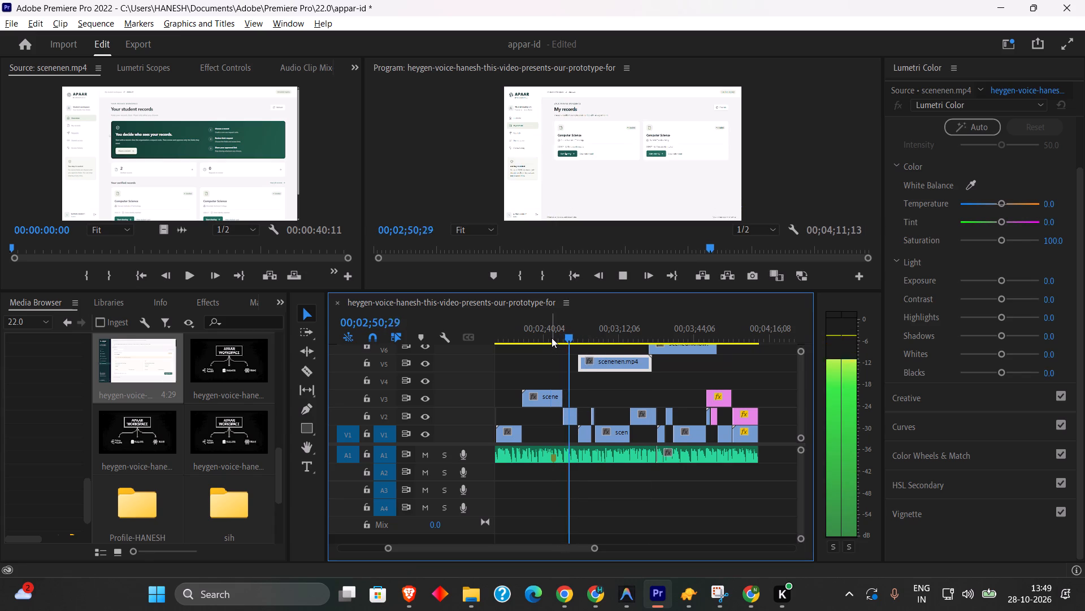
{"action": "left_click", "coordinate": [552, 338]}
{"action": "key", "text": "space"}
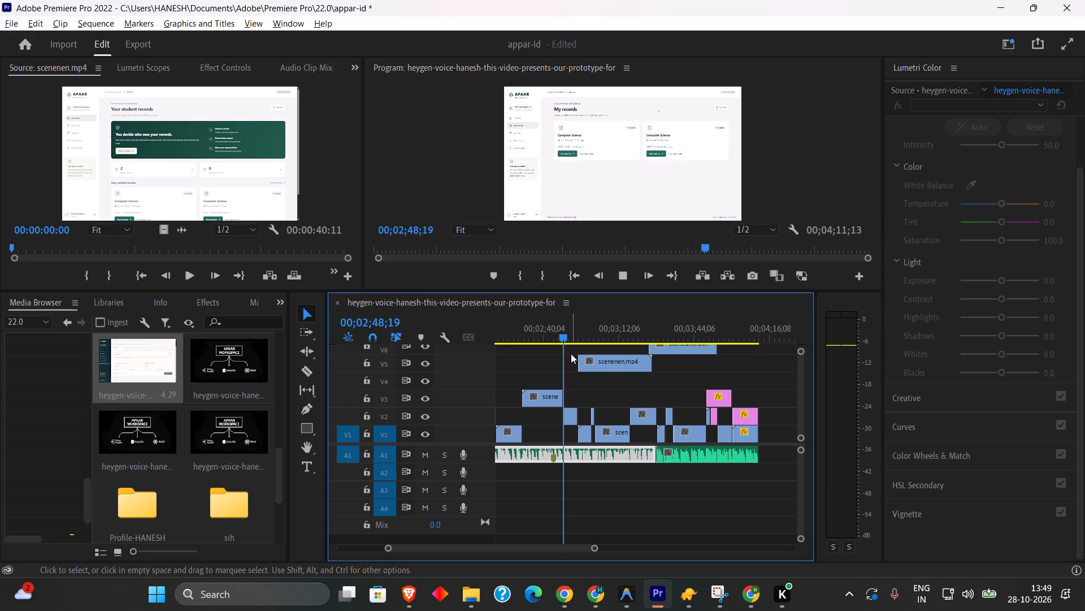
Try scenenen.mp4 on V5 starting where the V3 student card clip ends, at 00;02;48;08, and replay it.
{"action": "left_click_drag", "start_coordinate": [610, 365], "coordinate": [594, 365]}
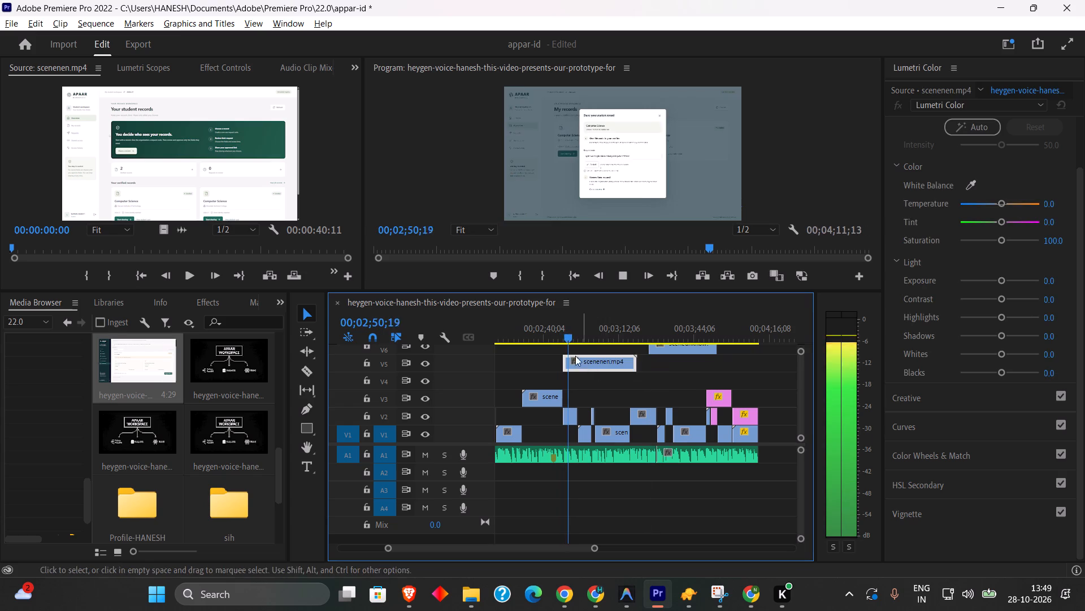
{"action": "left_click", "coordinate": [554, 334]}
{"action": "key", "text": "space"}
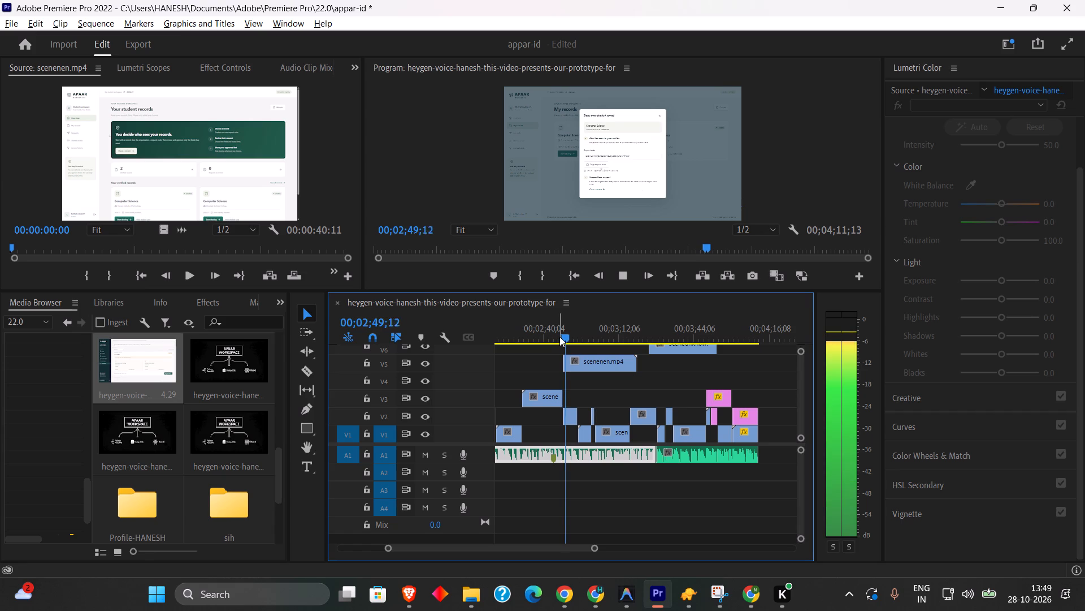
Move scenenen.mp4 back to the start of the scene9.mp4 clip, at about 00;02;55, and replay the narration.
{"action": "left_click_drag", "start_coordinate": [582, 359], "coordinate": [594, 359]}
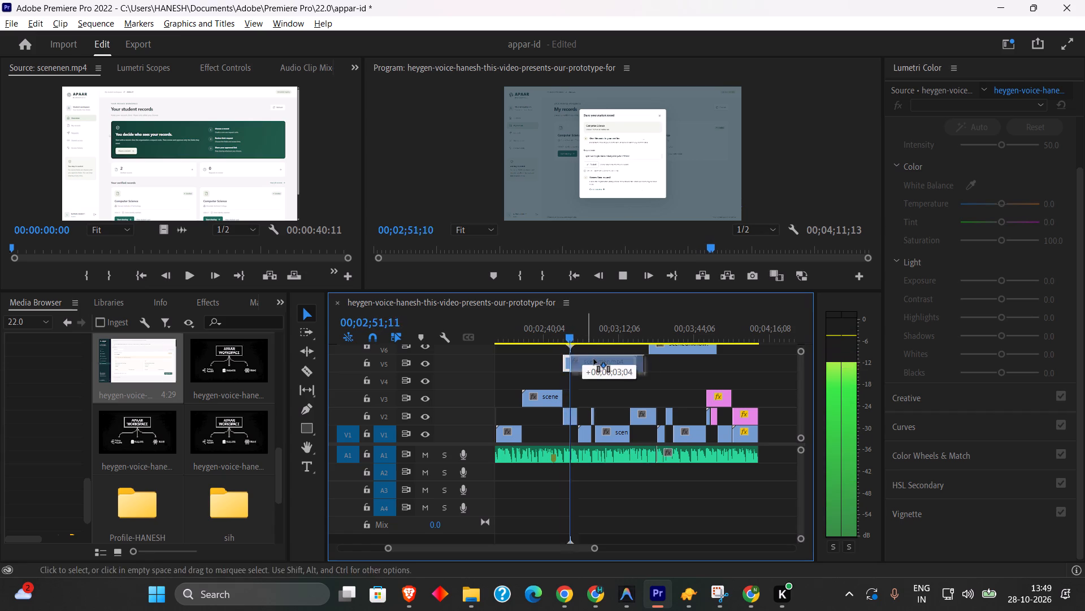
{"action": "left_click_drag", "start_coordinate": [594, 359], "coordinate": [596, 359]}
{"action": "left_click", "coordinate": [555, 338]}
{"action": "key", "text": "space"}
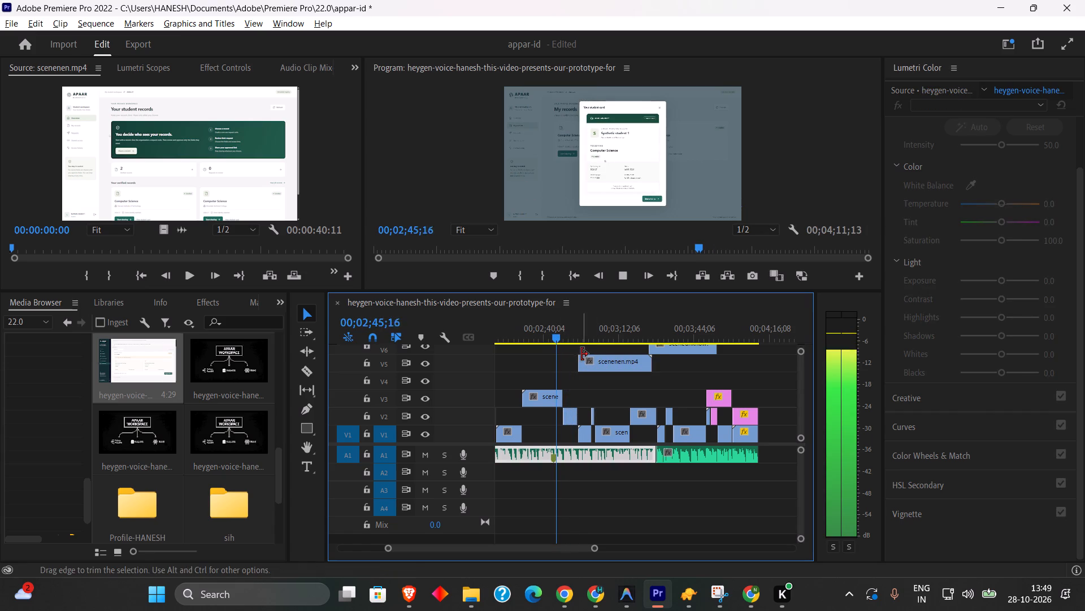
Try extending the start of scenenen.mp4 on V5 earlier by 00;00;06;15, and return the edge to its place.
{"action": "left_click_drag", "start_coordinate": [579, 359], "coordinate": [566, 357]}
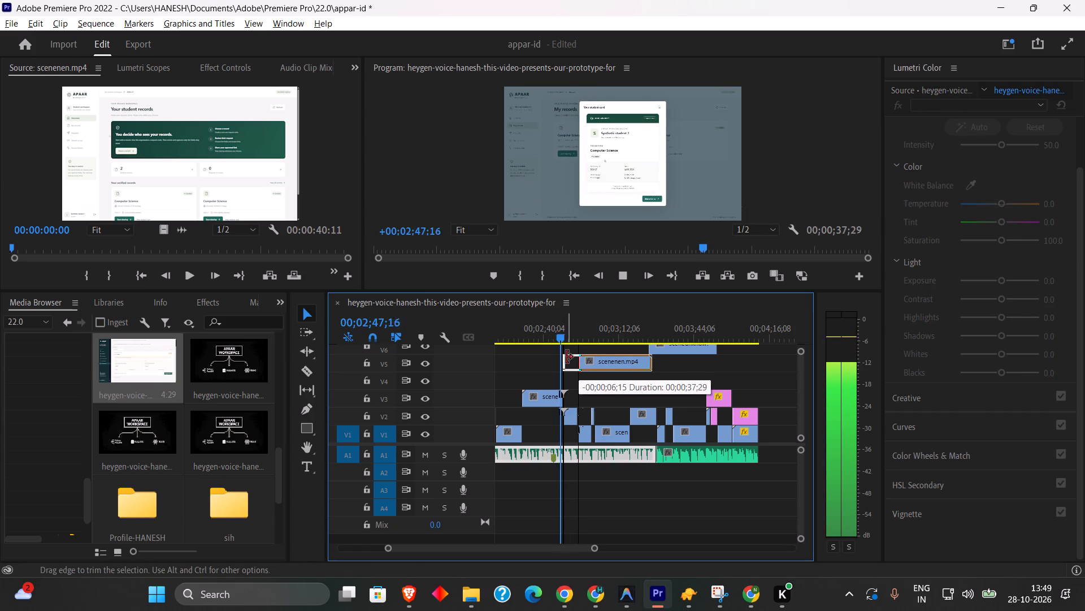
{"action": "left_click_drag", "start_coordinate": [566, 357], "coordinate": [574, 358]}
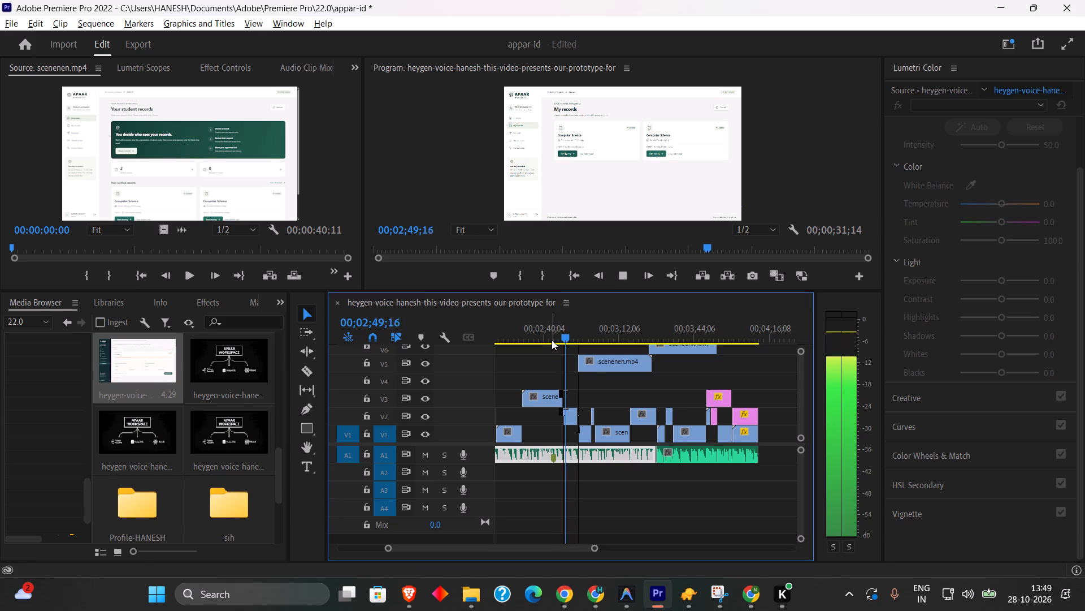
Move scenenen.mp4 on V5 earlier by 00;00;06;15 to start at 00;02;48;08 and replay the passage.
{"action": "left_click", "coordinate": [552, 340]}
{"action": "left_click_drag", "start_coordinate": [604, 362], "coordinate": [592, 360]}
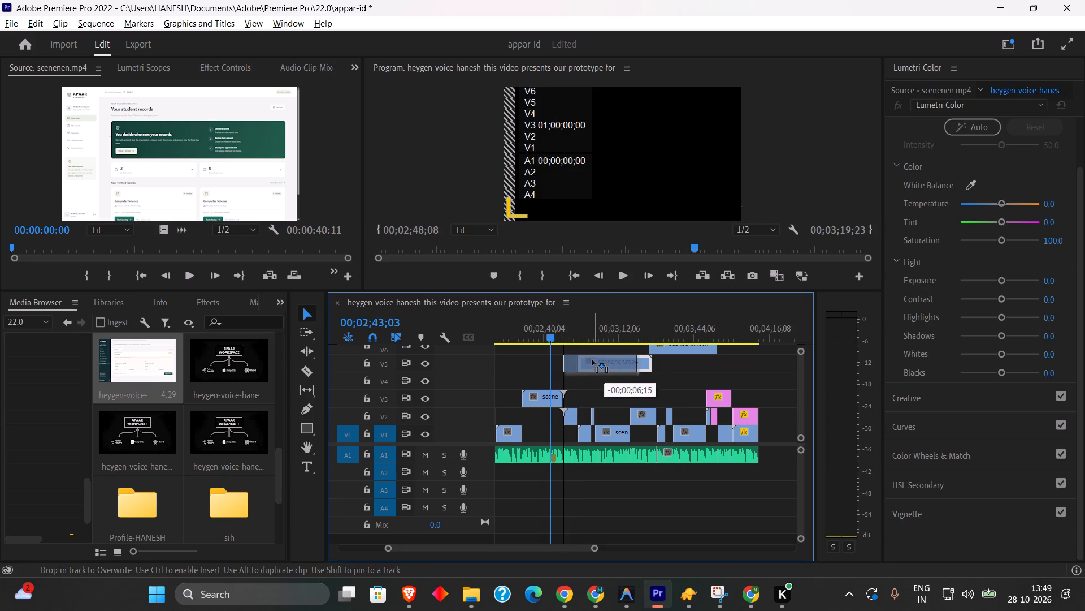
{"action": "left_click_drag", "start_coordinate": [592, 360], "coordinate": [591, 360]}
{"action": "left_click", "coordinate": [554, 335]}
{"action": "key", "text": "space"}
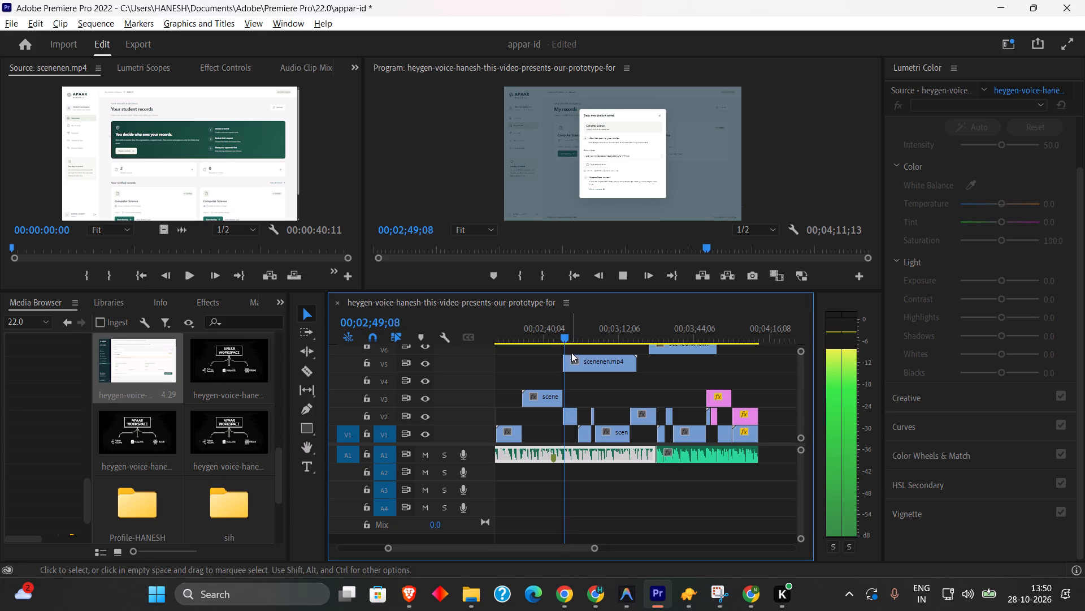
{"action": "key", "text": "space"}
Extend the start of scenenen.mp4 by 00;00;04;03, and slide the clip back to begin where the V3 clip ends.
{"action": "left_click_drag", "start_coordinate": [564, 360], "coordinate": [558, 360]}
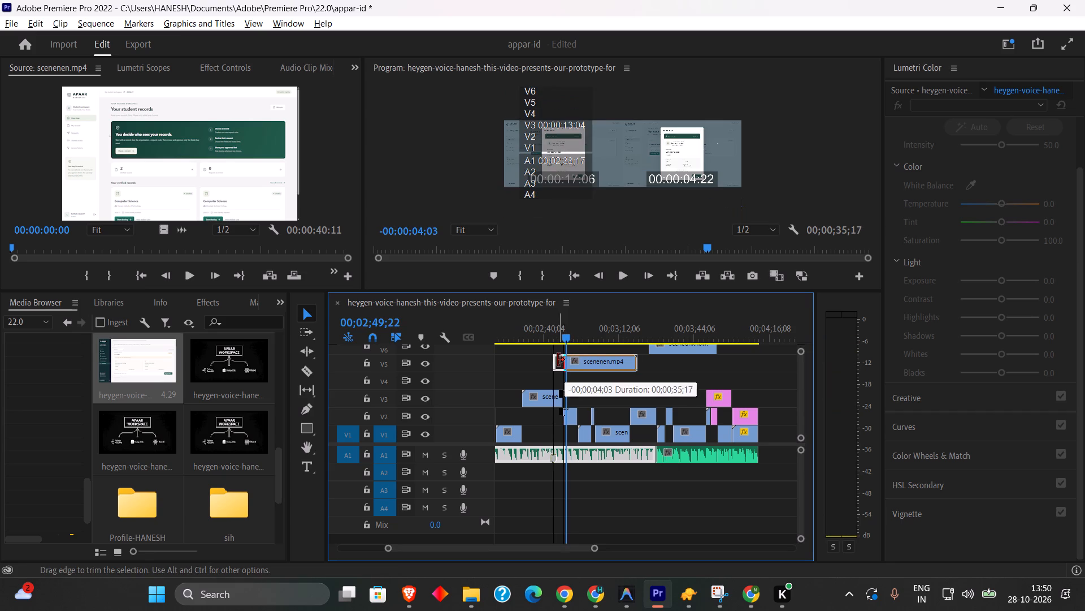
{"action": "left_click_drag", "start_coordinate": [558, 360], "coordinate": [556, 359]}
{"action": "left_click_drag", "start_coordinate": [570, 365], "coordinate": [577, 365]}
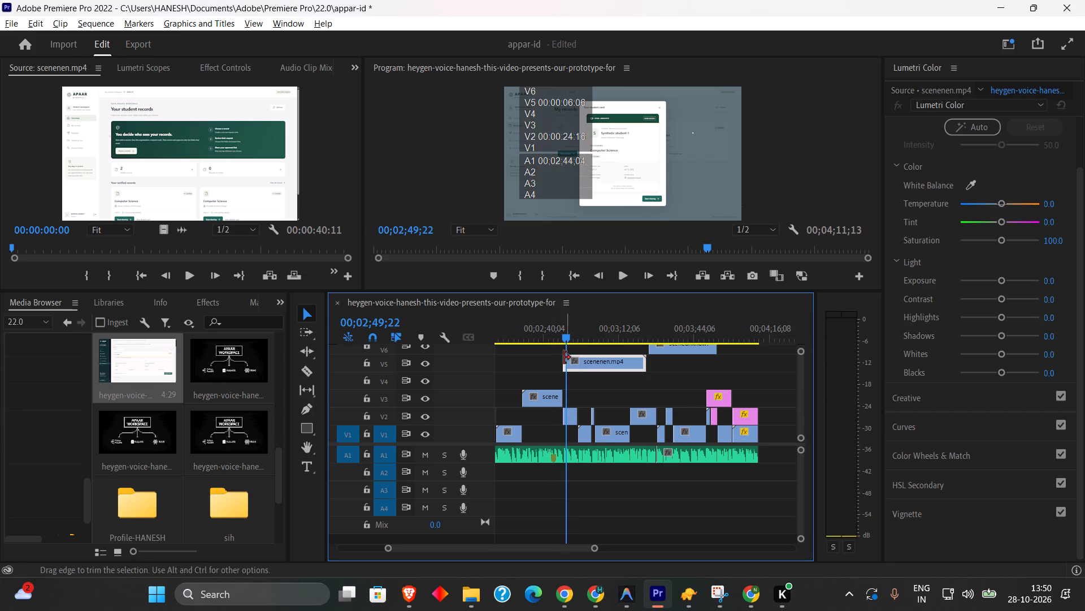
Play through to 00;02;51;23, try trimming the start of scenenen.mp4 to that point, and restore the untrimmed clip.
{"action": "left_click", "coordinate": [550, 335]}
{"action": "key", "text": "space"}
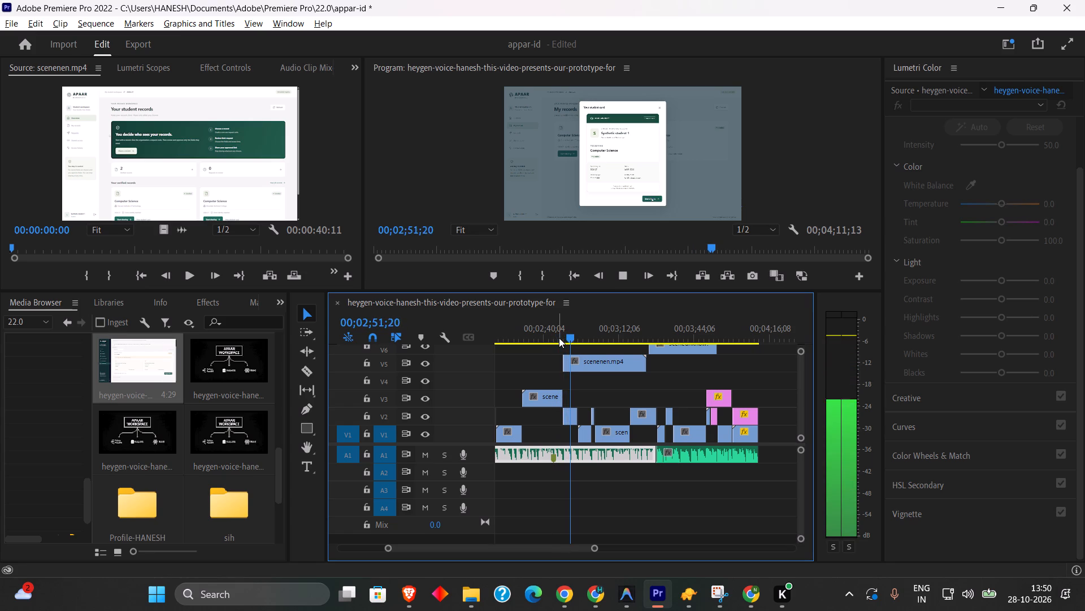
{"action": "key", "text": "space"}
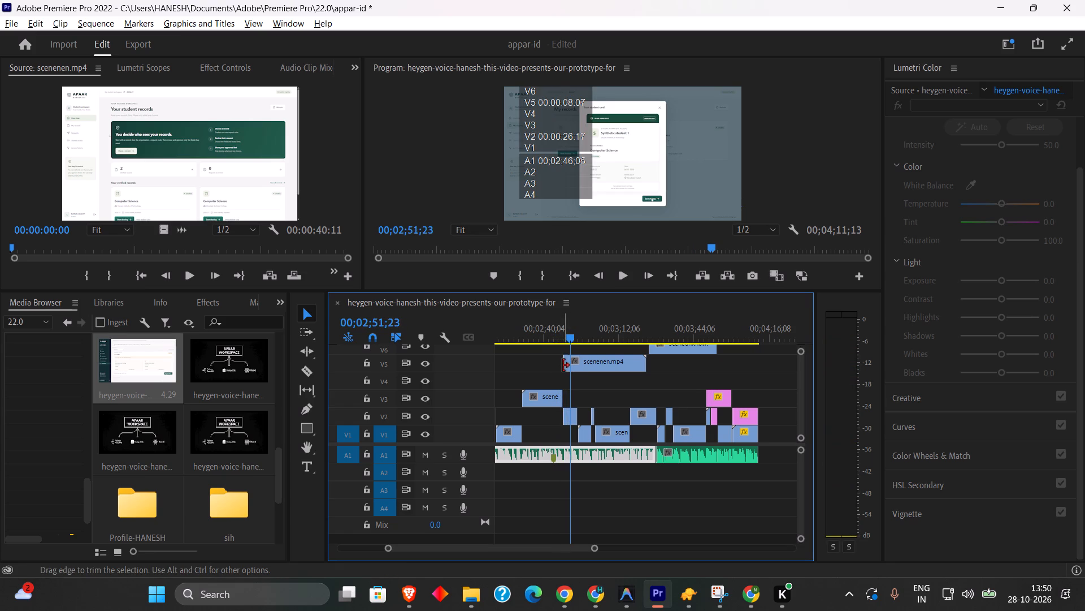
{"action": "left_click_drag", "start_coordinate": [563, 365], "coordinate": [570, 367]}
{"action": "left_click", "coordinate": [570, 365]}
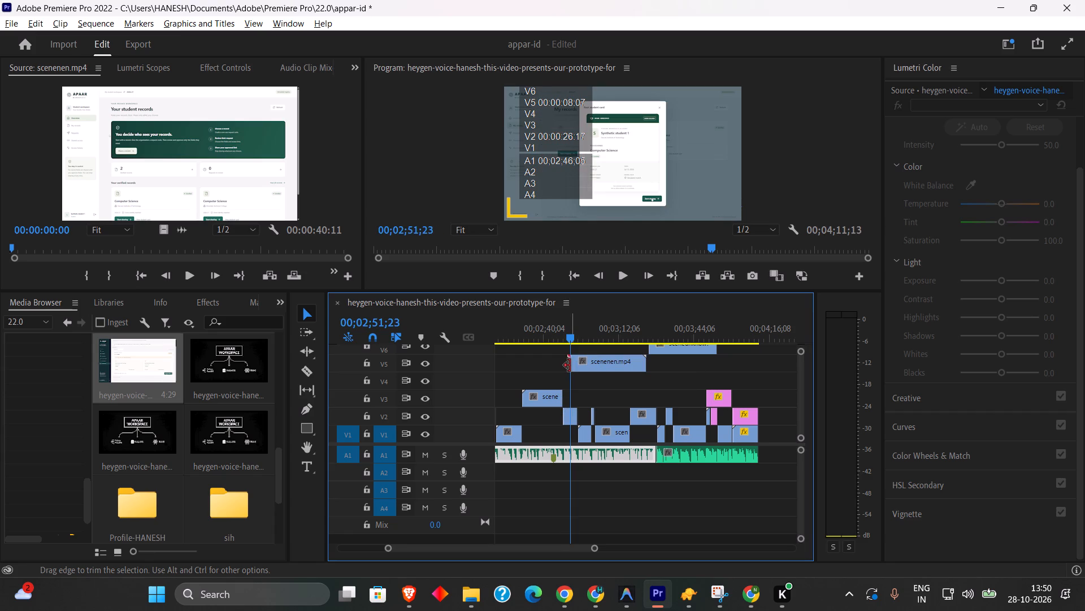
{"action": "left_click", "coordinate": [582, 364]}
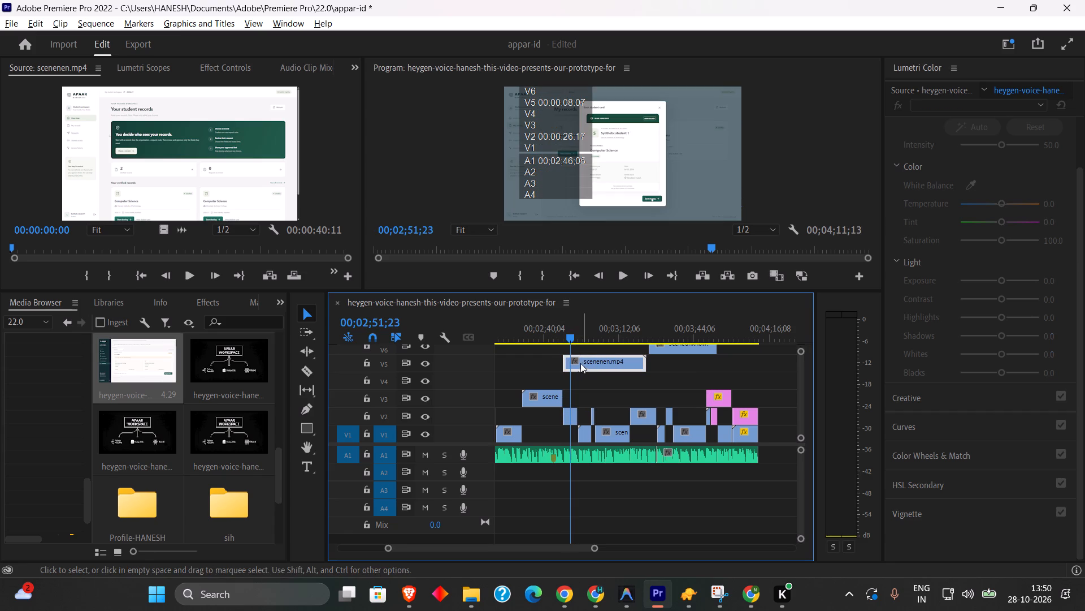
Play the passage through to 00;02;57;27 and move the V6 clip earlier so it starts shortly before scenenen.mp4 on V5 ends.
{"action": "left_click", "coordinate": [556, 340]}
{"action": "key", "text": "space"}
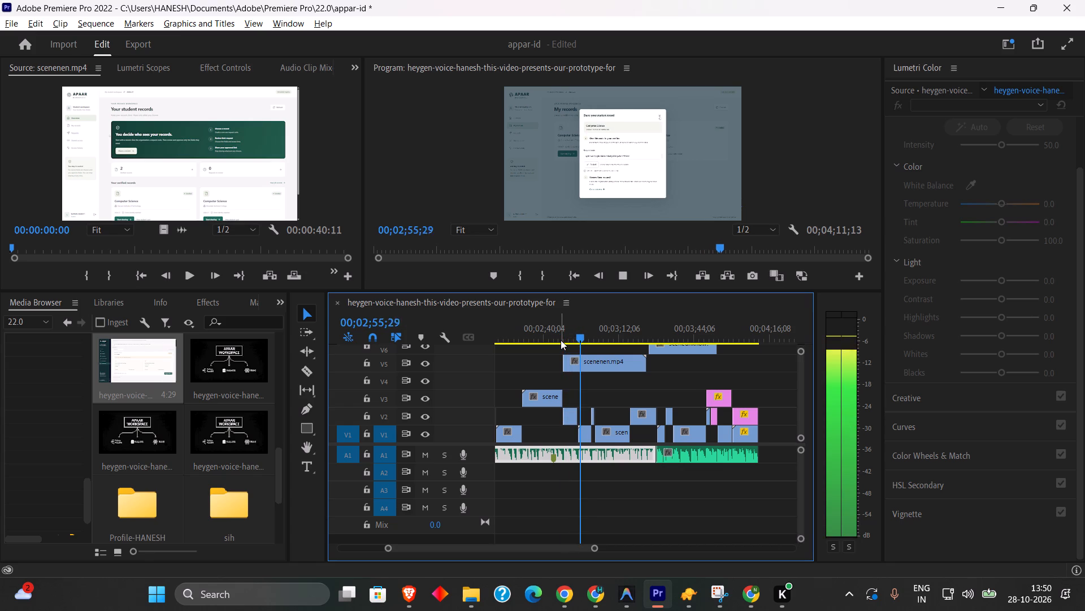
{"action": "key", "text": "space"}
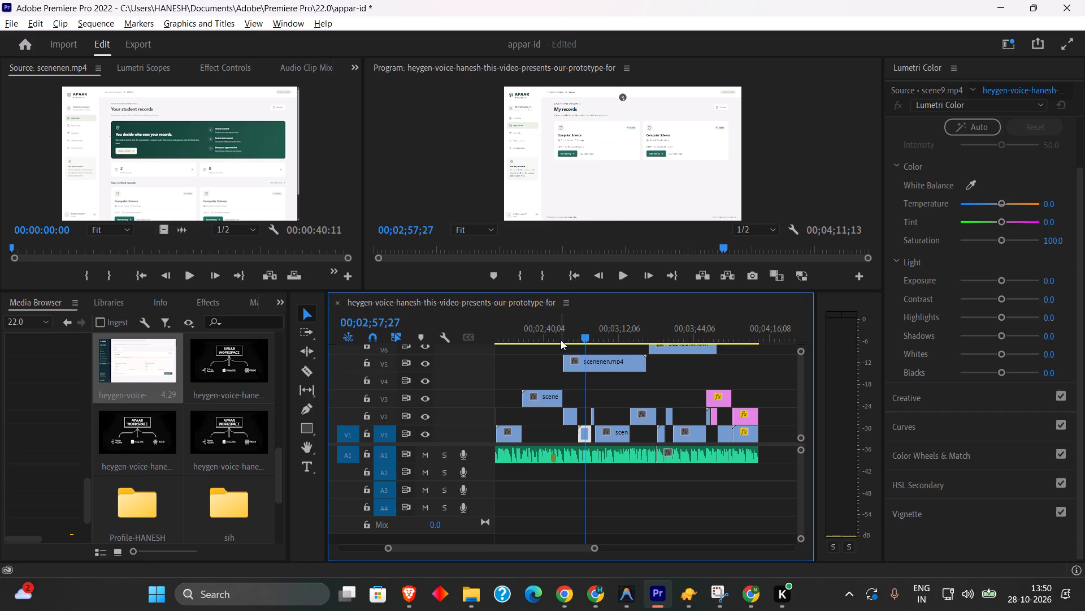
{"action": "left_click_drag", "start_coordinate": [678, 350], "coordinate": [631, 347]}
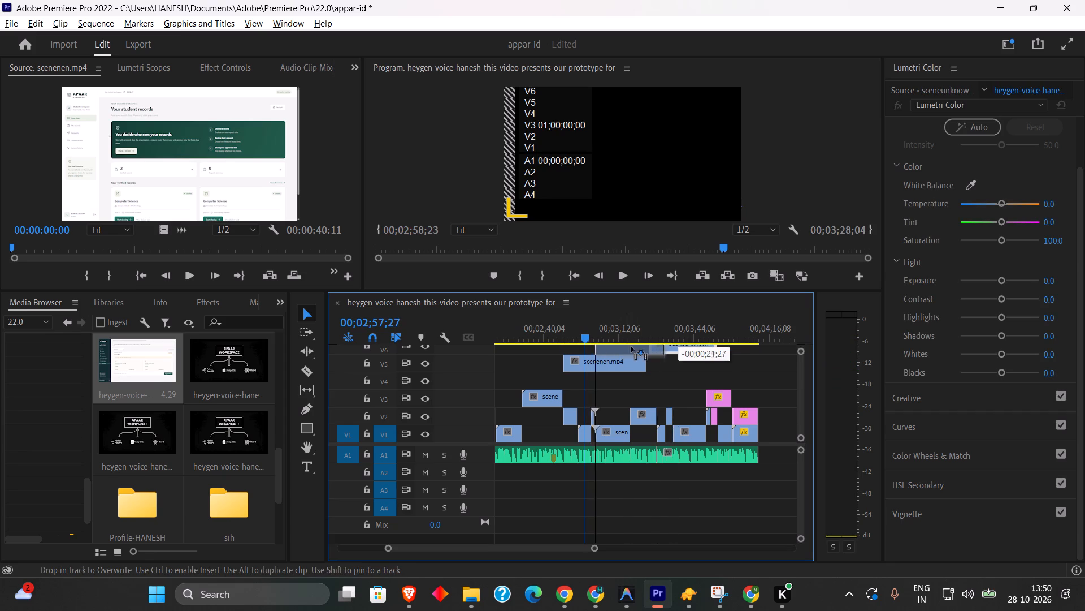
{"action": "left_click_drag", "start_coordinate": [631, 347], "coordinate": [666, 344]}
Split scenenen.mp4 on V5 at 00;02;55;29 and move the part after the cut down to V4.
{"action": "left_click", "coordinate": [585, 337]}
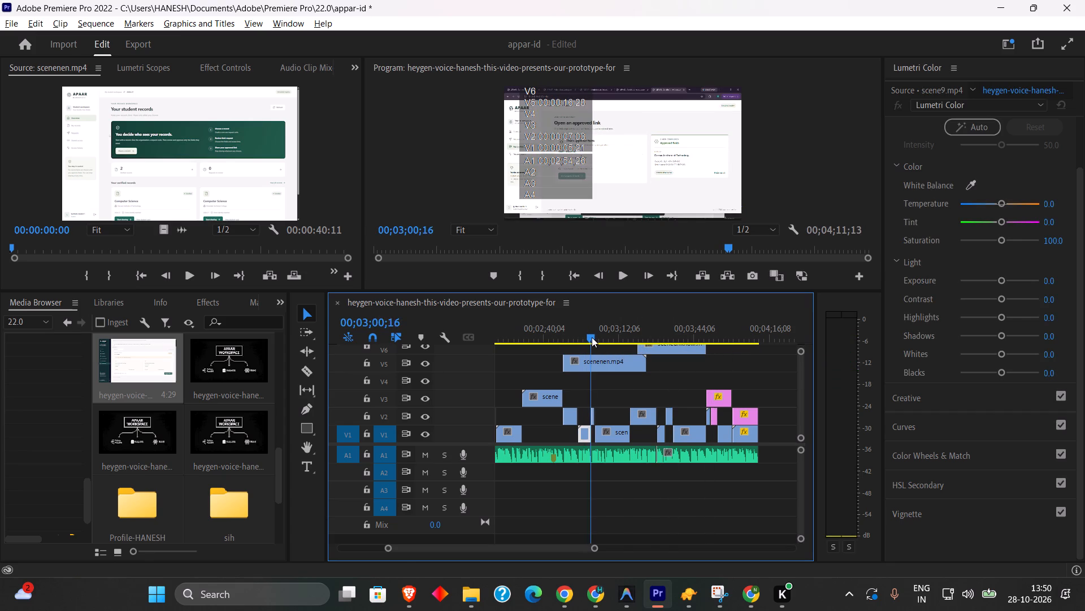
{"action": "key", "text": "space"}
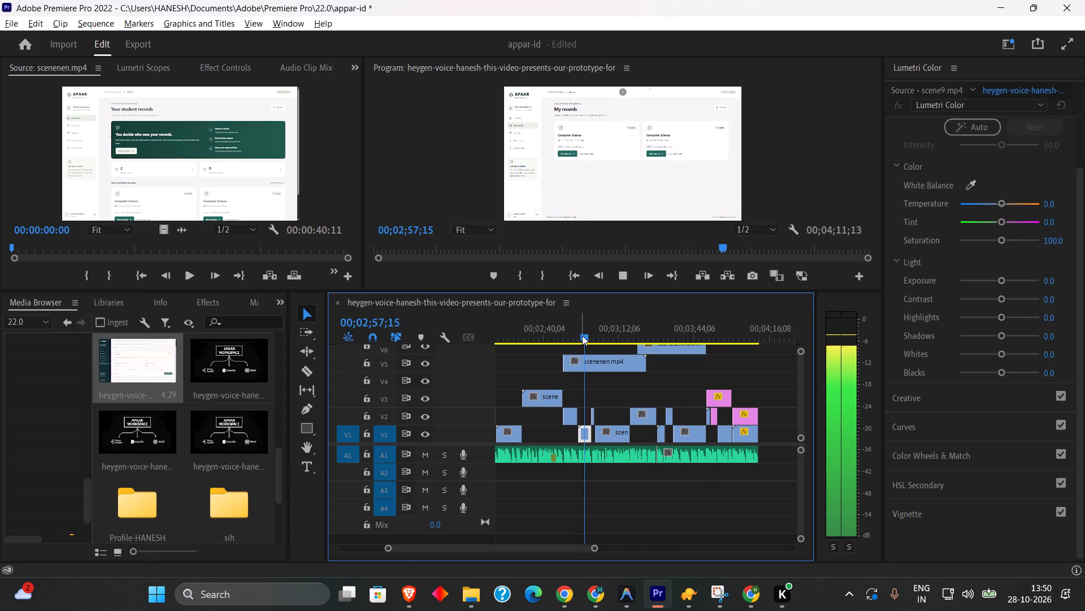
{"action": "left_click", "coordinate": [576, 334]}
{"action": "key", "text": "space"}
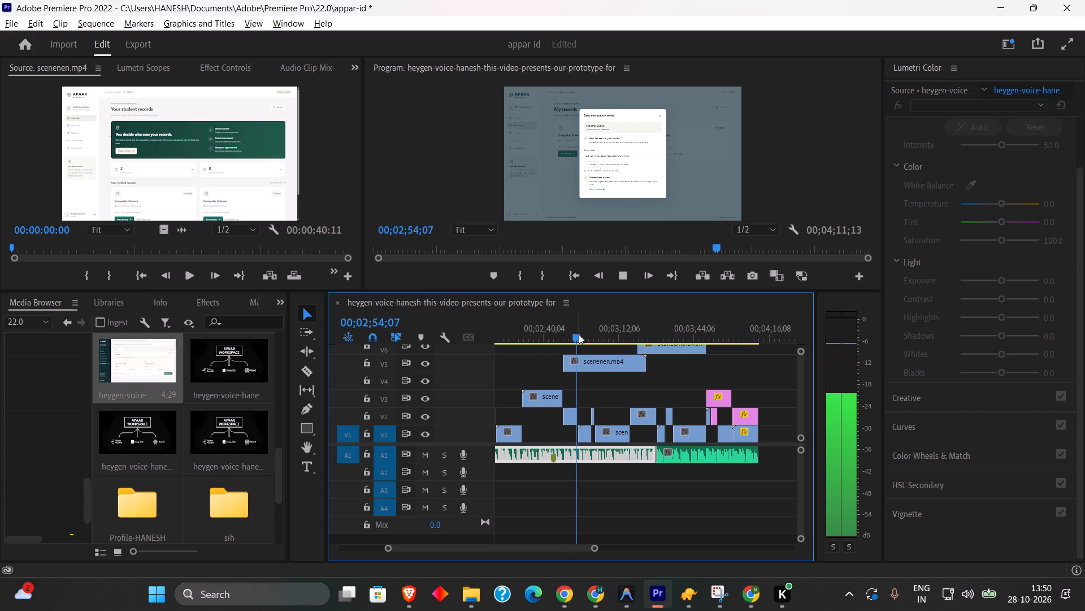
{"action": "key", "text": "space"}
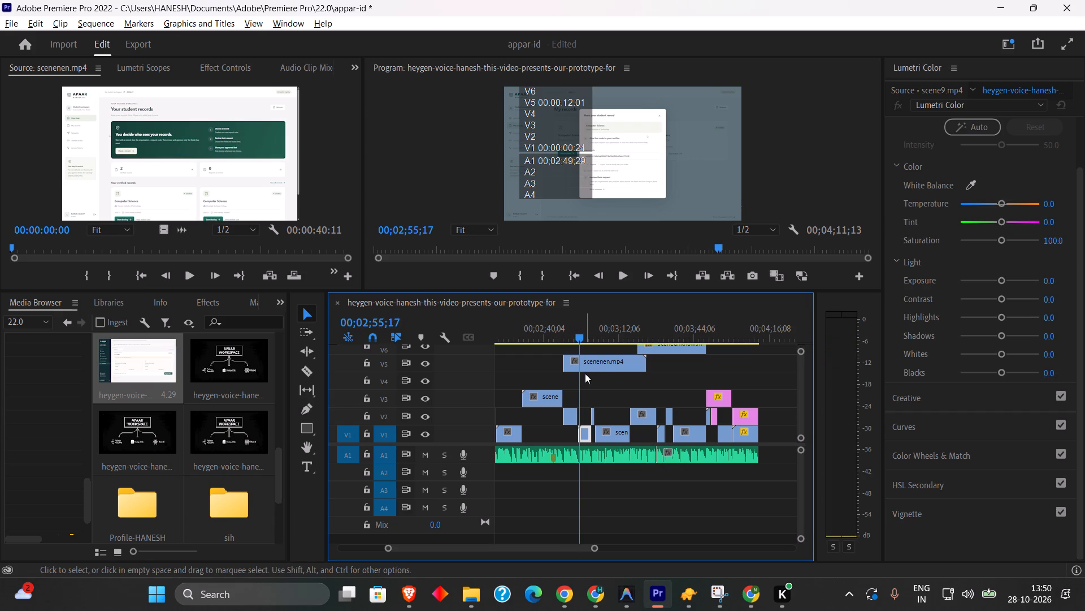
{"action": "left_click", "coordinate": [578, 341]}
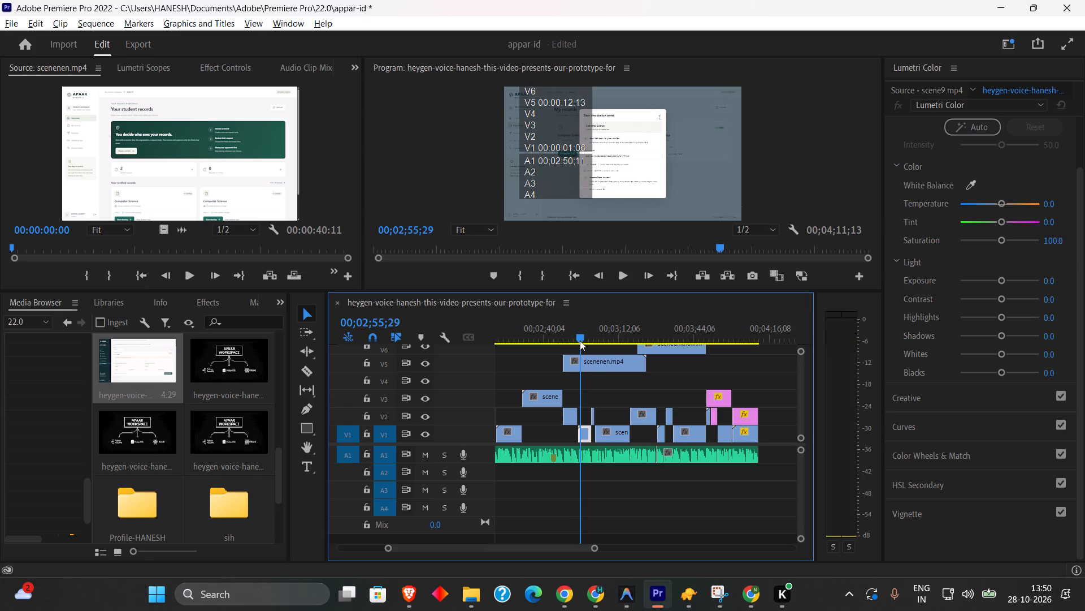
{"action": "left_click", "coordinate": [584, 373]}
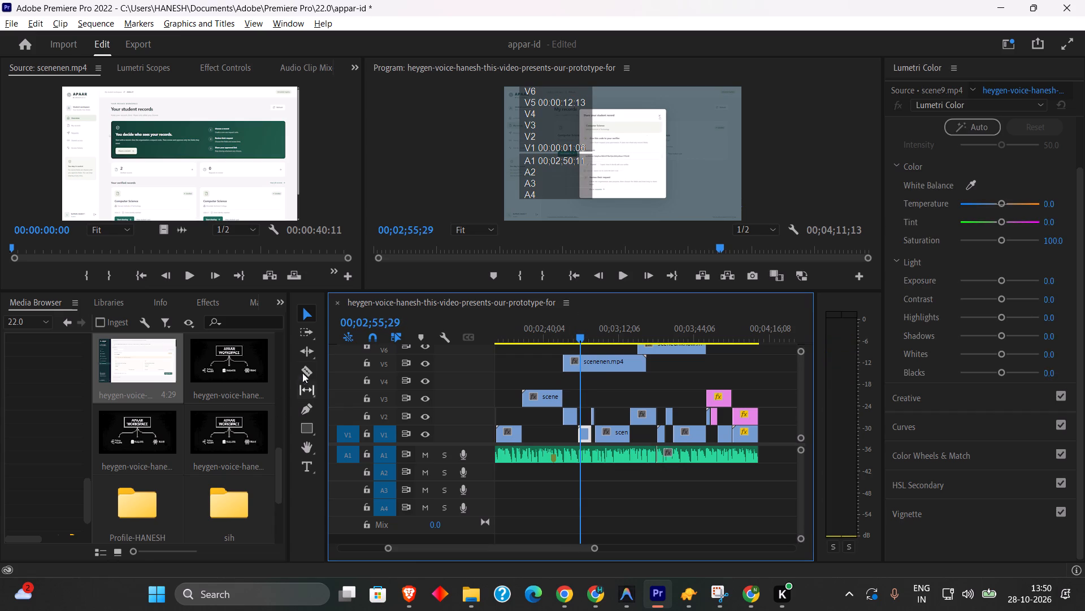
{"action": "left_click", "coordinate": [303, 369]}
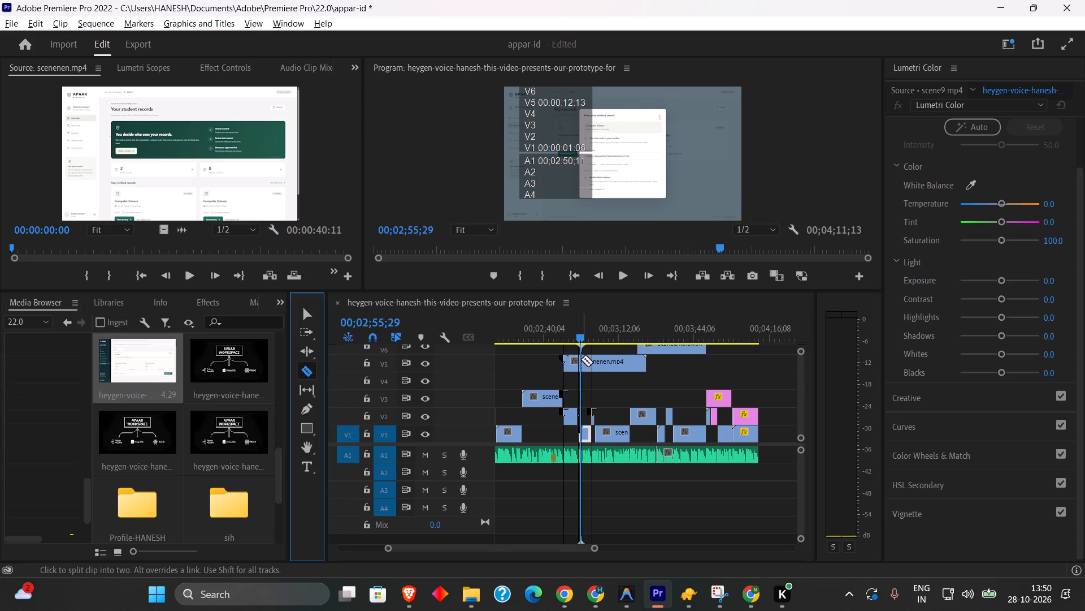
{"action": "left_click", "coordinate": [581, 359]}
{"action": "left_click", "coordinate": [310, 319]}
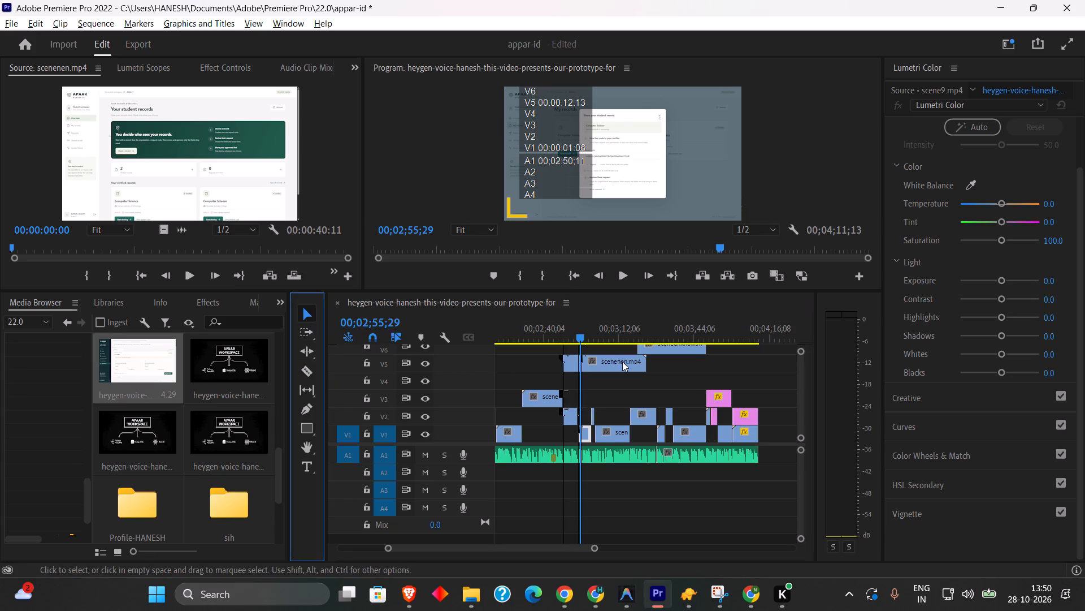
{"action": "left_click_drag", "start_coordinate": [622, 362], "coordinate": [628, 379]}
Scrub through the access request footage and split the V4 scenenen.mp4 clip at 00;03;07;22.
{"action": "left_click_drag", "start_coordinate": [580, 338], "coordinate": [592, 338]}
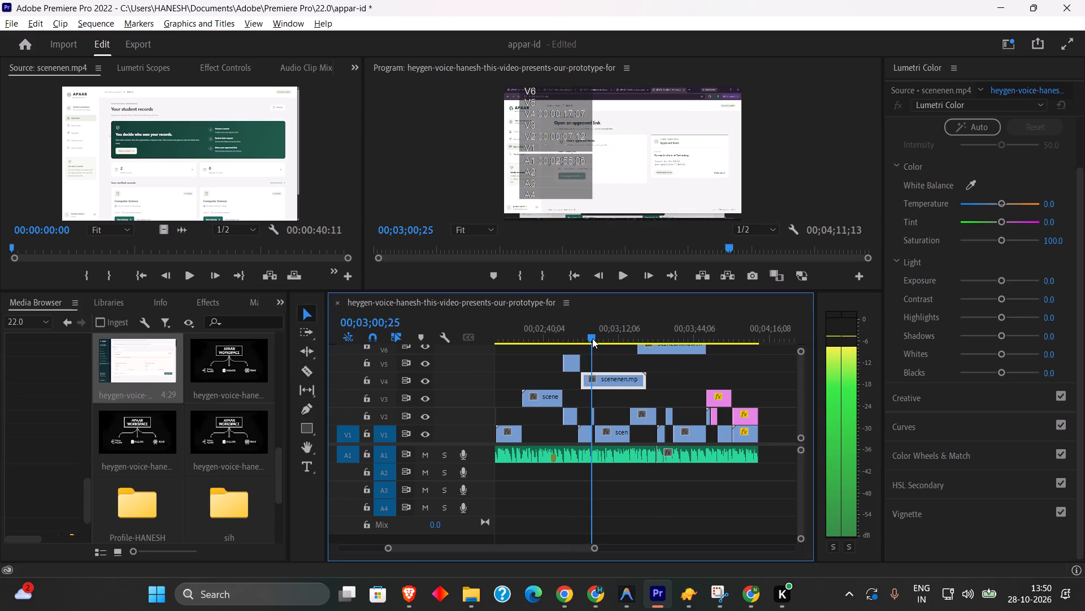
{"action": "left_click_drag", "start_coordinate": [592, 338], "coordinate": [601, 340]}
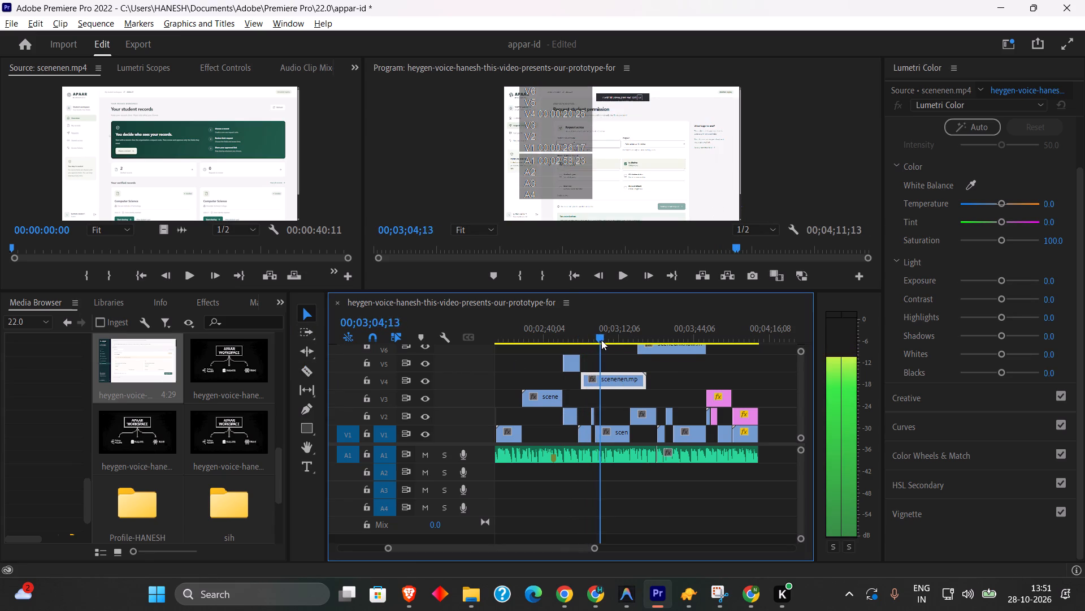
{"action": "left_click_drag", "start_coordinate": [601, 340], "coordinate": [592, 340]}
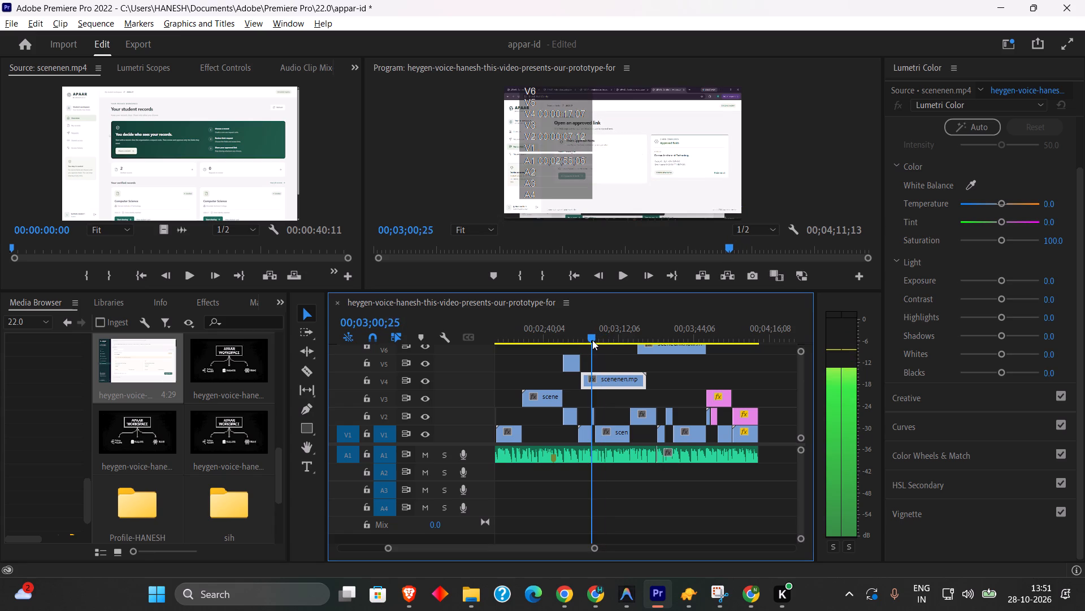
{"action": "left_click_drag", "start_coordinate": [592, 340], "coordinate": [592, 340]}
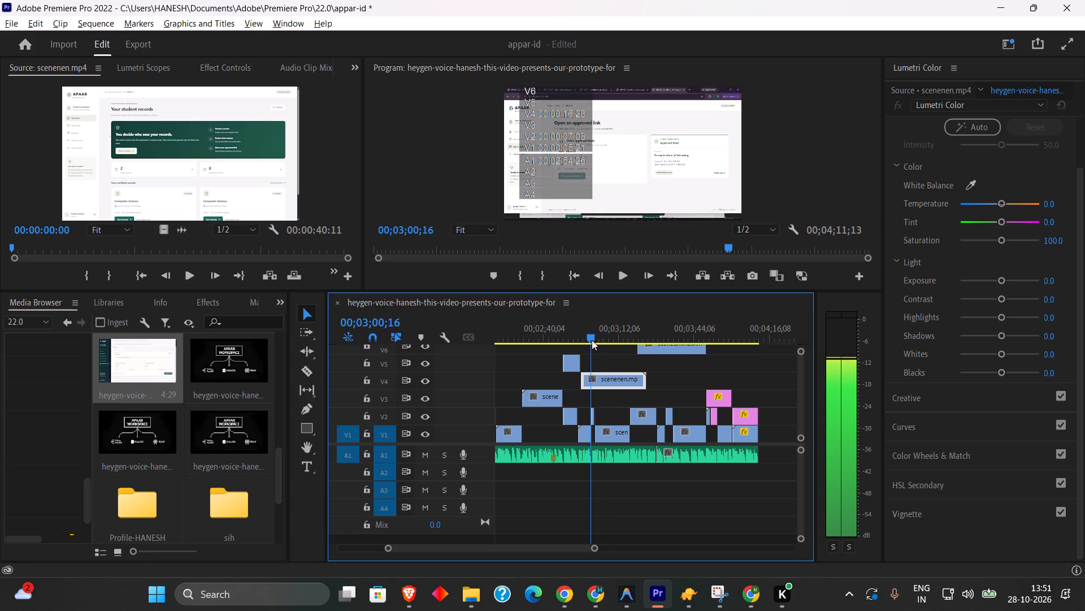
{"action": "left_click_drag", "start_coordinate": [592, 340], "coordinate": [588, 340]}
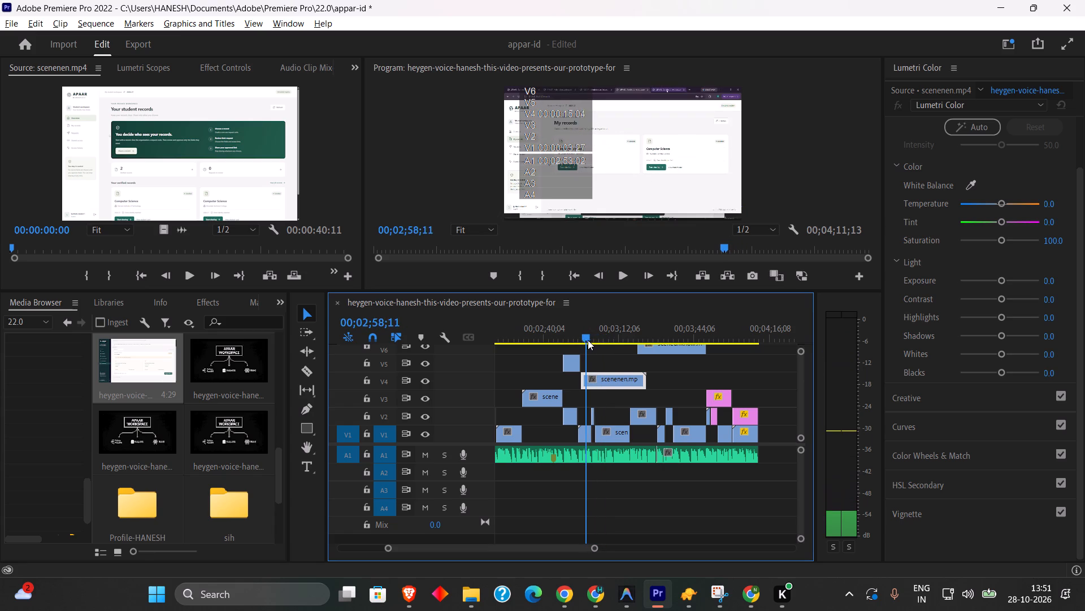
{"action": "left_click_drag", "start_coordinate": [588, 340], "coordinate": [609, 342]}
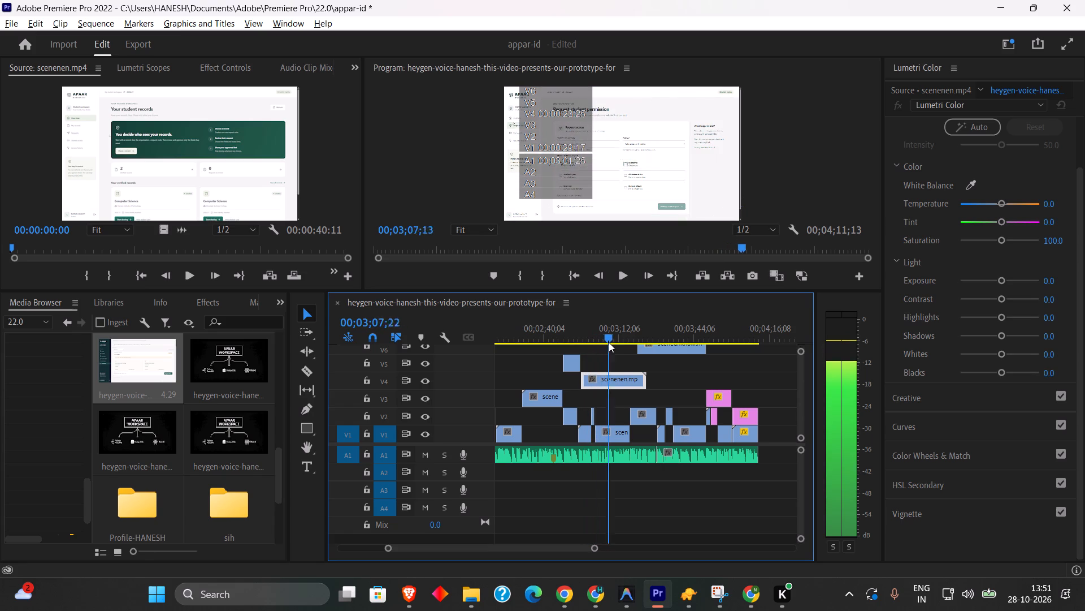
{"action": "left_click_drag", "start_coordinate": [609, 342], "coordinate": [613, 342]}
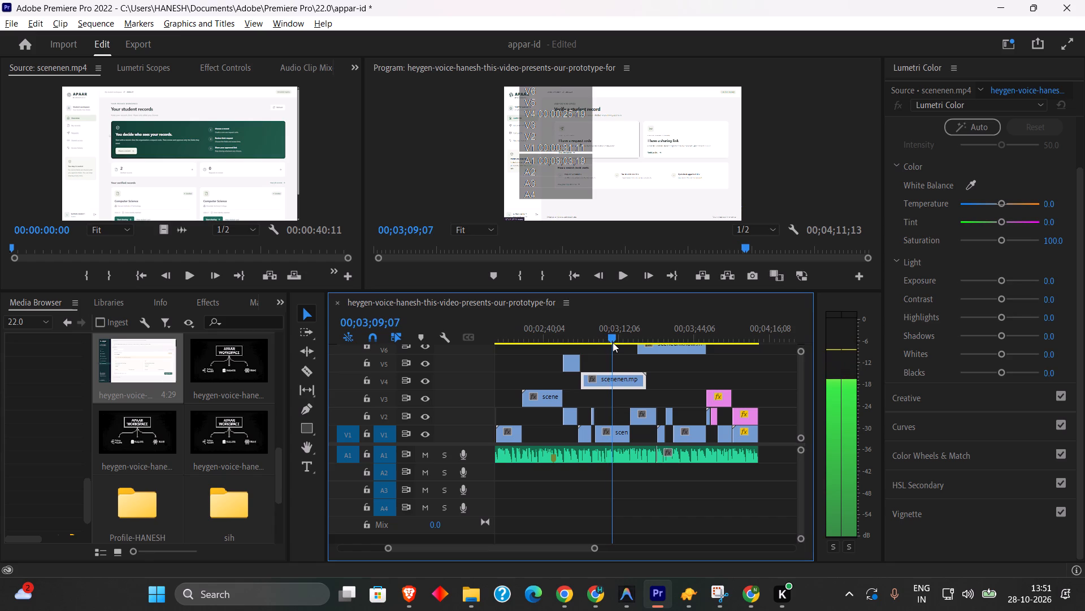
{"action": "left_click_drag", "start_coordinate": [613, 342], "coordinate": [611, 343]}
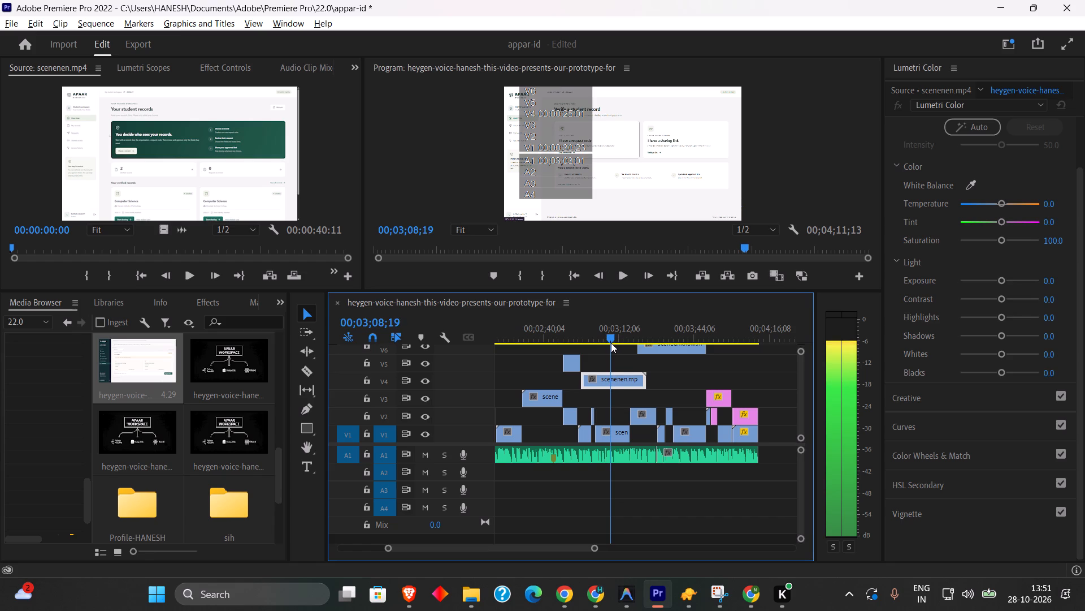
{"action": "left_click_drag", "start_coordinate": [611, 343], "coordinate": [610, 343]}
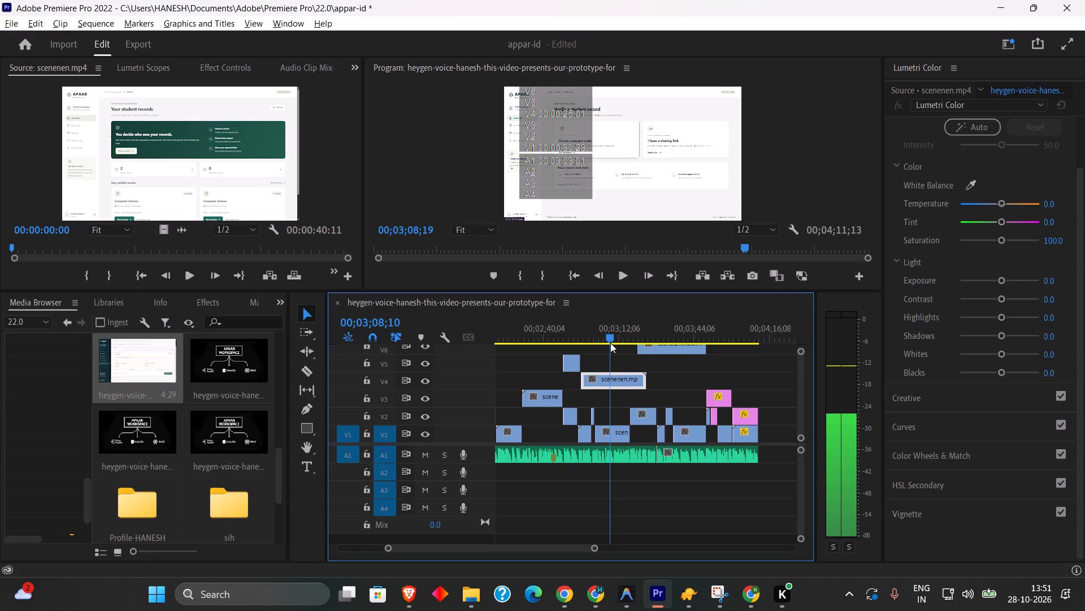
{"action": "left_click_drag", "start_coordinate": [610, 343], "coordinate": [609, 343]}
{"action": "left_click", "coordinate": [304, 373]}
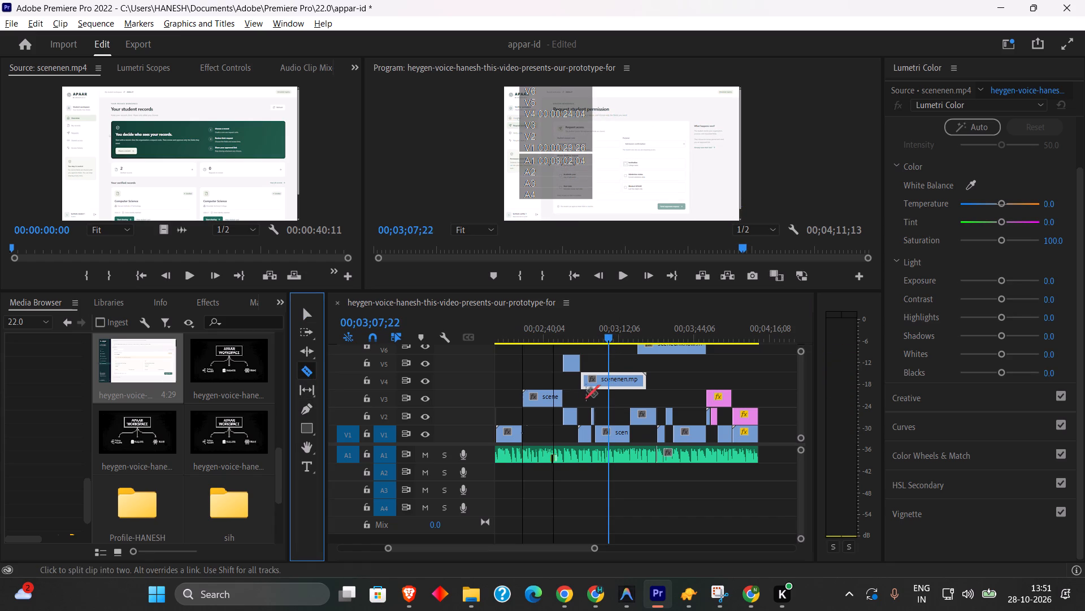
{"action": "left_click", "coordinate": [608, 381]}
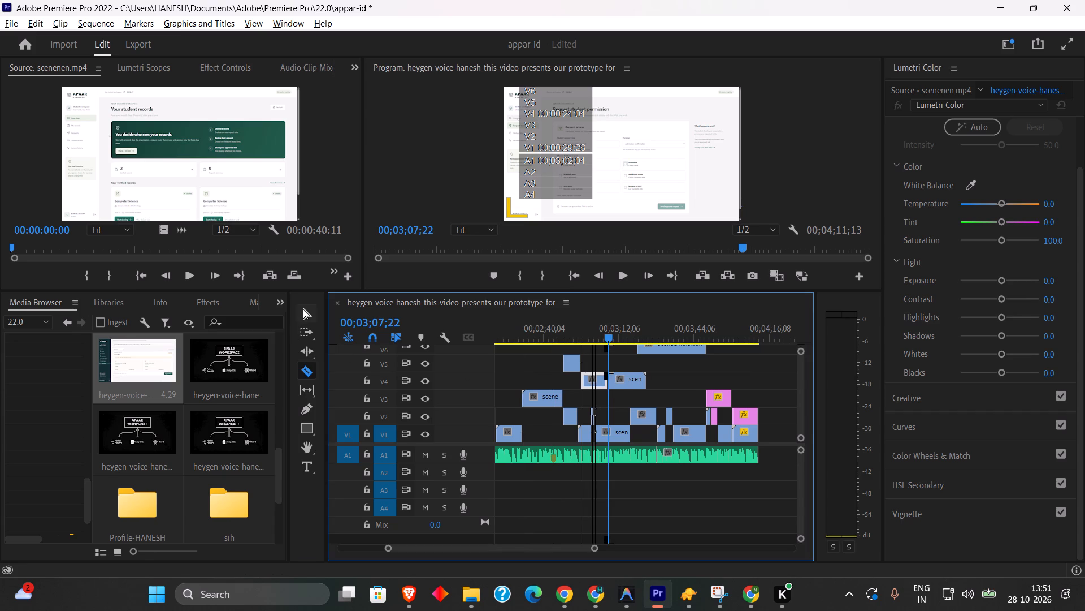
{"action": "left_click", "coordinate": [303, 309]}
Delete the V4 piece before the cut and slide the remaining piece back to begin where the V5 clip ends.
{"action": "left_click", "coordinate": [593, 384]}
{"action": "left_click", "coordinate": [597, 381]}
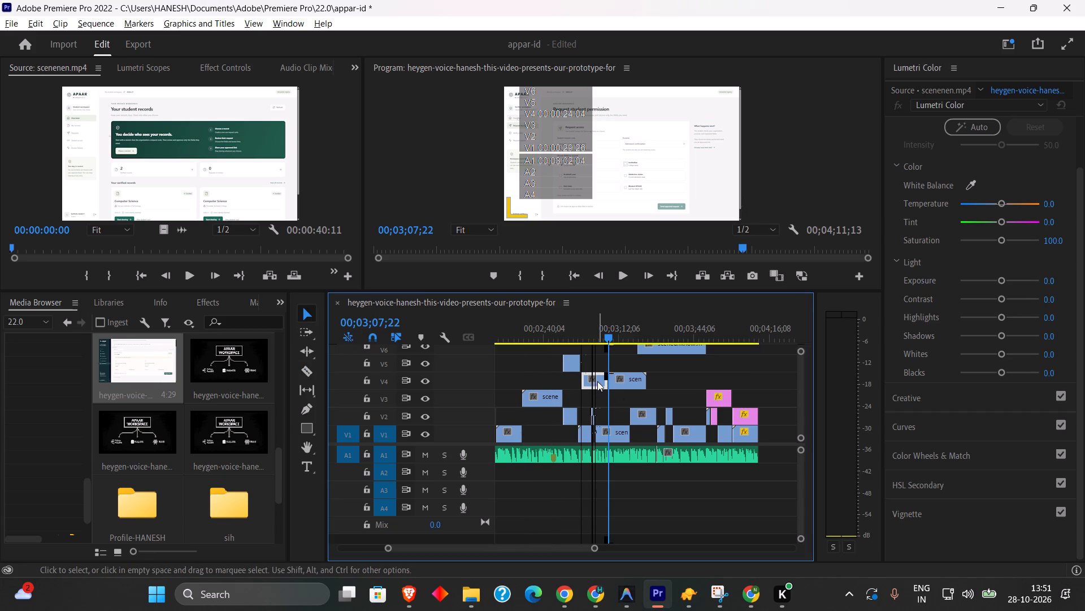
{"action": "key", "text": "BackSpace"}
{"action": "left_click_drag", "start_coordinate": [630, 378], "coordinate": [604, 373]}
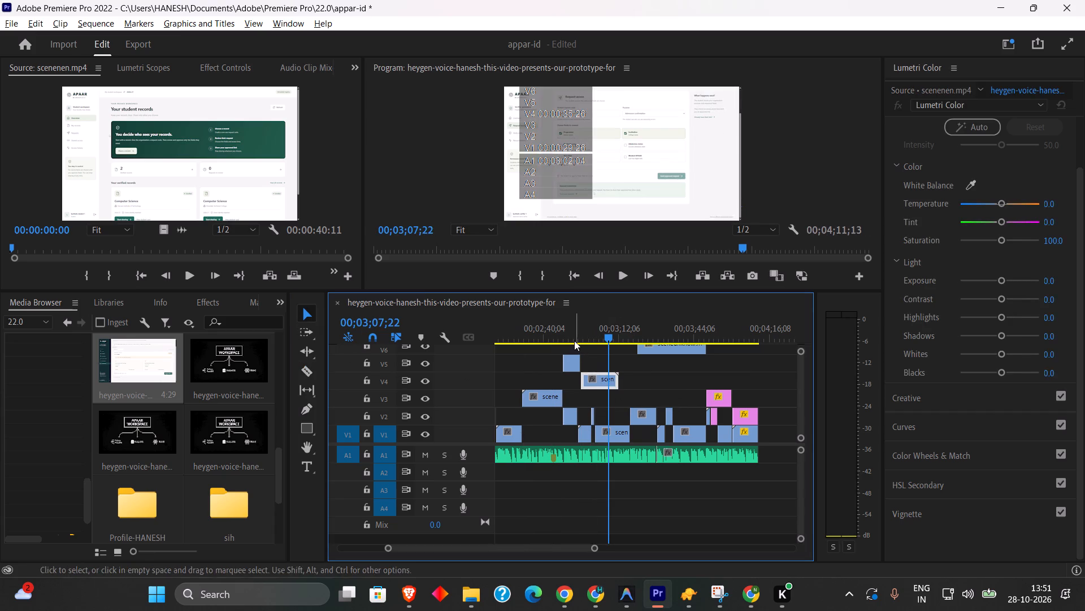
Replay the passage, trim the start of the V4 clip to 00;02;59;26, and slide it back against the V5 clip's end.
{"action": "left_click", "coordinate": [572, 338]}
{"action": "key", "text": "space"}
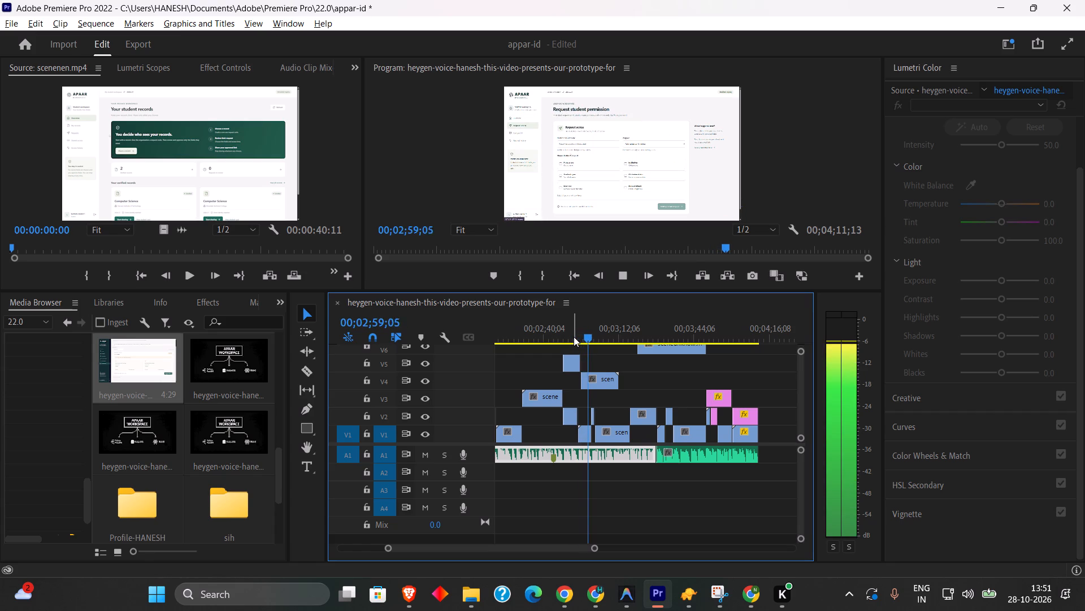
{"action": "key", "text": "space"}
{"action": "left_click", "coordinate": [589, 337]}
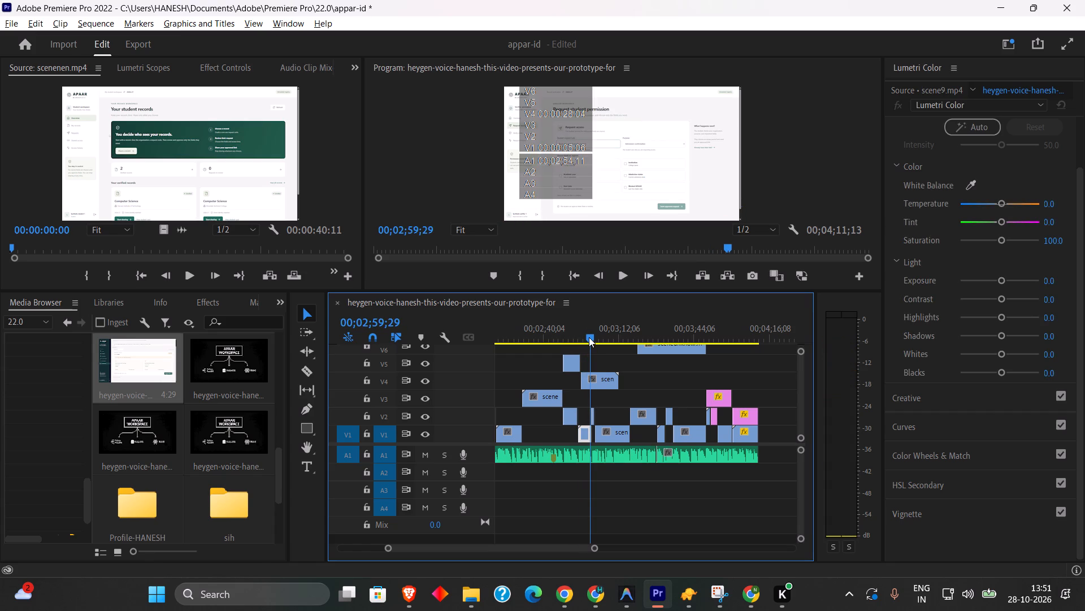
{"action": "left_click_drag", "start_coordinate": [580, 382], "coordinate": [589, 385]}
{"action": "left_click_drag", "start_coordinate": [604, 382], "coordinate": [600, 382]}
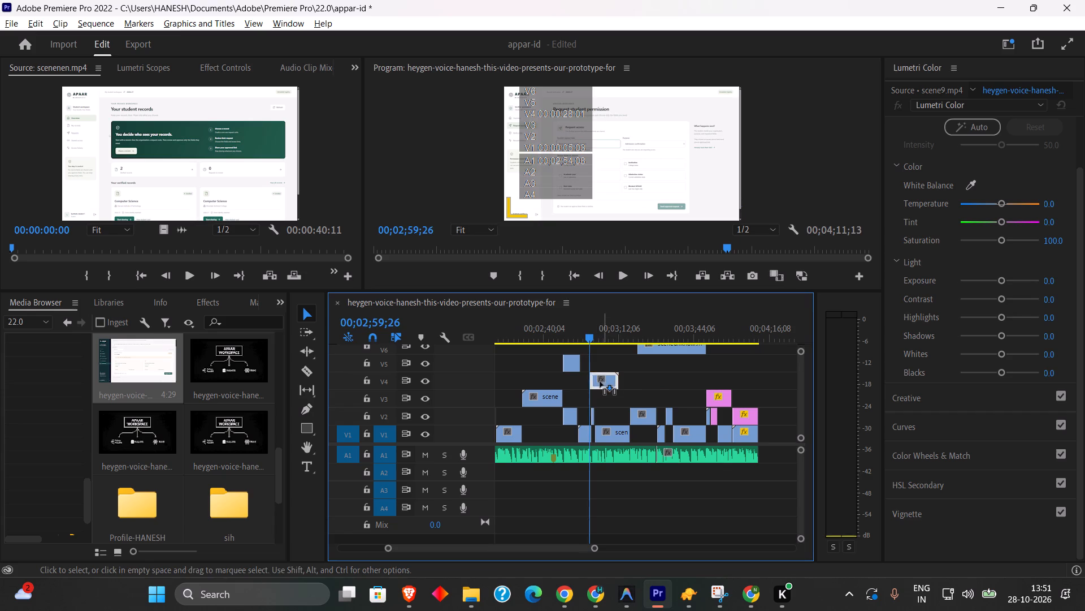
{"action": "left_click_drag", "start_coordinate": [600, 382], "coordinate": [595, 381]}
Replay the request permission passage and split the V4 scenenen.mp4 clip at 00;03;02;11.
{"action": "left_click", "coordinate": [575, 334]}
{"action": "key", "text": "space"}
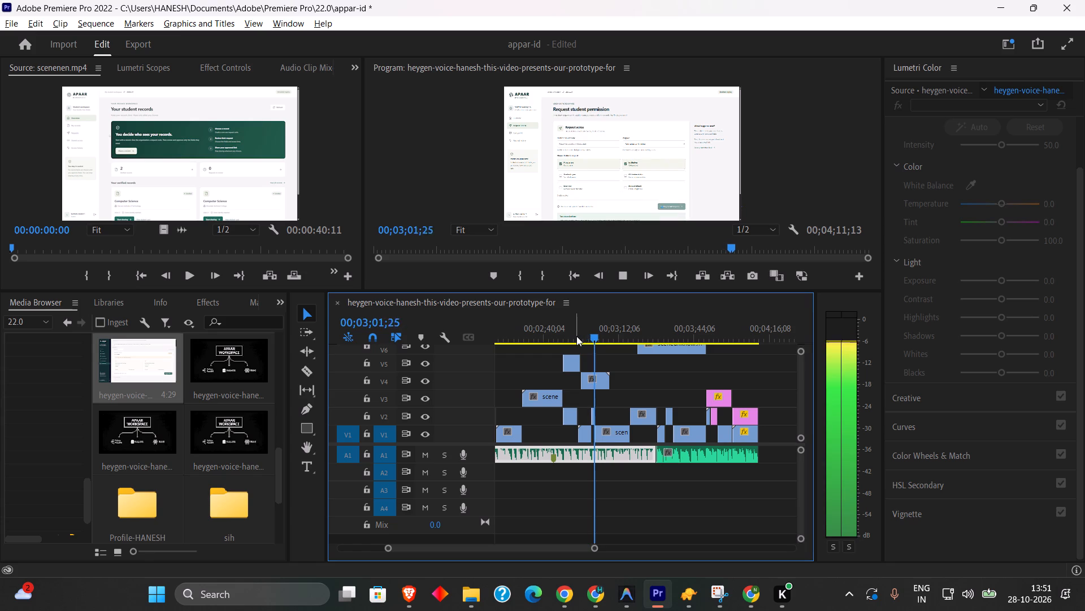
{"action": "key", "text": "space"}
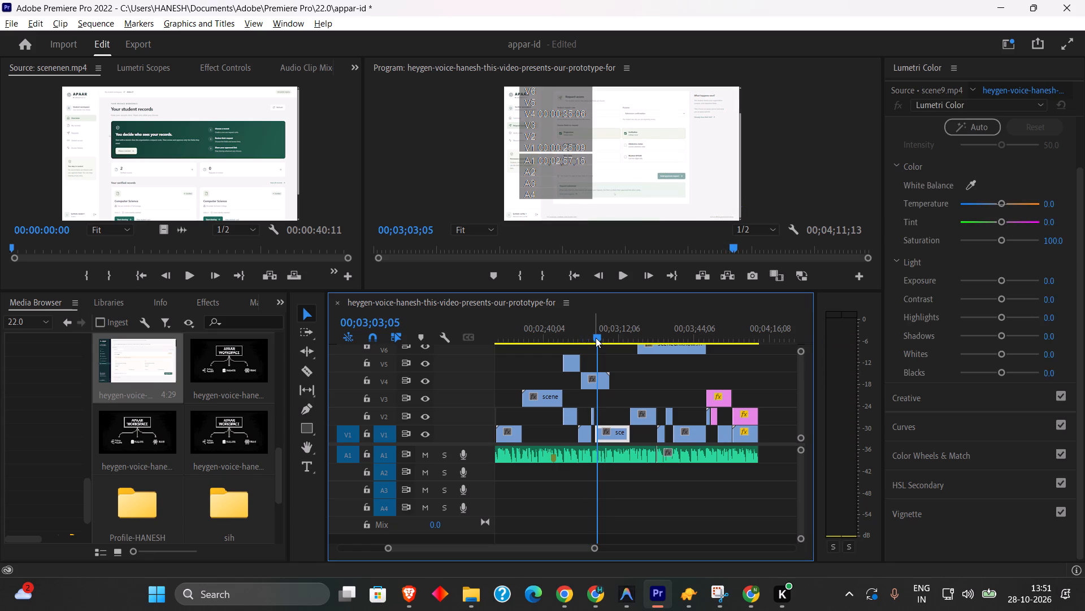
{"action": "left_click", "coordinate": [594, 338]}
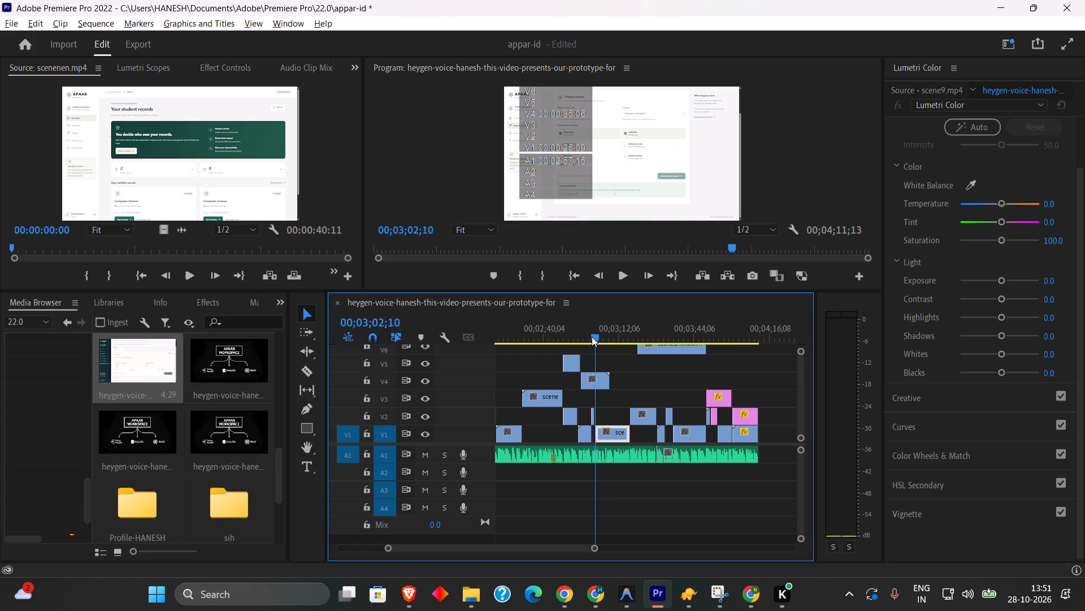
{"action": "key", "text": "space"}
{"action": "key", "text": "space"}
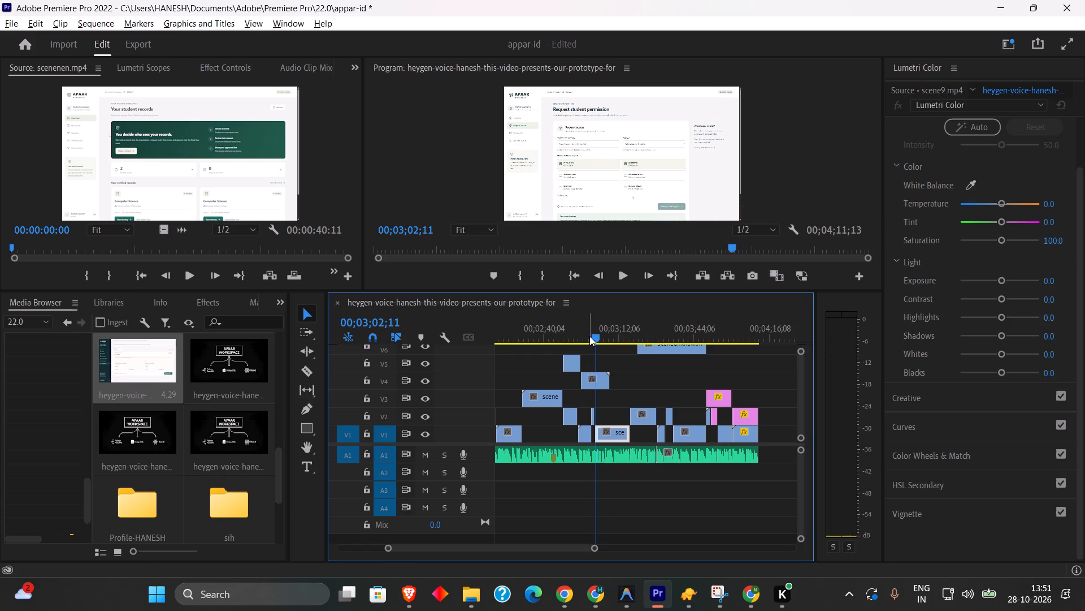
{"action": "left_click", "coordinate": [313, 369]}
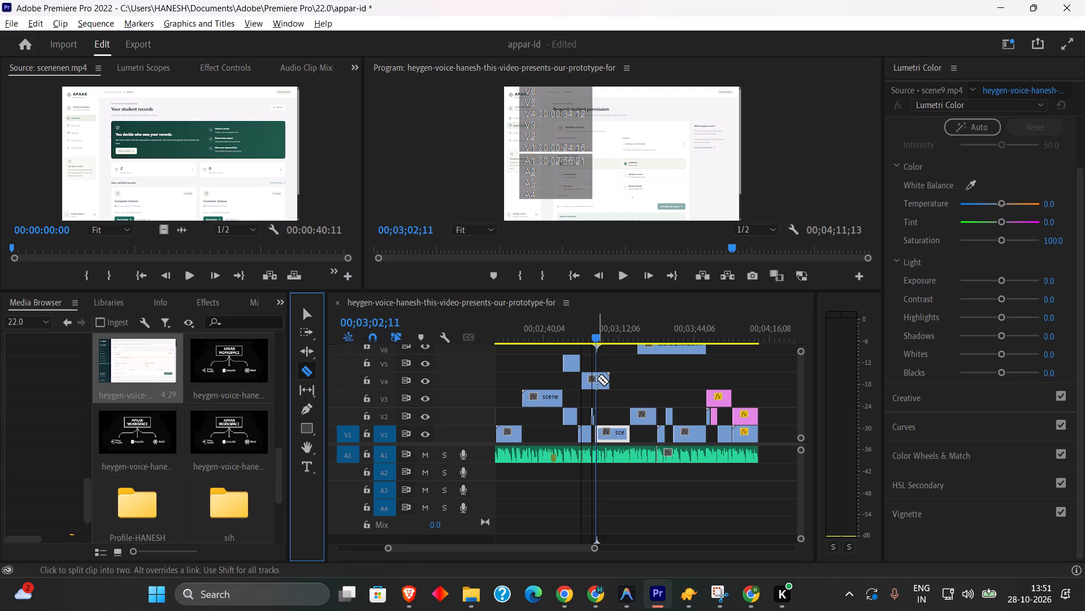
{"action": "left_click", "coordinate": [597, 378]}
{"action": "left_click", "coordinate": [302, 314]}
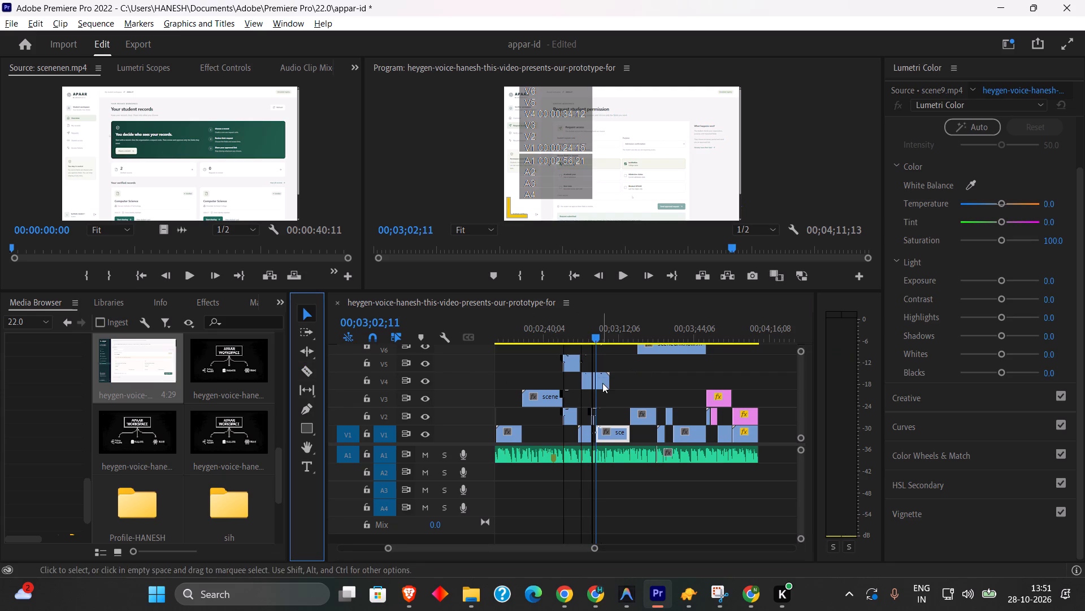
Delete the V4 piece after the cut and move the sceneunknow clip from V6 down to V5, starting where the V4 clip ends.
{"action": "left_click_drag", "start_coordinate": [597, 337], "coordinate": [605, 337]}
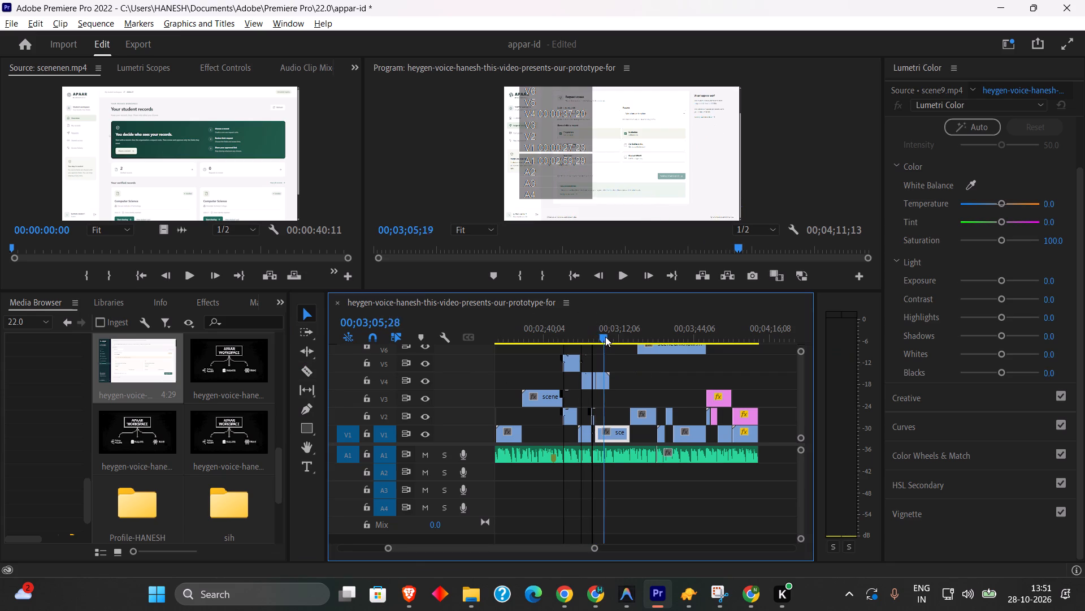
{"action": "left_click_drag", "start_coordinate": [605, 337], "coordinate": [611, 337]}
{"action": "left_click", "coordinate": [605, 384]}
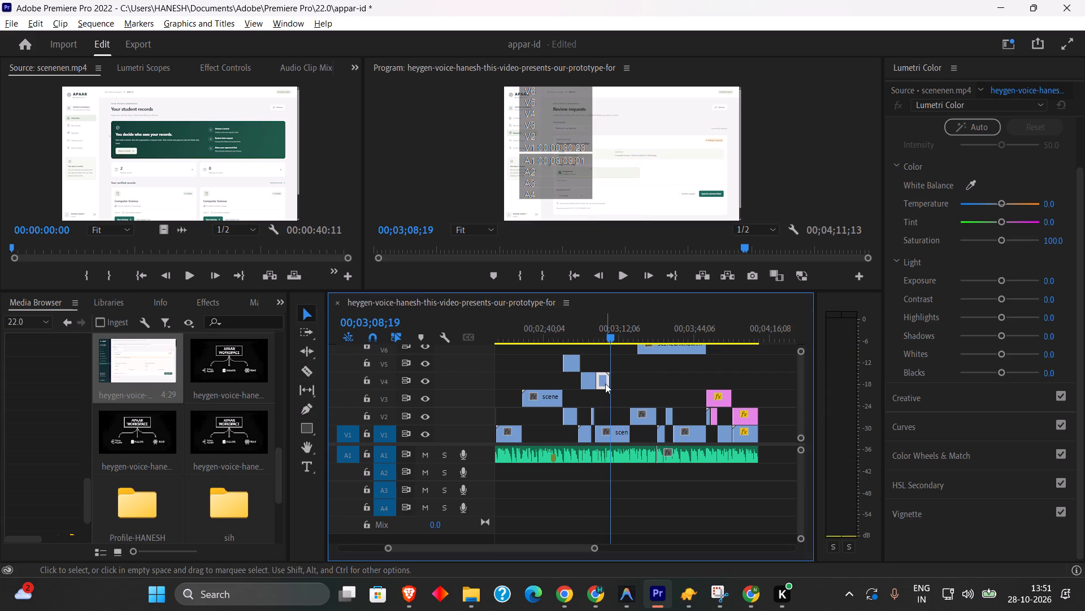
{"action": "key", "text": "BackSpace"}
{"action": "left_click_drag", "start_coordinate": [666, 351], "coordinate": [625, 369]}
Replay the review requests and manage shared access footage repeatedly to check how its timing fits the narration.
{"action": "left_click", "coordinate": [592, 340]}
{"action": "key", "text": "space"}
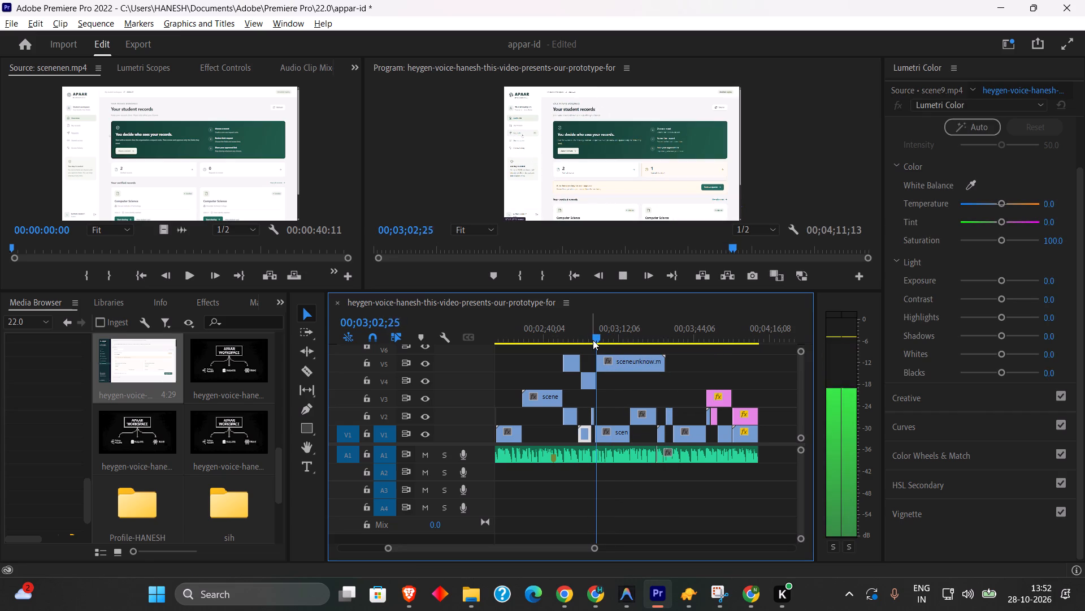
{"action": "left_click", "coordinate": [592, 339]}
{"action": "key", "text": "space"}
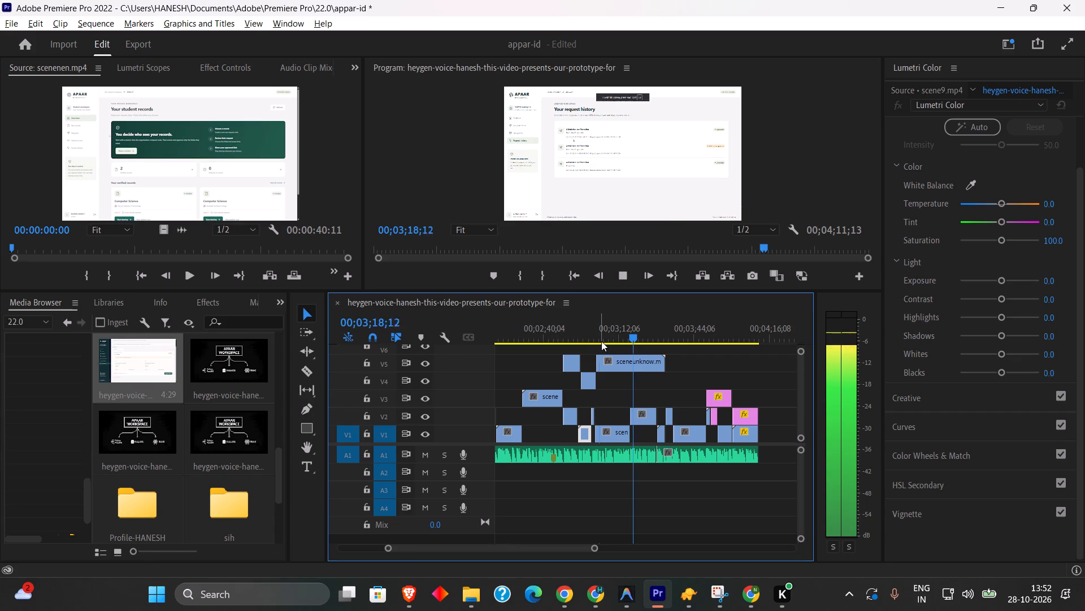
{"action": "left_click_drag", "start_coordinate": [601, 341], "coordinate": [614, 341]}
{"action": "key", "text": "b"}
{"action": "key", "text": "space"}
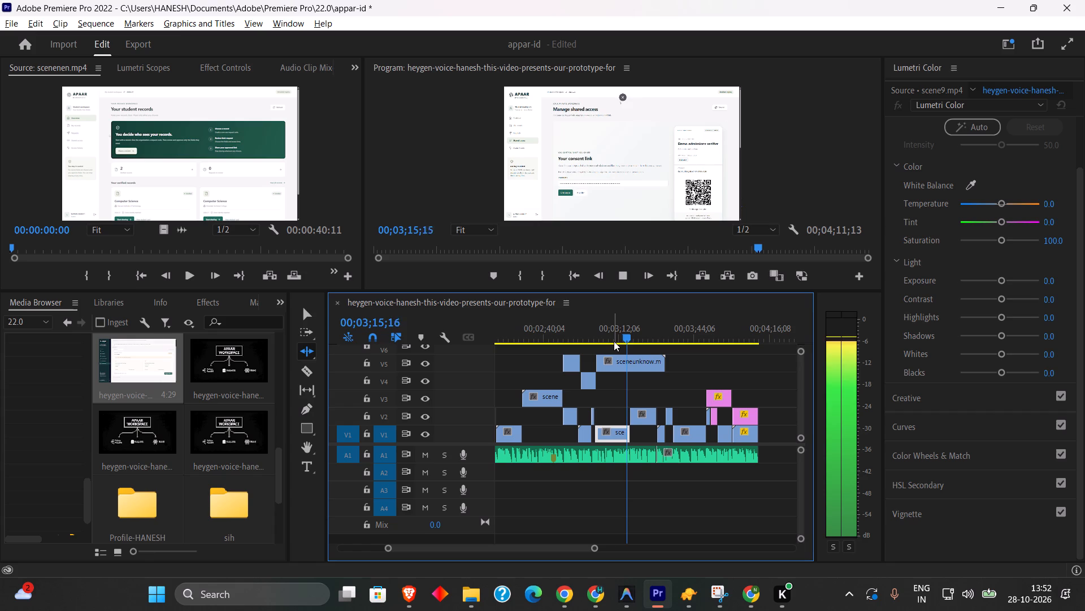
{"action": "left_click", "coordinate": [617, 338]}
{"action": "key", "text": "space"}
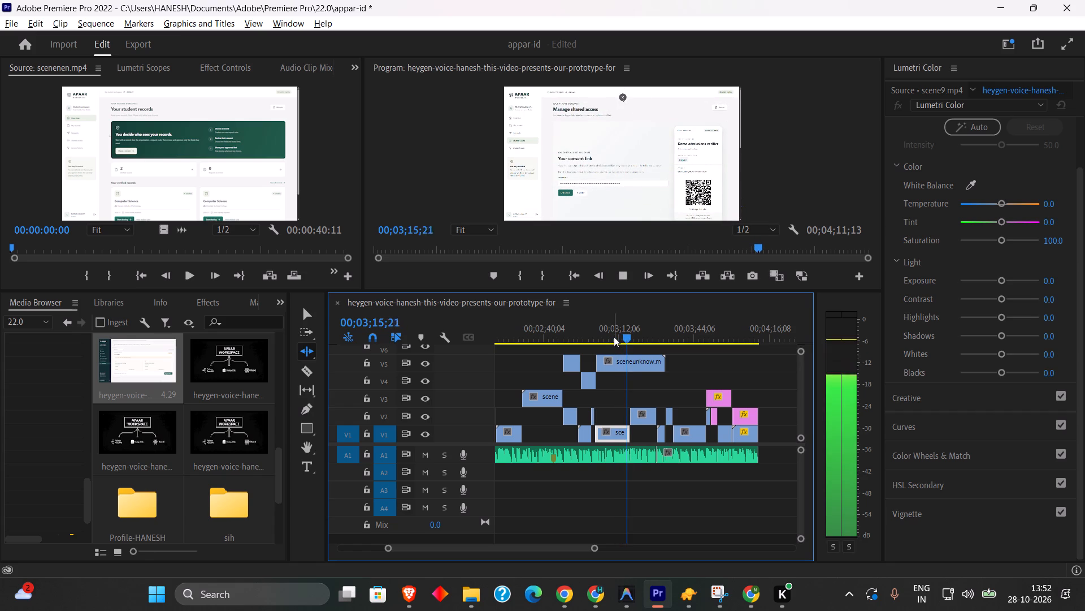
{"action": "left_click", "coordinate": [614, 337]}
{"action": "key", "text": "space"}
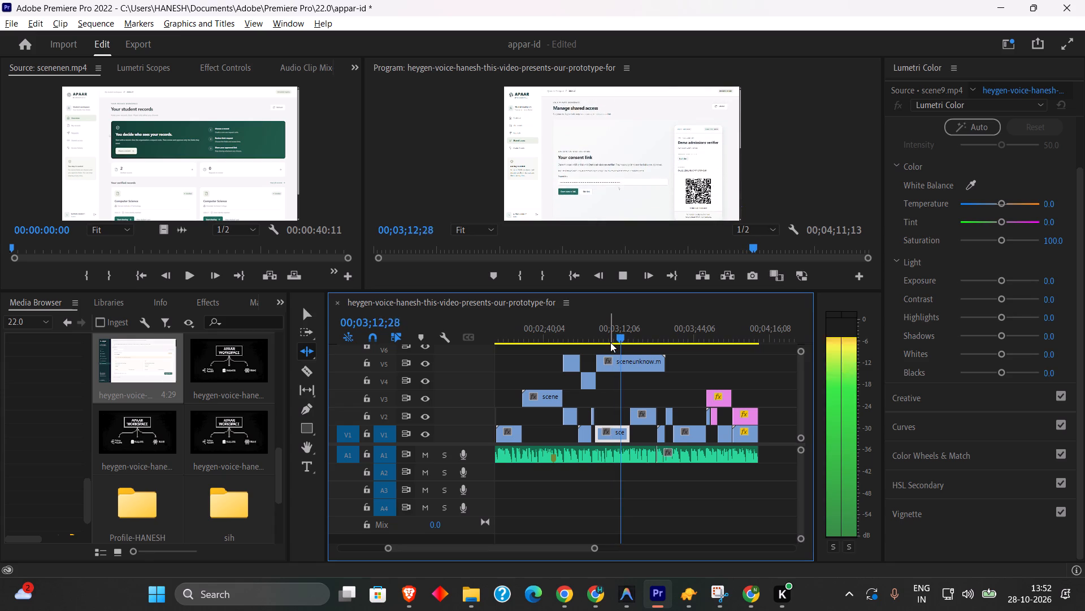
{"action": "key", "text": "space"}
{"action": "key", "text": "space"}
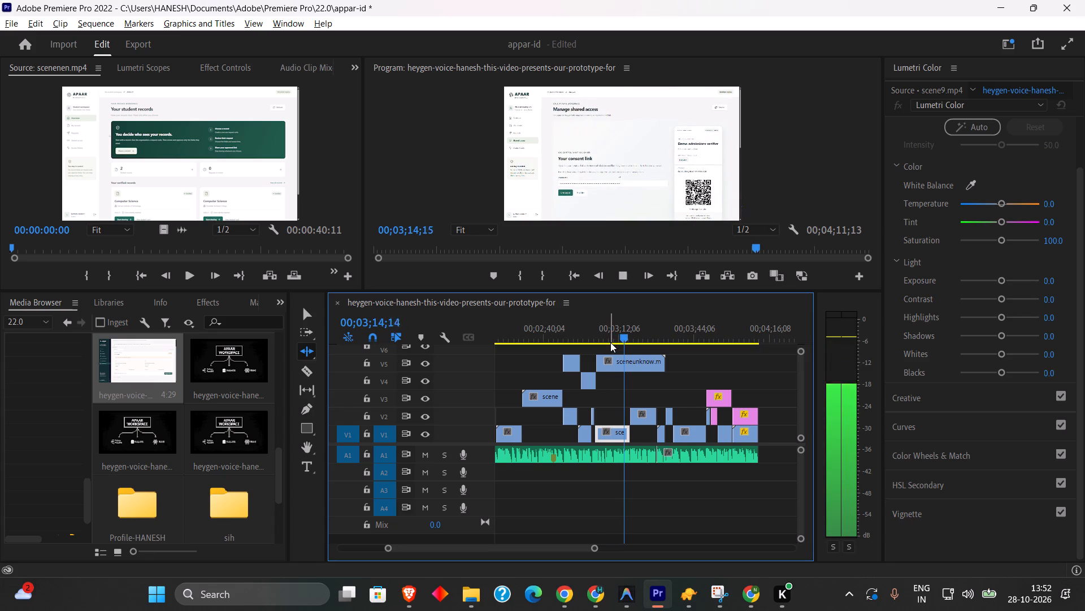
{"action": "left_click", "coordinate": [610, 342]}
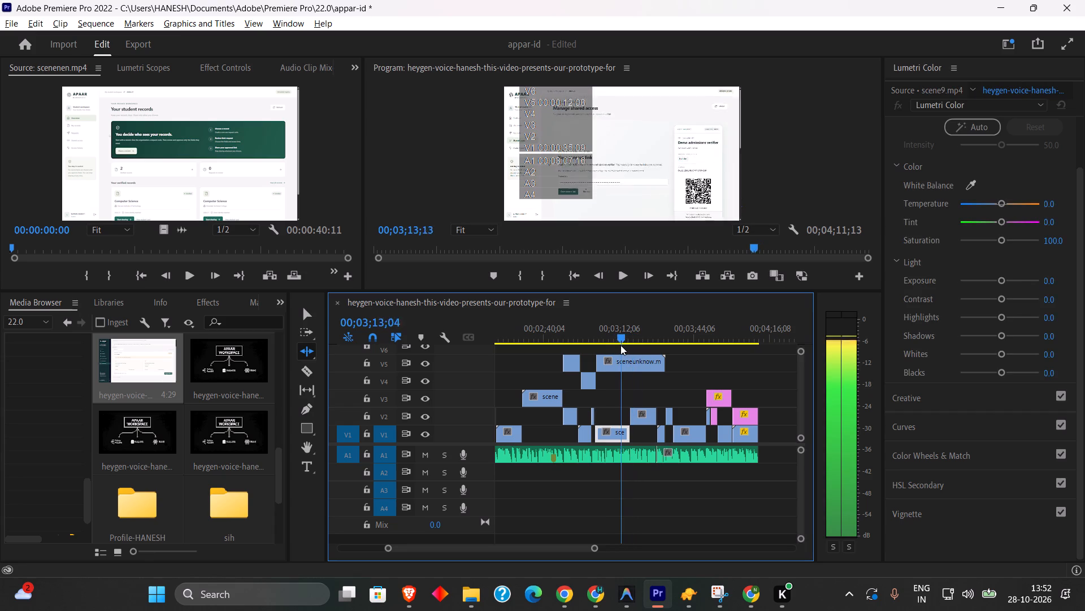
{"action": "key", "text": "space"}
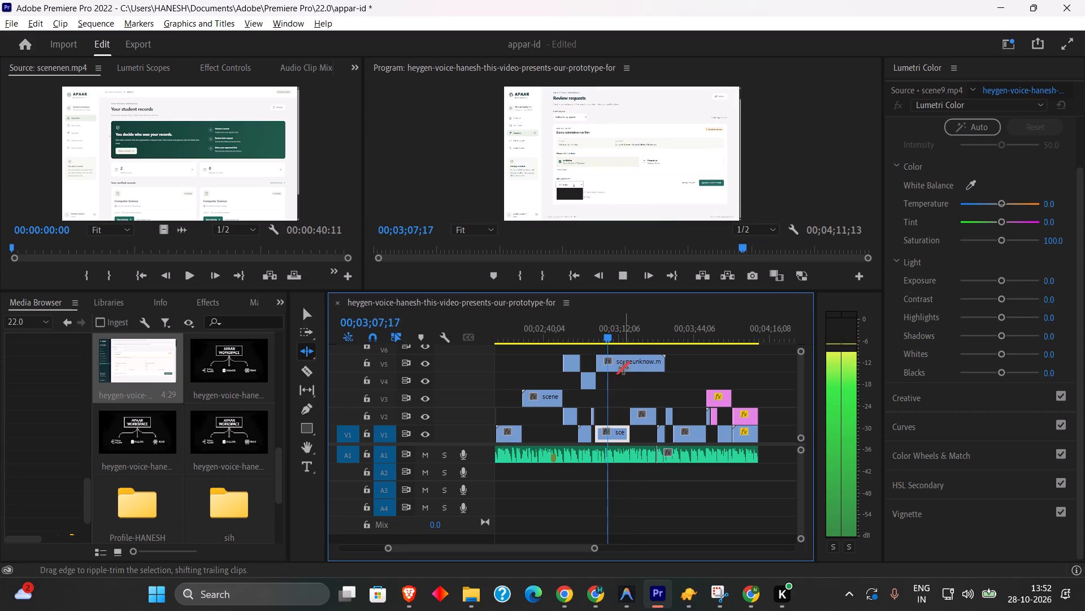
{"action": "left_click", "coordinate": [302, 312]}
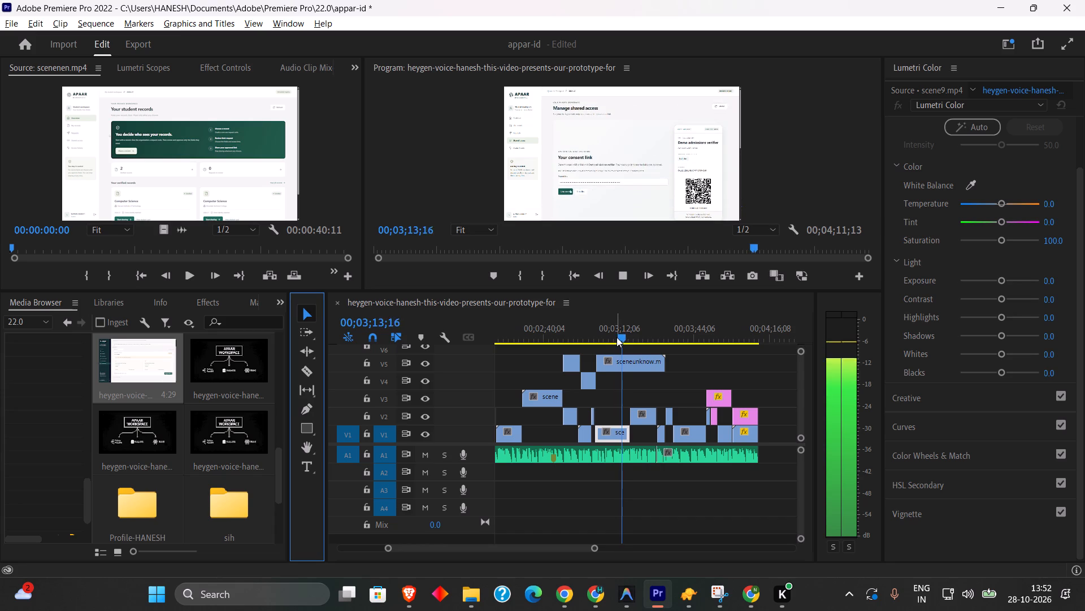
{"action": "key", "text": "space"}
{"action": "left_click", "coordinate": [307, 367]}
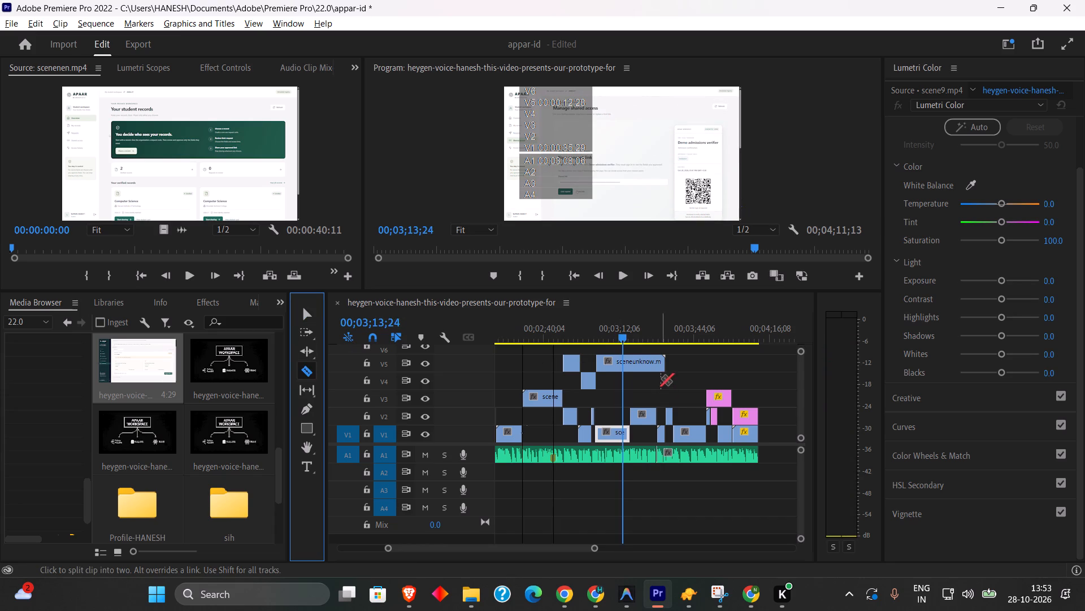
{"action": "left_click", "coordinate": [623, 362]}
Move the sceneunknow piece after the cut down to V4 and shift it later, leaving a gap after the V5 clip.
{"action": "left_click", "coordinate": [302, 308]}
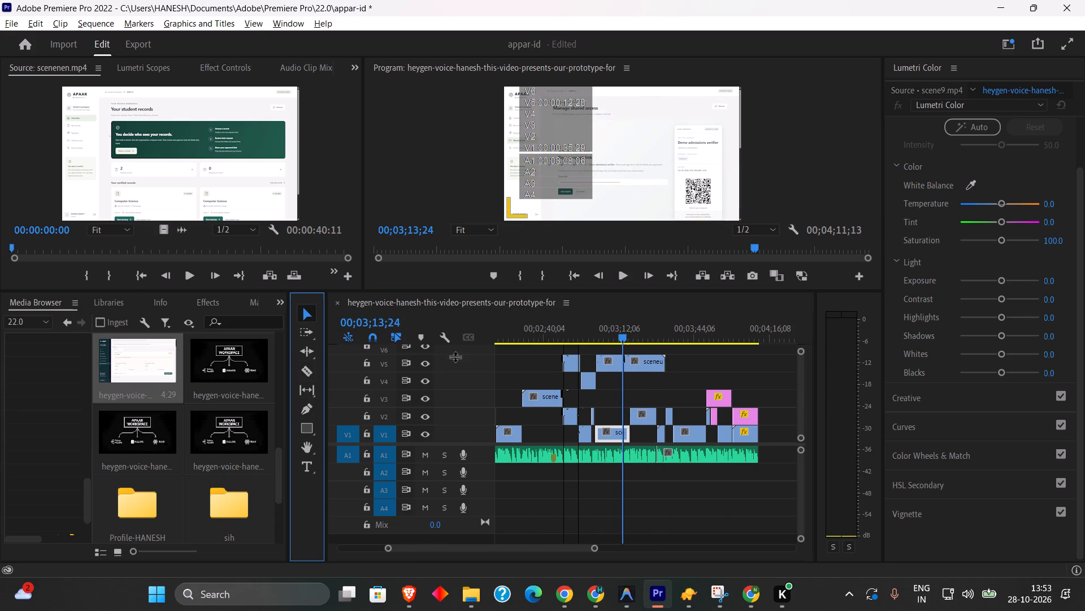
{"action": "left_click_drag", "start_coordinate": [643, 364], "coordinate": [663, 378]}
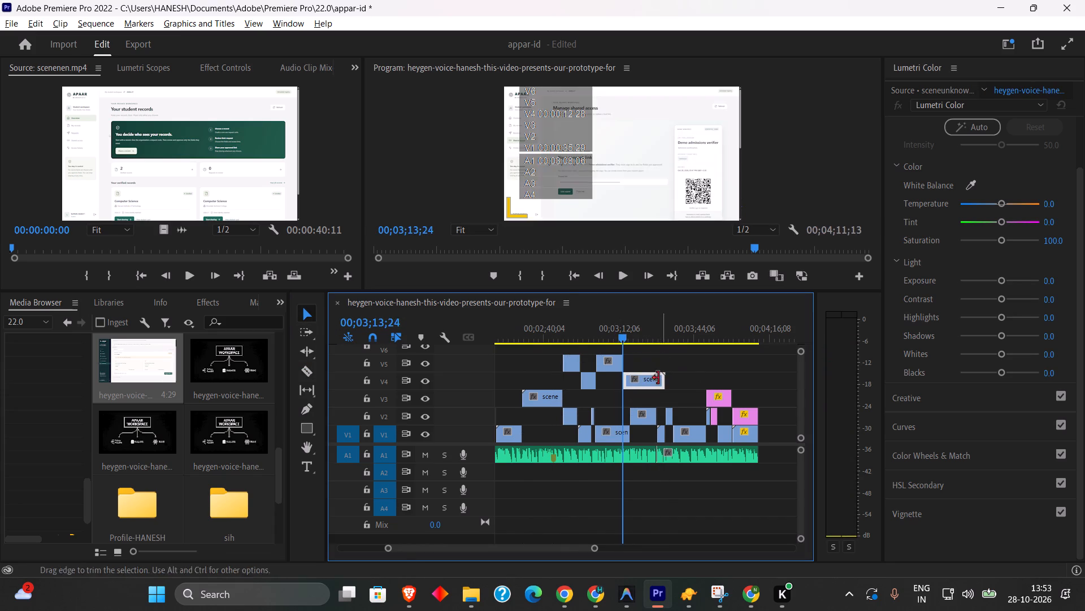
{"action": "left_click_drag", "start_coordinate": [642, 376], "coordinate": [654, 384]}
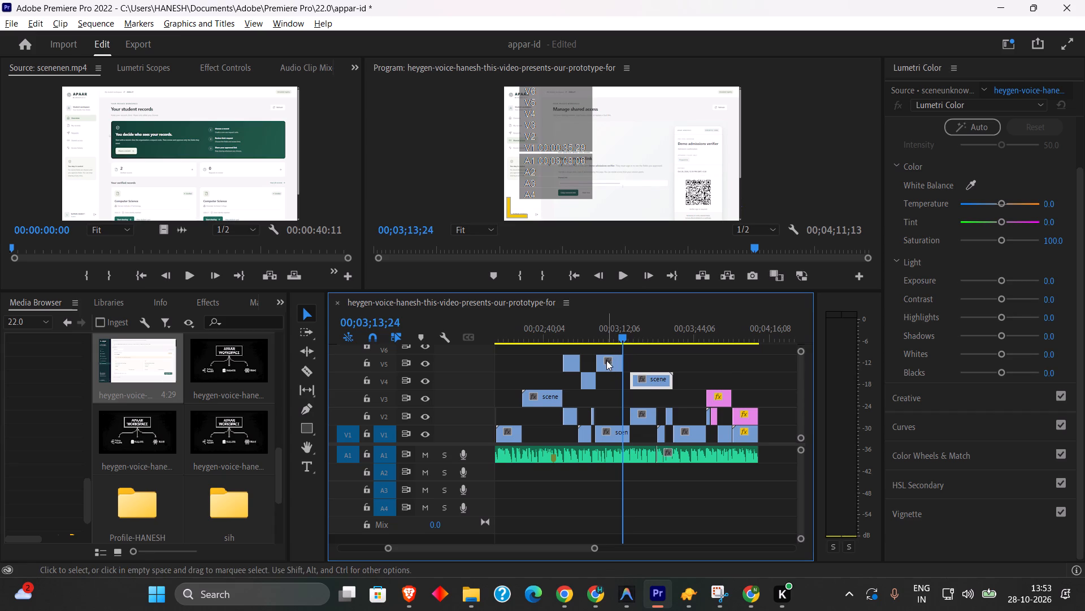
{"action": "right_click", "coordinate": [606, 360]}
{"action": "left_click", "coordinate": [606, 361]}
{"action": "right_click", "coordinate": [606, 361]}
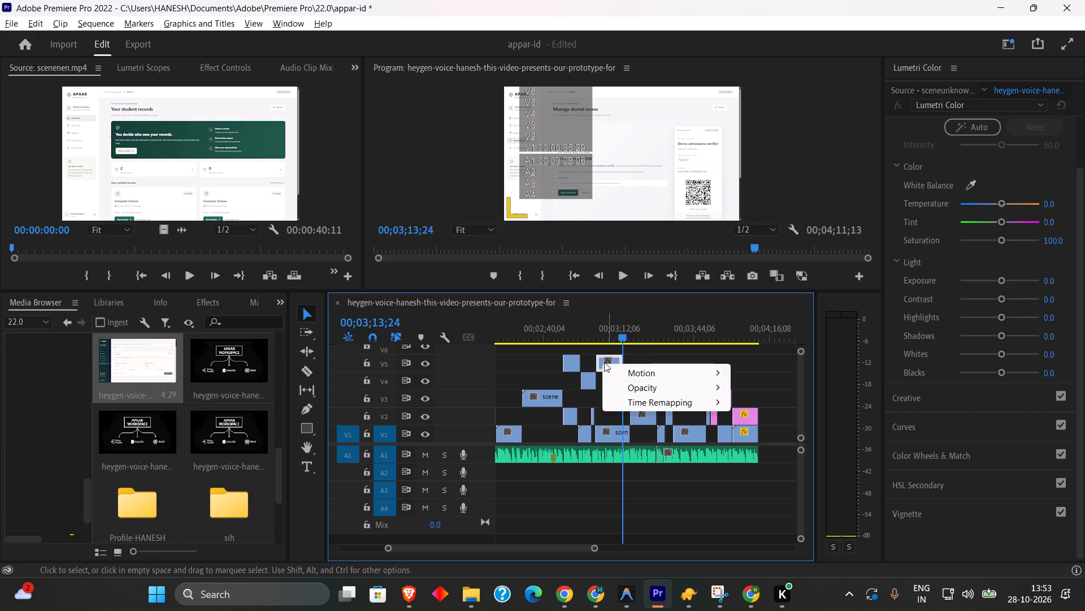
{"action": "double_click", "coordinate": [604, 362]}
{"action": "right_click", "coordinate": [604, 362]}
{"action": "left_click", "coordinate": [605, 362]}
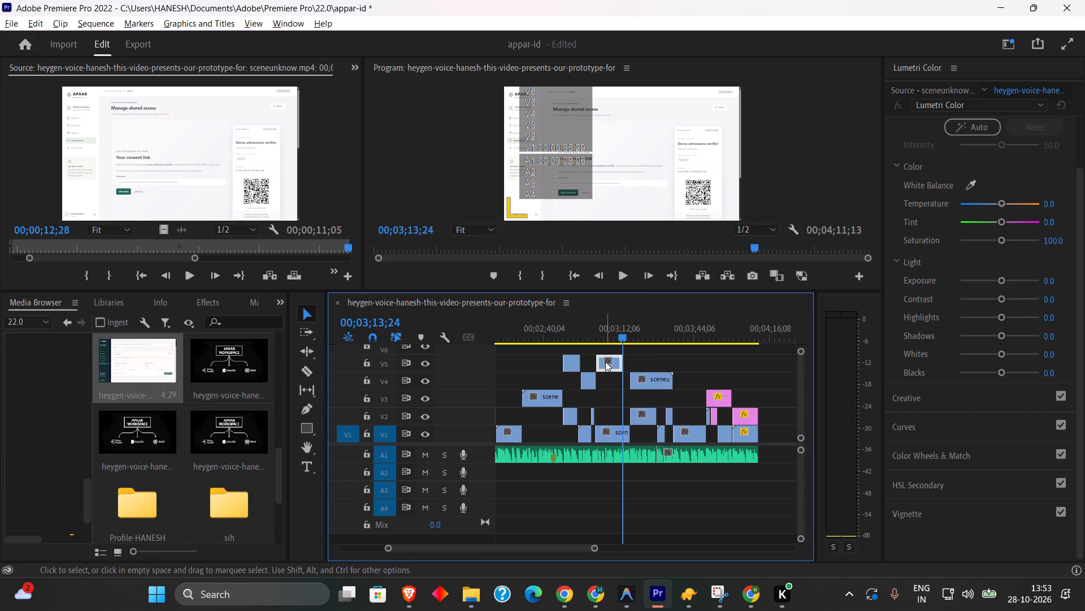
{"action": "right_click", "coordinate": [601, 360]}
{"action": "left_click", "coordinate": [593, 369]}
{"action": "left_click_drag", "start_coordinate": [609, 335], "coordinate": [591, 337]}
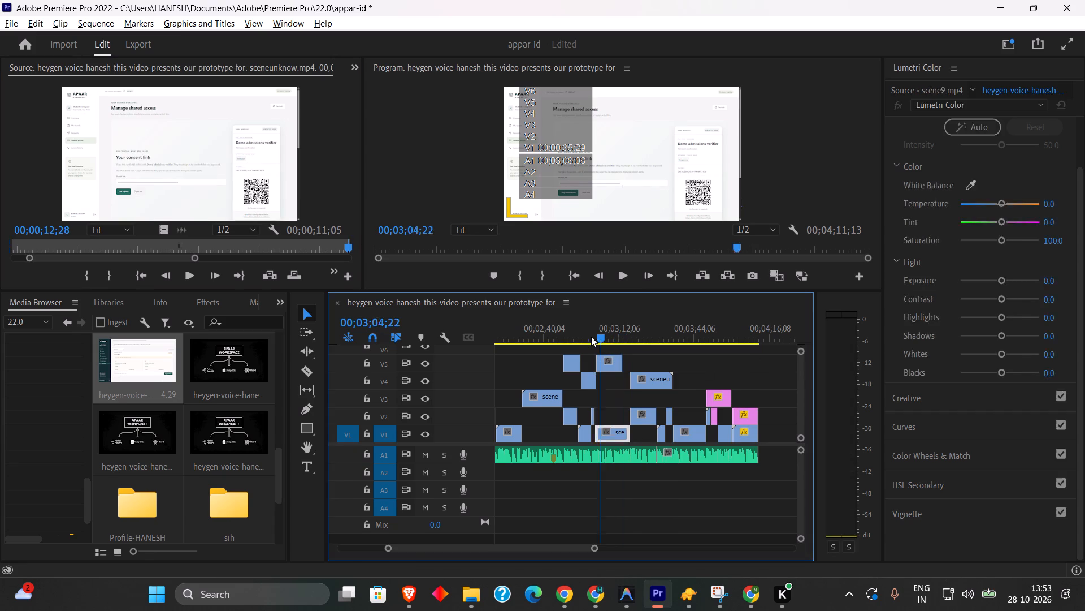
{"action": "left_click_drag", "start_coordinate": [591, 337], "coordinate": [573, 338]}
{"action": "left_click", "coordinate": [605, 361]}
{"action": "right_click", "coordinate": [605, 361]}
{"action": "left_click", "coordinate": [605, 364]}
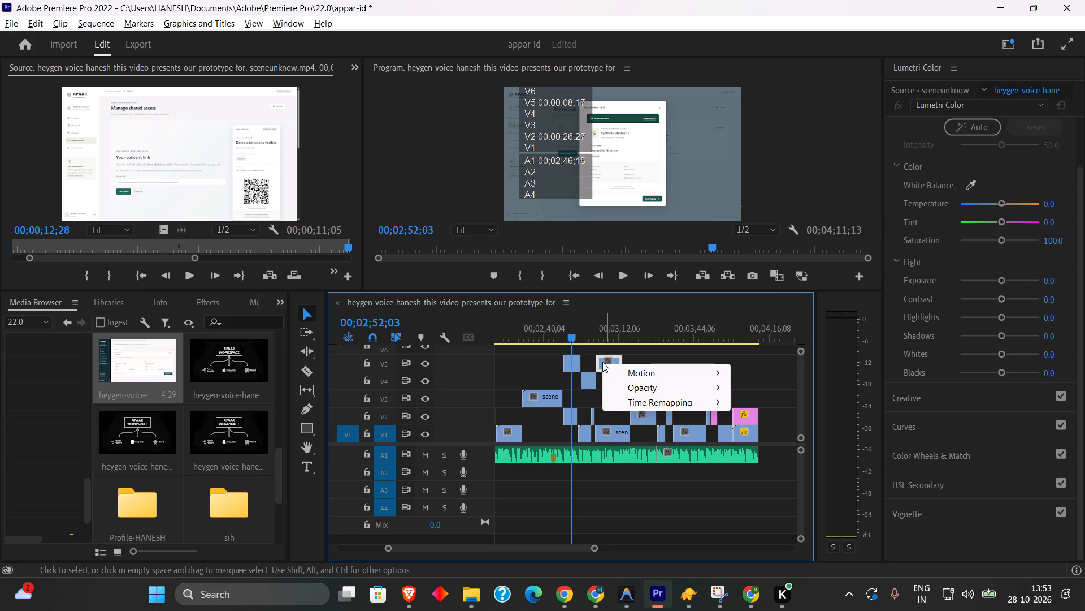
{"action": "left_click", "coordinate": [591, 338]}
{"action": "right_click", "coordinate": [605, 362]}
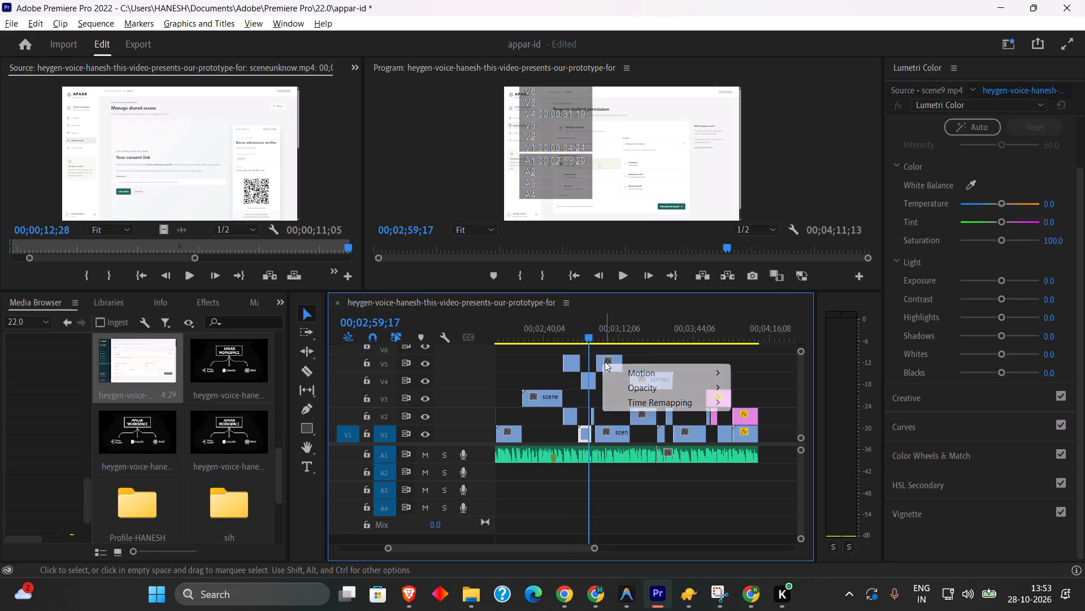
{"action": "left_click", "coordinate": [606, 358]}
Set the speed of the V5 sceneunknow clip before the cut to 90%.
{"action": "left_click", "coordinate": [612, 364]}
{"action": "right_click", "coordinate": [612, 364]}
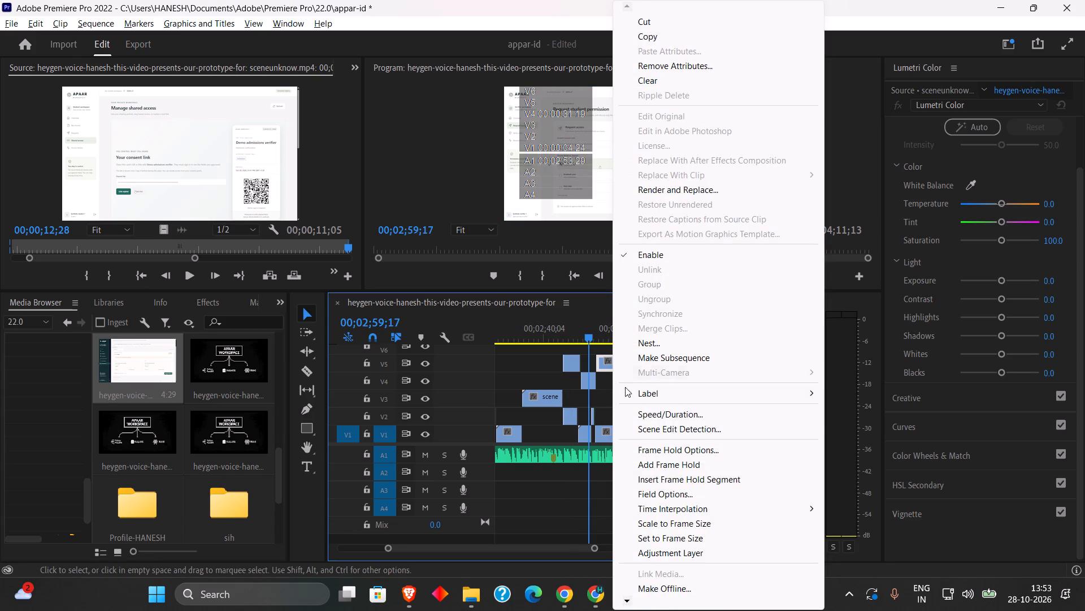
{"action": "left_click", "coordinate": [666, 412]}
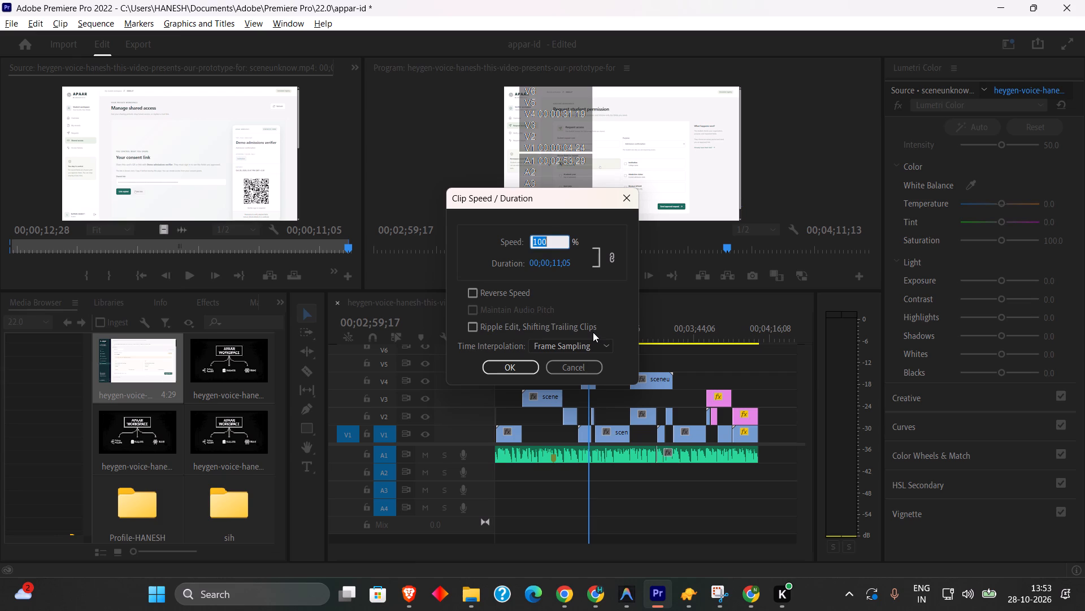
{"action": "key", "text": "1"}
{"action": "key", "text": "BackSpace"}
{"action": "type", "text": "90"}
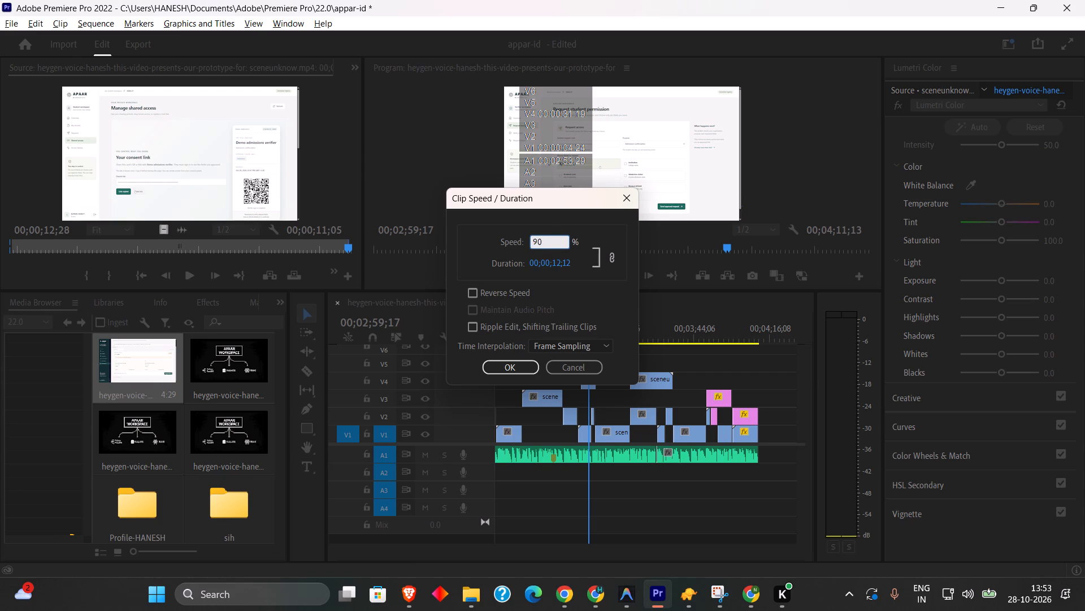
{"action": "left_click", "coordinate": [525, 362]}
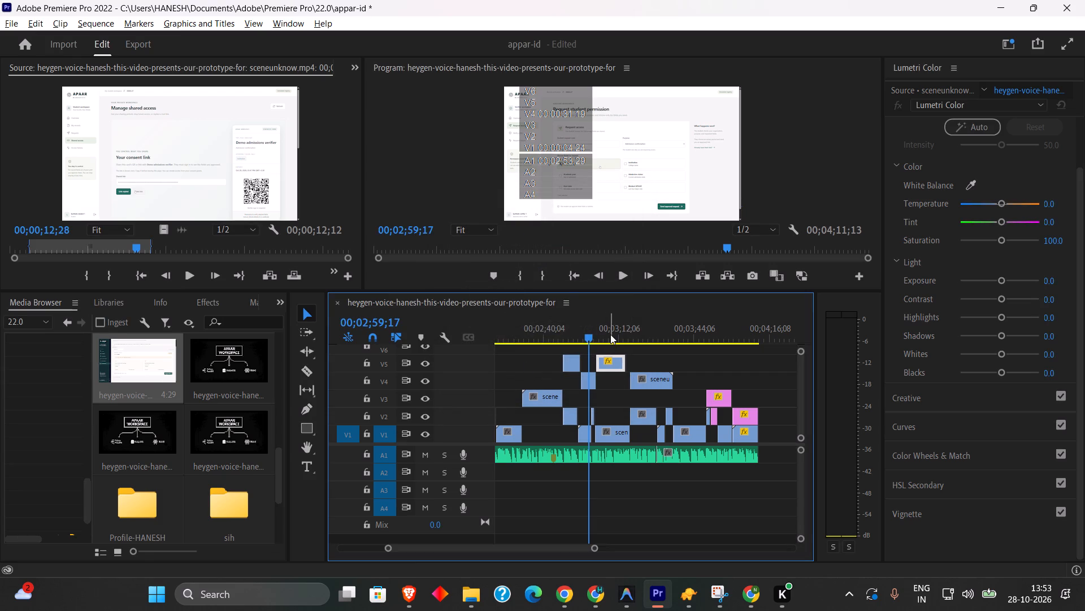
Replay the slowed approval passage and slide the V4 sceneunknow piece back to begin where the V5 clip ends.
{"action": "left_click", "coordinate": [610, 334]}
{"action": "left_click", "coordinate": [600, 334]}
{"action": "key", "text": "space"}
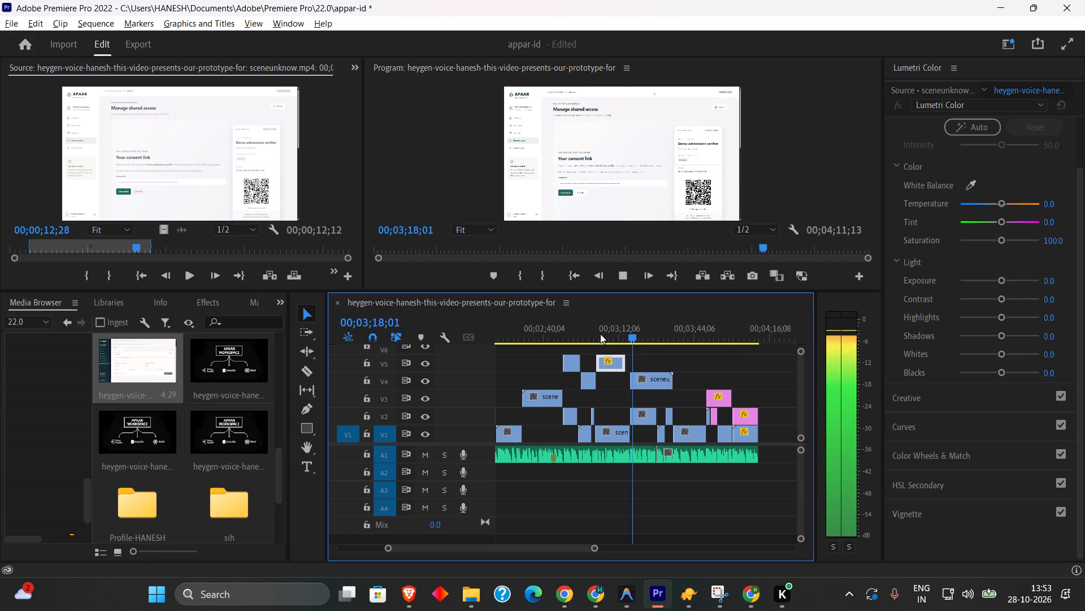
{"action": "left_click", "coordinate": [623, 334]}
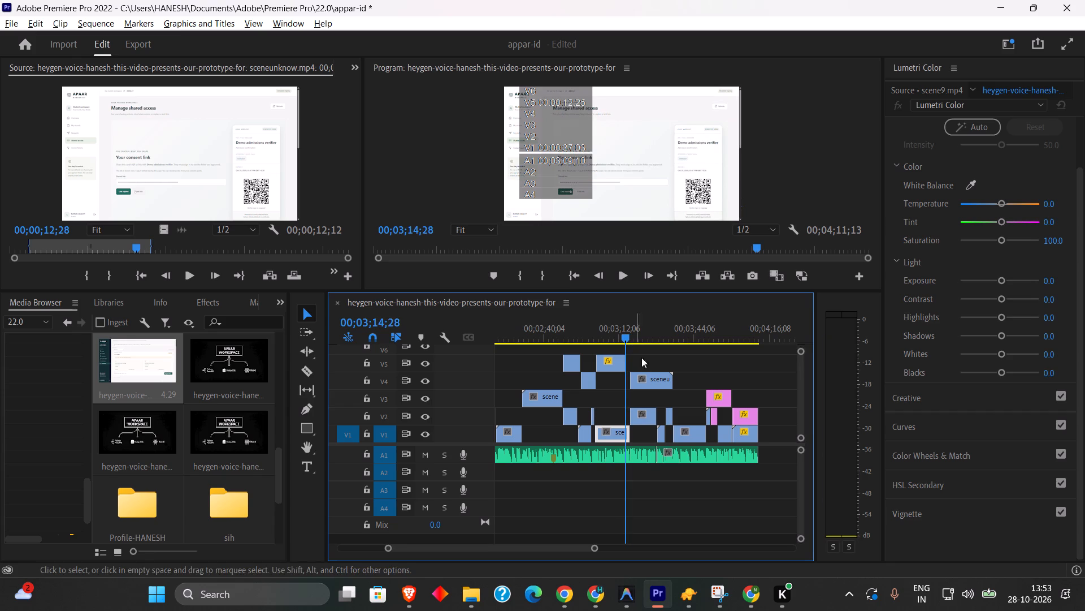
{"action": "left_click", "coordinate": [649, 376]}
Play on through the shared access and request history footage and split the V4 sceneunknow clip at 00;03;23;17.
{"action": "key", "text": "space"}
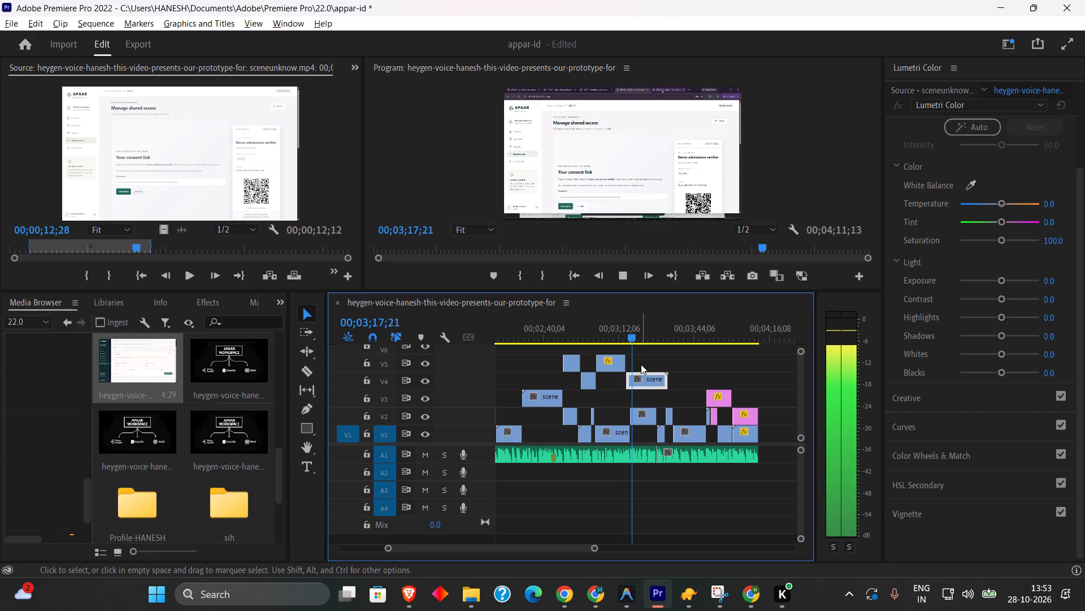
{"action": "key", "text": "space"}
{"action": "key", "text": "space"}
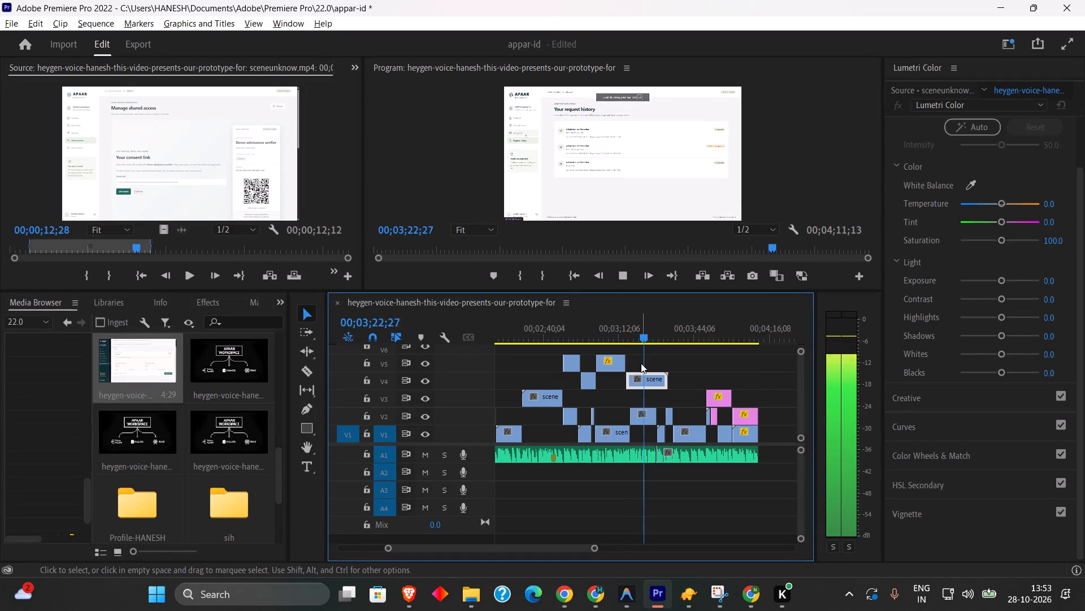
{"action": "key", "text": "space"}
{"action": "left_click", "coordinate": [310, 372]}
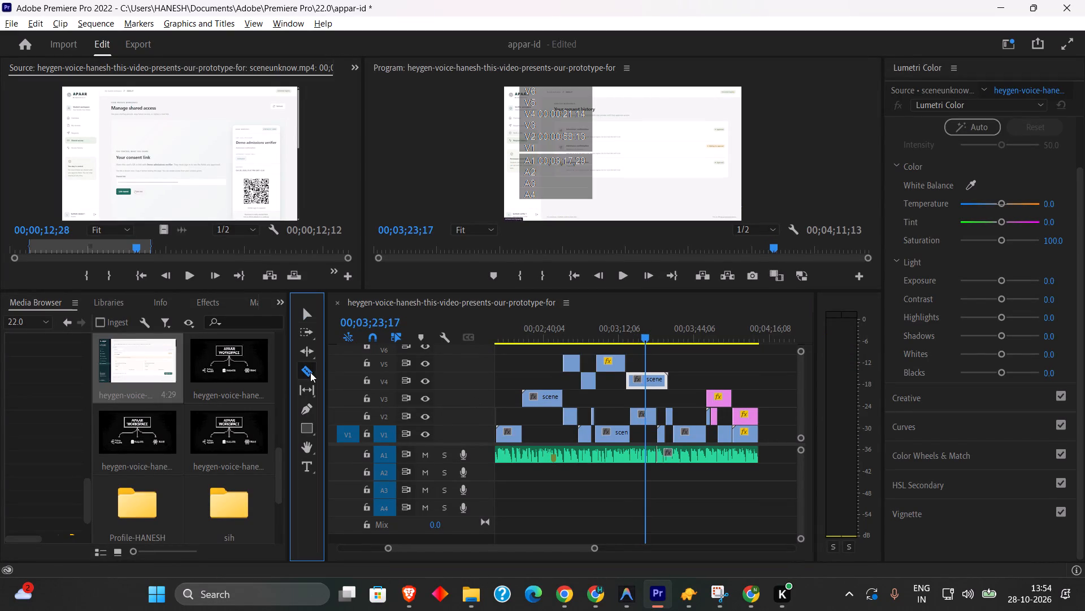
{"action": "left_click", "coordinate": [645, 381]}
Delete the V4 piece before the cut and slide the remaining piece back to begin where the V5 clip ends.
{"action": "left_click", "coordinate": [303, 308]}
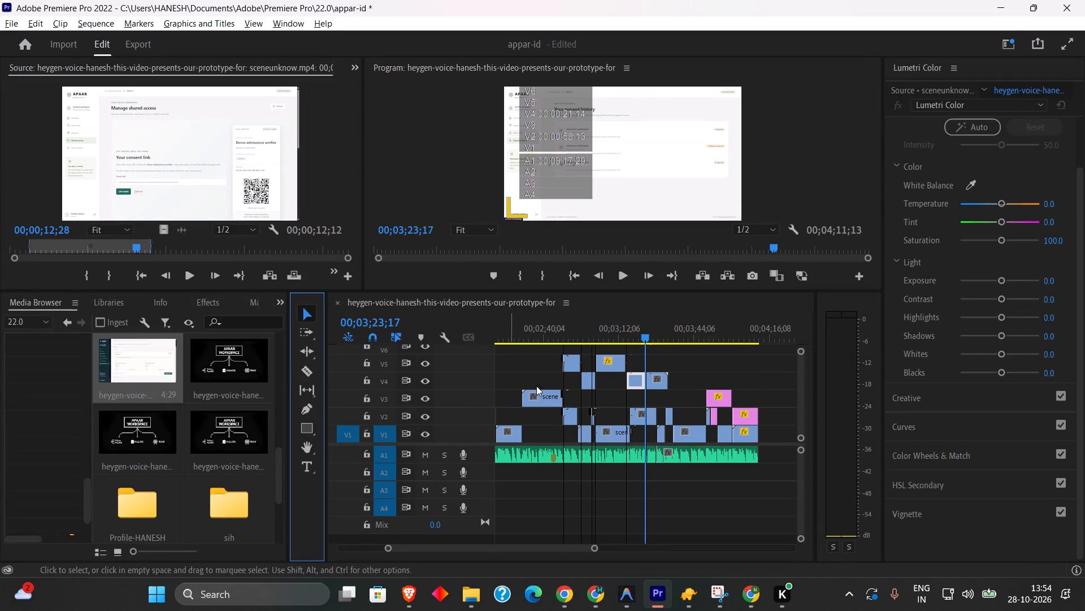
{"action": "left_click", "coordinate": [636, 381]}
{"action": "key", "text": "BackSpace"}
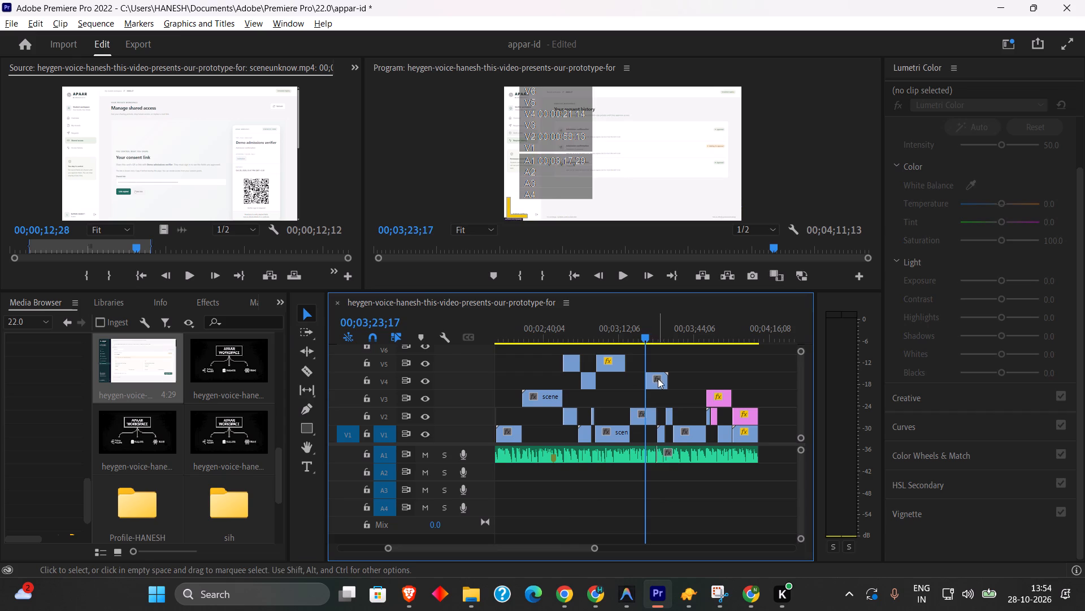
{"action": "left_click_drag", "start_coordinate": [658, 378], "coordinate": [637, 372]}
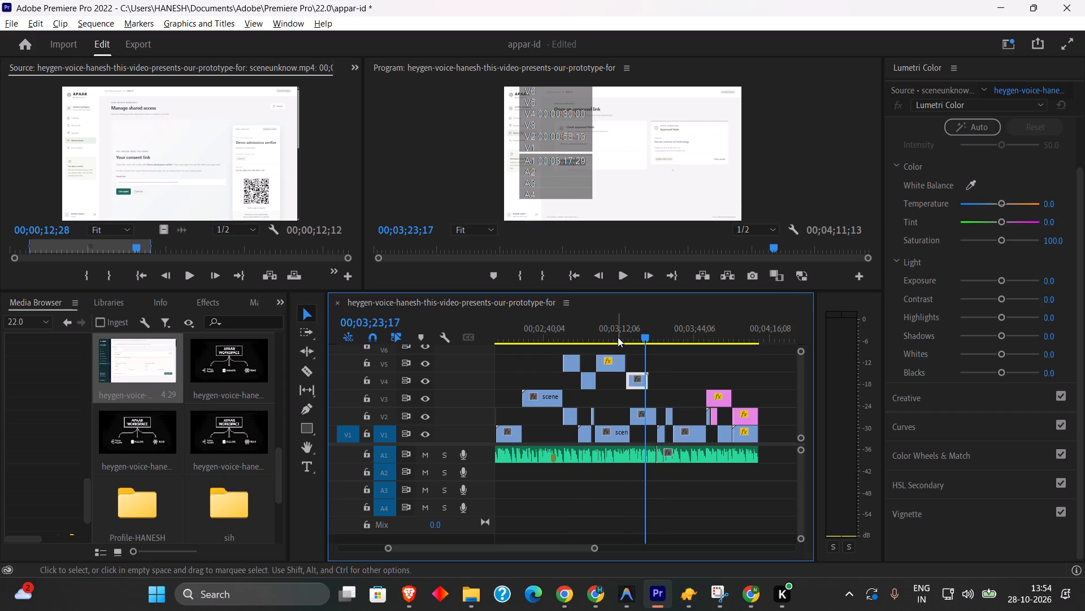
Move the V4 sceneunknow clip slightly later and extend the V5 clip's end to match the end of the V1 scene9 clip below.
{"action": "left_click", "coordinate": [618, 337]}
{"action": "key", "text": "space"}
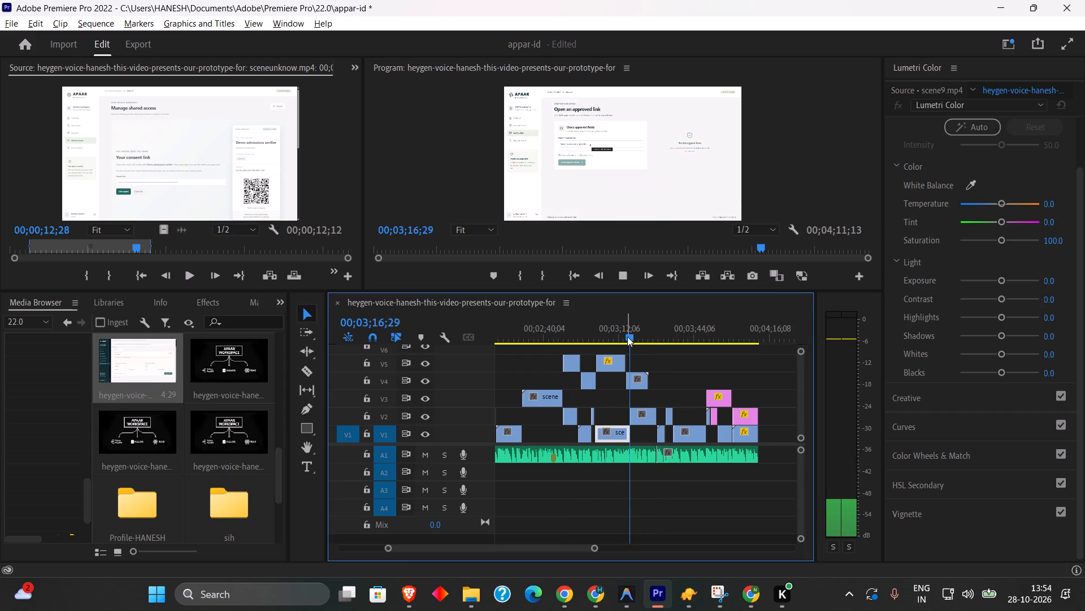
{"action": "left_click", "coordinate": [622, 335]}
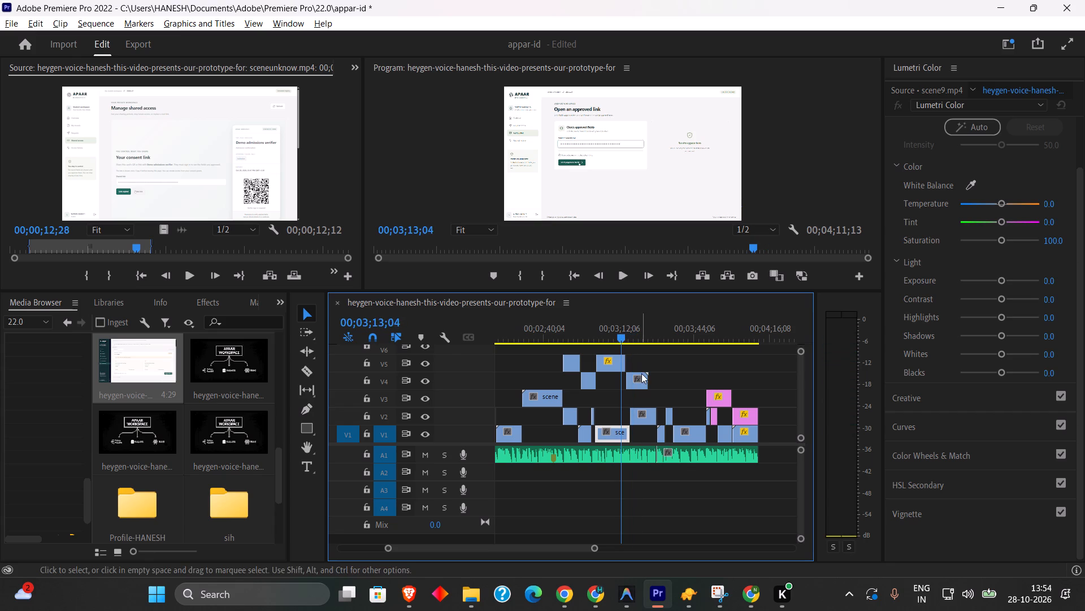
{"action": "left_click_drag", "start_coordinate": [641, 378], "coordinate": [648, 380]}
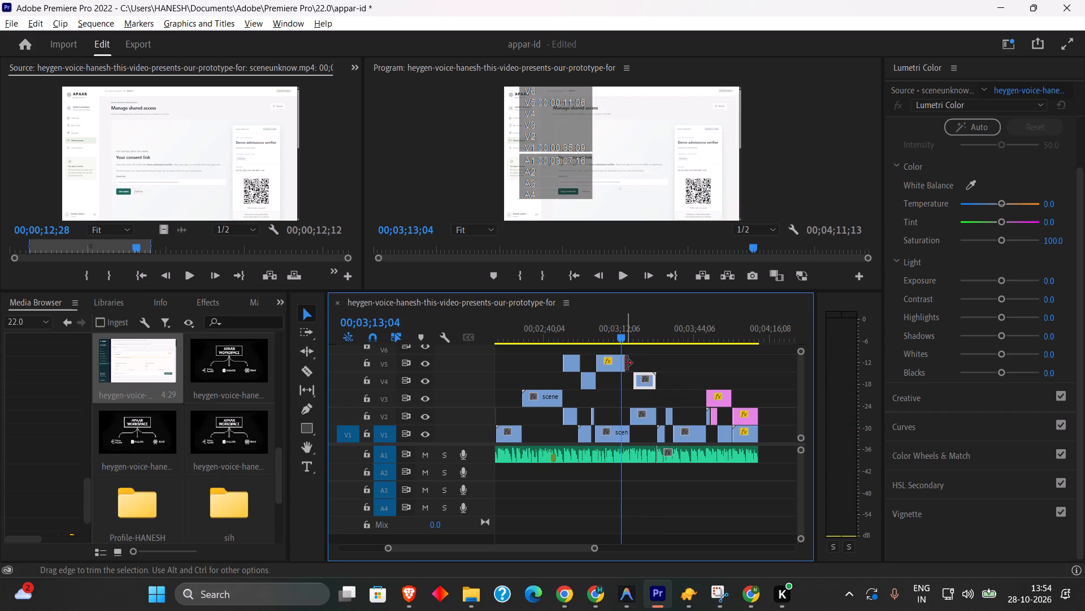
{"action": "left_click", "coordinate": [626, 363]}
{"action": "key", "text": "space"}
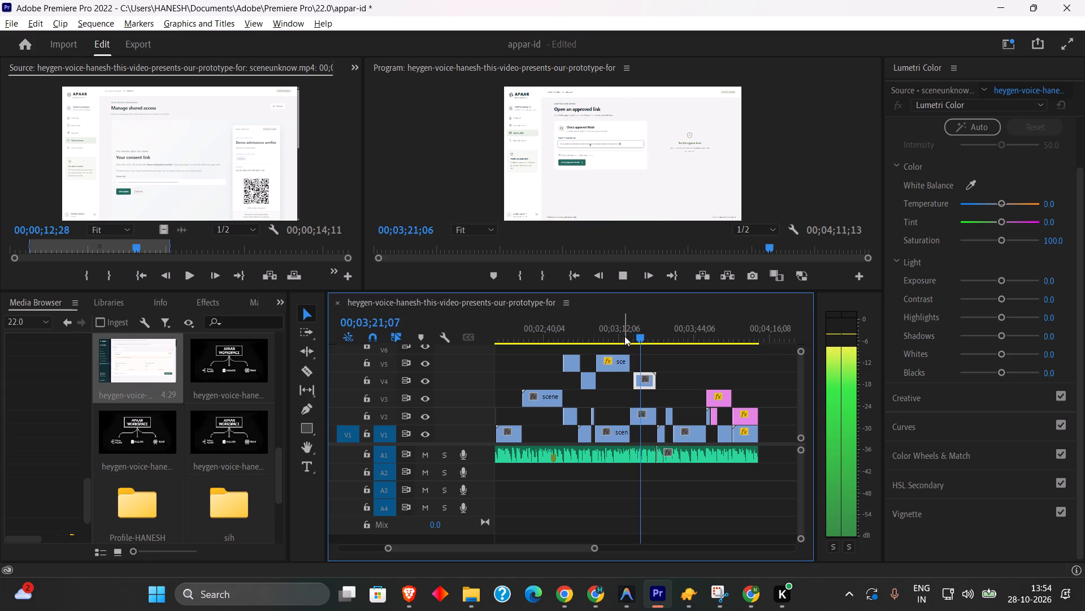
Slide the V4 sceneunknow clip back to begin where the extended V5 clip ends, and replay the passage through the access history footage.
{"action": "left_click_drag", "start_coordinate": [624, 336], "coordinate": [631, 338]}
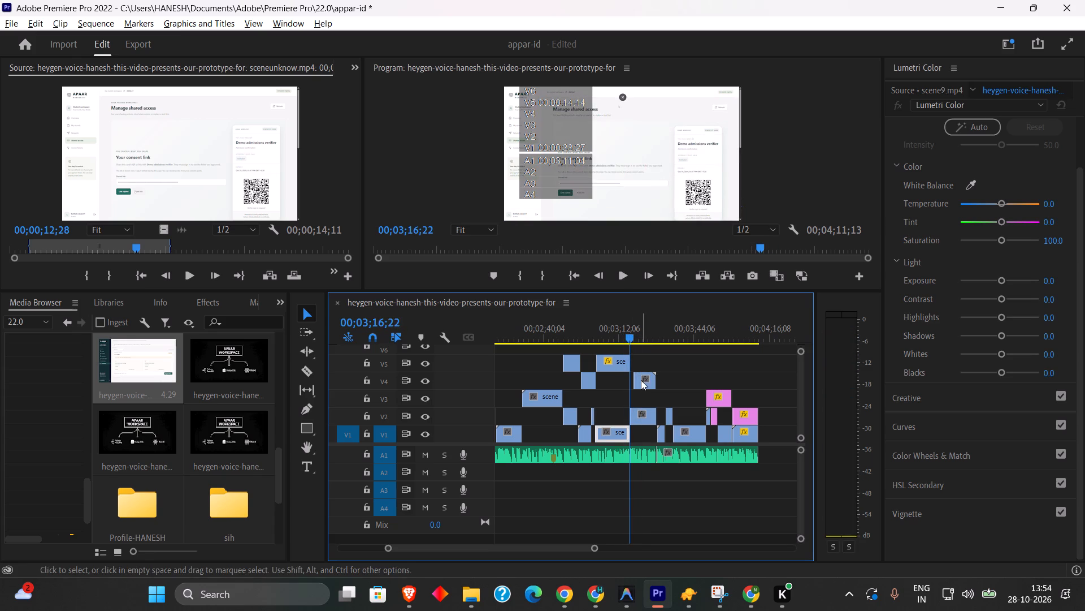
{"action": "left_click", "coordinate": [641, 381]}
{"action": "key", "text": "space"}
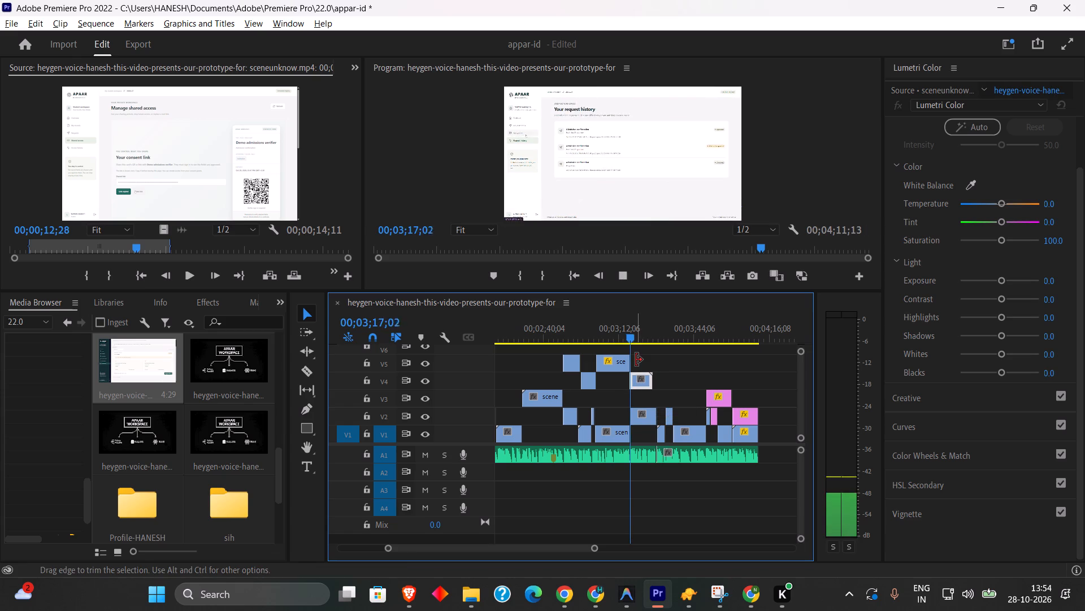
{"action": "left_click", "coordinate": [624, 339]}
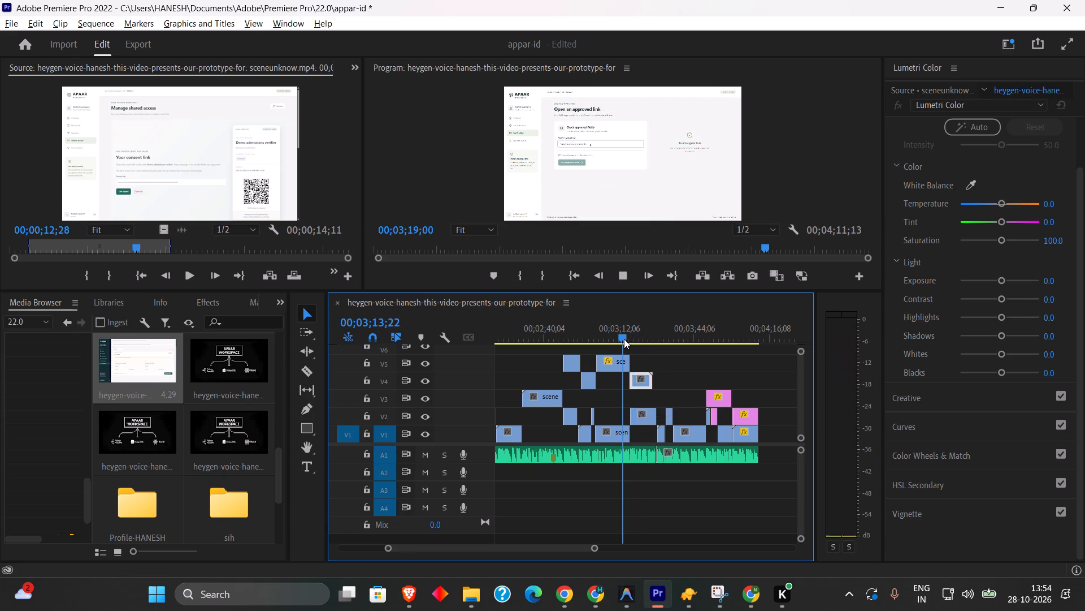
{"action": "key", "text": "space"}
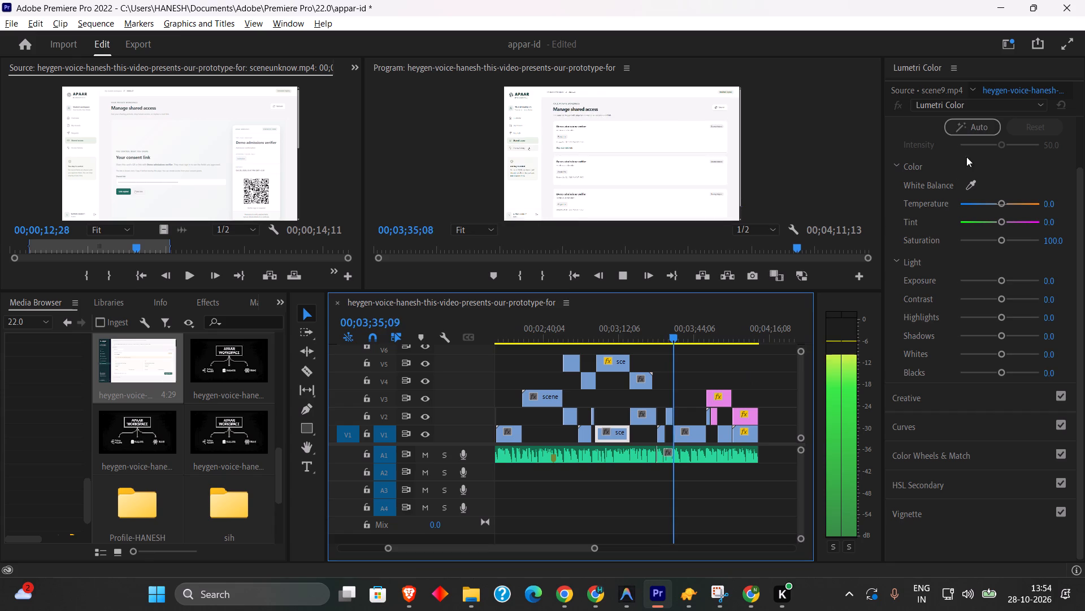
Set up a quick export of the sequence as an MP4 named appar-corrected-upload in the sih folder.
{"action": "left_click", "coordinate": [1043, 45]}
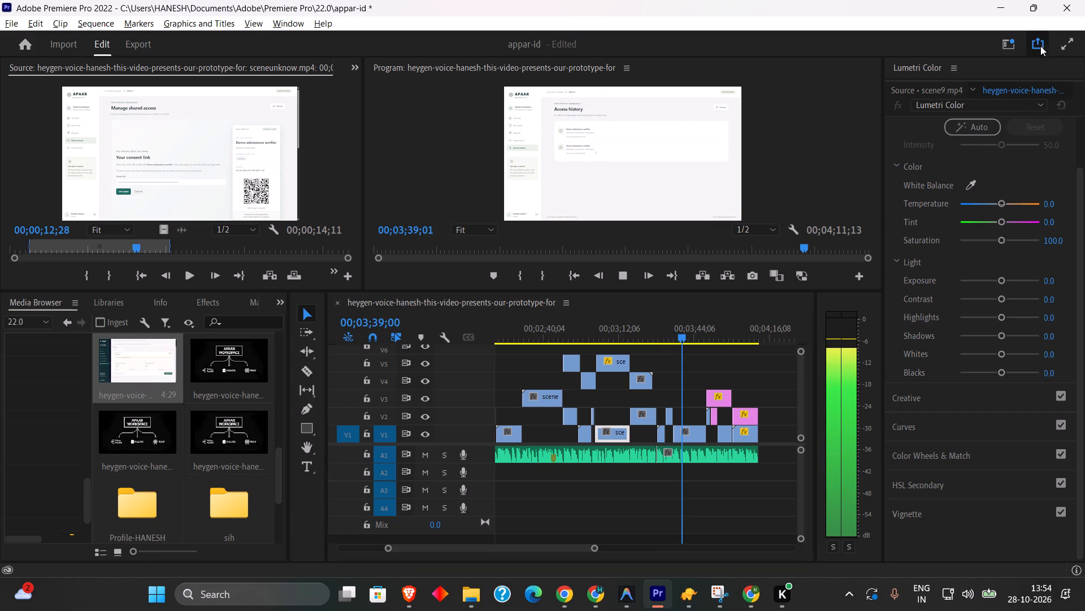
{"action": "left_click", "coordinate": [879, 120]}
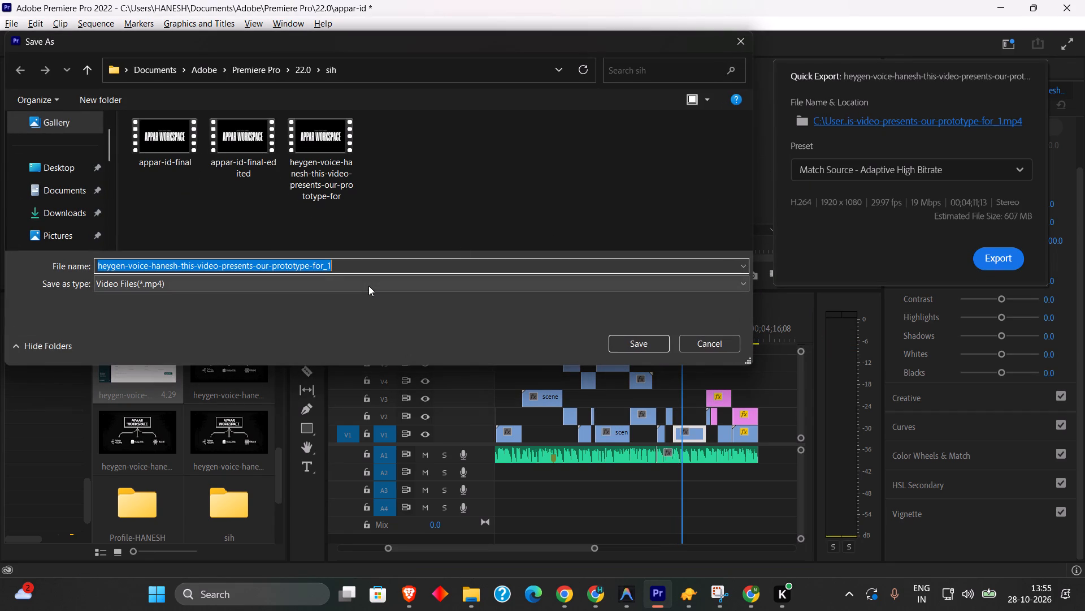
{"action": "type", "text": "appar-corrected-uploade"}
{"action": "key", "text": "BackSpace"}
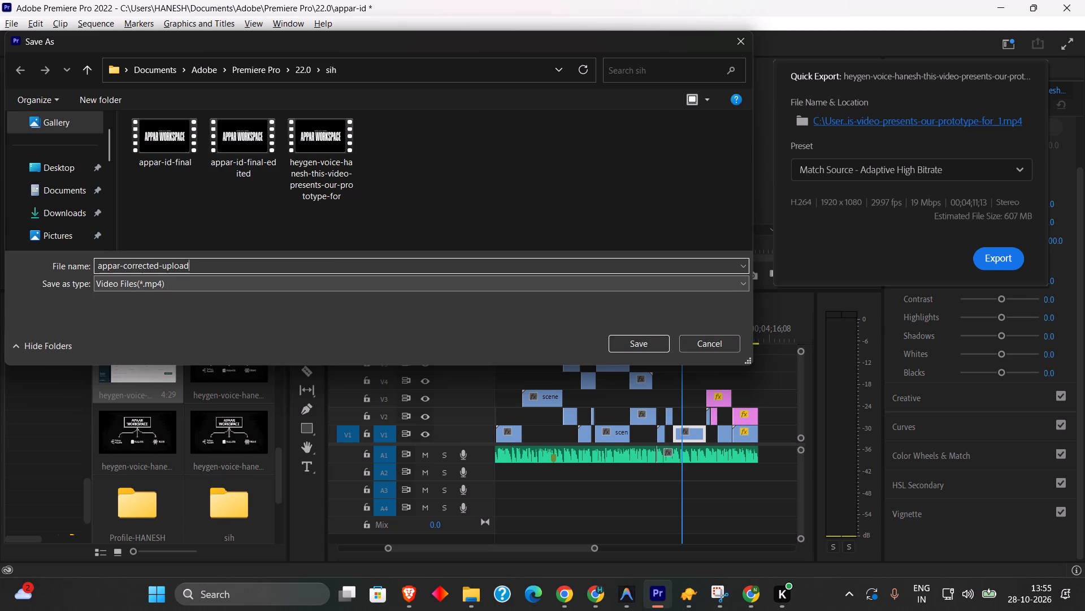
{"action": "left_click", "coordinate": [661, 342]}
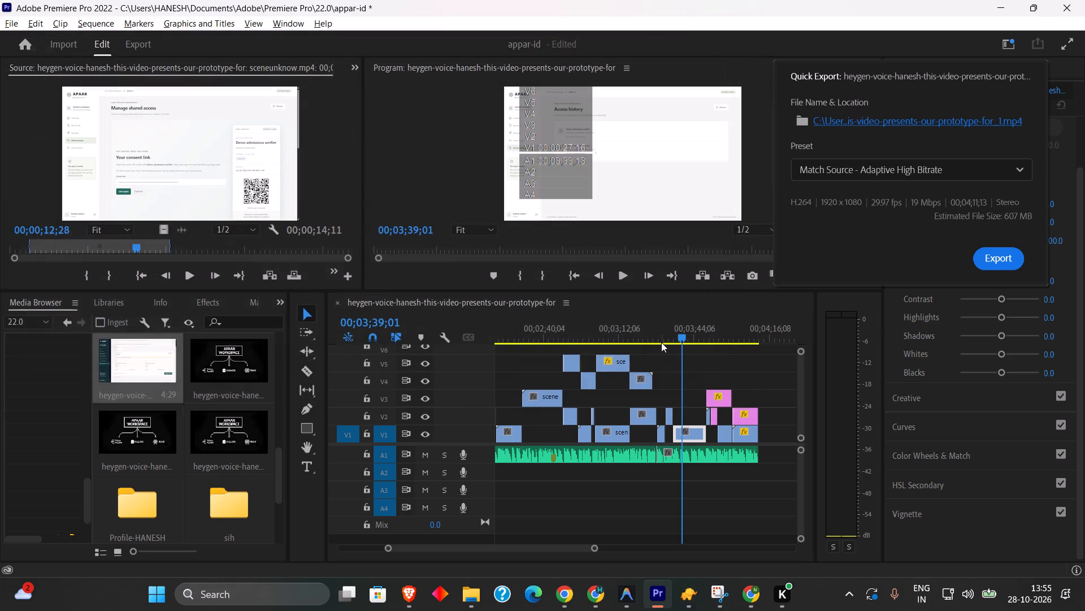
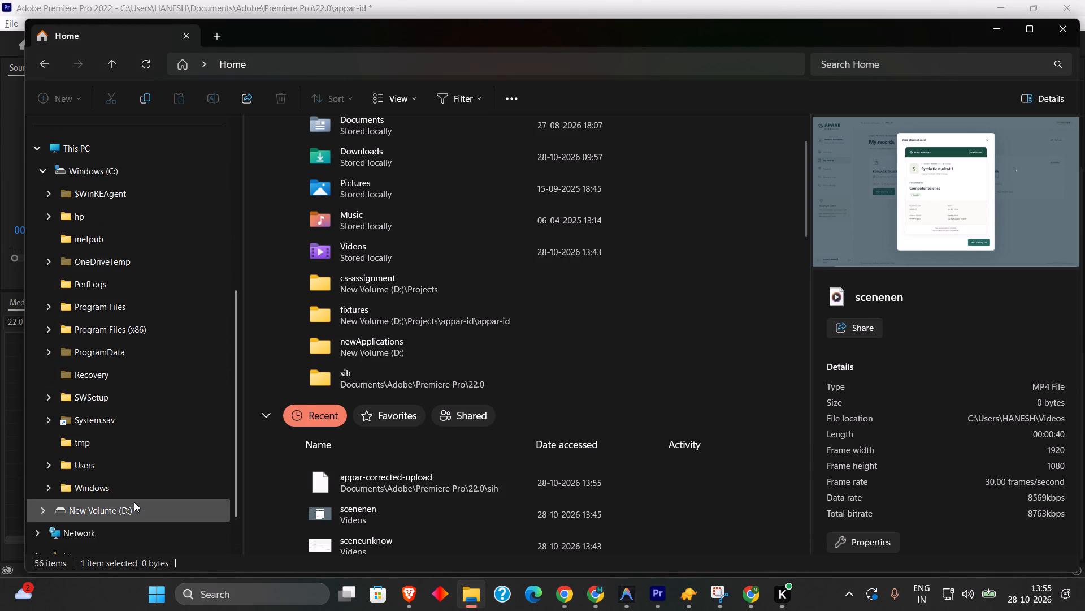
Search the user profile folder for adobe and open the sih export folder inside Premiere Pro's 22.0 folder.
{"action": "double_click", "coordinate": [121, 457]}
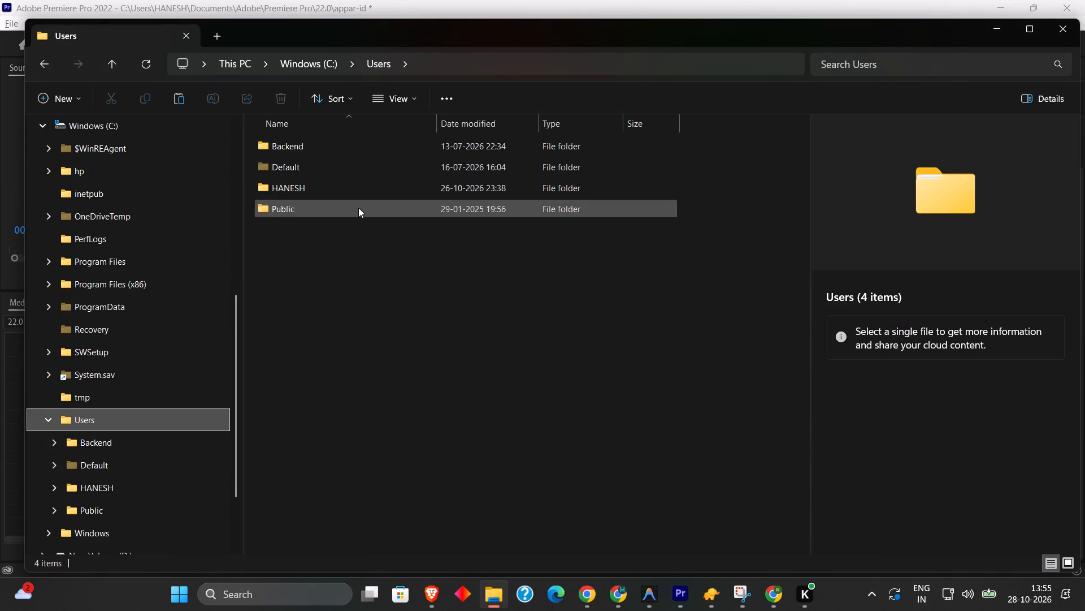
{"action": "double_click", "coordinate": [359, 190]}
{"action": "scroll", "coordinate": [359, 191], "scroll_direction": "down", "scroll_amount": 7}
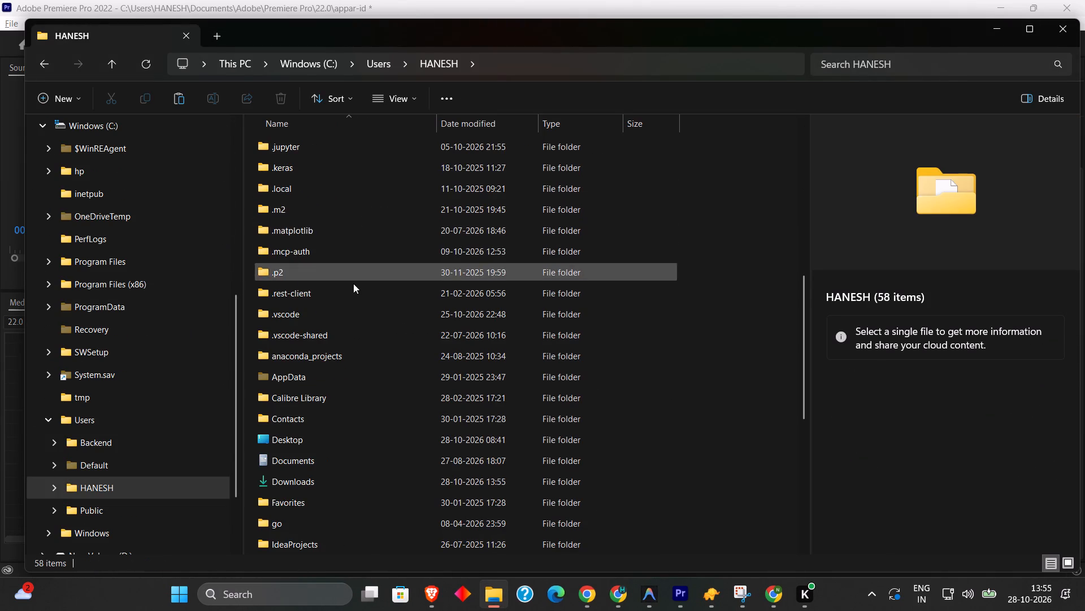
{"action": "scroll", "coordinate": [351, 322], "scroll_direction": "down", "scroll_amount": 2}
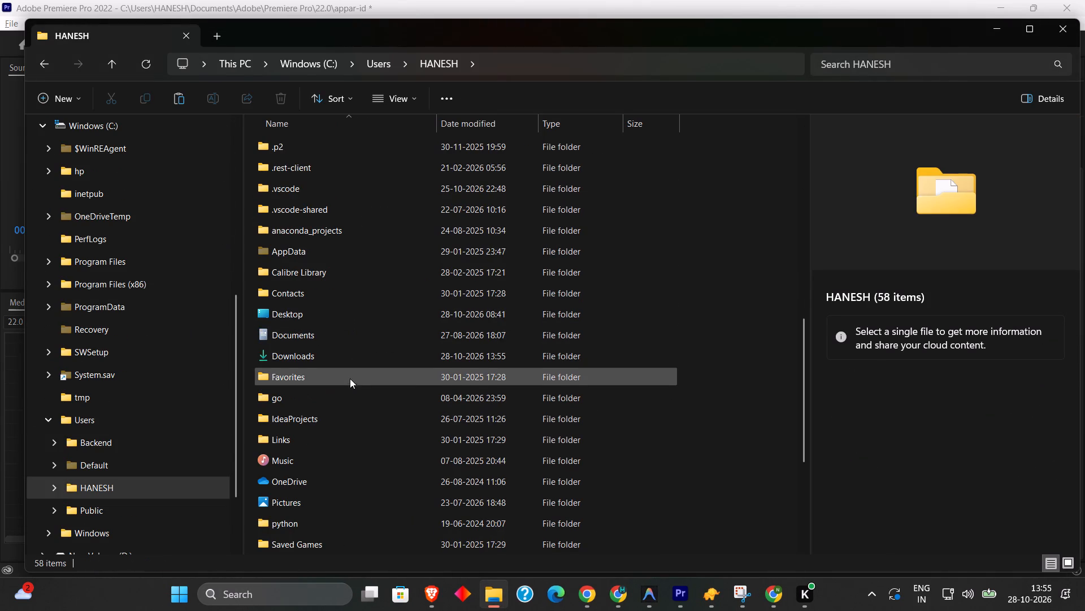
{"action": "scroll", "coordinate": [350, 371], "scroll_direction": "up", "scroll_amount": 1}
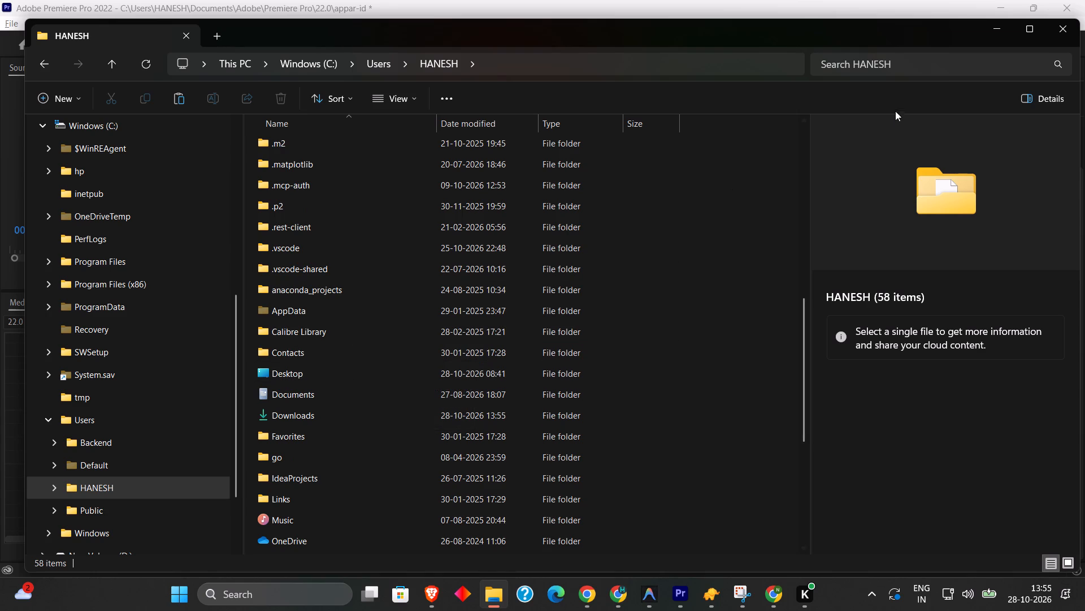
{"action": "left_click", "coordinate": [917, 67]}
{"action": "type", "text": "adob"}
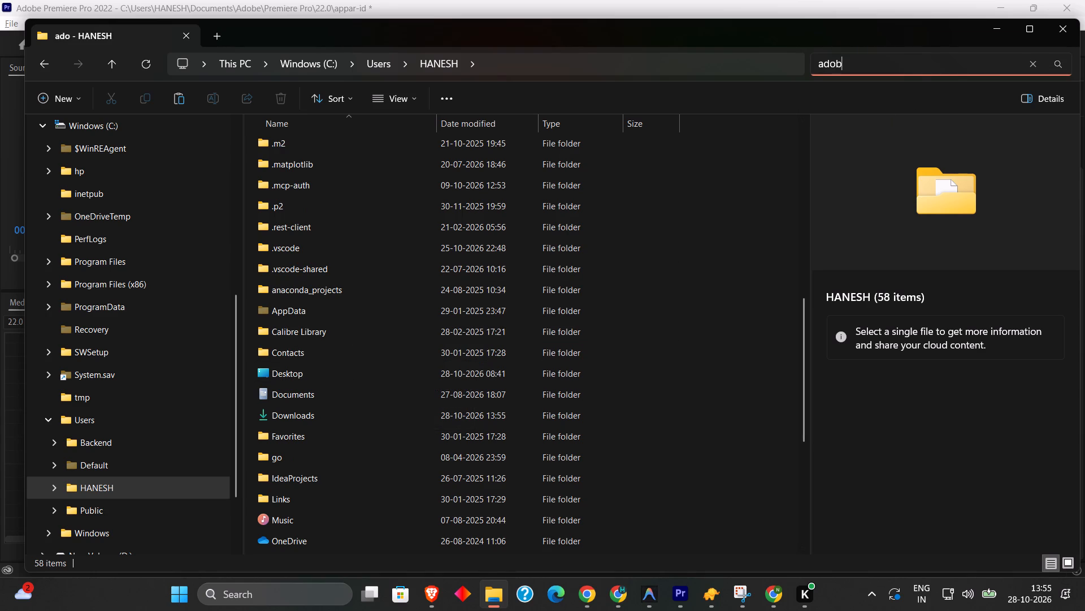
{"action": "key", "text": "e"}
{"action": "double_click", "coordinate": [344, 148]}
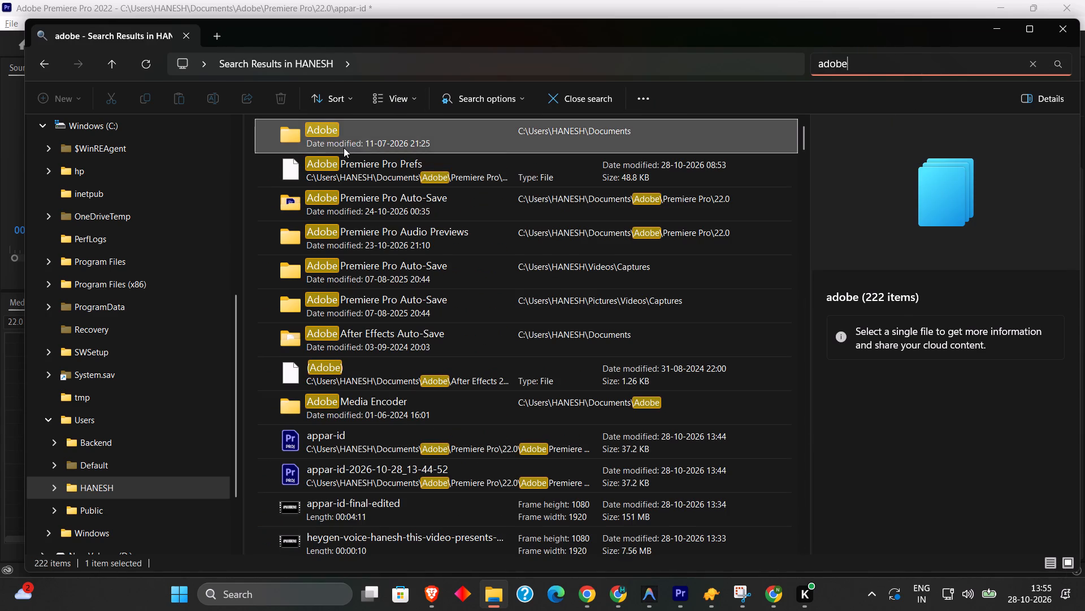
{"action": "double_click", "coordinate": [308, 186]}
{"action": "double_click", "coordinate": [325, 152]}
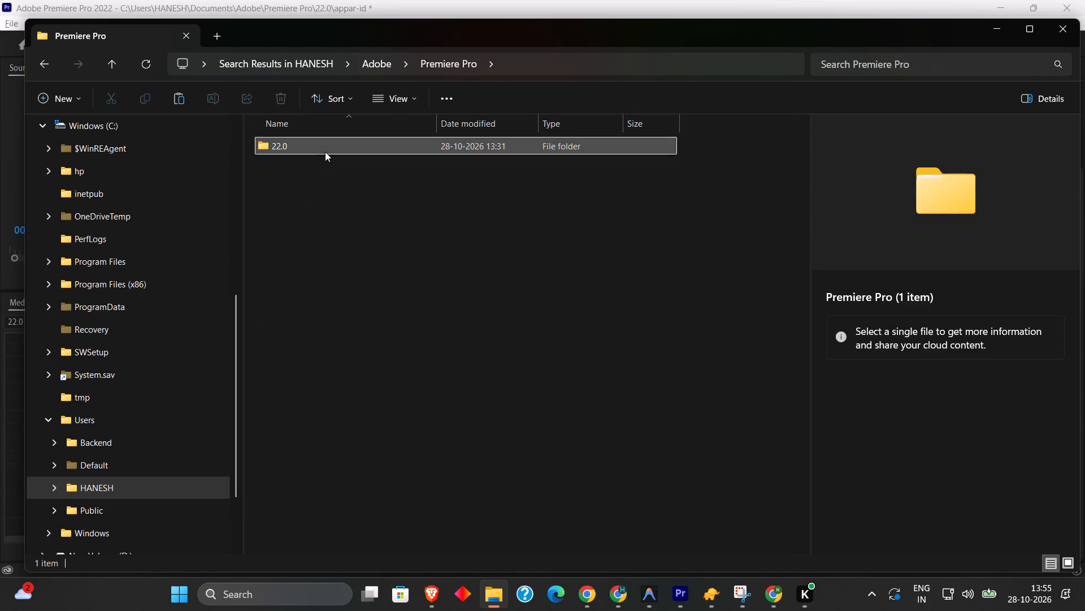
{"action": "double_click", "coordinate": [311, 207]}
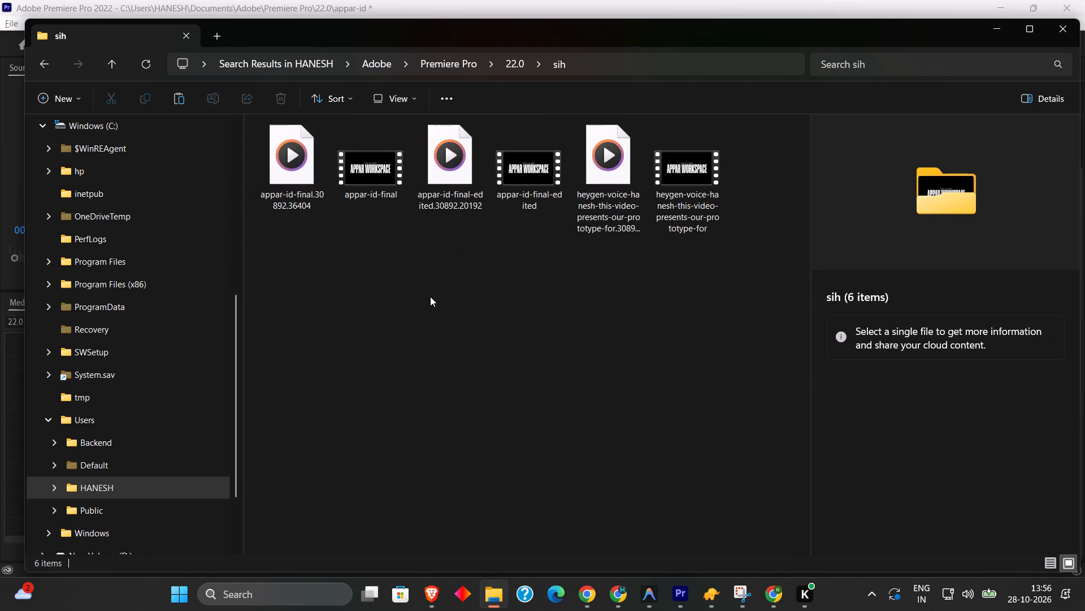
Switch back to Premiere Pro to check on the sequence's export.
{"action": "key", "text": "alt+Tab"}
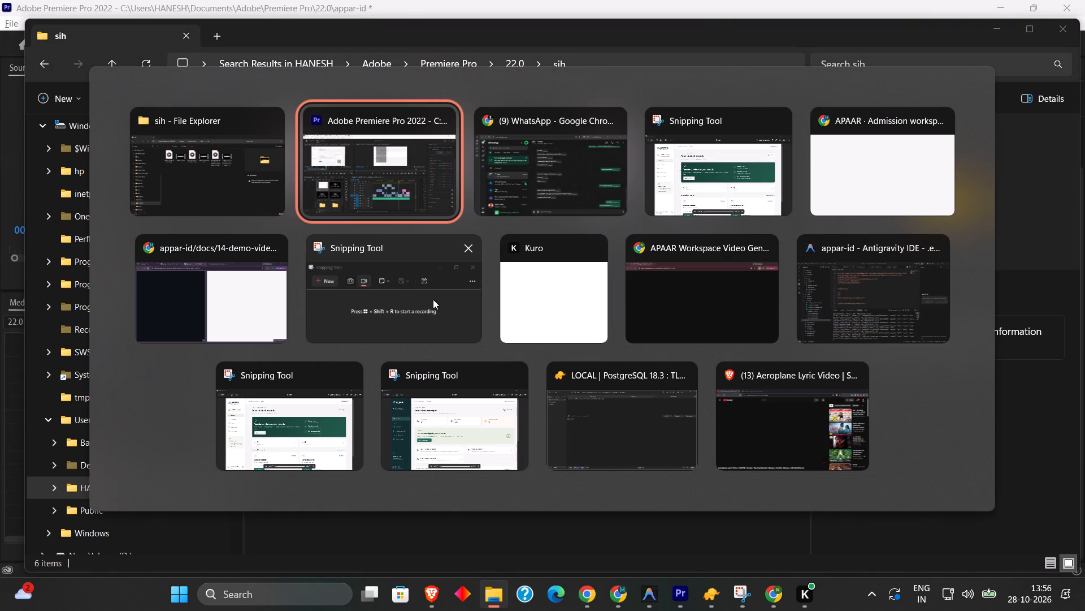
{"action": "left_click", "coordinate": [1004, 257]}
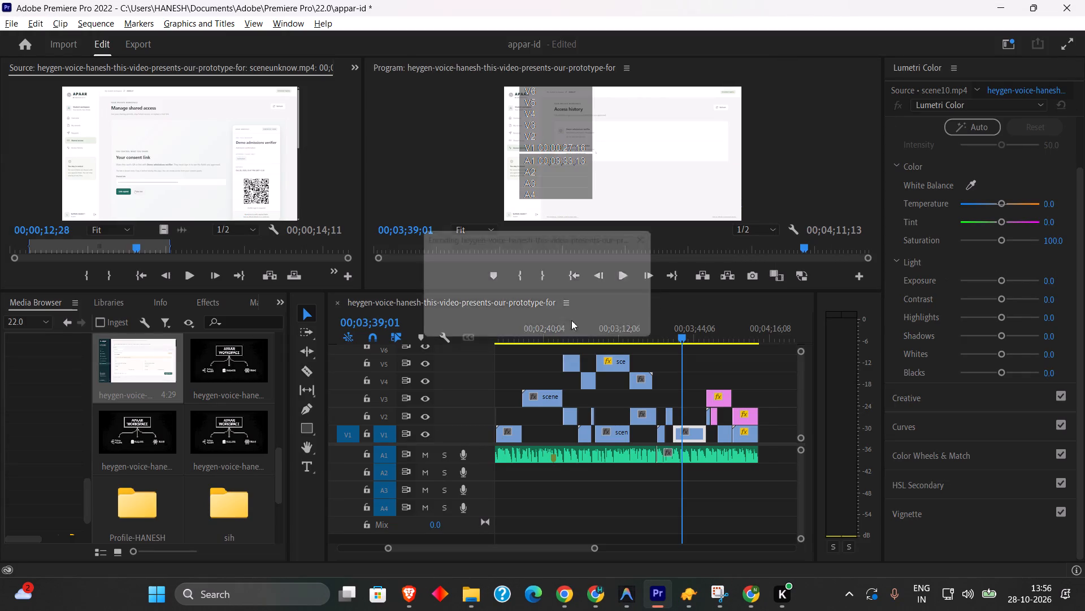
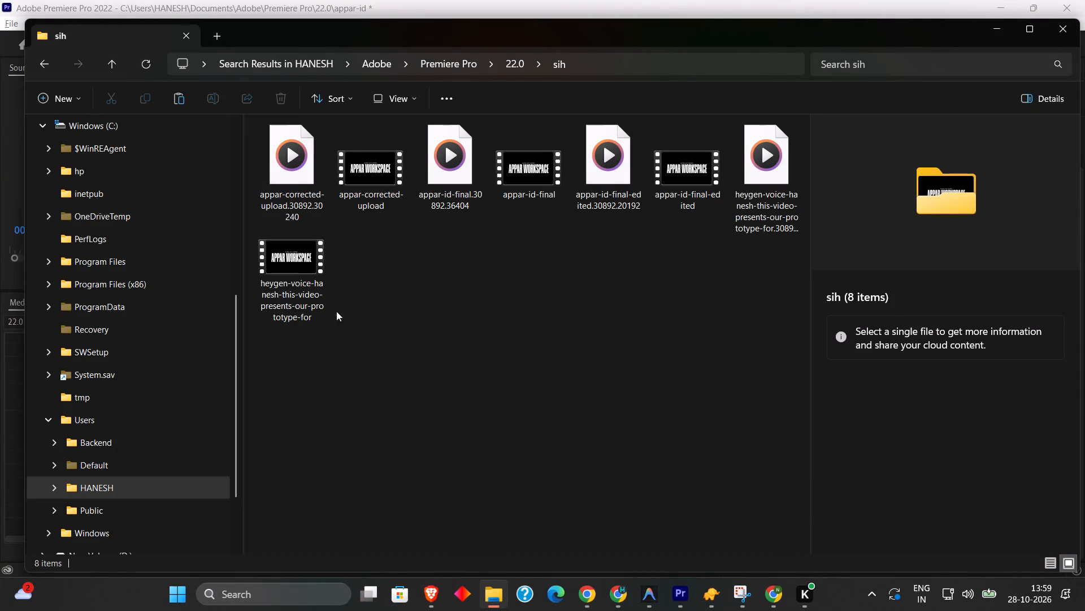
Open the exported appar-corrected-upload video from the sih folder for playback.
{"action": "double_click", "coordinate": [392, 161]}
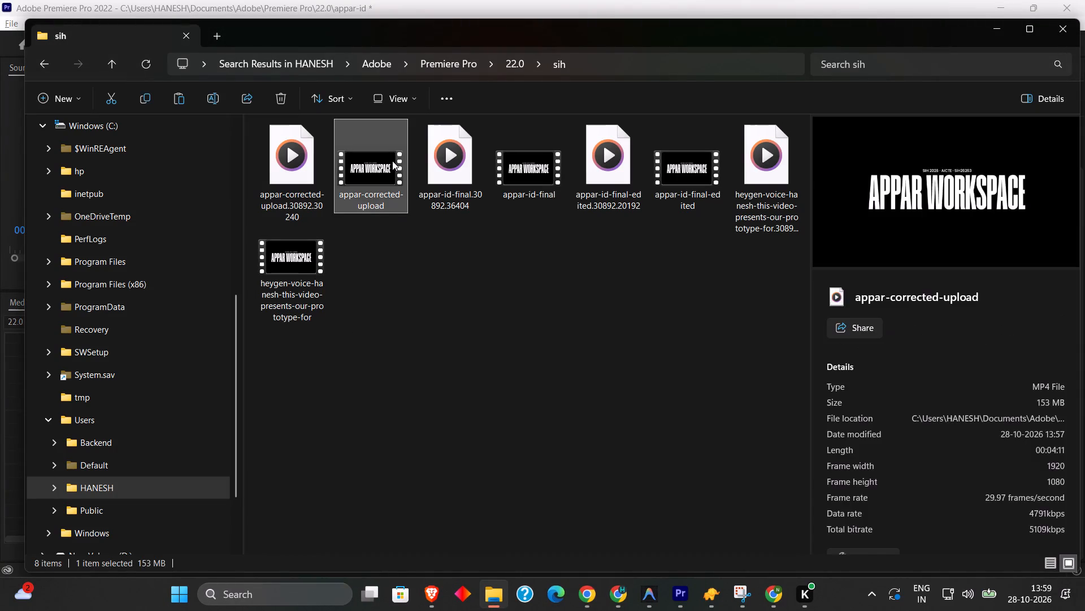
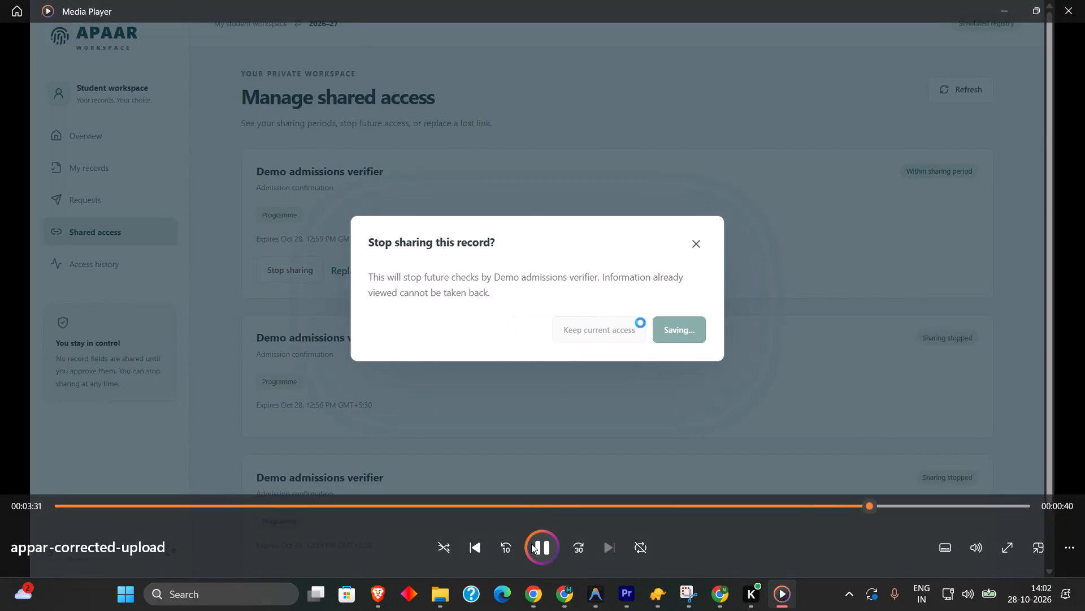
Pause the exported video at the stop-sharing scene and leave full-screen playback.
{"action": "left_click", "coordinate": [534, 544]}
{"action": "key", "text": "grave"}
{"action": "key", "text": "Escape"}
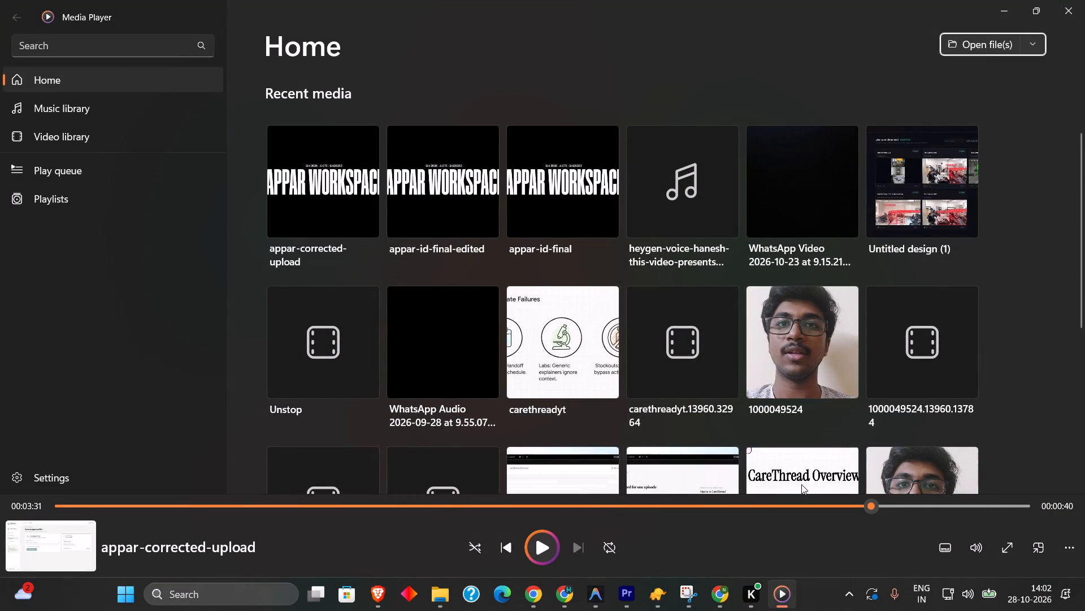
Switch to the APAAR workspace in Chrome and copy a new request code for the student's Deccan Institute of Technology record.
{"action": "key", "text": "alt+Tab"}
{"action": "key", "text": "alt+Tab"}
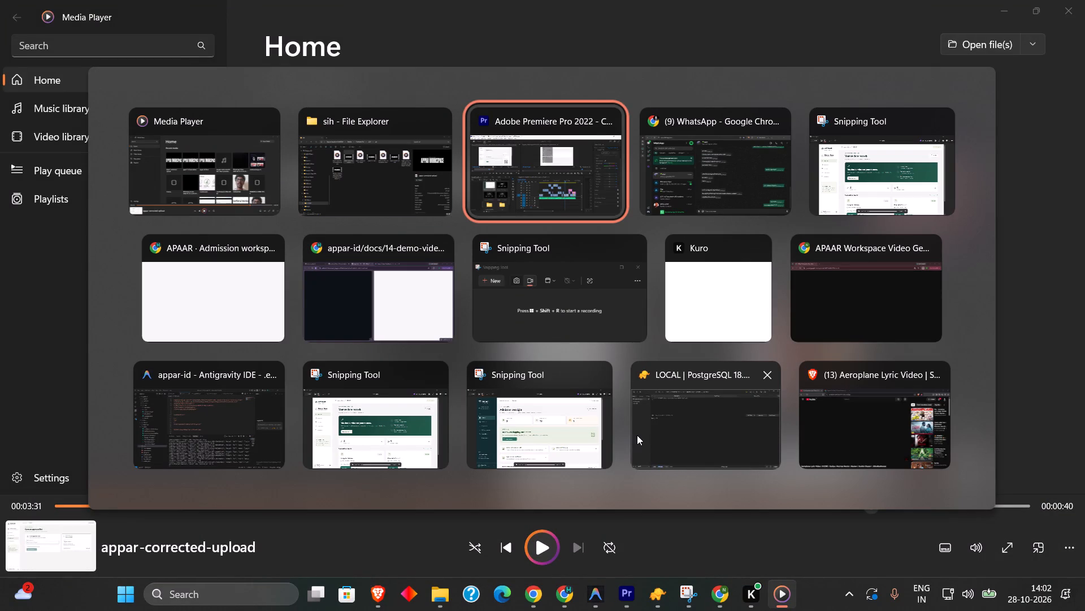
{"action": "key", "text": "alt+Tab"}
{"action": "key", "text": "alt+Tab"}
{"action": "key", "text": "alt+Tab"}
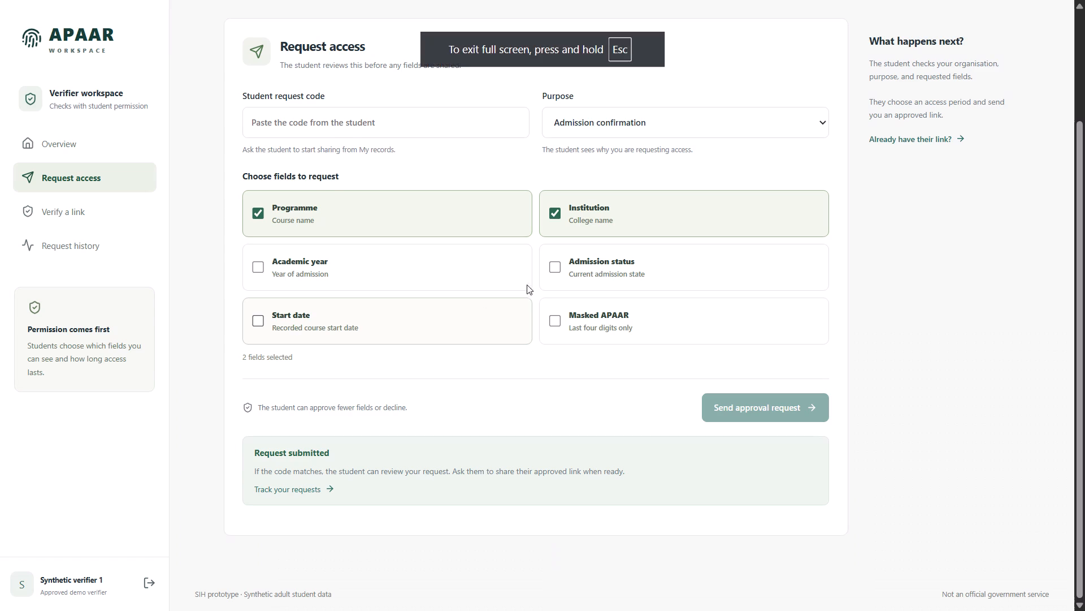
{"action": "left_click", "coordinate": [537, 48]}
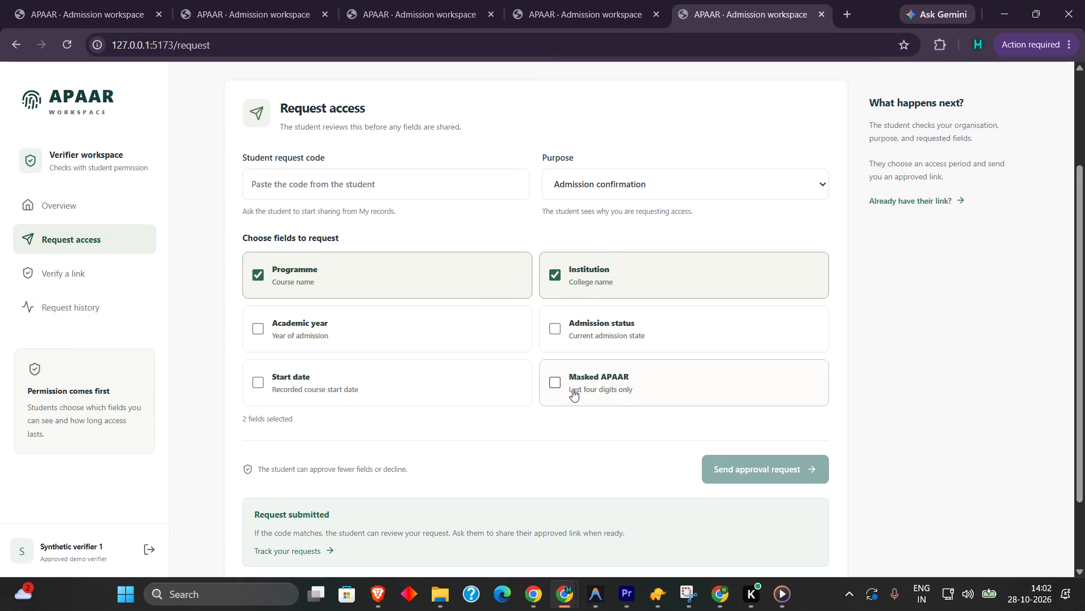
{"action": "left_click", "coordinate": [420, 191]}
{"action": "left_click", "coordinate": [532, 9]}
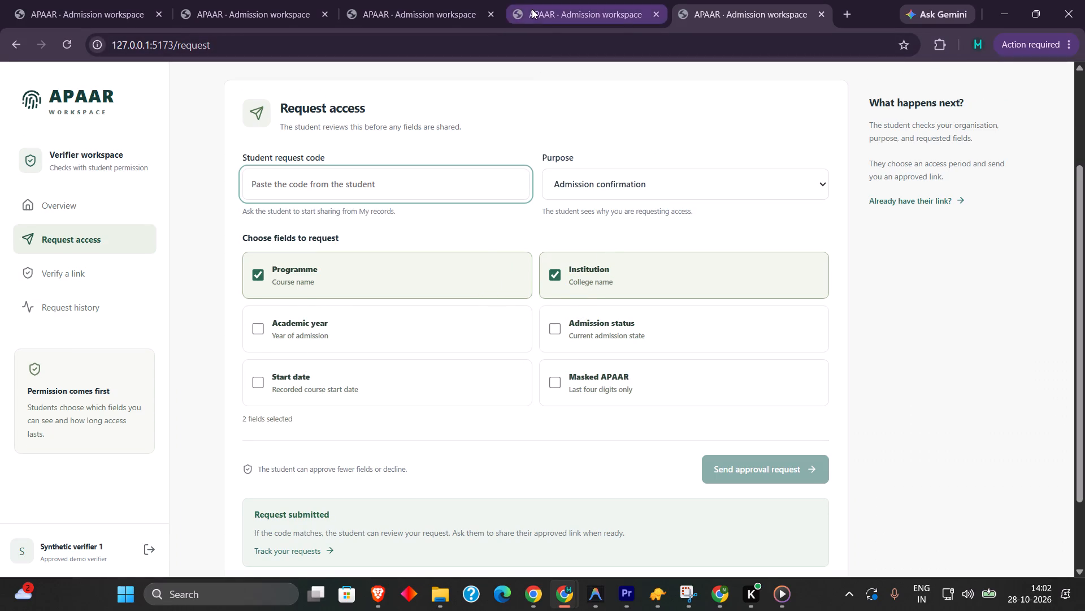
{"action": "left_click", "coordinate": [323, 366]}
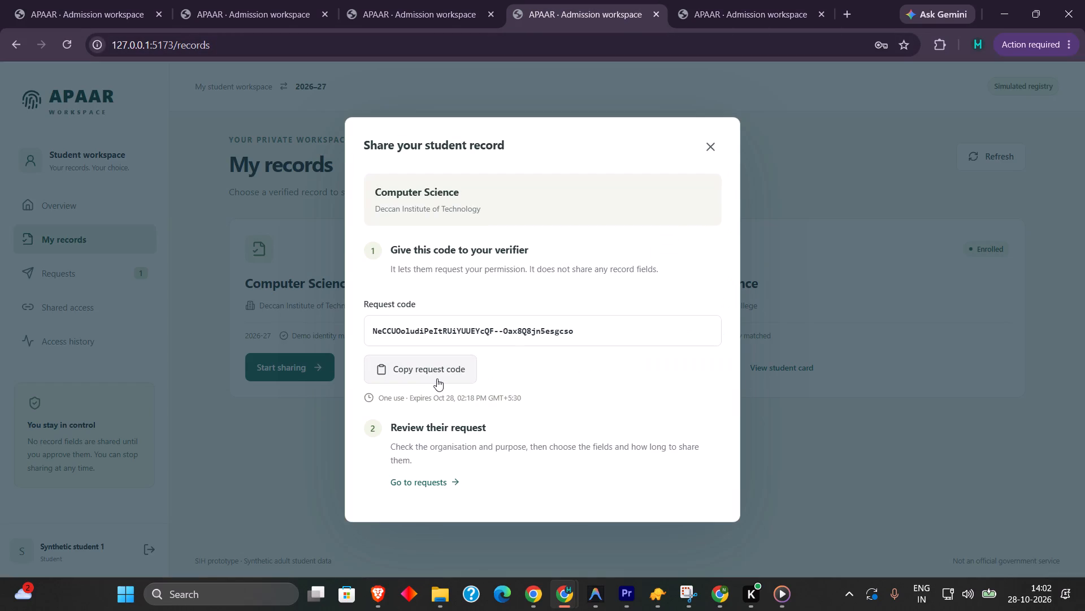
{"action": "left_click", "coordinate": [437, 378]}
{"action": "left_click", "coordinate": [710, 147]}
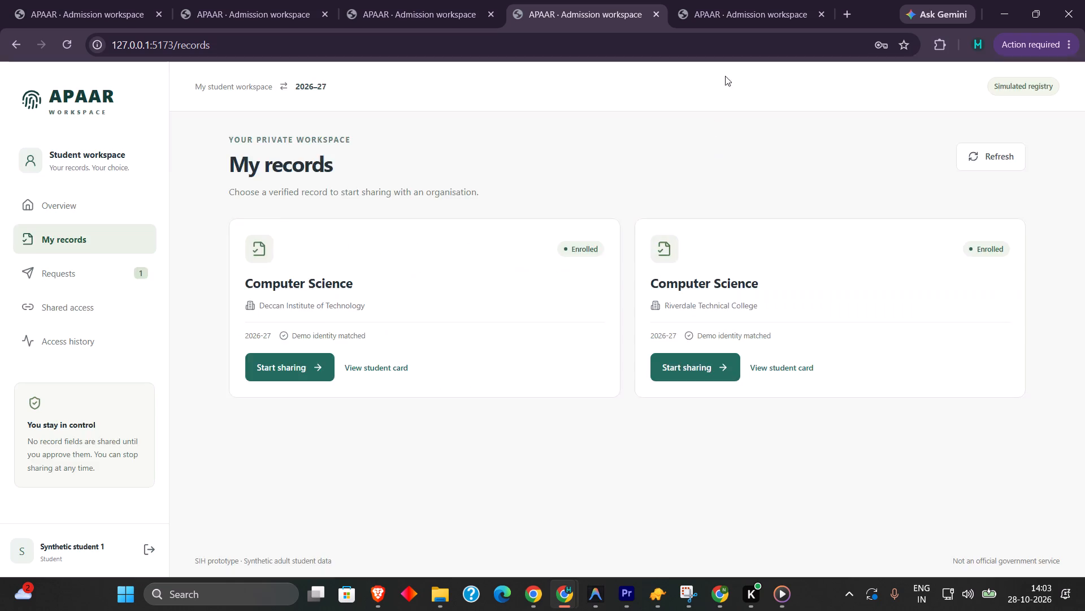
In the verifier workspace, submit an approval request with the copied code for Admission confirmation, covering Programme and Institution.
{"action": "left_click", "coordinate": [750, 0]}
{"action": "left_click", "coordinate": [99, 225]}
{"action": "left_click", "coordinate": [103, 214]}
{"action": "left_click", "coordinate": [101, 236]}
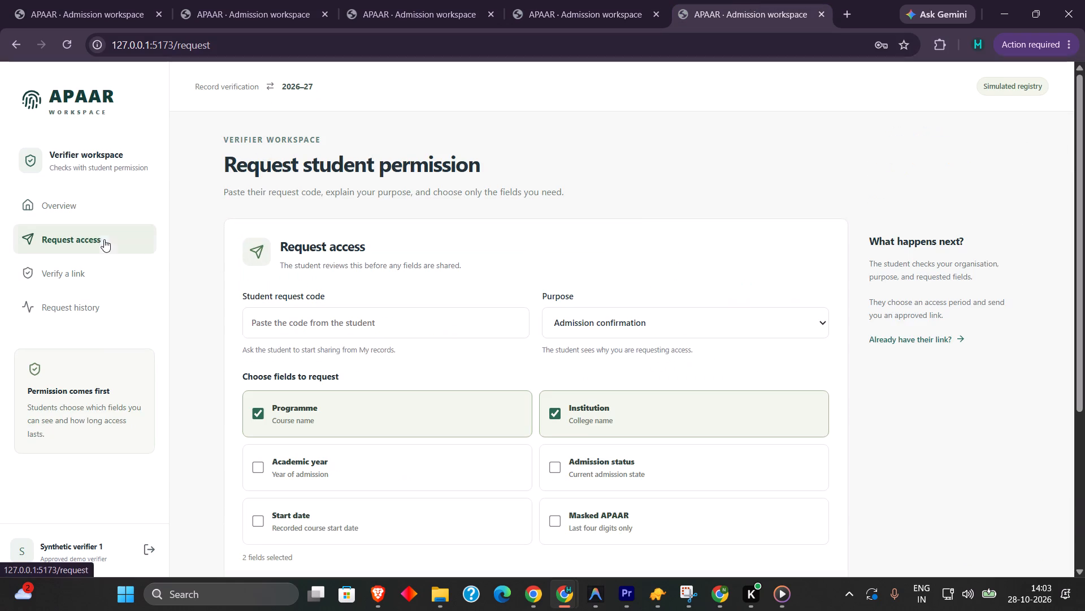
{"action": "left_click", "coordinate": [293, 315]}
{"action": "key", "text": "ctrl+v"}
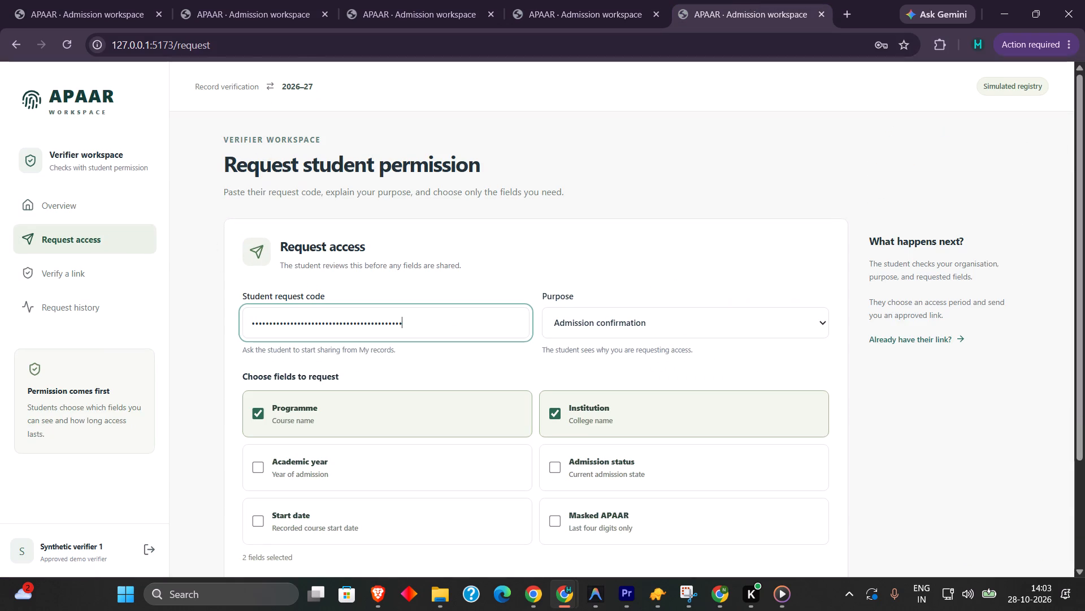
{"action": "scroll", "coordinate": [374, 350], "scroll_direction": "down", "scroll_amount": 4}
{"action": "left_click", "coordinate": [723, 477]}
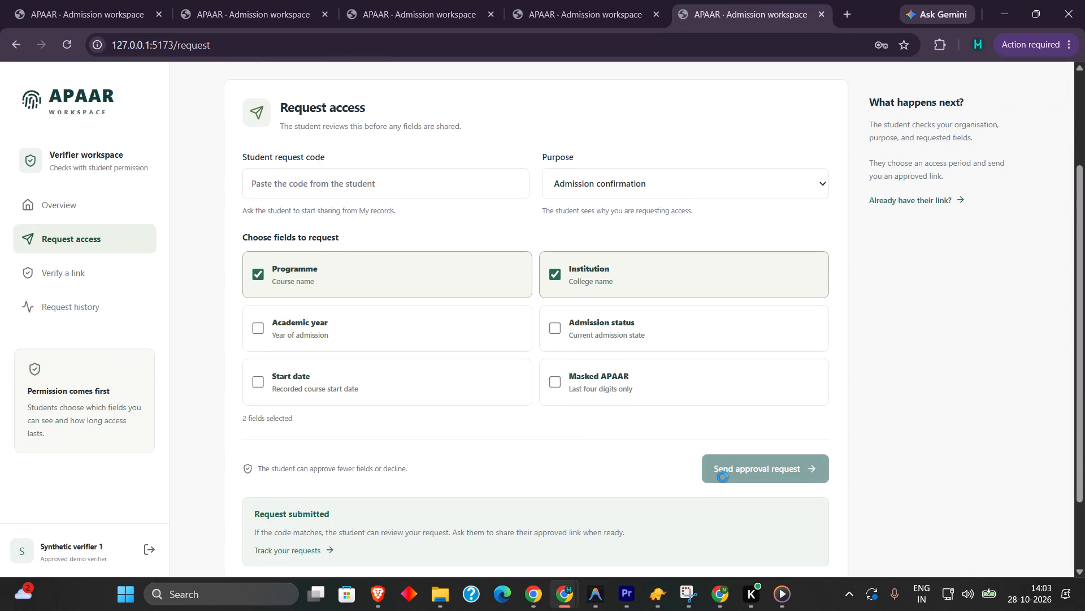
{"action": "scroll", "coordinate": [554, 455], "scroll_direction": "down", "scroll_amount": 7}
{"action": "scroll", "coordinate": [536, 471], "scroll_direction": "up", "scroll_amount": 2}
{"action": "scroll", "coordinate": [536, 472], "scroll_direction": "down", "scroll_amount": 3}
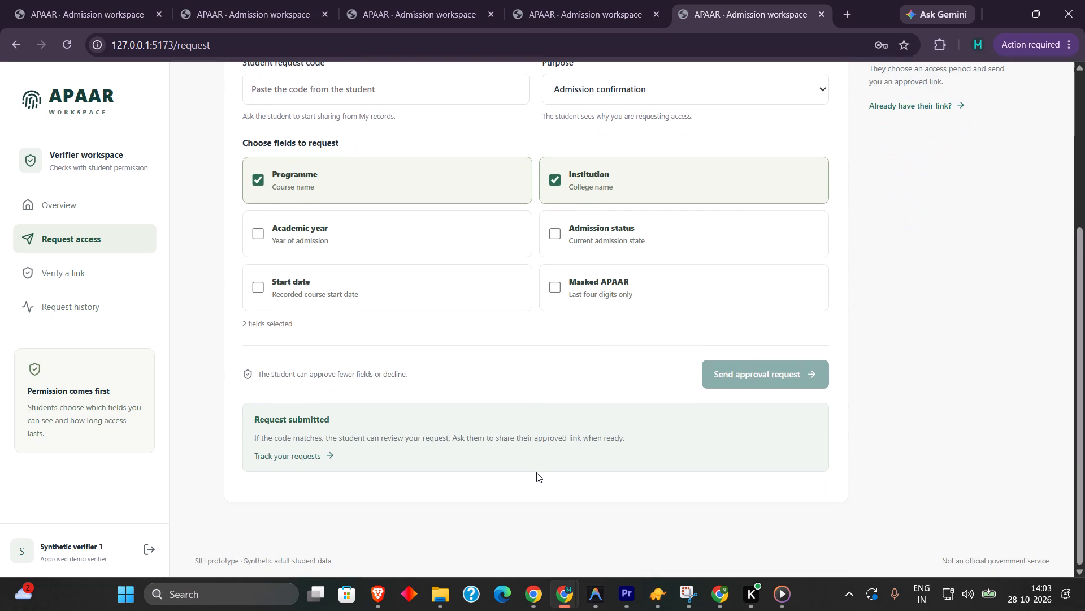
Open the student's pending requests in full screen and start a screen recording with Snipping Tool.
{"action": "left_click", "coordinate": [630, 0]}
{"action": "left_click", "coordinate": [122, 279]}
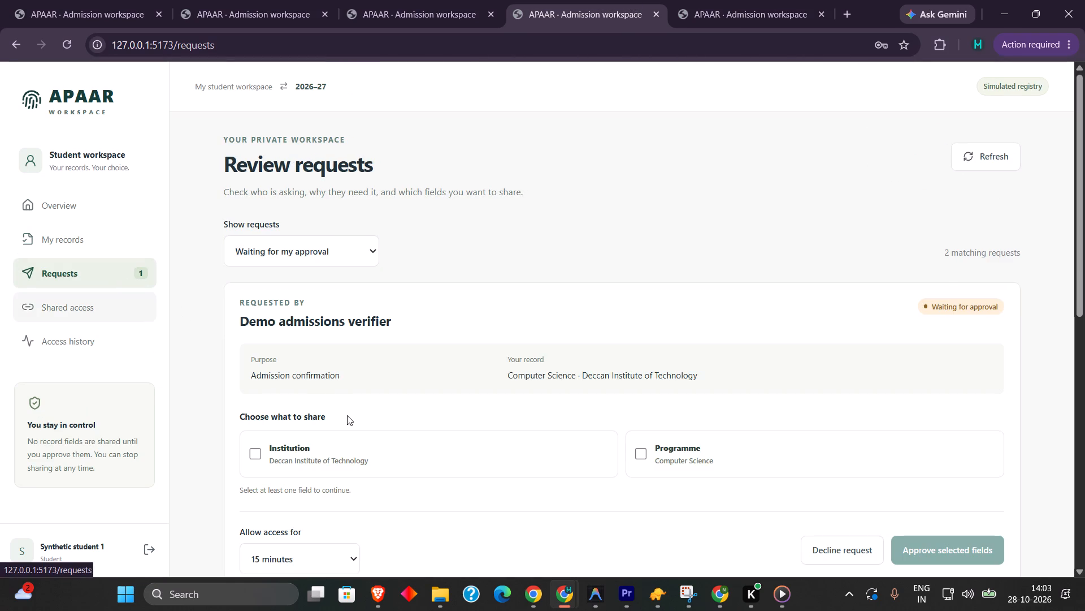
{"action": "scroll", "coordinate": [350, 423], "scroll_direction": "down", "scroll_amount": 1}
{"action": "key", "text": "F11"}
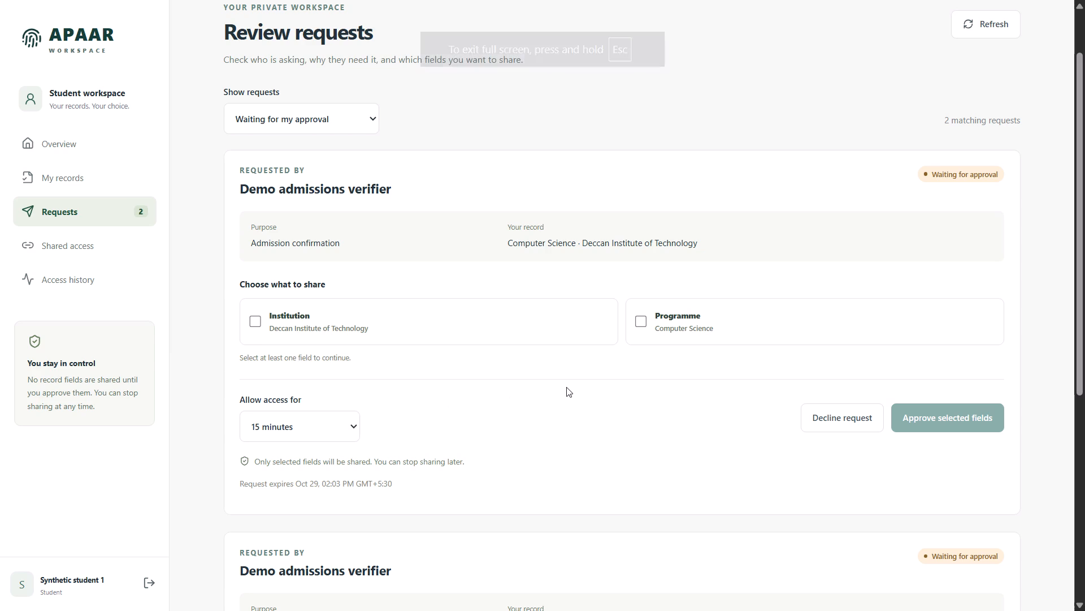
{"action": "key", "text": "shift+super+s"}
{"action": "left_click", "coordinate": [471, 27]}
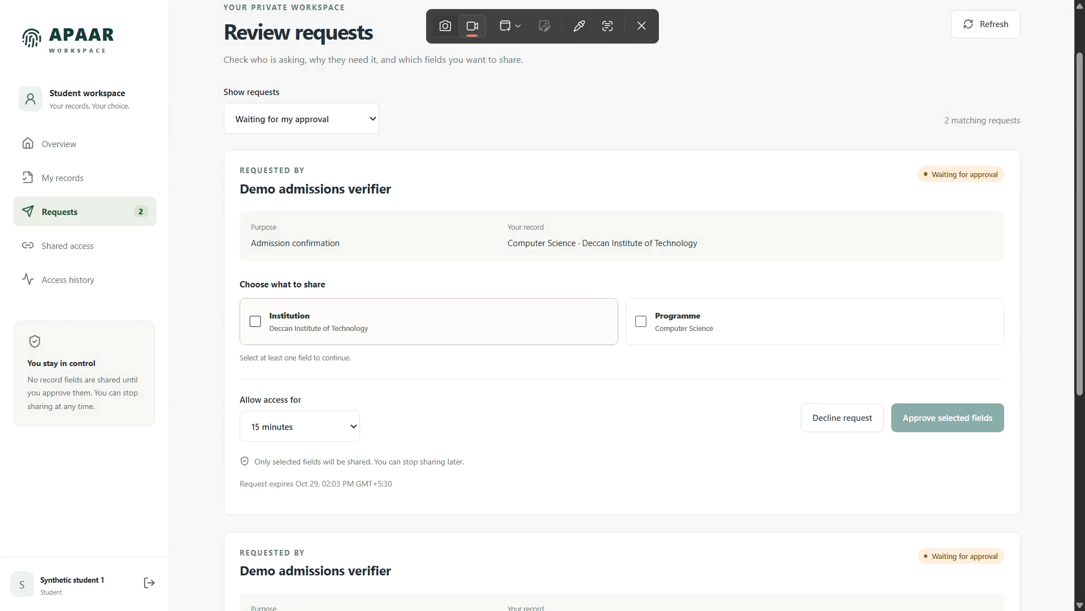
{"action": "left_click", "coordinate": [480, 98]}
{"action": "left_click", "coordinate": [484, 30]}
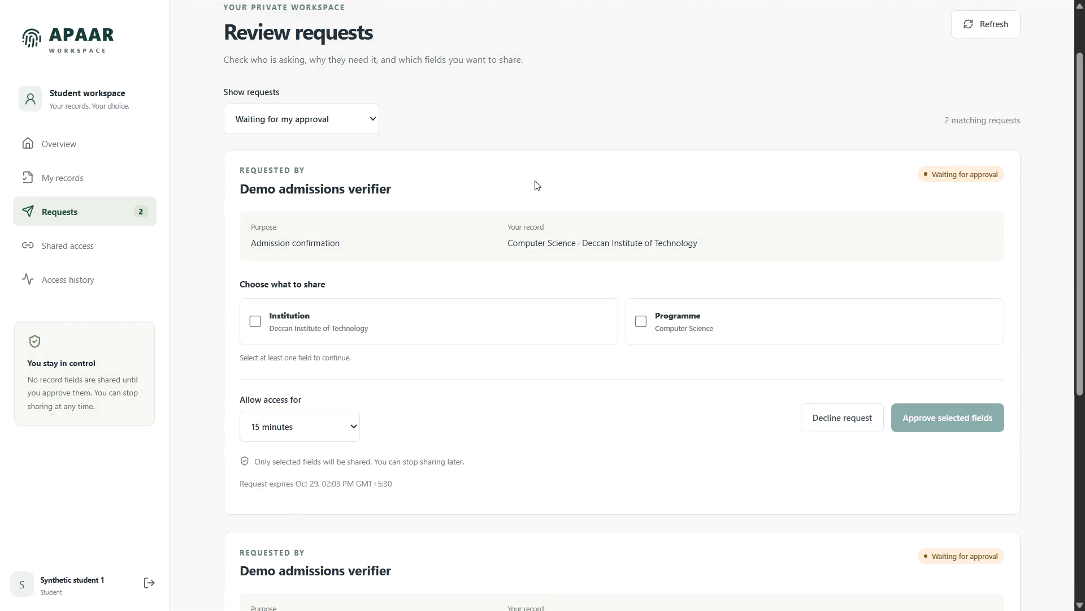
Approve only the Programme field of the first Demo admissions verifier request, with access allowed for 5 minutes.
{"action": "scroll", "coordinate": [653, 249], "scroll_direction": "up", "scroll_amount": 1}
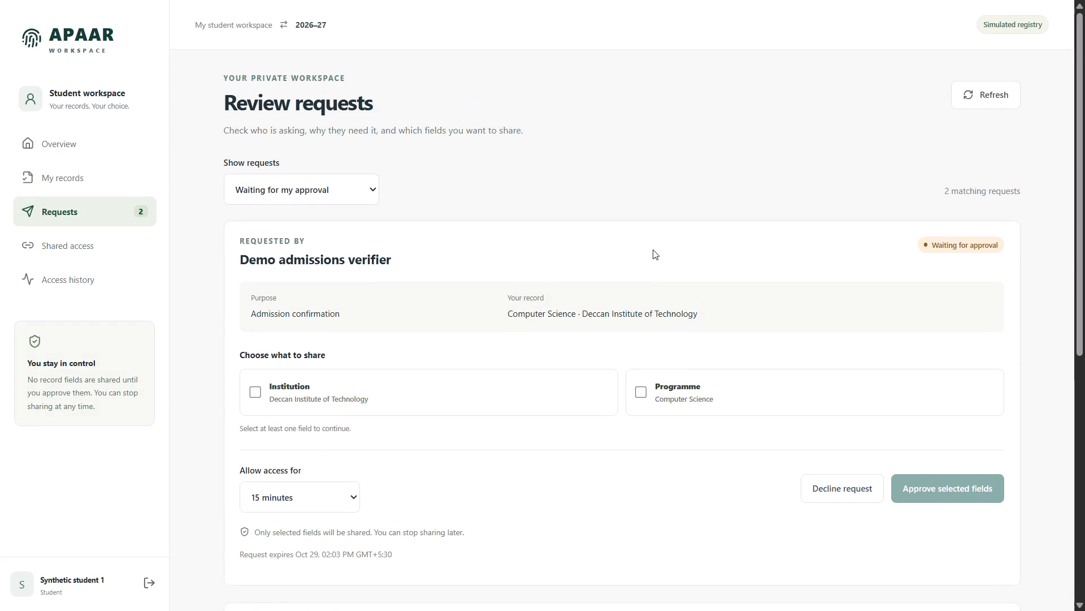
{"action": "scroll", "coordinate": [653, 249], "scroll_direction": "down", "scroll_amount": 1}
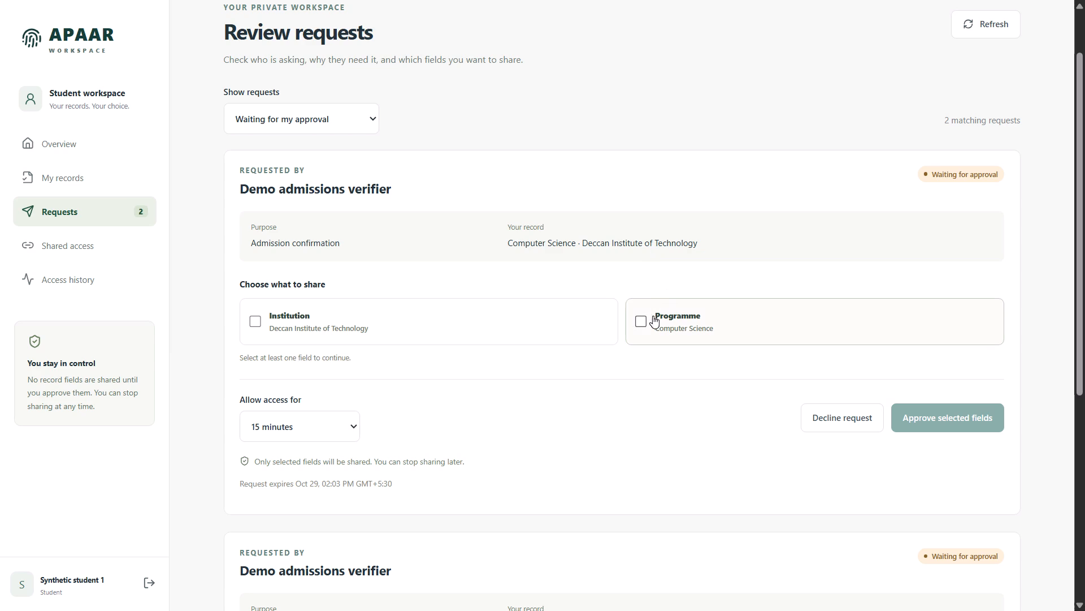
{"action": "left_click", "coordinate": [643, 321]}
{"action": "scroll", "coordinate": [458, 385], "scroll_direction": "down", "scroll_amount": 1}
{"action": "left_click", "coordinate": [312, 364]}
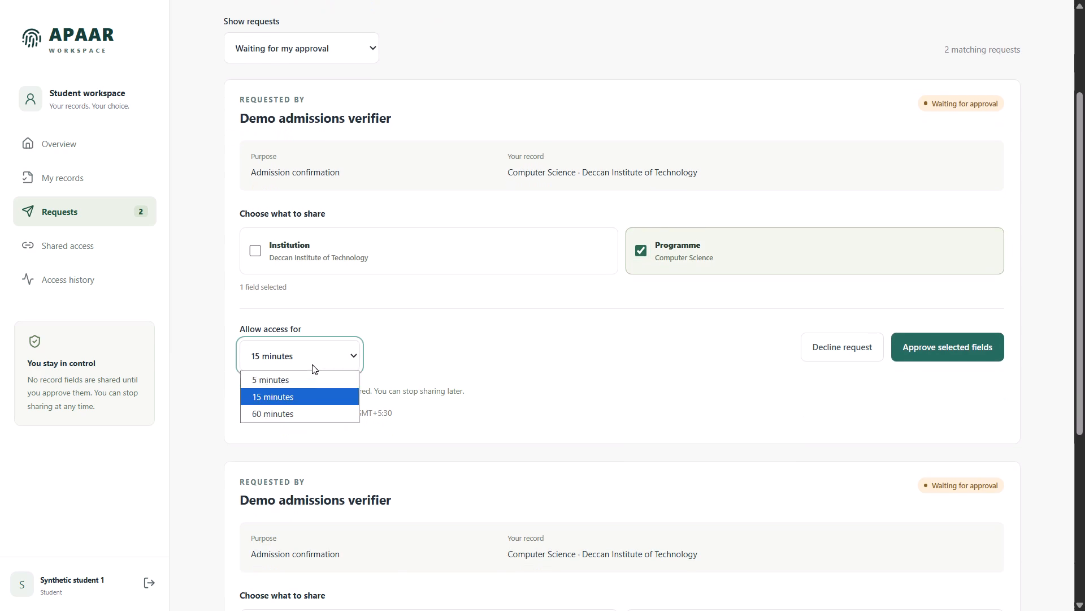
{"action": "left_click", "coordinate": [313, 383]}
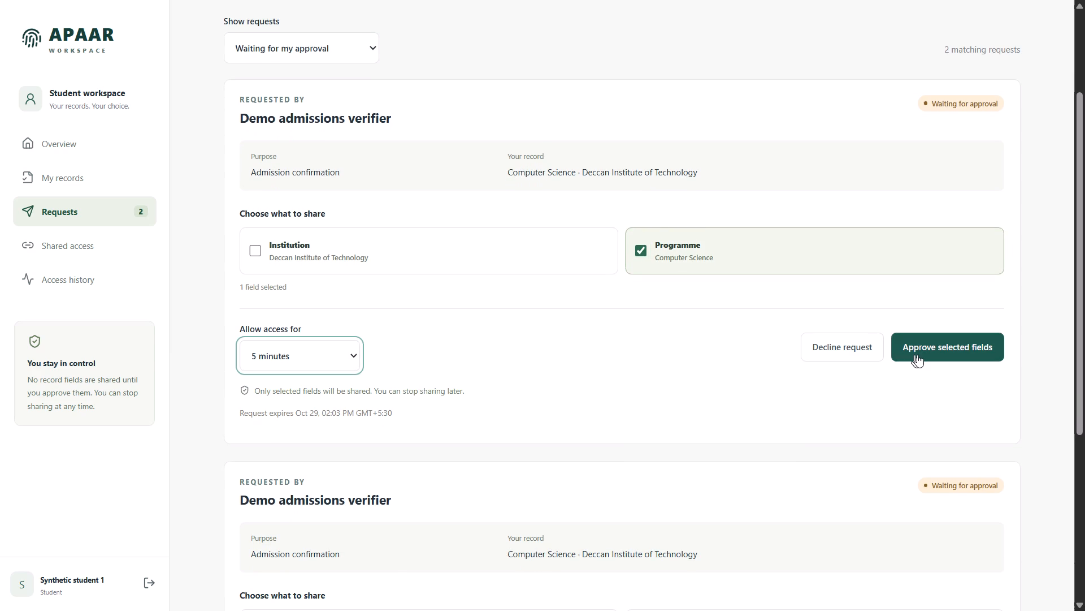
{"action": "left_click", "coordinate": [917, 355]}
Show the consent card for Demo admissions verifier in the shared access page and copy its consent link.
{"action": "scroll", "coordinate": [663, 384], "scroll_direction": "down", "scroll_amount": 1}
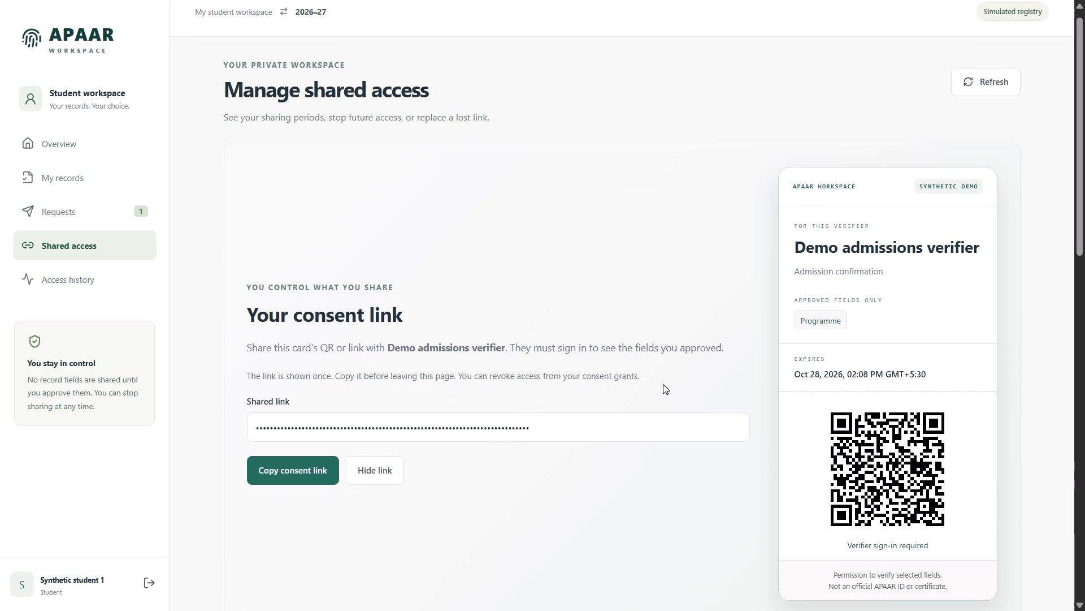
{"action": "scroll", "coordinate": [663, 384], "scroll_direction": "down", "scroll_amount": 1}
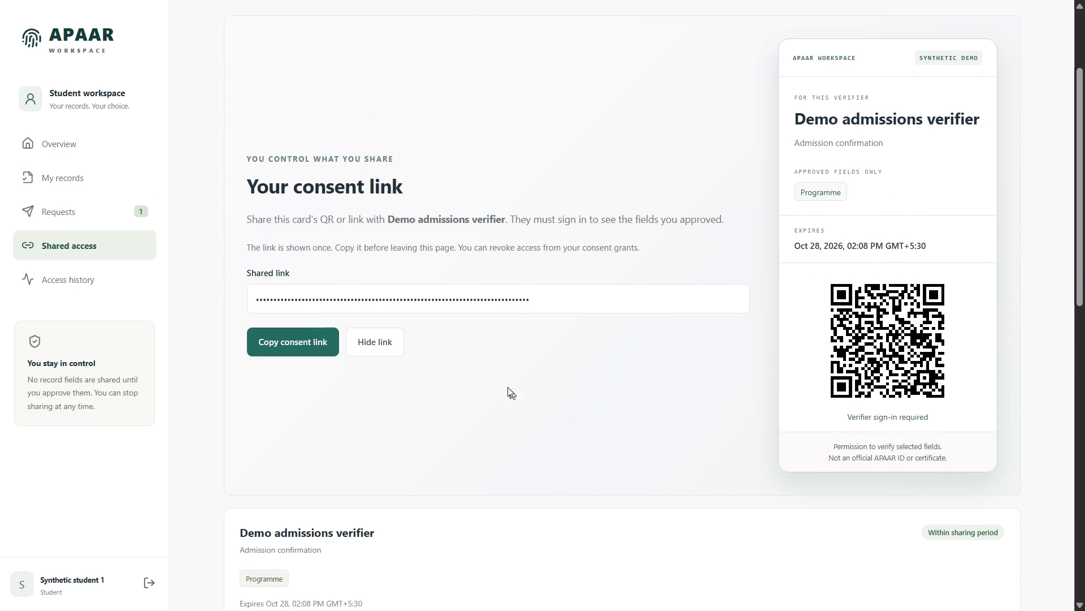
{"action": "left_click", "coordinate": [294, 348]}
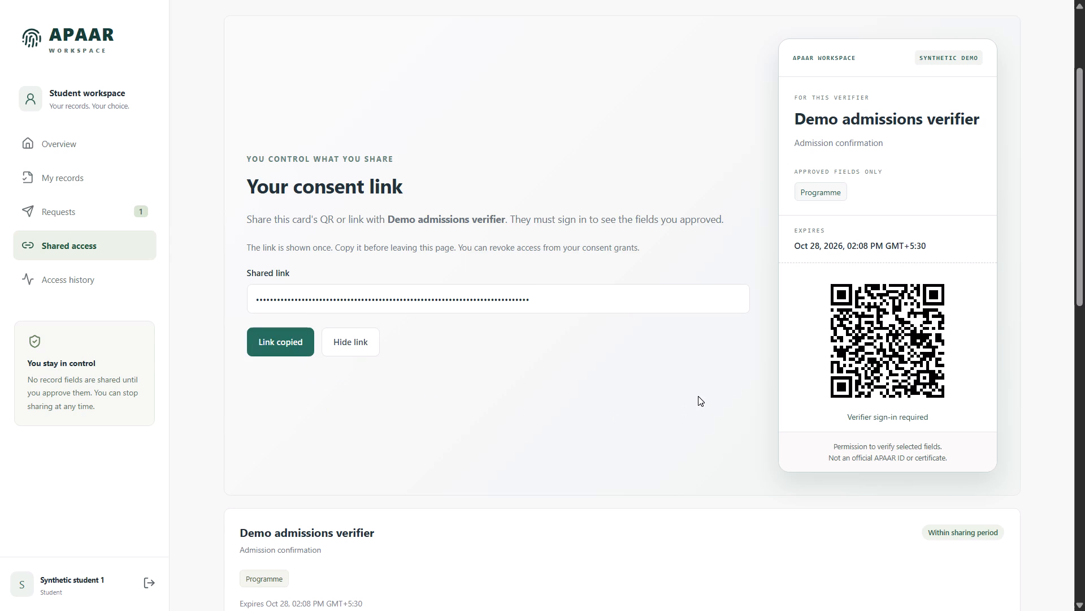
{"action": "scroll", "coordinate": [698, 396], "scroll_direction": "down", "scroll_amount": 2}
{"action": "scroll", "coordinate": [698, 396], "scroll_direction": "up", "scroll_amount": 3}
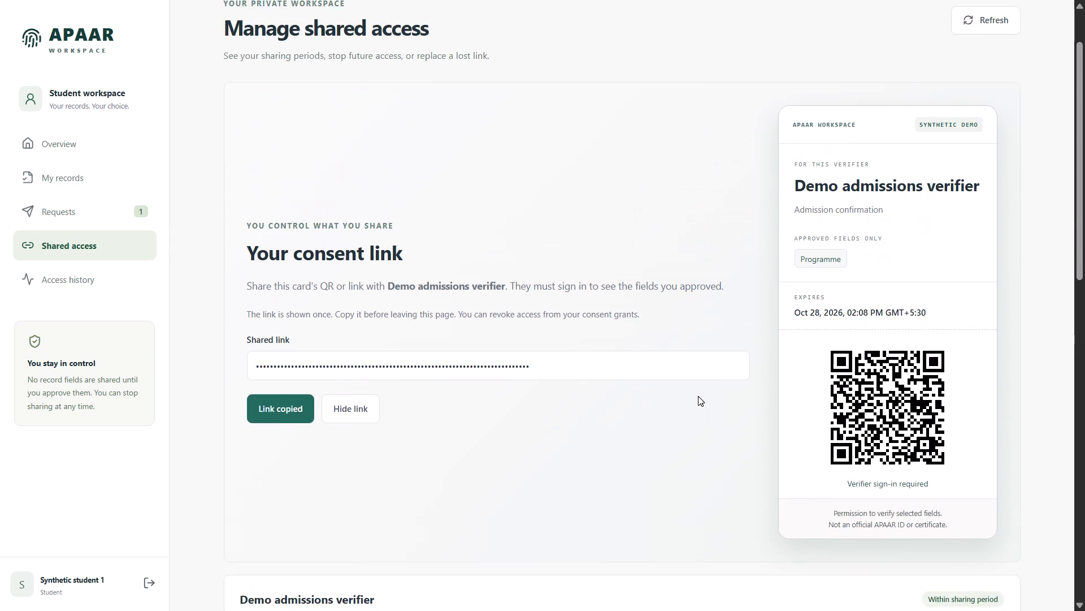
{"action": "scroll", "coordinate": [697, 393], "scroll_direction": "up", "scroll_amount": 3}
Switch to the verifier workspace in full screen, show the Programme and Institution options of the access request form, and return to the overview.
{"action": "left_click", "coordinate": [550, 49]}
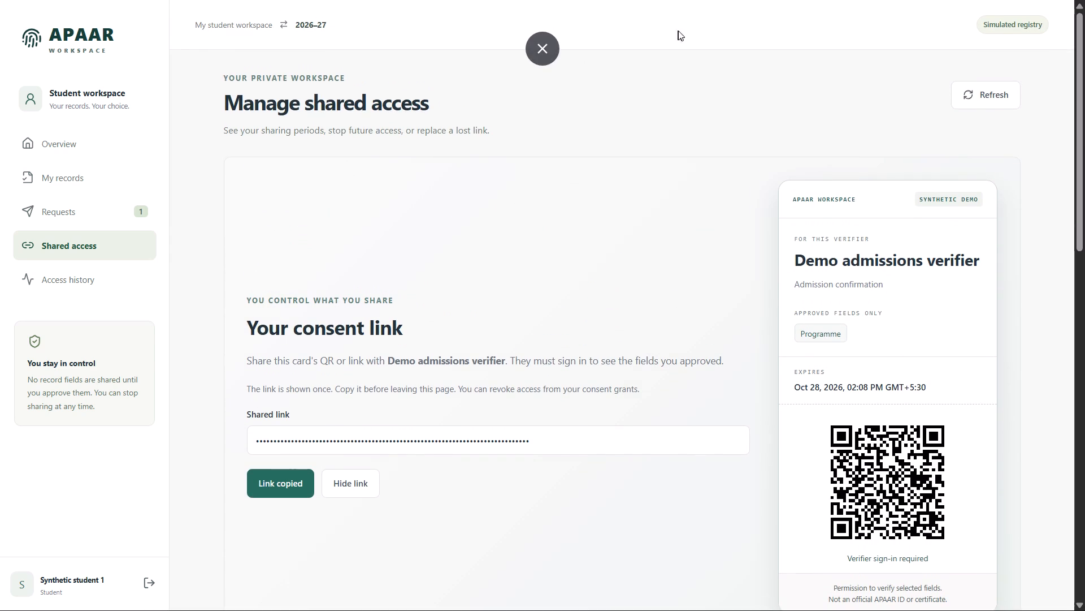
{"action": "left_click", "coordinate": [537, 50]}
{"action": "double_click", "coordinate": [543, 58]}
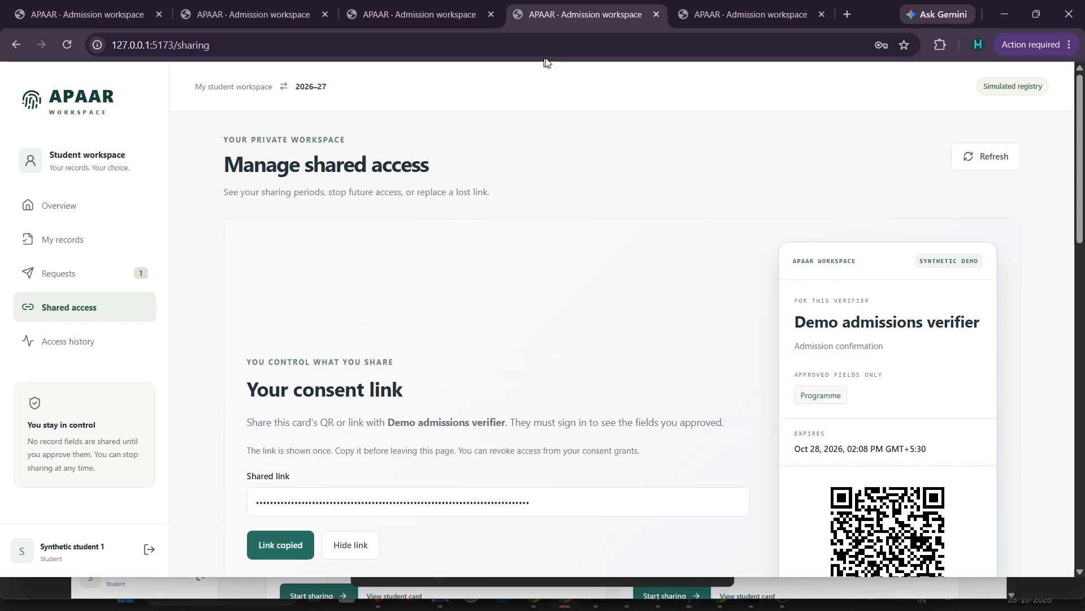
{"action": "left_click", "coordinate": [722, 16]}
{"action": "key", "text": "F11"}
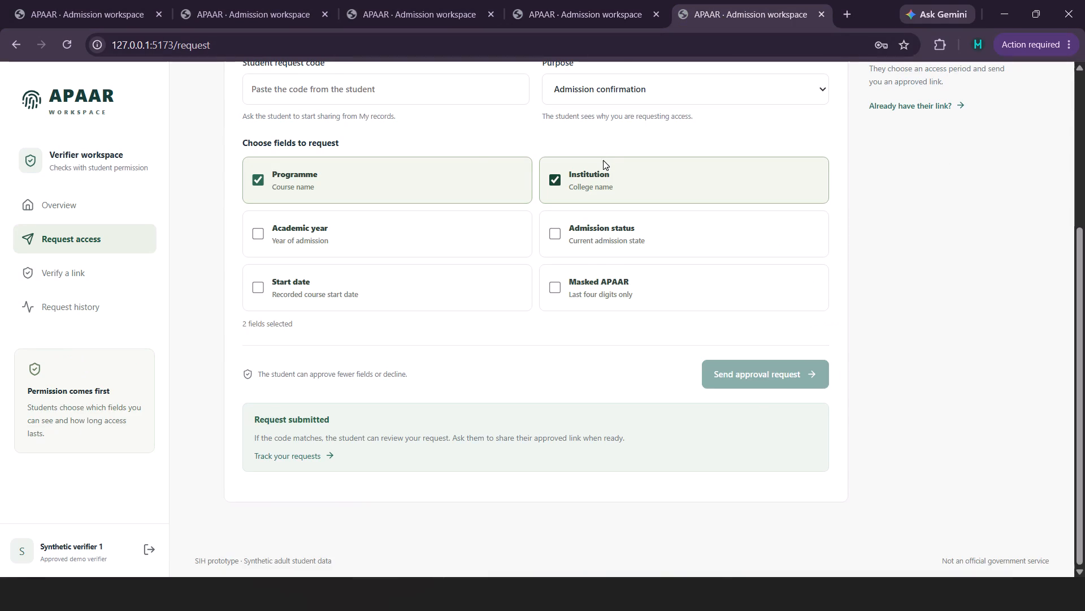
{"action": "left_click", "coordinate": [94, 145]}
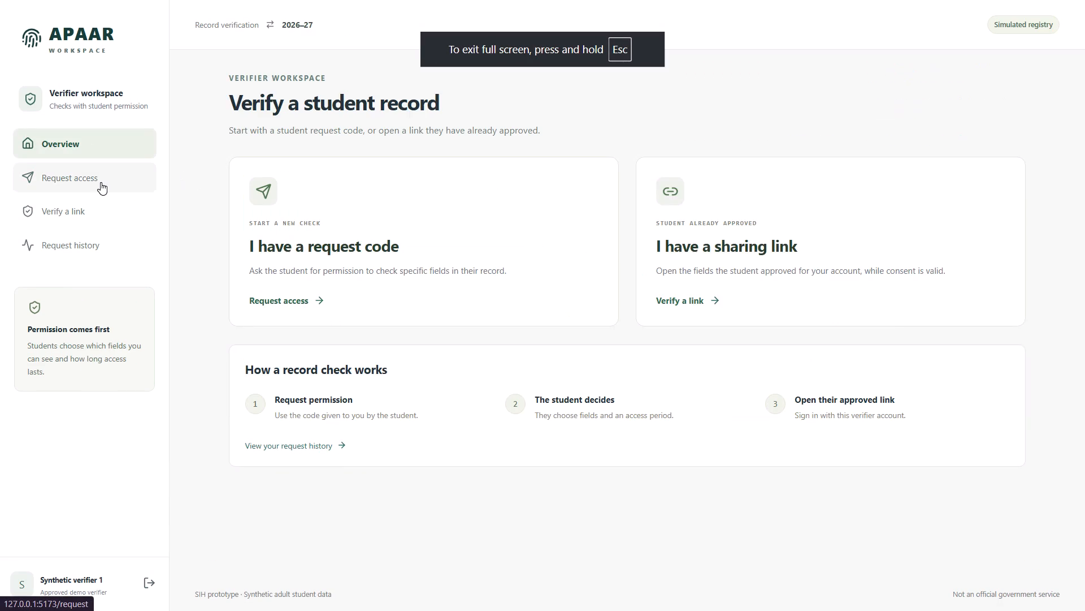
{"action": "left_click", "coordinate": [100, 183]}
{"action": "left_click", "coordinate": [252, 349]}
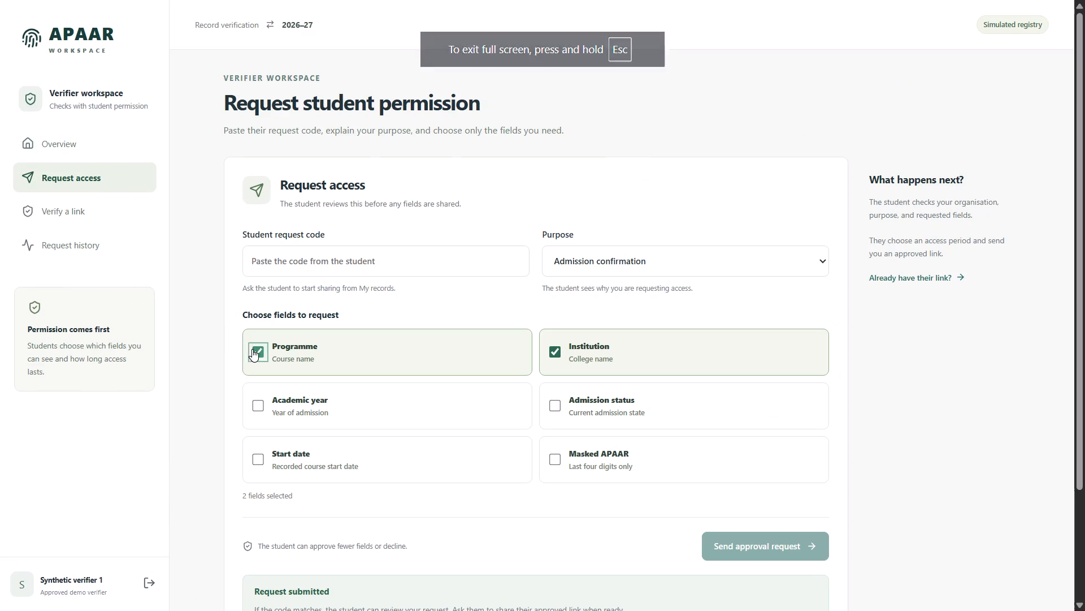
{"action": "left_click", "coordinate": [553, 351]}
{"action": "left_click", "coordinate": [84, 141]}
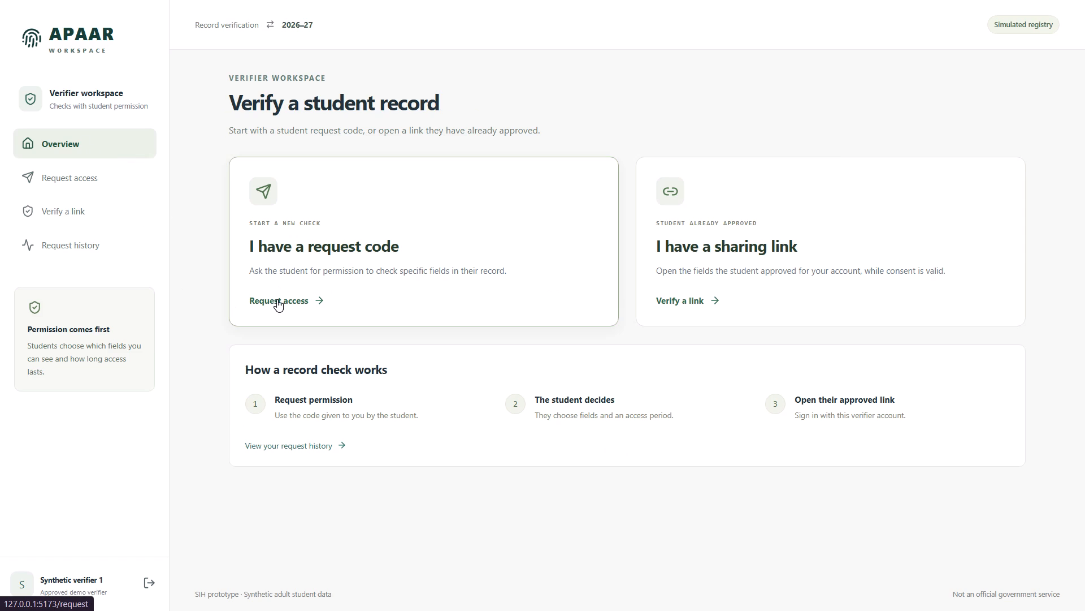
Verify the copied consent link as the verifier and highlight the approved Programme result.
{"action": "left_click", "coordinate": [700, 302]}
{"action": "left_click", "coordinate": [325, 261]}
{"action": "key", "text": "ctrl+v"}
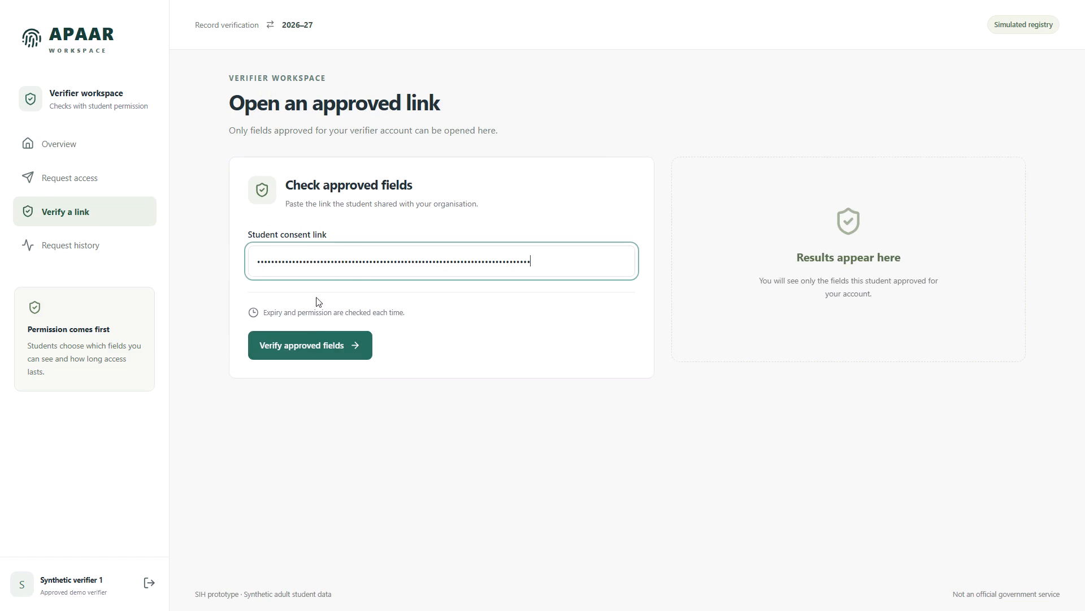
{"action": "left_click", "coordinate": [316, 332]}
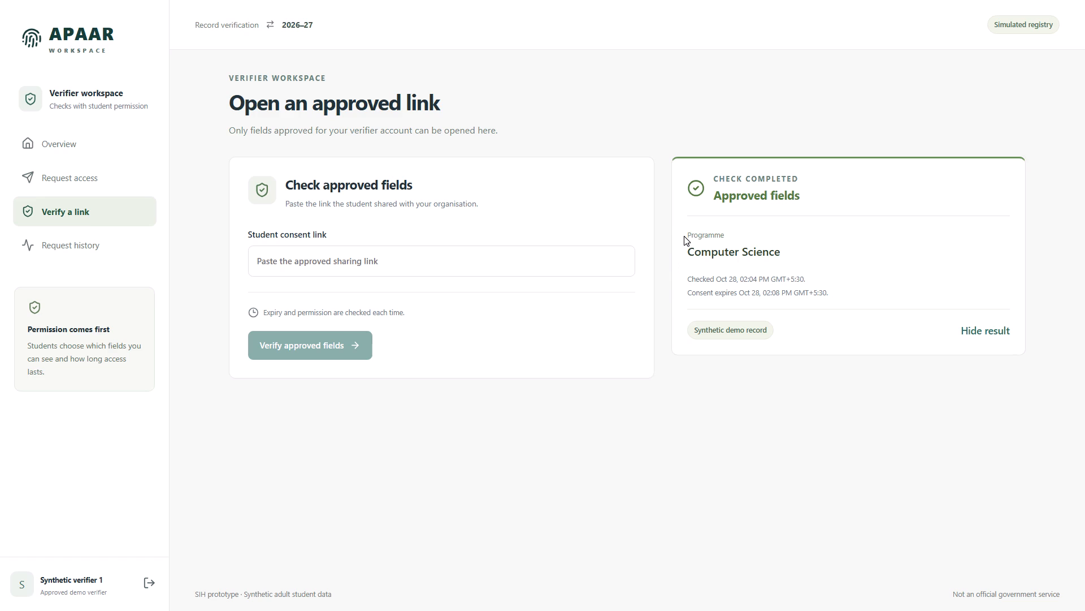
{"action": "left_click_drag", "start_coordinate": [685, 235], "coordinate": [784, 244]}
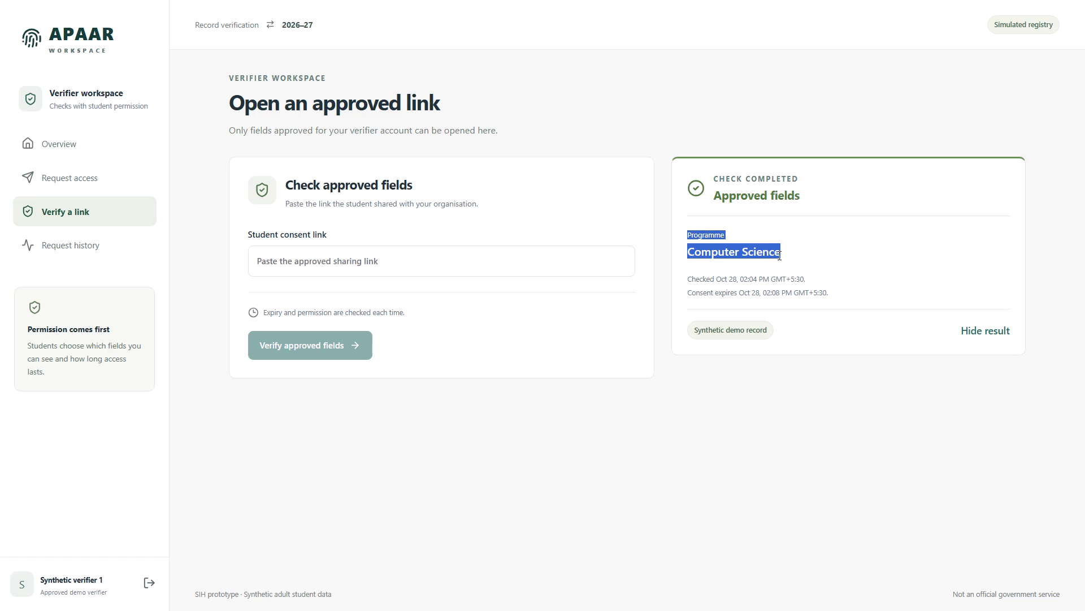
{"action": "left_click", "coordinate": [498, 28]}
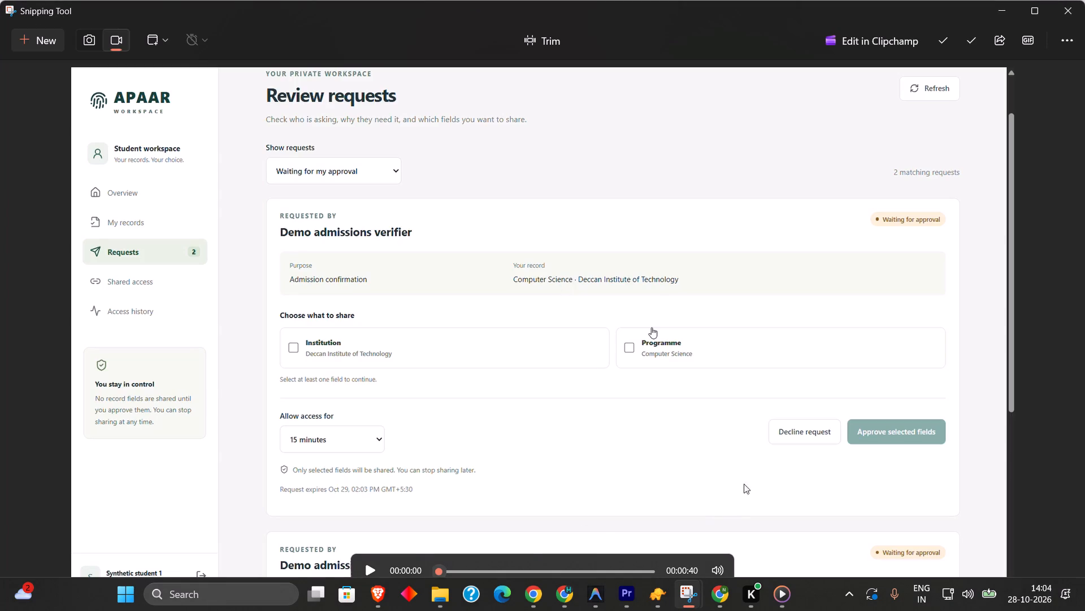
{"action": "scroll", "coordinate": [479, 445], "scroll_direction": "down", "scroll_amount": 3}
{"action": "left_click", "coordinate": [942, 41]}
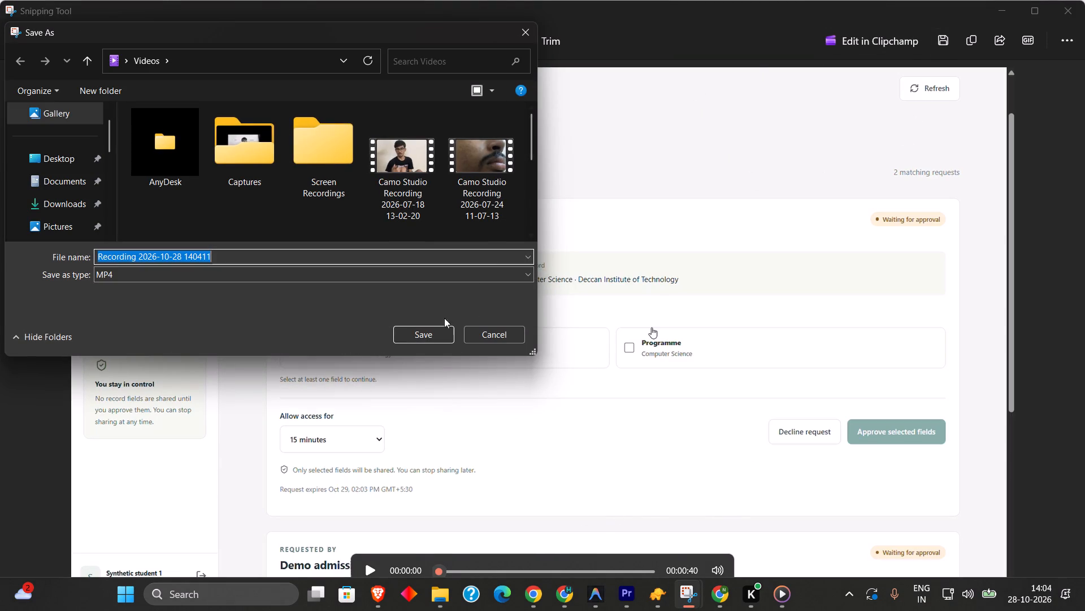
{"action": "left_click", "coordinate": [412, 335]}
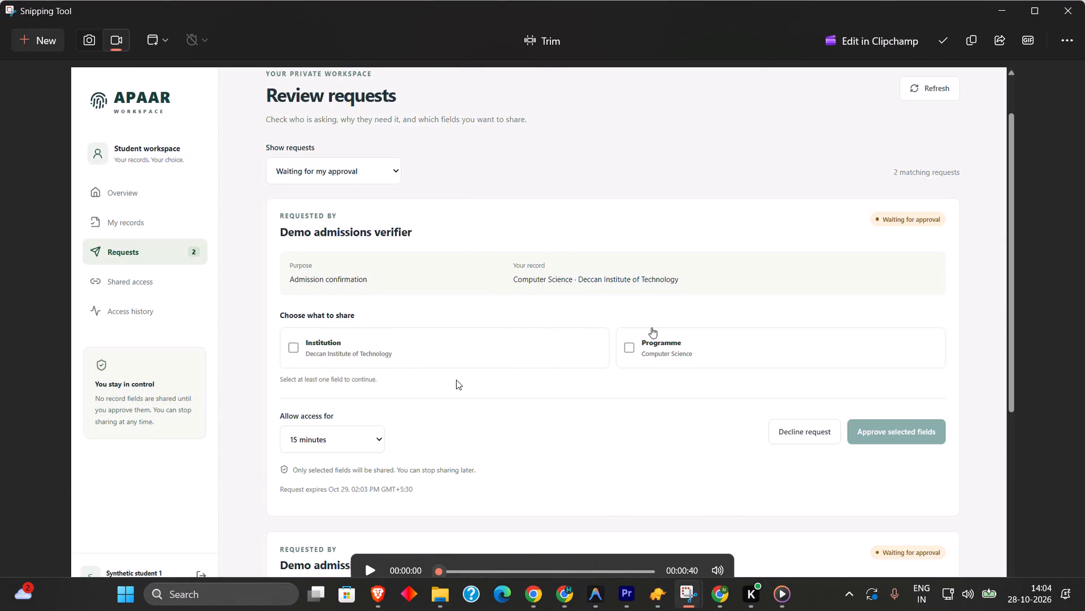
{"action": "key", "text": "alt+Tab"}
{"action": "key", "text": "alt+Tab"}
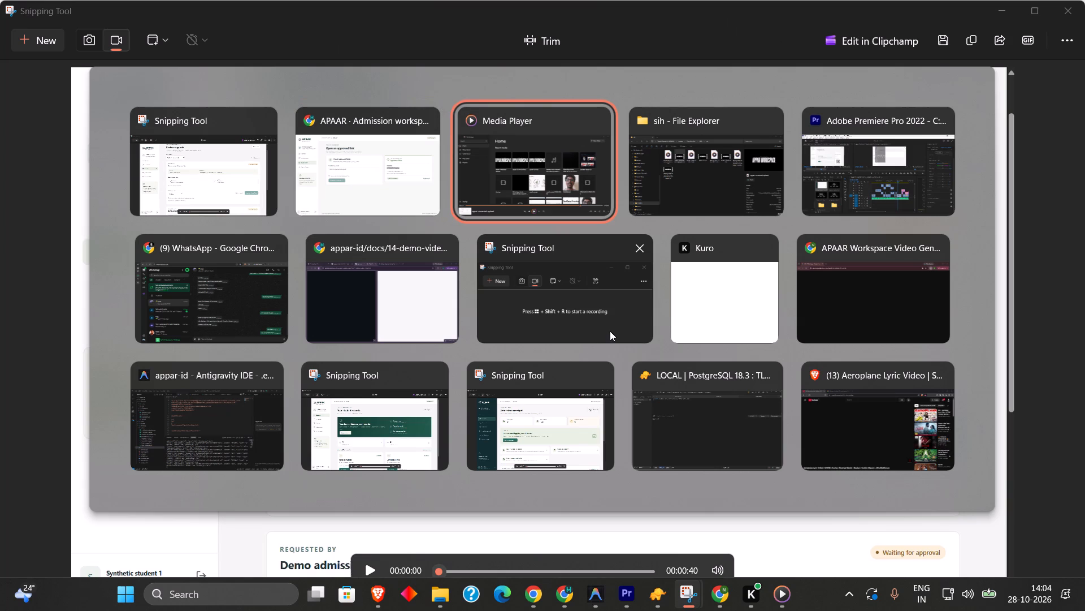
{"action": "left_click", "coordinate": [188, 166], "text": "alt"}
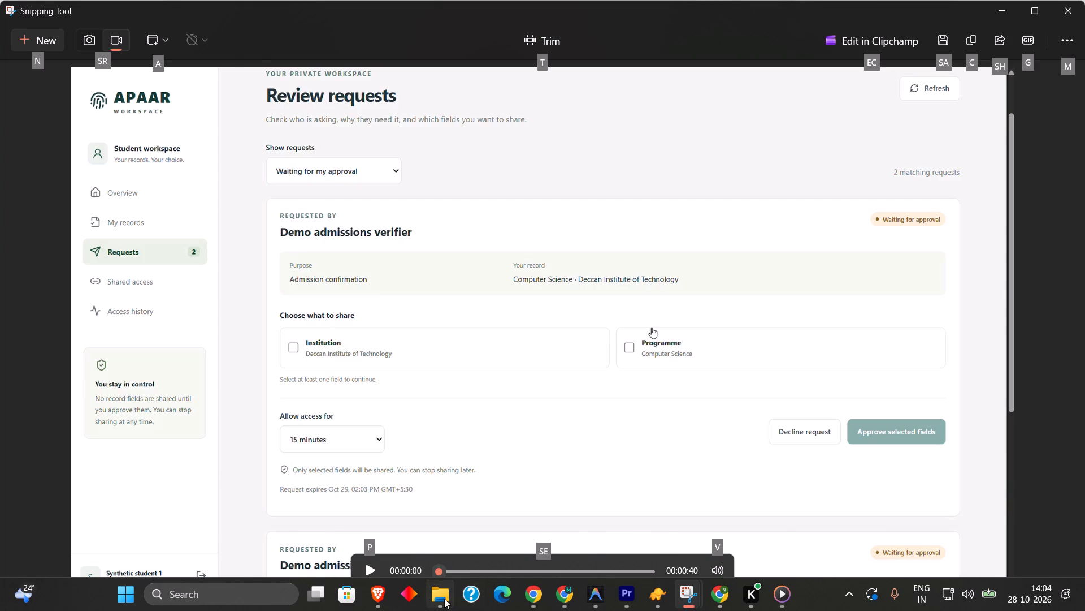
{"action": "left_click", "coordinate": [444, 599]}
{"action": "scroll", "coordinate": [70, 187], "scroll_direction": "up", "scroll_amount": 6}
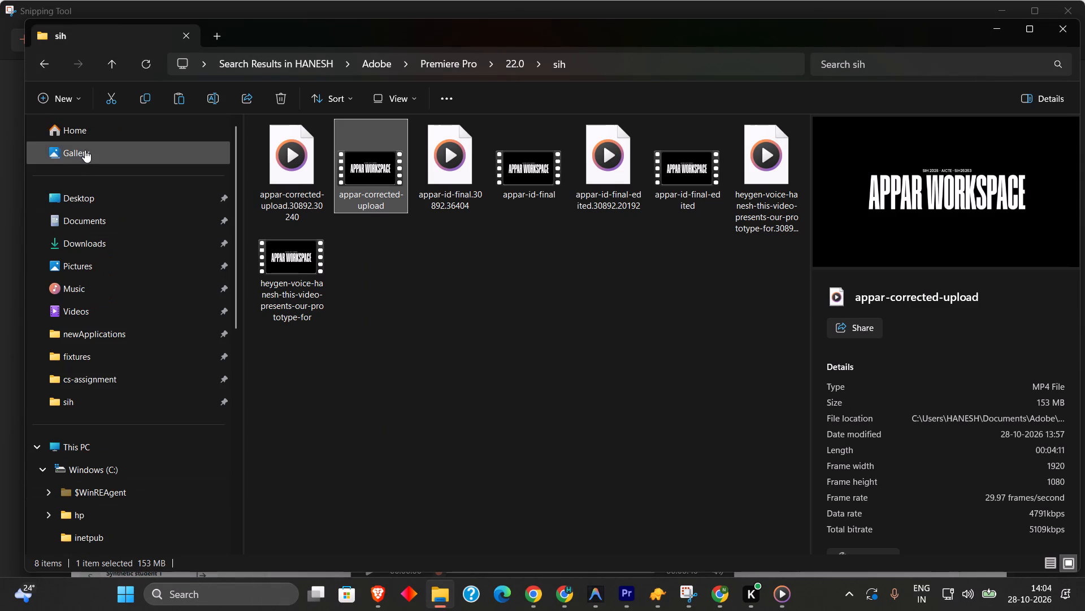
{"action": "left_click", "coordinate": [93, 131]}
{"action": "scroll", "coordinate": [390, 383], "scroll_direction": "down", "scroll_amount": 3}
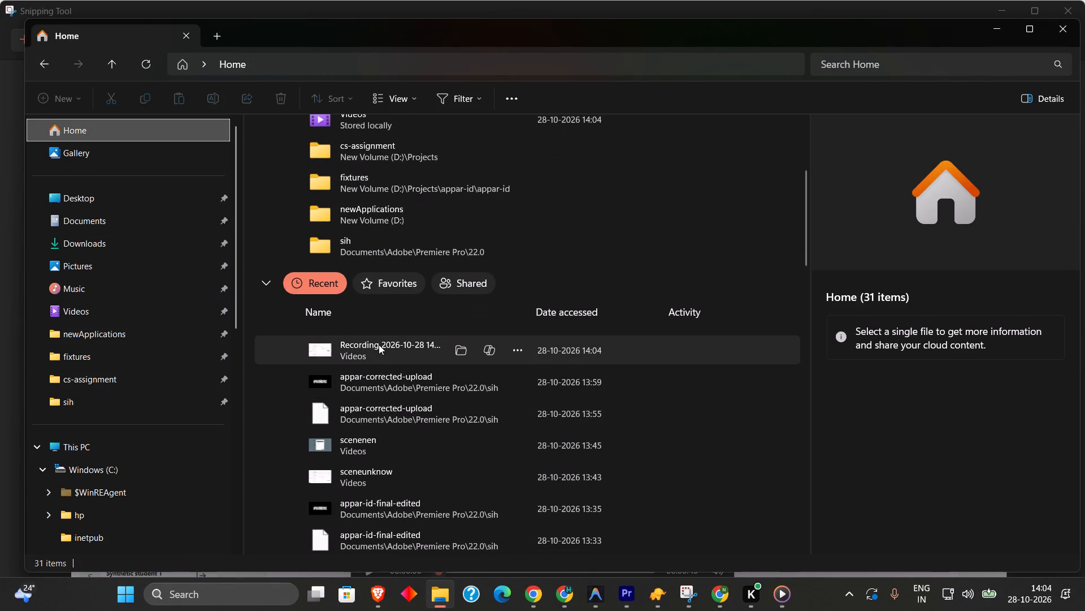
{"action": "left_click_drag", "start_coordinate": [379, 345], "coordinate": [536, 393]}
{"action": "key", "text": "alt+Tab"}
{"action": "key", "text": "alt+Tab"}
{"action": "key", "text": "alt+Tab"}
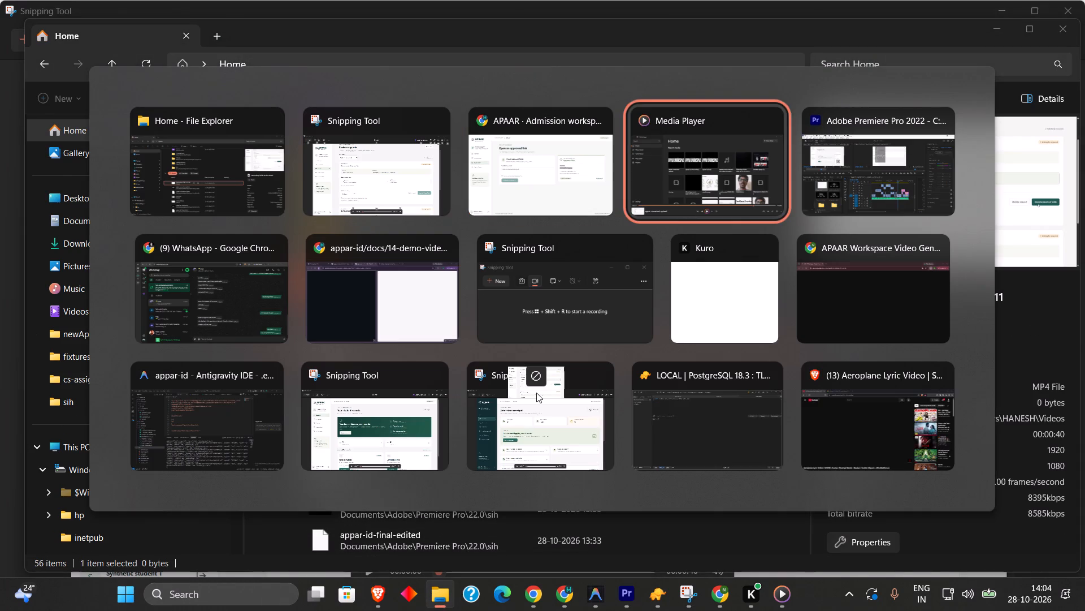
{"action": "left_click_drag", "start_coordinate": [536, 393], "coordinate": [116, 167]}
{"action": "key", "text": "alt+Tab"}
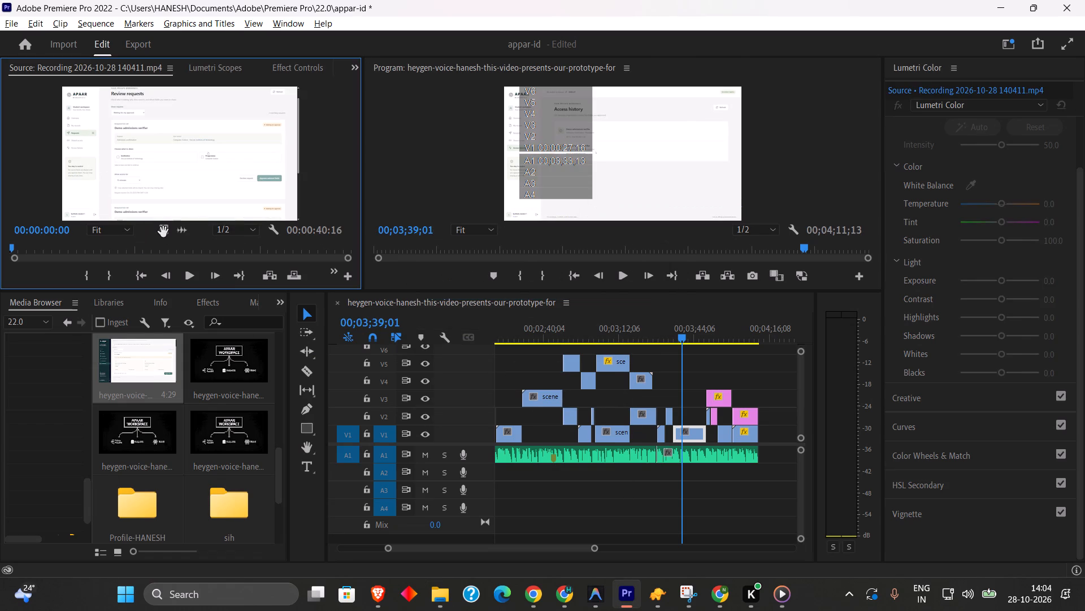
{"action": "left_click_drag", "start_coordinate": [163, 232], "coordinate": [736, 363]}
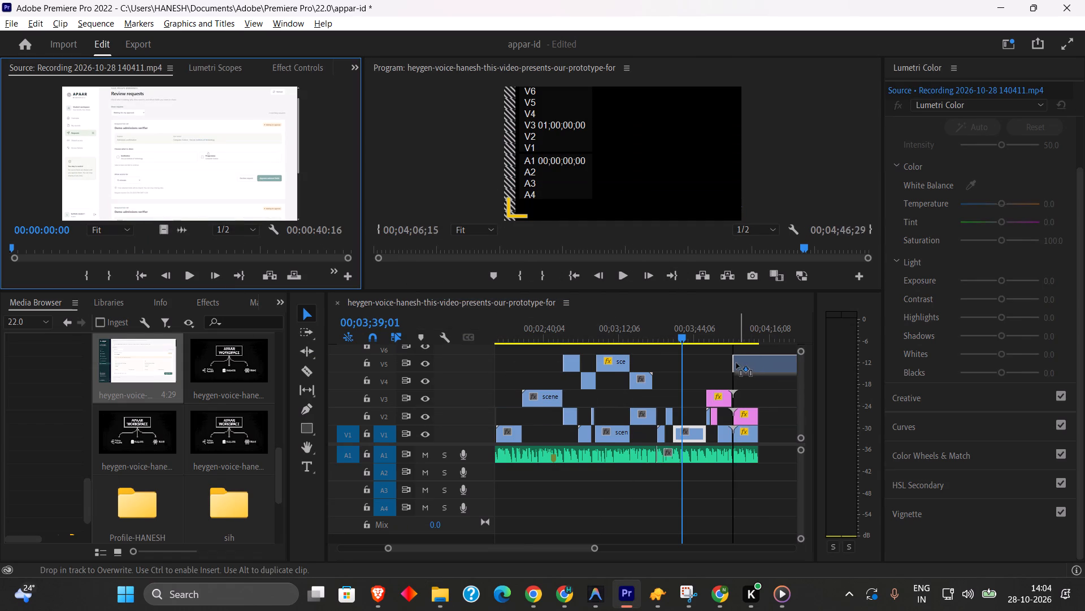
{"action": "left_click_drag", "start_coordinate": [736, 363], "coordinate": [757, 368]}
Locate the start of the Review requests scene and move the recording clip onto track V6 there, at about 00;03;05.
{"action": "left_click_drag", "start_coordinate": [622, 335], "coordinate": [587, 328]}
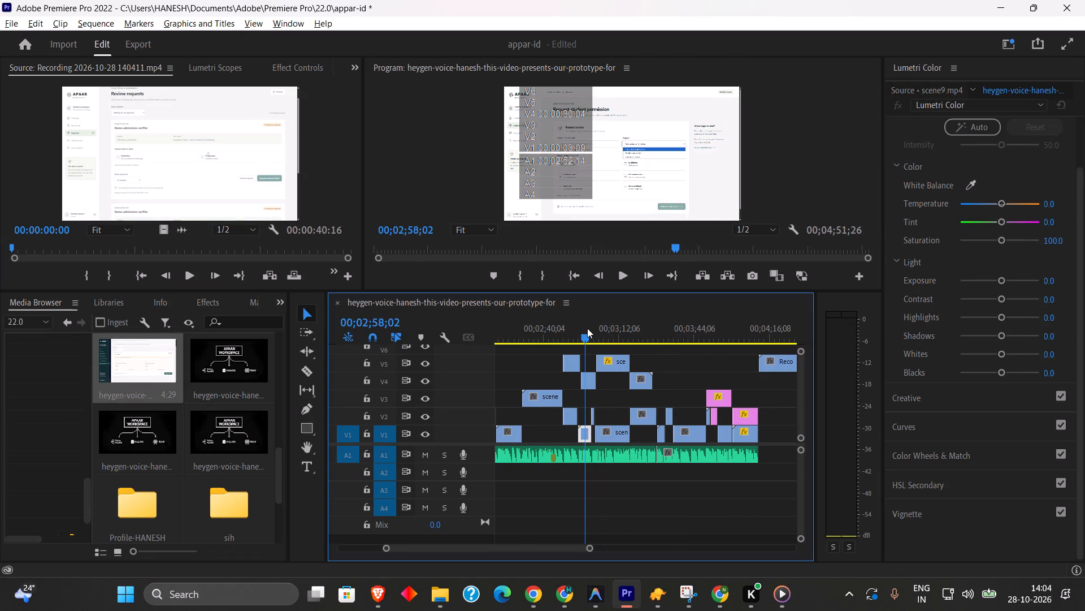
{"action": "left_click_drag", "start_coordinate": [587, 328], "coordinate": [587, 328]}
{"action": "left_click_drag", "start_coordinate": [587, 328], "coordinate": [520, 332]}
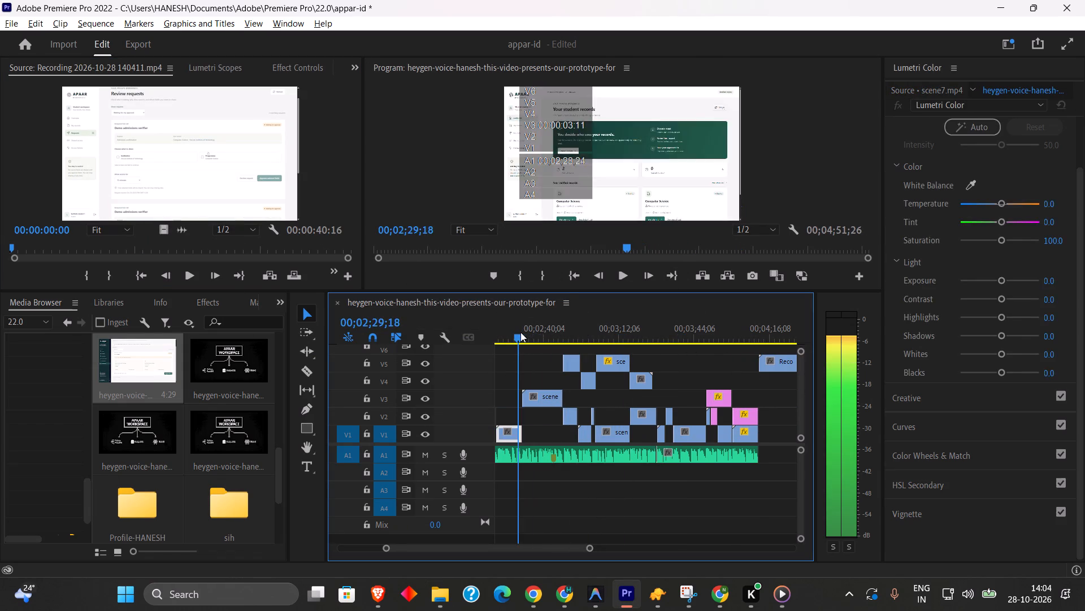
{"action": "left_click_drag", "start_coordinate": [520, 332], "coordinate": [583, 337]}
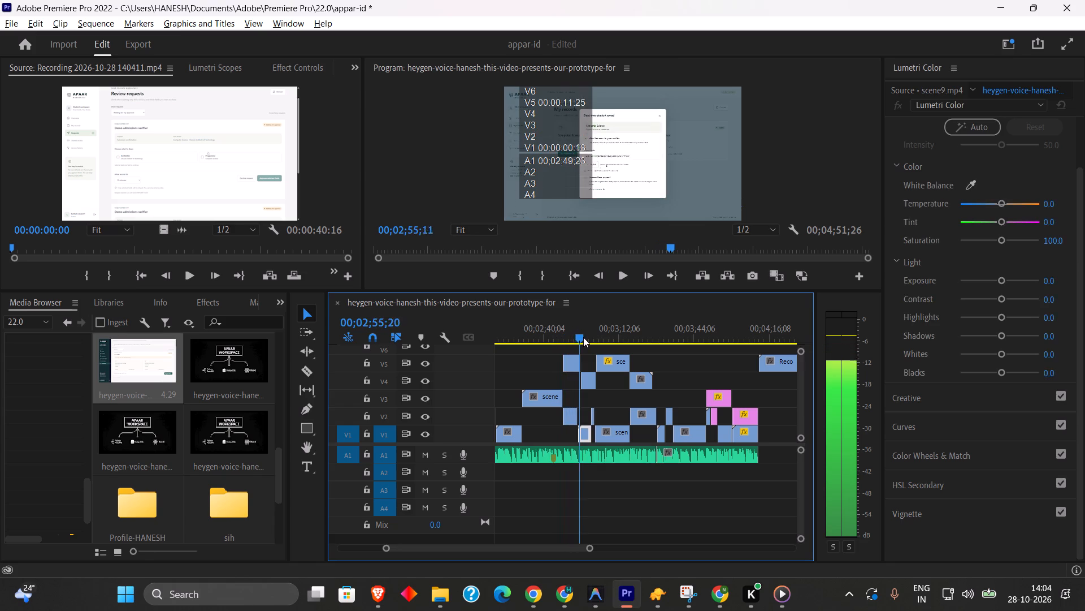
{"action": "left_click_drag", "start_coordinate": [583, 337], "coordinate": [596, 338]}
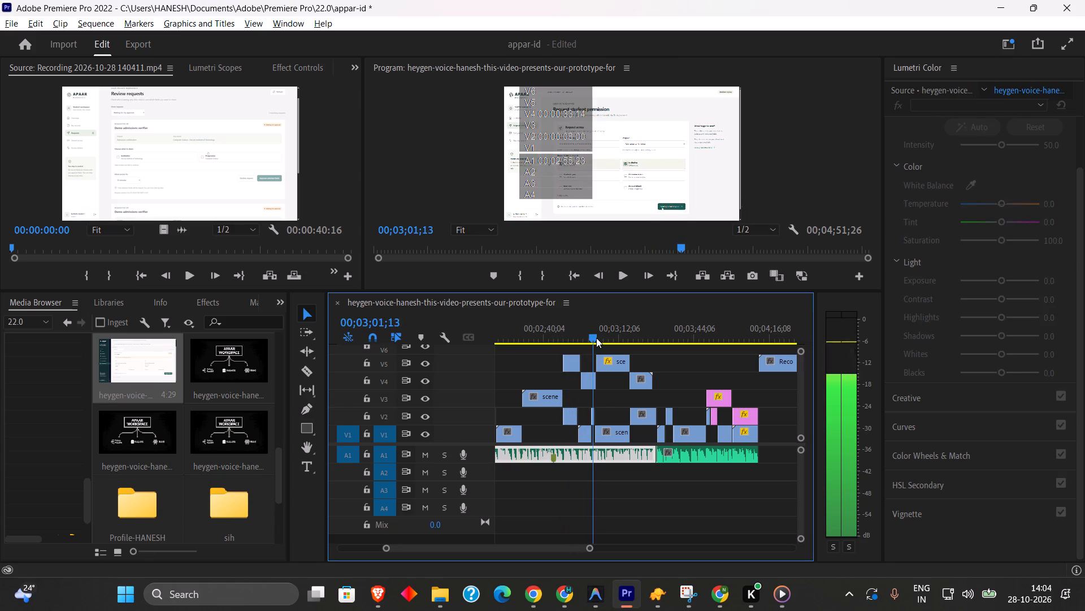
{"action": "left_click_drag", "start_coordinate": [596, 338], "coordinate": [600, 338]}
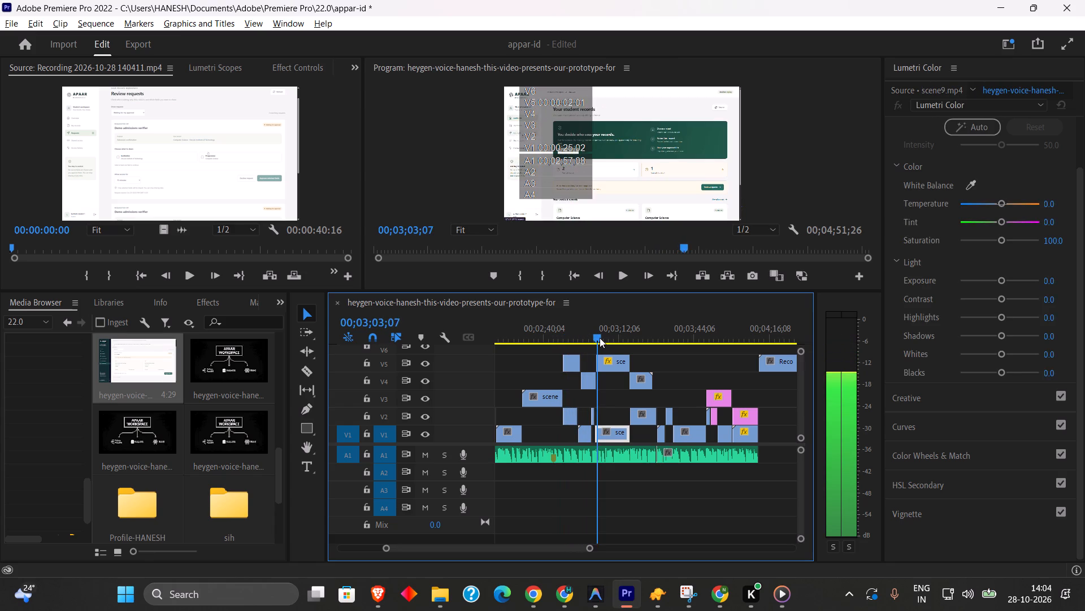
{"action": "left_click_drag", "start_coordinate": [600, 338], "coordinate": [602, 338]}
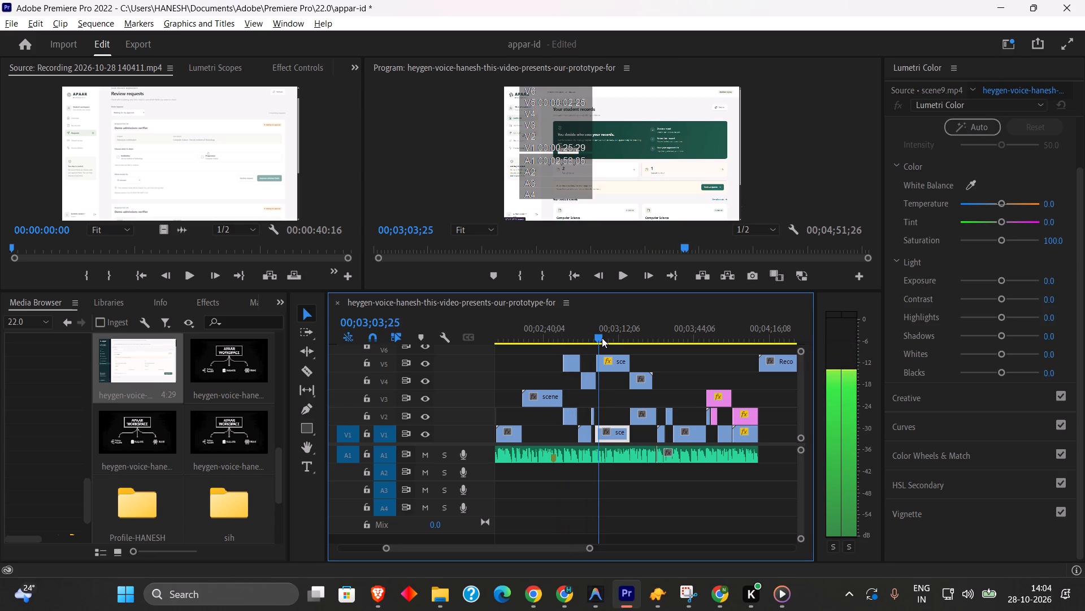
{"action": "left_click_drag", "start_coordinate": [602, 338], "coordinate": [607, 338]}
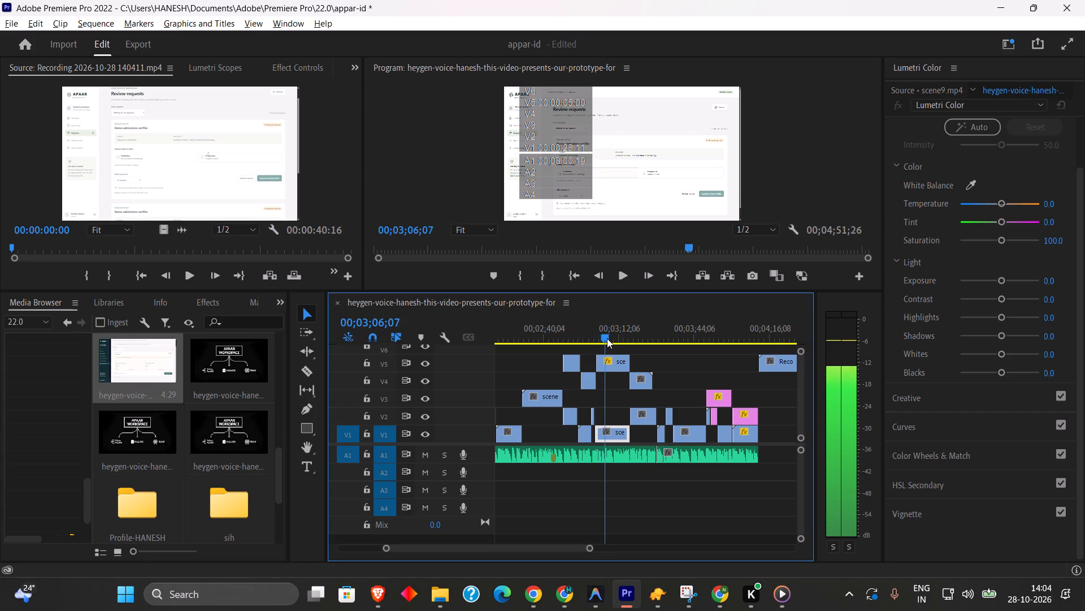
{"action": "left_click_drag", "start_coordinate": [607, 338], "coordinate": [604, 339]}
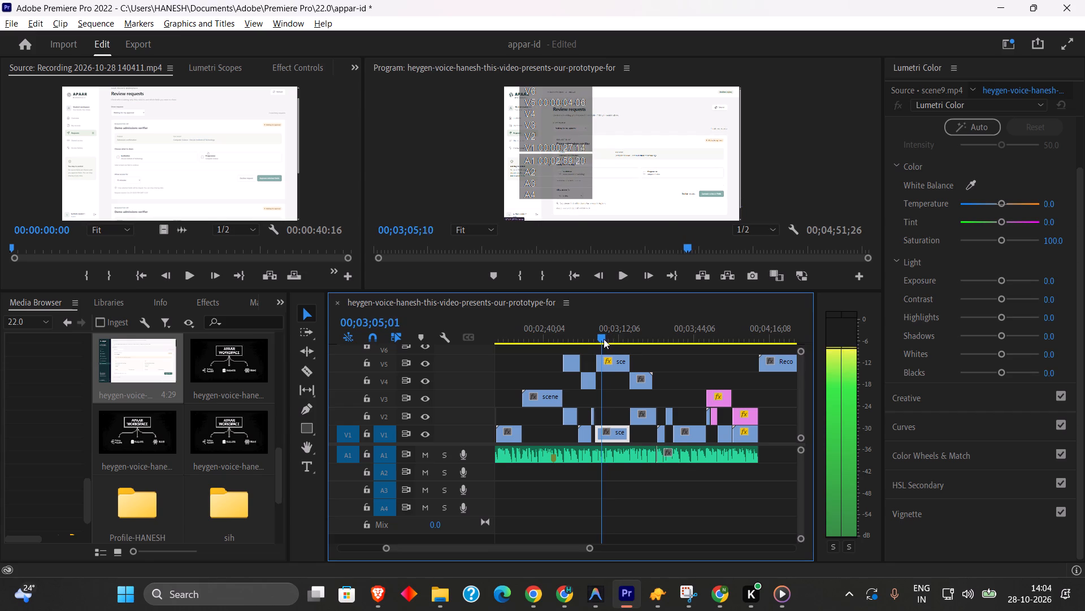
{"action": "left_click_drag", "start_coordinate": [604, 339], "coordinate": [605, 339]}
{"action": "left_click_drag", "start_coordinate": [774, 365], "coordinate": [618, 346]}
Play the inserted recording against the narration, enlarge the timeline area, and split the V6 clip at 00;03;16;23 with the Razor tool.
{"action": "key", "text": "space"}
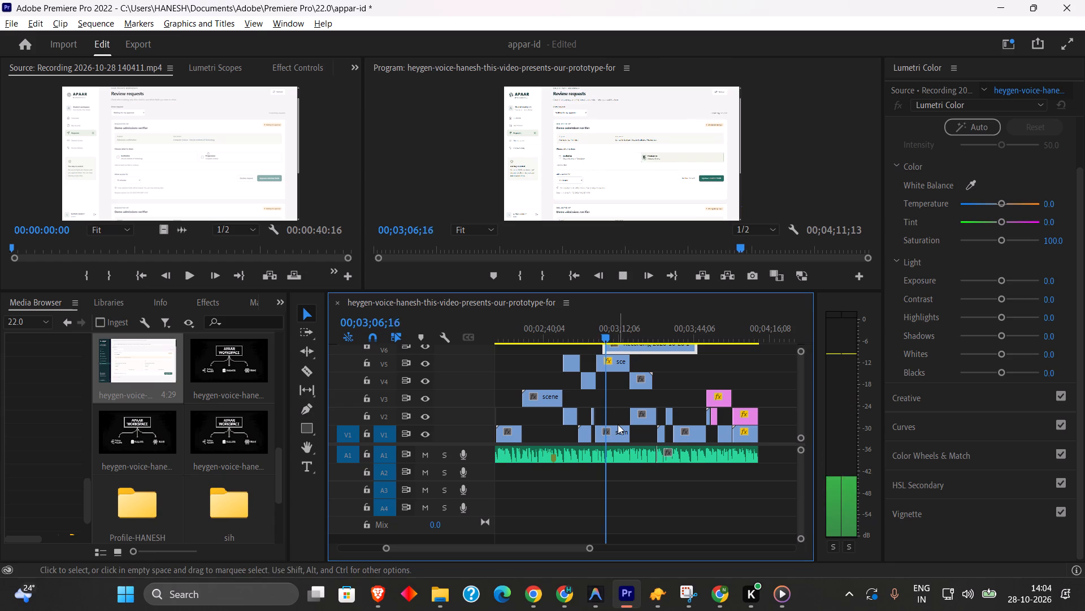
{"action": "left_click", "coordinate": [596, 338]}
{"action": "key", "text": "space"}
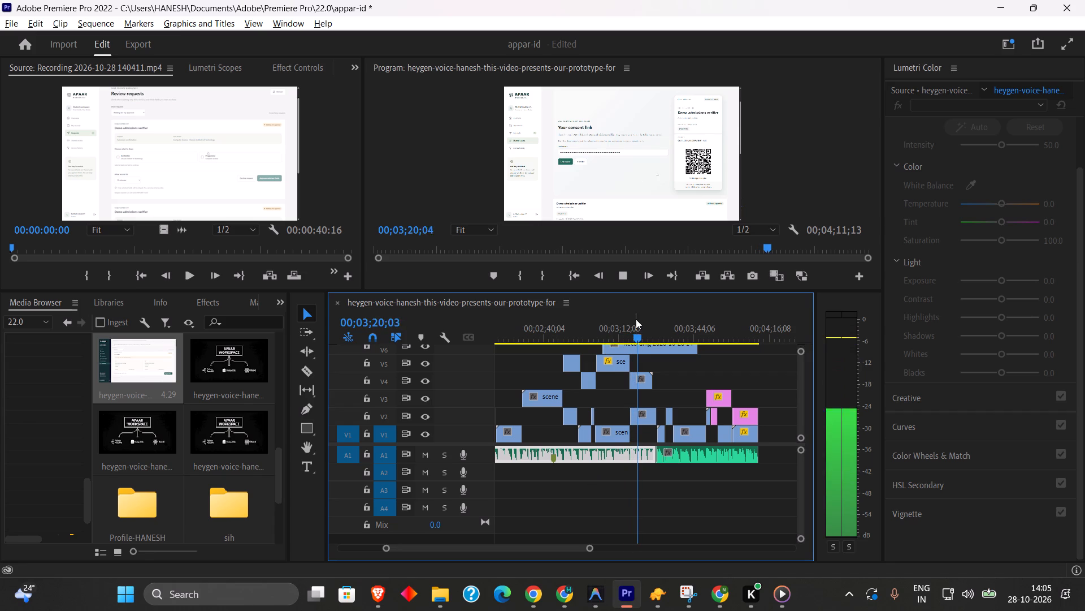
{"action": "left_click_drag", "start_coordinate": [636, 292], "coordinate": [645, 249]}
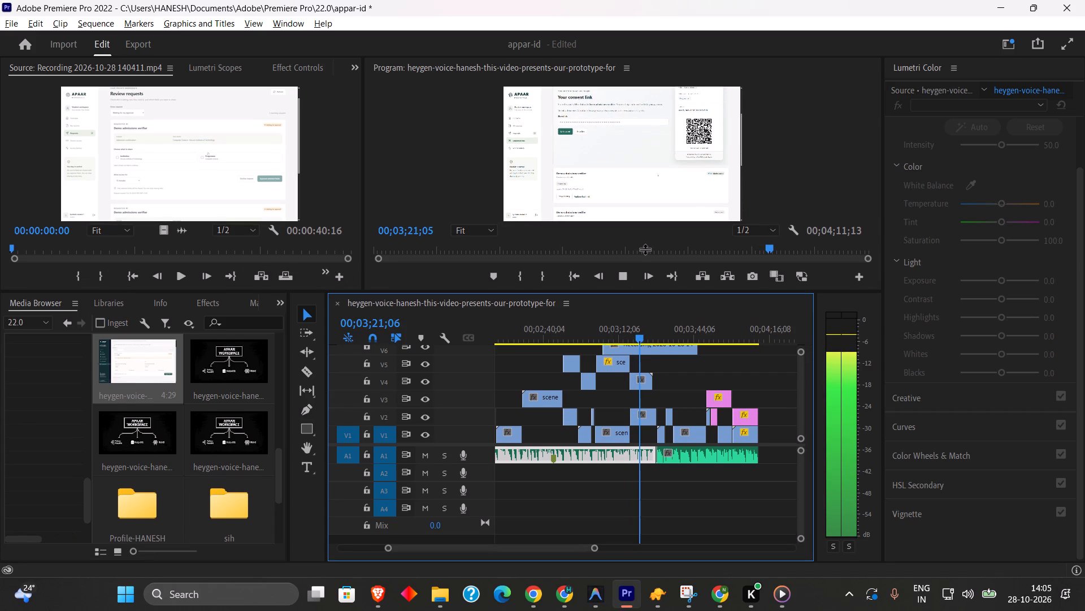
{"action": "left_click", "coordinate": [633, 293]}
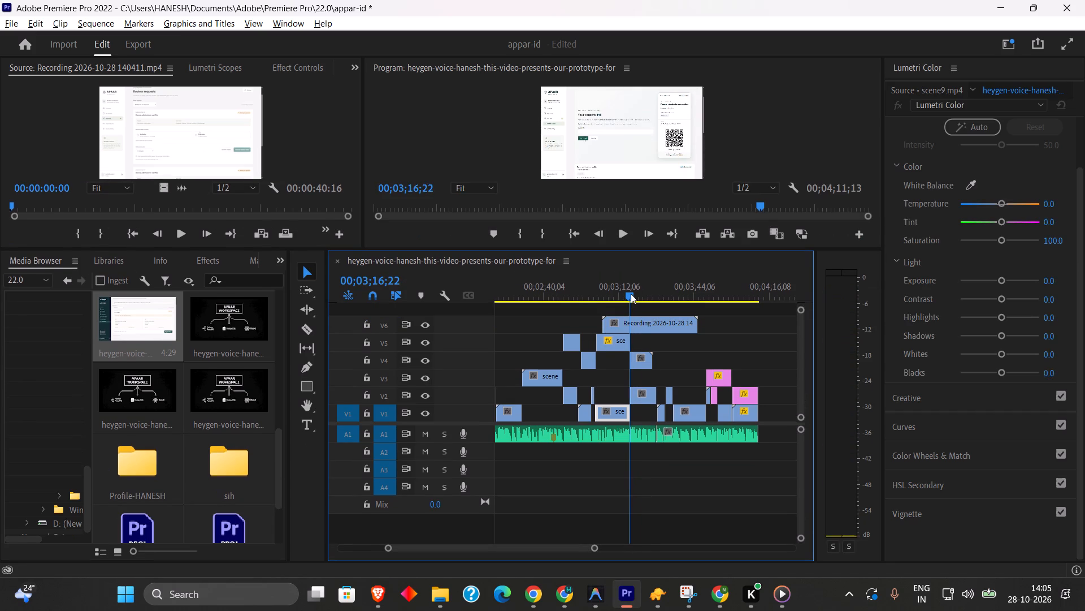
{"action": "key", "text": "space"}
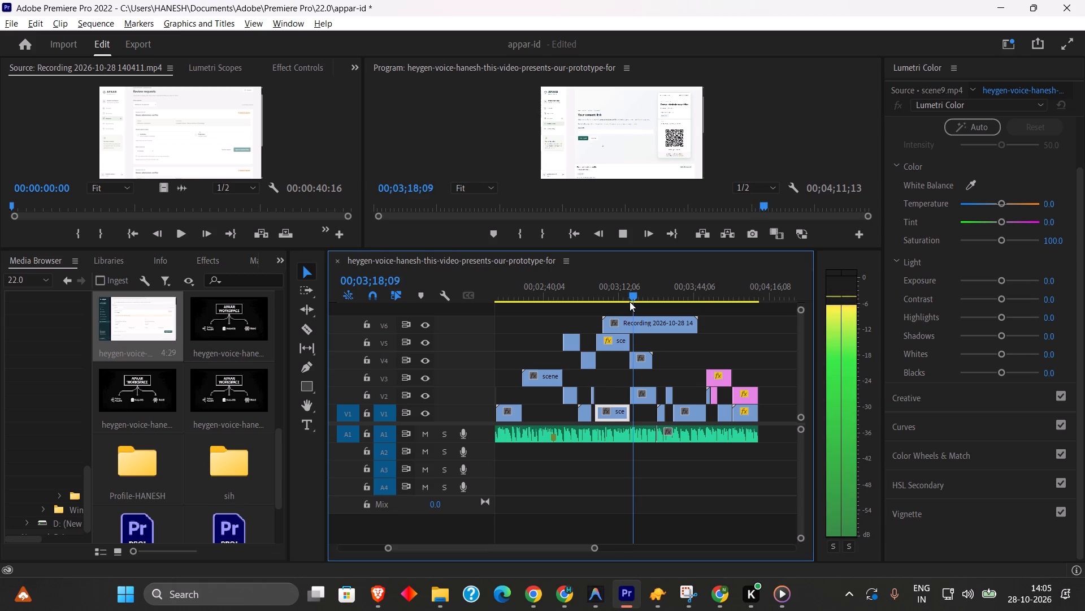
{"action": "left_click", "coordinate": [628, 296]}
{"action": "key", "text": "space"}
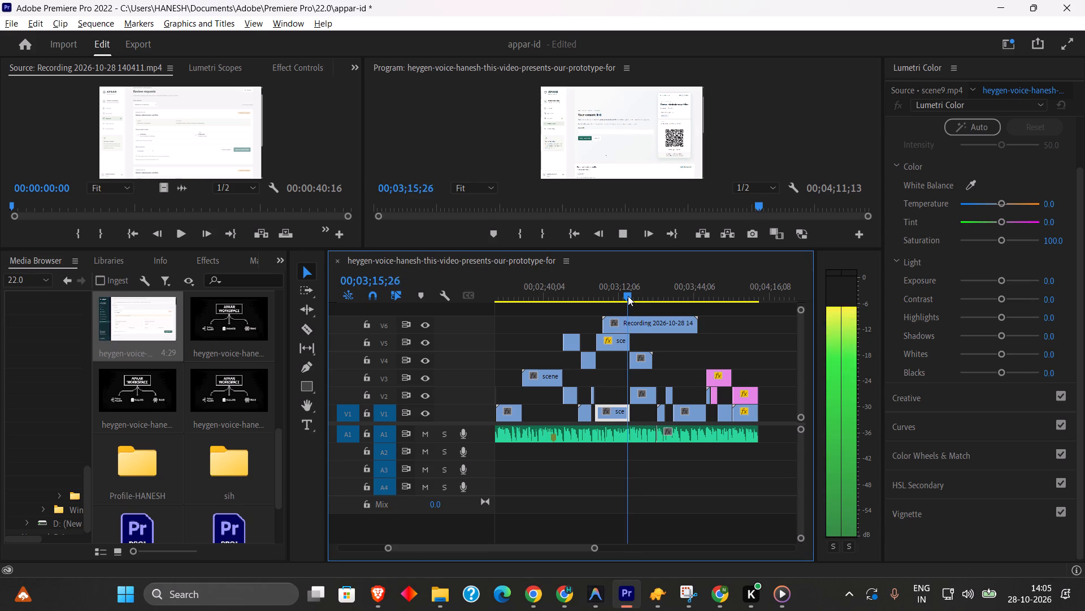
{"action": "key", "text": "space"}
{"action": "left_click", "coordinate": [310, 334]}
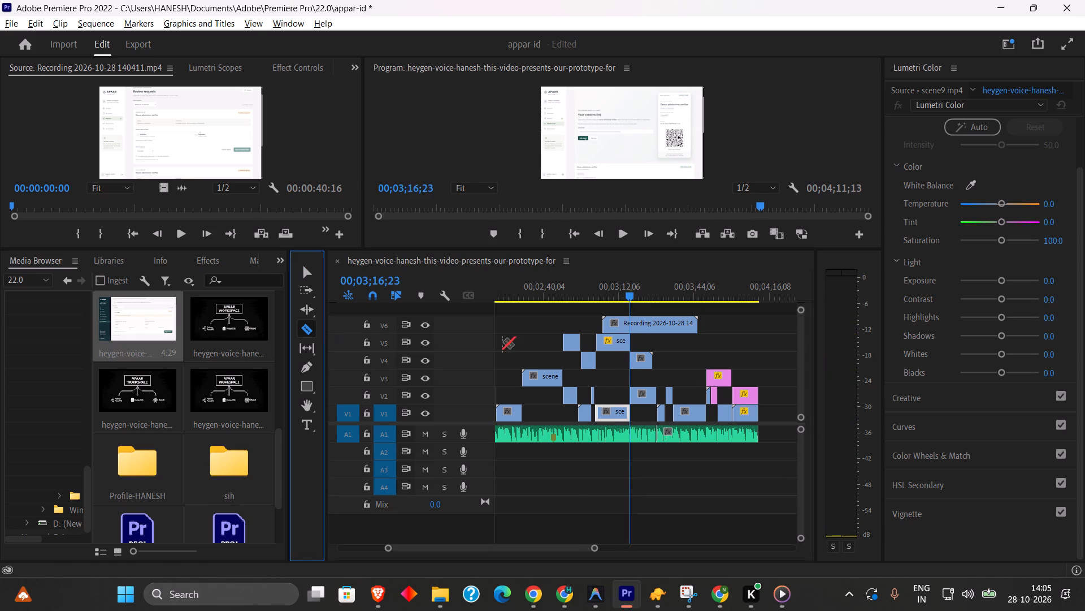
{"action": "left_click", "coordinate": [632, 326]}
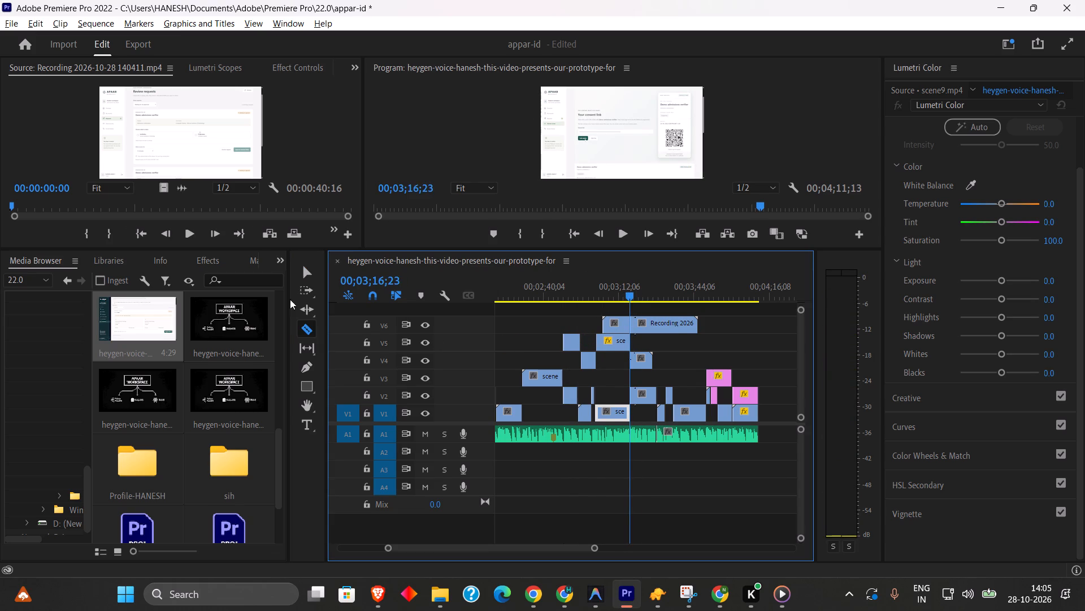
{"action": "left_click", "coordinate": [307, 273]}
Scrub the recording on V6 past the consent link section and split it at 00;03;30;15 with the Razor tool.
{"action": "key", "text": "space"}
{"action": "left_click_drag", "start_coordinate": [631, 293], "coordinate": [636, 294]}
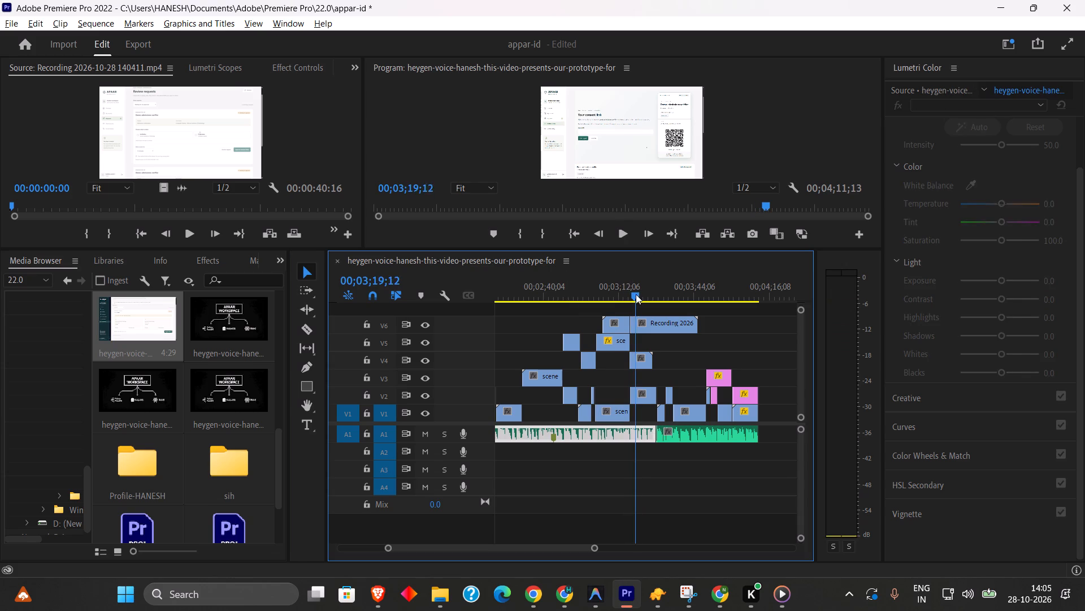
{"action": "left_click_drag", "start_coordinate": [636, 294], "coordinate": [644, 296]}
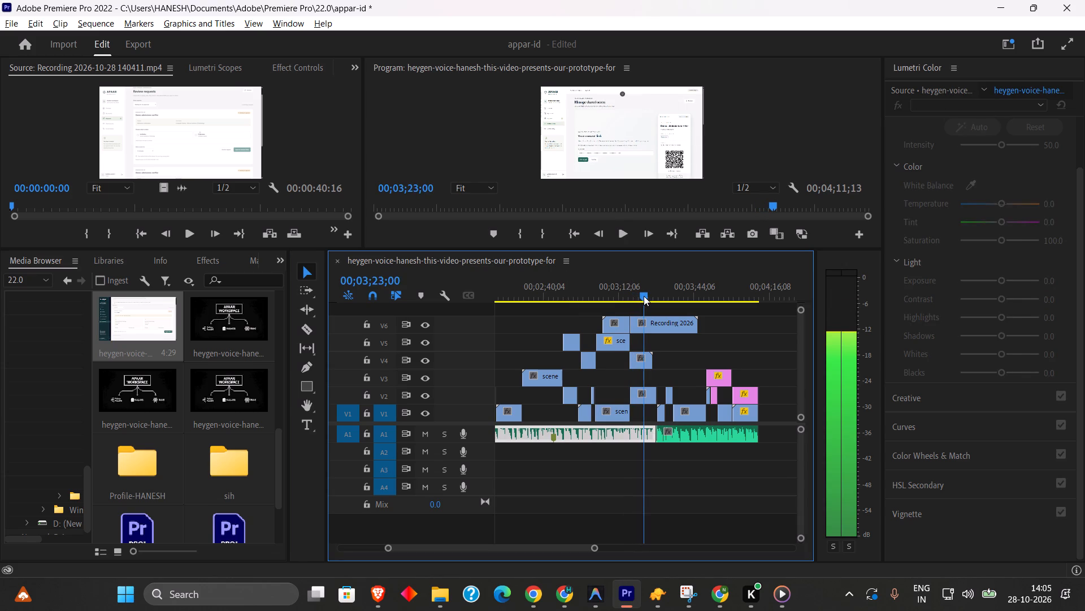
{"action": "left_click_drag", "start_coordinate": [644, 296], "coordinate": [652, 298]}
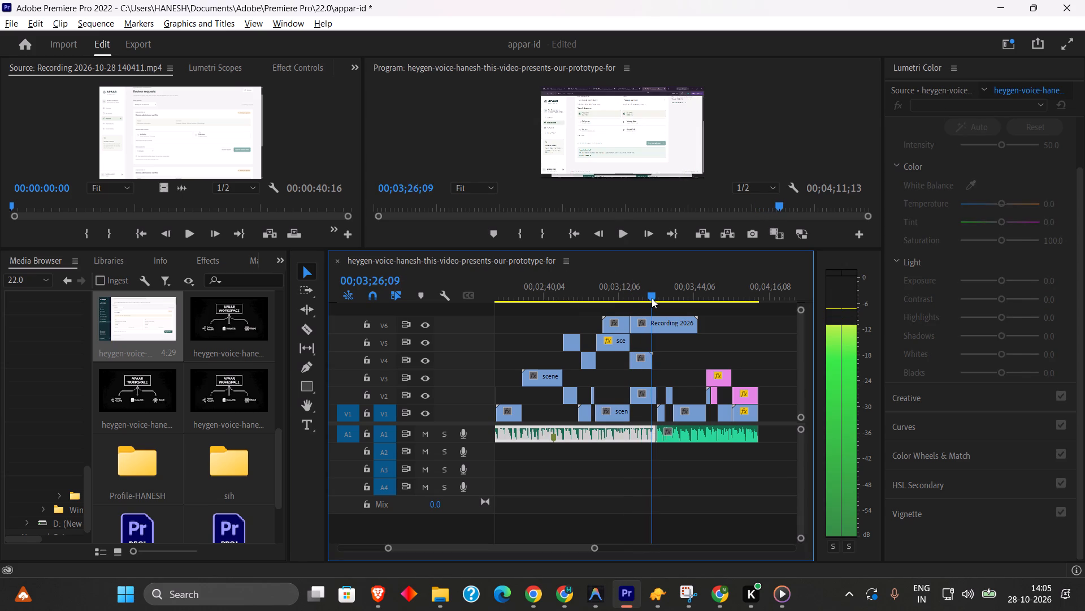
{"action": "left_click_drag", "start_coordinate": [652, 298], "coordinate": [660, 299]}
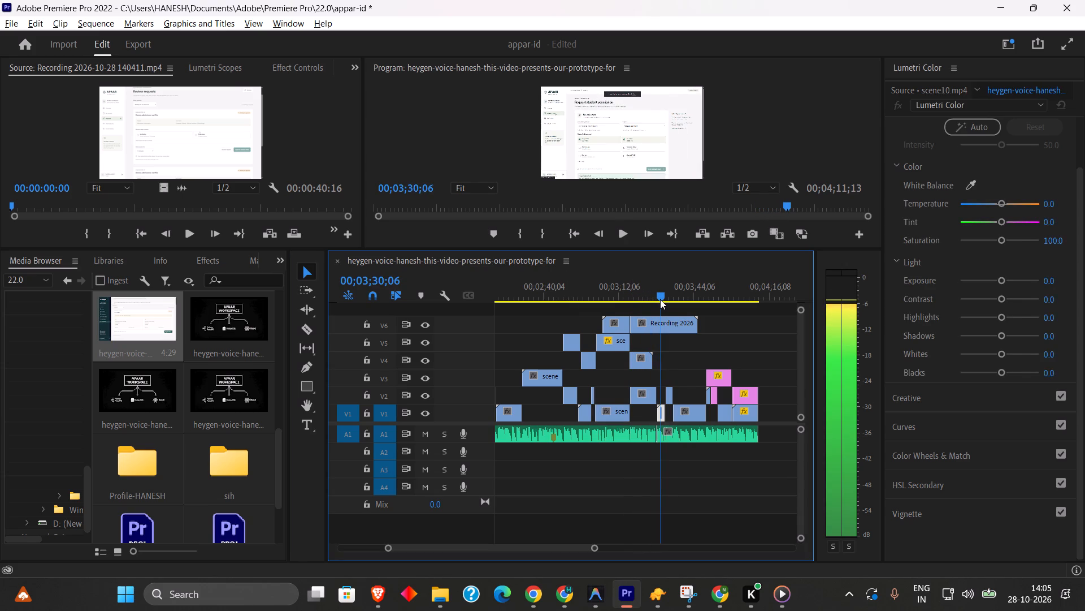
{"action": "left_click_drag", "start_coordinate": [660, 299], "coordinate": [653, 299]}
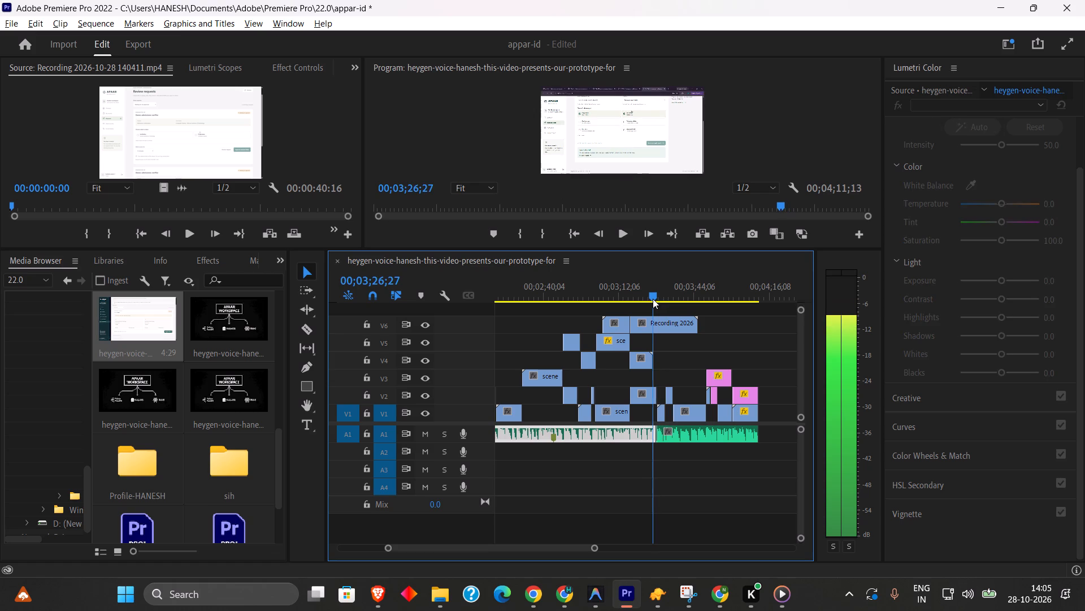
{"action": "left_click_drag", "start_coordinate": [653, 299], "coordinate": [659, 299]}
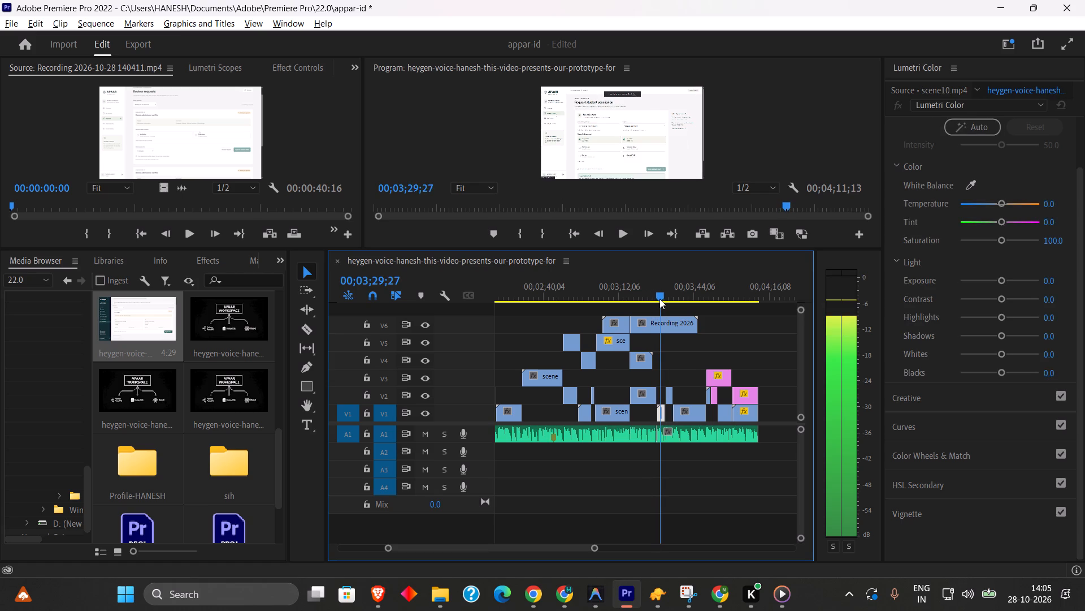
{"action": "left_click_drag", "start_coordinate": [659, 299], "coordinate": [657, 298]}
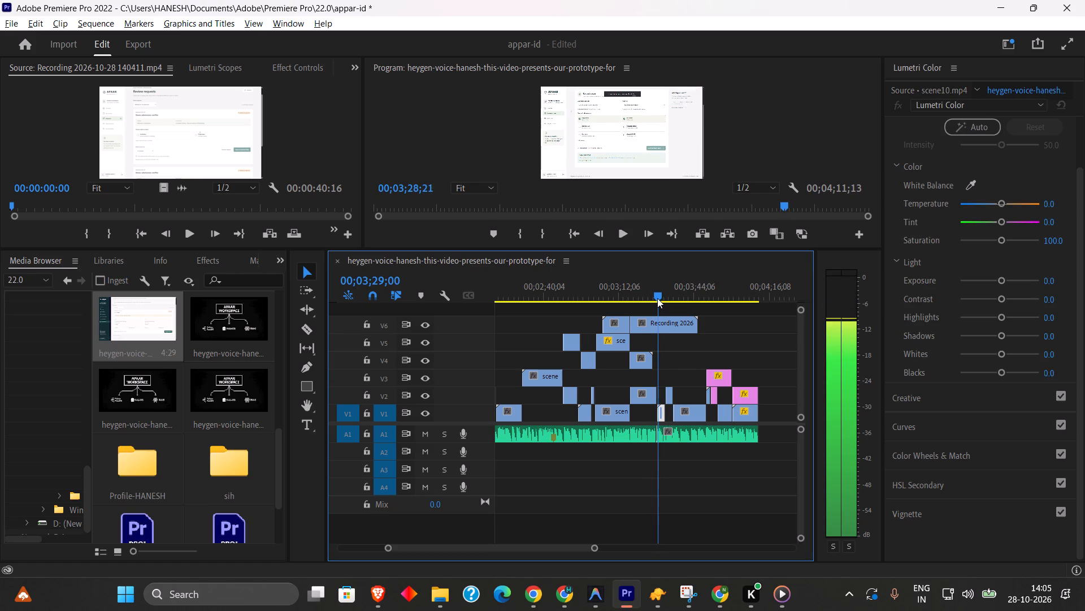
{"action": "left_click_drag", "start_coordinate": [657, 298], "coordinate": [663, 298]}
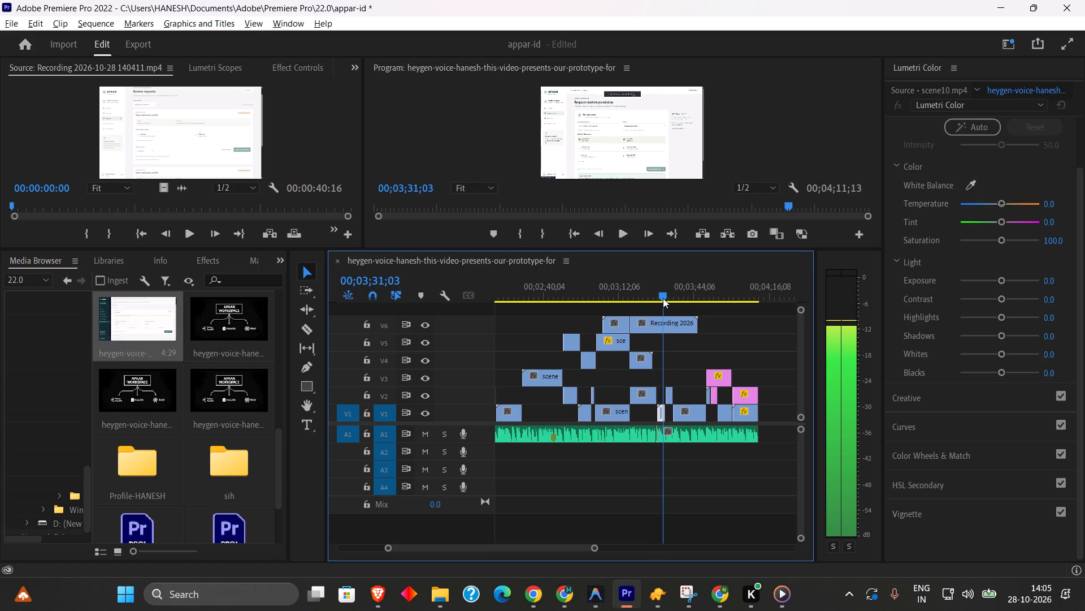
{"action": "left_click_drag", "start_coordinate": [663, 298], "coordinate": [664, 296]}
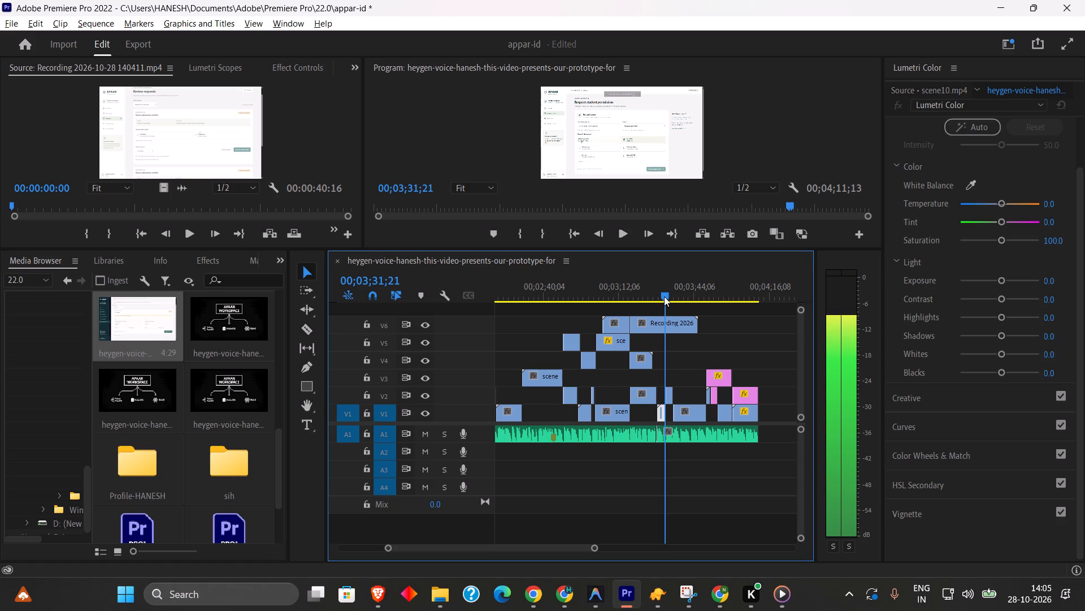
{"action": "left_click_drag", "start_coordinate": [664, 296], "coordinate": [661, 296]}
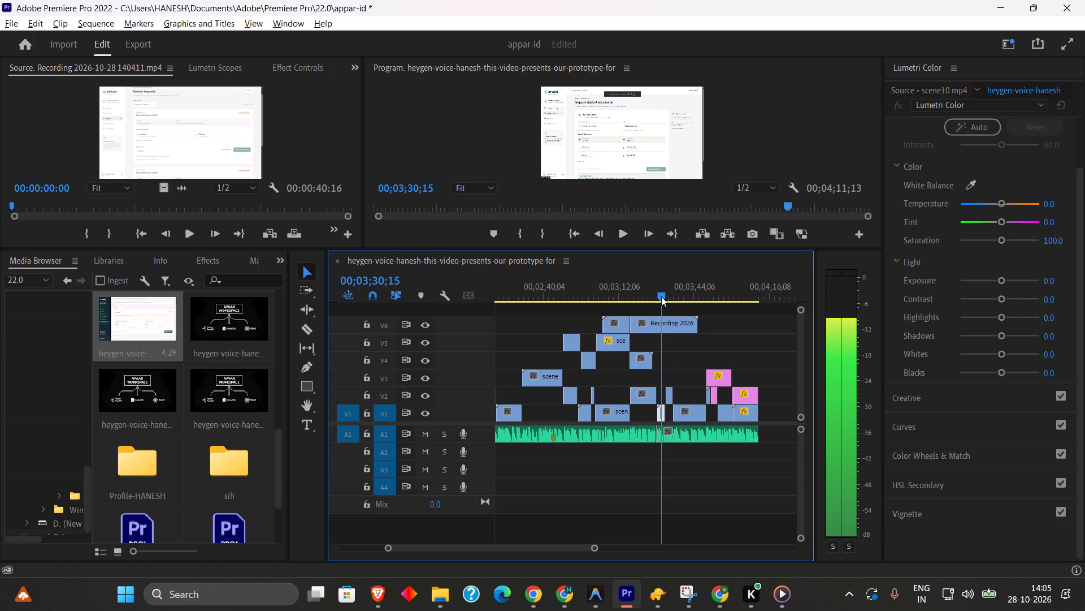
{"action": "left_click_drag", "start_coordinate": [661, 296], "coordinate": [661, 296]}
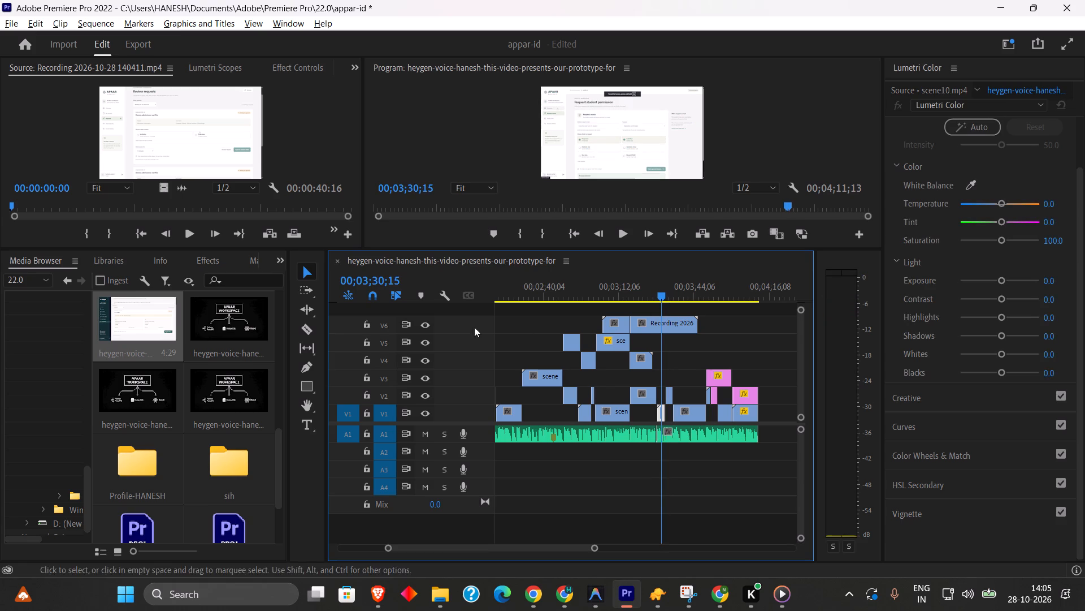
{"action": "left_click", "coordinate": [314, 329]}
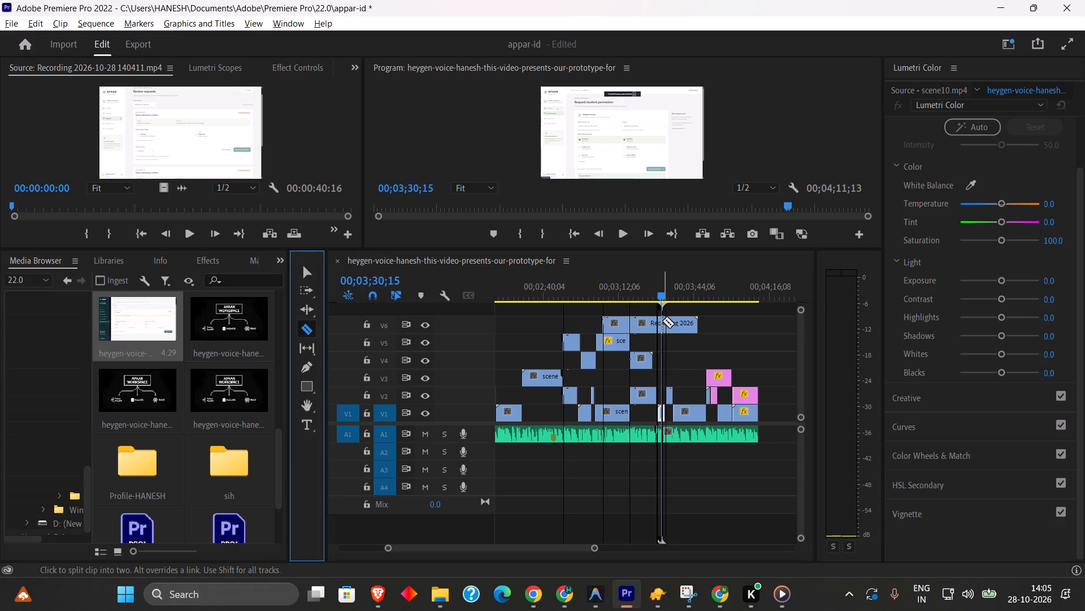
{"action": "left_click", "coordinate": [662, 321]}
Delete the V6 piece between the two cuts and move the remaining recording back against the end of the first V6 clip.
{"action": "left_click", "coordinate": [308, 279]}
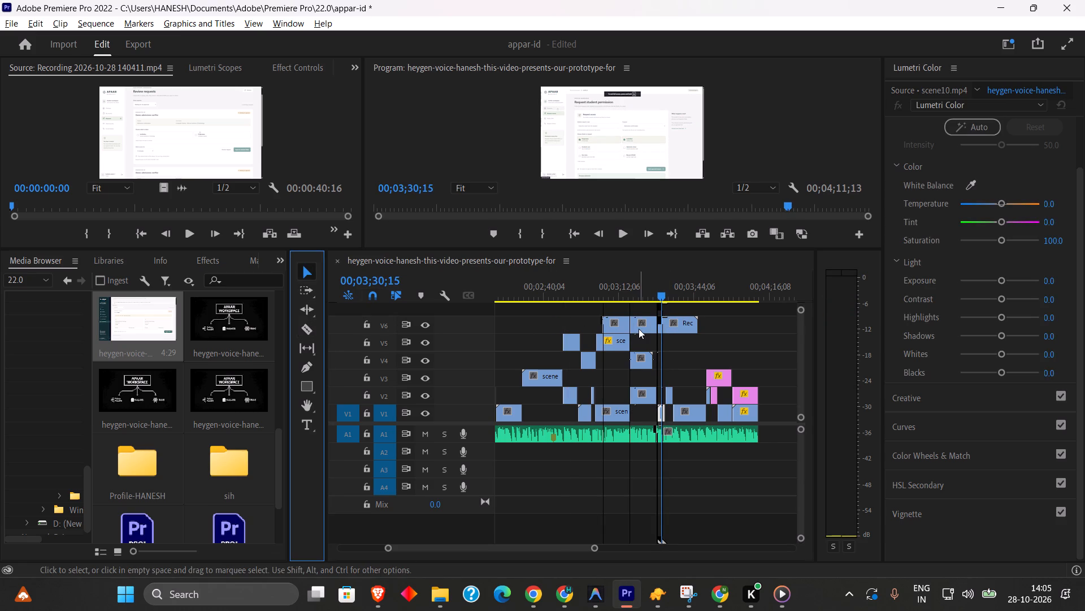
{"action": "left_click", "coordinate": [639, 329]}
{"action": "key", "text": "BackSpace"}
{"action": "left_click_drag", "start_coordinate": [686, 323], "coordinate": [649, 333]}
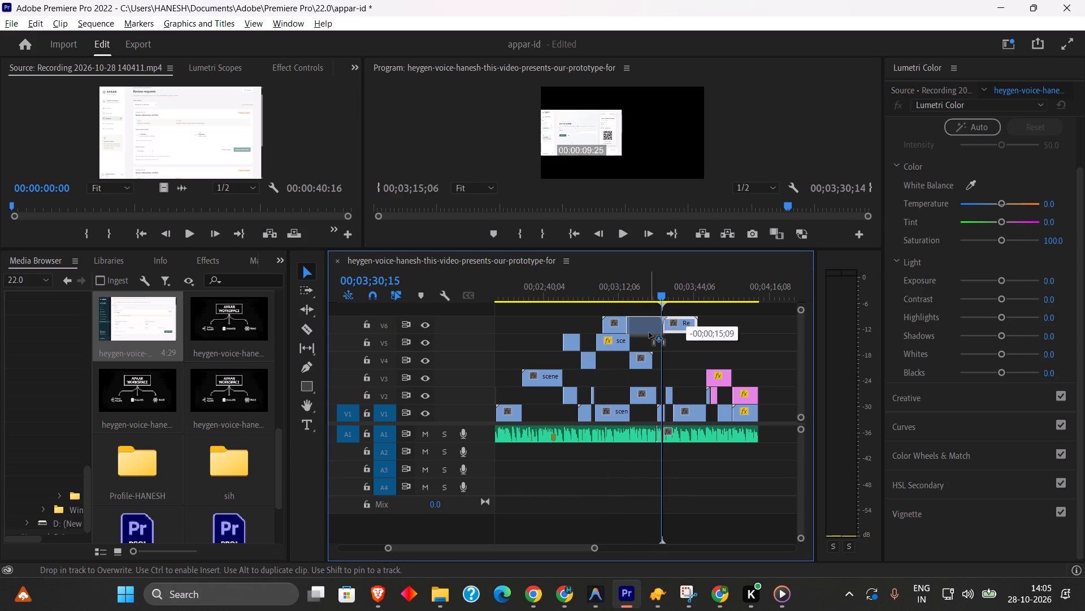
{"action": "left_click_drag", "start_coordinate": [649, 333], "coordinate": [654, 333]}
Play the joined section against the narration and split the second V6 clip at 00;03;23;27.
{"action": "left_click", "coordinate": [624, 298]}
{"action": "key", "text": "space"}
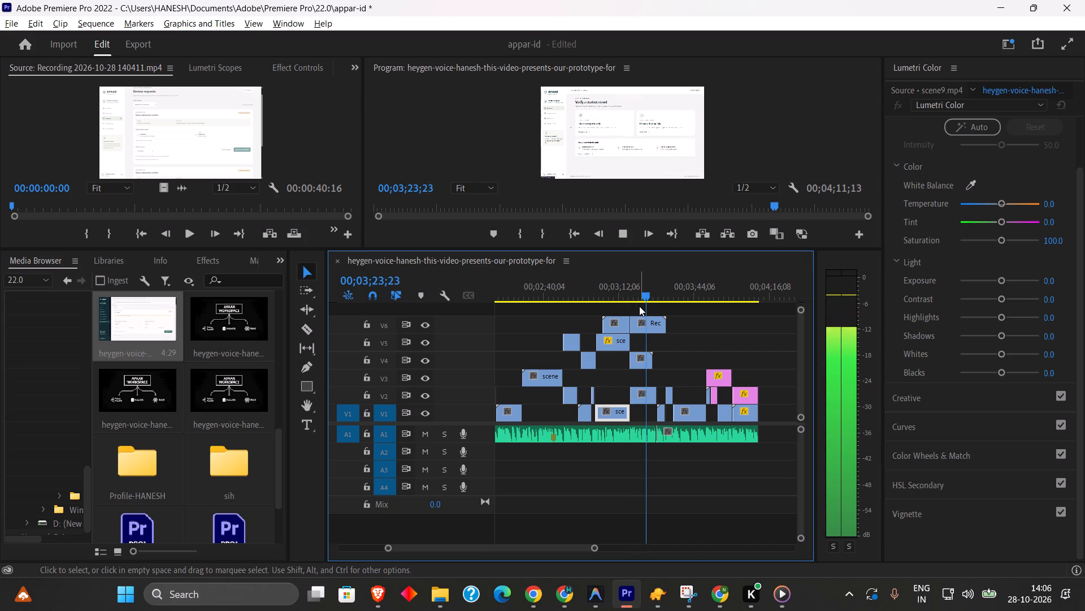
{"action": "key", "text": "space"}
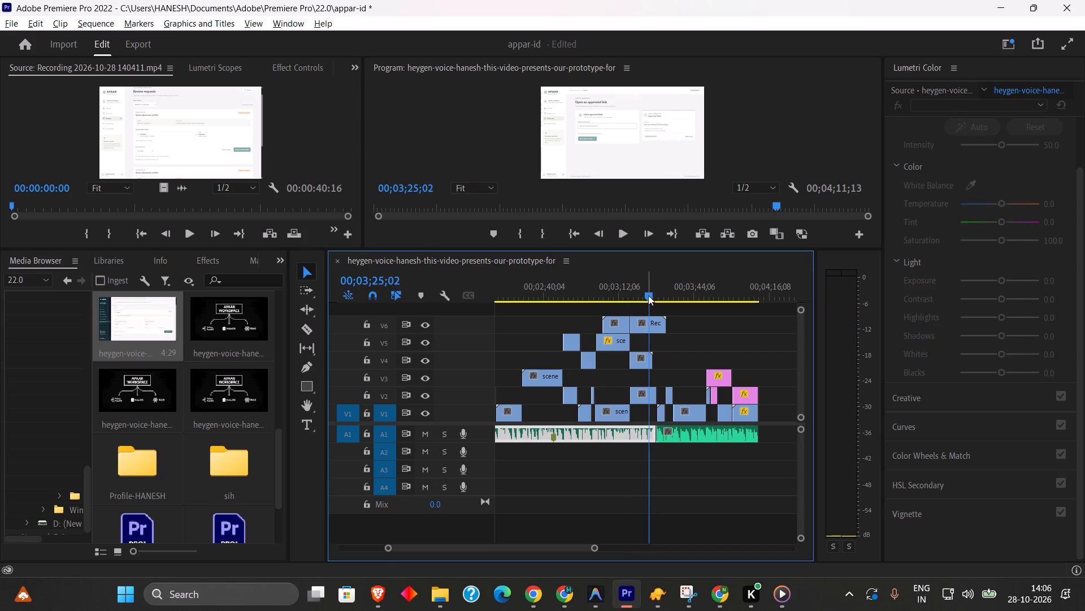
{"action": "left_click", "coordinate": [648, 295]}
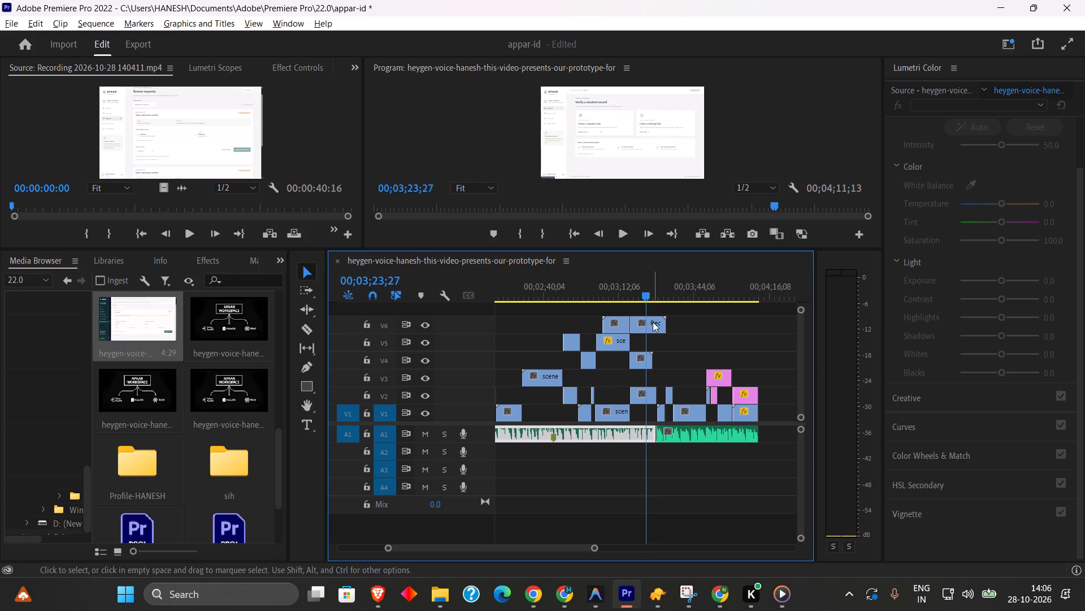
{"action": "left_click", "coordinate": [653, 322]}
{"action": "left_click", "coordinate": [311, 324]}
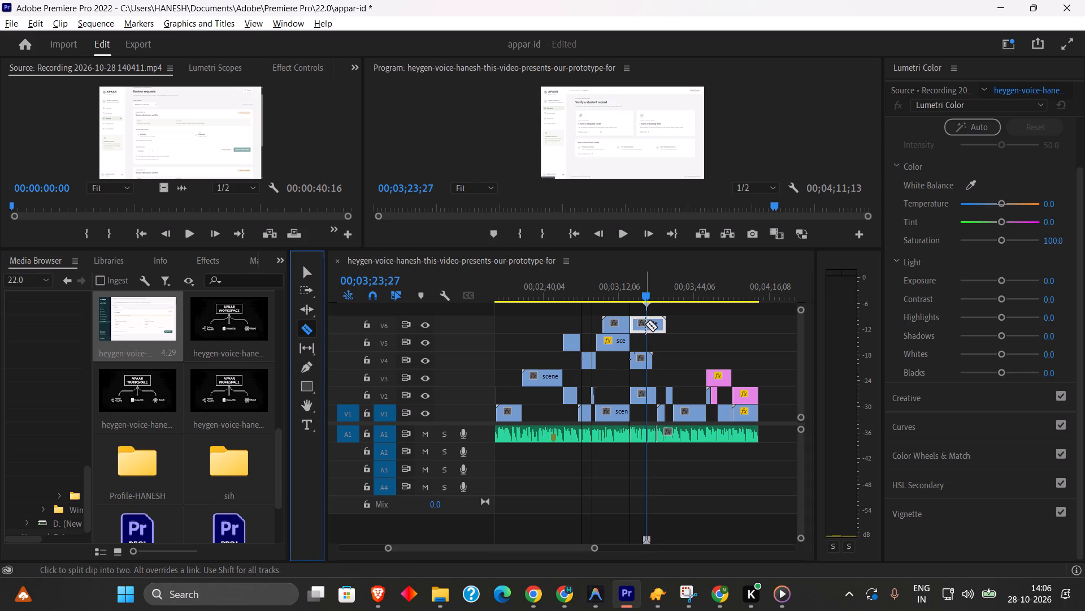
{"action": "left_click", "coordinate": [646, 324]}
Delete the V6 piece before the new cut and close the gap by moving the remaining piece against the first V6 clip.
{"action": "left_click", "coordinate": [305, 273]}
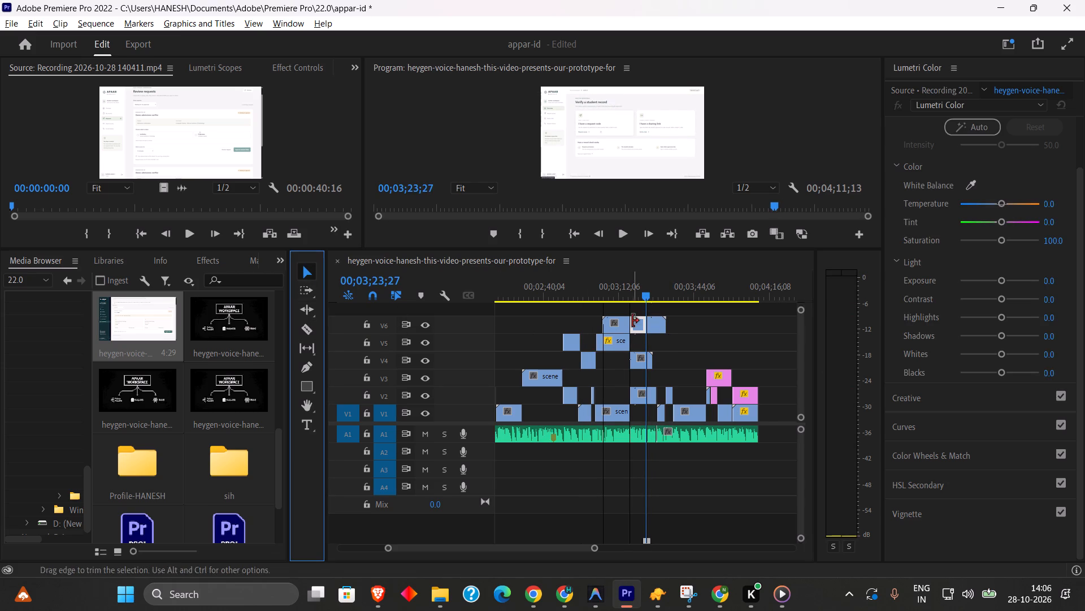
{"action": "key", "text": "BackSpace"}
{"action": "left_click", "coordinate": [637, 322]}
{"action": "key", "text": "BackSpace"}
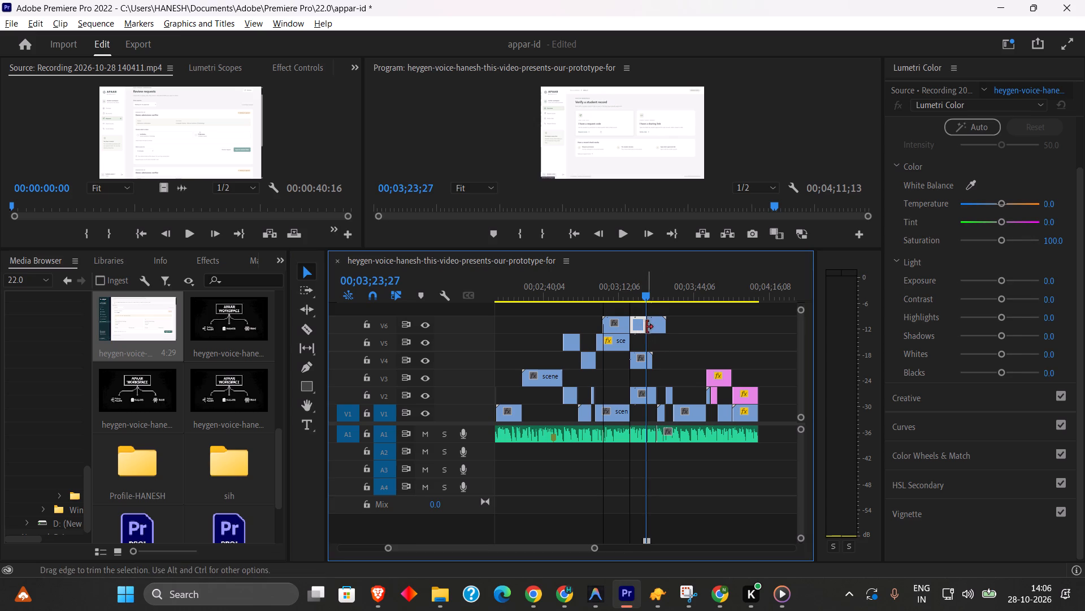
{"action": "left_click", "coordinate": [661, 331]}
{"action": "left_click_drag", "start_coordinate": [657, 320], "coordinate": [648, 323]}
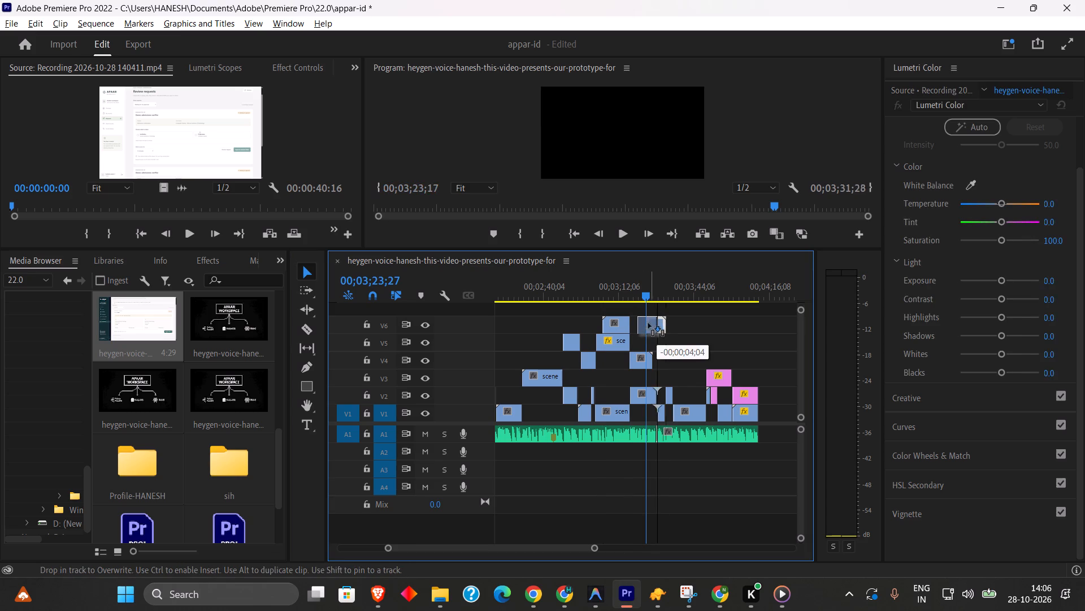
{"action": "left_click_drag", "start_coordinate": [648, 323], "coordinate": [640, 324]}
Play the section, shift the second V6 clip slightly later, and extend its start back to the first V6 clip's end.
{"action": "left_click", "coordinate": [627, 292]}
{"action": "key", "text": "space"}
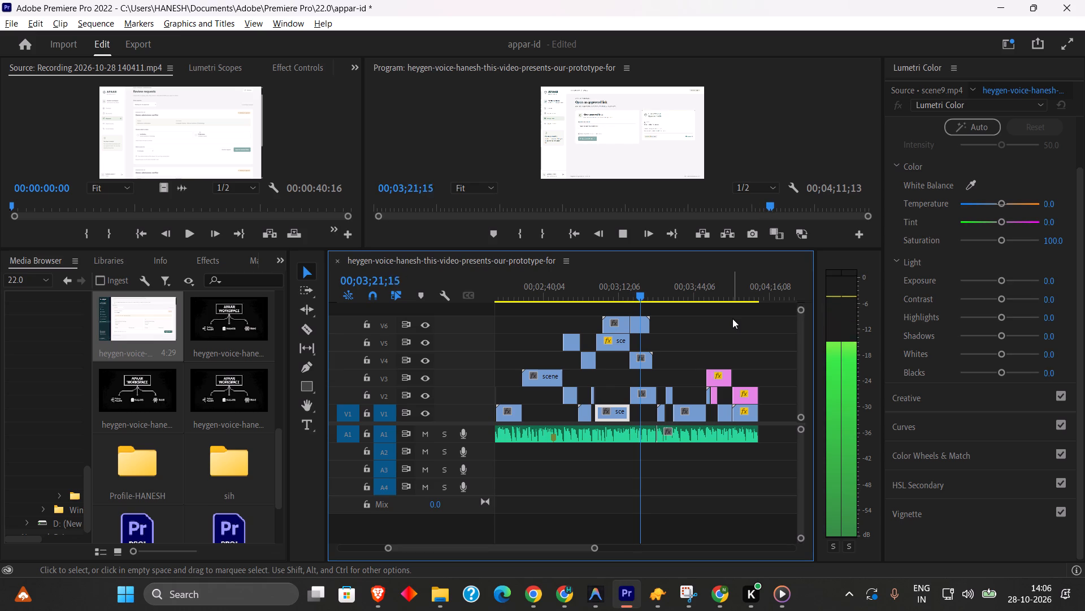
{"action": "left_click", "coordinate": [631, 298]}
{"action": "left_click_drag", "start_coordinate": [637, 319], "coordinate": [645, 322]}
{"action": "left_click", "coordinate": [638, 324]}
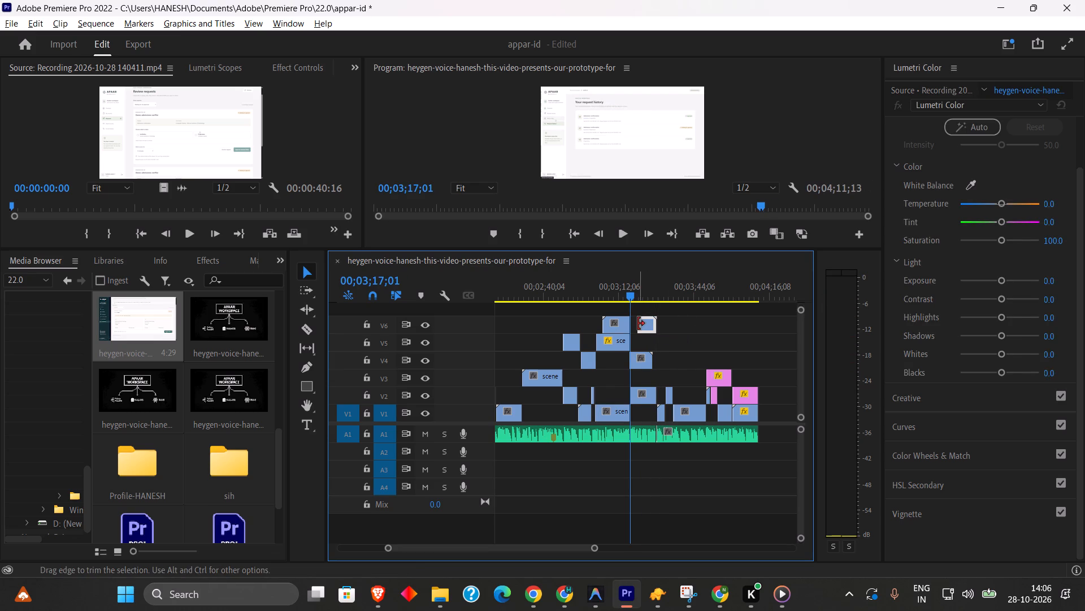
Play across the cut and move the second V6 clip about 4 seconds later on the same track.
{"action": "left_click", "coordinate": [624, 293]}
{"action": "key", "text": "space"}
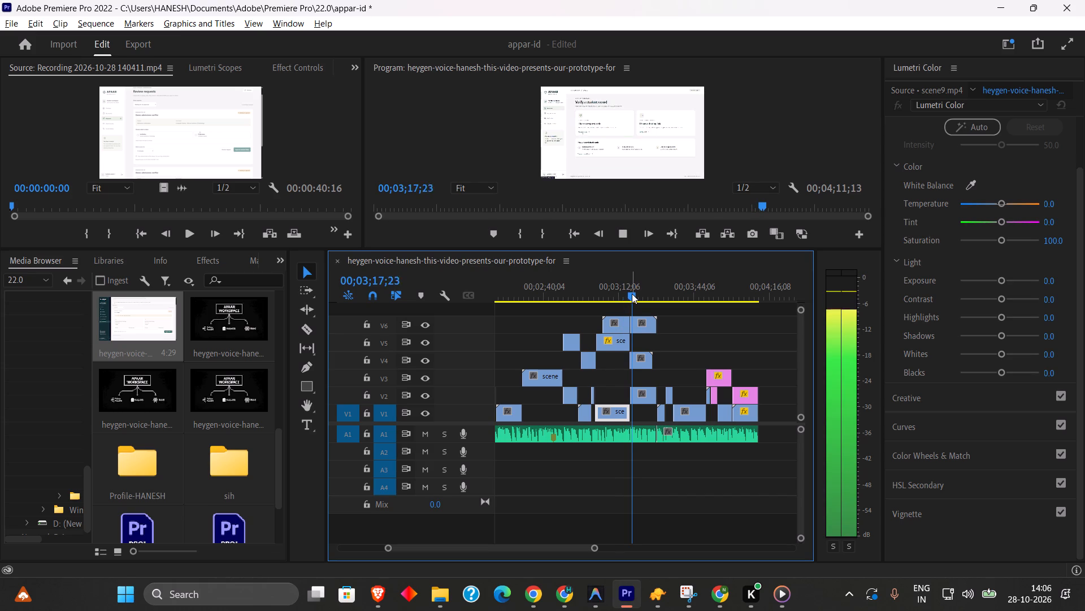
{"action": "left_click", "coordinate": [627, 294]}
{"action": "left_click_drag", "start_coordinate": [641, 321], "coordinate": [648, 324]}
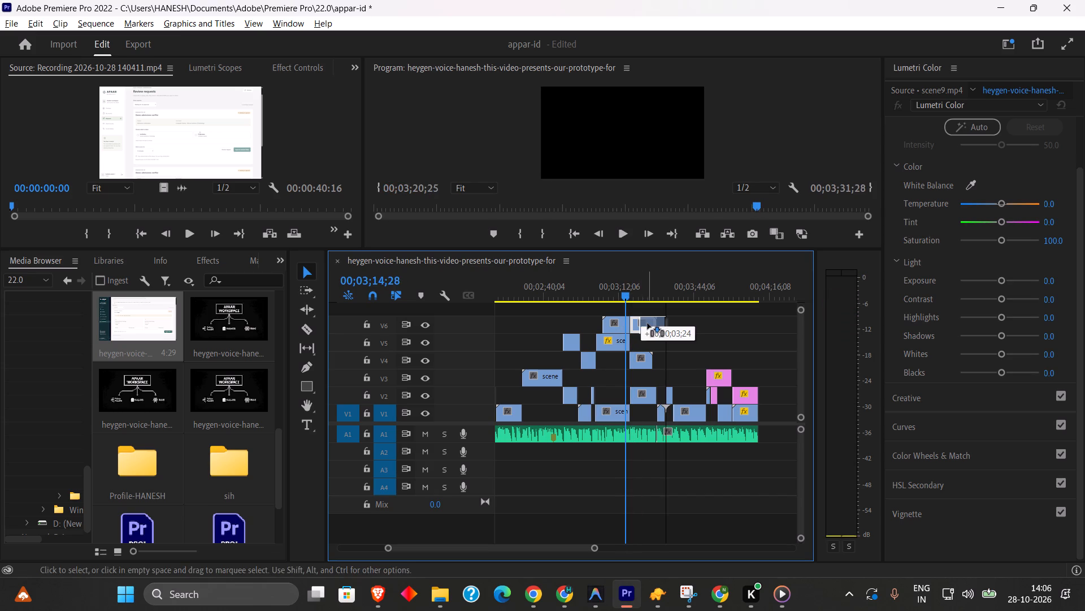
{"action": "left_click_drag", "start_coordinate": [648, 324], "coordinate": [652, 330]}
Extend the first V6 clip's end into the gap, check it against the narration, and set its end at 00;03;18;02.
{"action": "left_click_drag", "start_coordinate": [630, 319], "coordinate": [631, 319]}
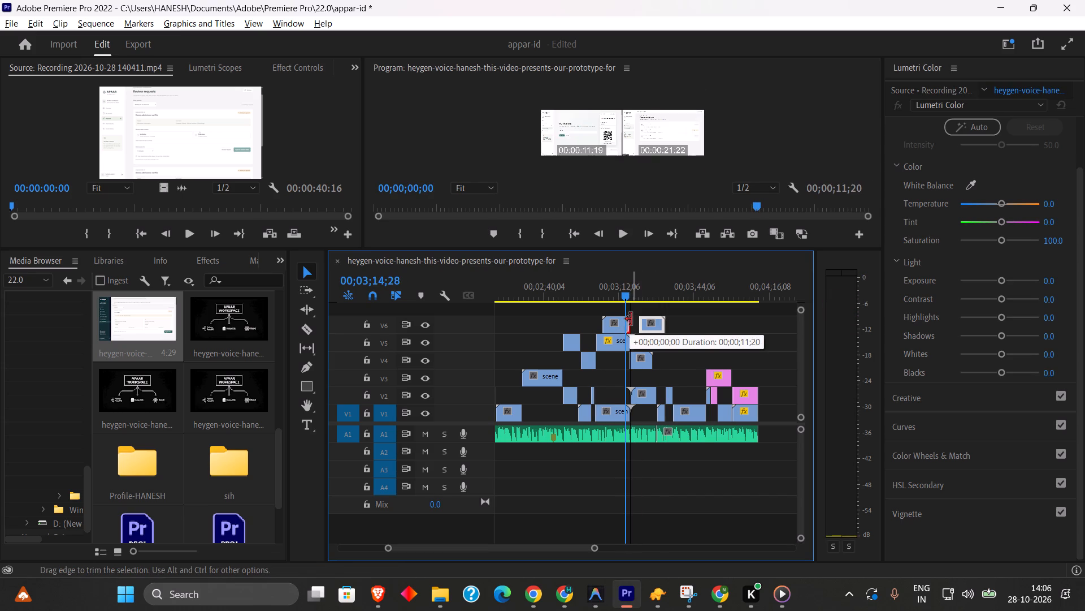
{"action": "left_click_drag", "start_coordinate": [631, 319], "coordinate": [635, 321]}
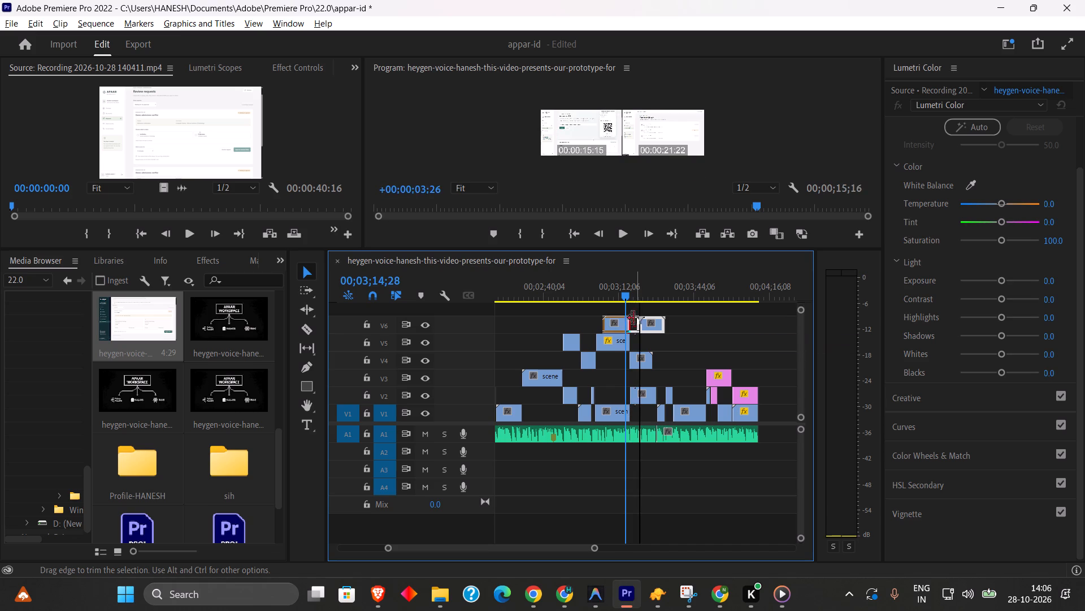
{"action": "key", "text": "space"}
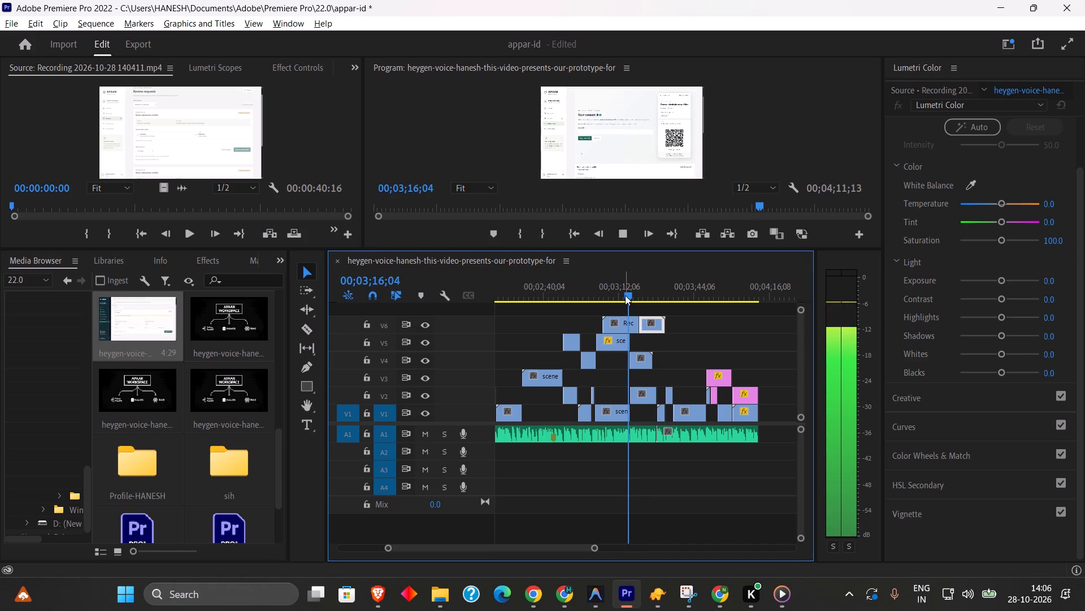
{"action": "key", "text": "space"}
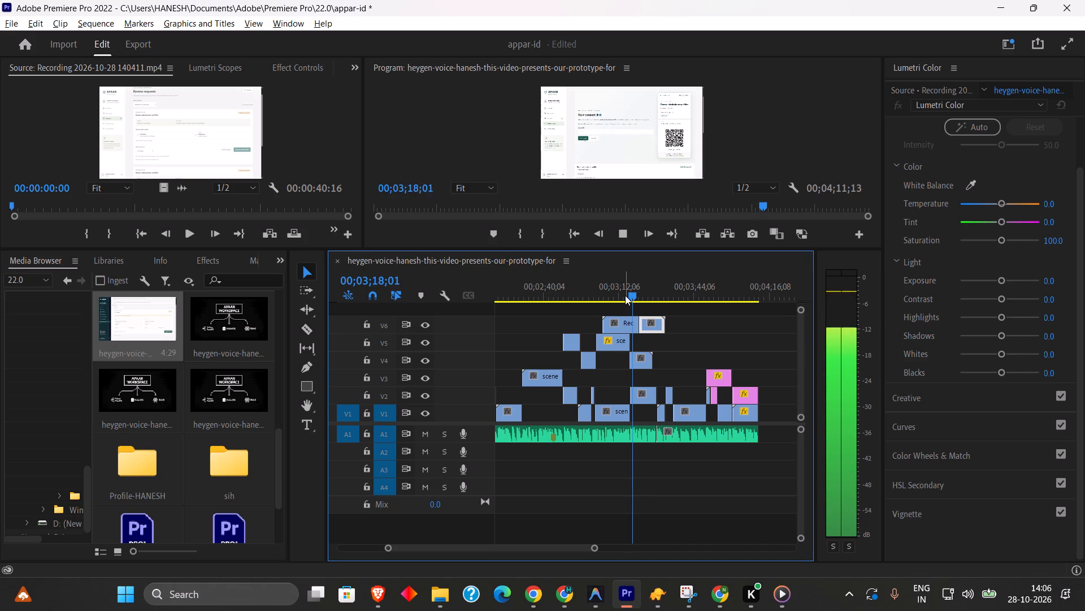
{"action": "left_click", "coordinate": [629, 324]}
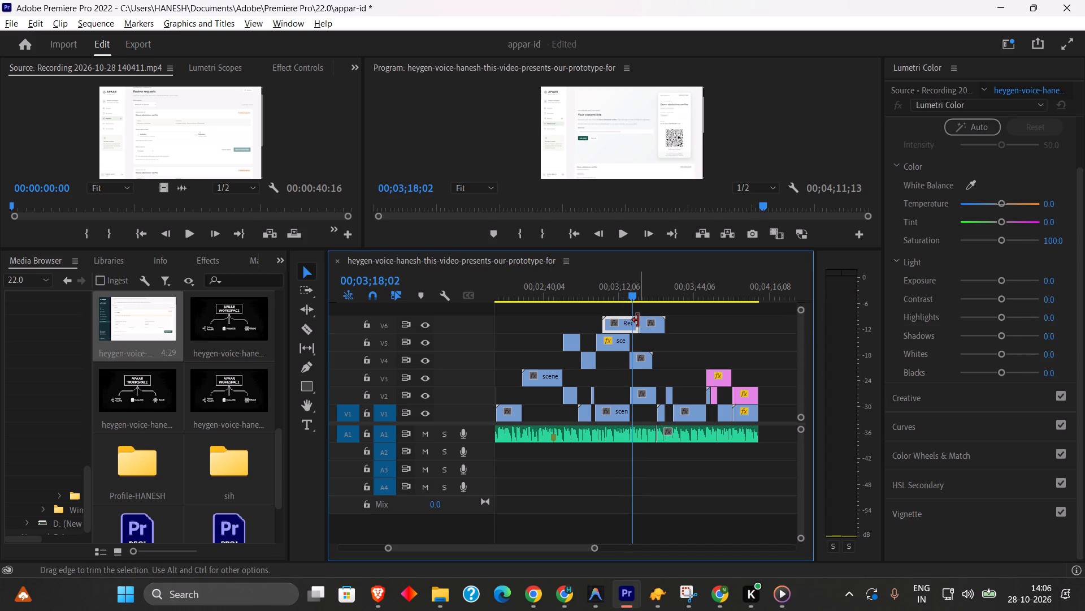
{"action": "left_click_drag", "start_coordinate": [638, 320], "coordinate": [633, 320]}
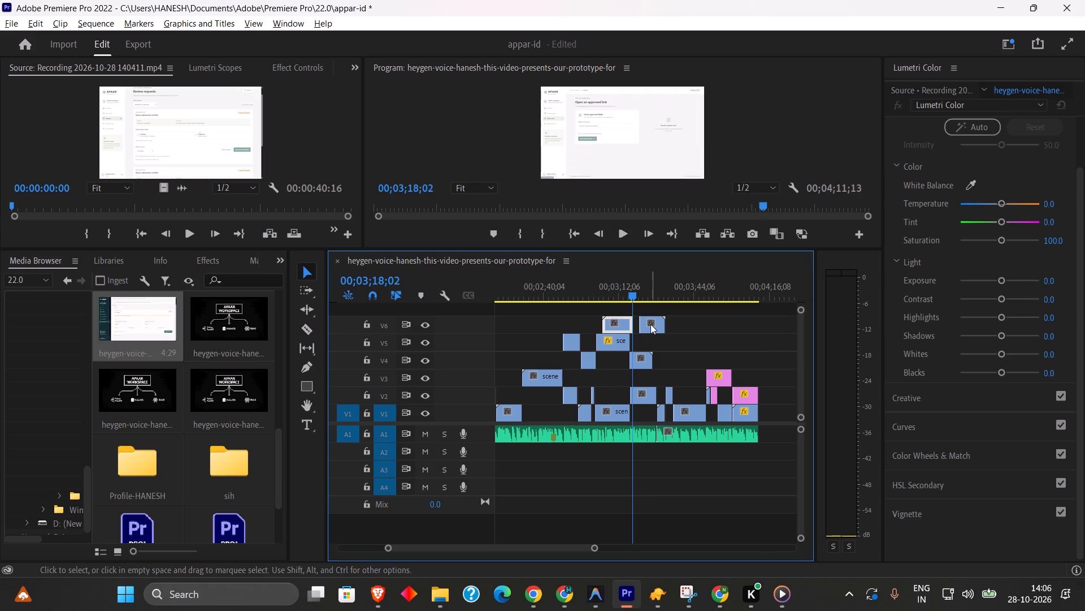
Move the second V6 clip back against the first clip's end at 00;03;18;02 and play on from there.
{"action": "left_click", "coordinate": [650, 324]}
{"action": "key", "text": "space"}
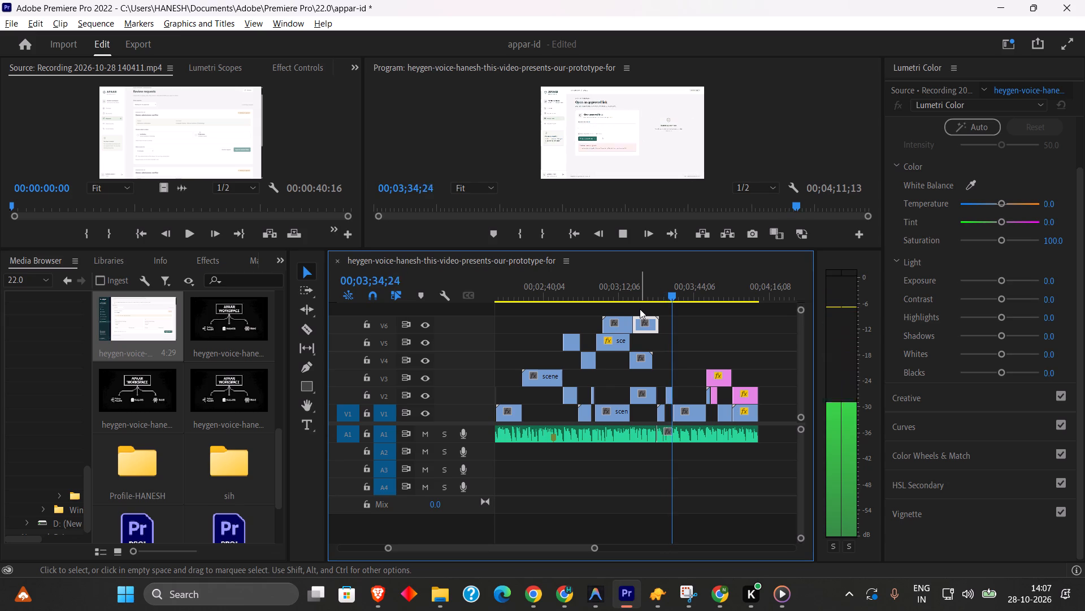
Play through the second V6 clip against the narration, trim about 1 second off its end, and play on to check the transition.
{"action": "left_click_drag", "start_coordinate": [645, 296], "coordinate": [634, 296]}
{"action": "key", "text": "space"}
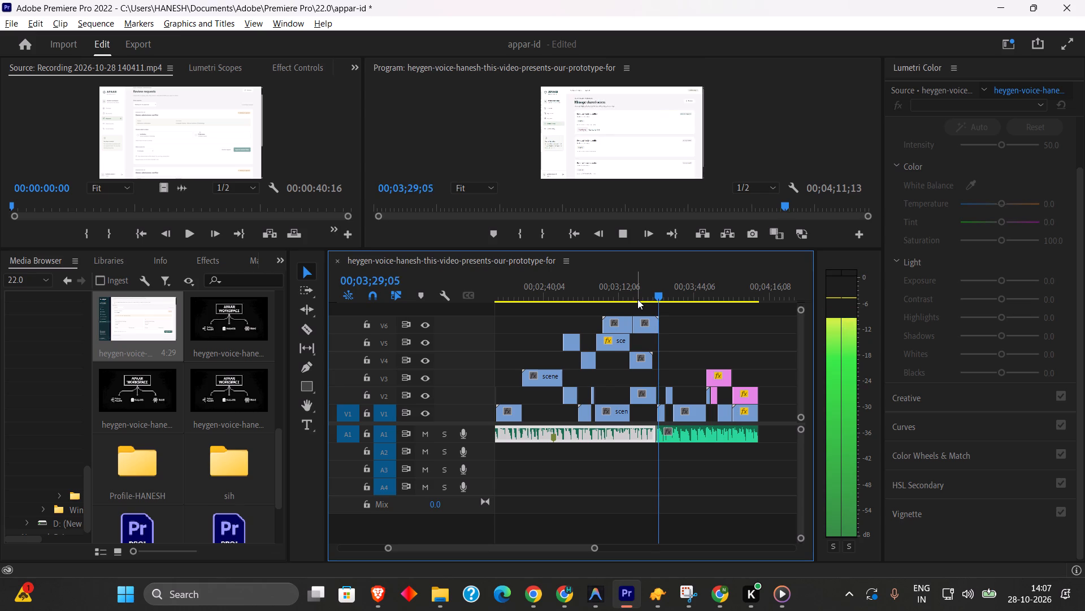
{"action": "left_click_drag", "start_coordinate": [645, 291], "coordinate": [654, 292]}
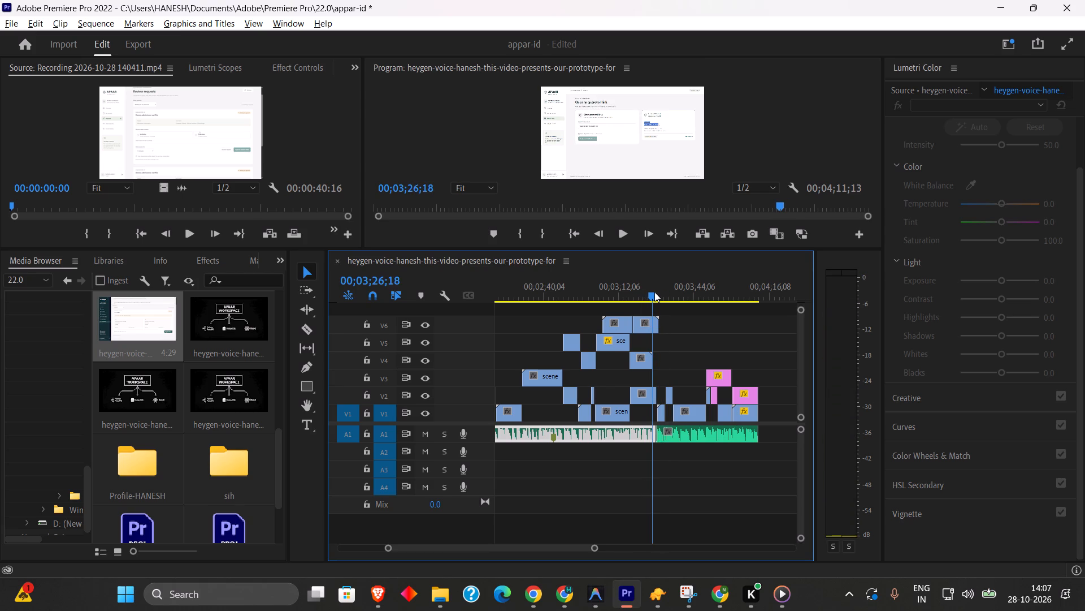
{"action": "left_click_drag", "start_coordinate": [654, 292], "coordinate": [656, 296]}
{"action": "key", "text": "space"}
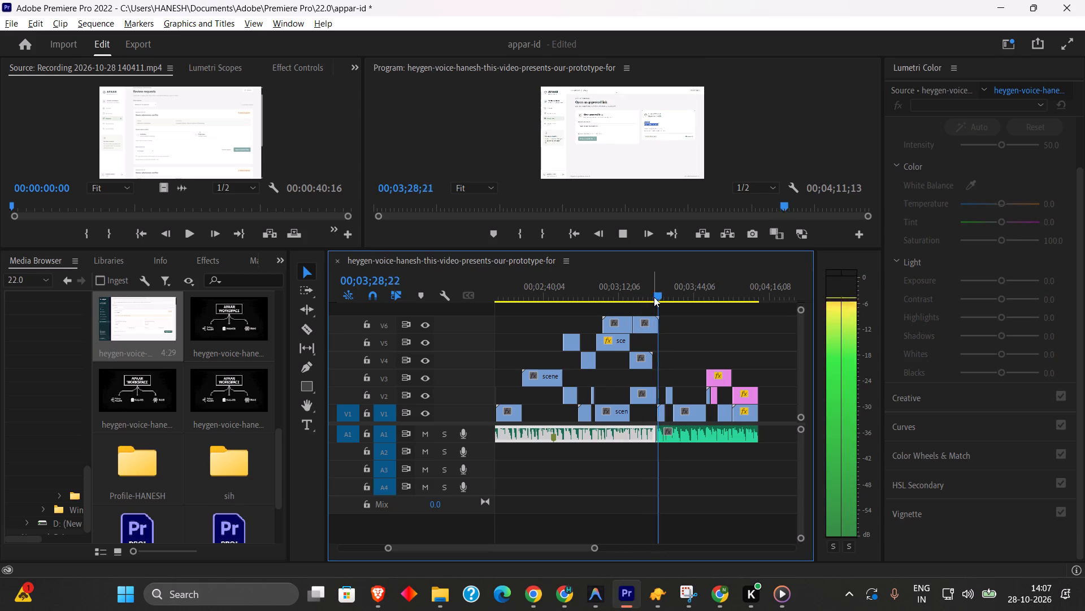
{"action": "key", "text": "space"}
{"action": "left_click", "coordinate": [654, 297]}
{"action": "key", "text": "space"}
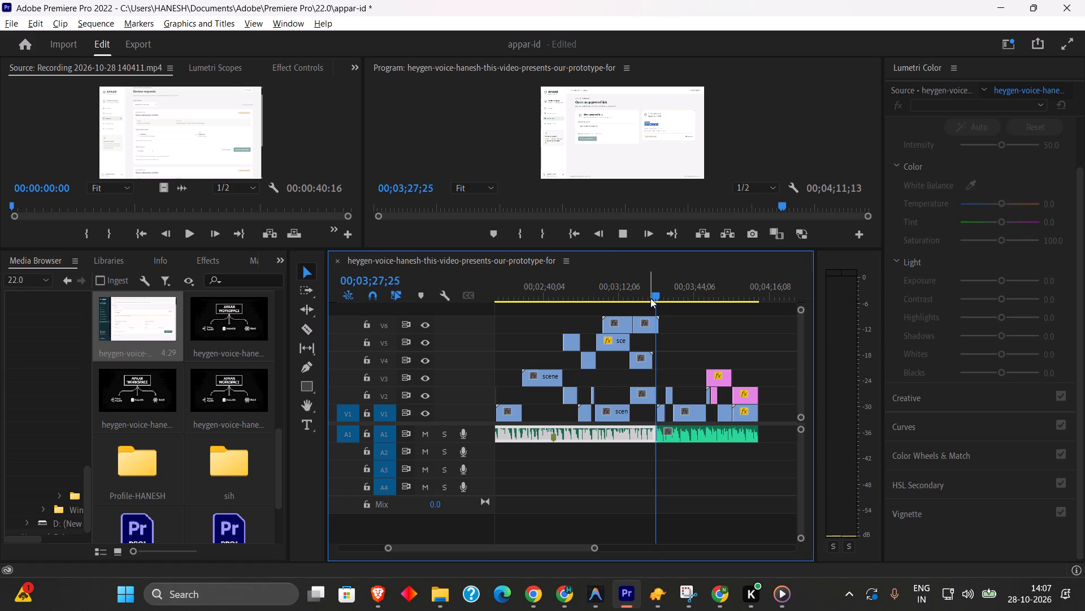
{"action": "key", "text": "space"}
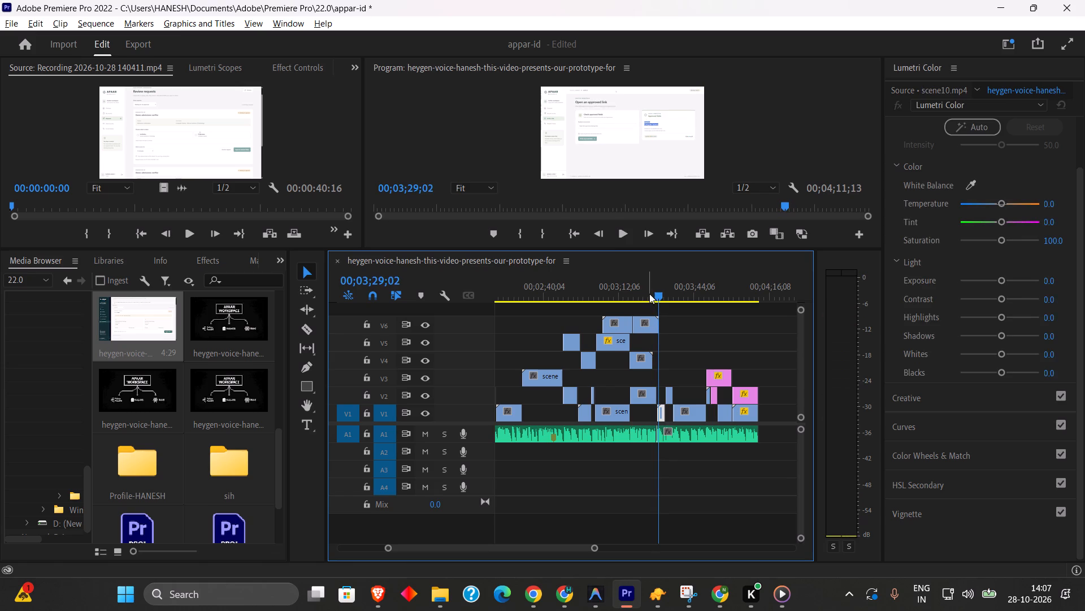
{"action": "left_click", "coordinate": [649, 294]}
{"action": "left_click", "coordinate": [659, 321]}
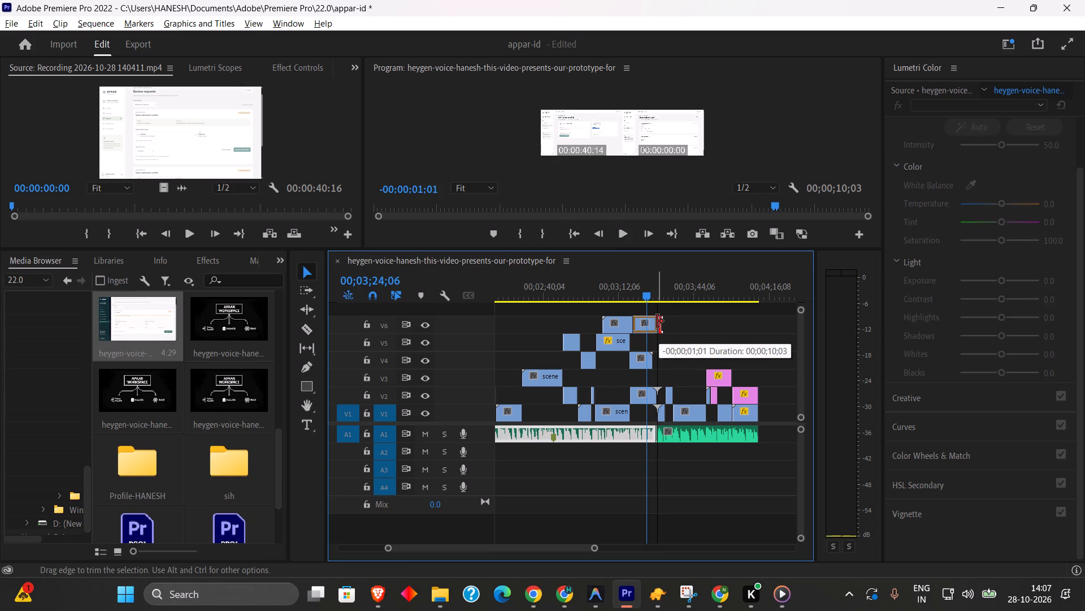
{"action": "key", "text": "space"}
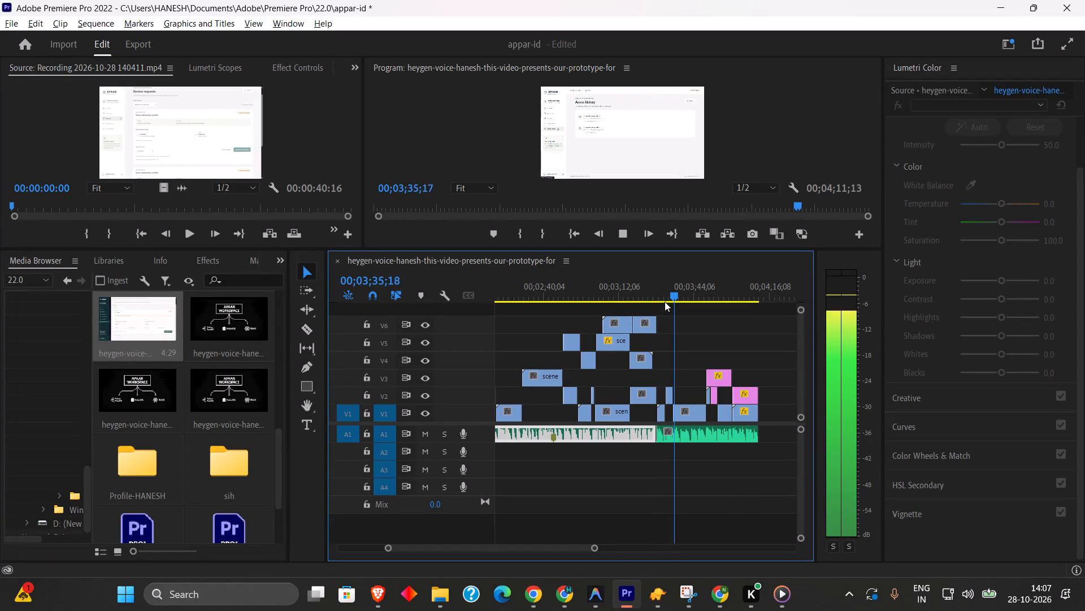
Quick-export the sequence to the sih folder as final-upload.mp4 with the Match Source - Adaptive High Bitrate preset.
{"action": "left_click", "coordinate": [1036, 39]}
{"action": "left_click", "coordinate": [900, 171]}
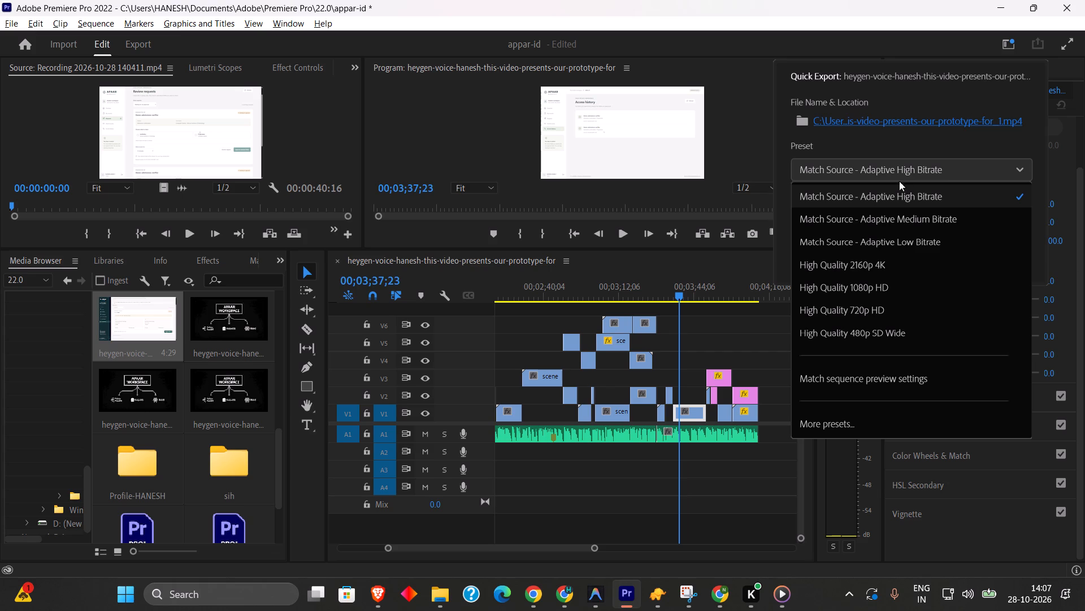
{"action": "left_click", "coordinate": [899, 173]}
{"action": "left_click", "coordinate": [908, 117]}
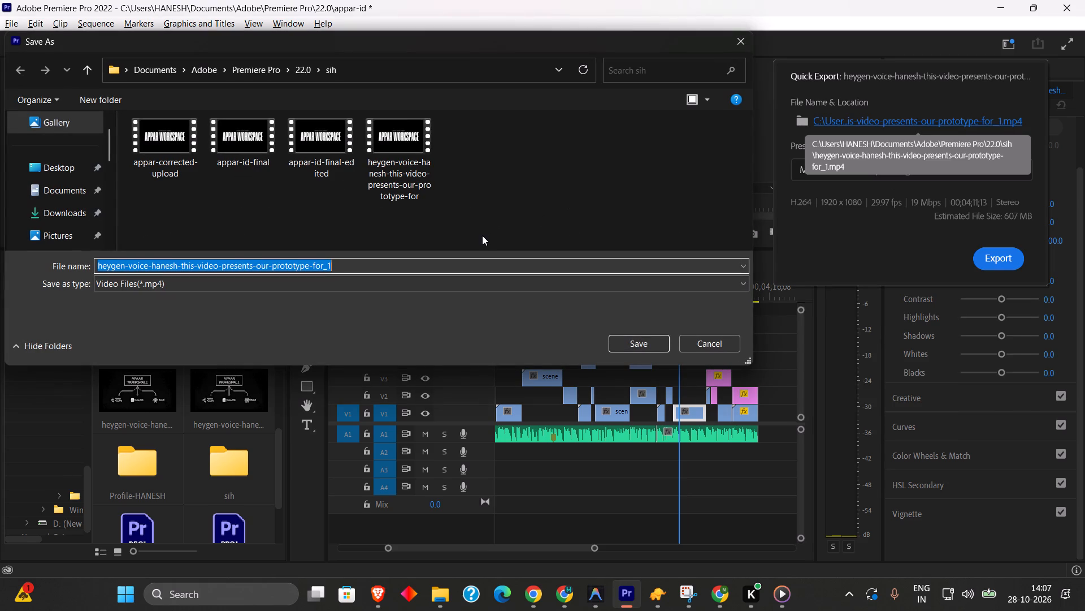
{"action": "type", "text": "final-upload"}
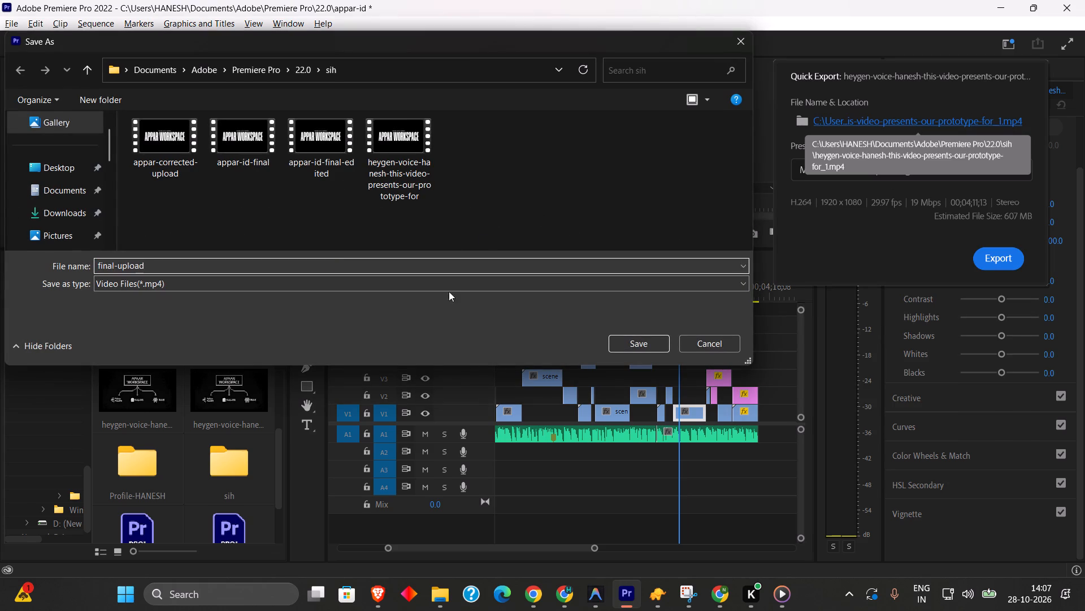
{"action": "left_click", "coordinate": [640, 344]}
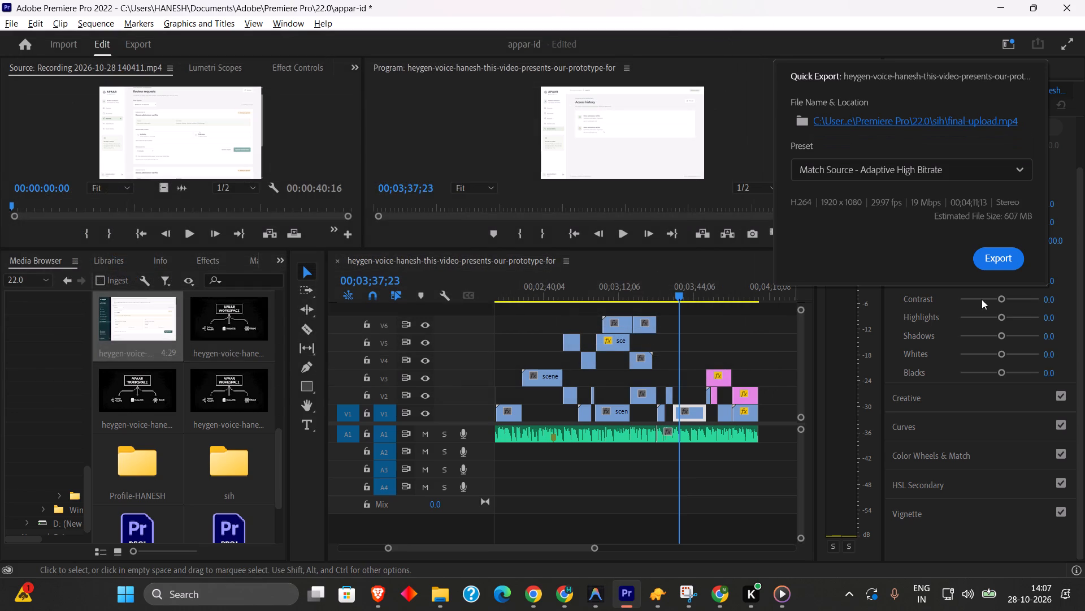
{"action": "left_click", "coordinate": [1001, 263]}
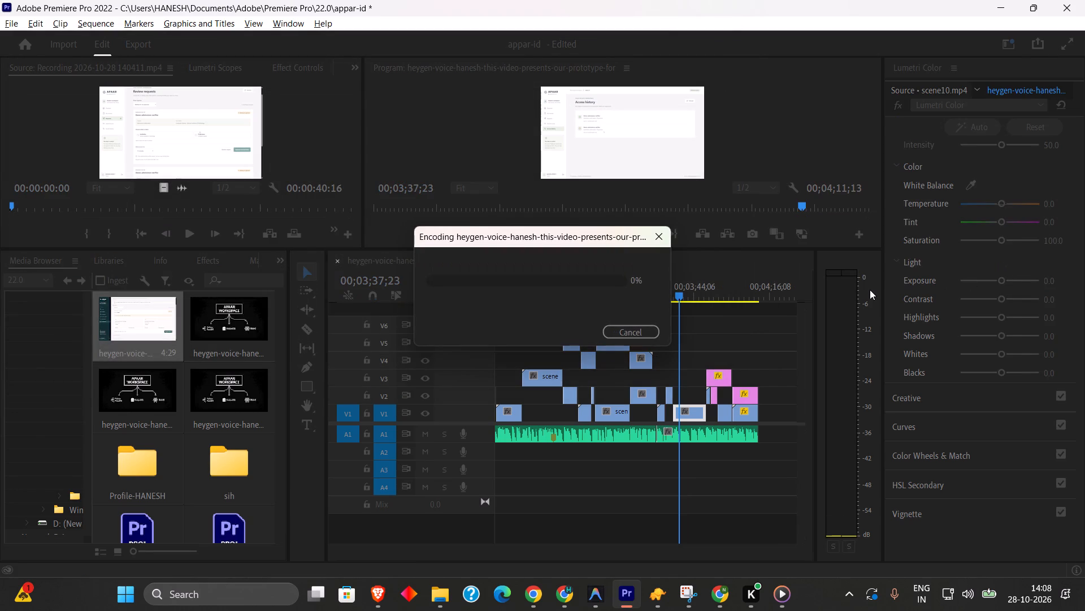
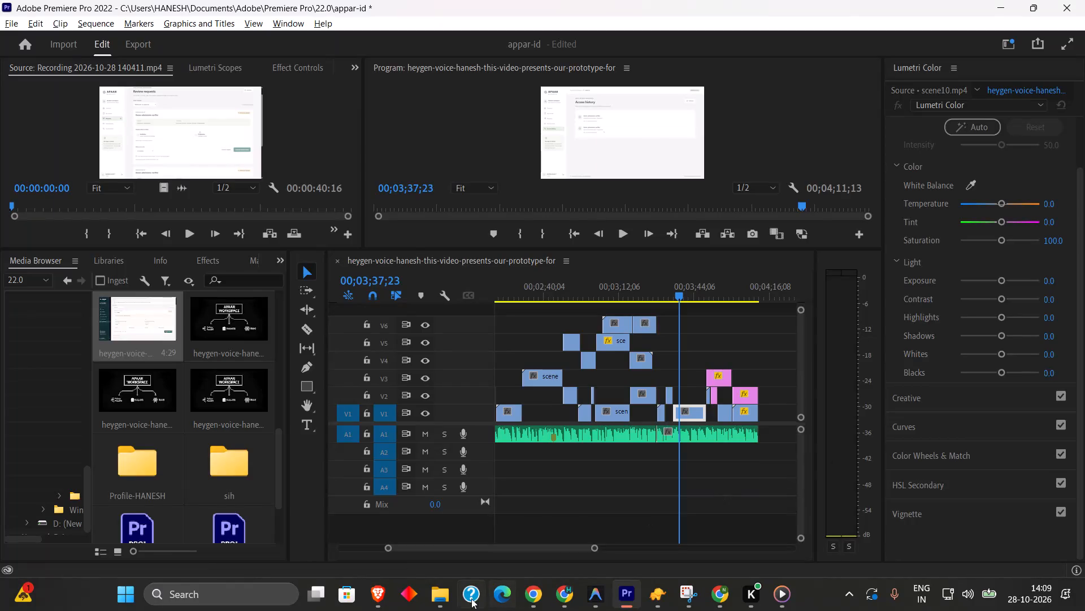
Switch to File Explorer and open the exported final-upload video from the sih folder for playback.
{"action": "left_click", "coordinate": [452, 596]}
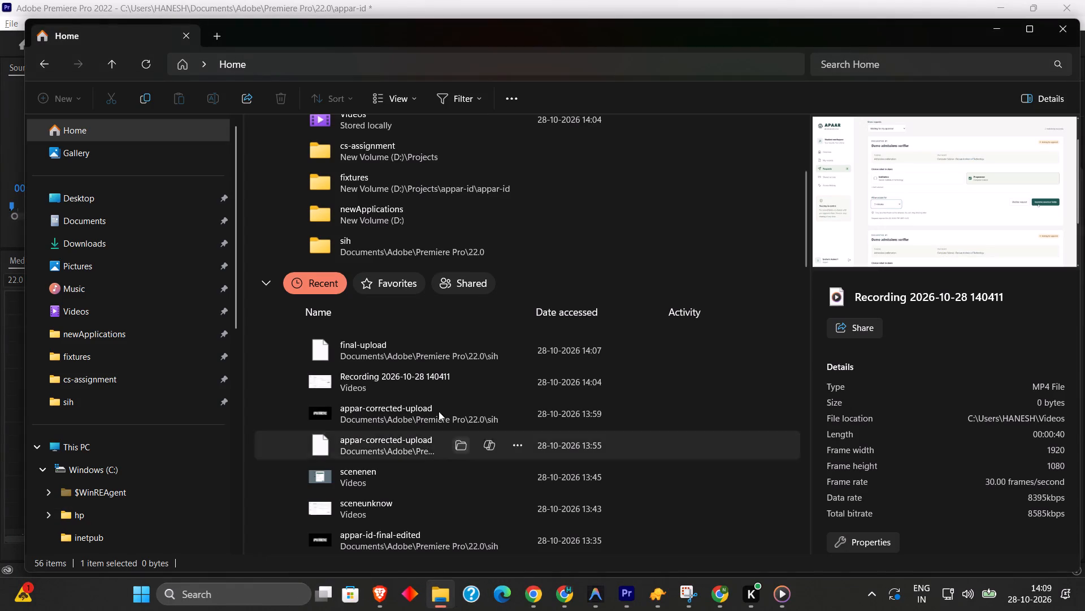
{"action": "scroll", "coordinate": [422, 357], "scroll_direction": "up", "scroll_amount": 3}
{"action": "double_click", "coordinate": [376, 440]}
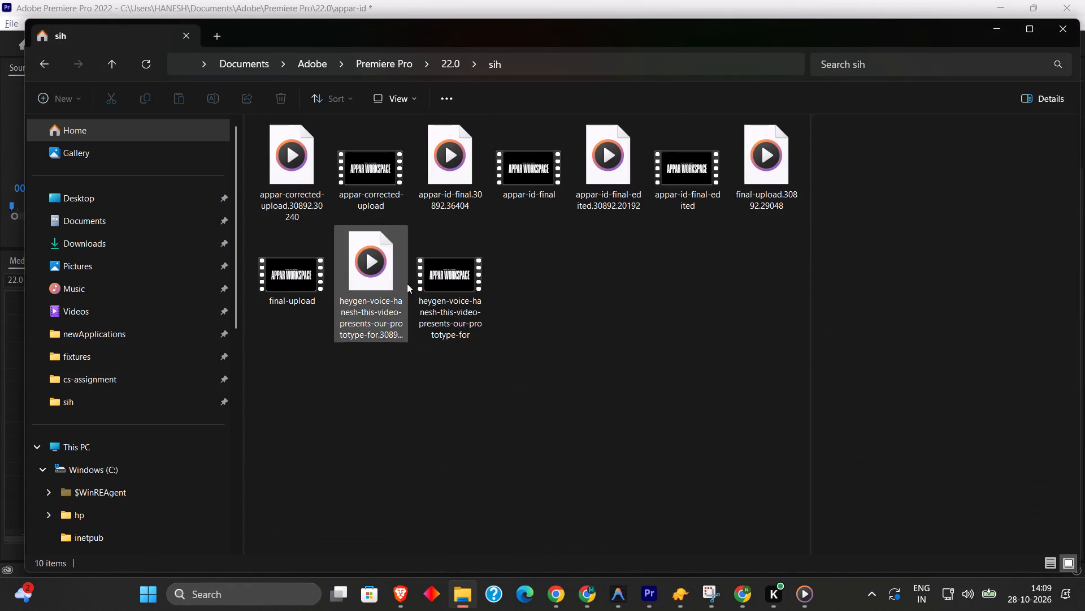
{"action": "double_click", "coordinate": [306, 290]}
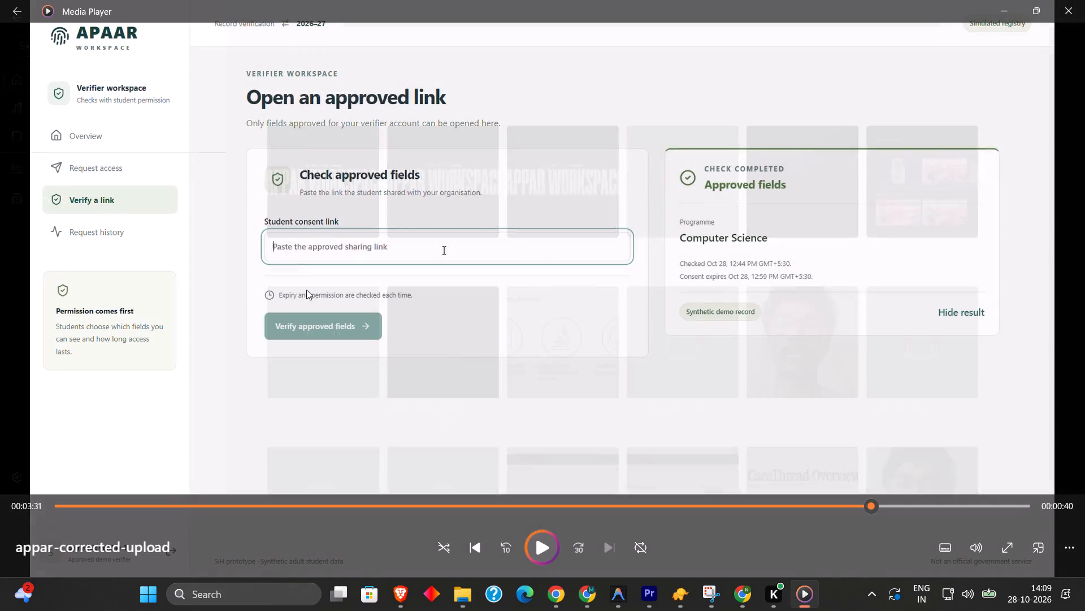
Seek the appar-corrected-upload video in Media Player back to about 00:01:22, and close the player.
{"action": "left_click_drag", "start_coordinate": [709, 505], "coordinate": [376, 507]}
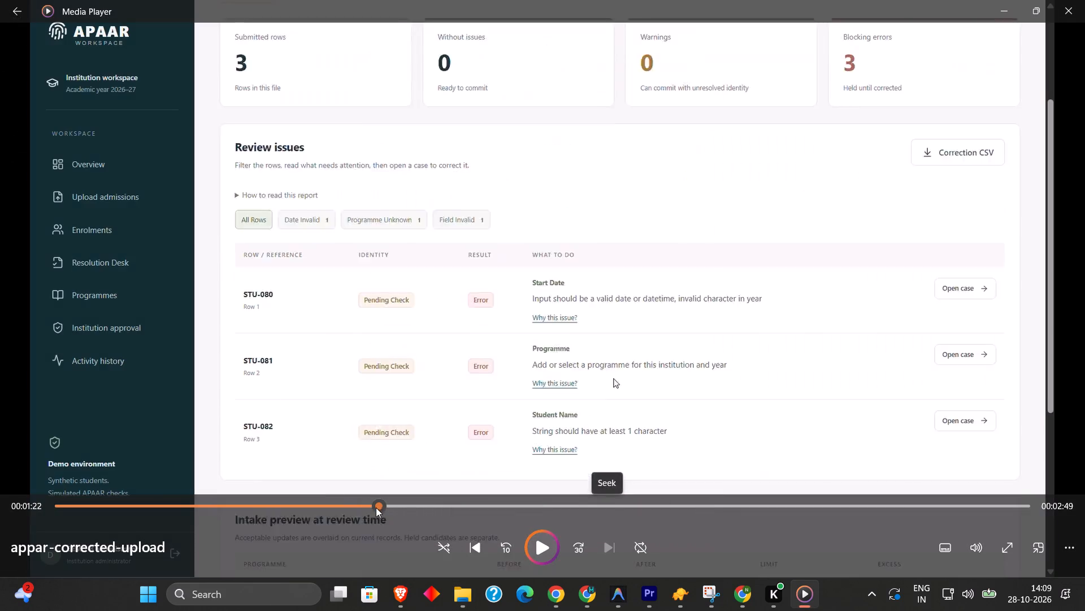
{"action": "left_click_drag", "start_coordinate": [376, 507], "coordinate": [376, 506]}
{"action": "left_click", "coordinate": [1070, 8]}
Open the final-upload video from the sih folder again to review the export.
{"action": "double_click", "coordinate": [284, 266]}
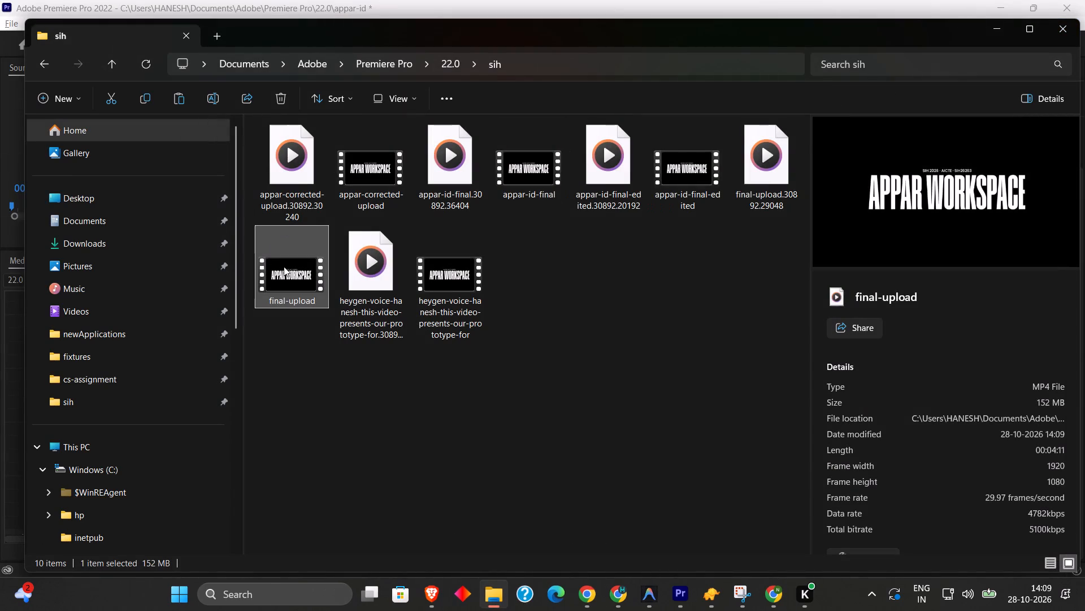